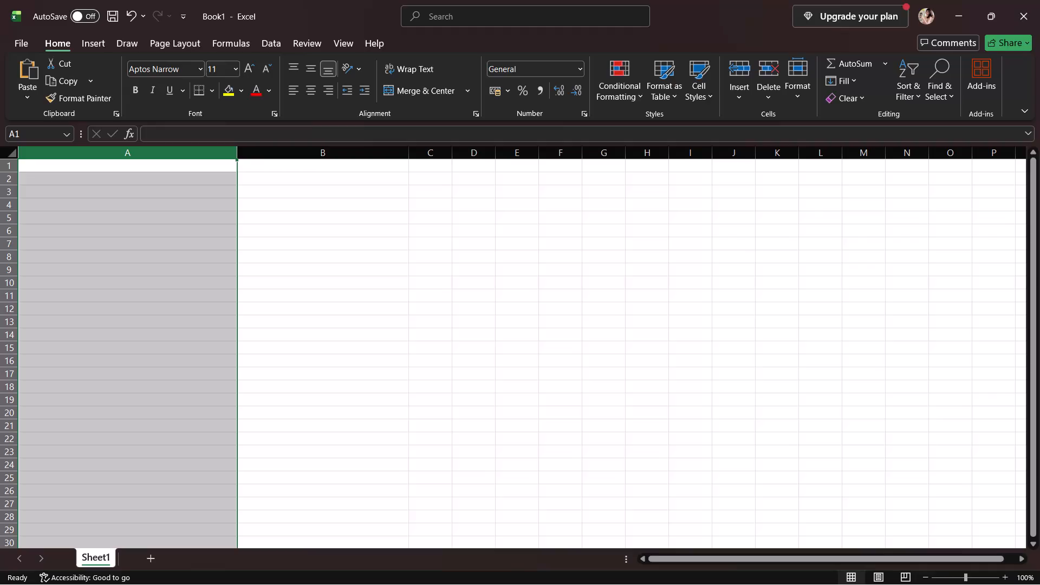
Narrow column A slightly and widen column C to about 26 characters.
left_click_drag(237, 150, 209, 150)
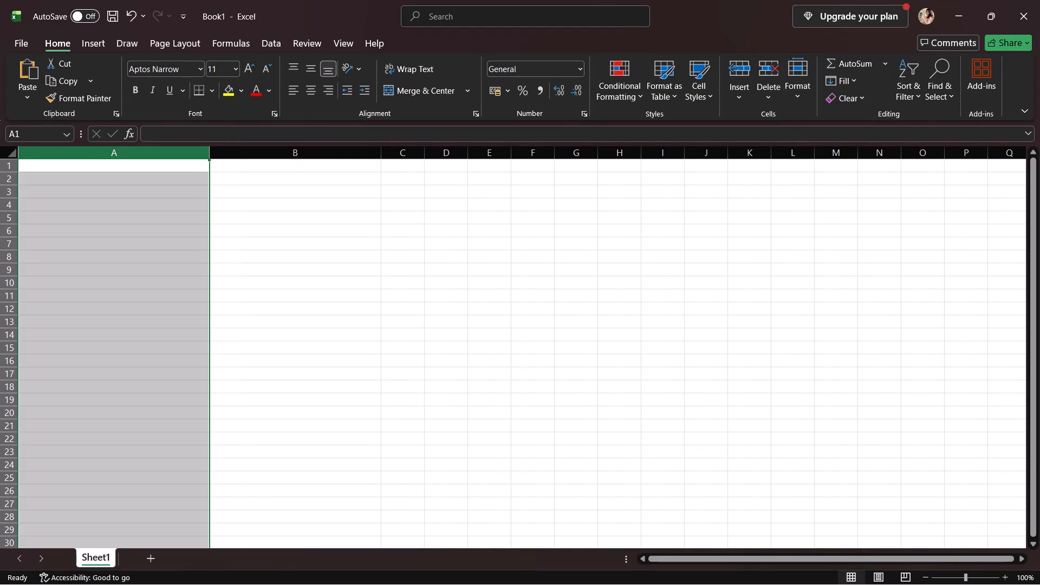
left_click(183, 165)
left_click(330, 166)
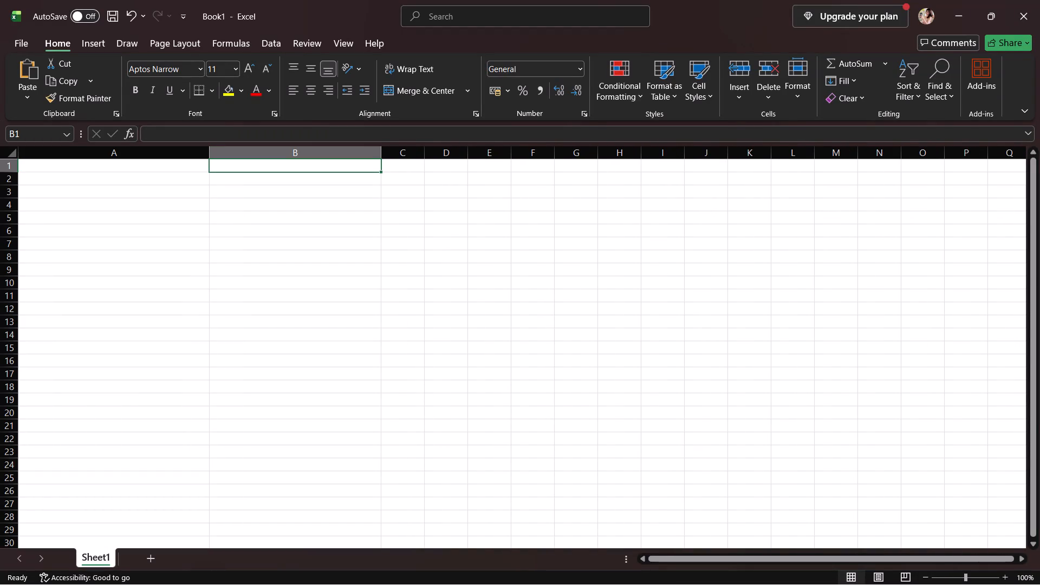
left_click(413, 161)
left_click_drag(424, 158, 511, 159)
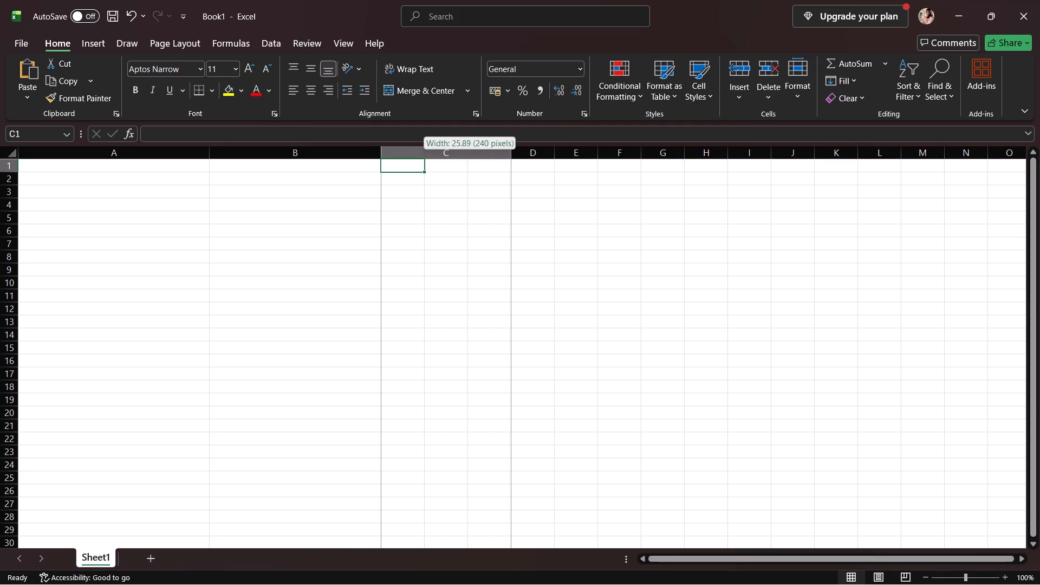
left_click_drag(511, 159, 512, 159)
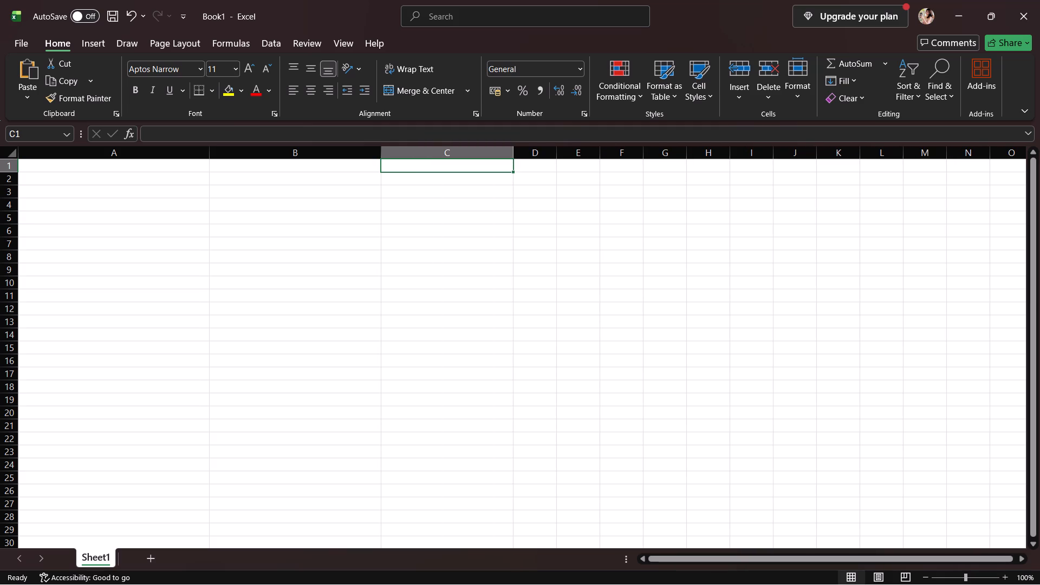
Enter the headers BUYING SPOT RATES in cell B1 and SELLING SPOT RATES in cell C1.
left_click(353, 166)
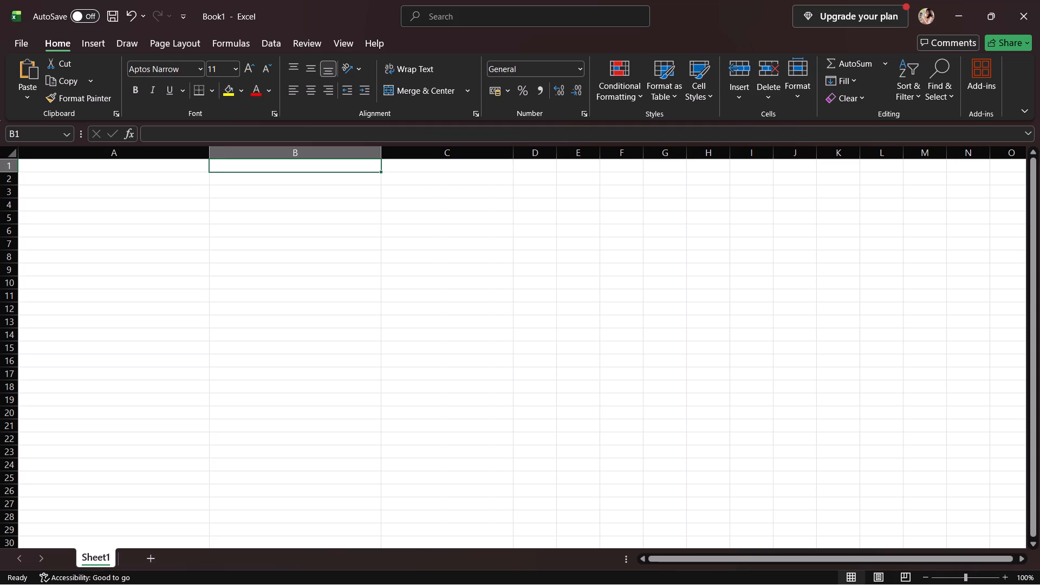
type("buyi")
key("BackSpace")
key("BackSpace")
key("BackSpace")
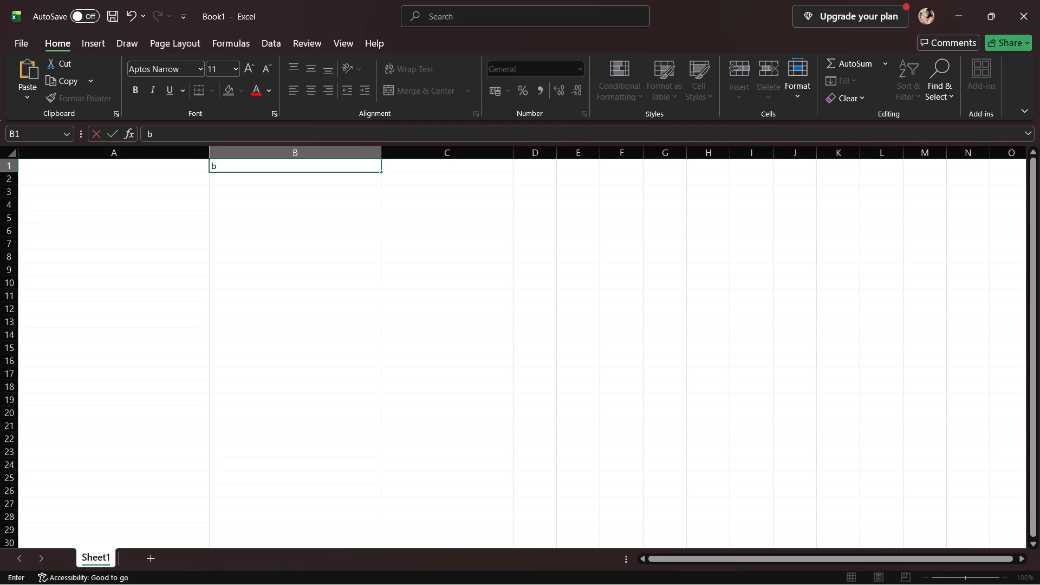
key("BackSpace")
type("SPOT RATES")
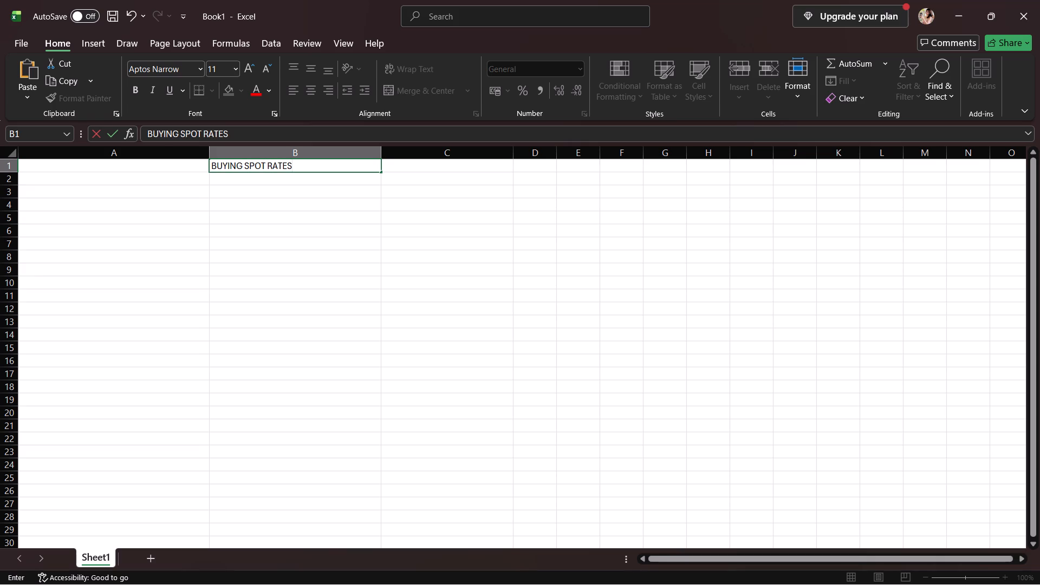
left_click(393, 173)
left_click(396, 168)
type("SELLING SPOT RATES")
key("space")
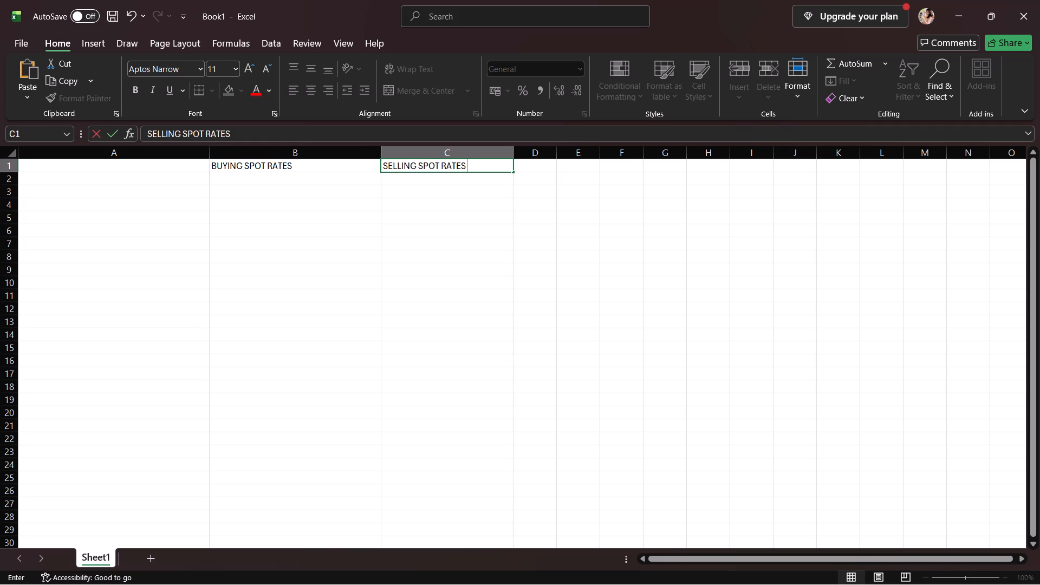
left_click(353, 166)
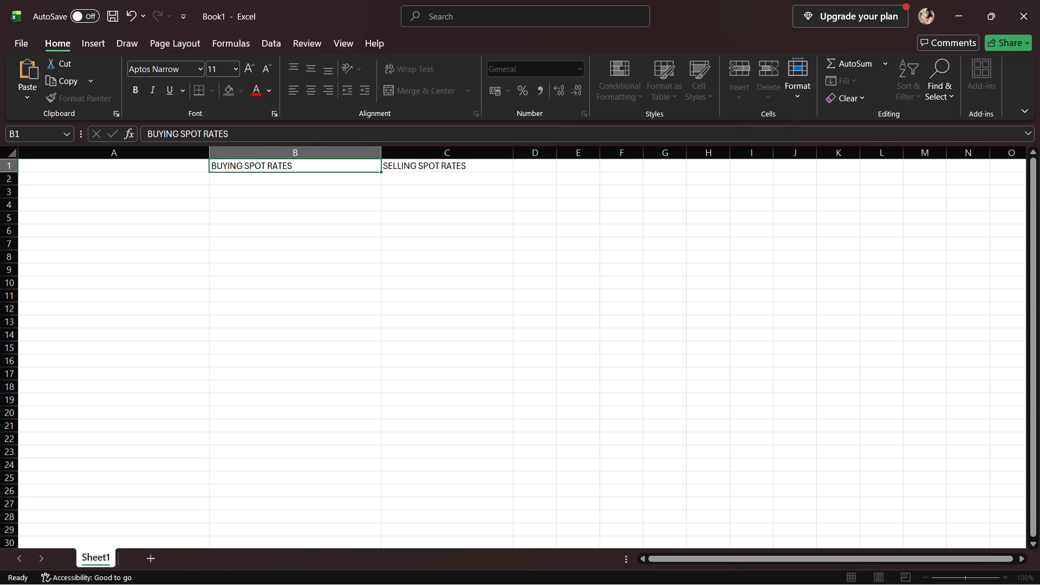
Fill header cells A1, B1 and C1 with the lightest pink theme colour.
left_click(173, 177)
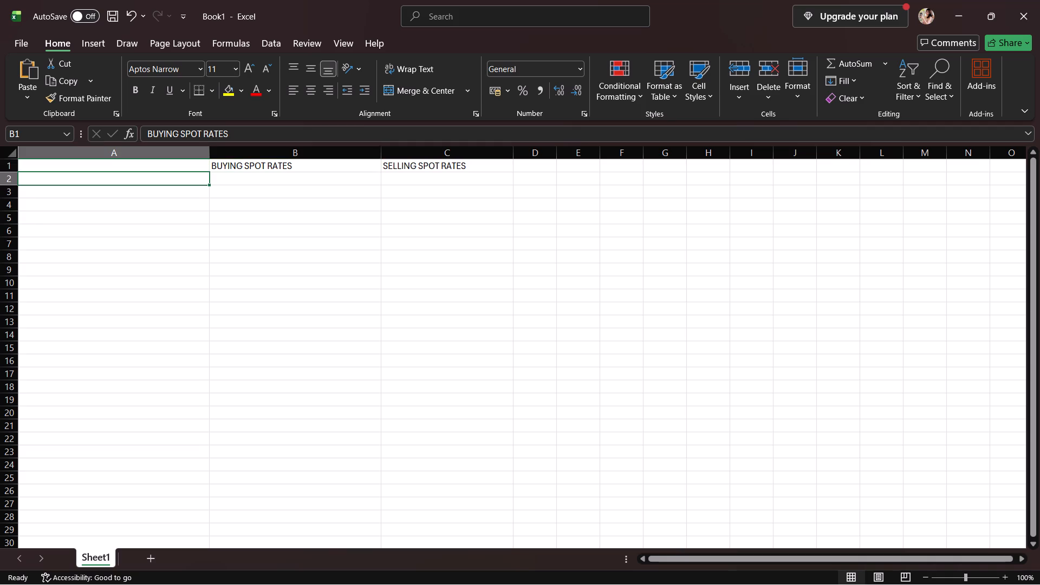
left_click(170, 163)
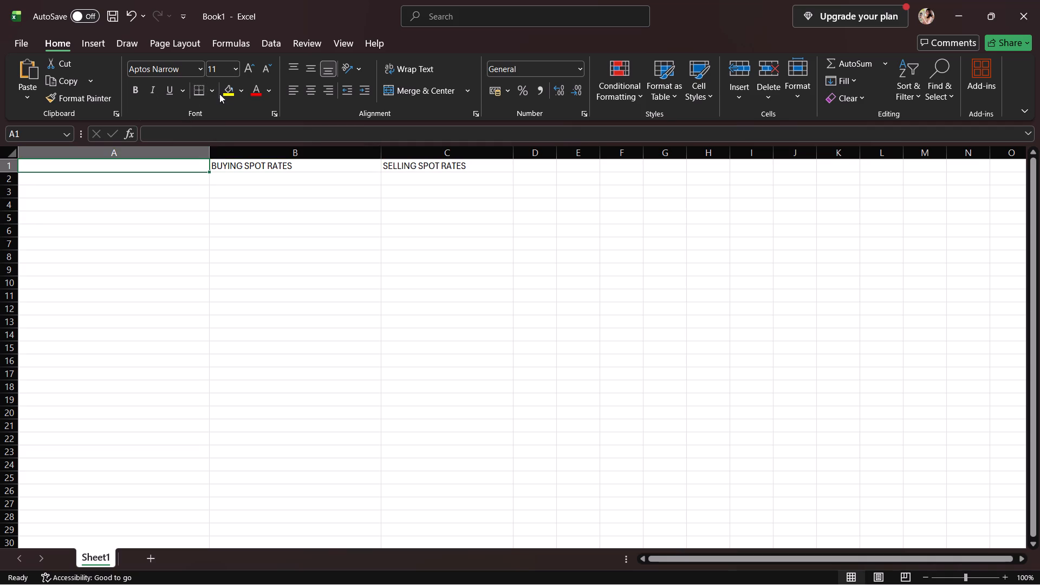
left_click(237, 90)
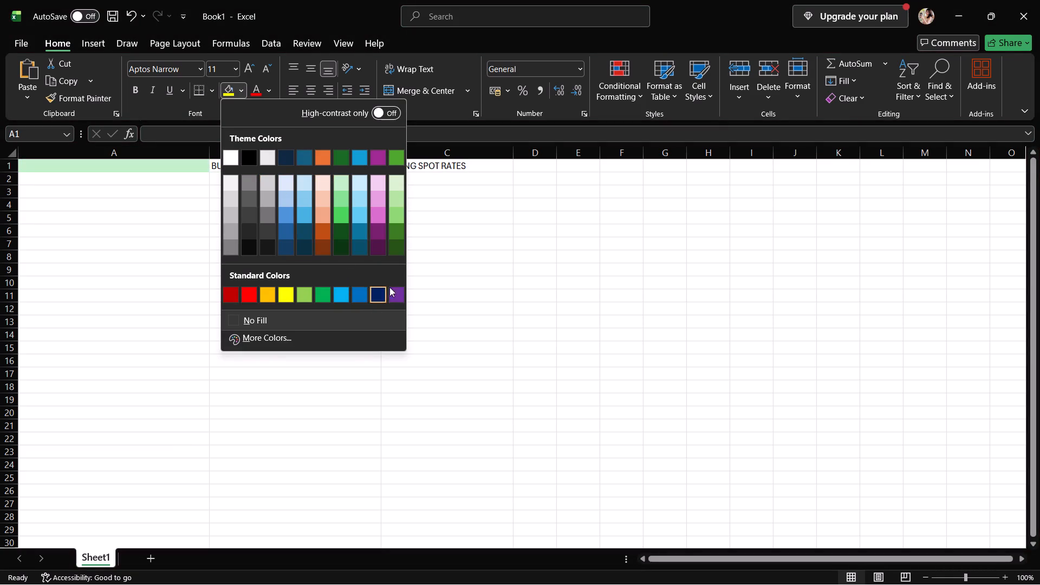
left_click(377, 180)
left_click(265, 166)
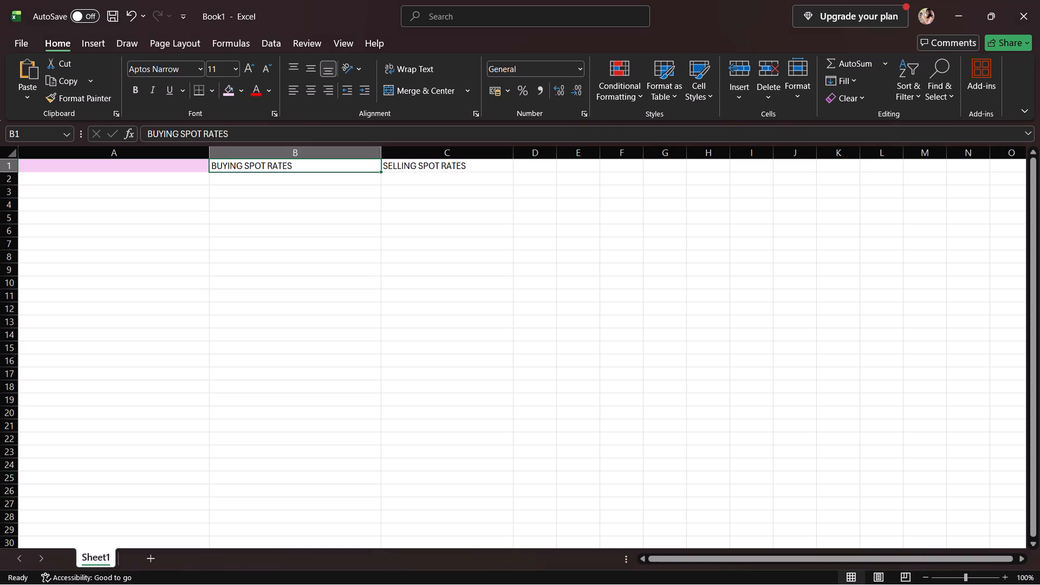
left_click(227, 91)
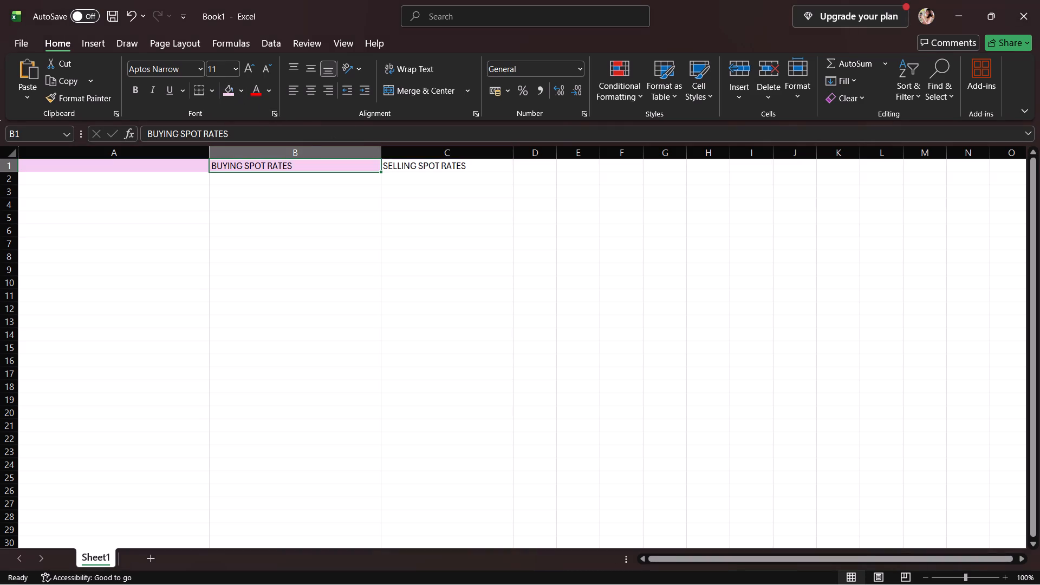
left_click(405, 164)
left_click(229, 92)
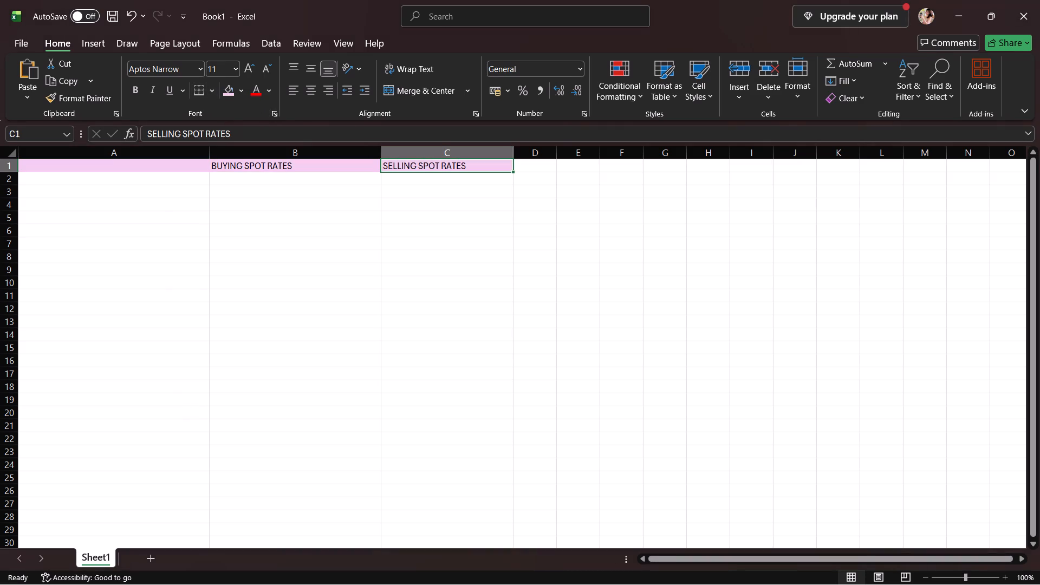
Apply thick outside borders to each of the header cells A1, B1 and C1.
left_click(183, 170)
left_click(198, 87)
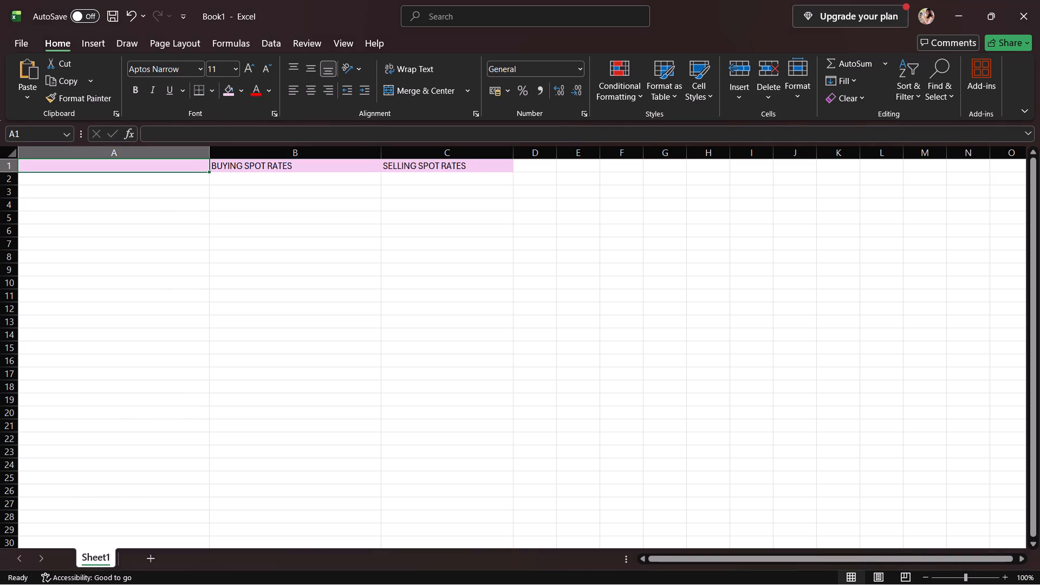
left_click(211, 83)
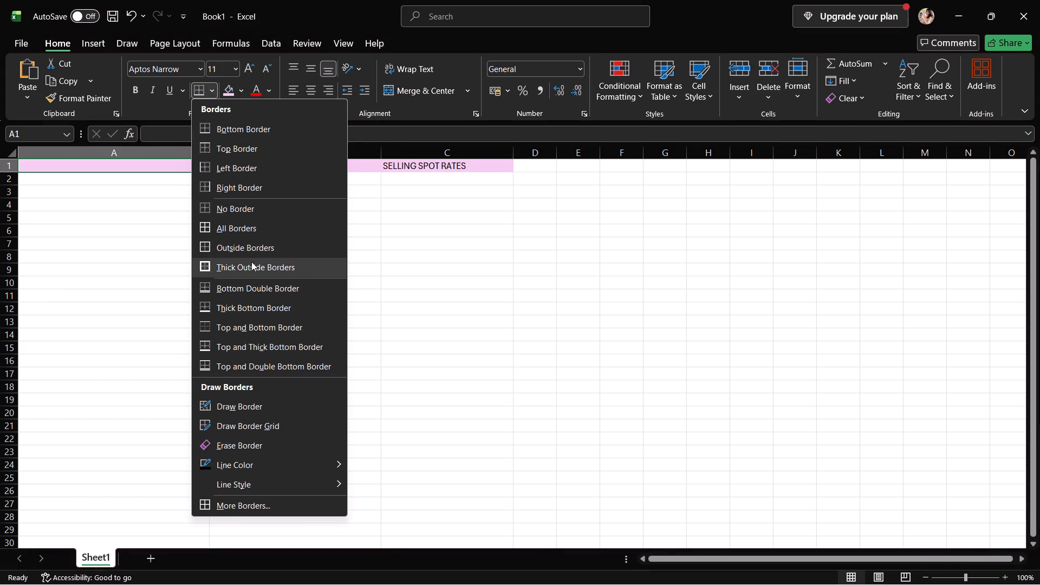
left_click(251, 262)
left_click(252, 174)
left_click(262, 161)
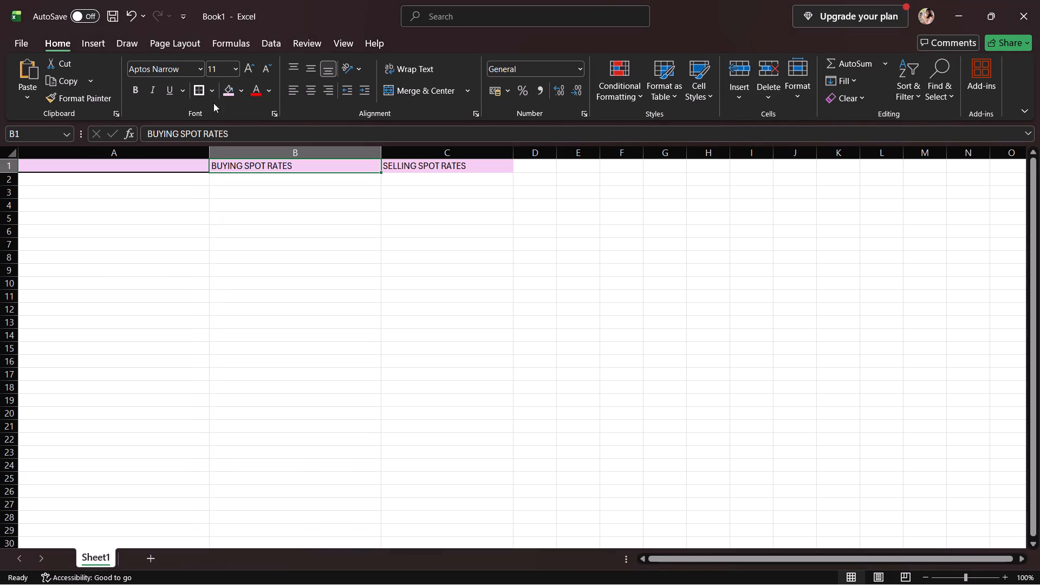
left_click(204, 89)
left_click(417, 162)
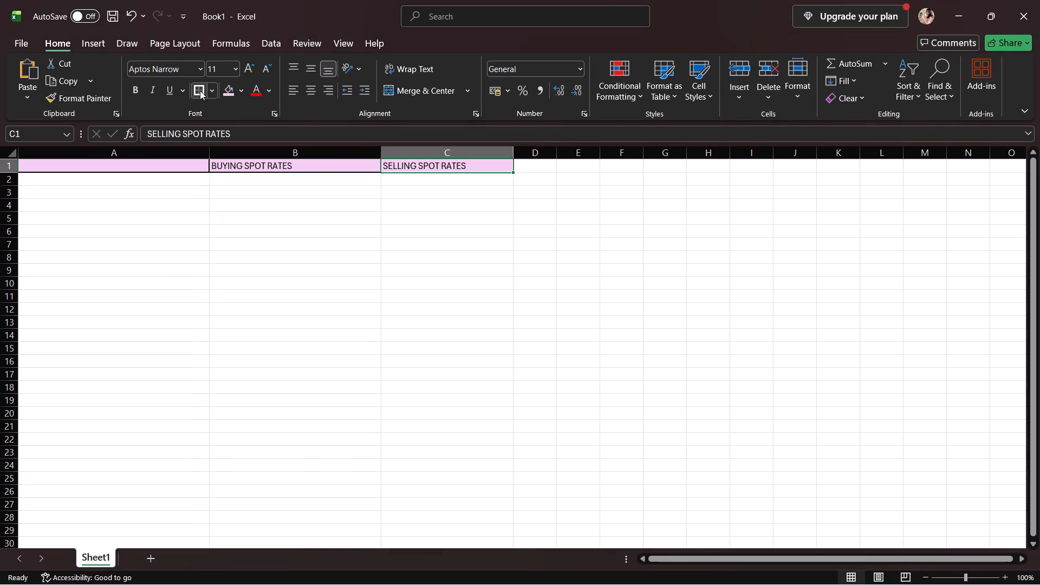
left_click(201, 86)
left_click(333, 244)
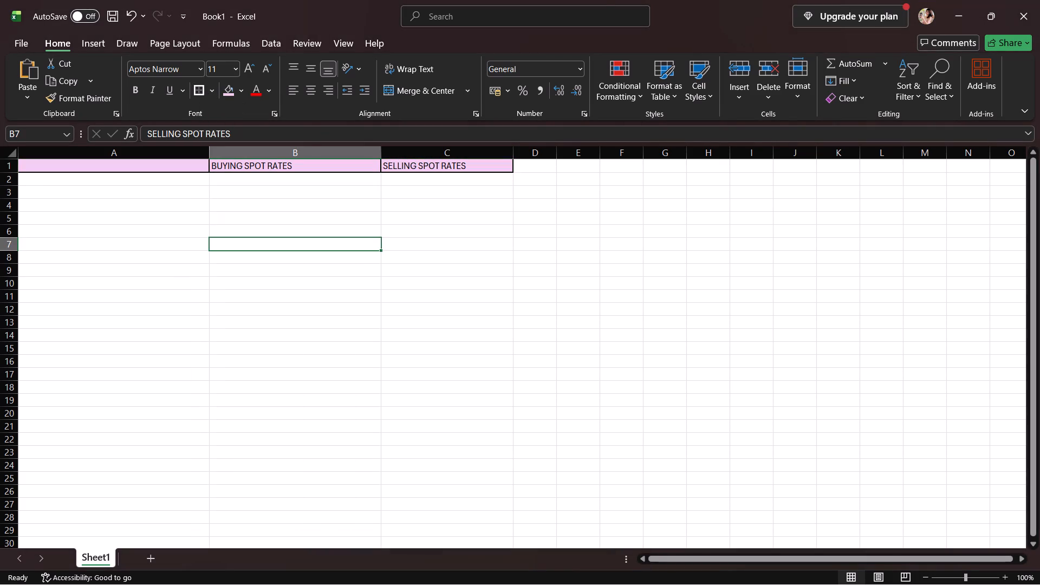
Enter the header DATES in cell A1.
left_click(175, 178)
left_click(173, 166)
type("DATES")
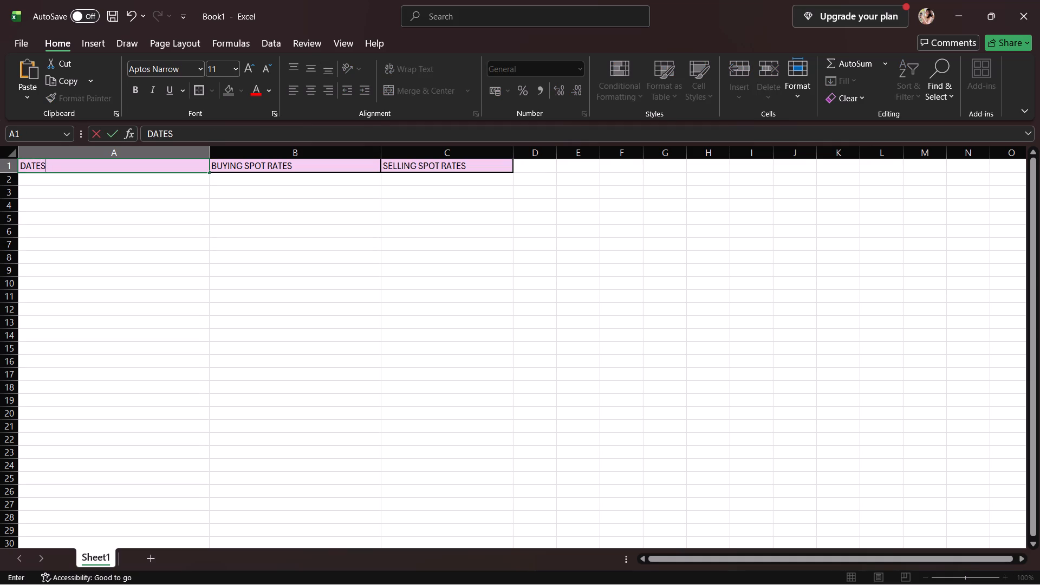
left_click(155, 164)
left_click(255, 158)
Centre the text horizontally in header cells A1, B1 and C1.
left_click(190, 160)
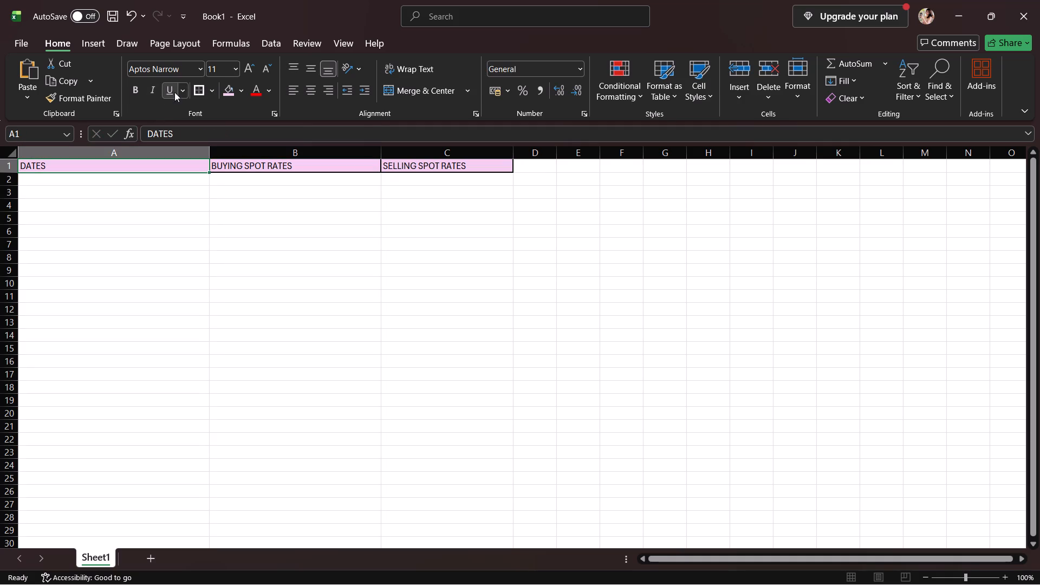
left_click(313, 93)
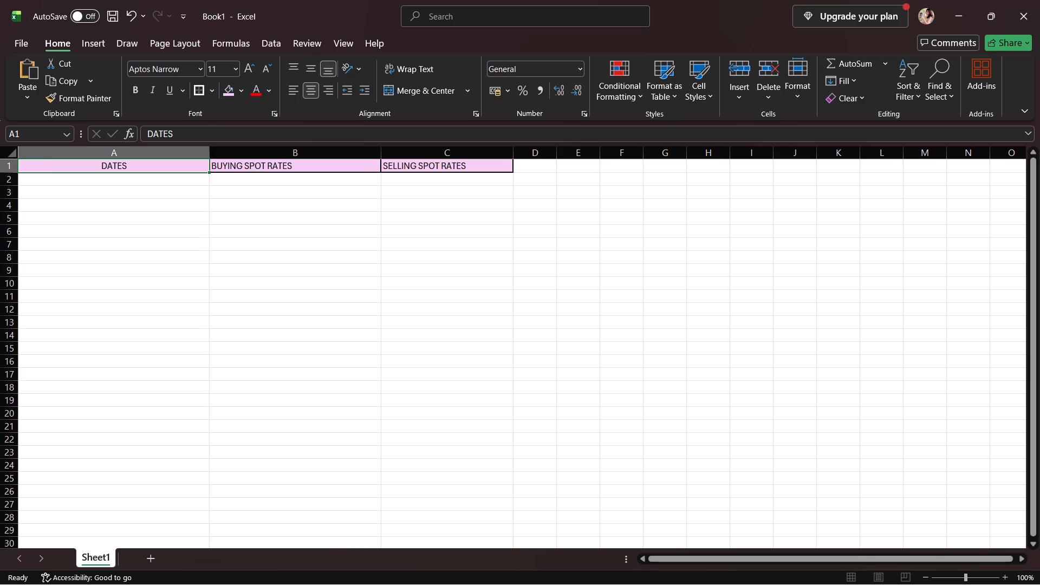
left_click(304, 167)
left_click(313, 95)
left_click(443, 168)
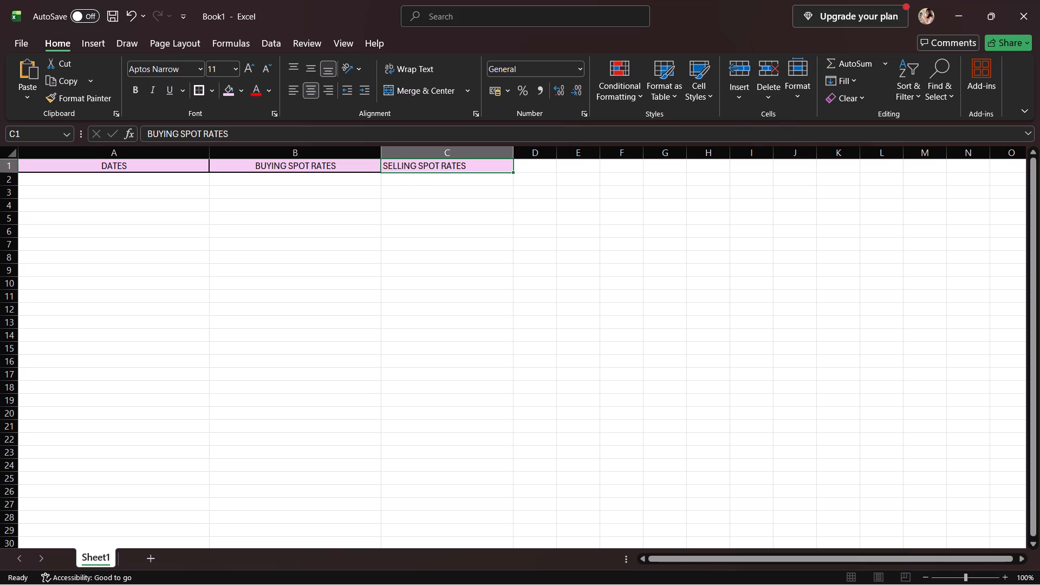
left_click(309, 88)
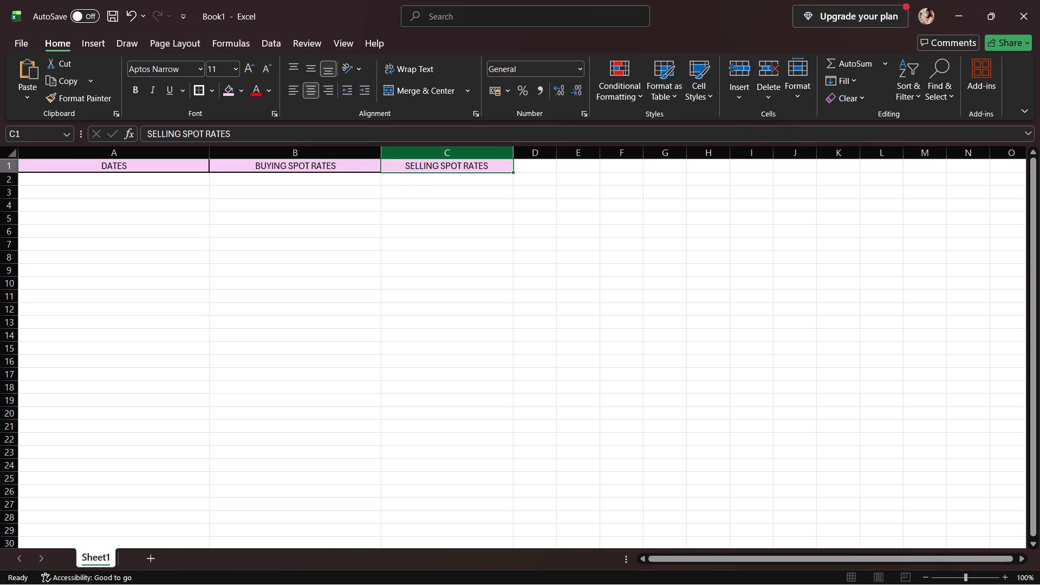
Widen the SELLING SPOT RATES column a little more.
left_click_drag(513, 157, 527, 154)
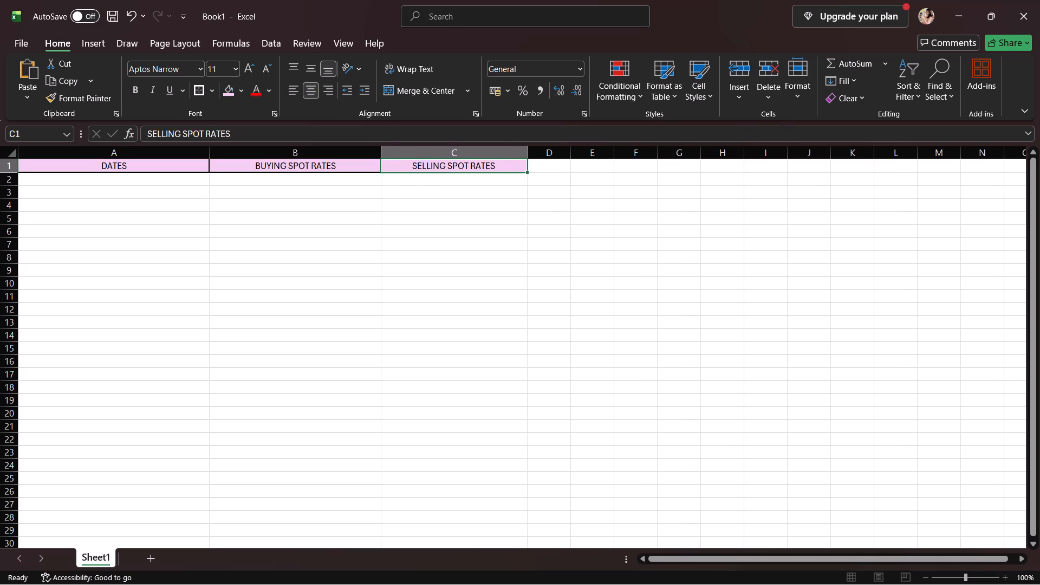
Enter the date SEPTEMBER 1, 2023 in cell A2 and centre it horizontally.
left_click(129, 178)
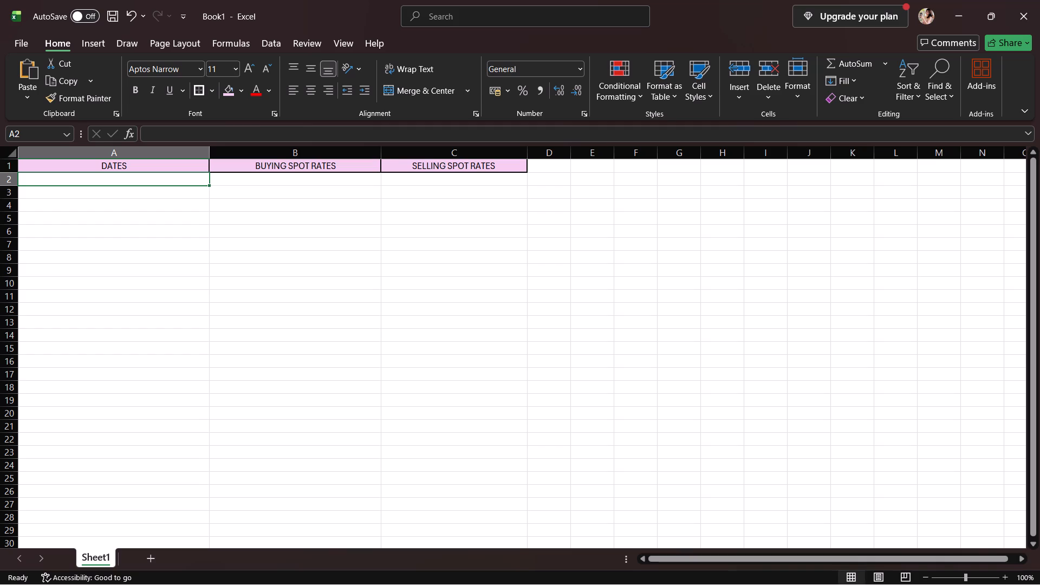
type("SEPTEMBER 1,")
key("space")
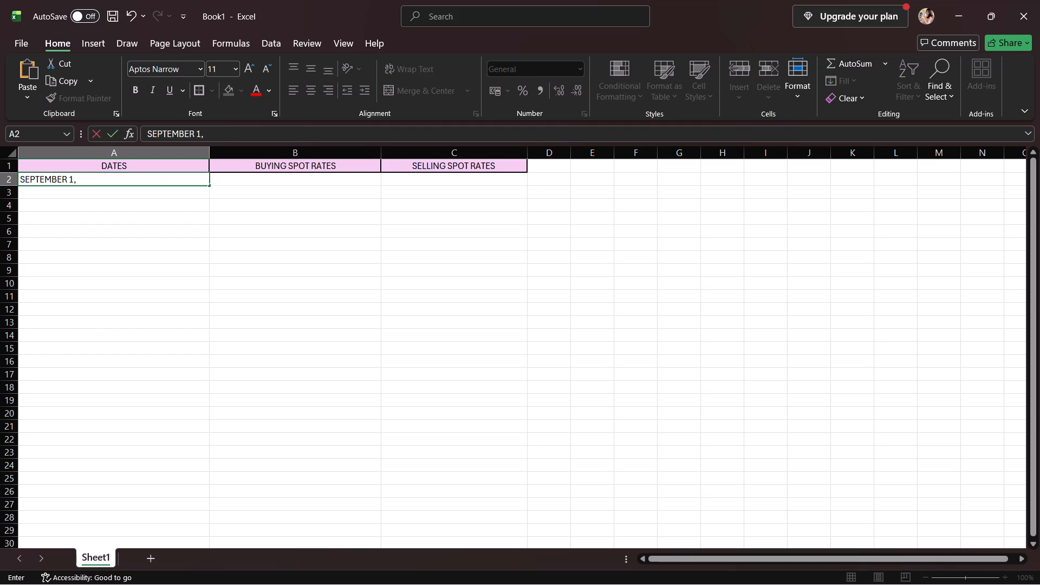
type("2023")
left_click(225, 183)
left_click(168, 179)
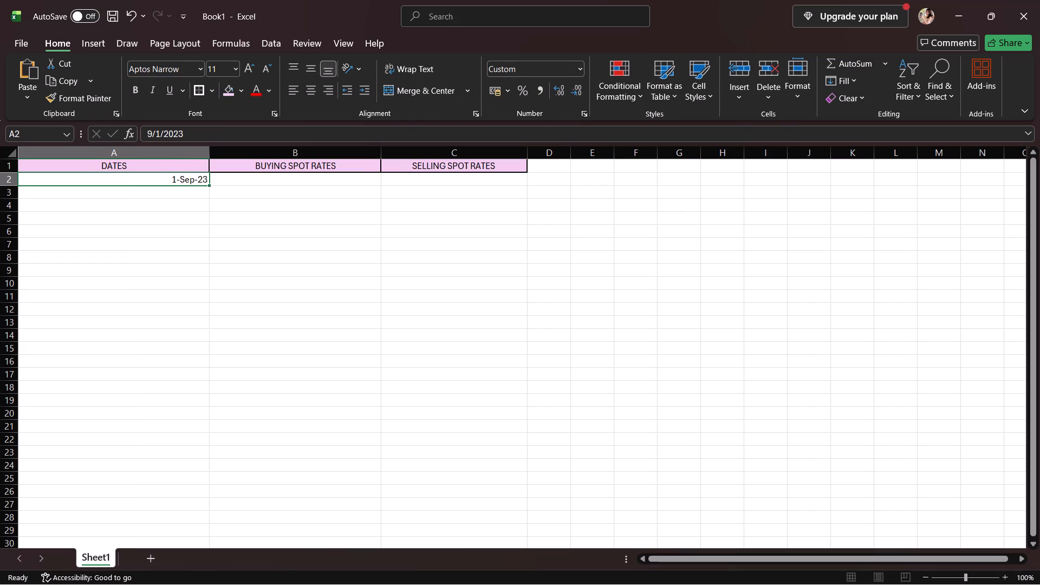
left_click(313, 92)
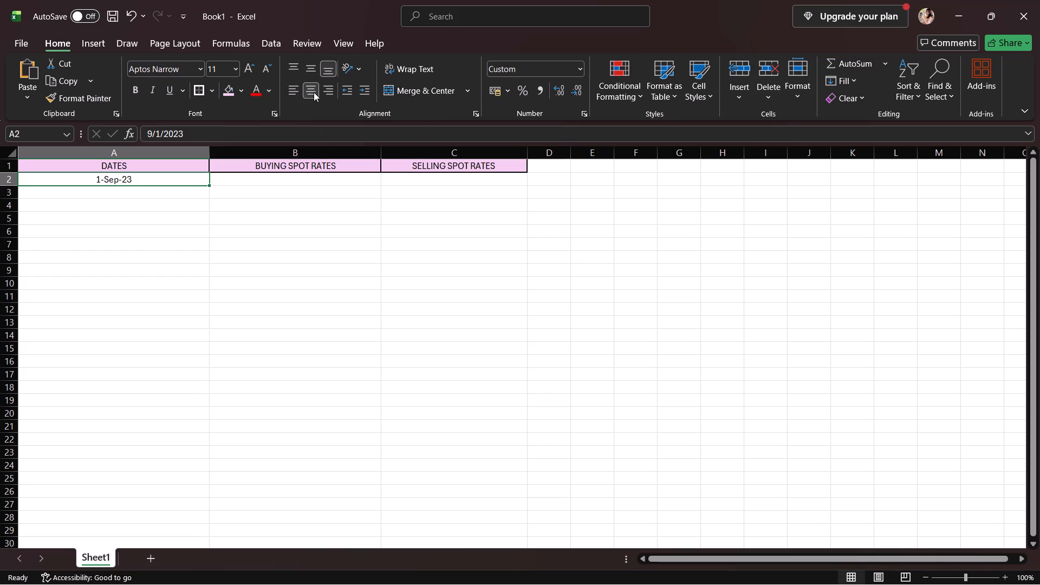
Change the year of the date in cell A2 so that it reads 9/1/2024.
left_click(161, 191)
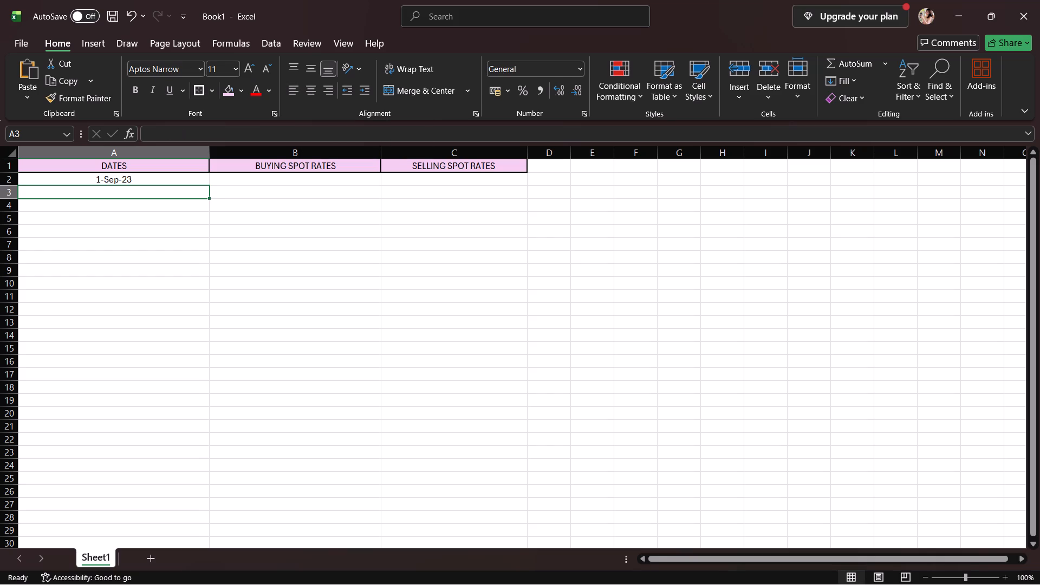
scroll(162, 192, "right", 2)
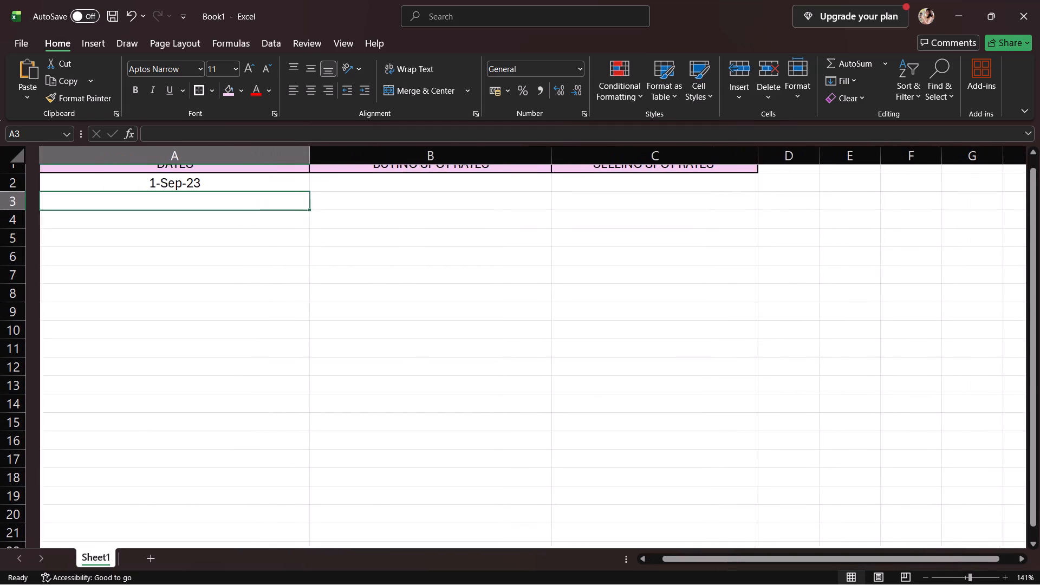
scroll(162, 192, "up", 1)
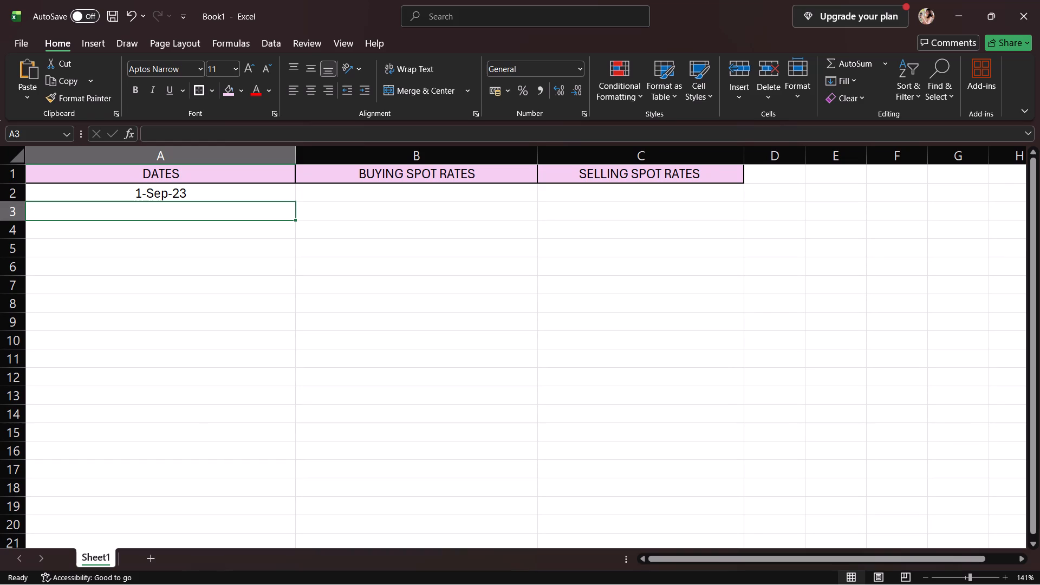
left_click(190, 194)
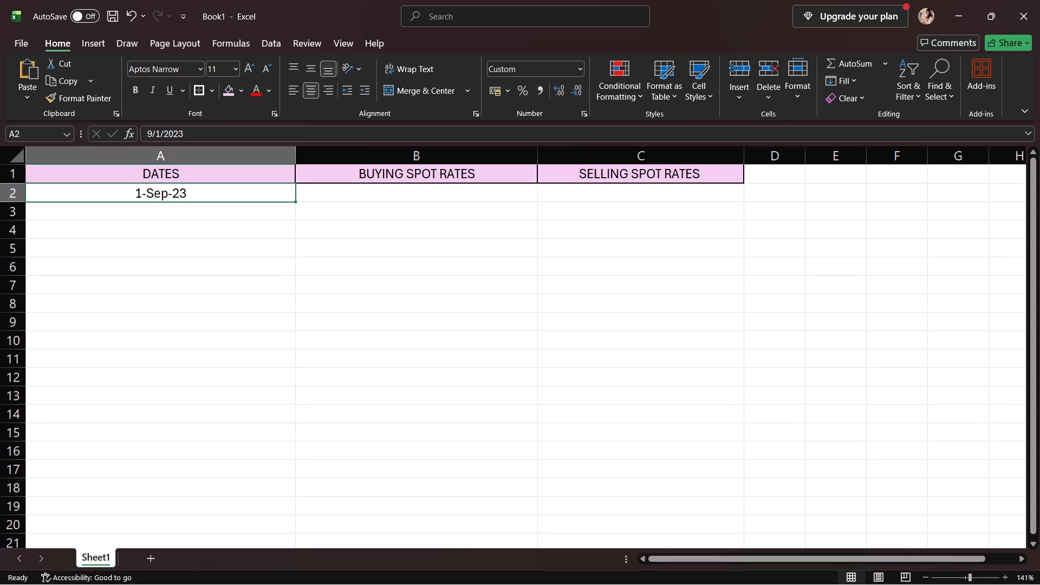
left_click(196, 137)
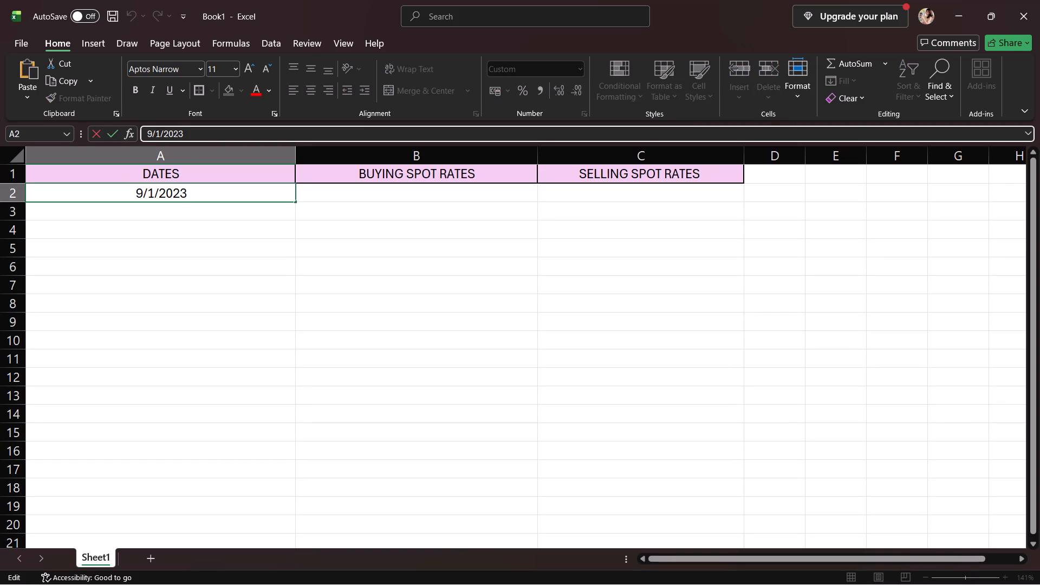
key("BackSpace")
key("4")
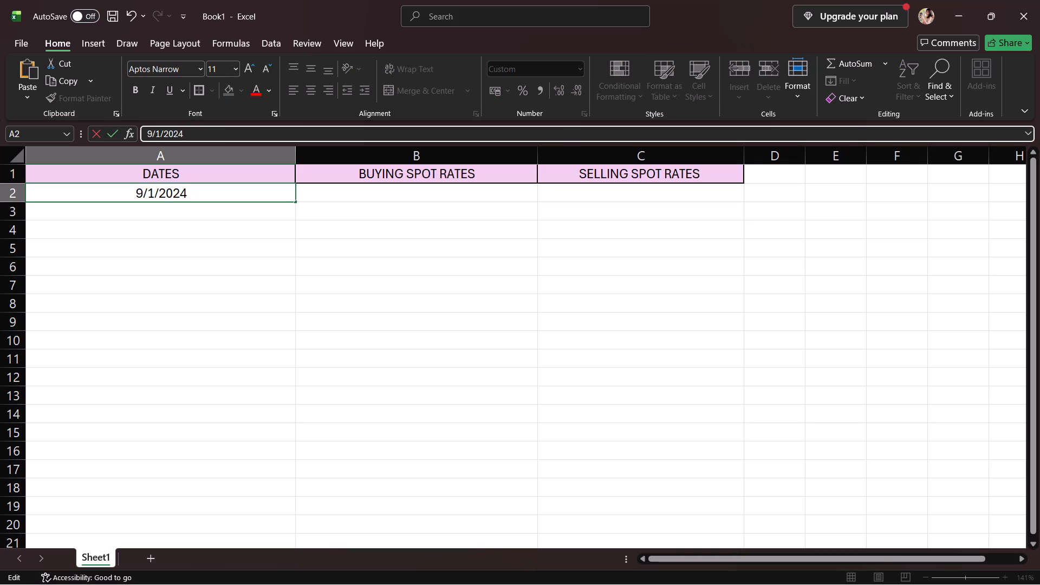
Enter the date DECEMBER 1, 2024 in cell A3, below the September date.
left_click(214, 209)
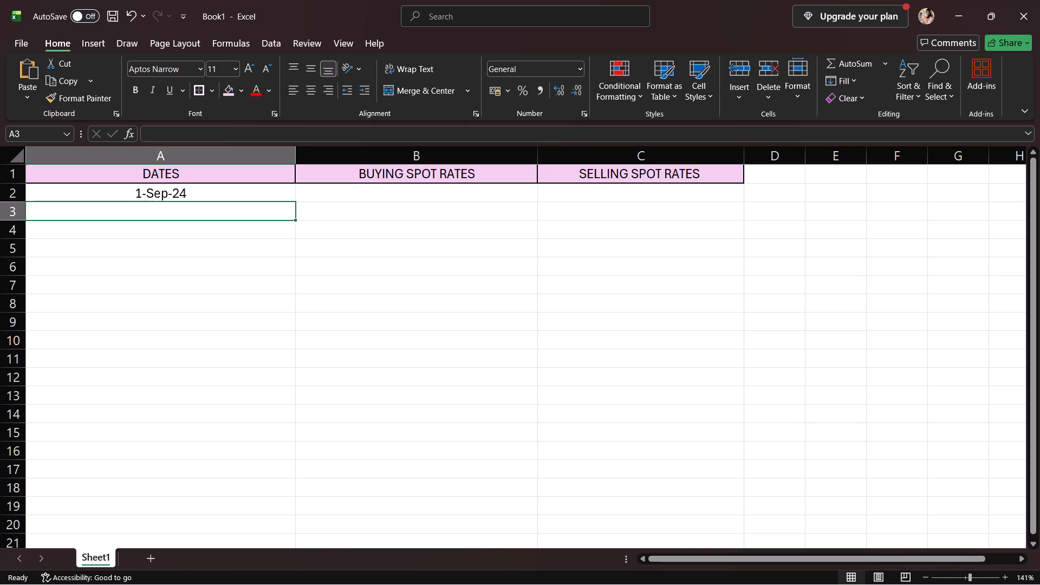
type("DECE")
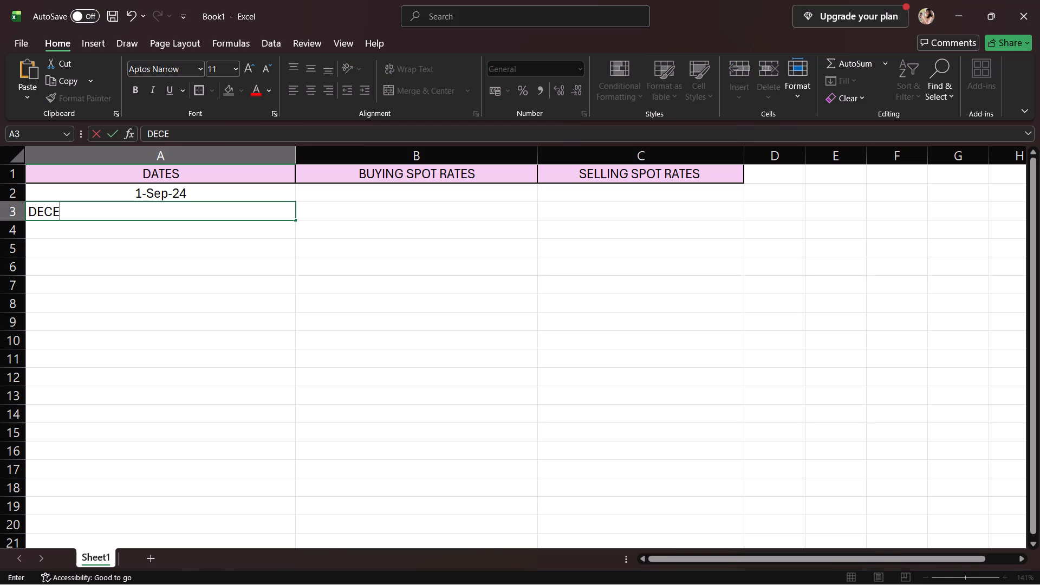
type("MBER 31")
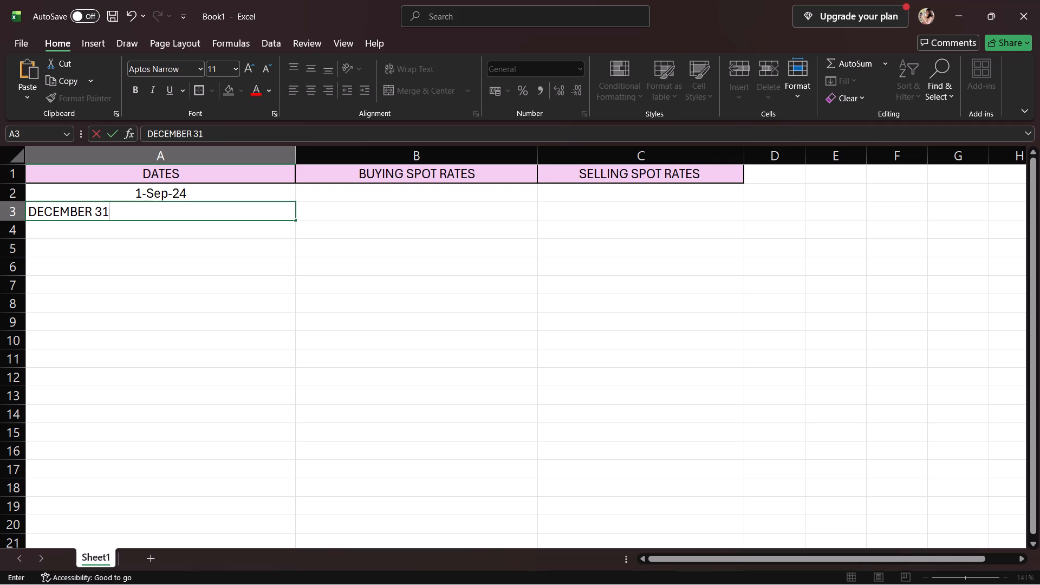
key("BackSpace")
key("BackSpace")
key("1")
type(", 2024")
key("Return")
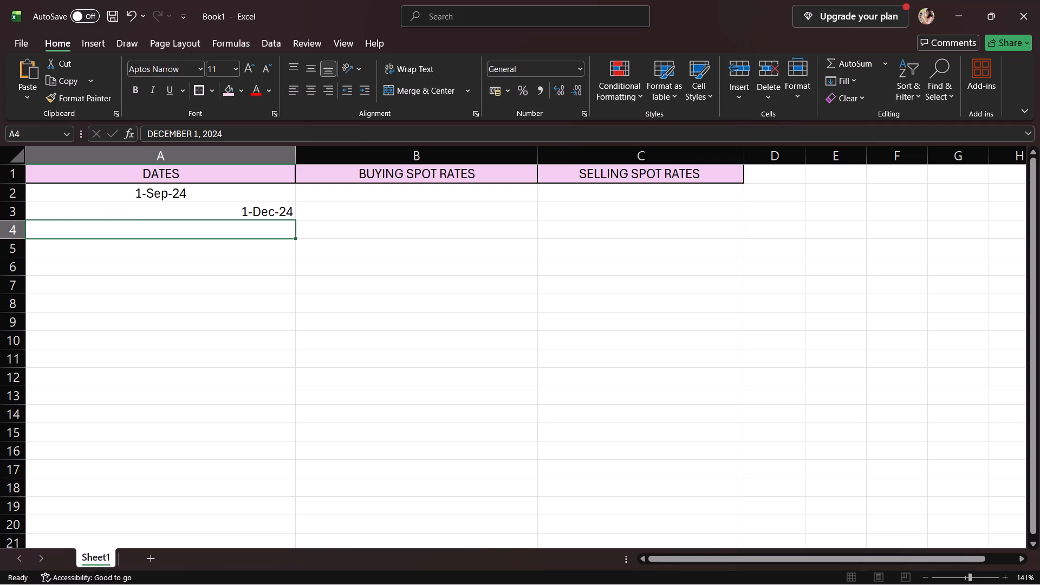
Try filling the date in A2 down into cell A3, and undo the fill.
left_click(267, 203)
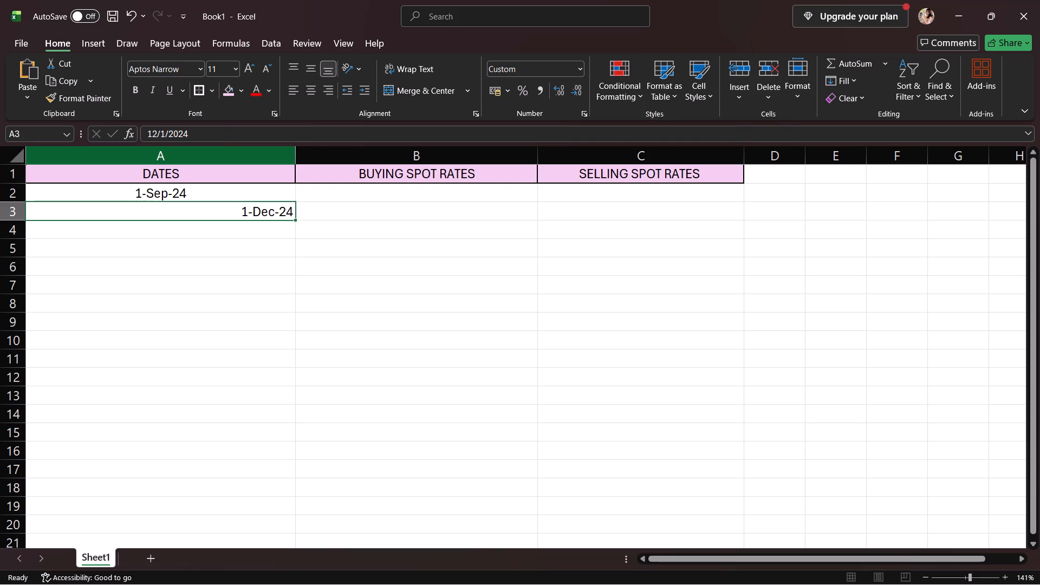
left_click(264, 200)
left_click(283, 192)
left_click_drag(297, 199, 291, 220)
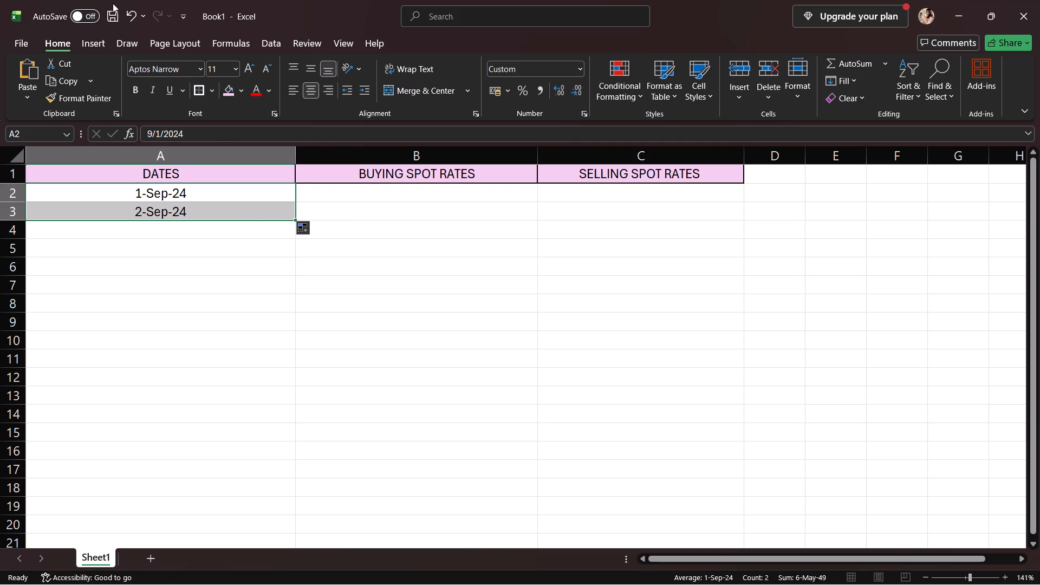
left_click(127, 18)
Centre the December date in cell A3 horizontally and select the empty cell A4 below it.
left_click(276, 217)
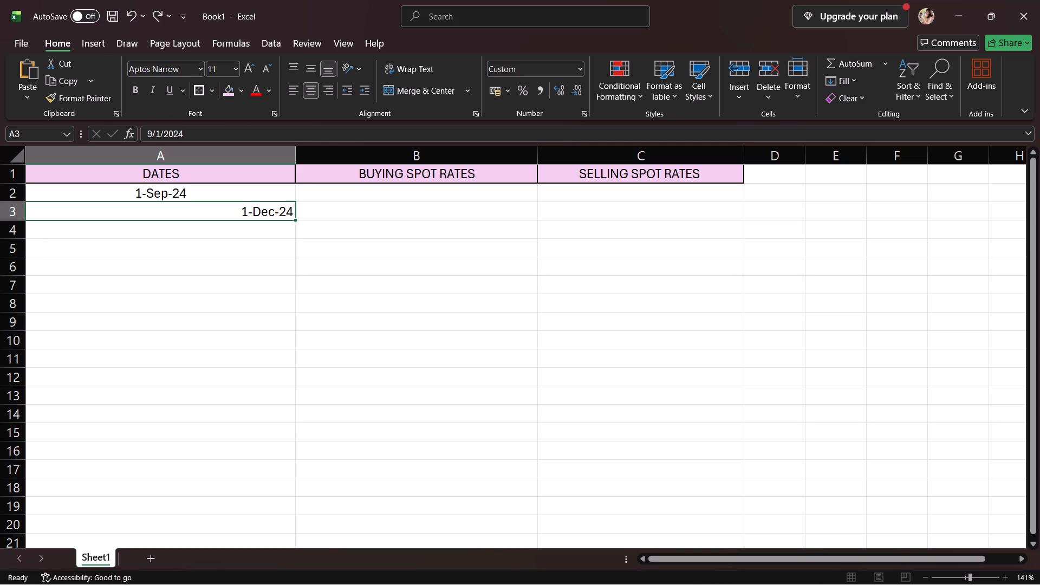
left_click(317, 89)
left_click(239, 242)
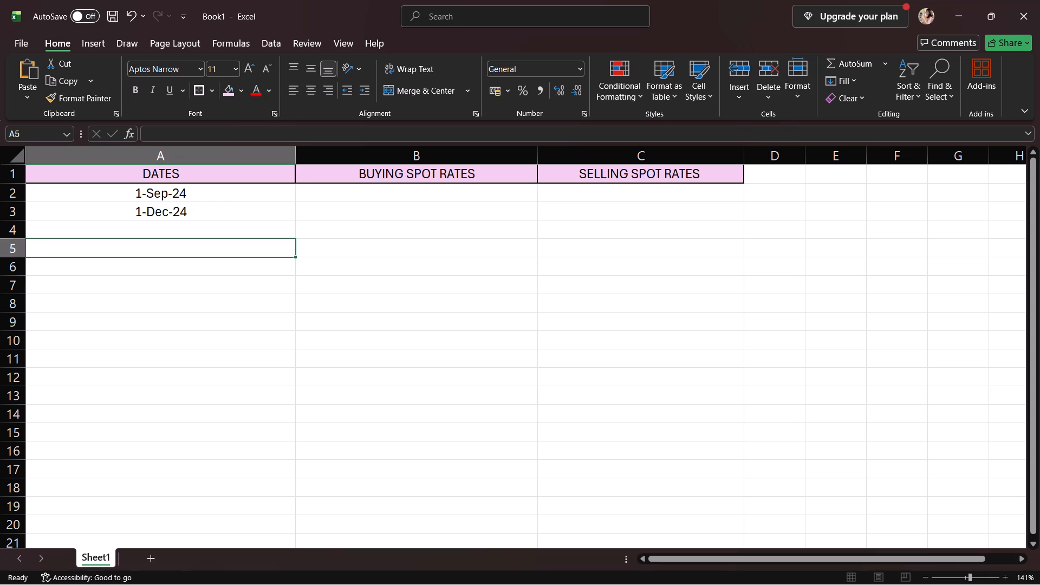
left_click(238, 230)
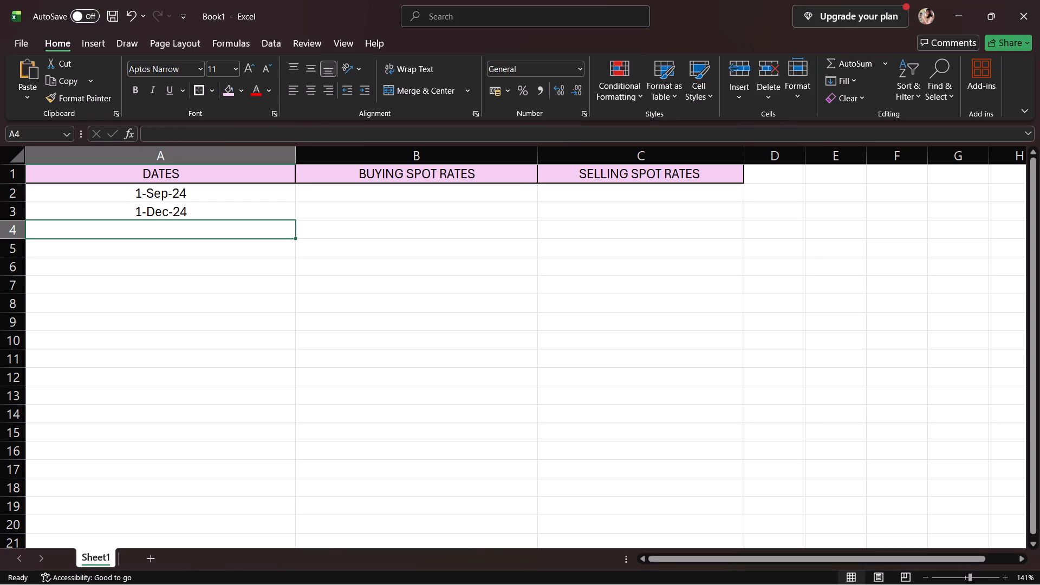
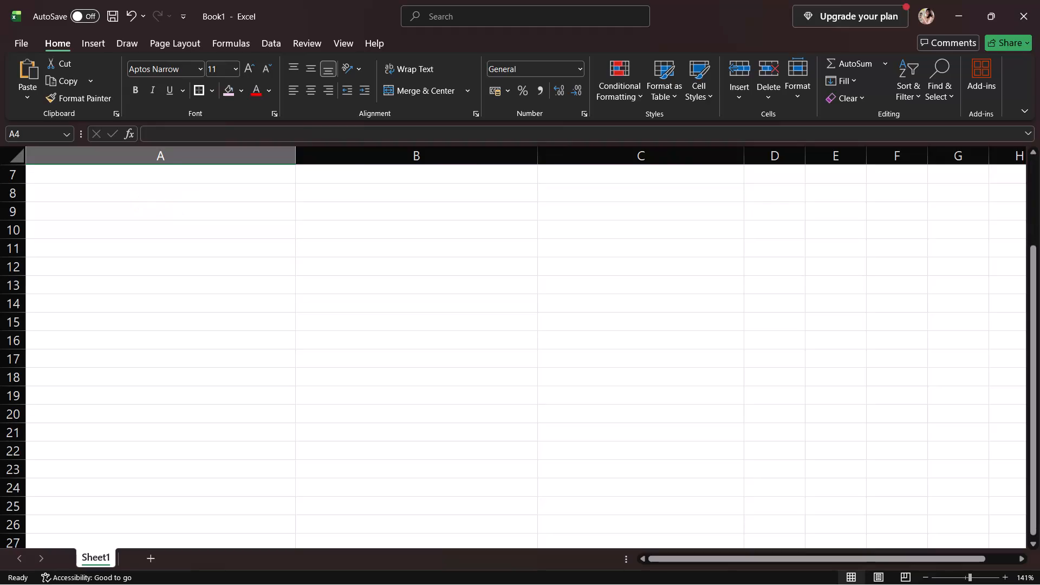
Enter the date DECEMBER 31, 2024 in cell A4, below the December 1 date.
scroll(245, 247, "up", 2)
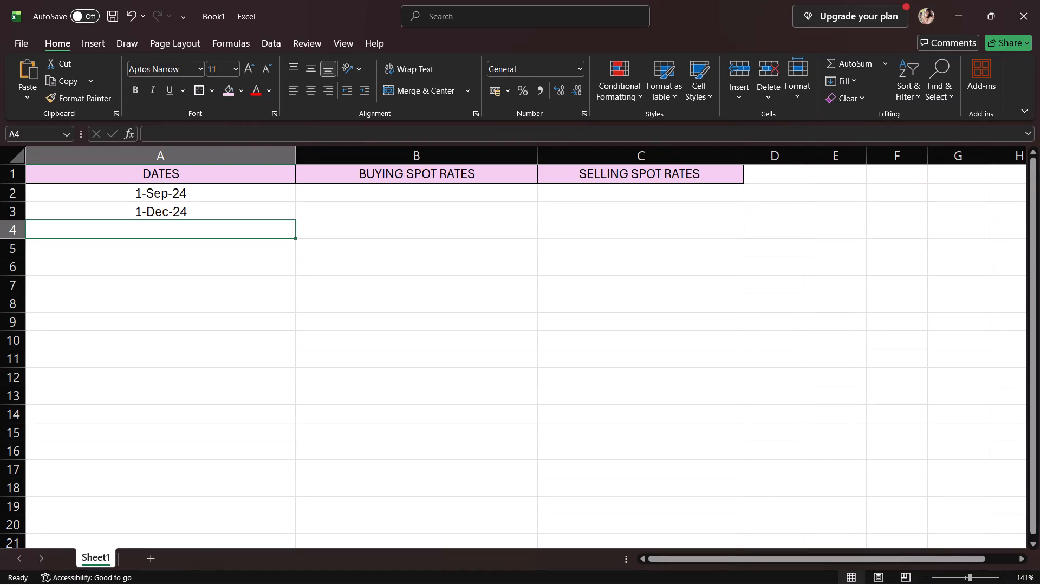
left_click(250, 231)
type("DECEMBER")
key("space")
type("31, 2024")
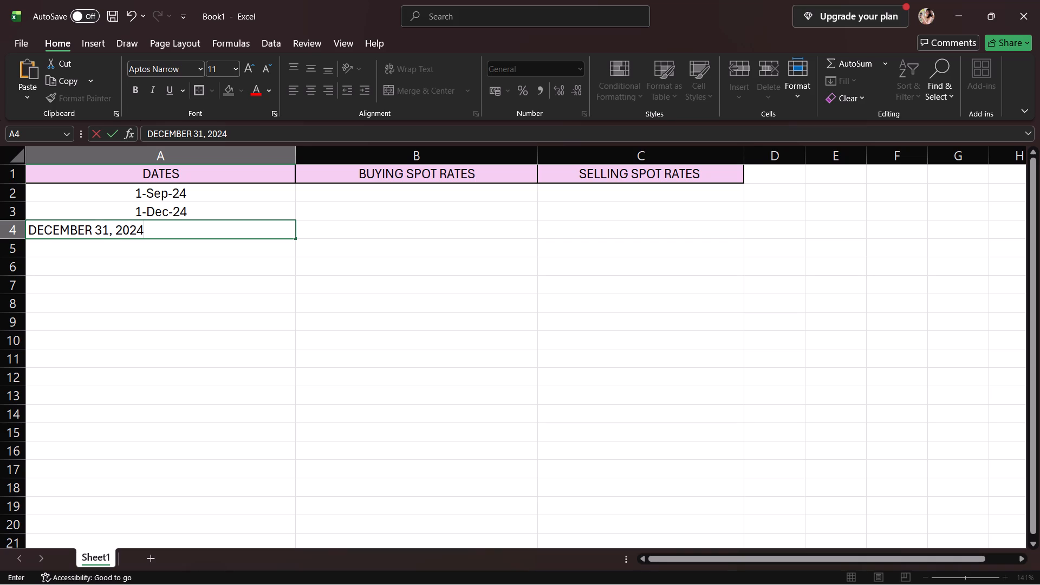
key("Return")
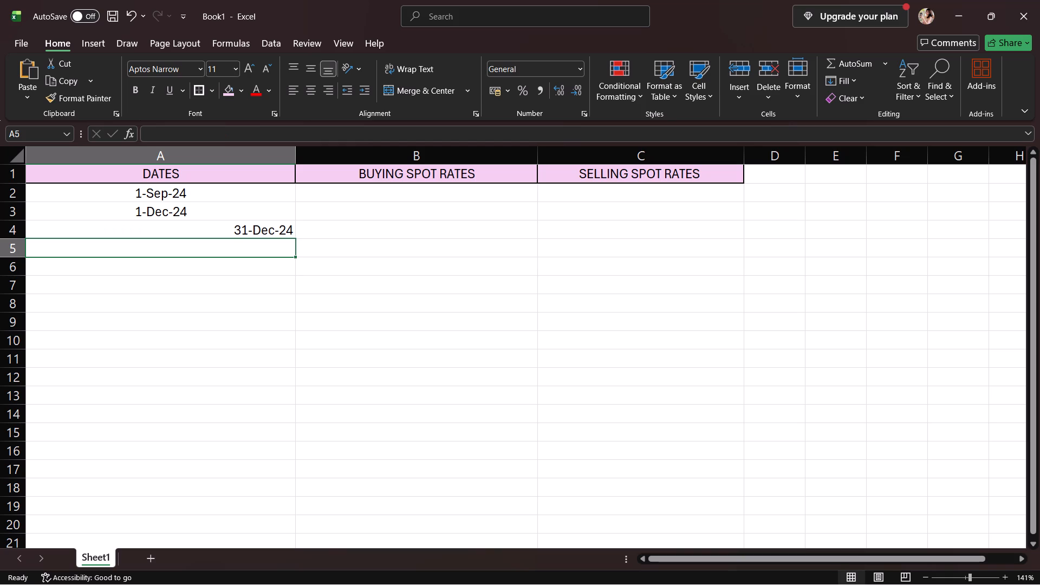
Enter the date FEBRUARY 1, 2025 in cell A5.
left_click(262, 235)
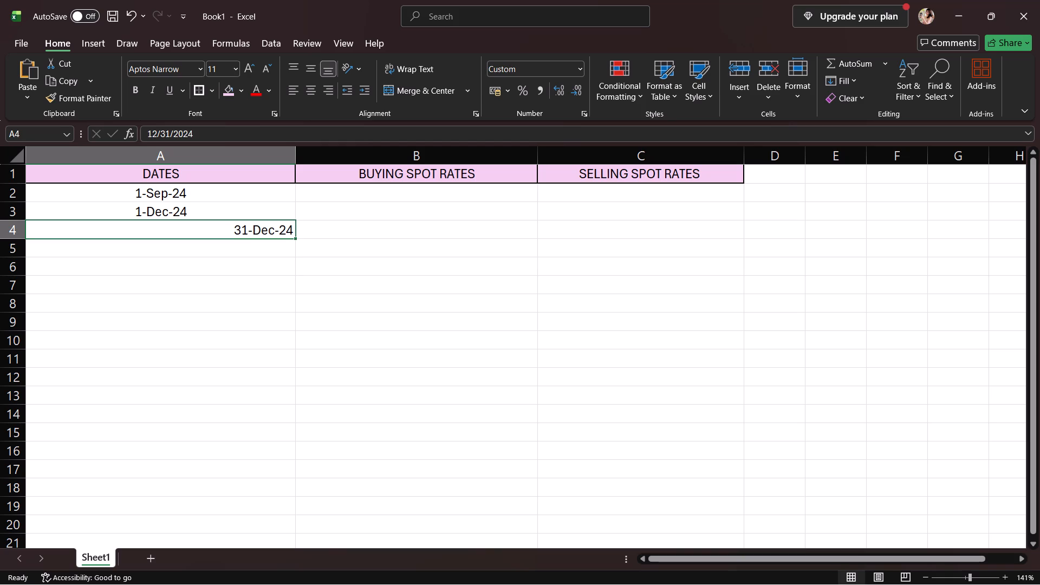
left_click(309, 228)
left_click(280, 253)
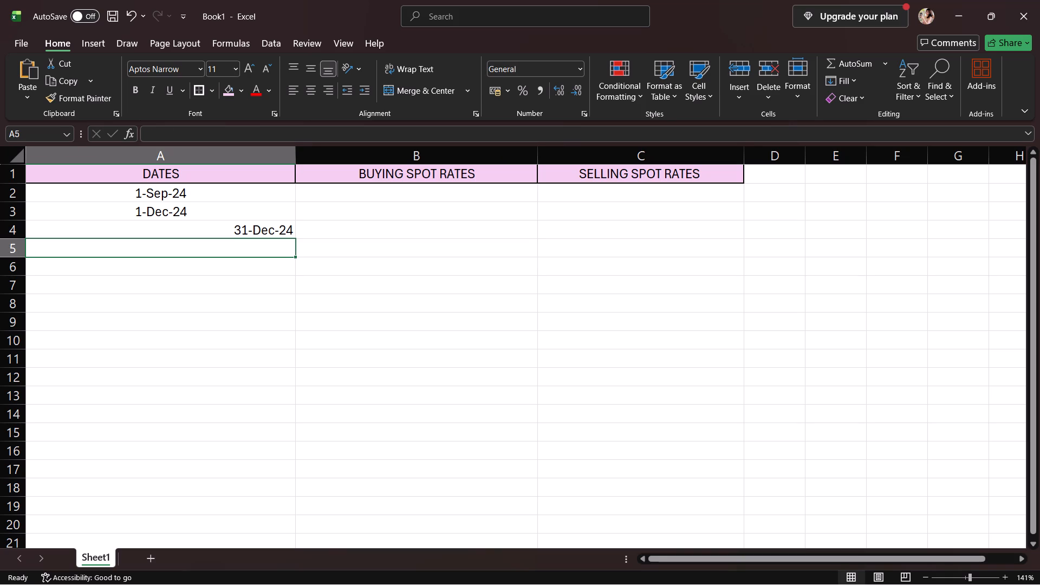
type("FEBRUR")
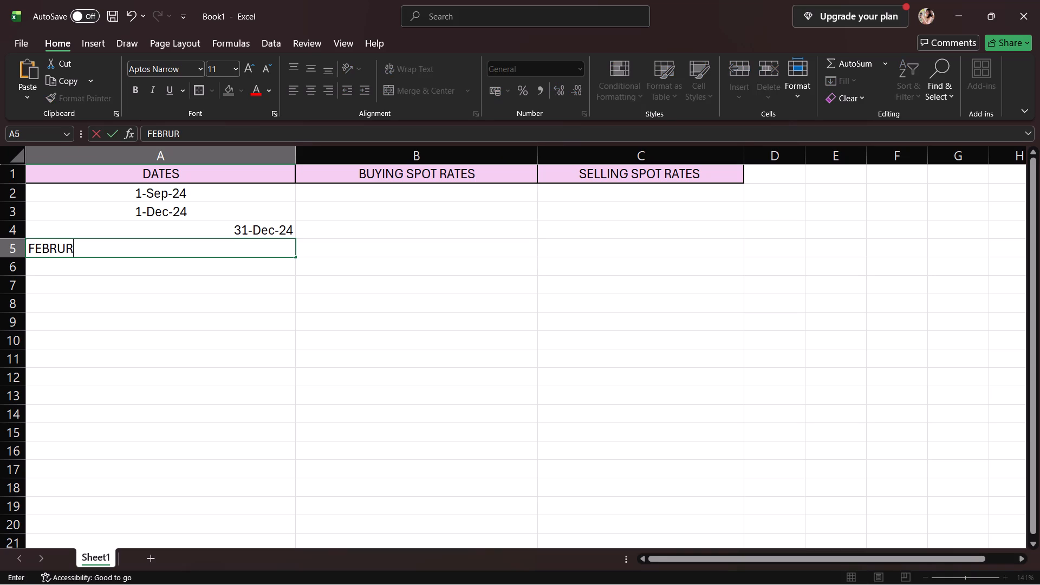
key("BackSpace")
type("ARY")
key("space")
key("1")
type(", 2025")
key("Return")
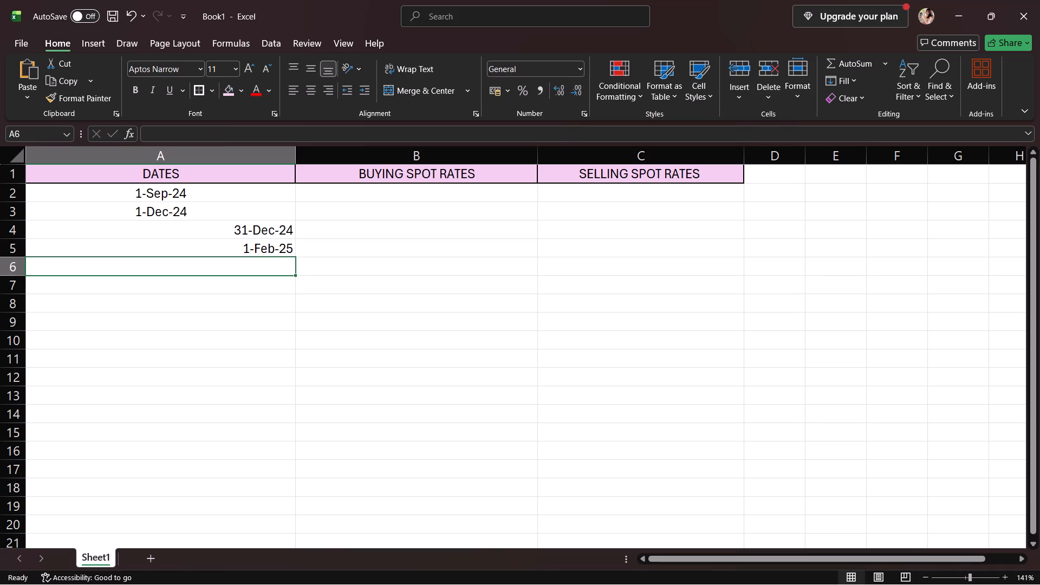
Centre the dates in cells A4 and A5 horizontally.
left_click(272, 230)
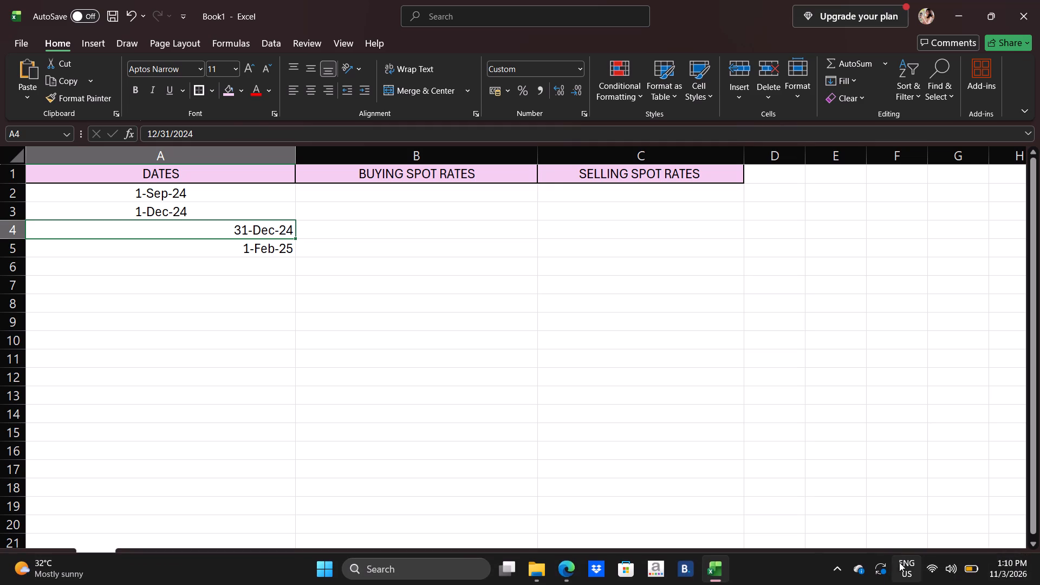
left_click(836, 576)
left_click(836, 577)
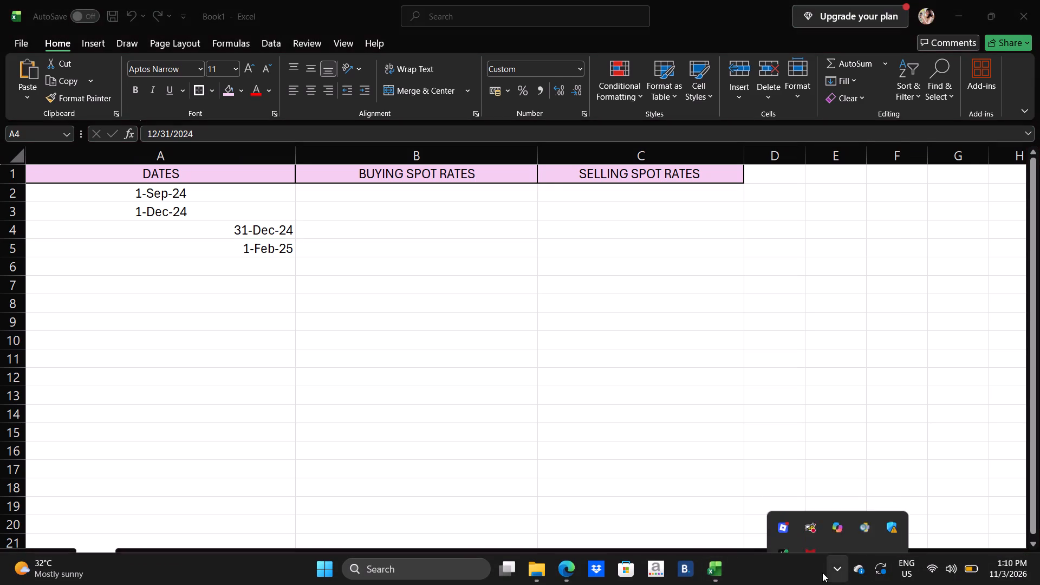
left_click(210, 229)
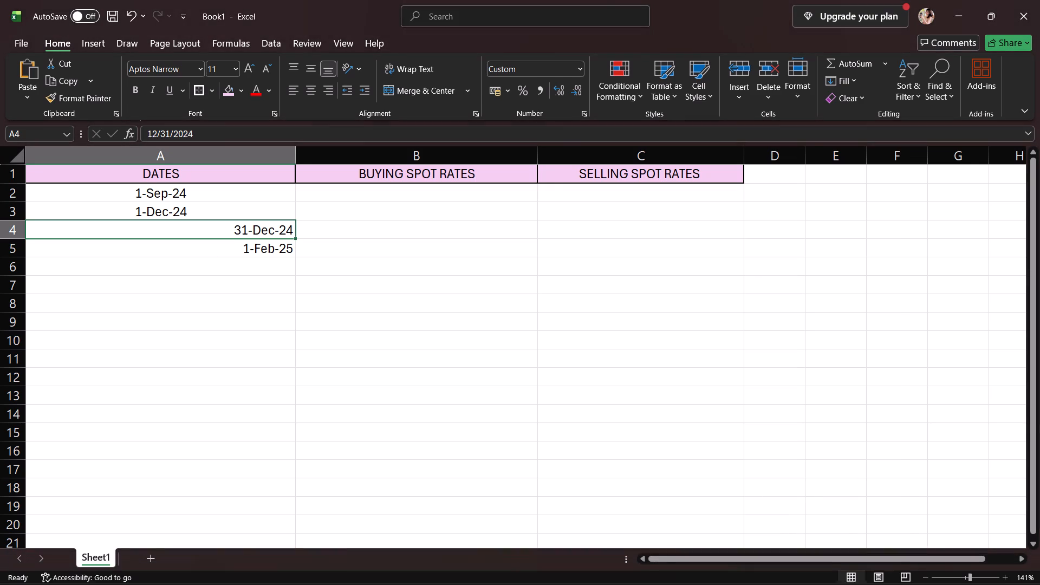
left_click(317, 96)
left_click(248, 244)
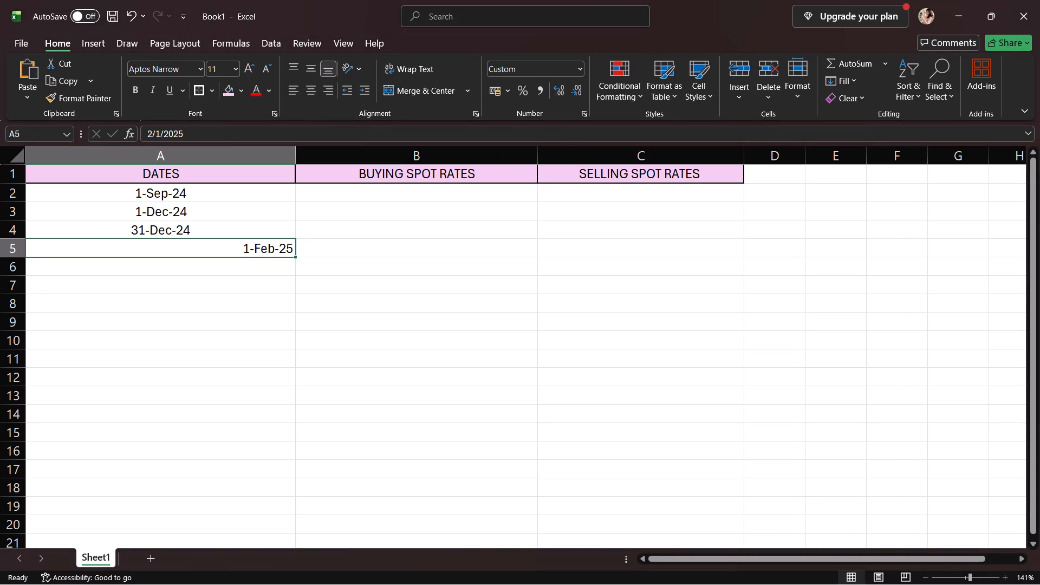
left_click(311, 94)
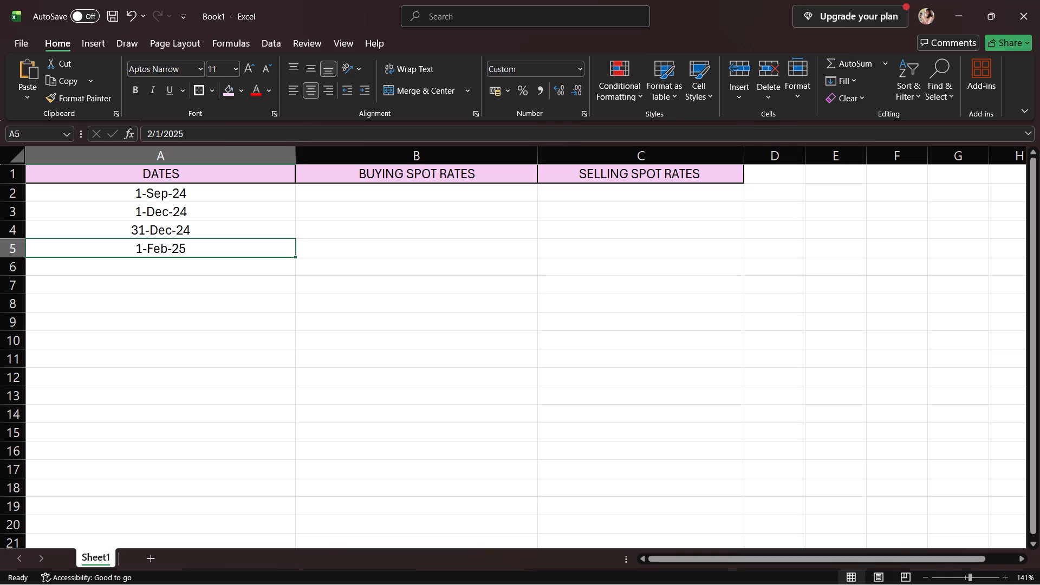
Enter the buying spot rate P 38.90 in cell B2 for the September date.
left_click(376, 190)
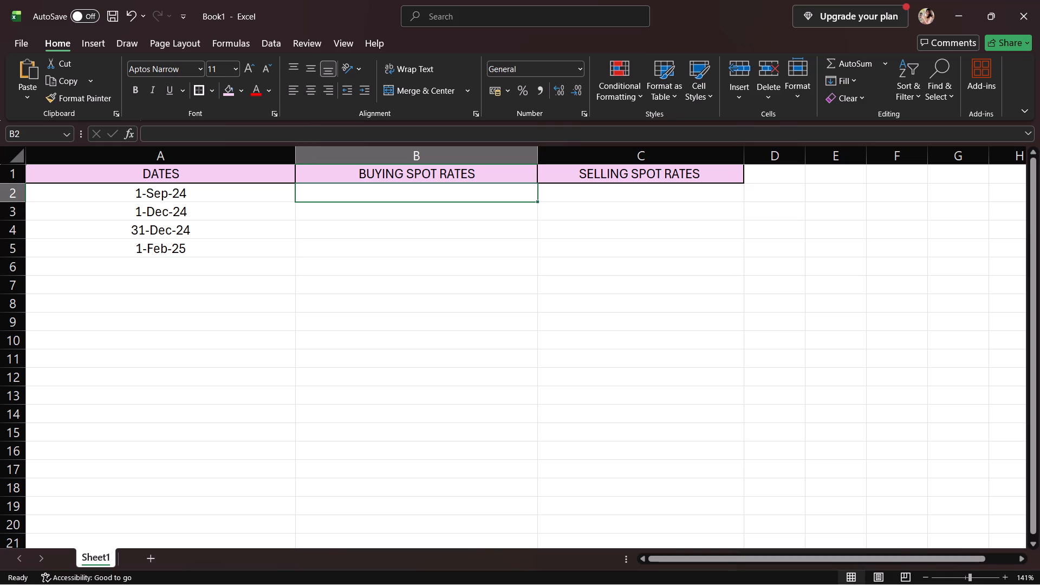
key("p")
key("BackSpace")
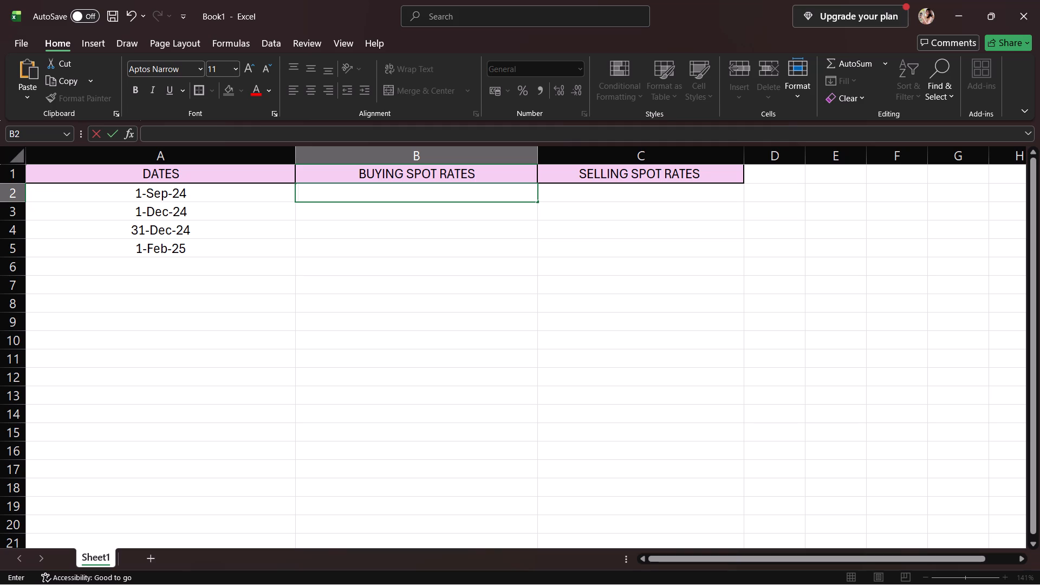
left_click(549, 70)
left_click_drag(564, 71, 569, 71)
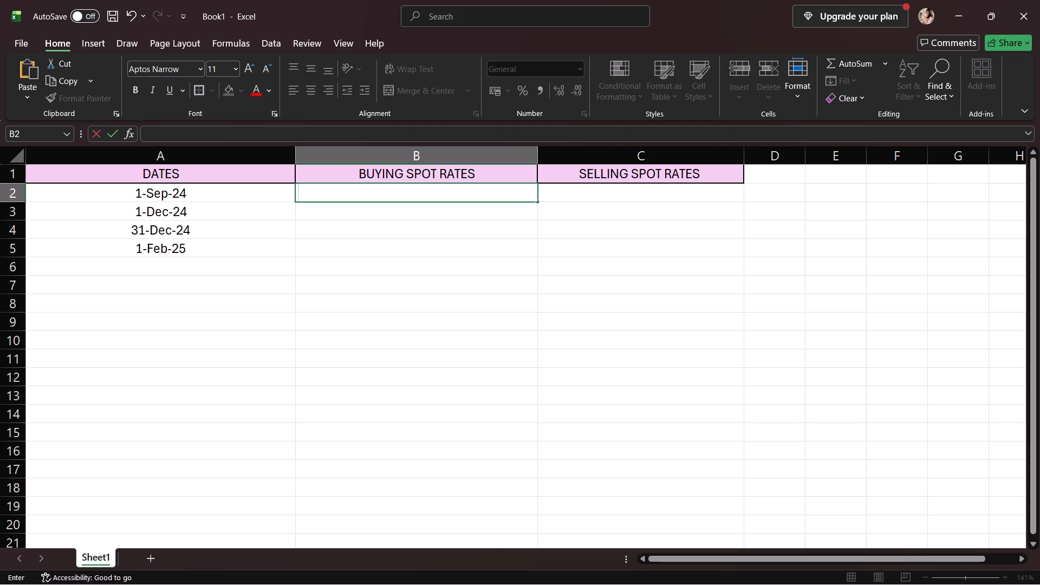
left_click(439, 186)
key("p")
key("space")
key("3")
key("8")
type(".90")
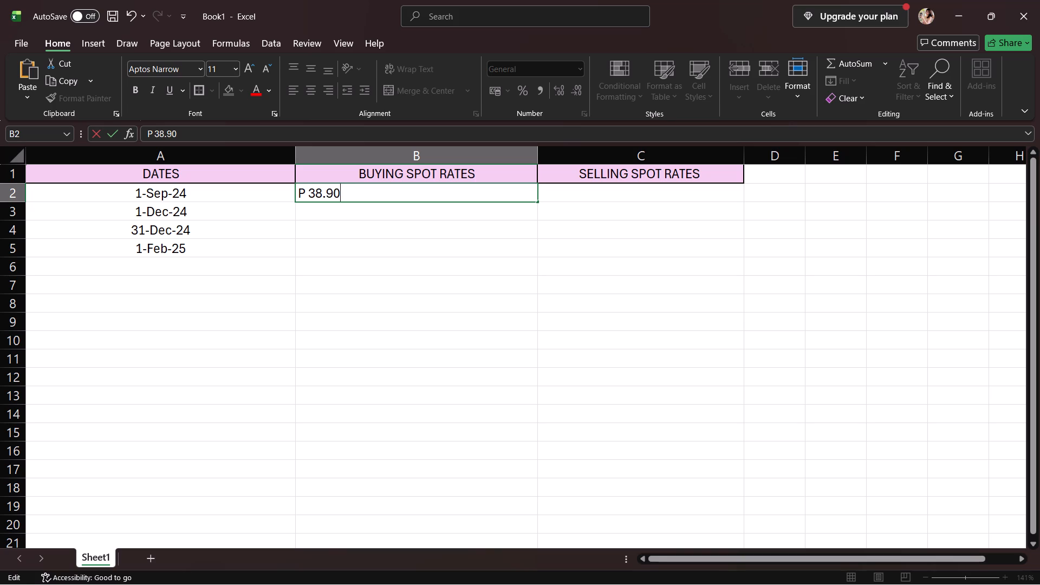
left_click(412, 222)
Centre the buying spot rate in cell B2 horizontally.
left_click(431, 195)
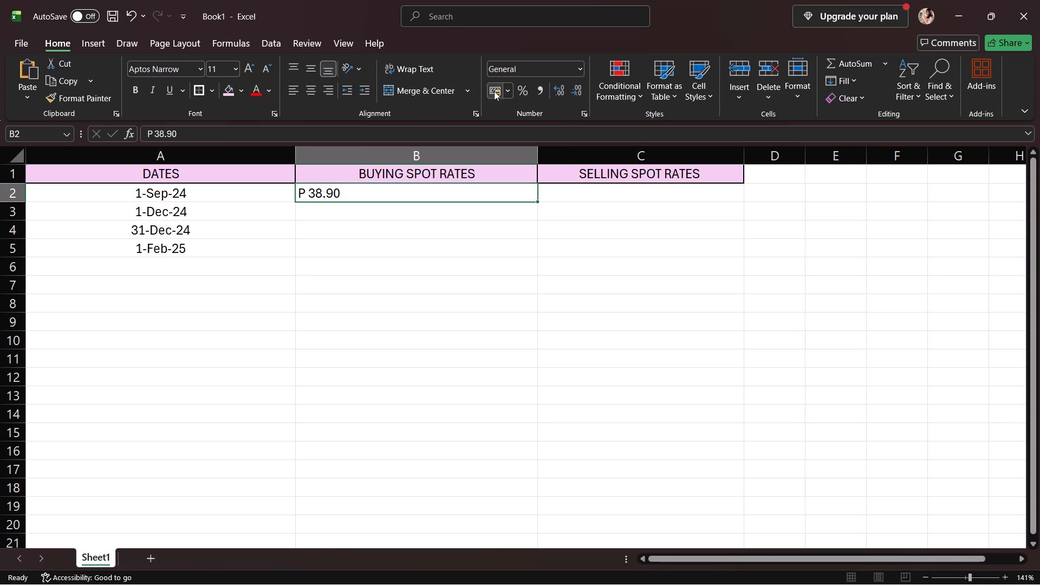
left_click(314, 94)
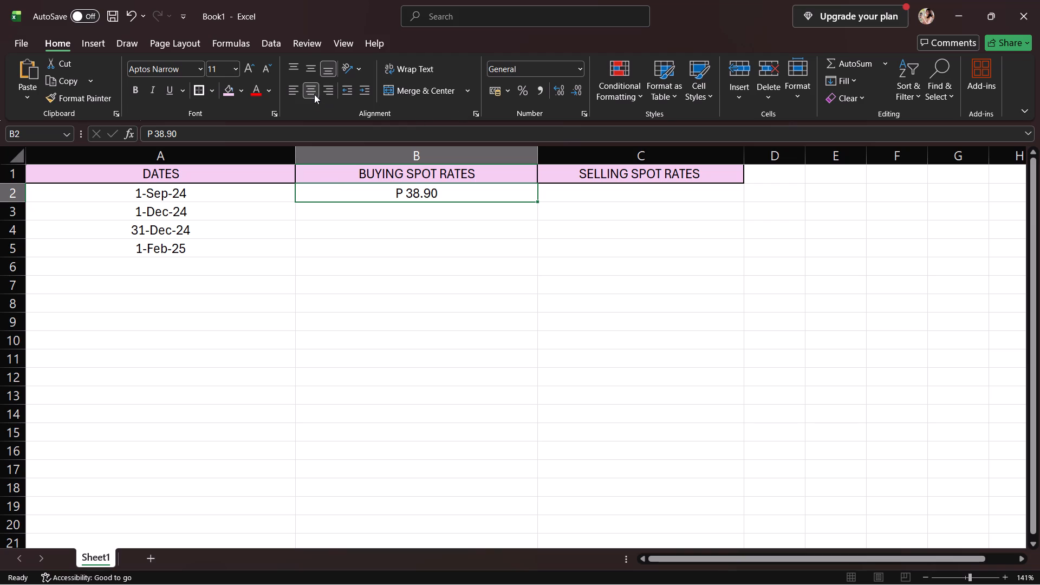
Enter the buying spot rate 40.00 in cell B3 for the December 1 date.
left_click(395, 203)
left_click(407, 217)
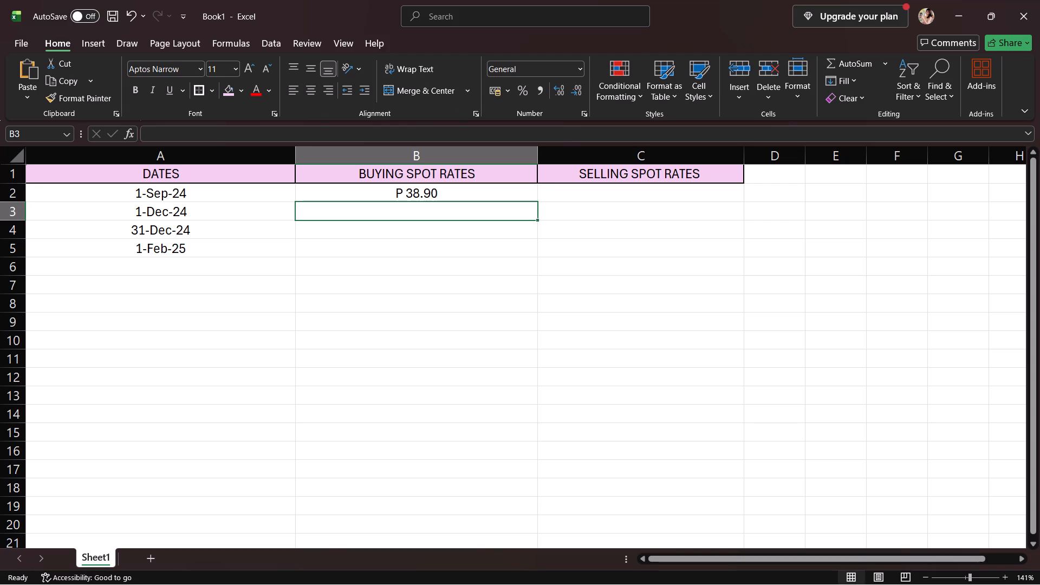
type("40.")
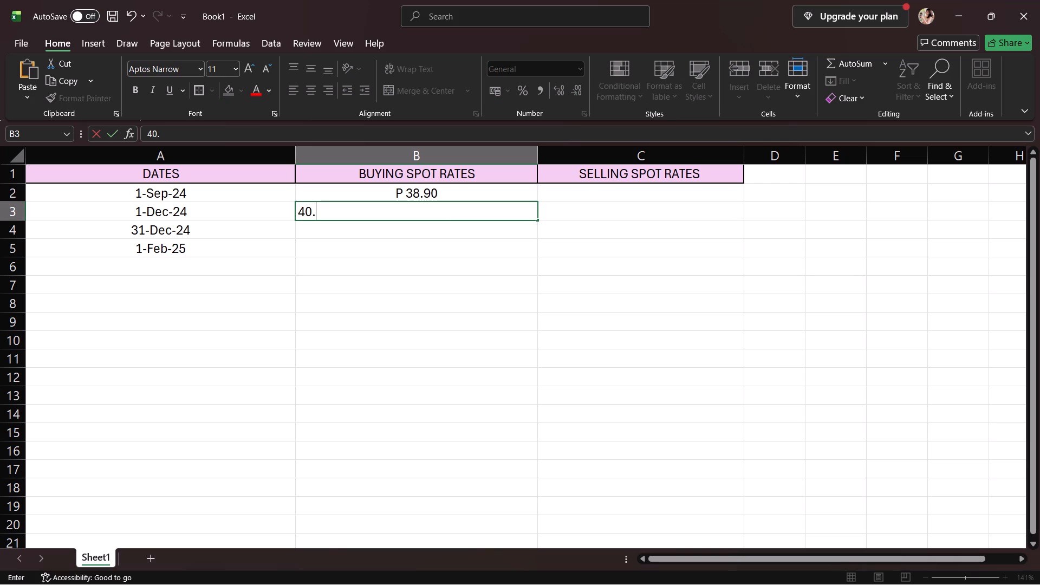
type("00")
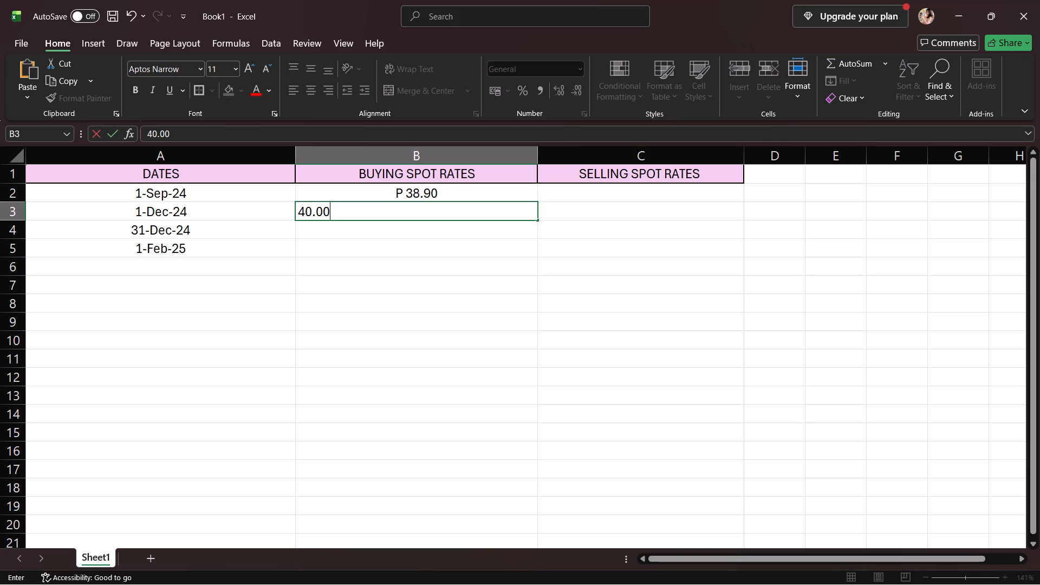
left_click(451, 226)
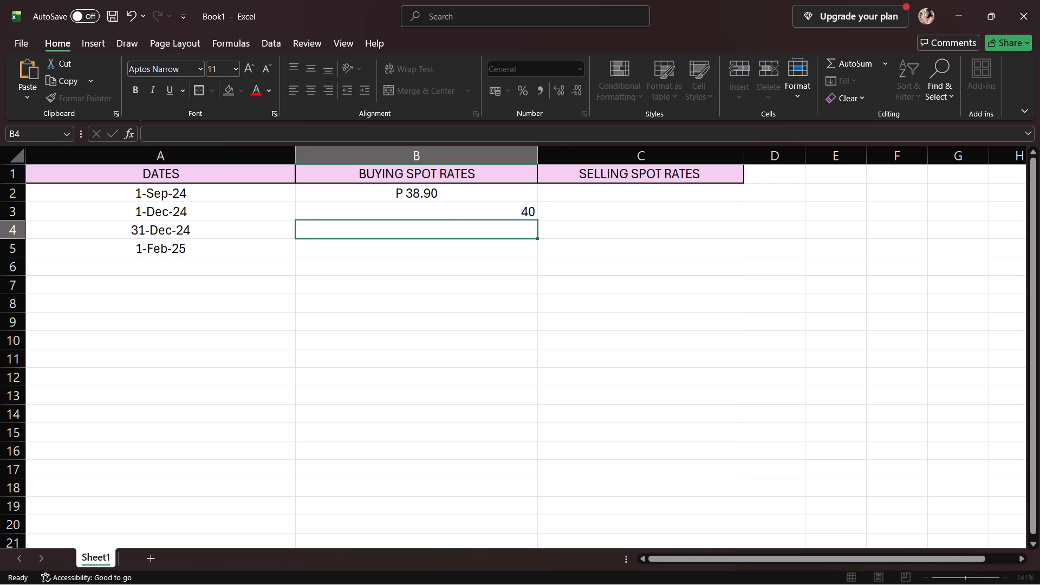
Apply the comma number style to the buying spot rate in cell B3.
left_click(459, 213)
left_click(536, 85)
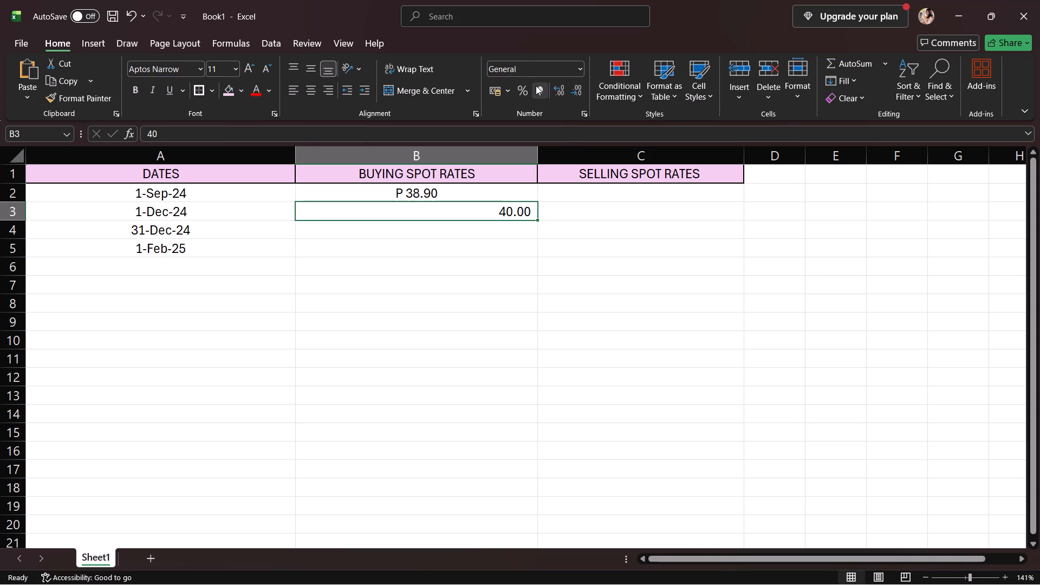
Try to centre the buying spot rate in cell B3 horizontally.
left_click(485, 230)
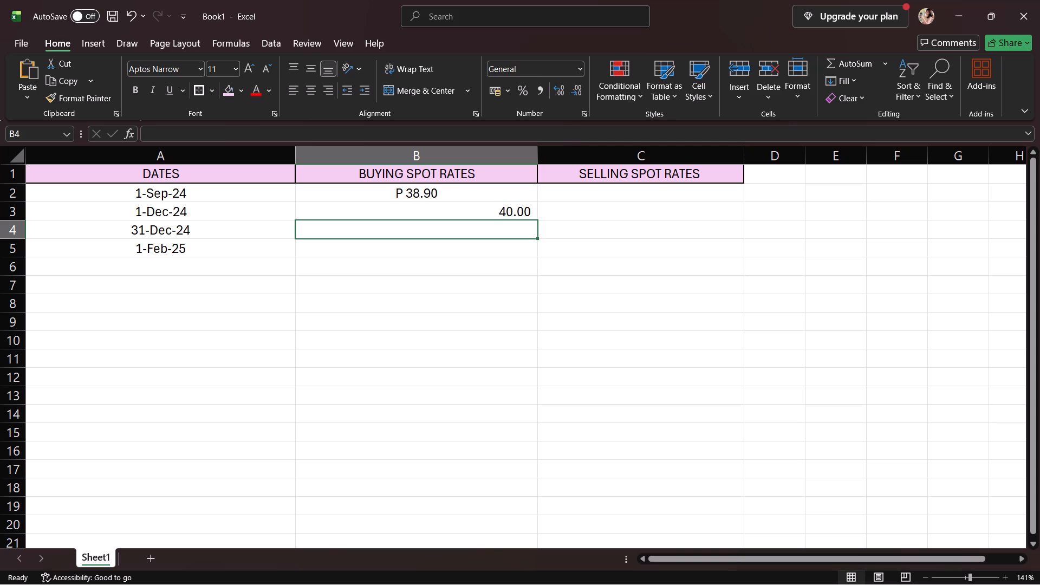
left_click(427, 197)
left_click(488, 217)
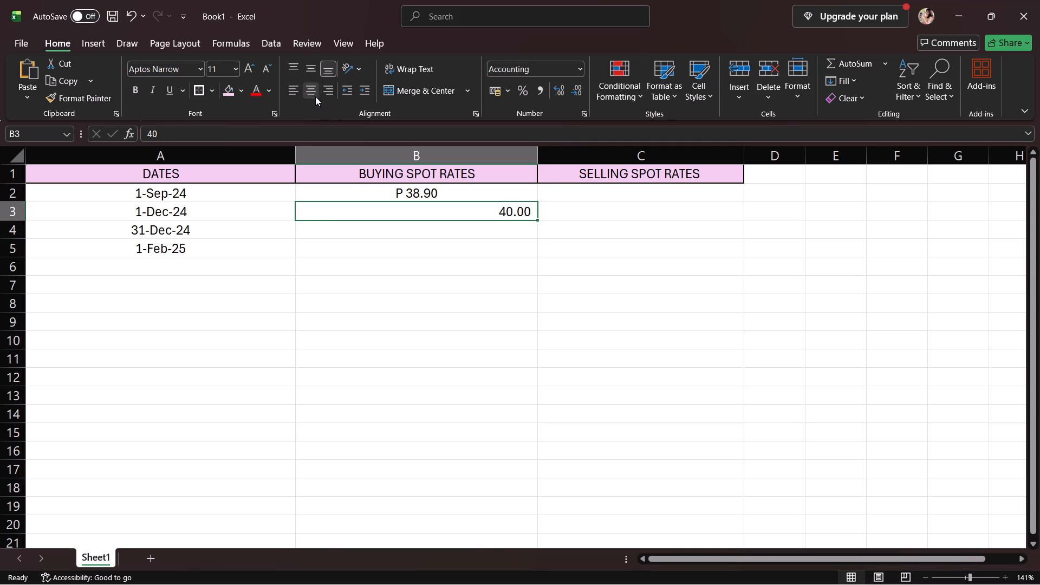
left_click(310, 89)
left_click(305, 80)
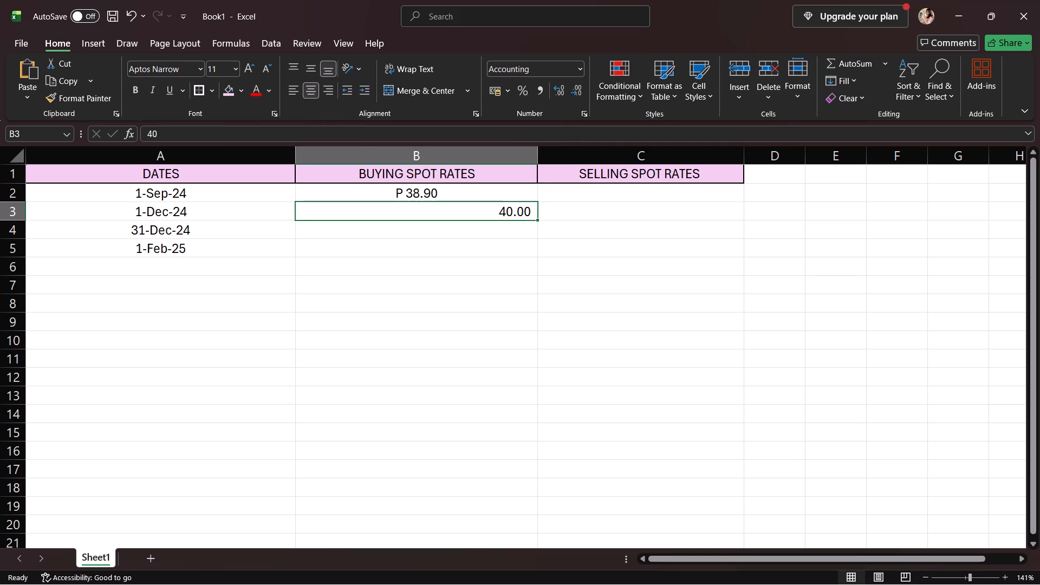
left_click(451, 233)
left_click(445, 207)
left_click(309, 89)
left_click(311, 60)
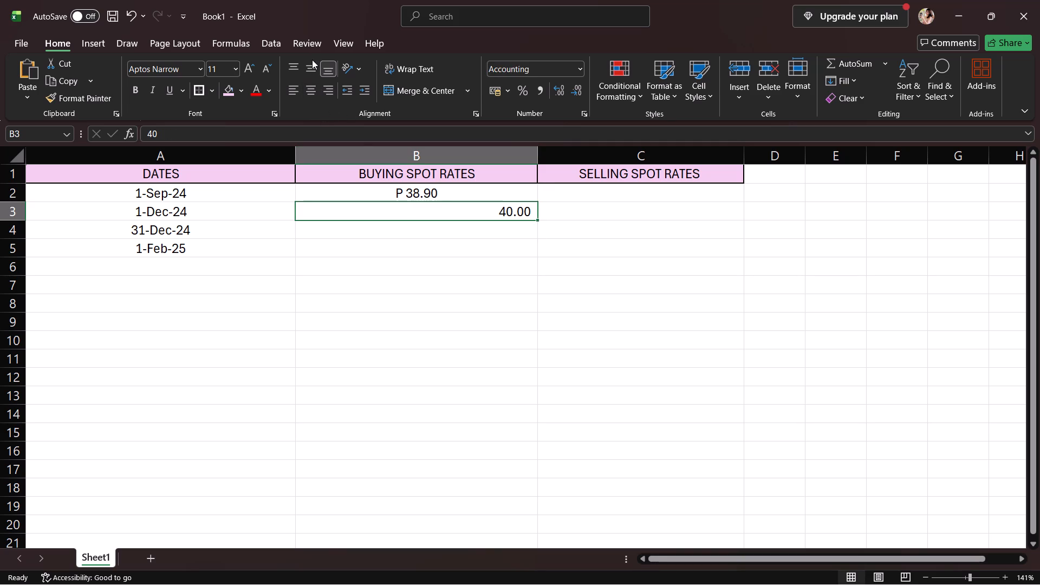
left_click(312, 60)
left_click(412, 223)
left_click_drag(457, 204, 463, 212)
Align the buying spot rate in cell B2 to the left of its cell.
left_click(435, 191)
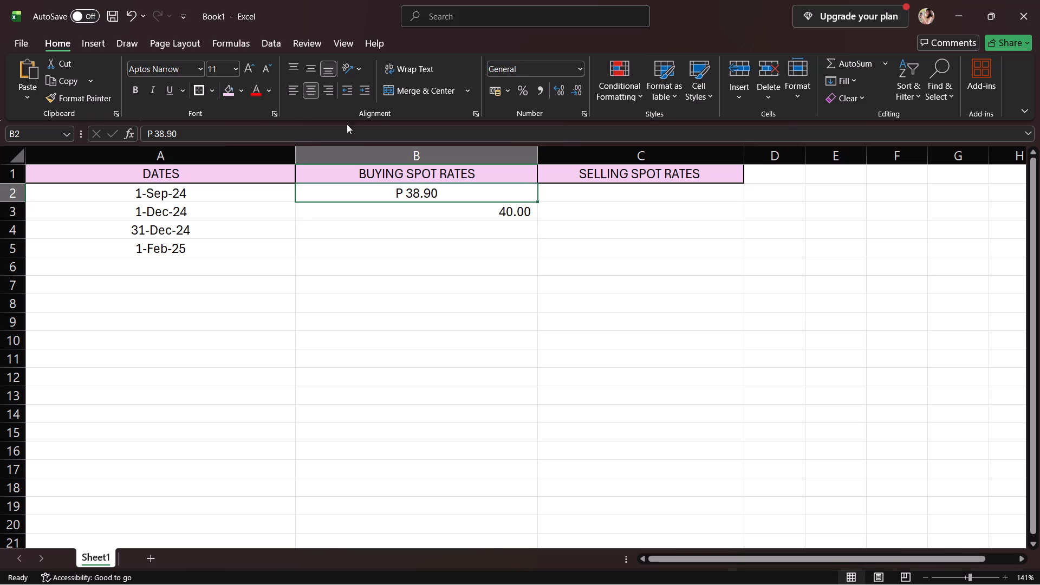
left_click(329, 82)
left_click(329, 87)
left_click(294, 91)
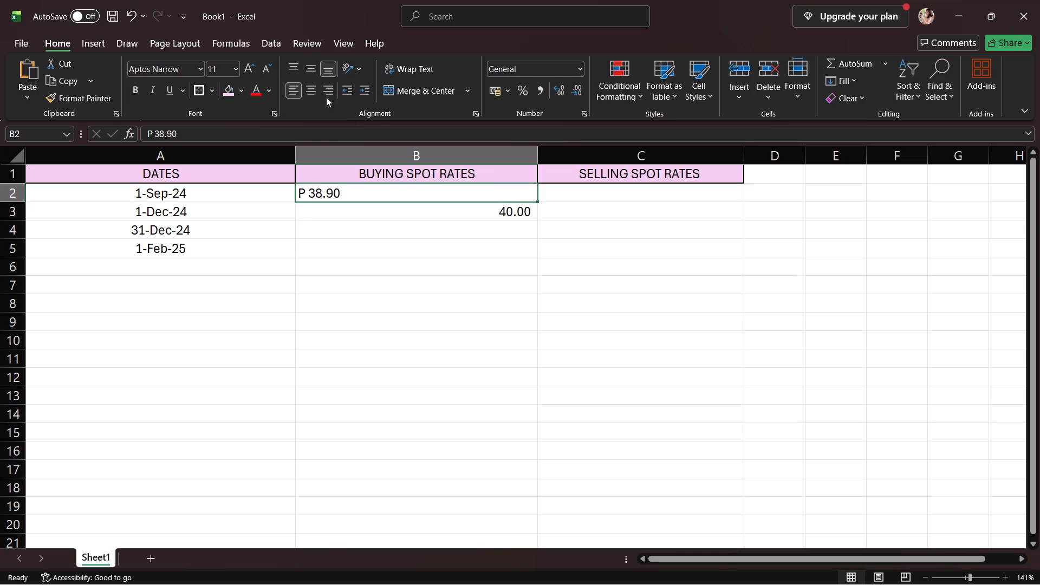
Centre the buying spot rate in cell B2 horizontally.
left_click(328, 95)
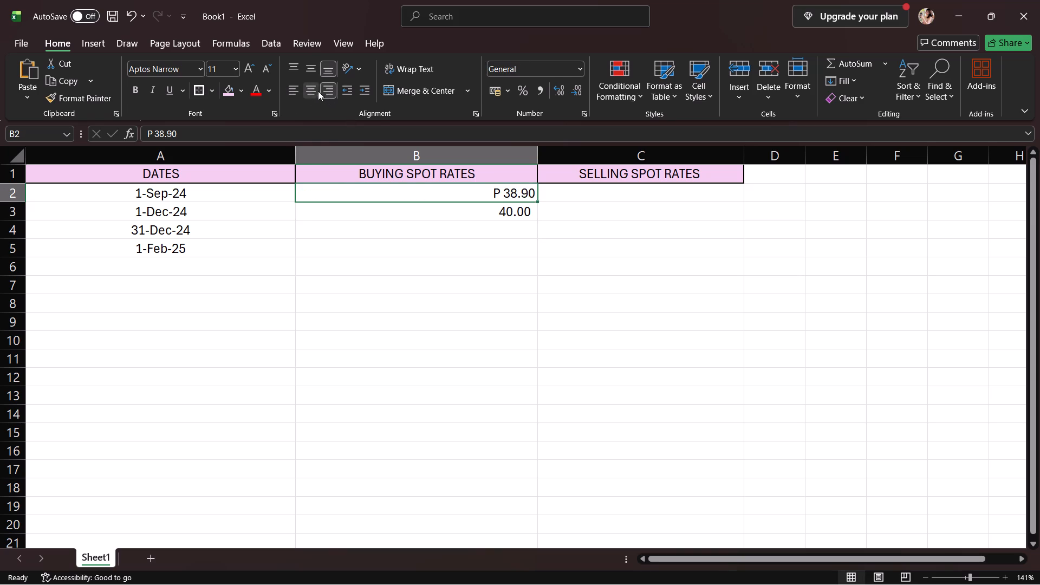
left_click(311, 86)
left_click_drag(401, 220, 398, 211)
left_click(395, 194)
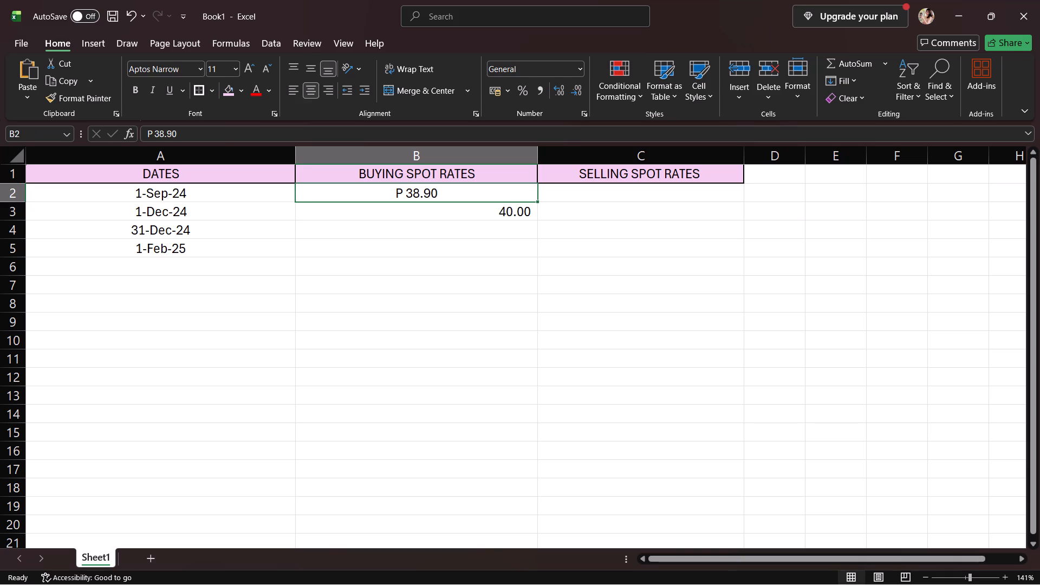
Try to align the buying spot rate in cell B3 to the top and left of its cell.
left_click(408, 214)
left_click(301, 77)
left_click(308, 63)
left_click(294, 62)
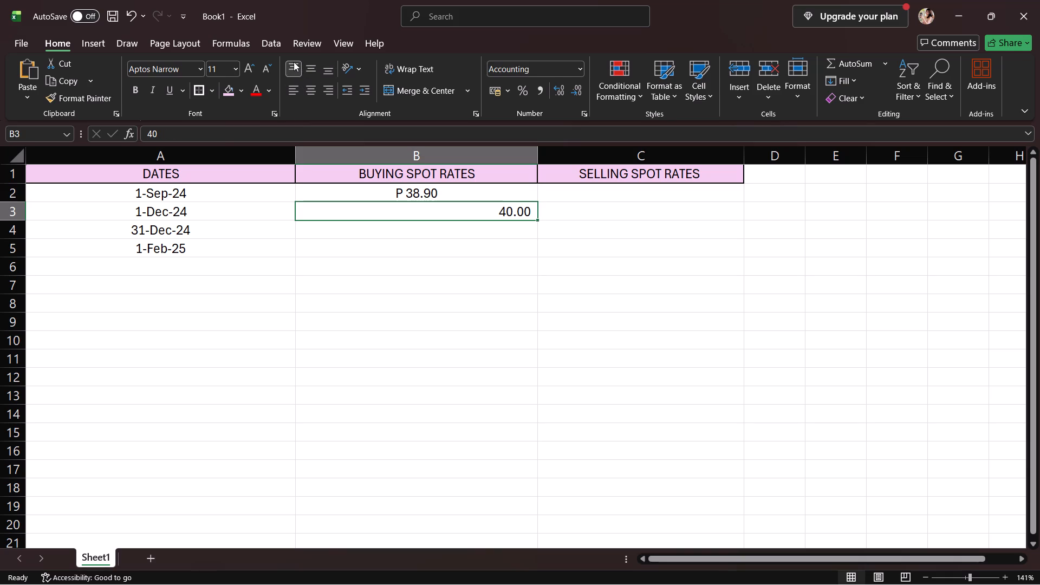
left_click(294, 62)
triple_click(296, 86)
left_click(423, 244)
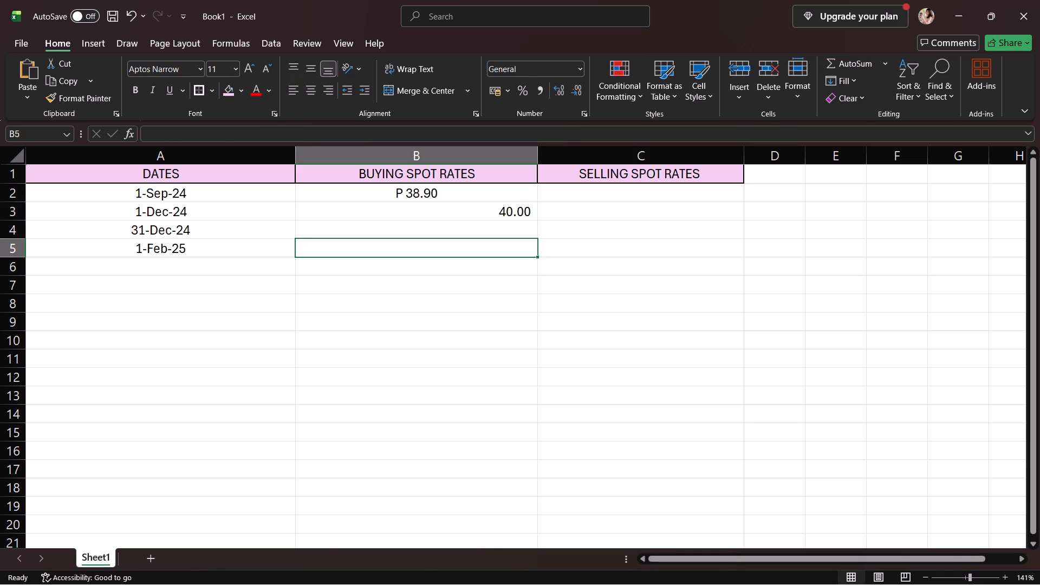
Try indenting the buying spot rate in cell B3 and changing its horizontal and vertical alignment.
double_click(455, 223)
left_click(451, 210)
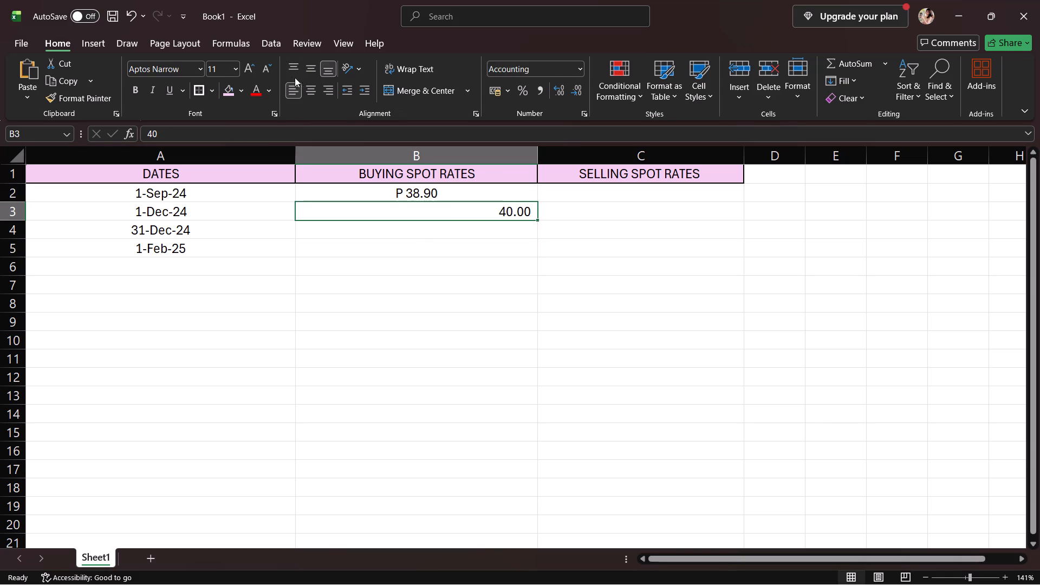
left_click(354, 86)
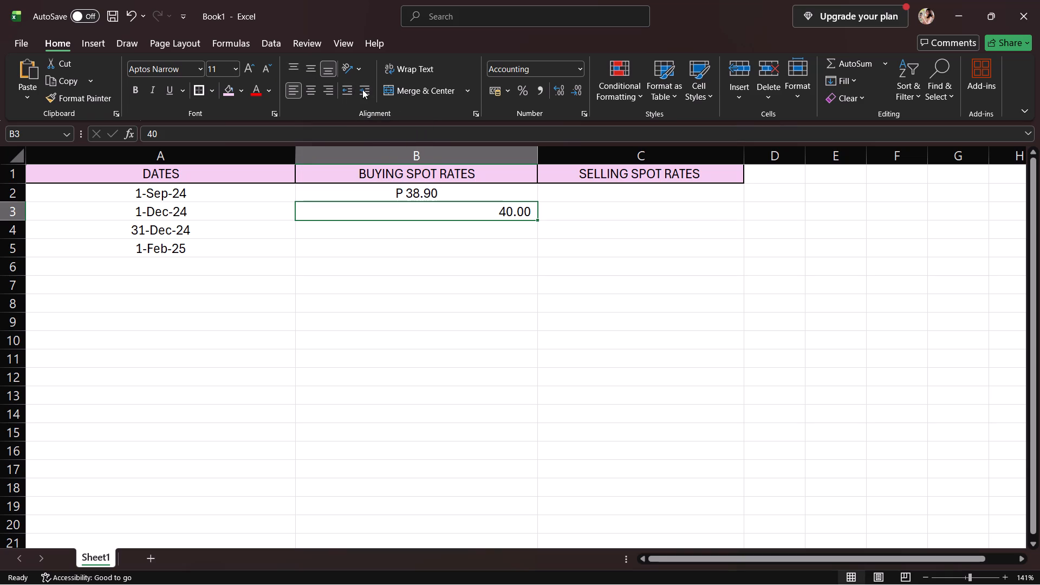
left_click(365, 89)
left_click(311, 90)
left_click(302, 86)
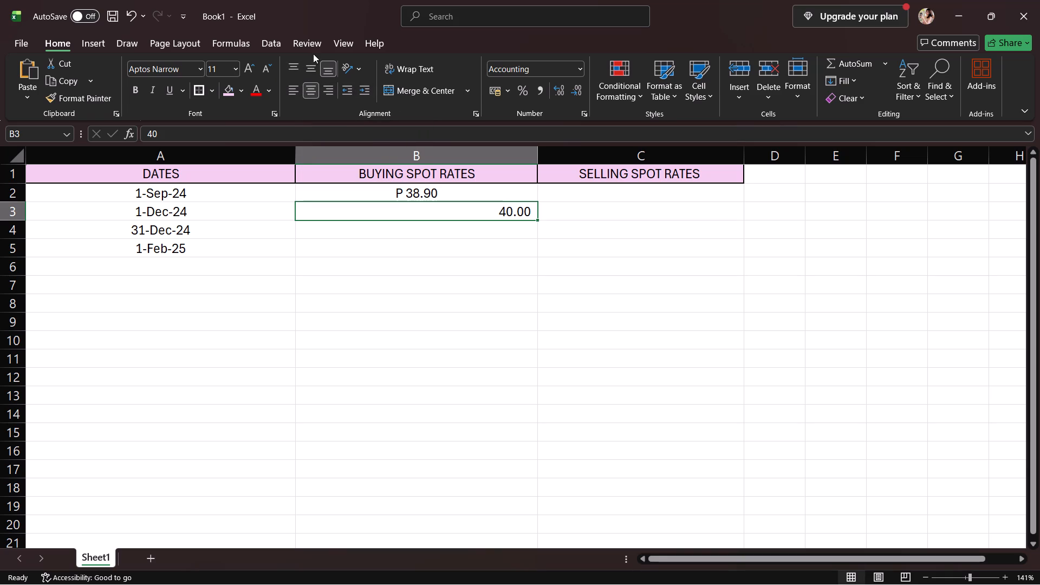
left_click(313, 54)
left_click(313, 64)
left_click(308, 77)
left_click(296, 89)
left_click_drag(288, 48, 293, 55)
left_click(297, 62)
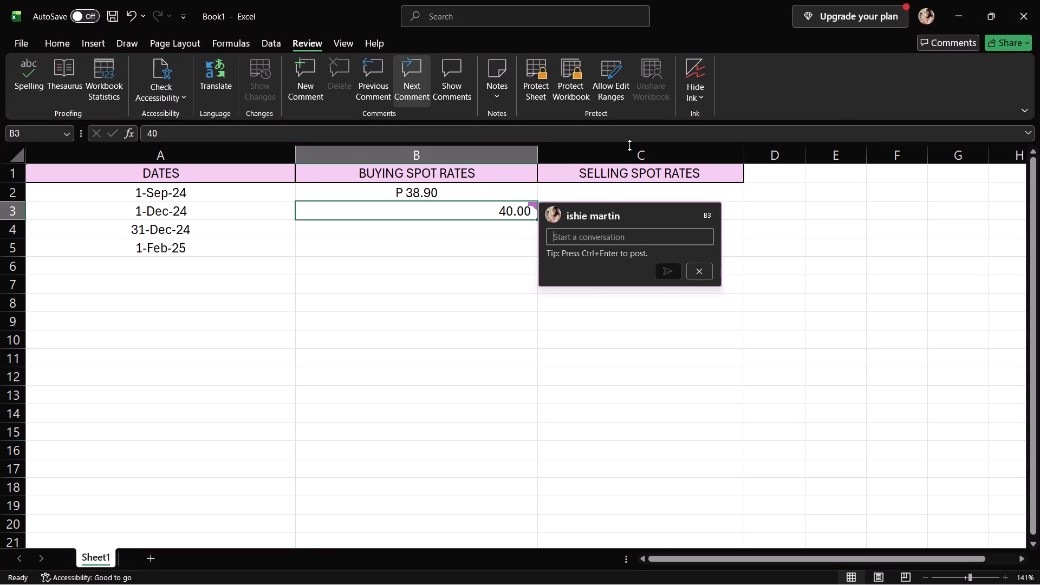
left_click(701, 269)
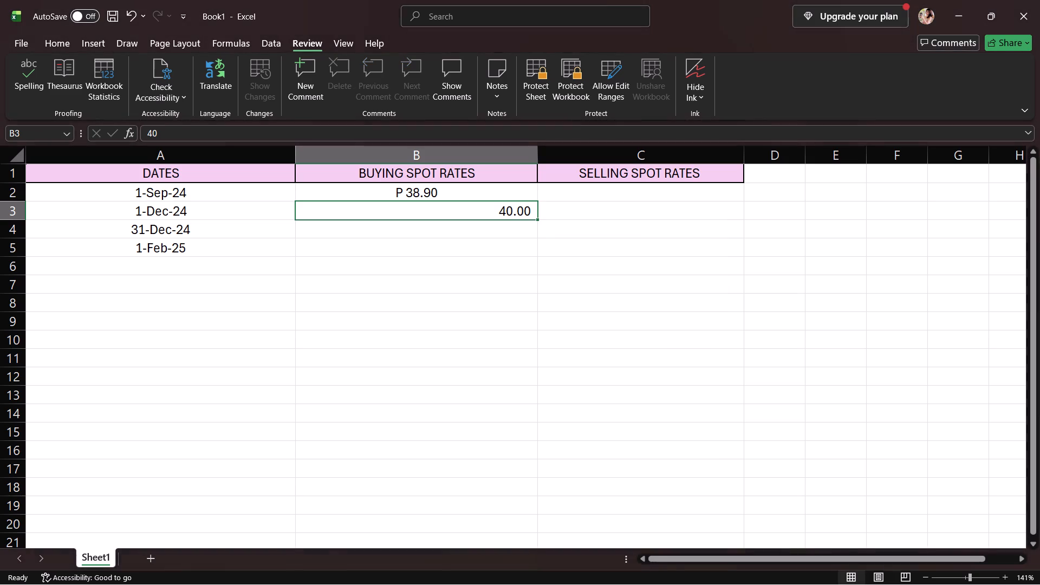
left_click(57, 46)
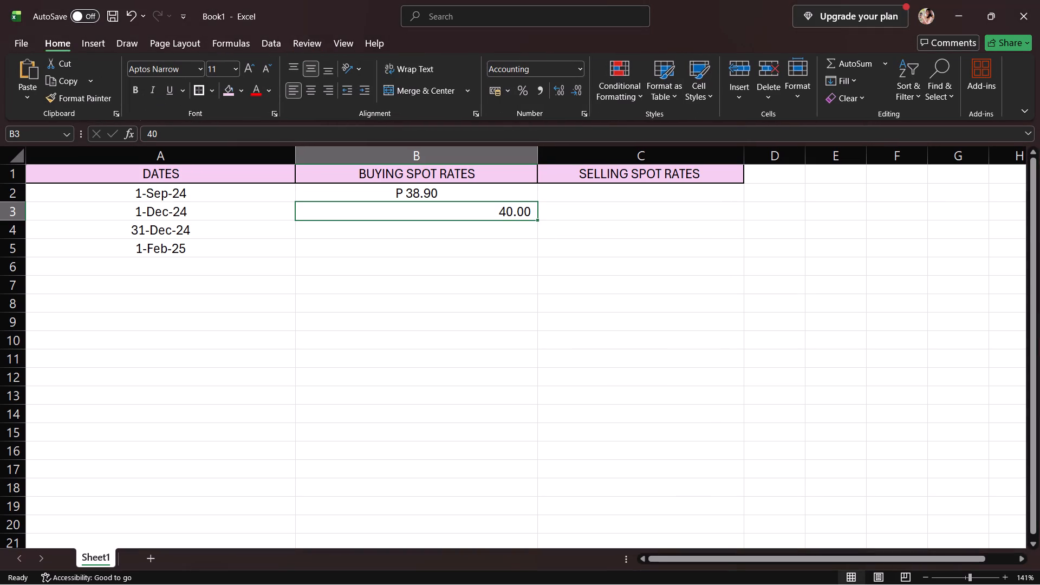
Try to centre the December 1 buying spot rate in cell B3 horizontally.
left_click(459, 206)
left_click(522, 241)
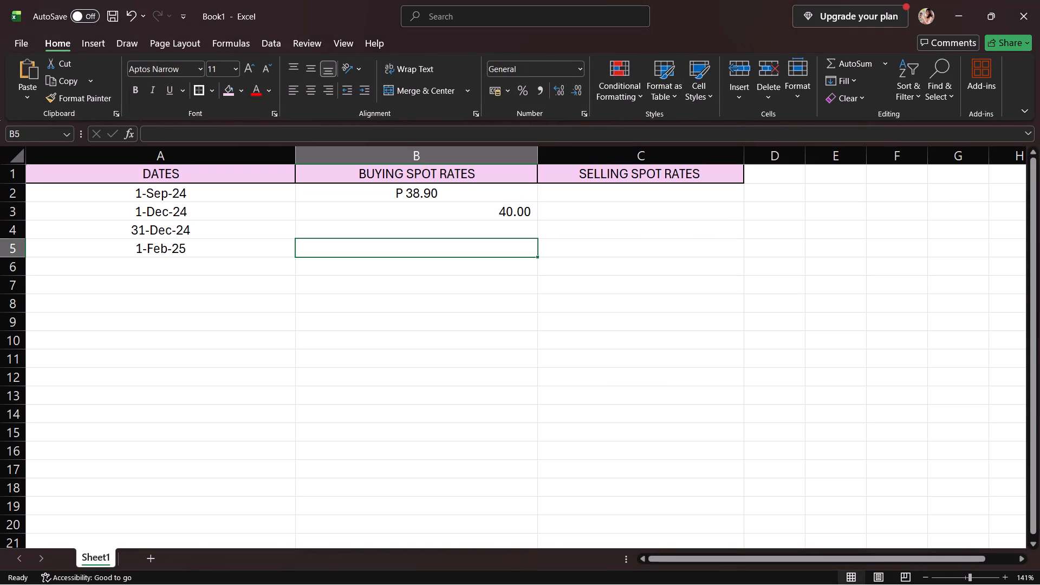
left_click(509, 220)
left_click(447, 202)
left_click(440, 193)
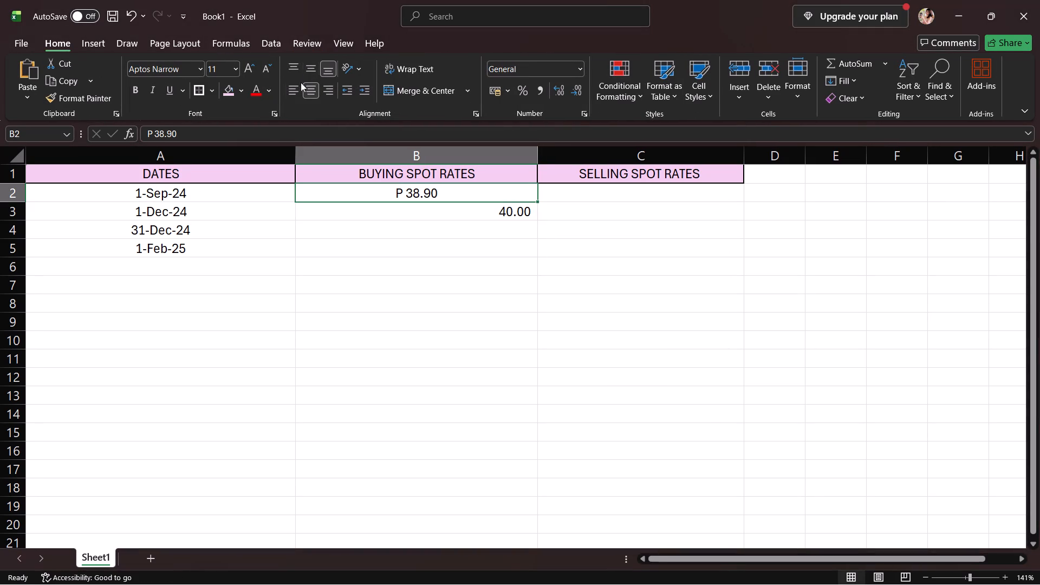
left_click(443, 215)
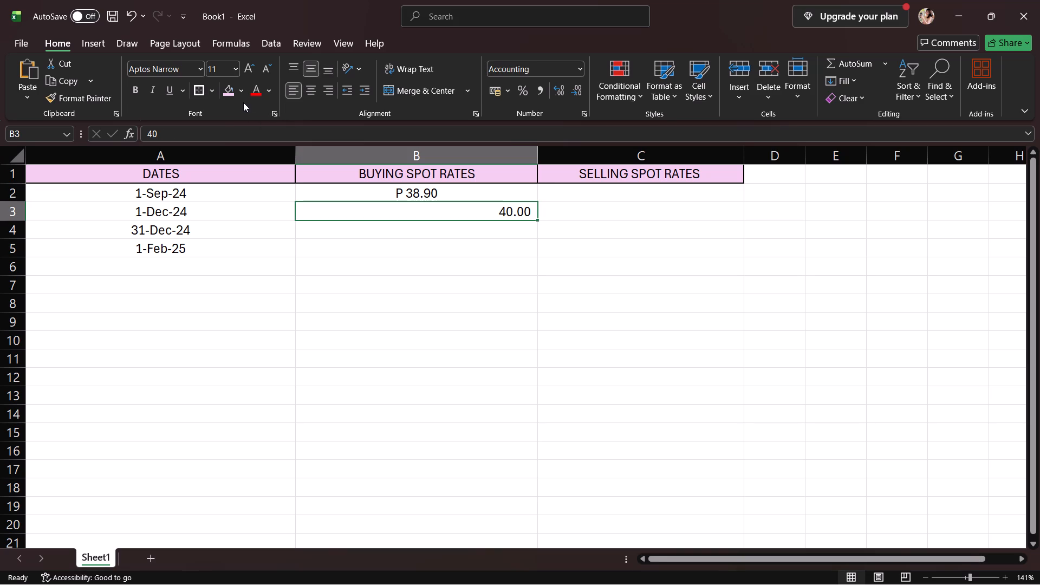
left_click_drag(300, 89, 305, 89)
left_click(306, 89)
Align the buying spot rate in cell B3 vertically to the middle of its cell.
left_click(359, 63)
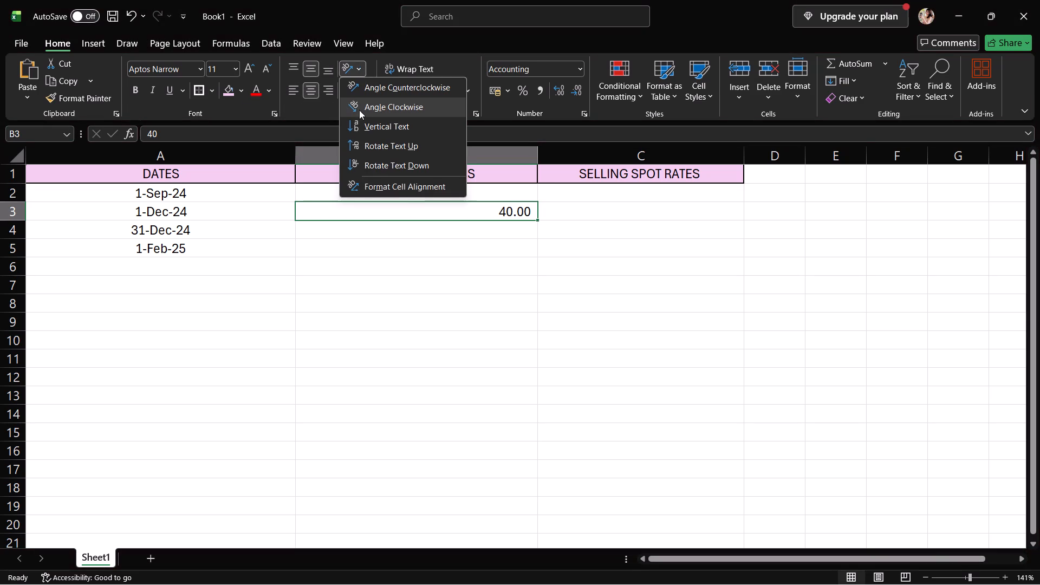
left_click(309, 204)
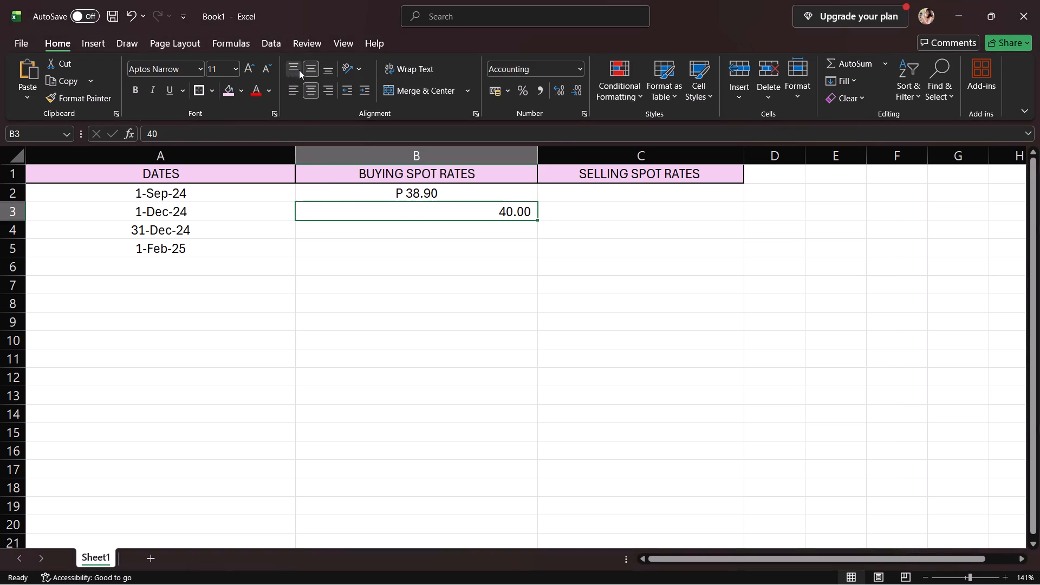
left_click(299, 70)
left_click(331, 62)
left_click(311, 67)
Reapply the comma number style to the buying spot rate in cell B3.
left_click(412, 206)
left_click(539, 76)
left_click(537, 90)
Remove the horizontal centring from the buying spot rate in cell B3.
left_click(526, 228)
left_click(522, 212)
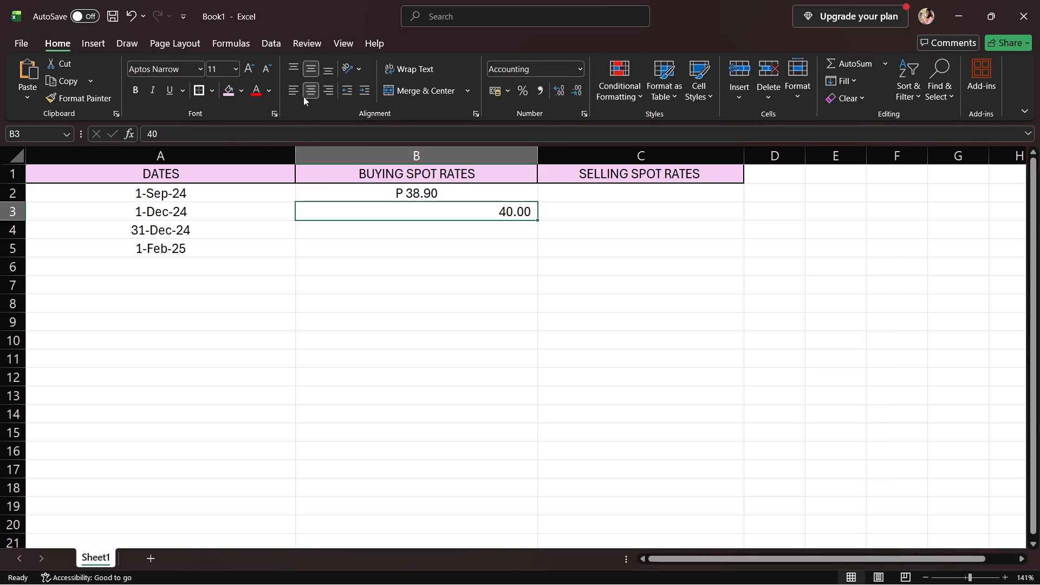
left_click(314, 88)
Align the September 1 buying spot rate in cell B2 to the right of its cell.
left_click(367, 196)
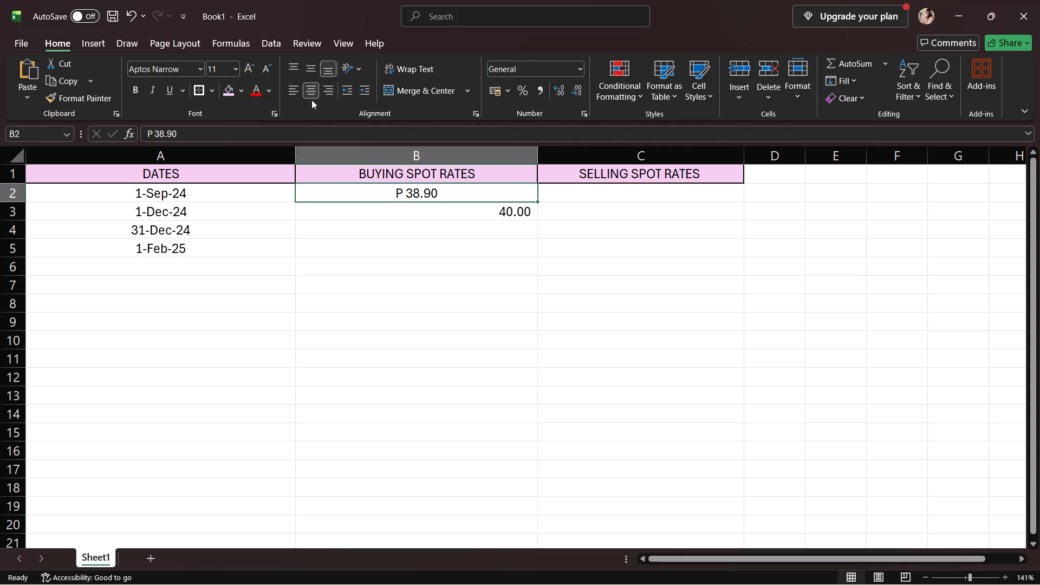
left_click(328, 86)
left_click(417, 246)
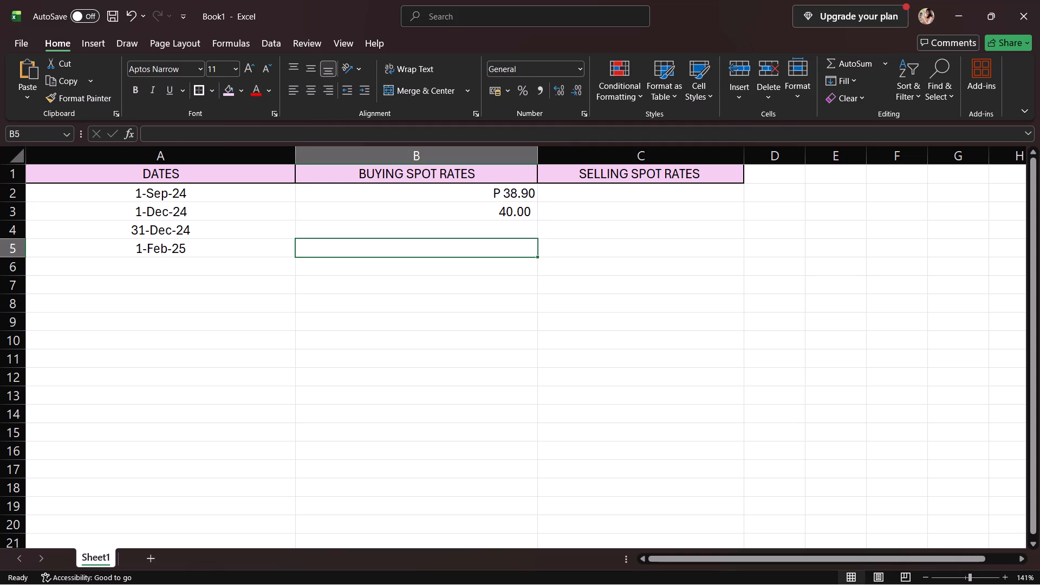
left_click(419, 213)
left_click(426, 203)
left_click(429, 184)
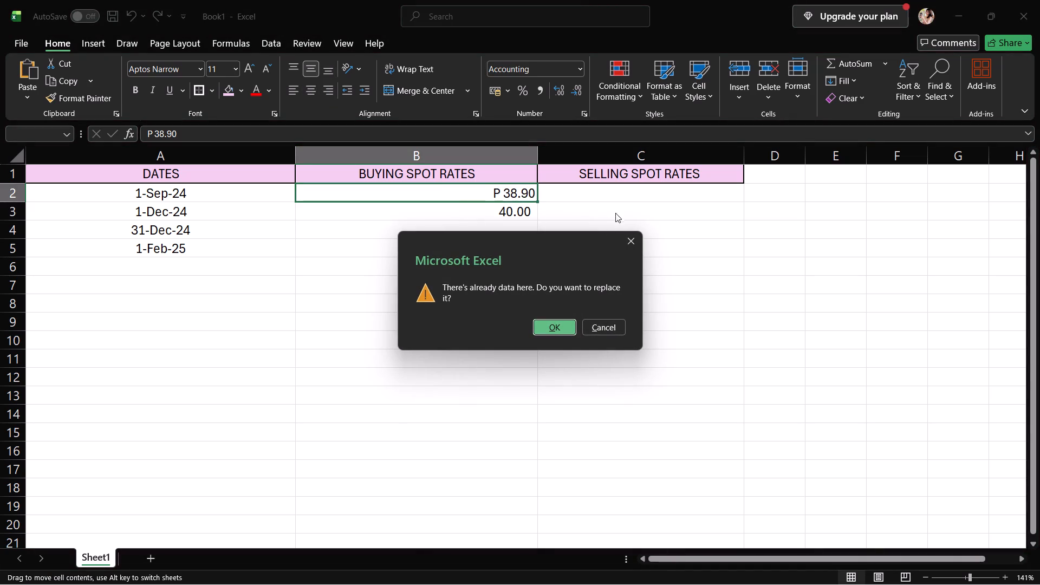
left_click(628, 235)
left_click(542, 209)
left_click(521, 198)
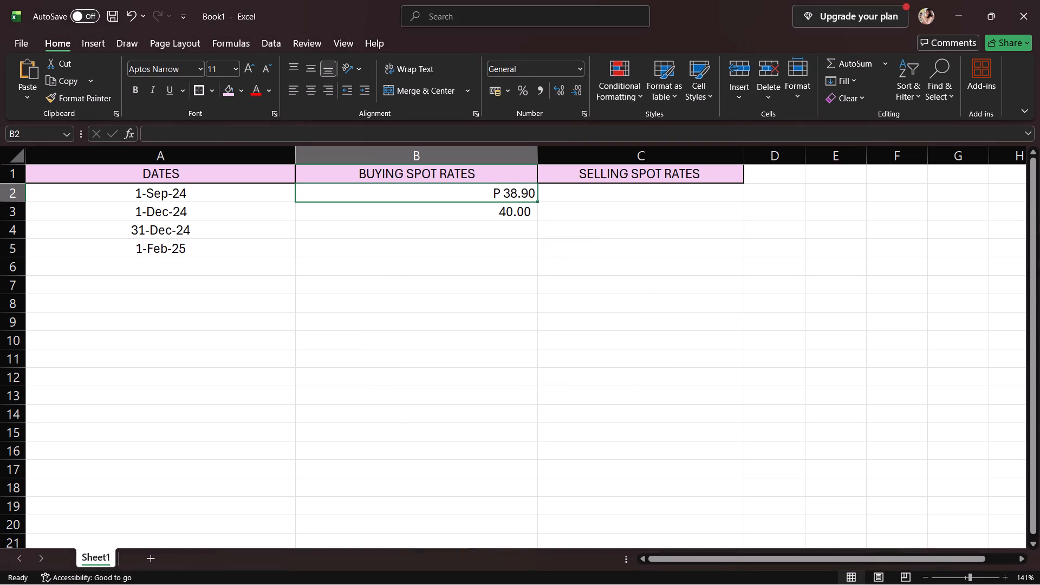
Remove the P prefix from the buying spot rate in cell B2, keeping only the number 38.90.
left_click(504, 194)
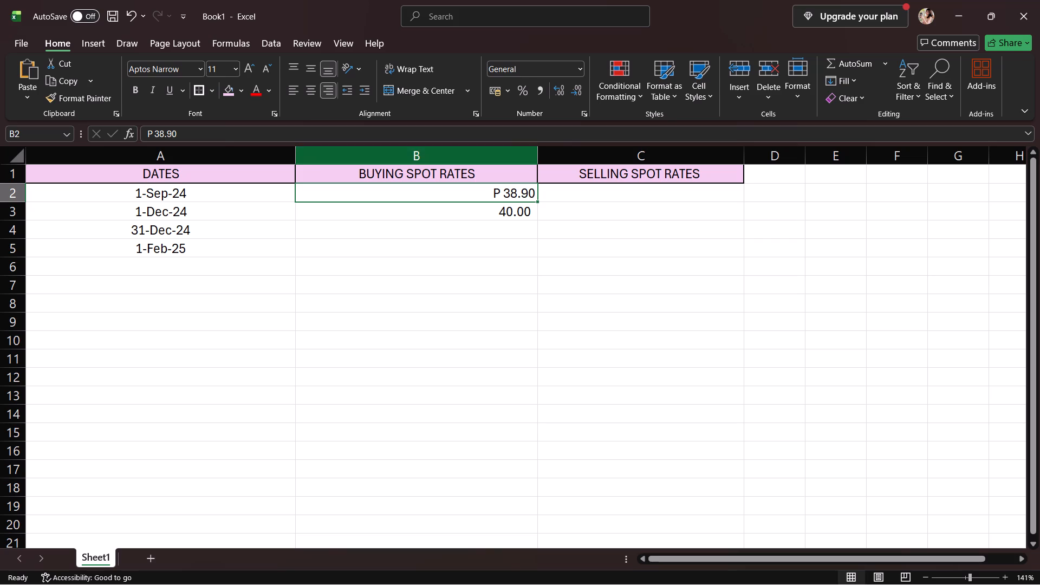
left_click(156, 138)
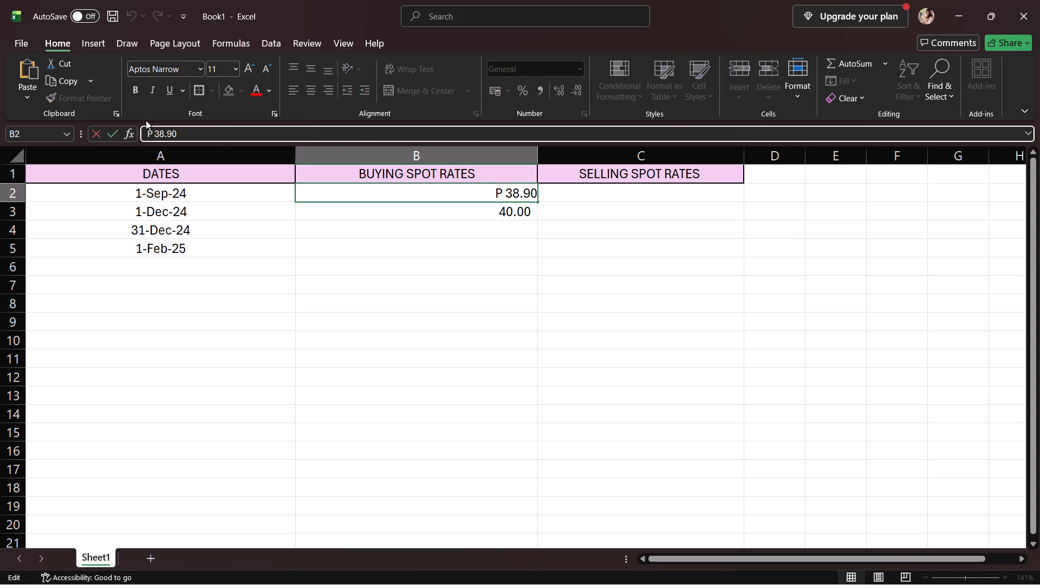
key("BackSpace")
key("BackSpace")
key("BackSpace")
left_click(409, 201)
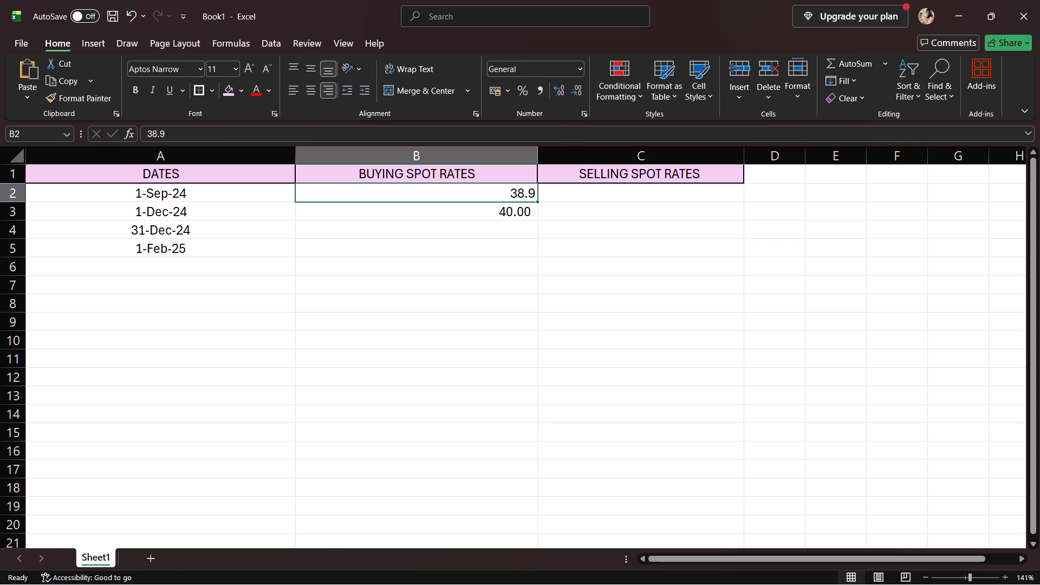
Apply the comma number style to the buying spot rate in cell B2.
left_click(428, 219)
left_click(443, 198)
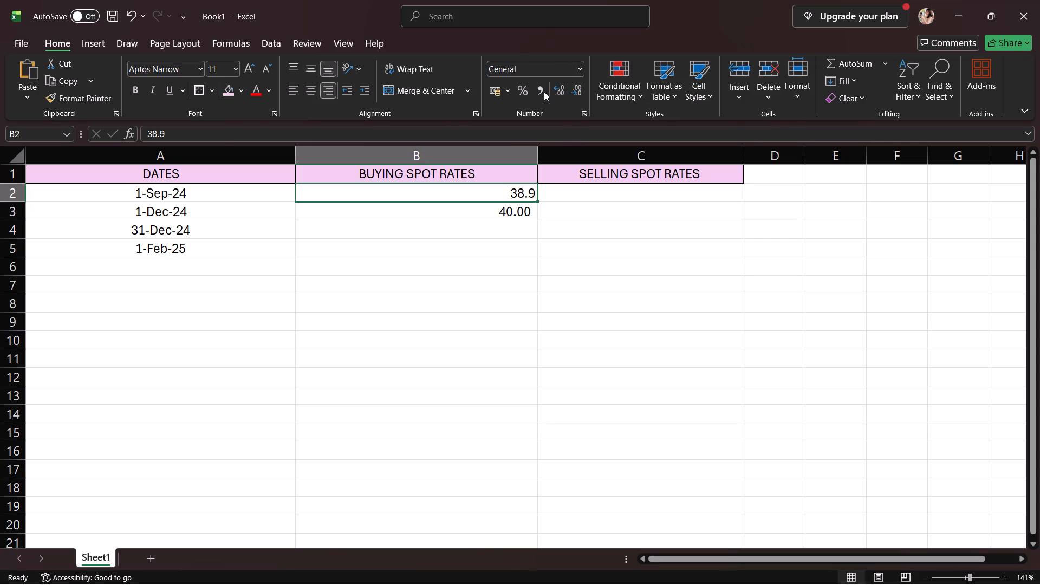
left_click(544, 92)
Enter the buying spot rate 40.60 in cell B4 for the December 31 date.
left_click(536, 214)
left_click(526, 226)
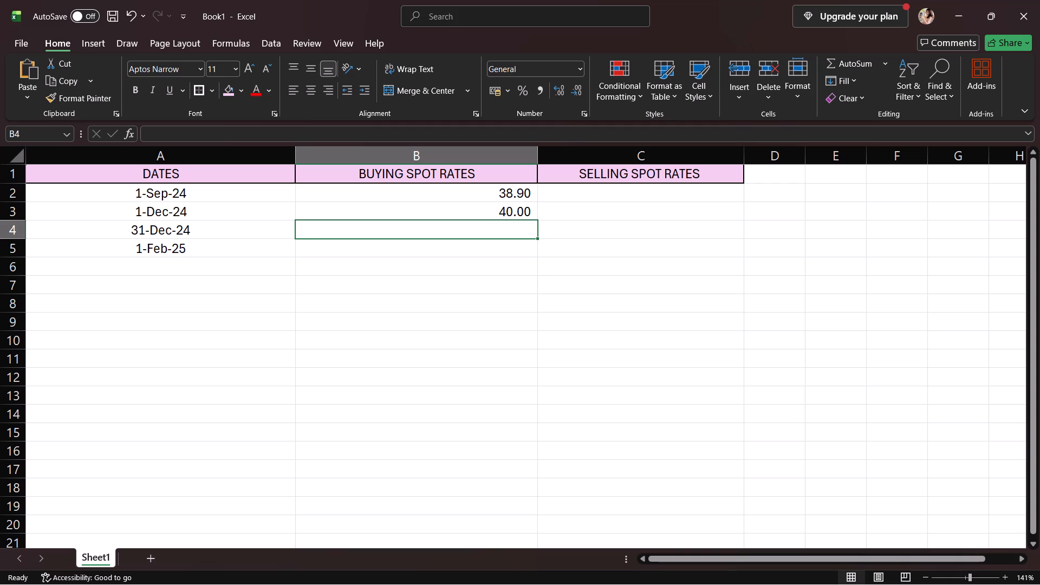
type("40.")
type("60")
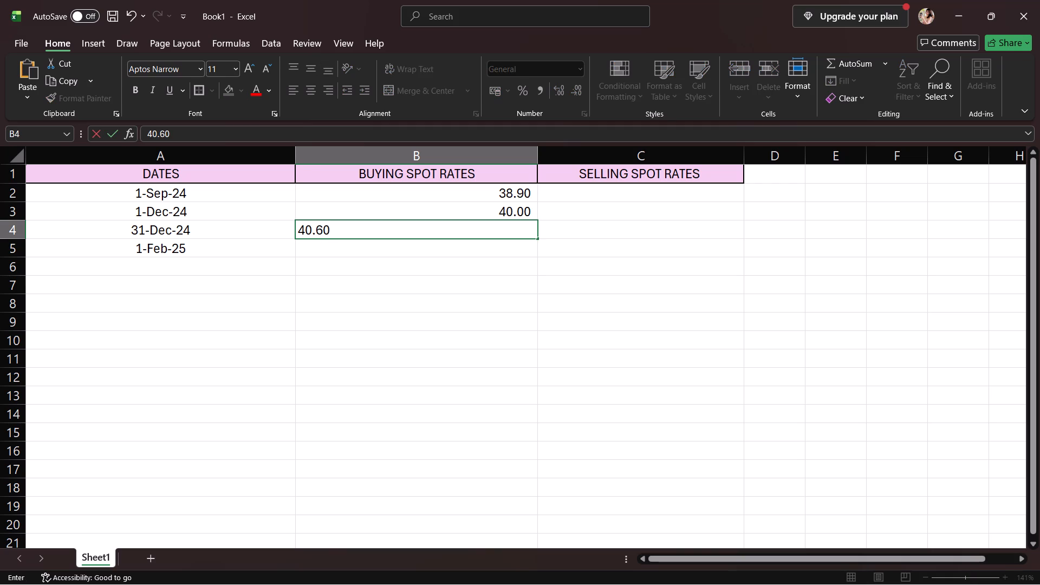
left_click(508, 258)
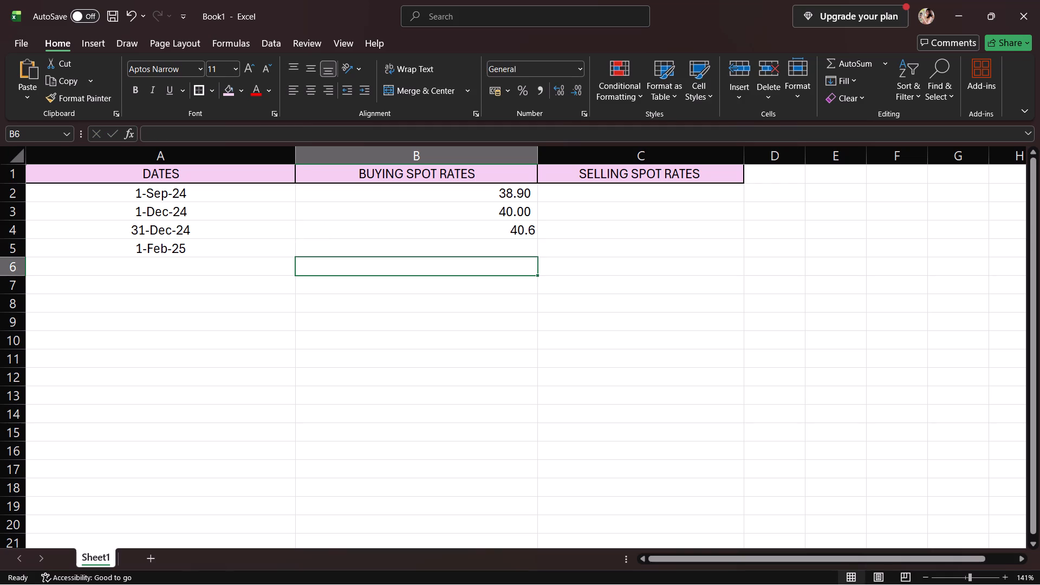
Apply the comma number style to the buying spot rate in cell B4.
left_click(513, 235)
left_click(530, 89)
left_click(535, 89)
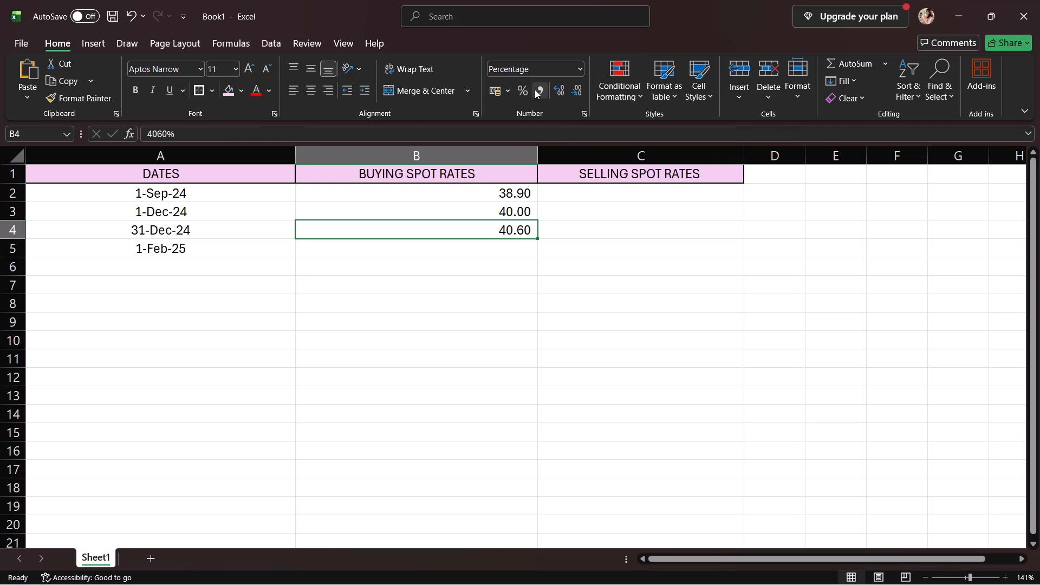
Enter the buying spot rate 40.45 in cell B5 for the February 1 date.
left_click(513, 244)
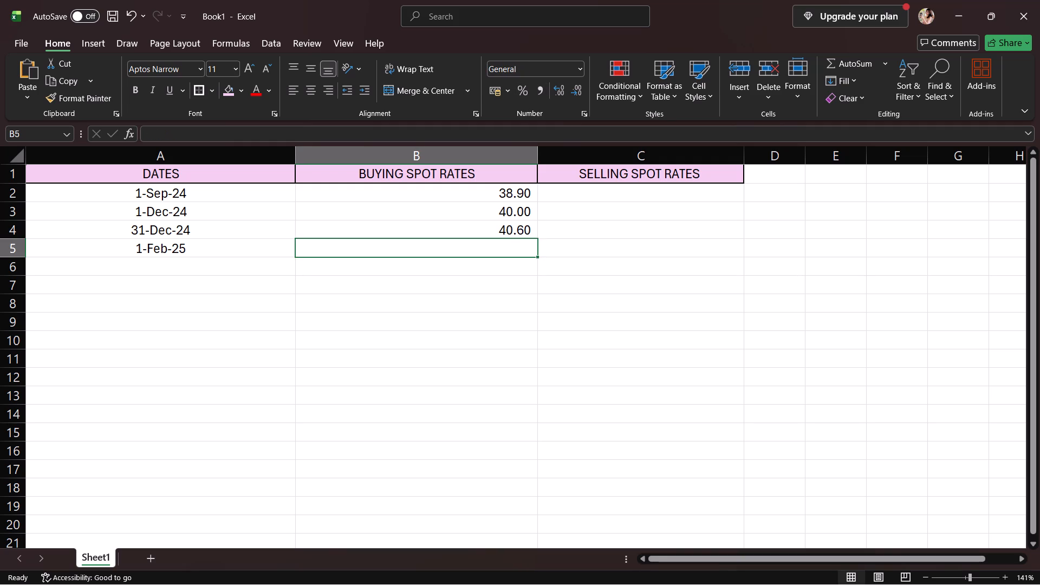
type("40")
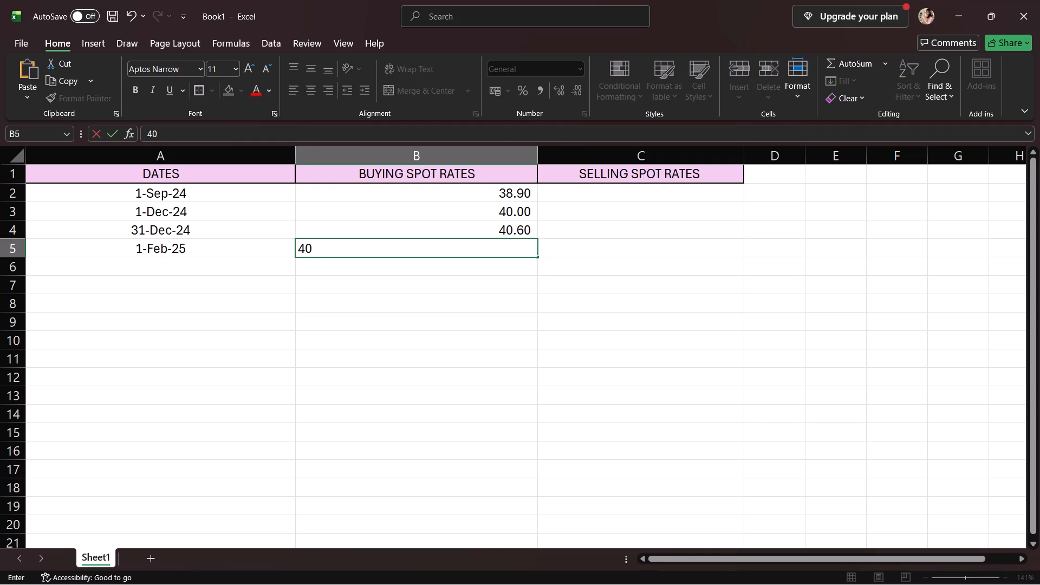
key("period")
type("45")
key("Return")
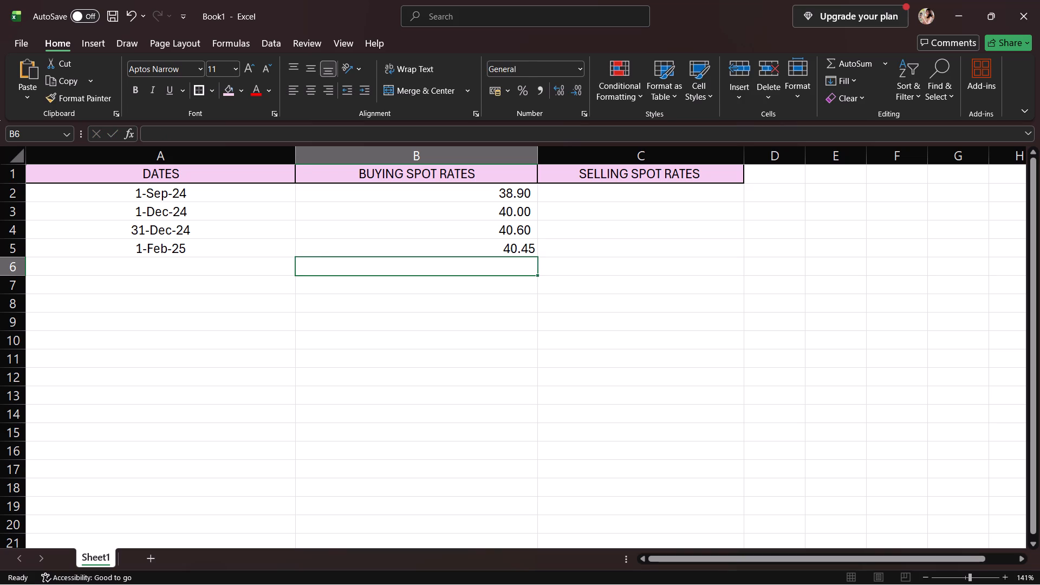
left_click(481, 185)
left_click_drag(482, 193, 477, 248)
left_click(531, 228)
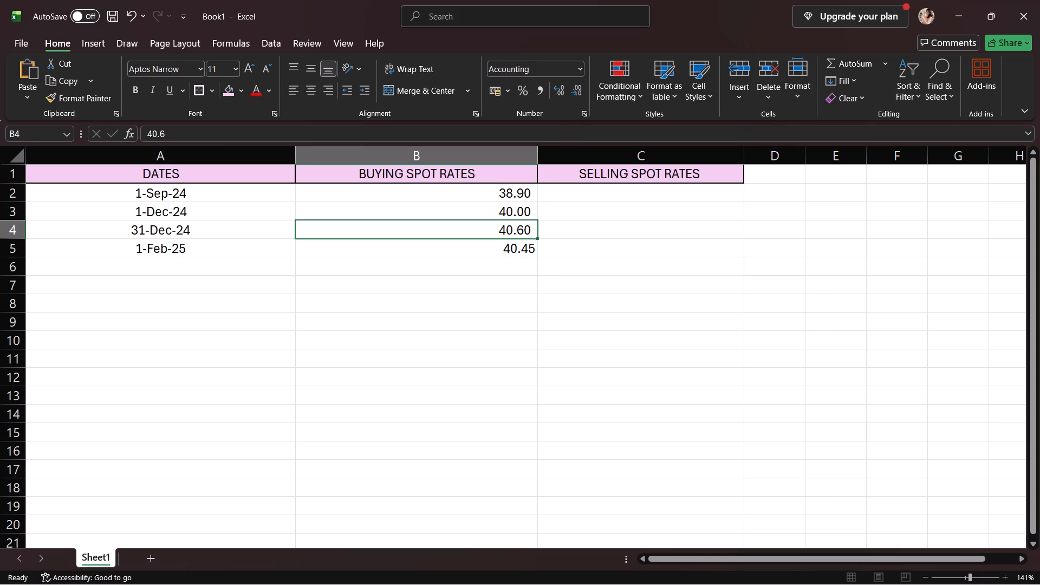
Enter the September 1 selling spot rate 40.10 in cell C2 with the comma number style.
left_click(634, 185)
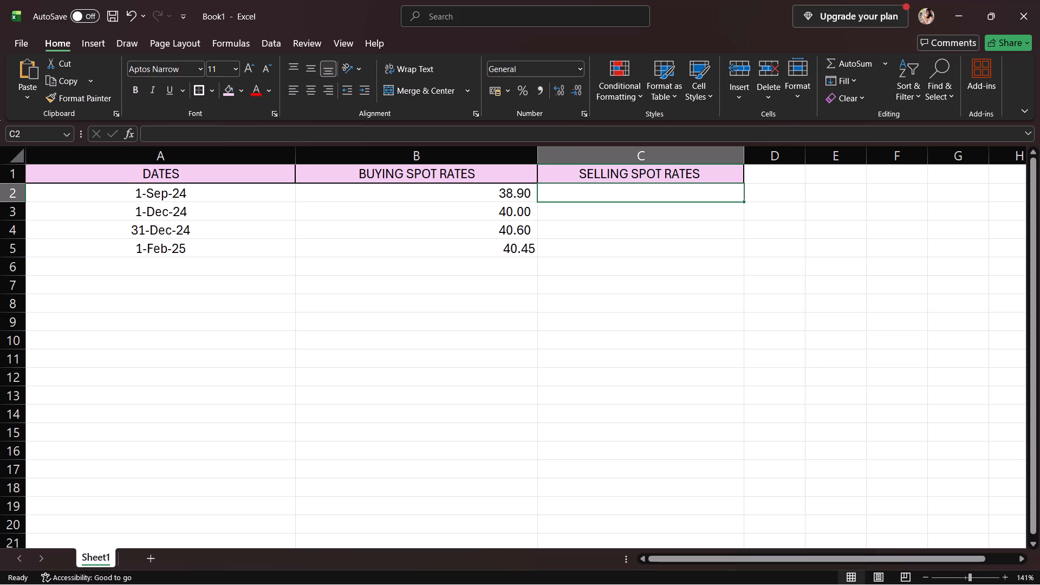
type("40")
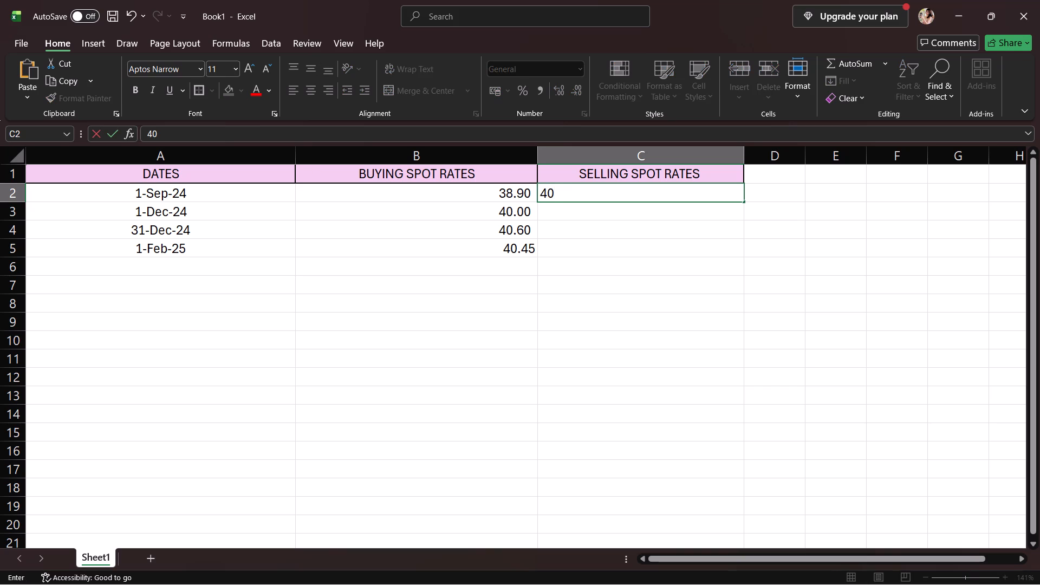
type(".10")
key("Return")
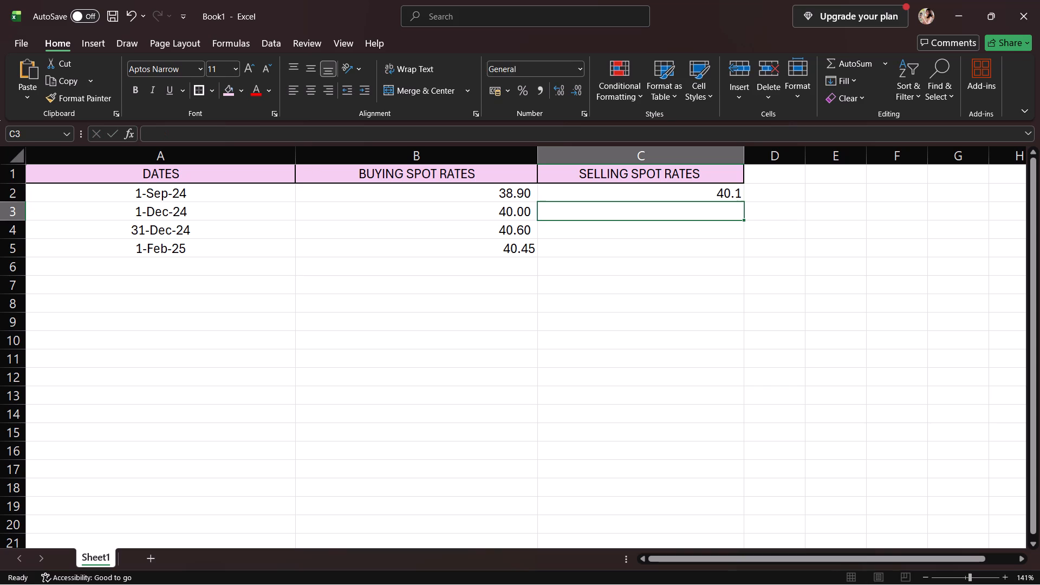
left_click(639, 192)
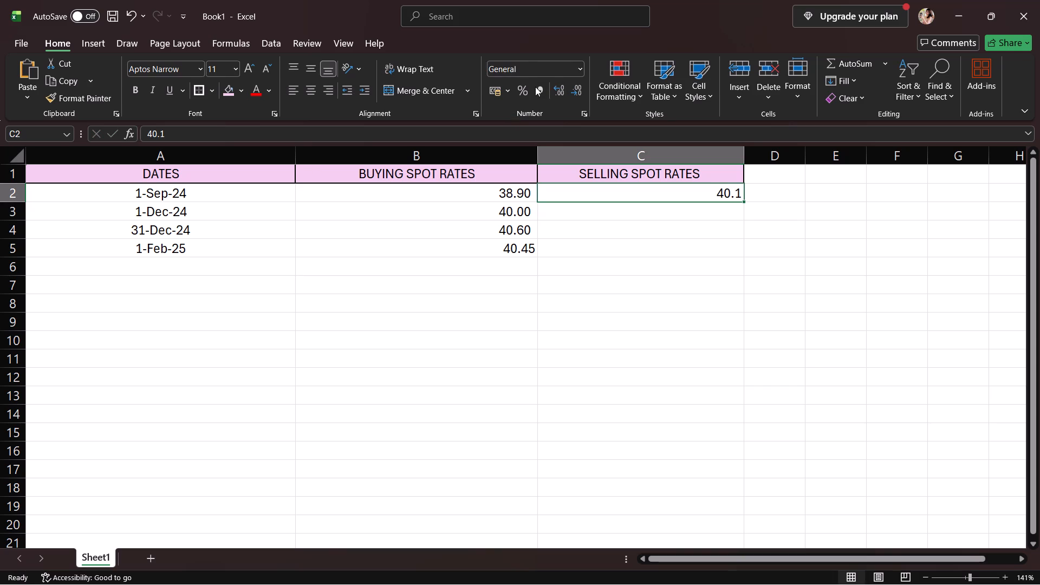
left_click(535, 87)
left_click(599, 197)
Enter the December 1 selling spot rate 40.30 in cell C3 with the comma number style.
left_click(607, 220)
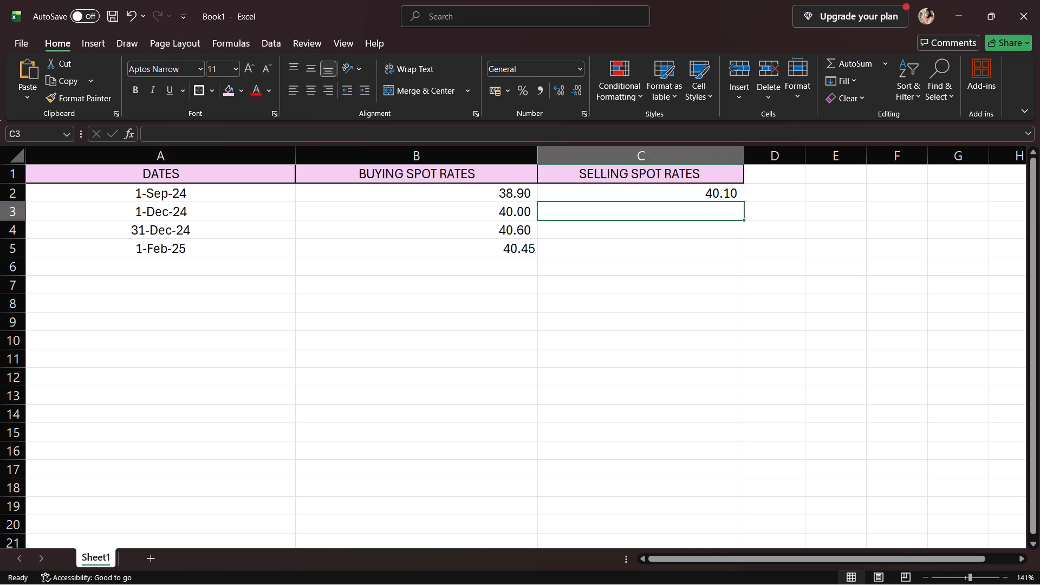
type("40.30")
key("Return")
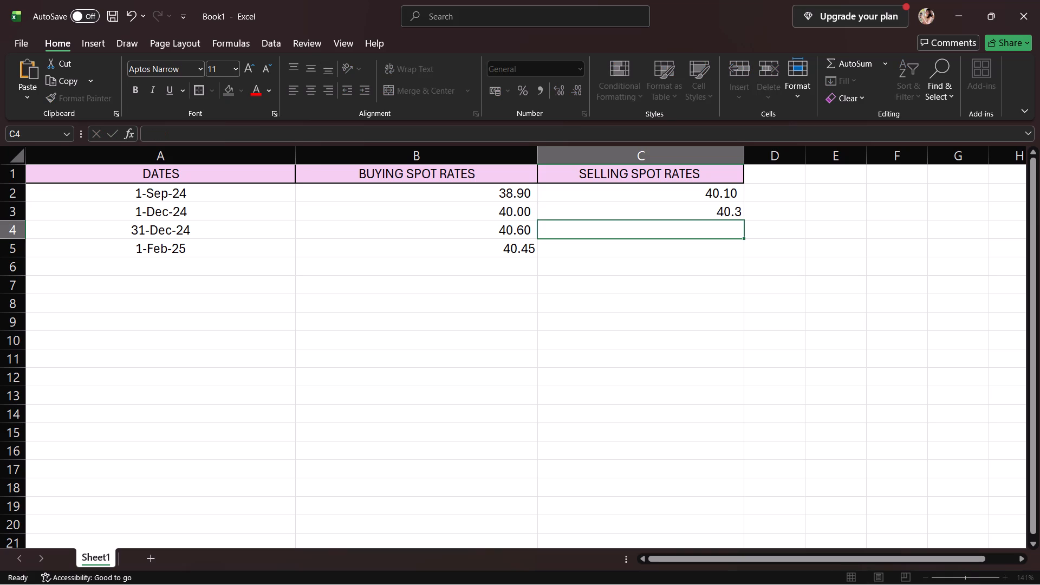
left_click(618, 208)
left_click(542, 94)
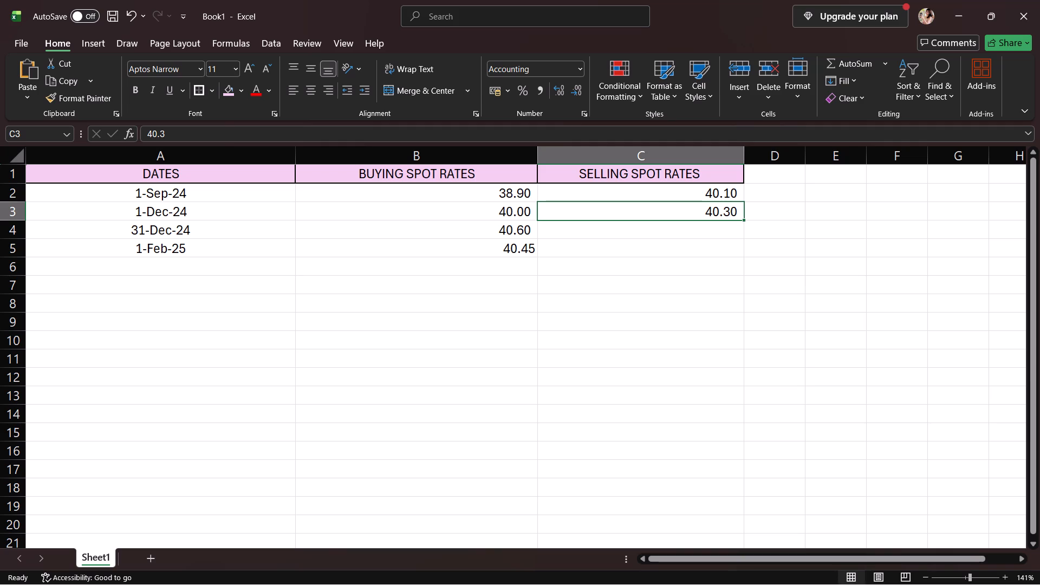
Enter the selling spot rate 40.85 in cell C4 for the December 31 date.
left_click(614, 237)
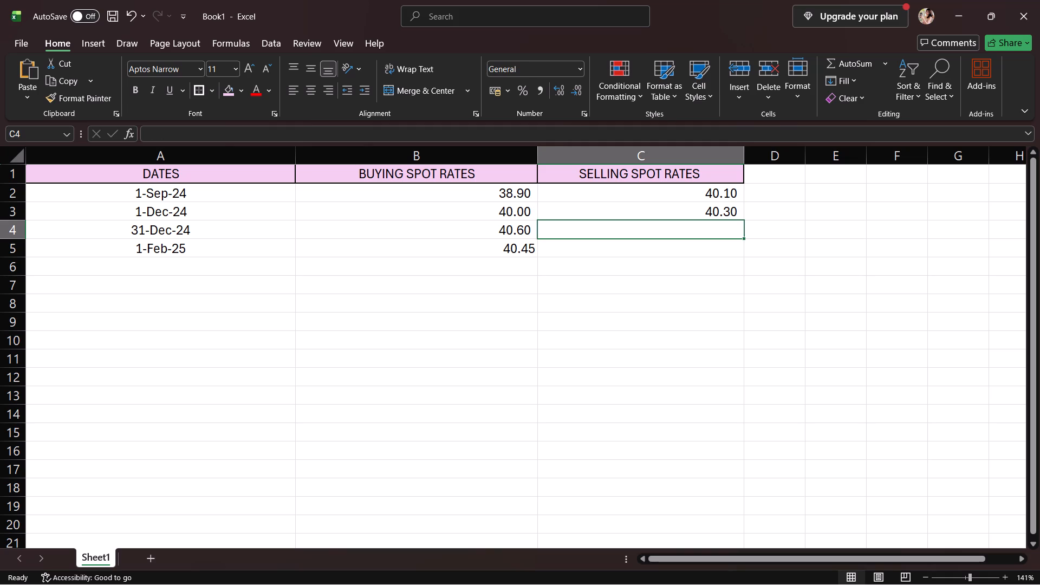
type("40.")
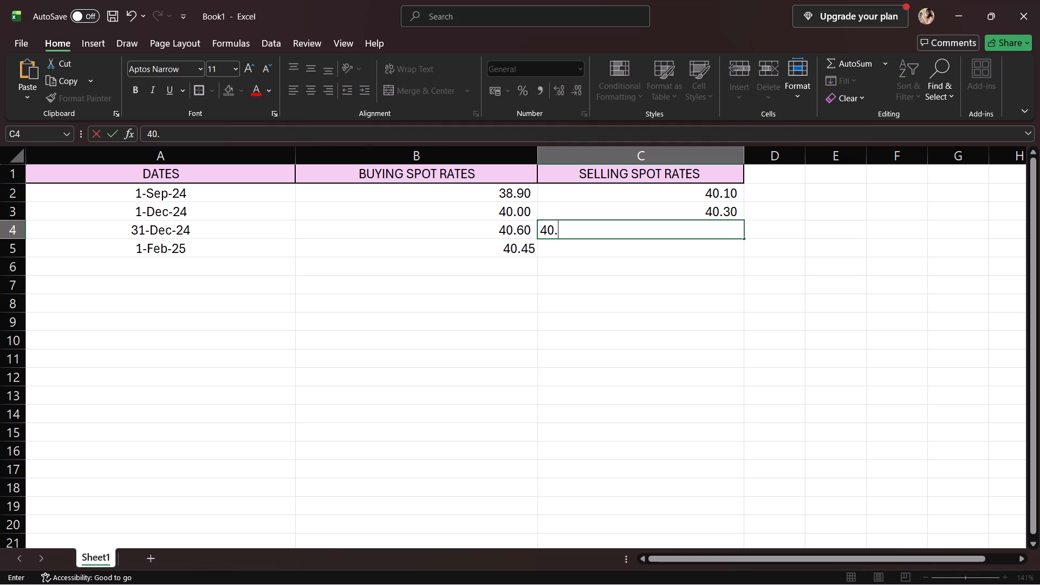
type("85")
key("Return")
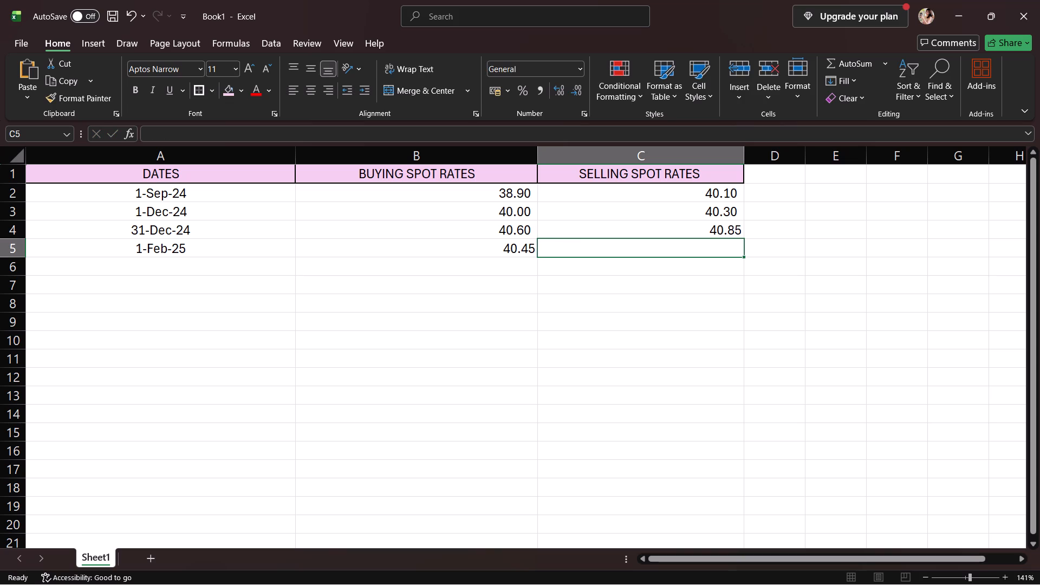
Enter the selling spot rate 40.65 in cell C5 for the February 1 date.
left_click(675, 239)
left_click(681, 234)
left_click(676, 260)
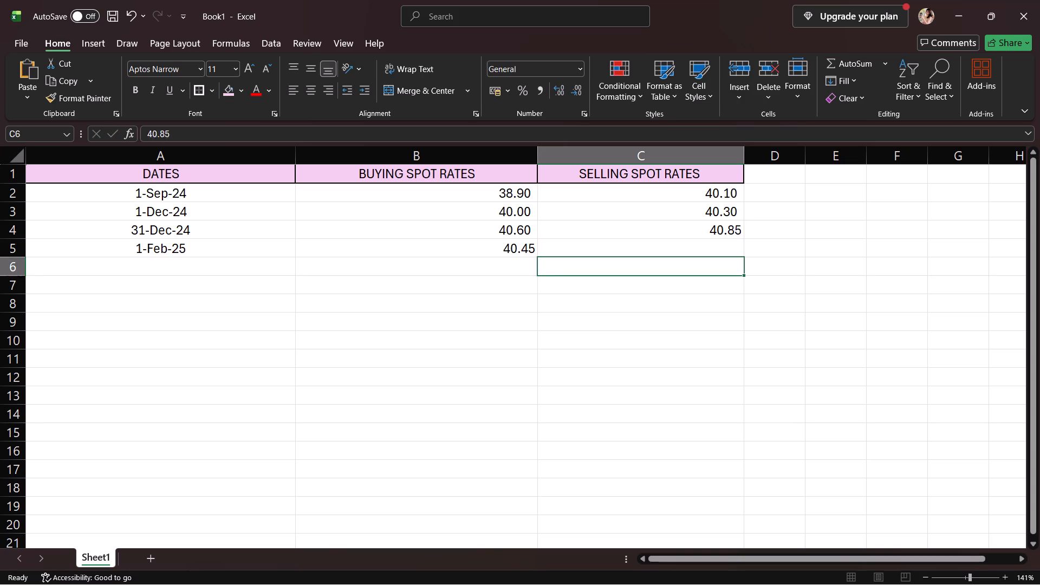
left_click(686, 239)
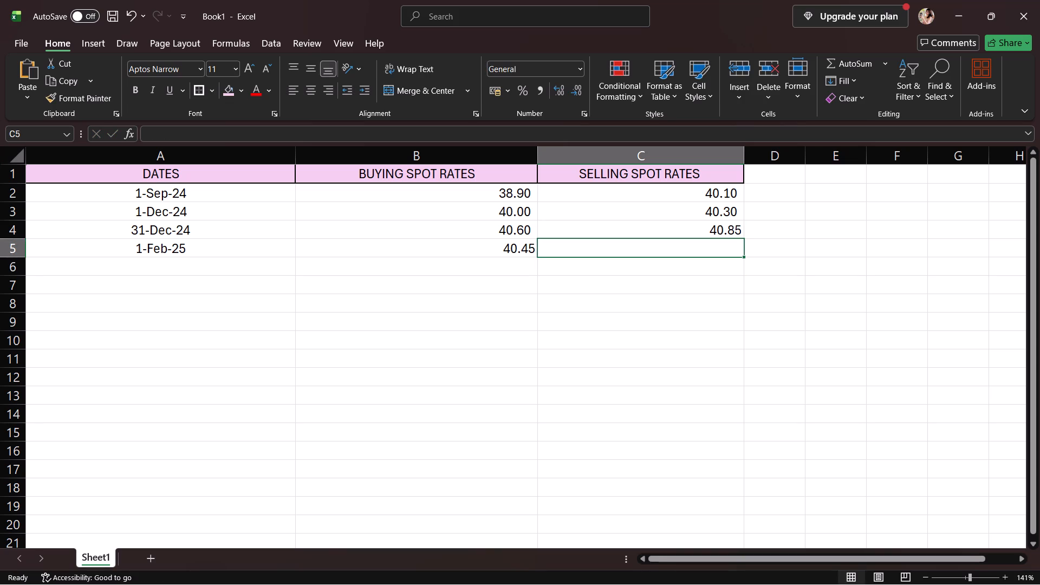
type("40.")
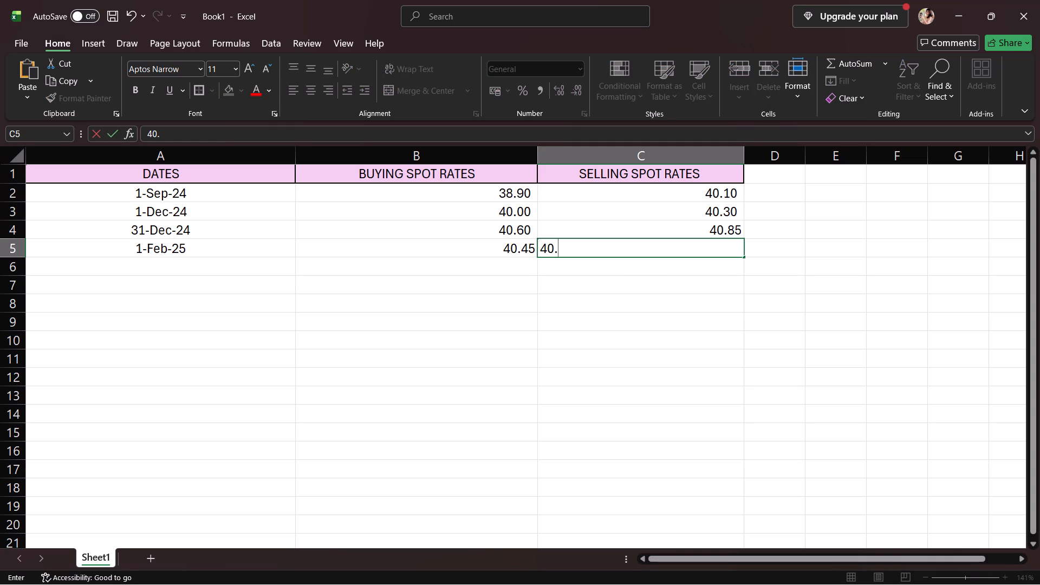
type("65")
left_click(694, 251)
left_click(677, 270)
Add an outside border around the DATES column from cell A1 to A6.
left_click(425, 254)
left_click(197, 251)
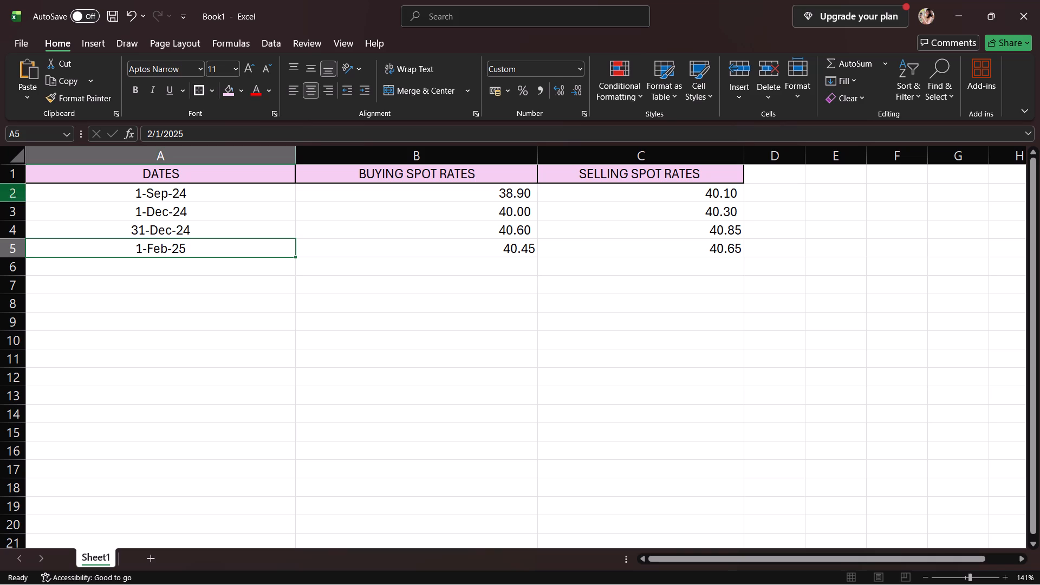
left_click_drag(31, 168, 211, 252)
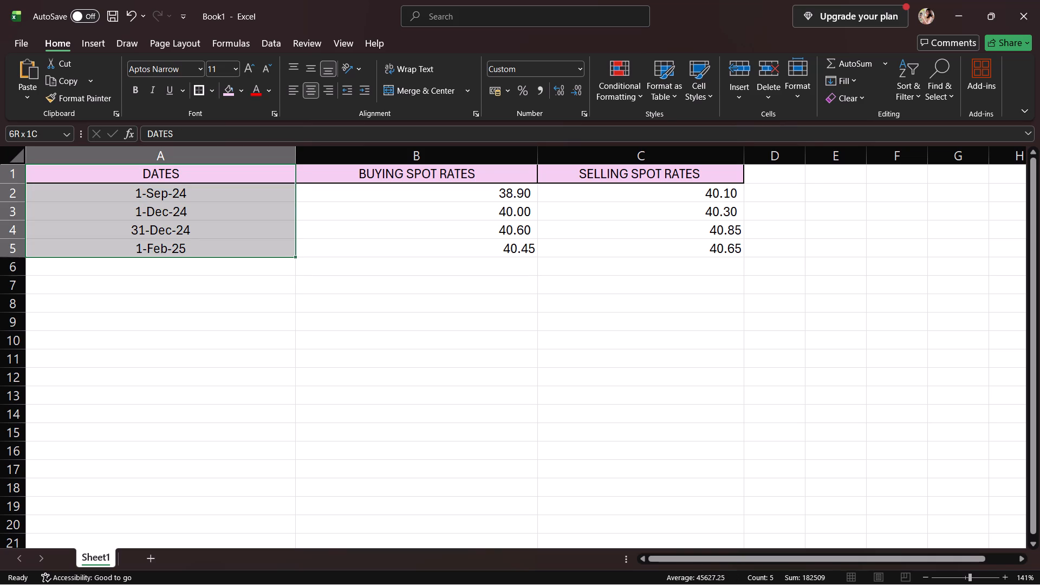
left_click_drag(211, 252, 224, 270)
left_click(202, 92)
left_click(439, 246)
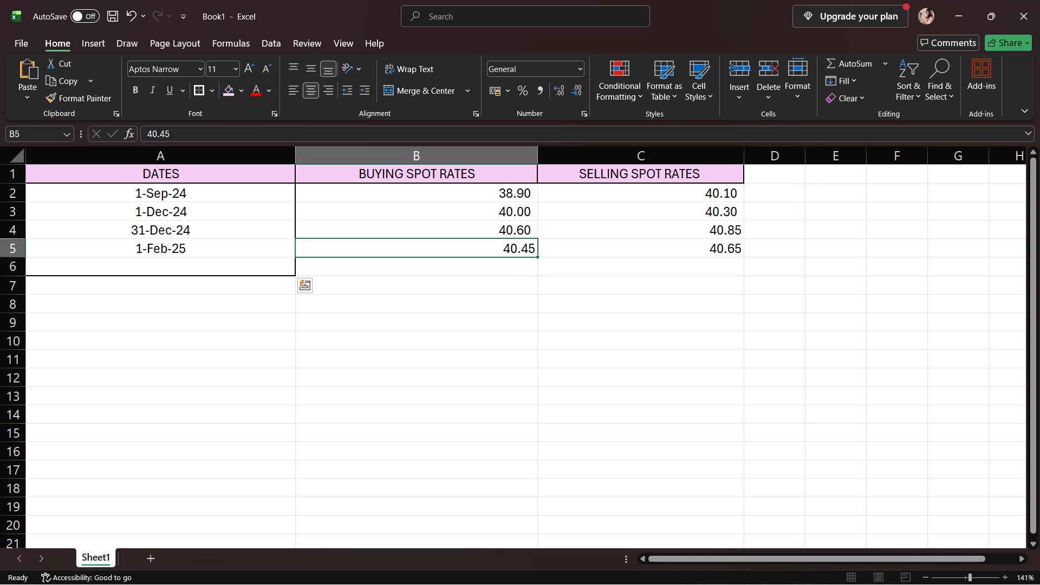
Add an outside border around the BUYING SPOT RATES column from cell B1 to B6.
left_click_drag(300, 176, 443, 275)
left_click(201, 96)
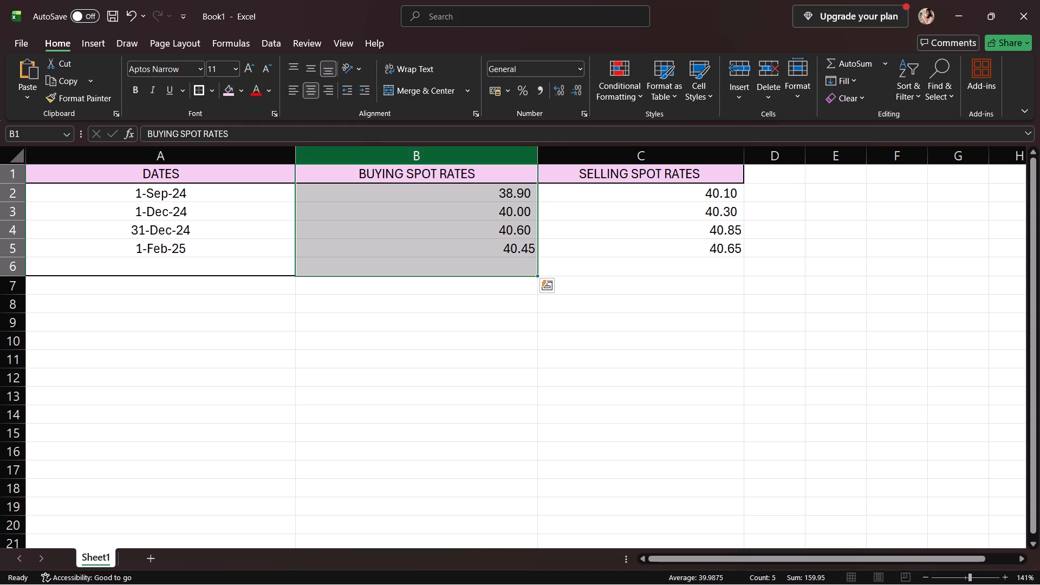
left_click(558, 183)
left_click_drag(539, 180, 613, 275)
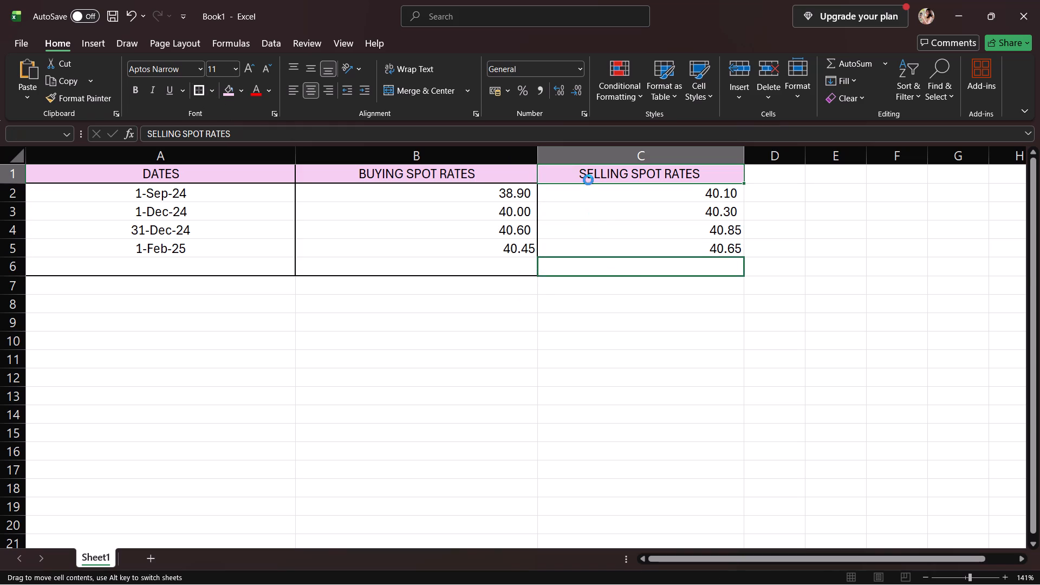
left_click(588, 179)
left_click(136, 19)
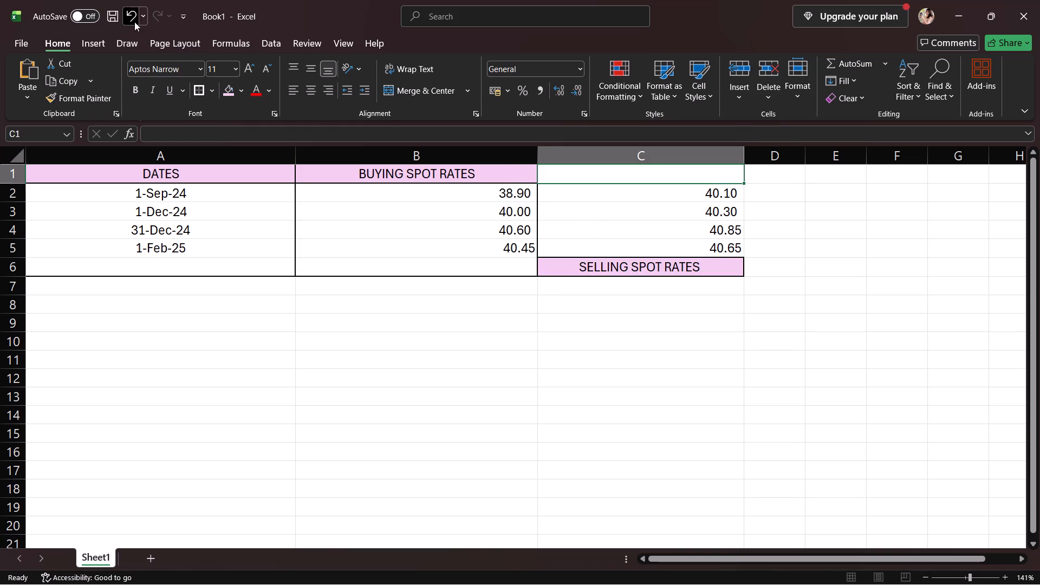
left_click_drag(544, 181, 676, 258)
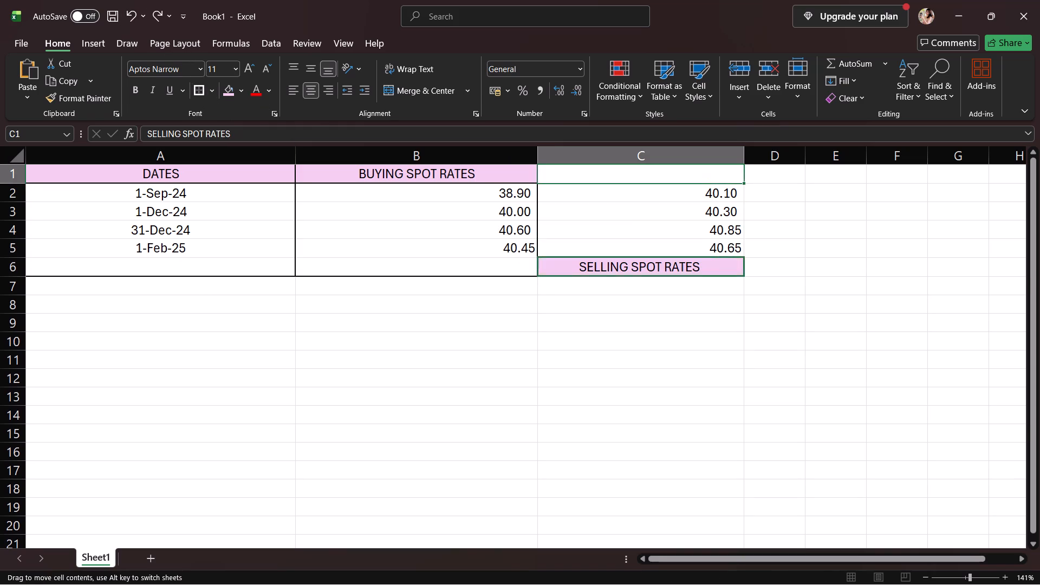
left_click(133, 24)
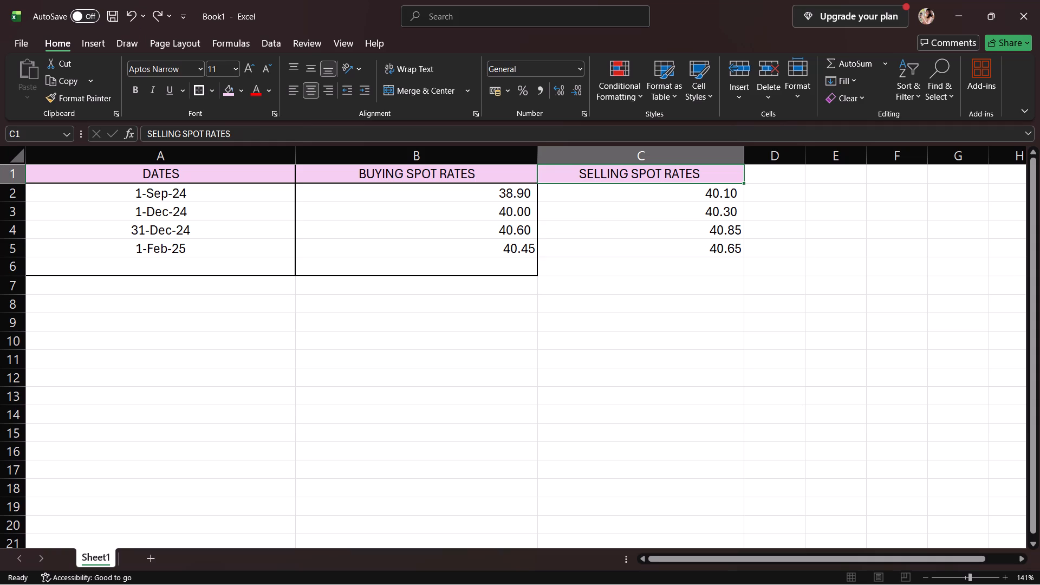
Add an outside border around the SELLING SPOT RATES column from cell C1 to C6.
left_click(630, 246)
left_click(624, 275)
left_click_drag(623, 271, 630, 172)
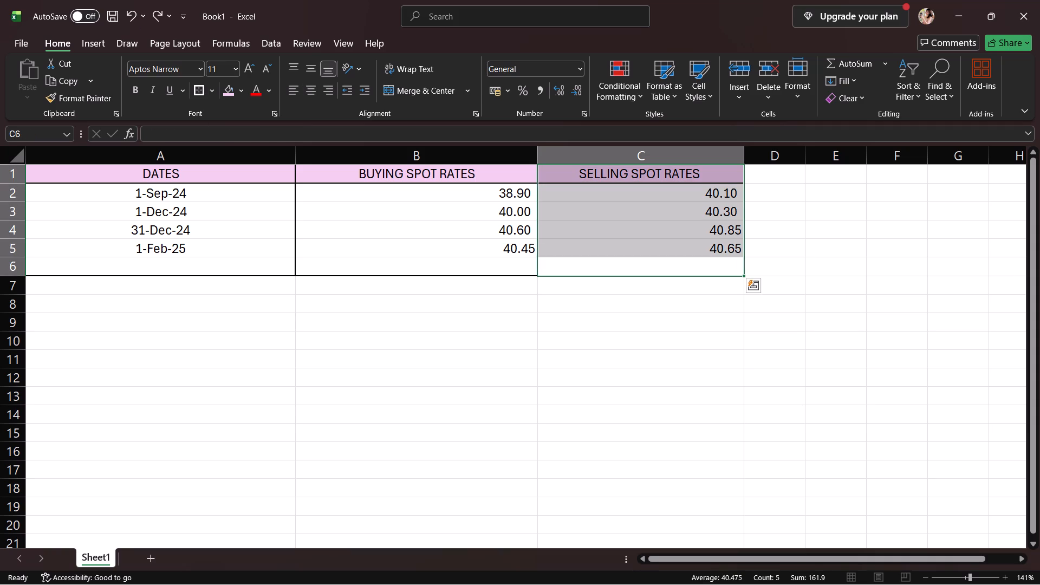
left_click(198, 93)
left_click(445, 298)
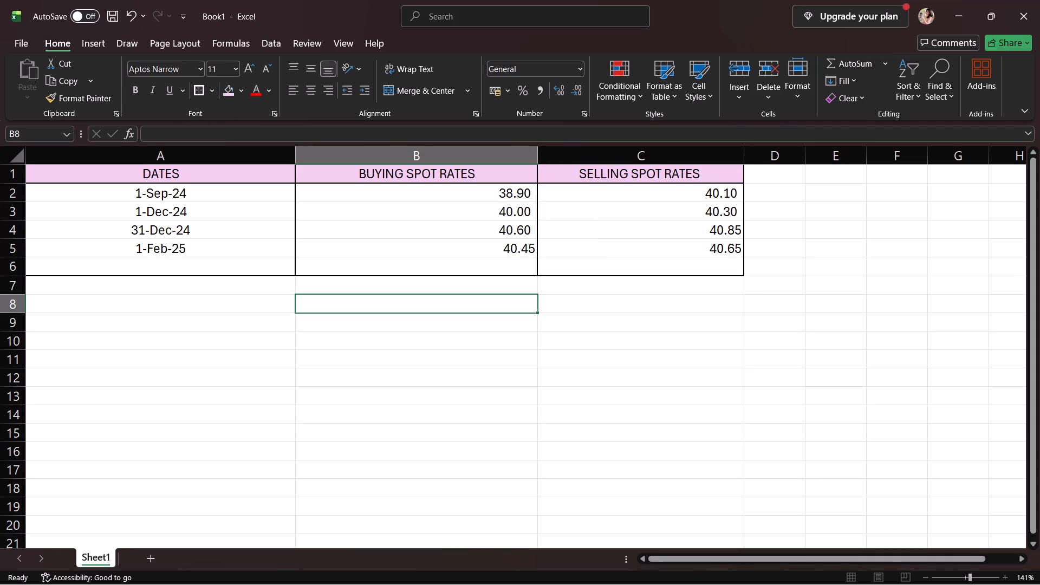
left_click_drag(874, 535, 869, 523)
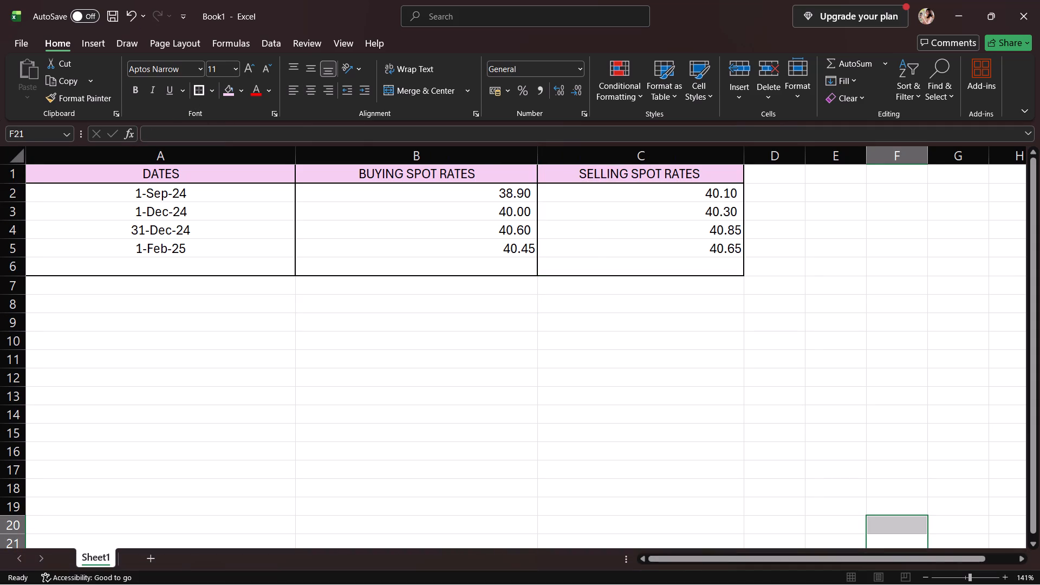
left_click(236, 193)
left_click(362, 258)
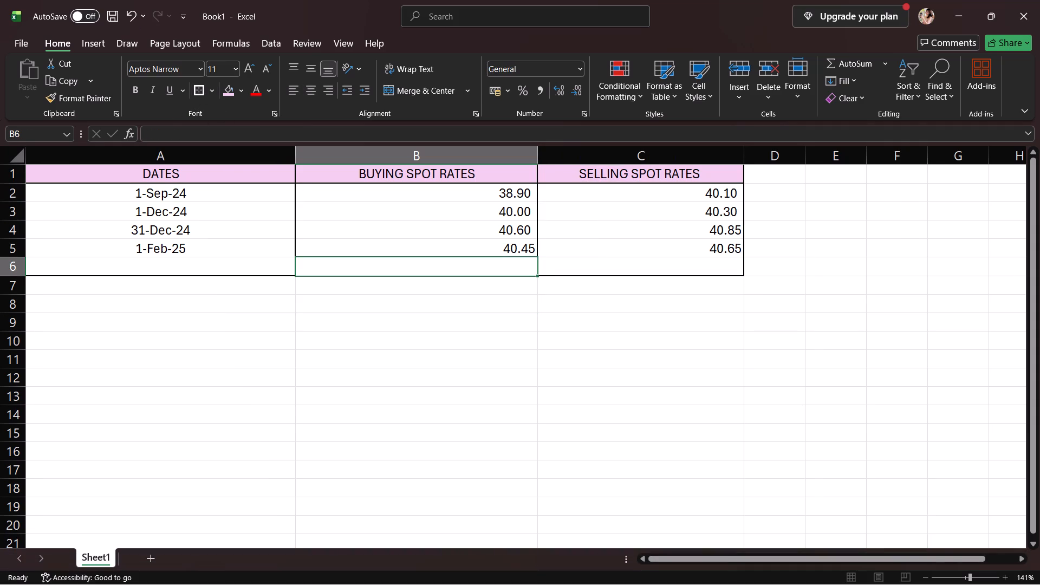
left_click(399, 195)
Fill the September 1 row, cells A2 to C2, with a very light blue theme color.
left_click(239, 198)
left_click_drag(239, 198, 443, 203)
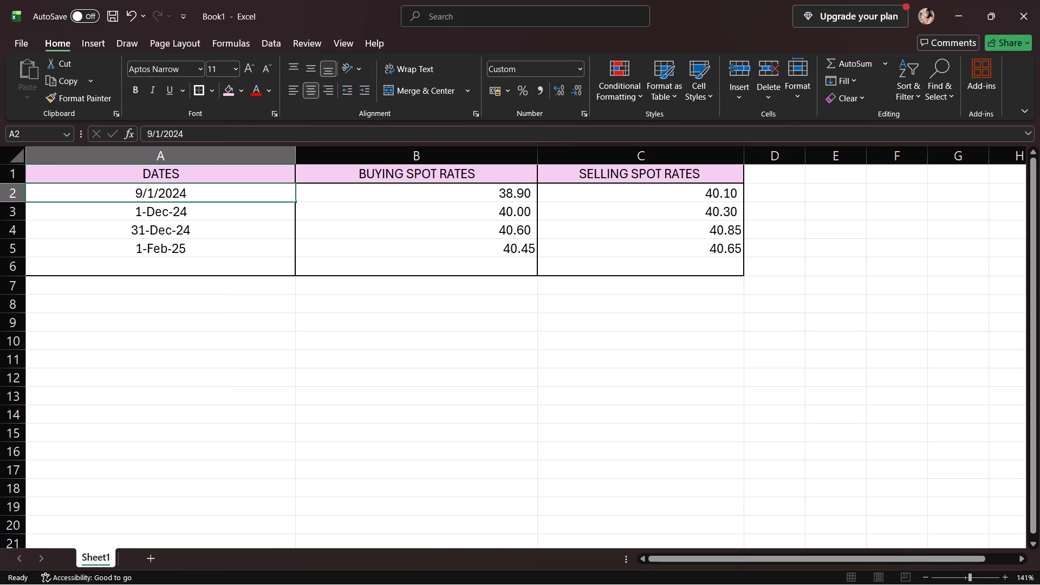
left_click_drag(443, 203, 443, 203)
left_click(321, 207)
left_click(261, 191)
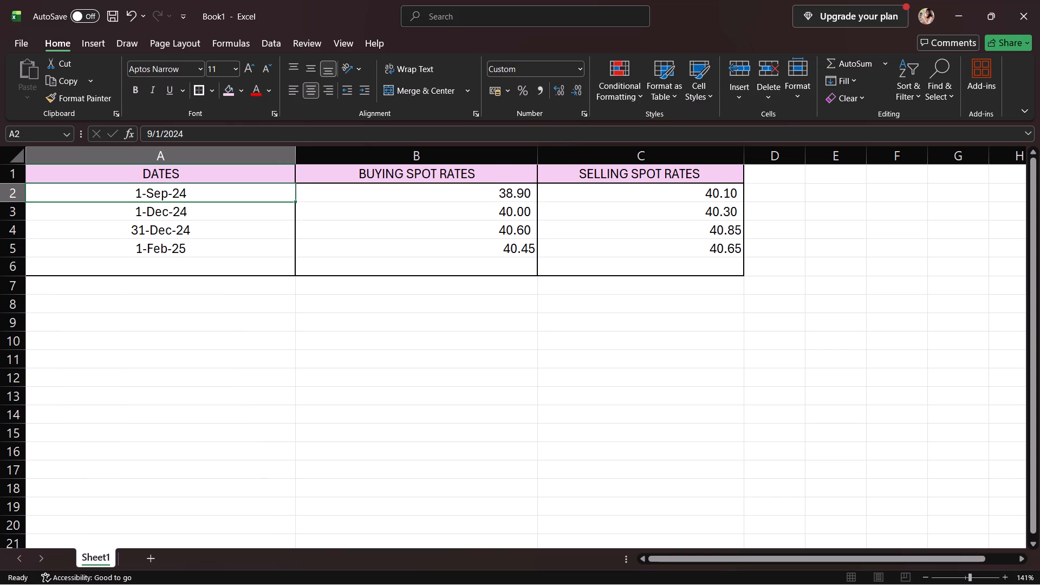
left_click_drag(295, 179, 300, 179)
left_click(291, 193)
left_click_drag(292, 193, 336, 198)
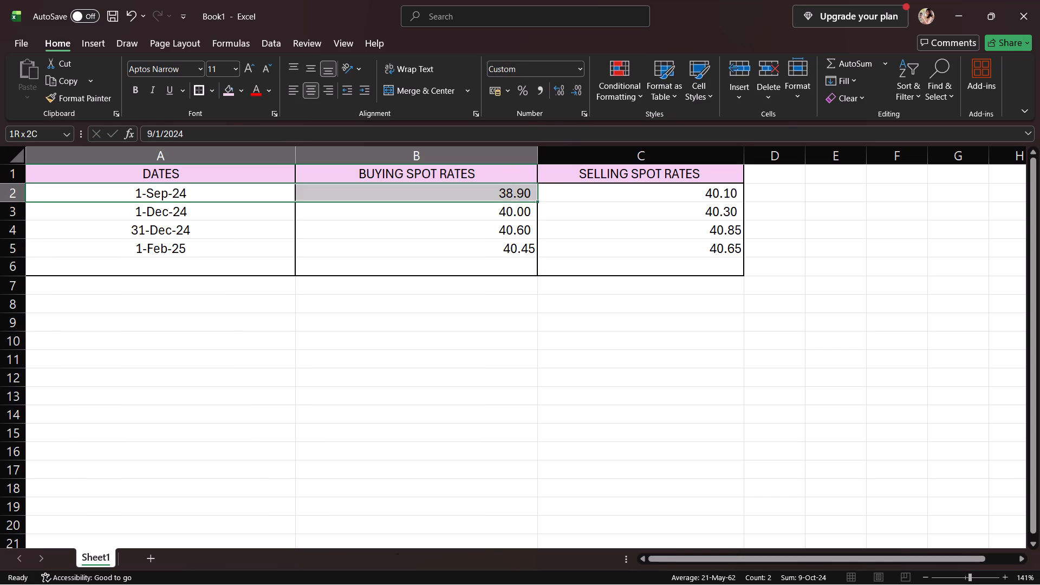
left_click_drag(336, 198, 608, 197)
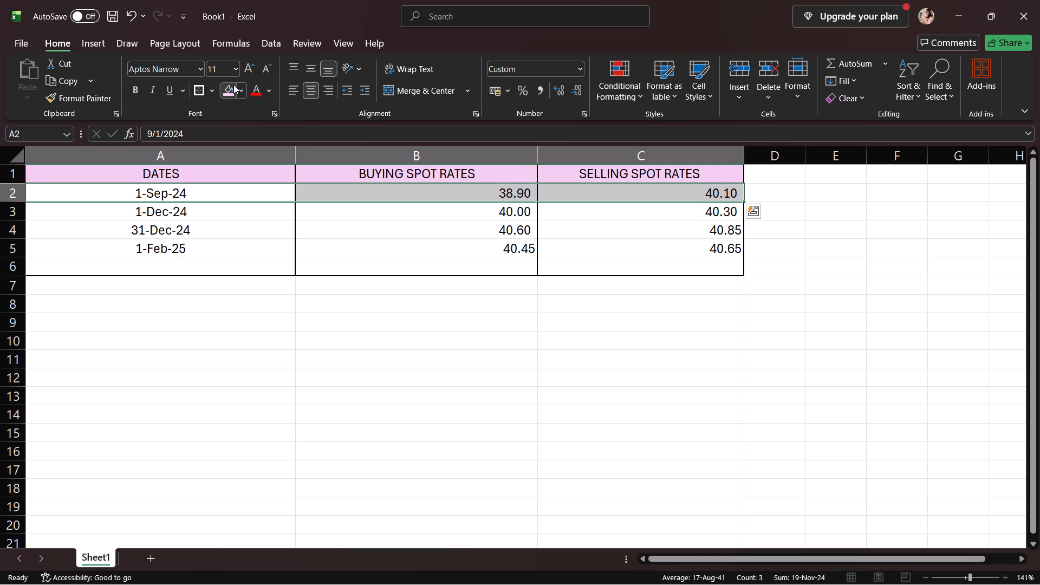
left_click(241, 88)
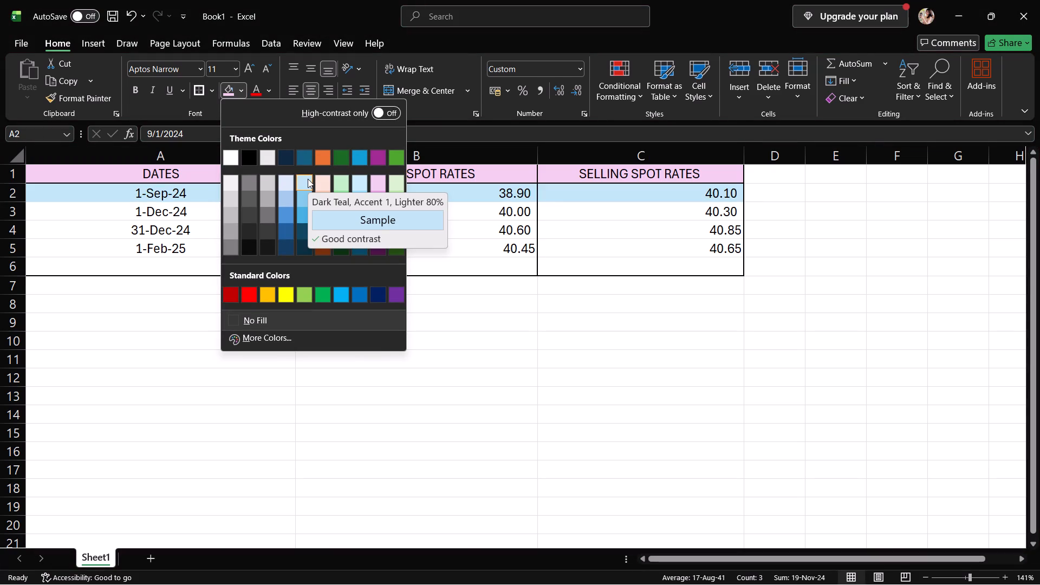
left_click(283, 175)
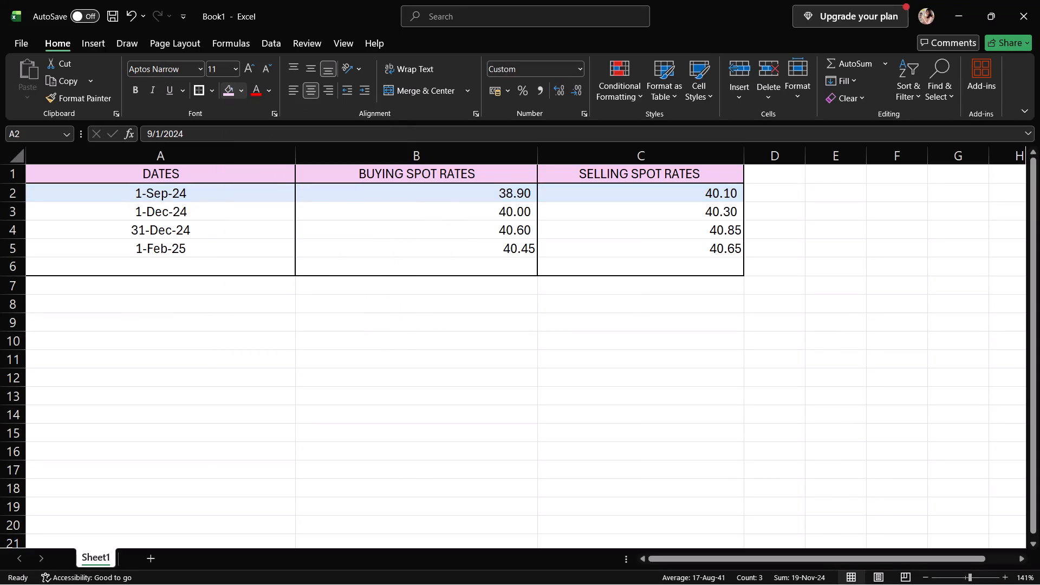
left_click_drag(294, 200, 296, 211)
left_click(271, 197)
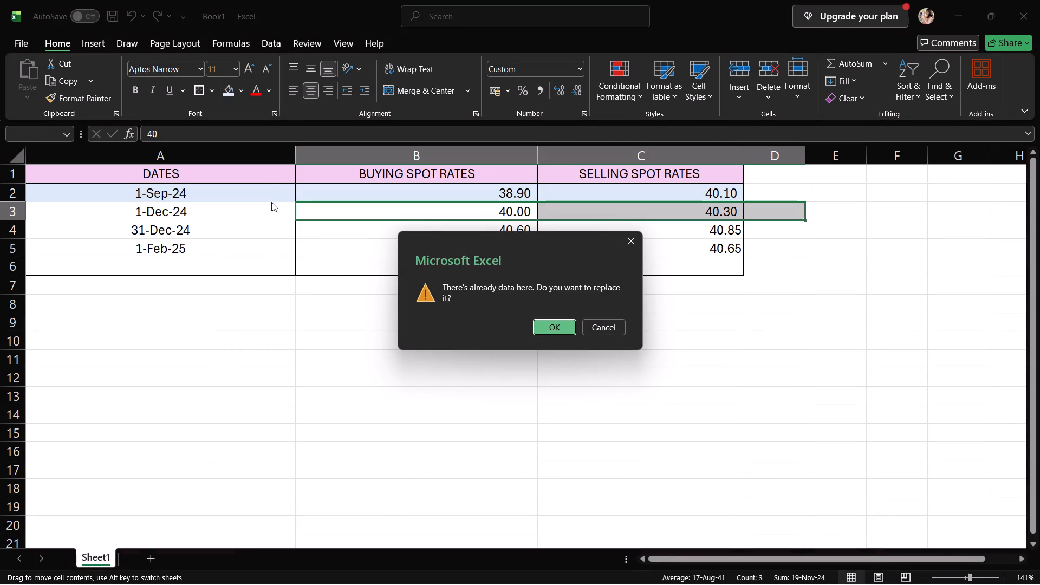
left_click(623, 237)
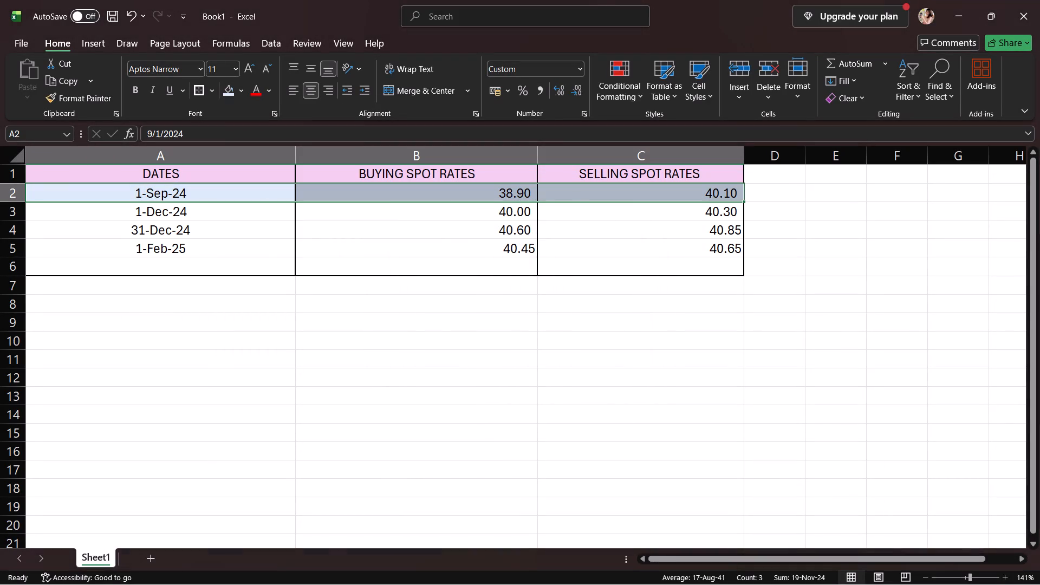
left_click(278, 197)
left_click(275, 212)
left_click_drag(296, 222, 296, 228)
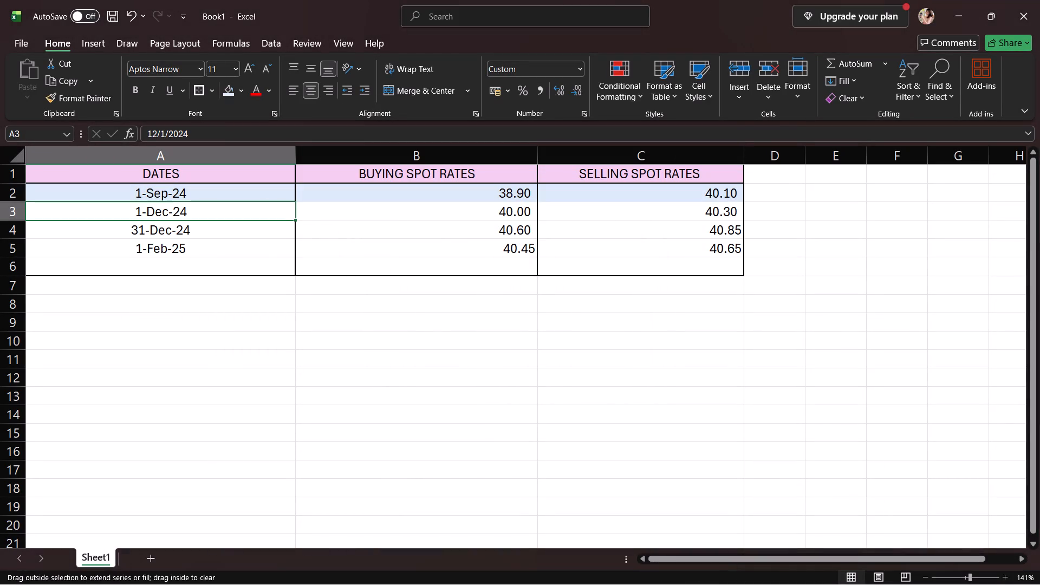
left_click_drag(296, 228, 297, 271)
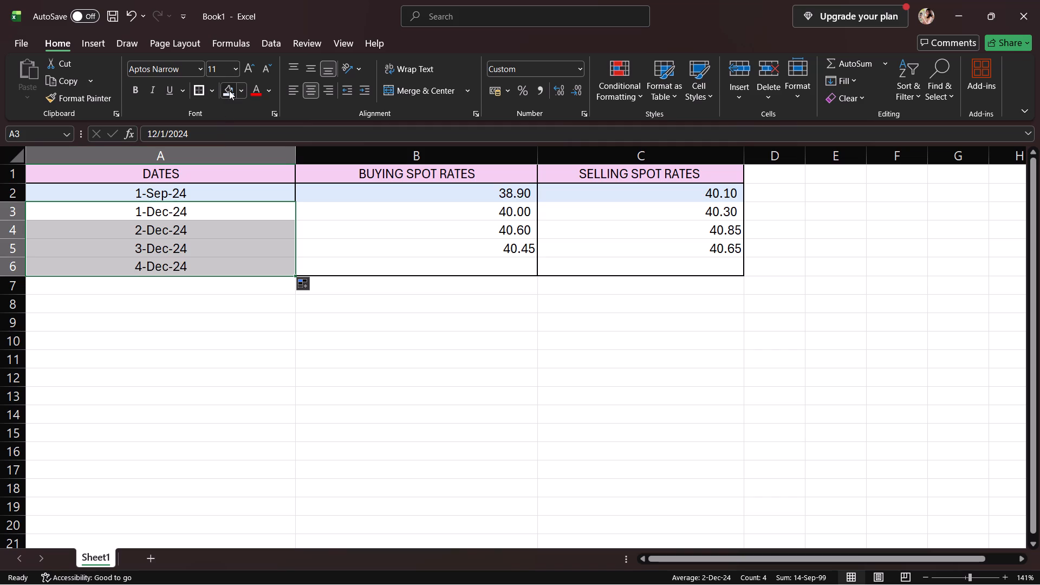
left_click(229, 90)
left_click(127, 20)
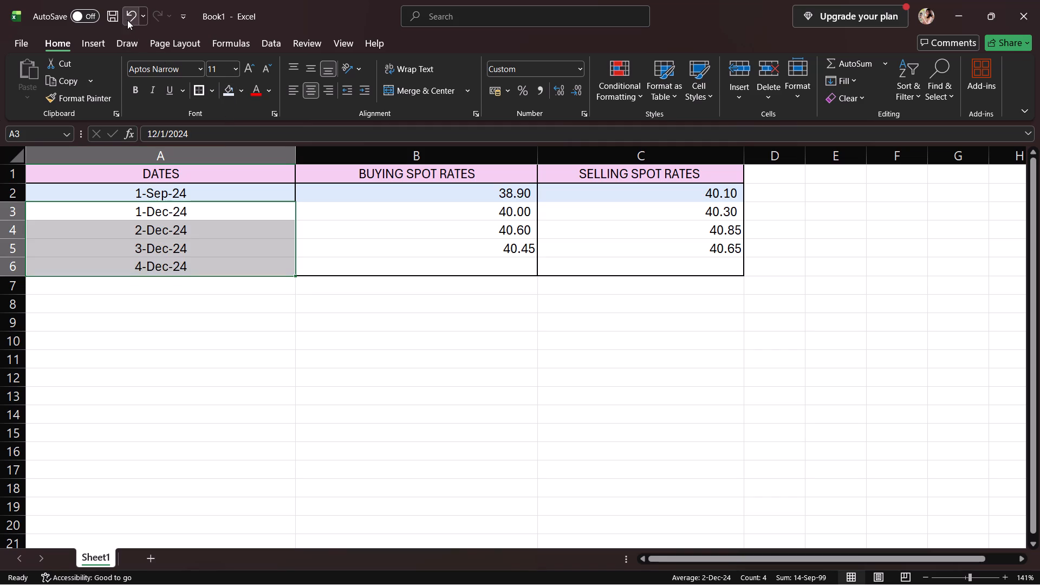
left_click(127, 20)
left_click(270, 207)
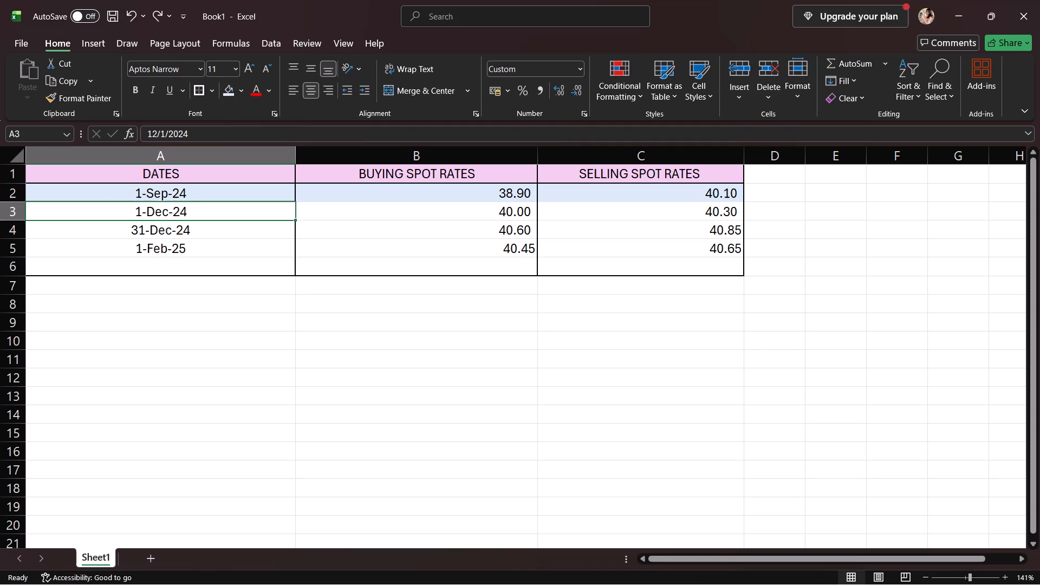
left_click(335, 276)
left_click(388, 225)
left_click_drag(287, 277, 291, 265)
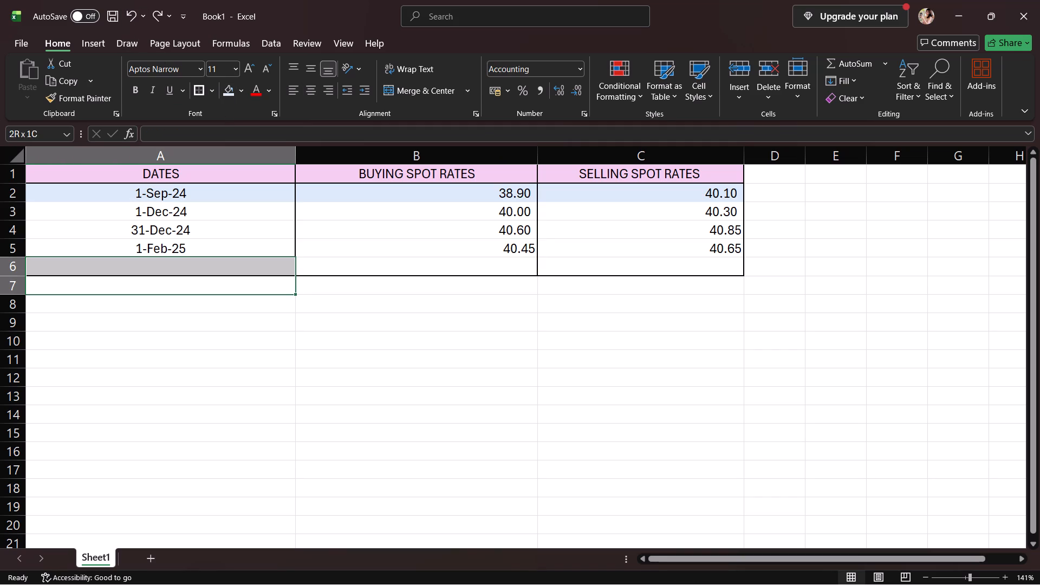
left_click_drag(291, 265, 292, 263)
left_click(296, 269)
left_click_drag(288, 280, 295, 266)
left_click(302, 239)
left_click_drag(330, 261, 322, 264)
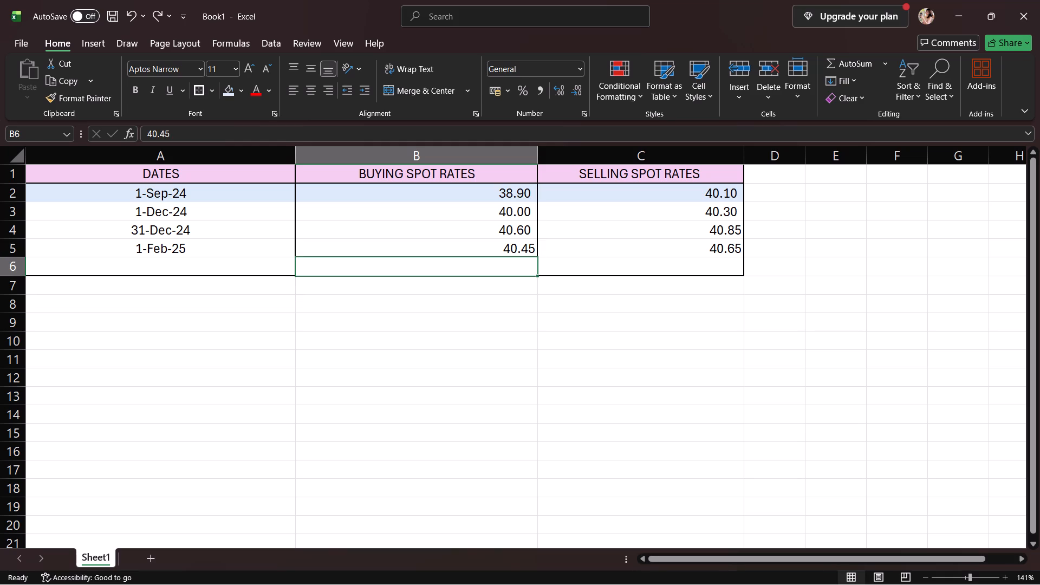
Apply thick outside borders to the empty cells A6 and B6 below the February 1 row.
left_click(291, 274)
left_click(201, 93)
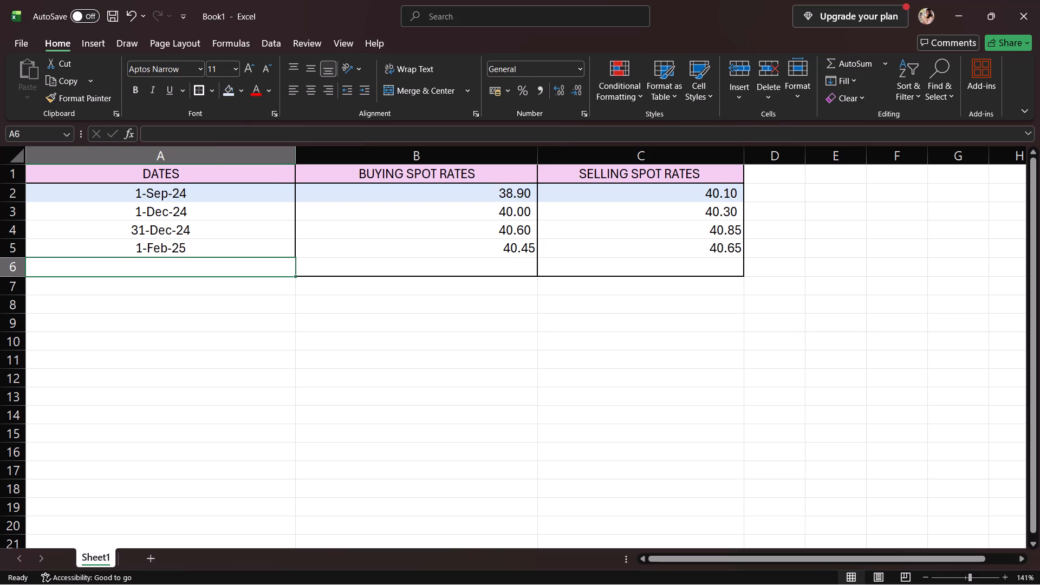
left_click(329, 235)
left_click(395, 282)
left_click(383, 266)
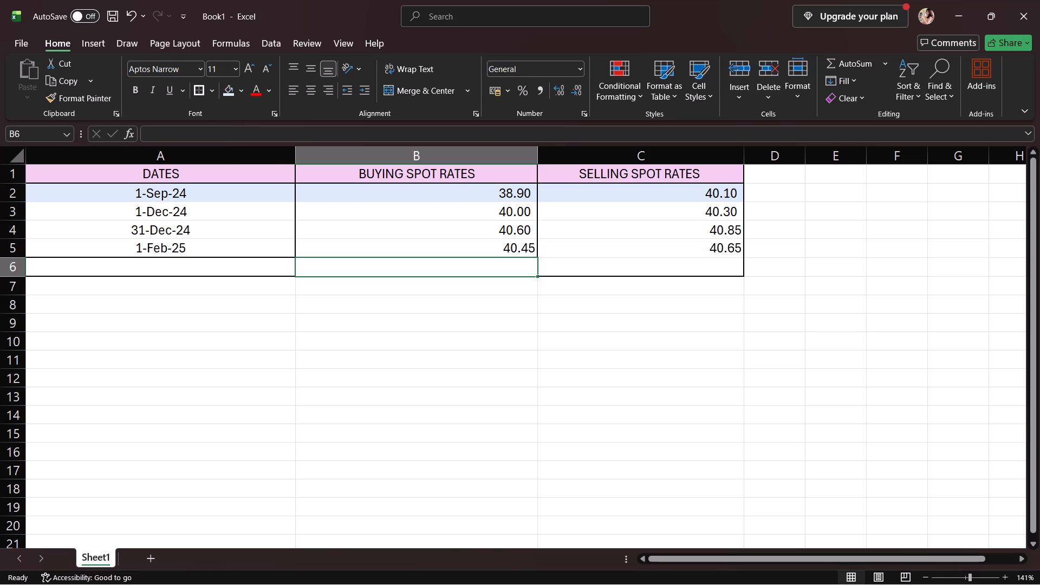
left_click(199, 89)
left_click(199, 89)
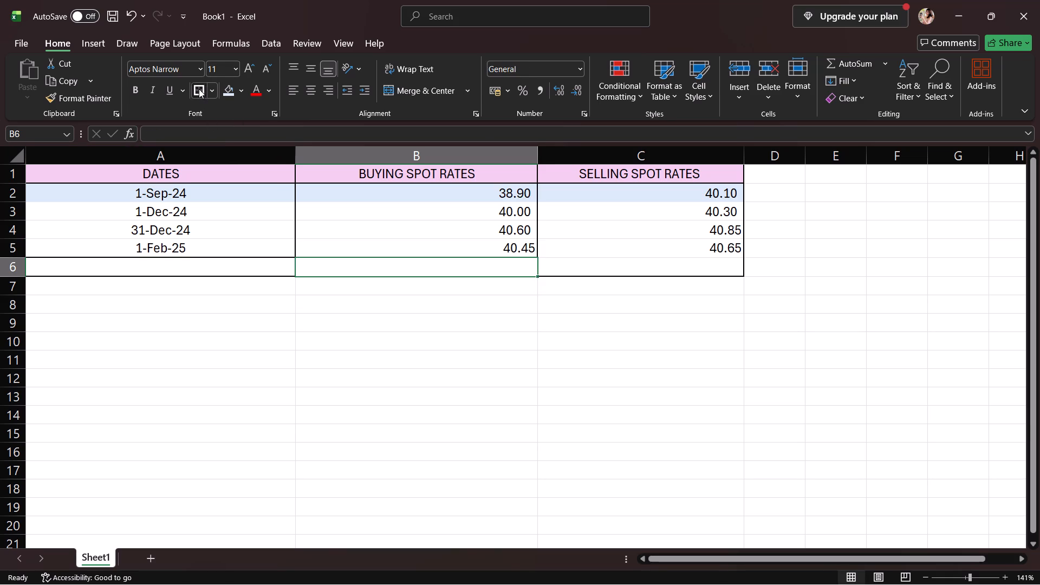
left_click(257, 255)
left_click(251, 270)
left_click(198, 89)
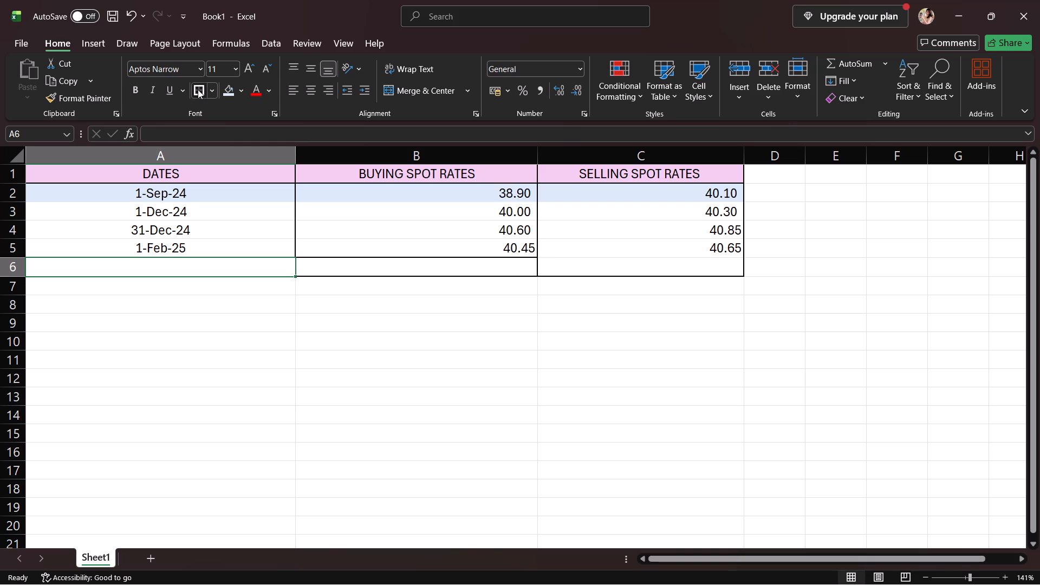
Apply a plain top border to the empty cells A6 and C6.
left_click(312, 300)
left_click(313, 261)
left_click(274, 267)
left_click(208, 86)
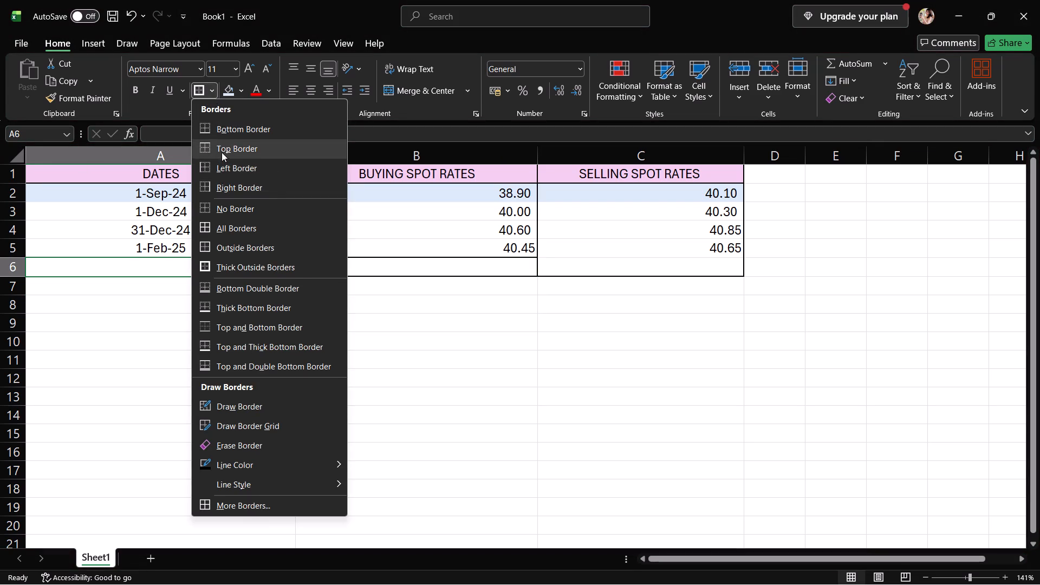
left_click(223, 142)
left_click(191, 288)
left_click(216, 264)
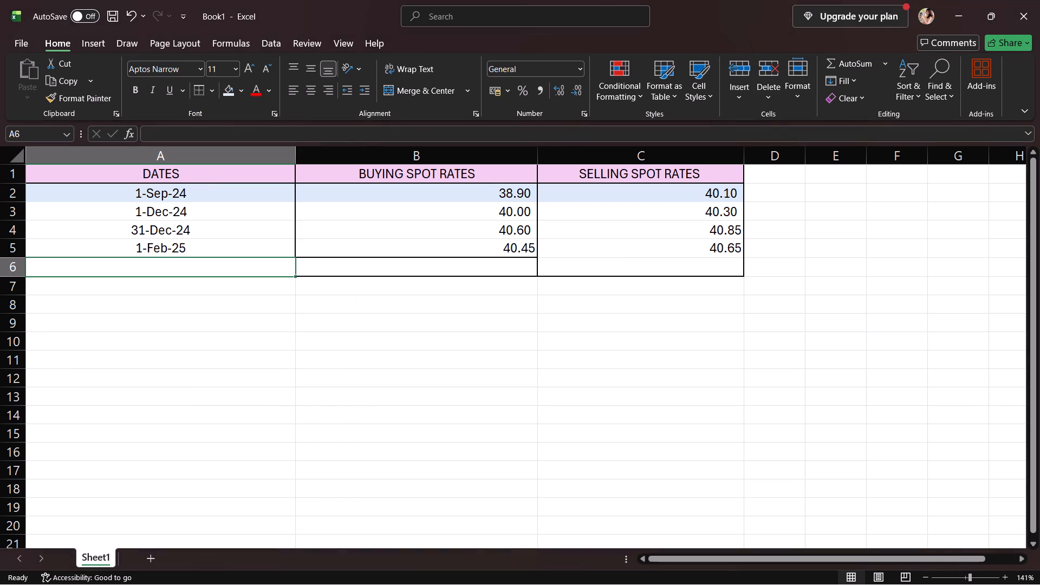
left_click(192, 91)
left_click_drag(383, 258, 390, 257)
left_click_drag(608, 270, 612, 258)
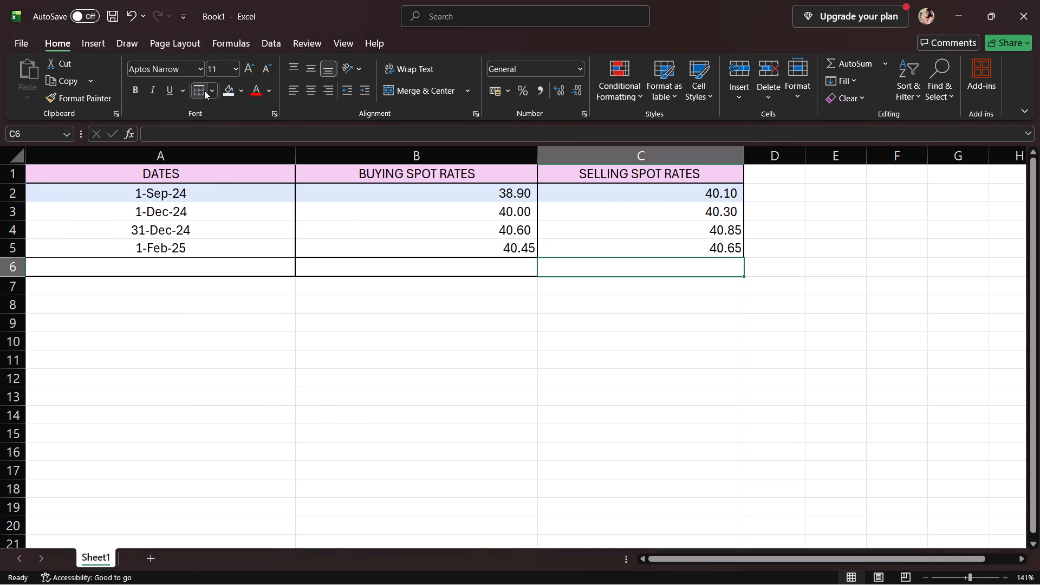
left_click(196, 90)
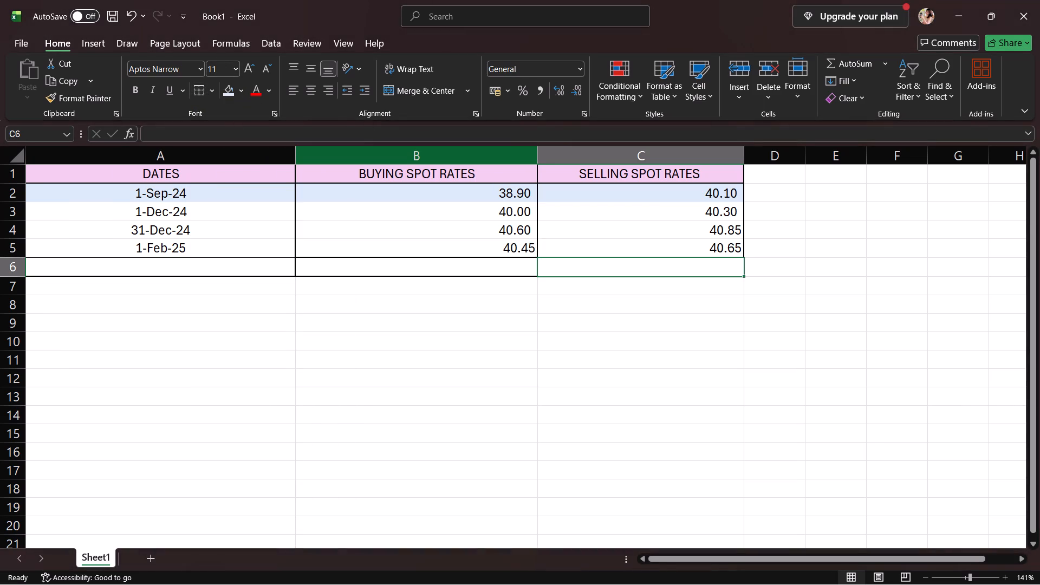
Apply thick outside borders to cells C6, A6 and B6 in the empty row below the table data.
left_click(284, 281)
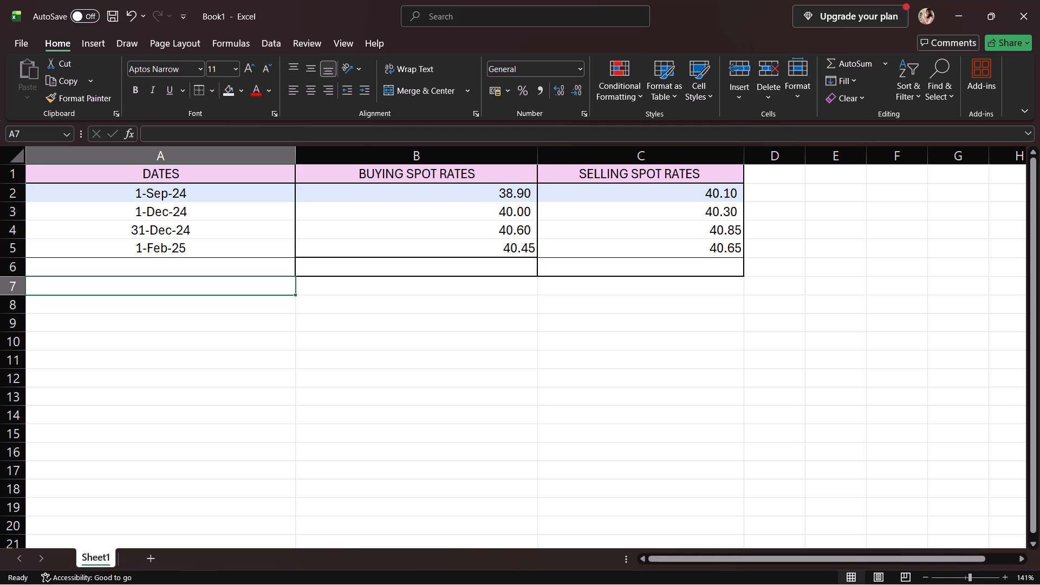
left_click(658, 276)
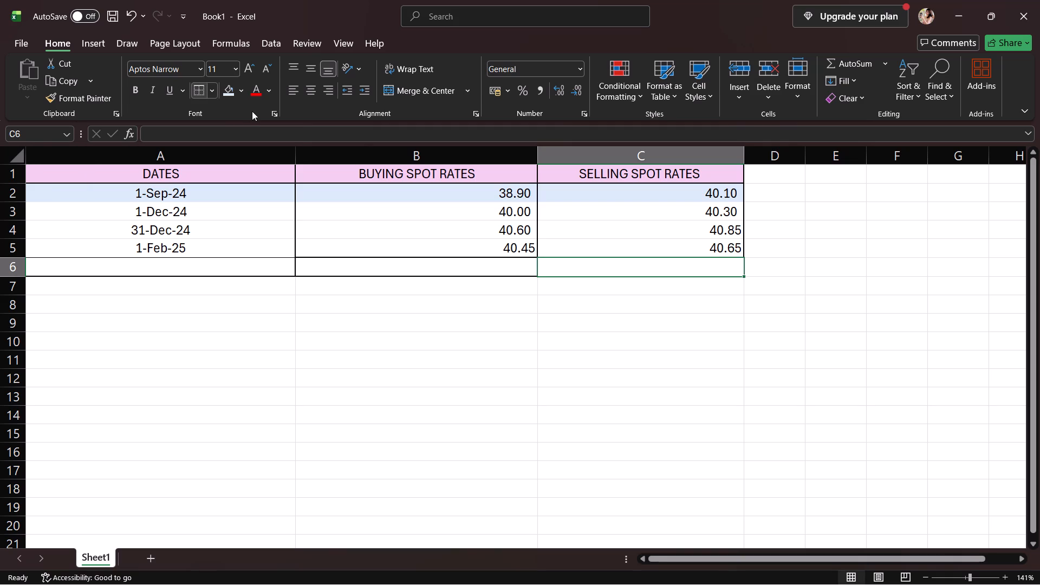
left_click(214, 90)
left_click(276, 272)
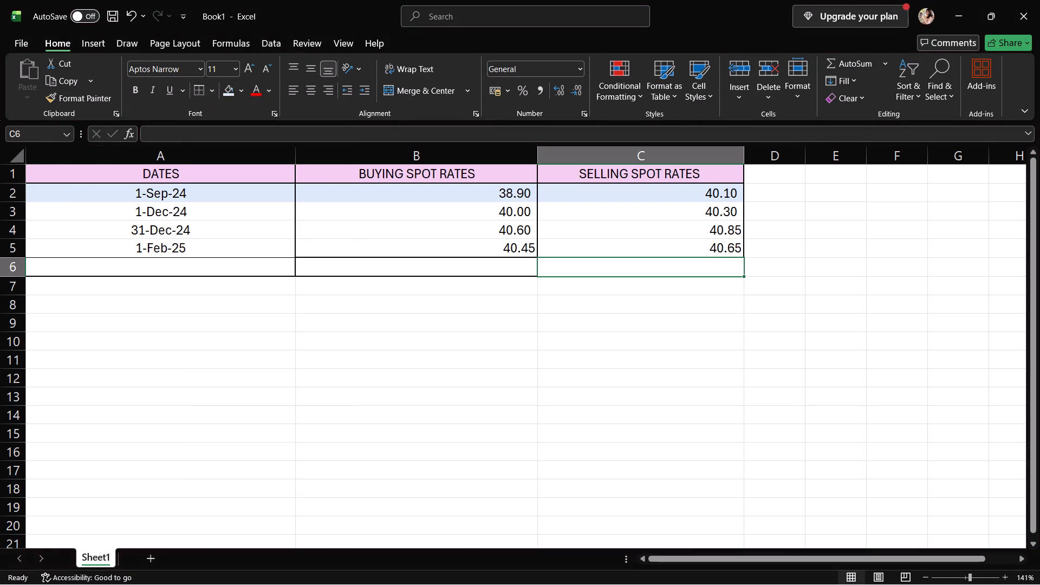
left_click(225, 258)
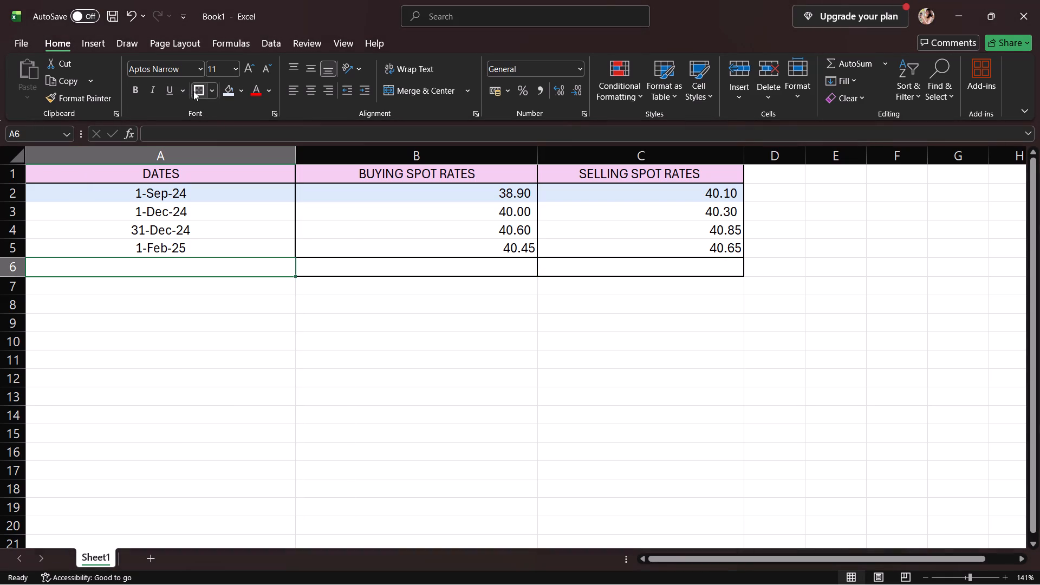
left_click(194, 90)
left_click(370, 269)
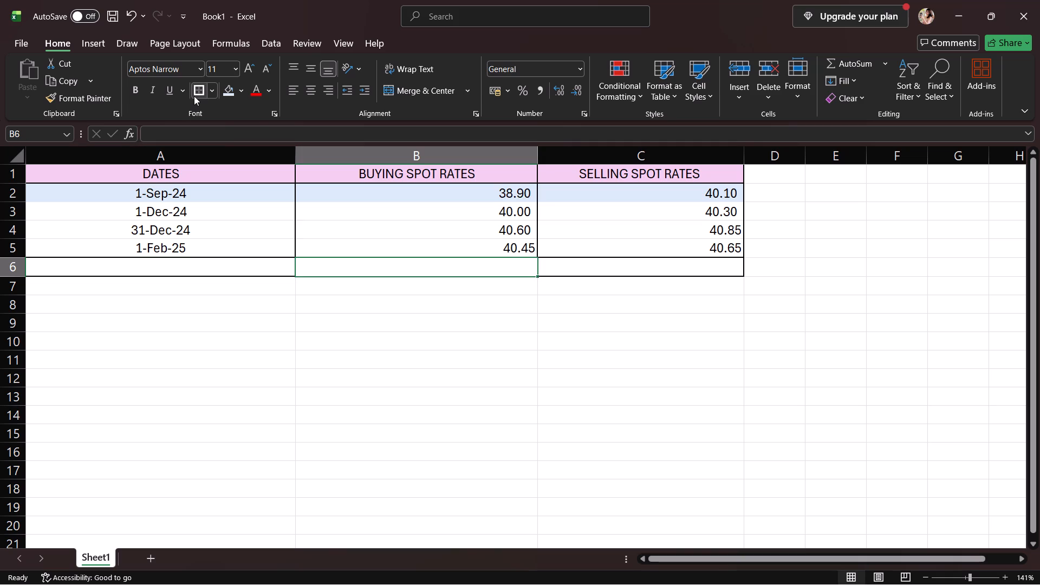
left_click(194, 96)
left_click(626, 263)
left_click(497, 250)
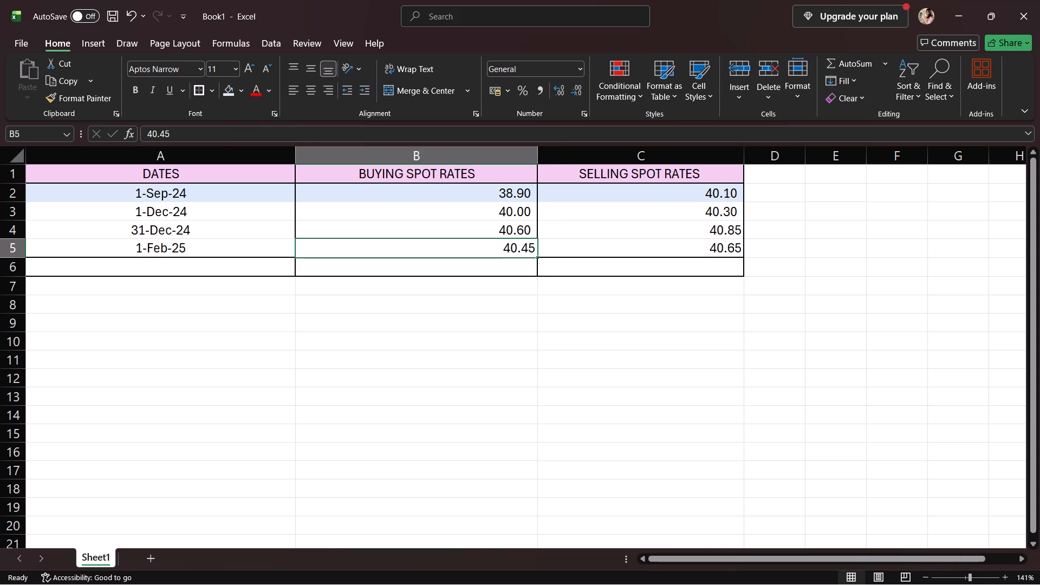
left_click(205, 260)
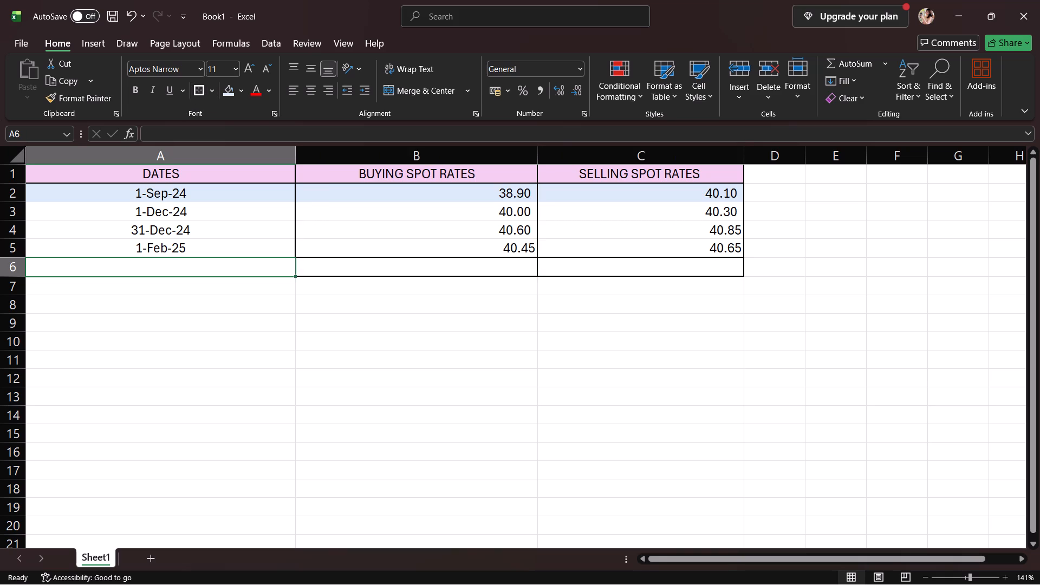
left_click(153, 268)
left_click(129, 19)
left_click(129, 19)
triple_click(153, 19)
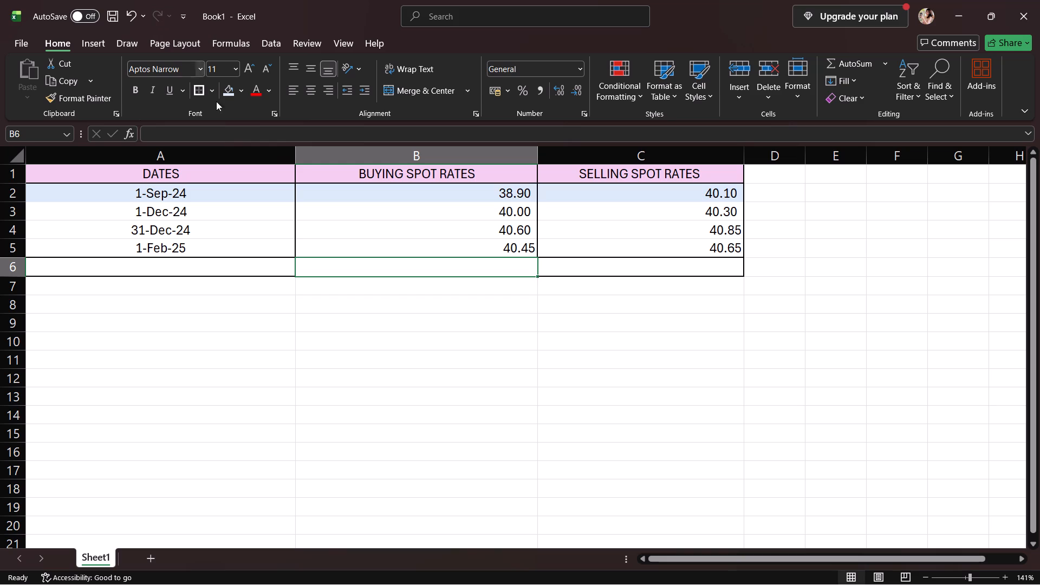
Erase the side and bottom borders of cells A6 to C6, keeping the line beneath the February 1 row.
left_click(313, 278)
left_click(260, 260)
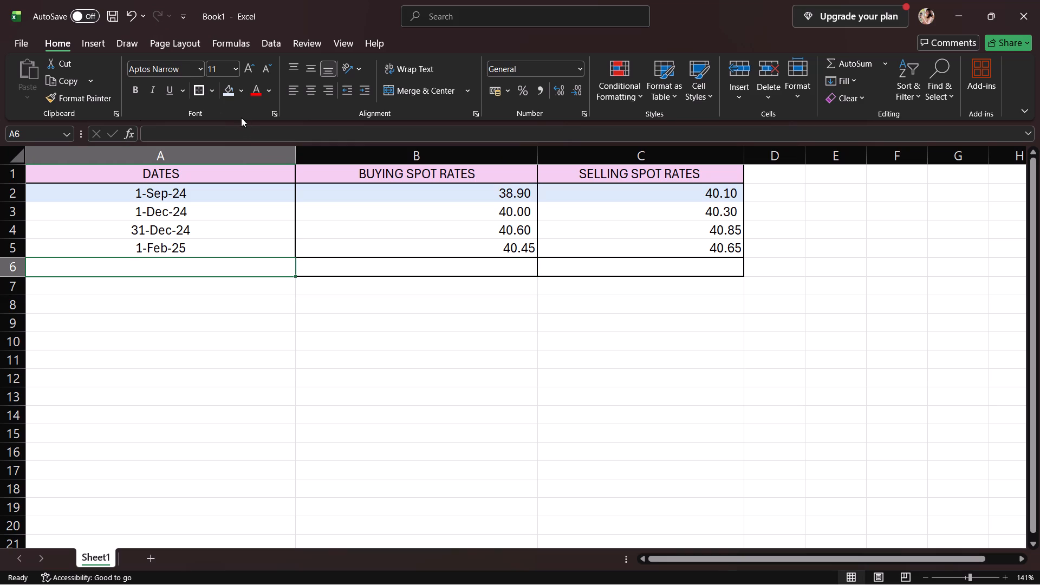
left_click(211, 88)
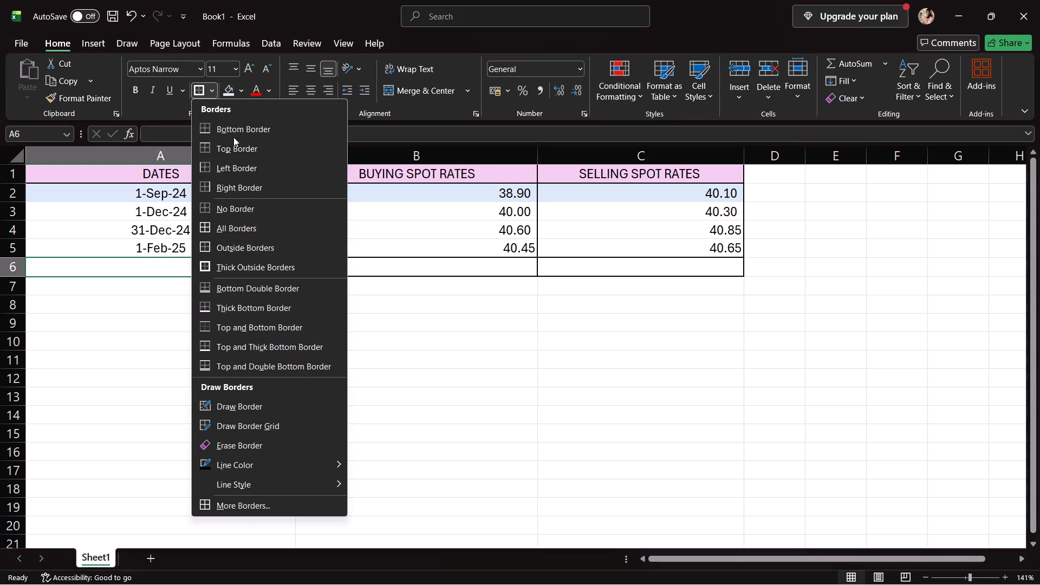
left_click(233, 438)
left_click(278, 265)
left_click(276, 270)
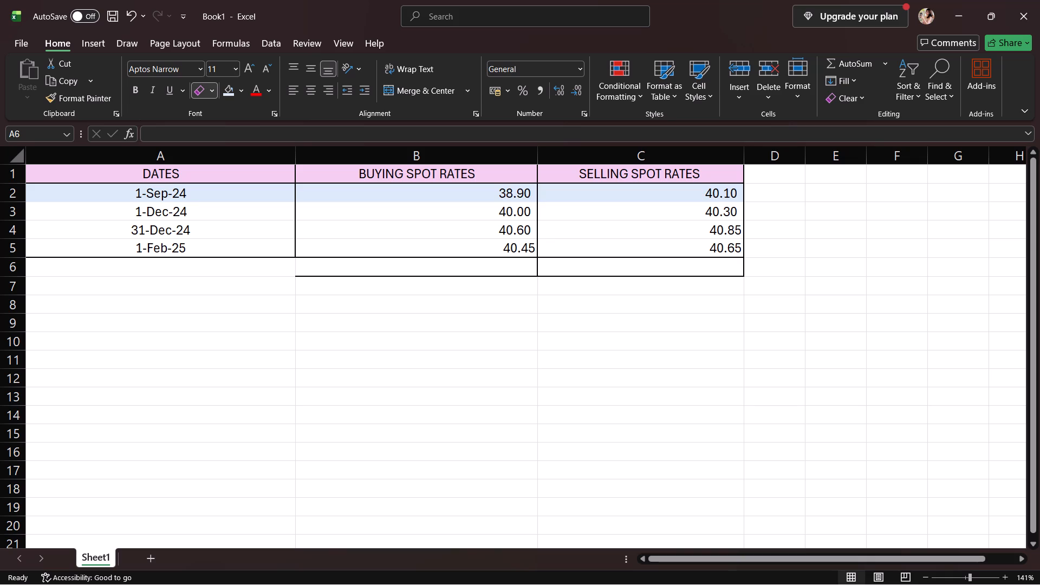
left_click(304, 279)
left_click(538, 268)
left_click(565, 274)
left_click(742, 268)
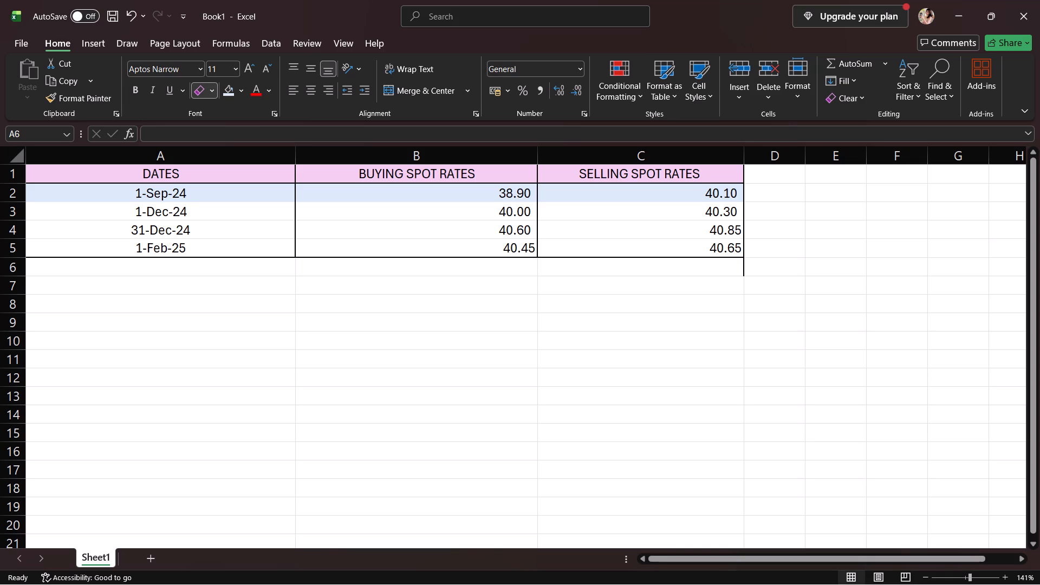
Leave border erasing by applying thick outside borders to cell A6, and select the December 31 date cell.
left_click(212, 94)
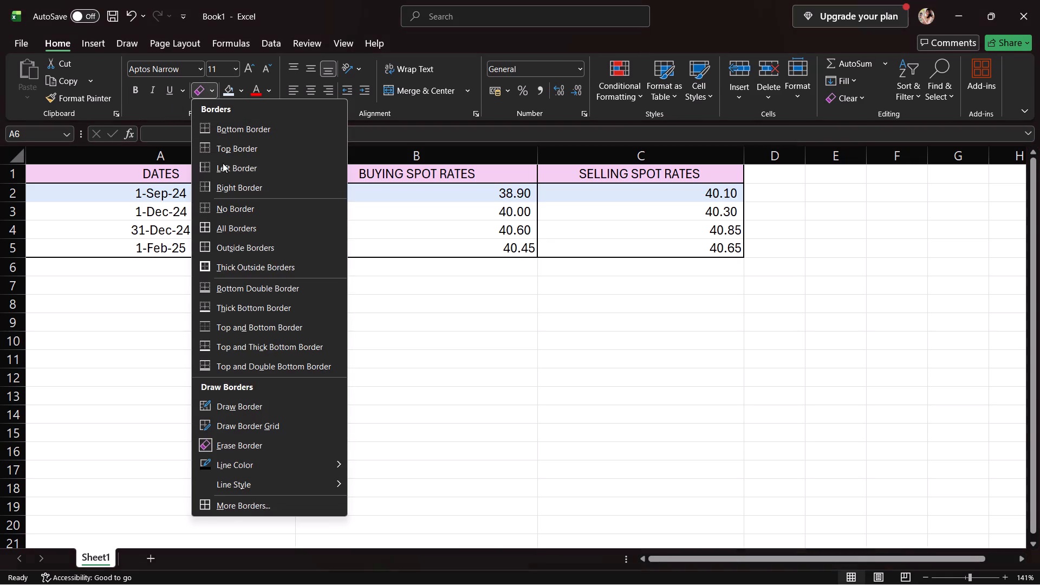
left_click(239, 267)
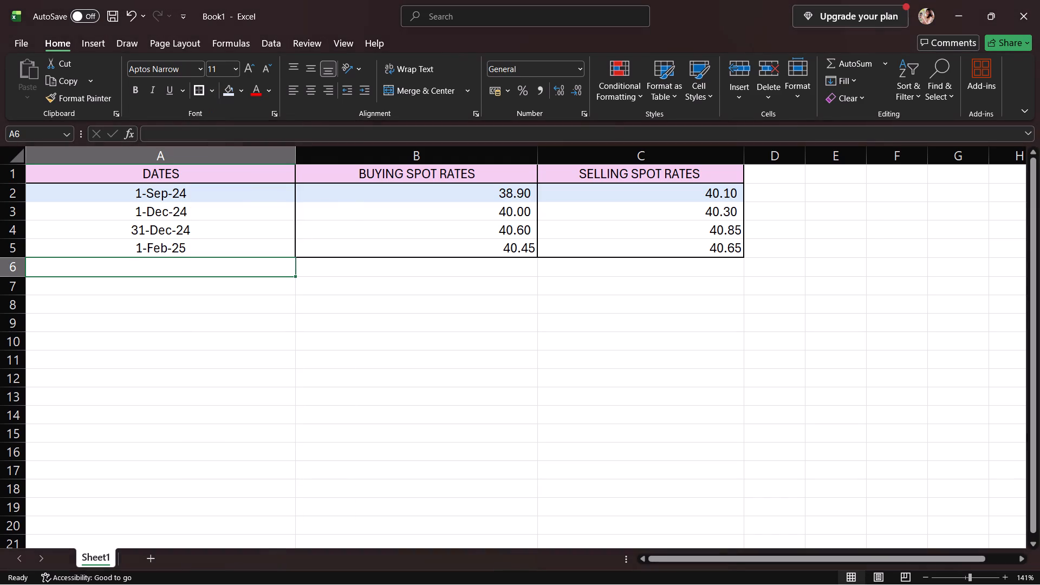
left_click(229, 226)
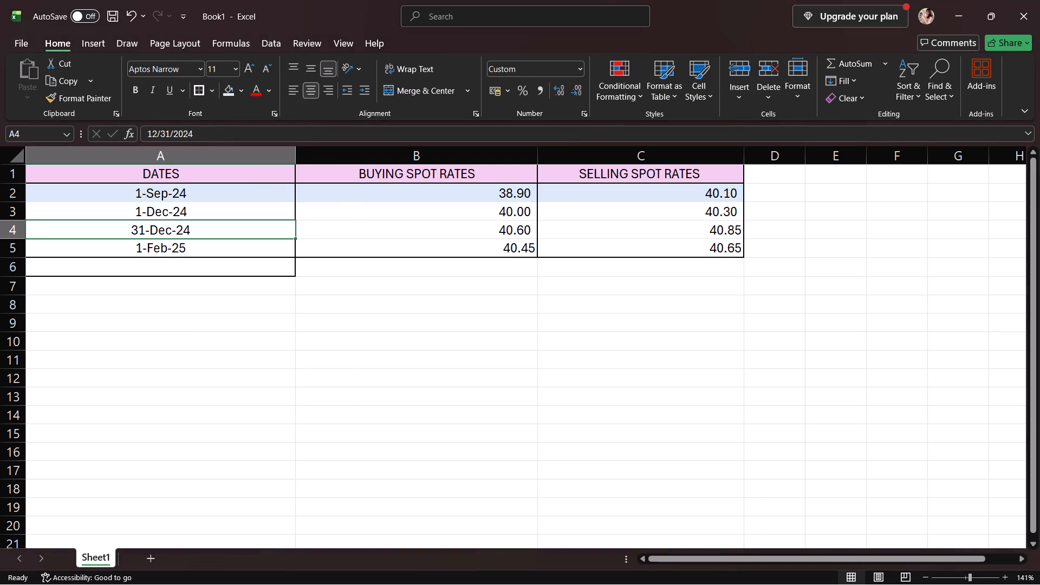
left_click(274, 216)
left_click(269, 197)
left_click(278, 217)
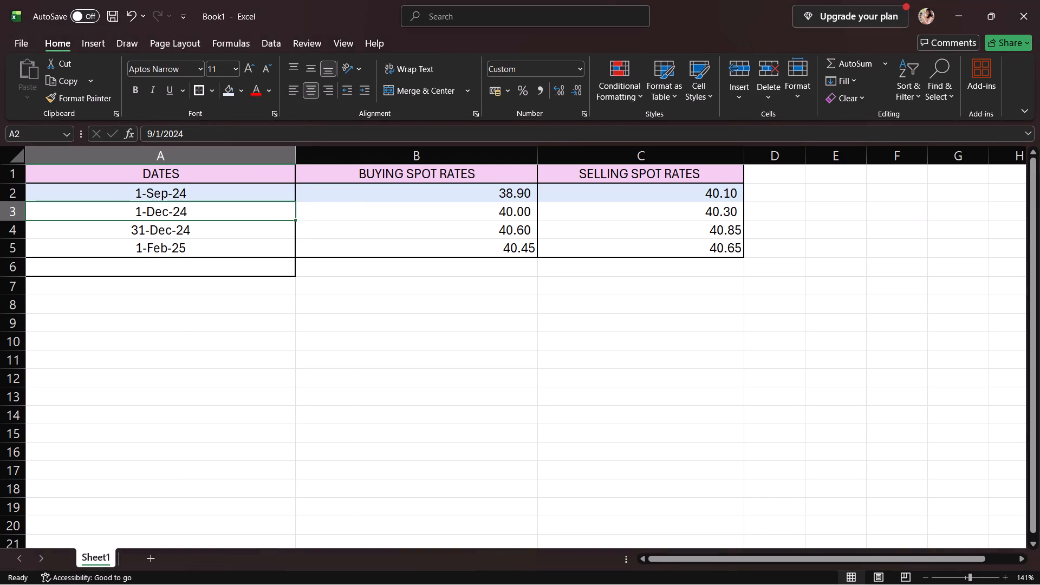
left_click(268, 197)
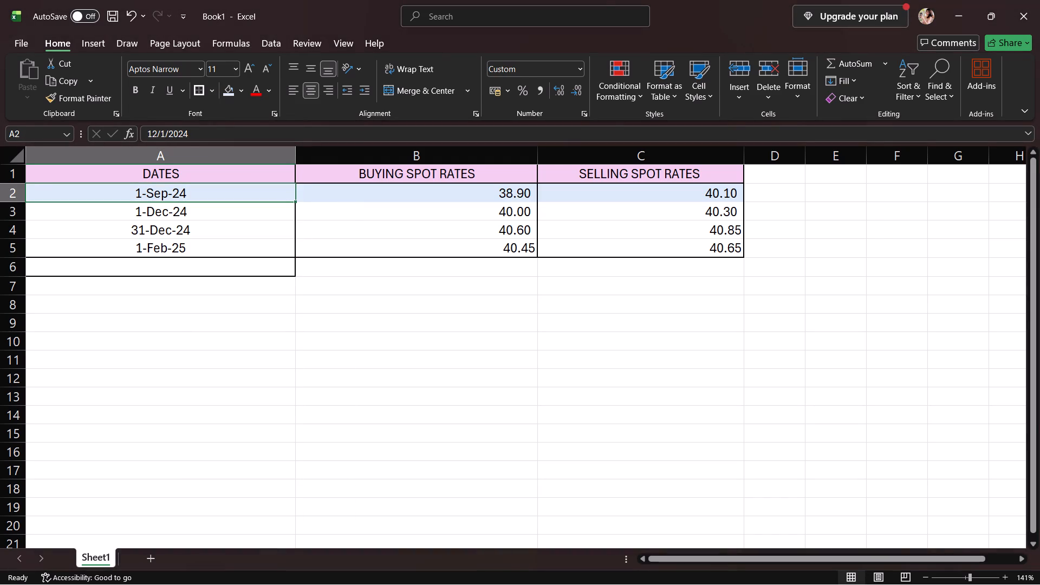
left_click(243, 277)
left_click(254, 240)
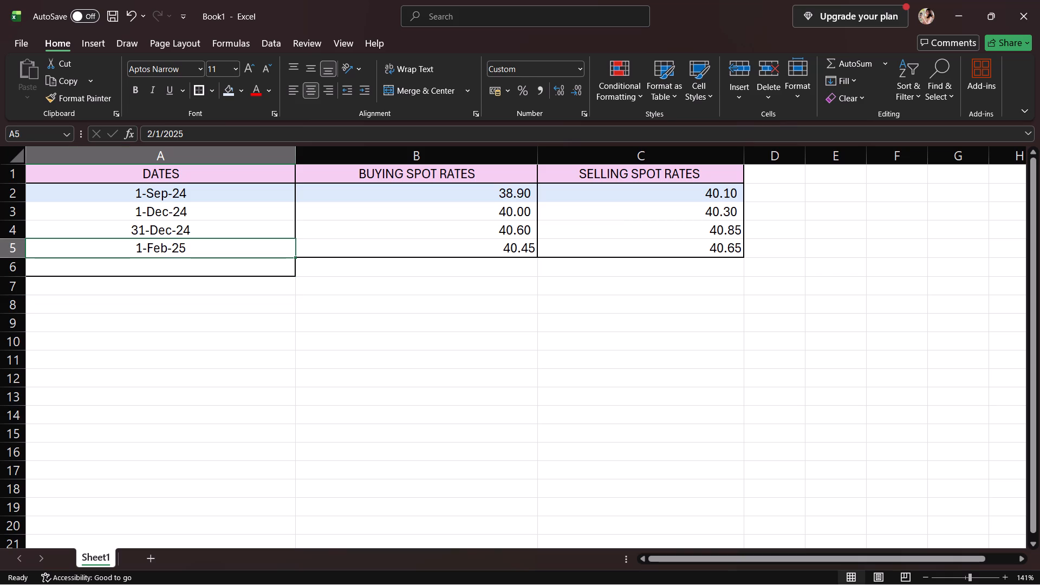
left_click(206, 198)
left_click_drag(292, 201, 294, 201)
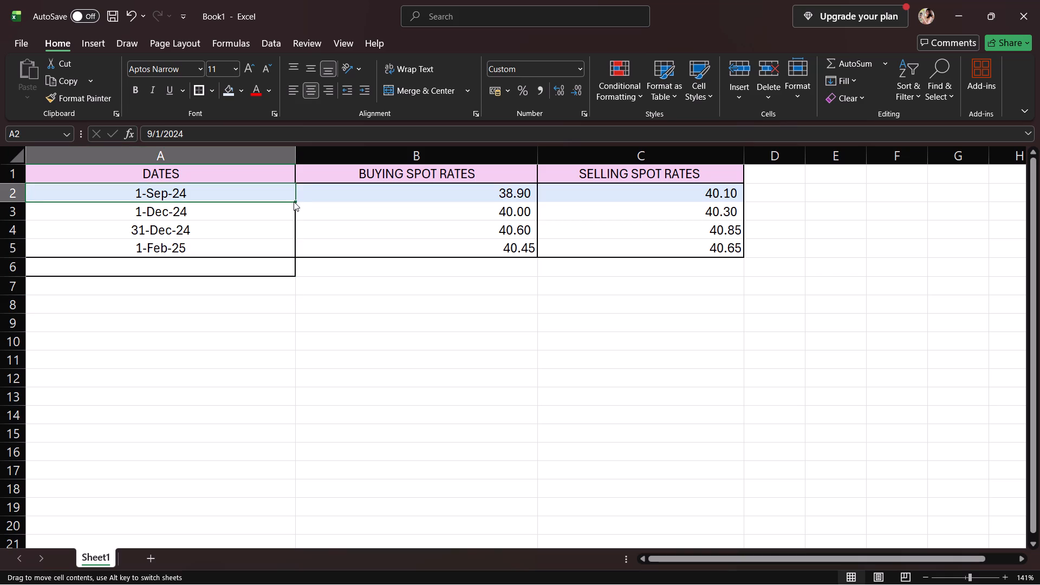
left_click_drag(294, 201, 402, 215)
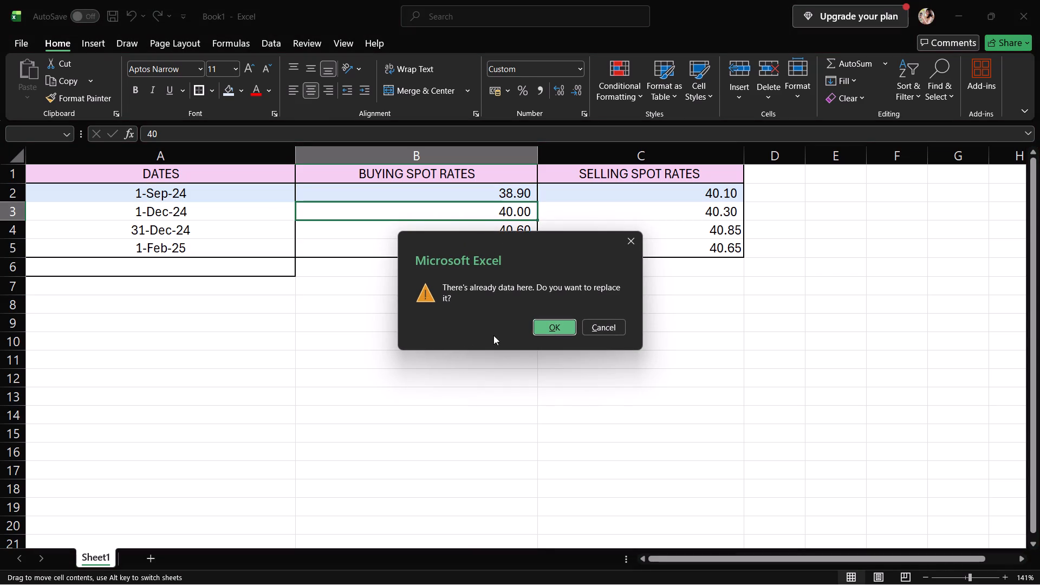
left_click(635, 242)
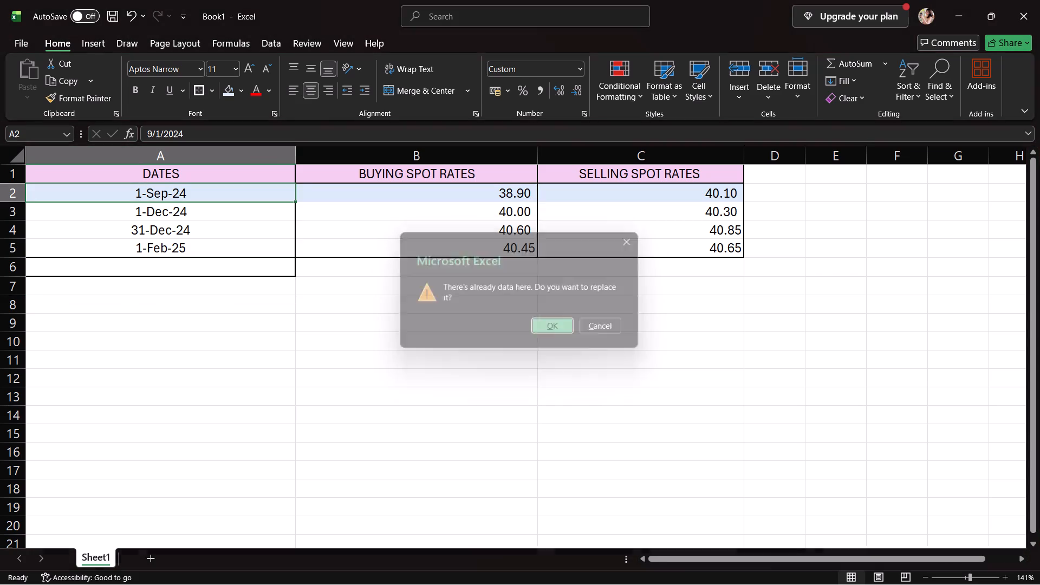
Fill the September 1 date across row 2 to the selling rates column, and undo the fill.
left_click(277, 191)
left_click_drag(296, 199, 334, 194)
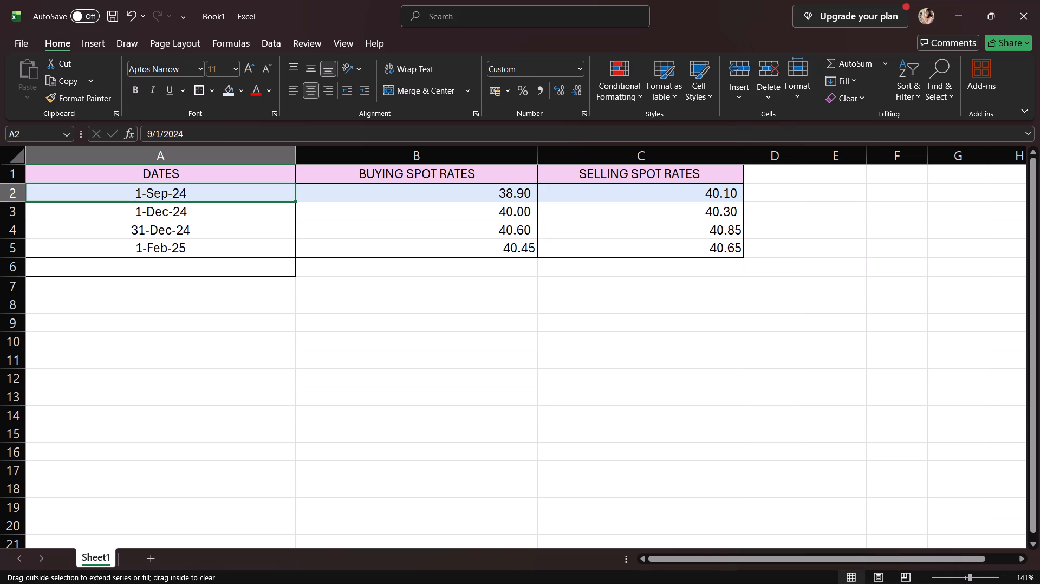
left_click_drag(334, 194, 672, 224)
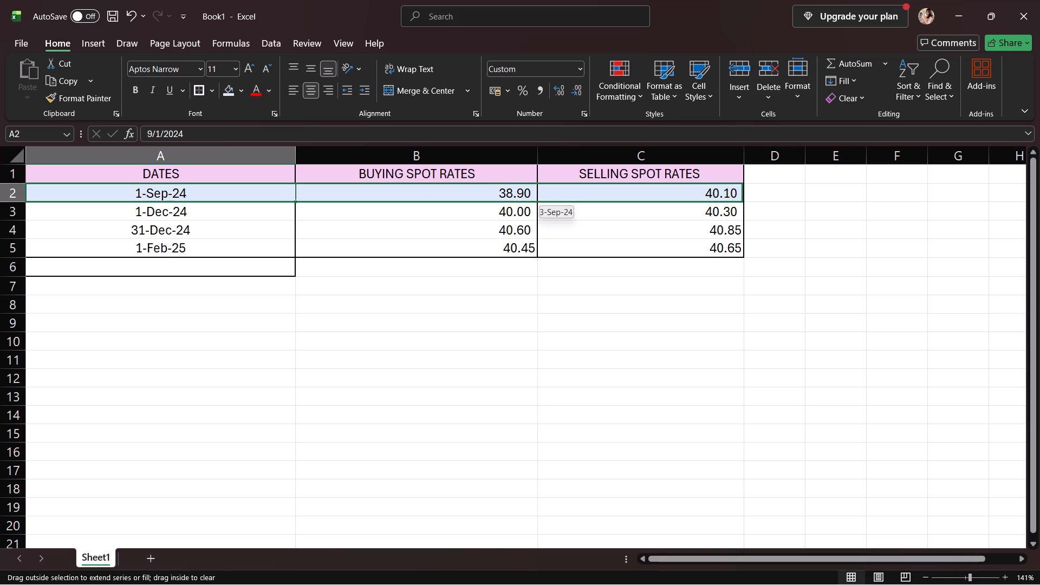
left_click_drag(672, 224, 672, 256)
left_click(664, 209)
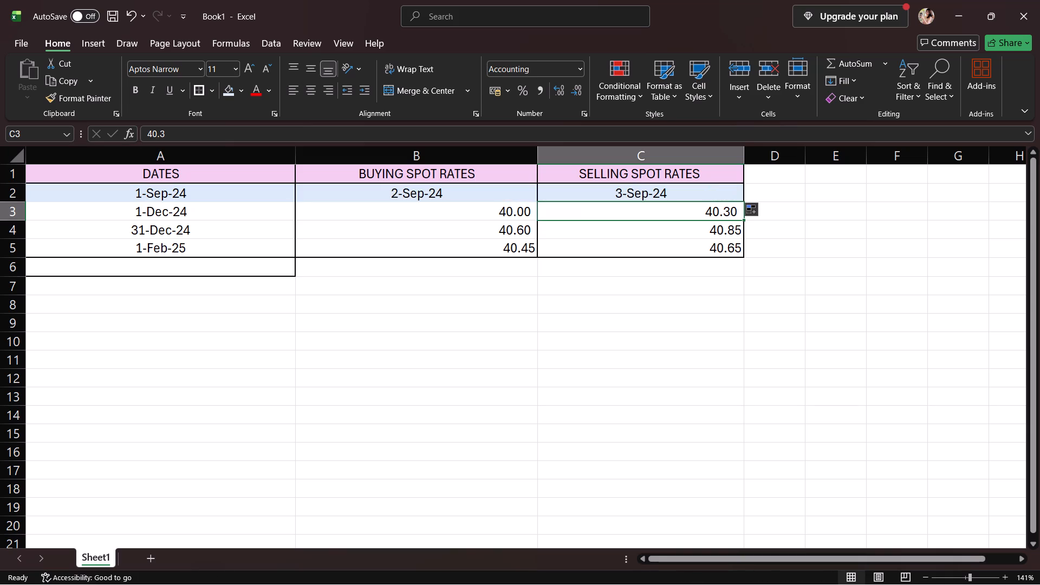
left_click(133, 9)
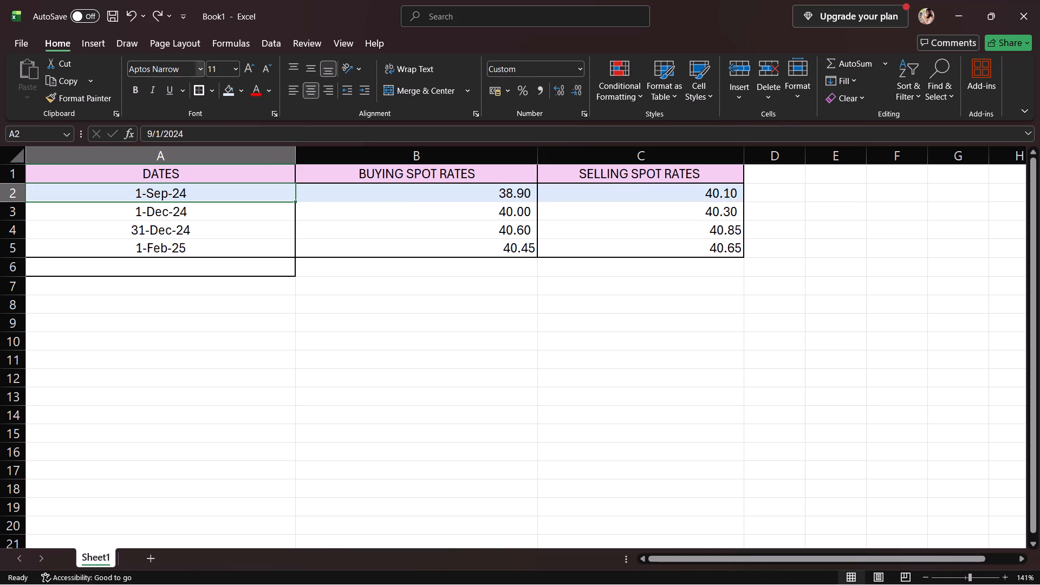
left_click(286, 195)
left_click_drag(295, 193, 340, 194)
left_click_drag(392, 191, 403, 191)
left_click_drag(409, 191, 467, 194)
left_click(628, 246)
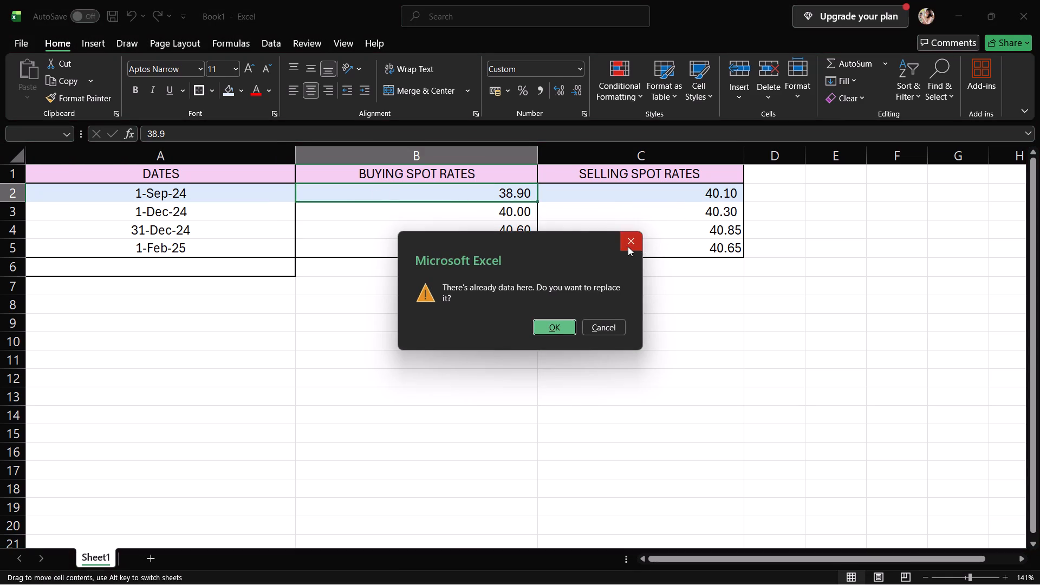
Apply thick outside borders one at a time to the September 1, December 1 and December 31 date cells, A2 to A4.
left_click(294, 201)
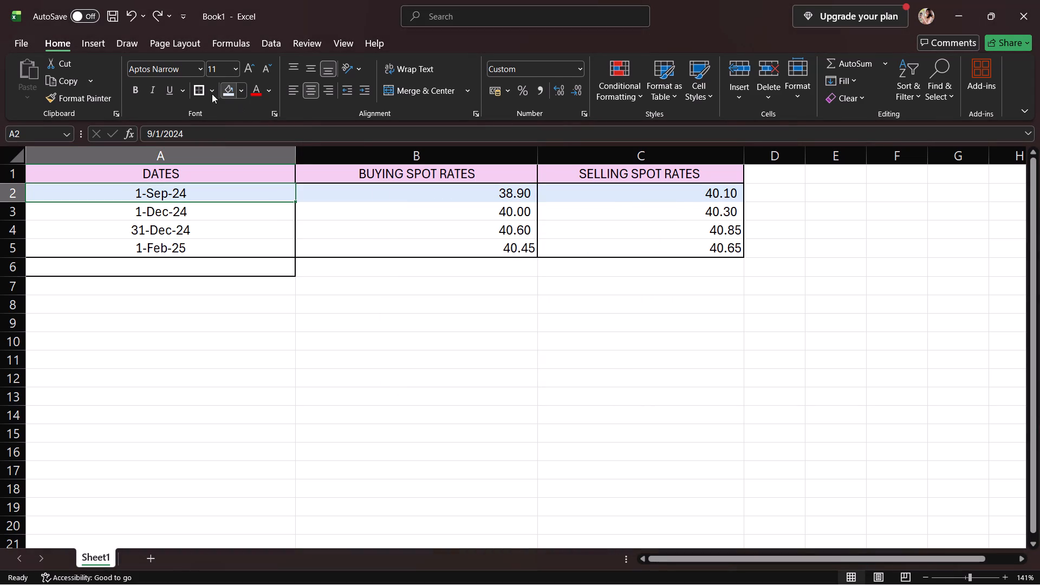
left_click(194, 92)
left_click(236, 220)
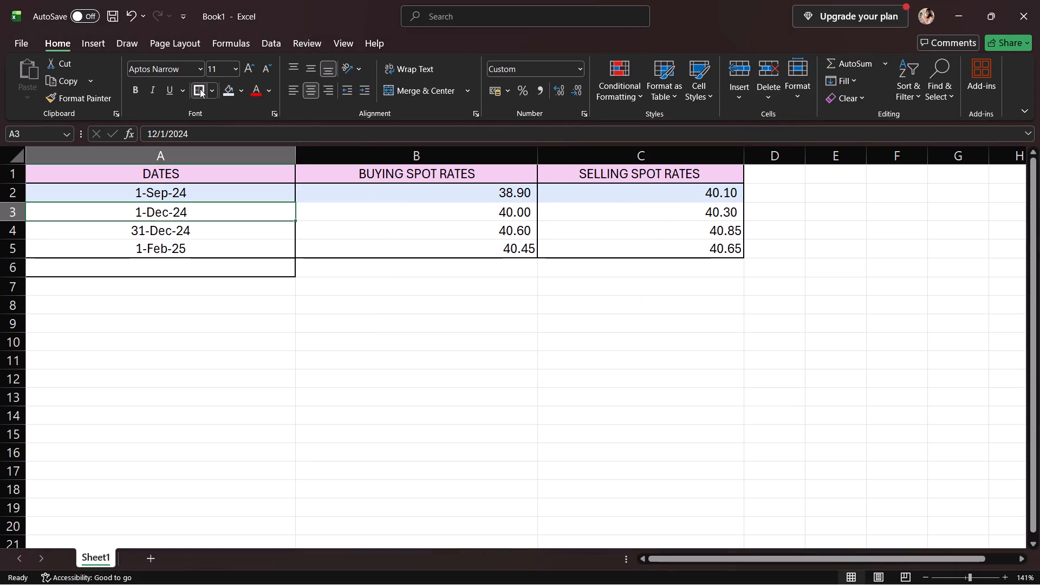
left_click(200, 89)
left_click(232, 231)
left_click(199, 87)
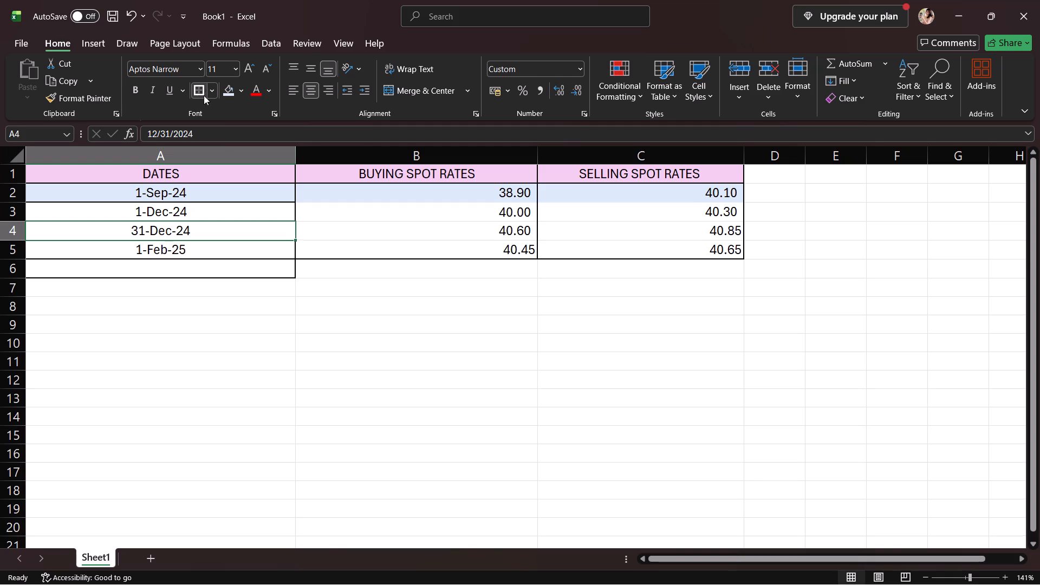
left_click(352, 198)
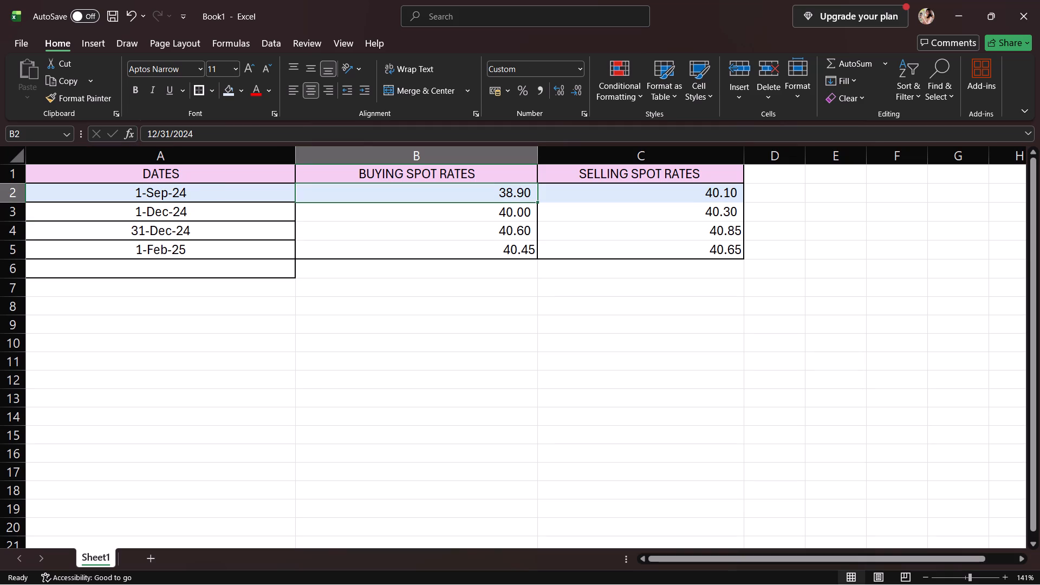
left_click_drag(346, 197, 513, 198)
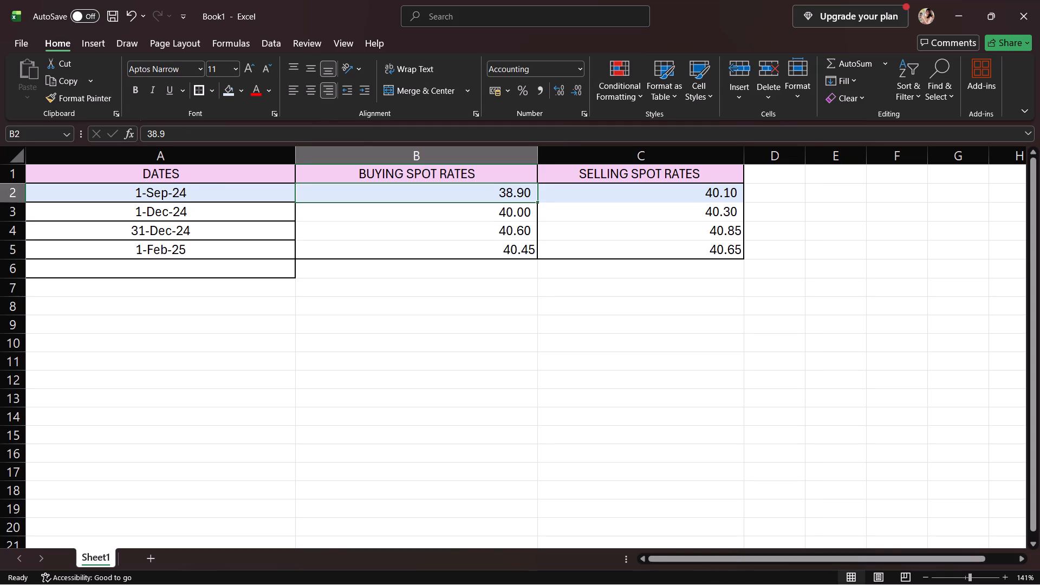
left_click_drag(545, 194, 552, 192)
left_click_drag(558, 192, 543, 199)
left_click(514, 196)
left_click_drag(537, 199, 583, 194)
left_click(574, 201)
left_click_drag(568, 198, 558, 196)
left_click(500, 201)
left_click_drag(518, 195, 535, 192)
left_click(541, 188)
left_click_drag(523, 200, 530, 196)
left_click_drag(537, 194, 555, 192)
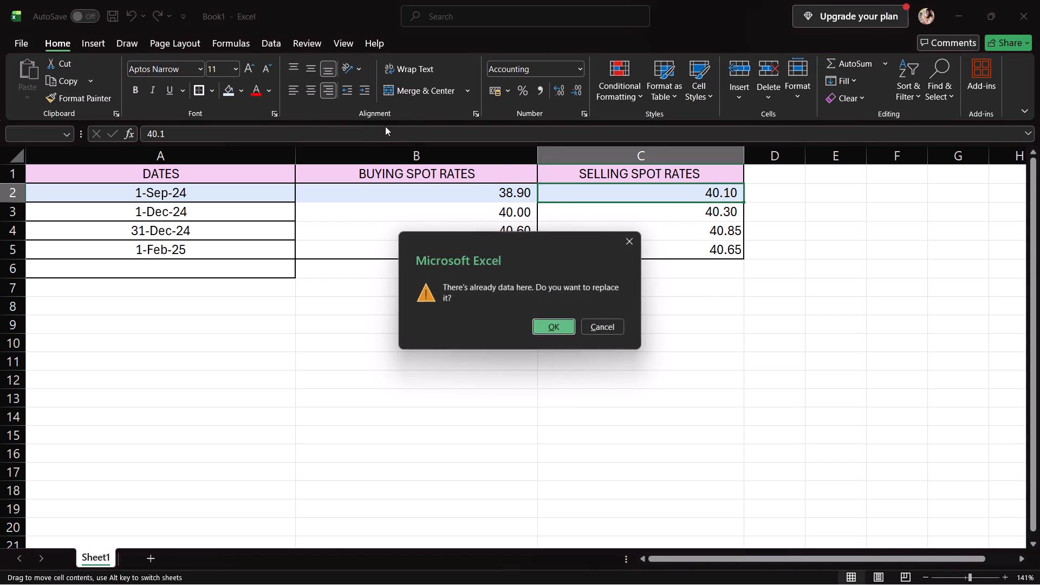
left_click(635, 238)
Apply thick outside borders around the whole range of buying spot rates, B2 to B5.
left_click_drag(400, 199, 401, 200)
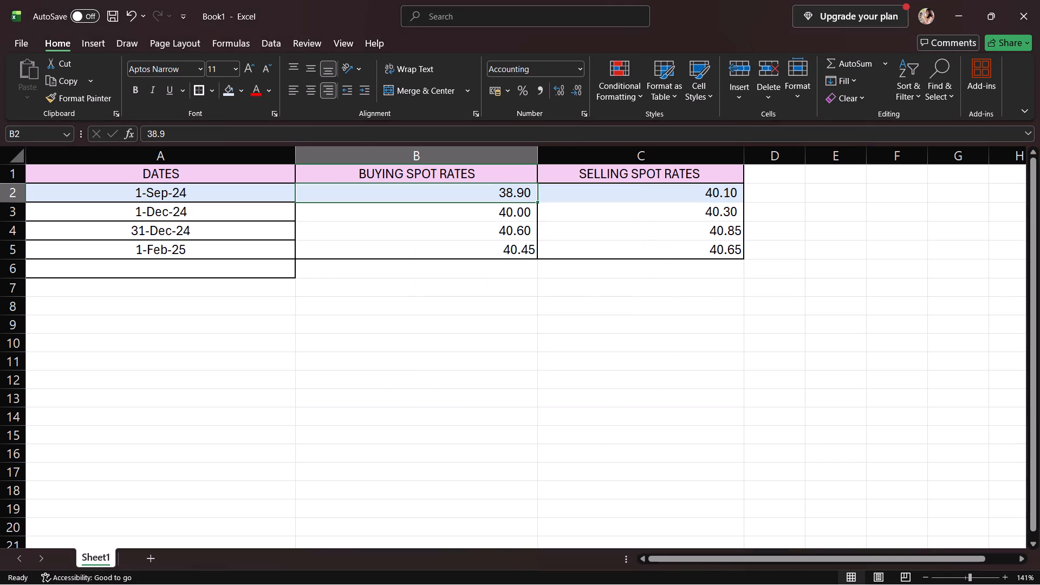
left_click_drag(401, 200, 415, 250)
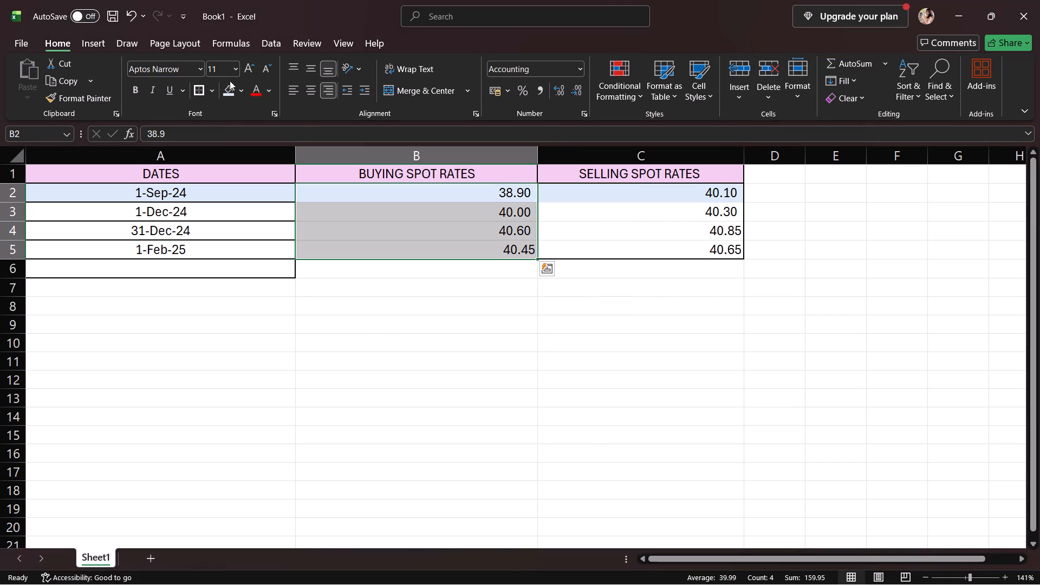
left_click(200, 91)
left_click(493, 235)
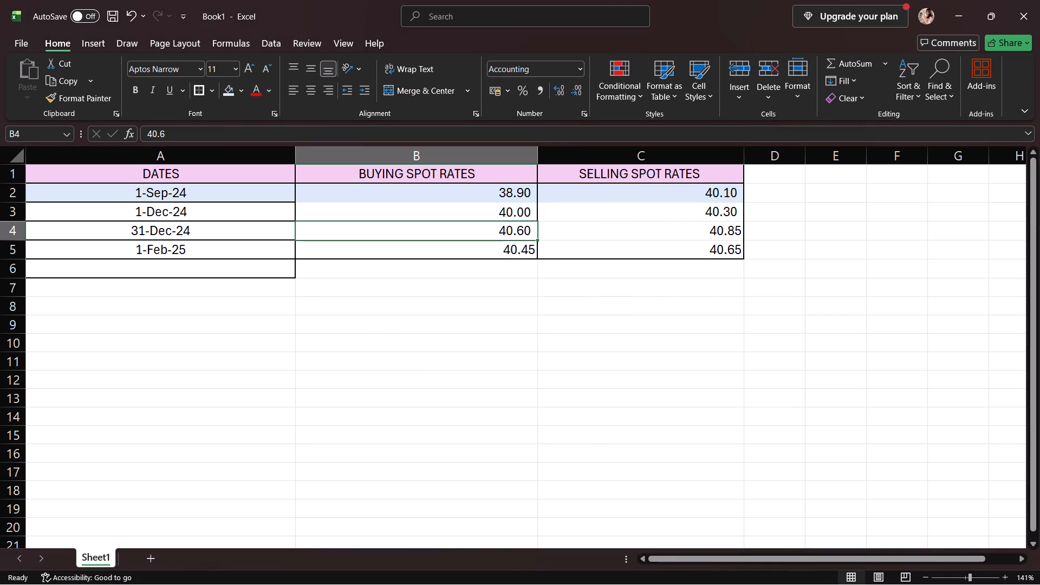
Apply thick outside borders separately to buying rate cells B2 and B4 so horizontal lines divide the rows.
left_click(469, 196)
left_click(192, 88)
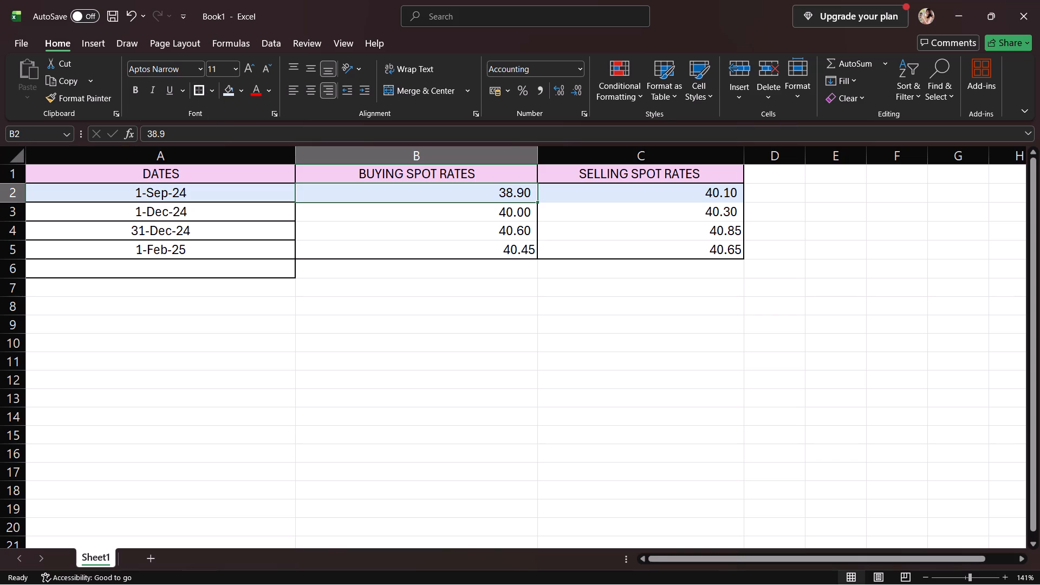
left_click(199, 88)
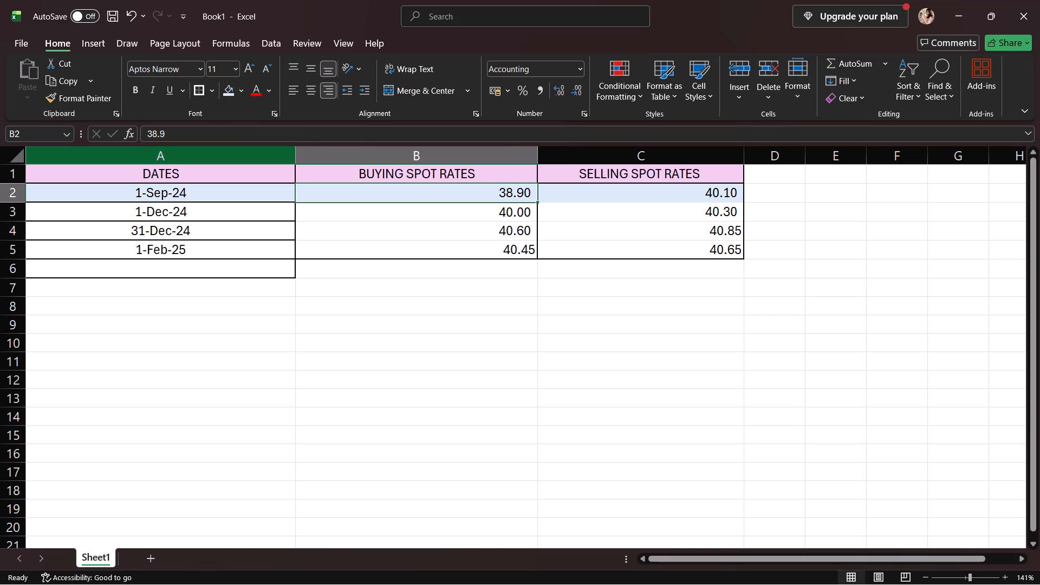
left_click(400, 239)
left_click(396, 220)
left_click(196, 93)
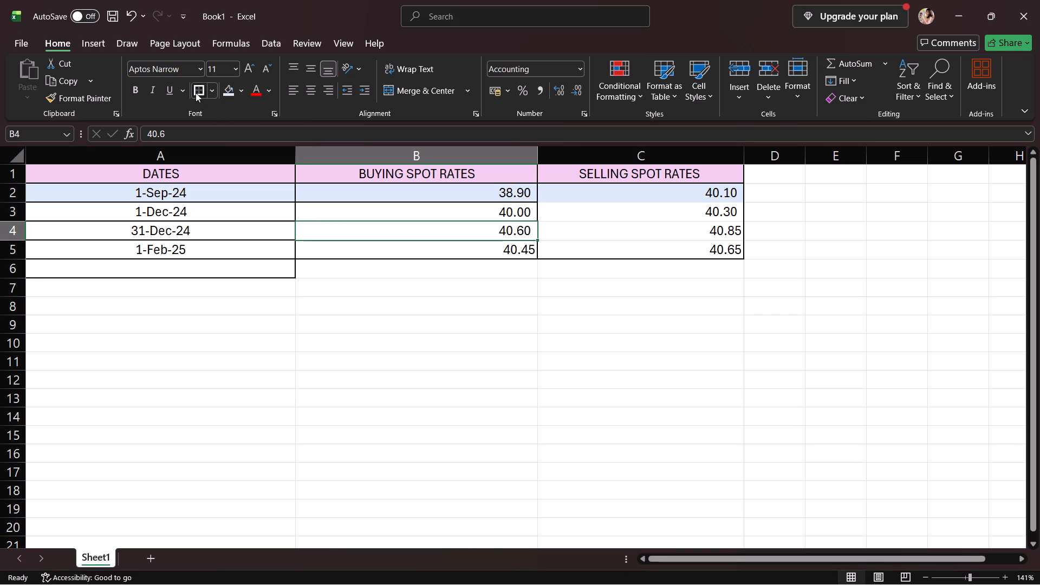
left_click(380, 258)
Apply thick outside borders separately to selling rate cells C4, C3 and C2.
left_click(595, 265)
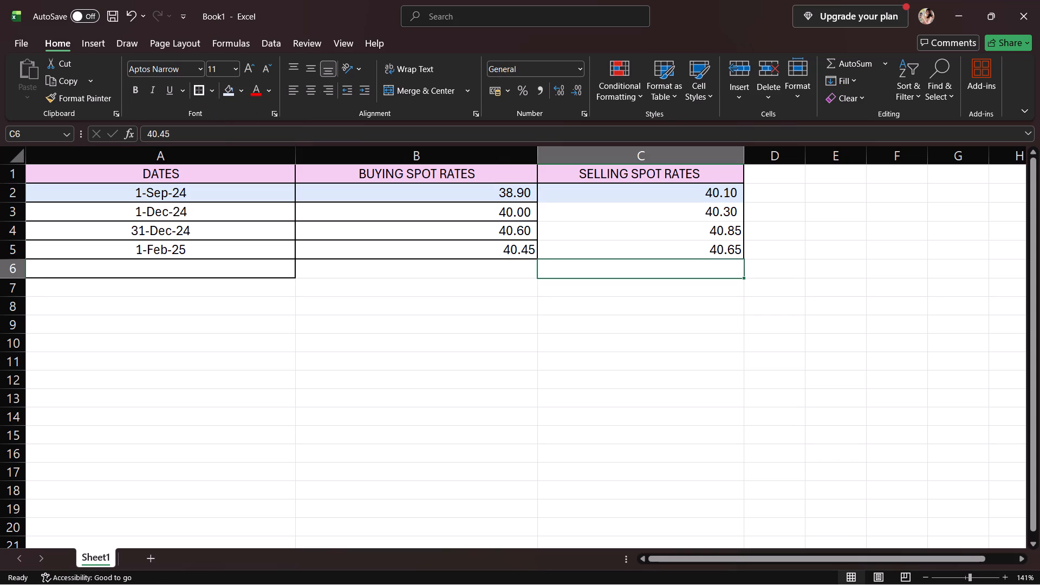
left_click(635, 223)
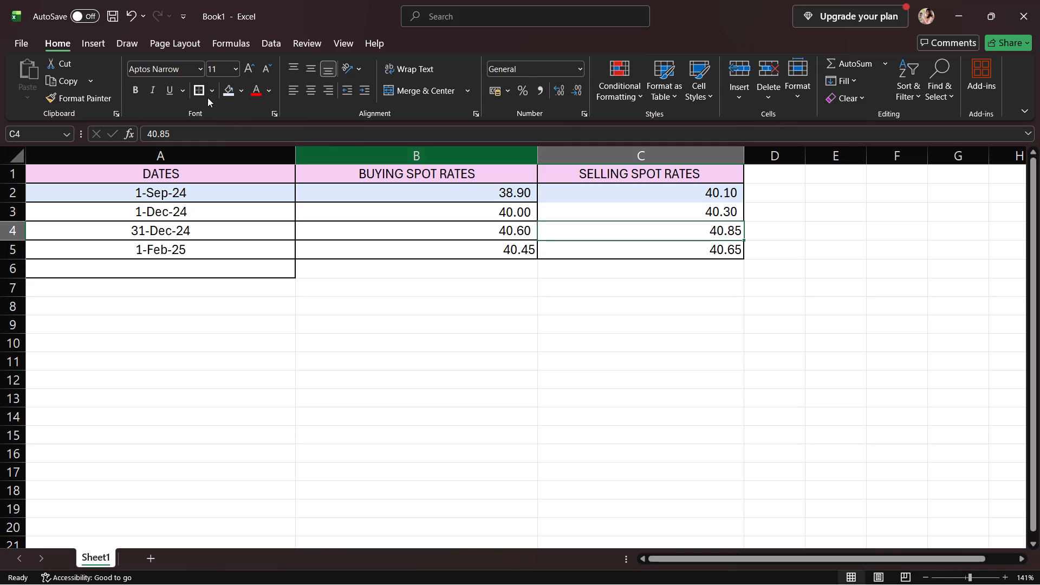
left_click(204, 95)
left_click(595, 204)
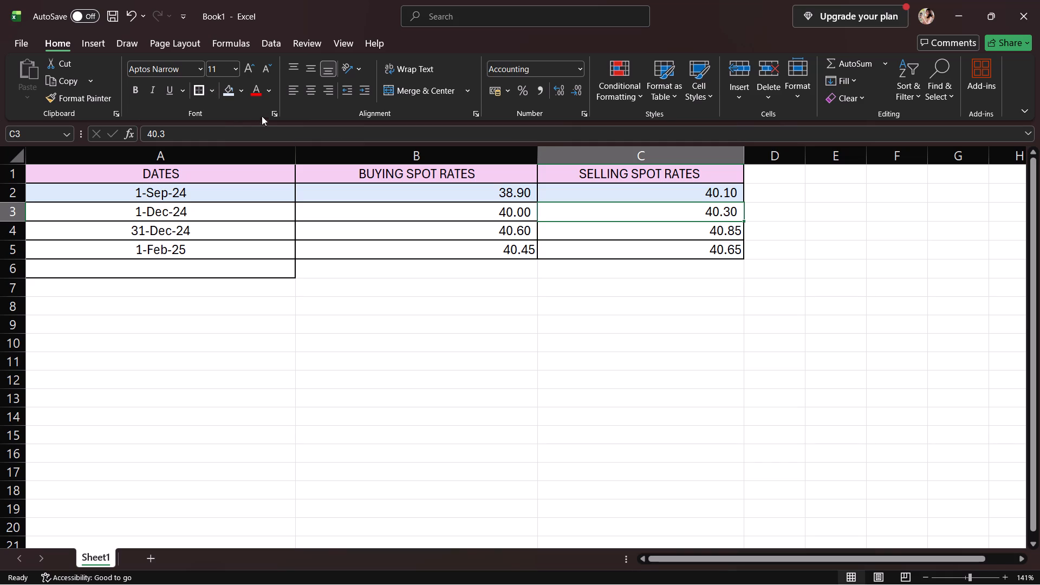
left_click(205, 94)
left_click(647, 190)
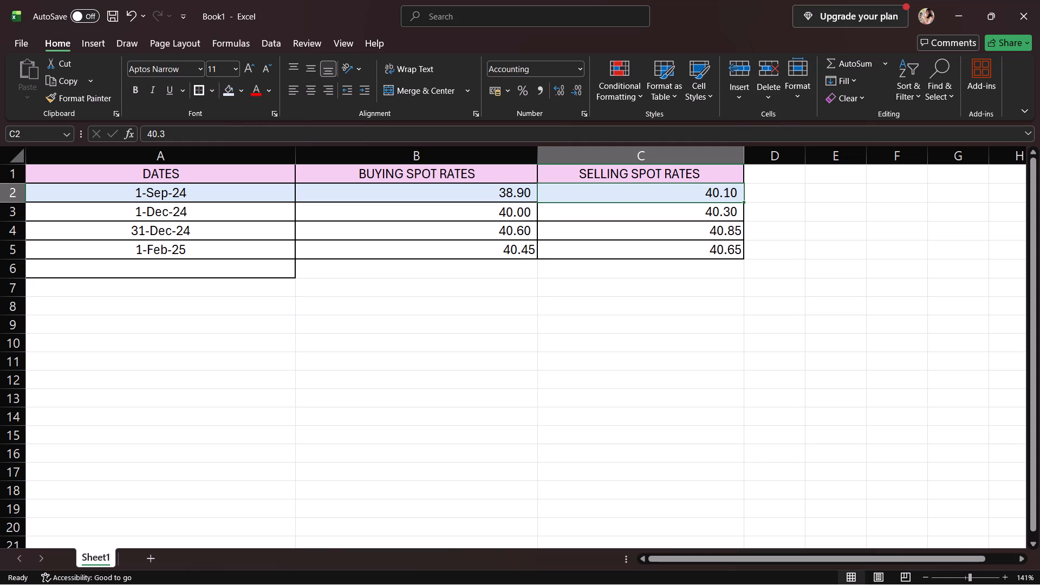
left_click(197, 93)
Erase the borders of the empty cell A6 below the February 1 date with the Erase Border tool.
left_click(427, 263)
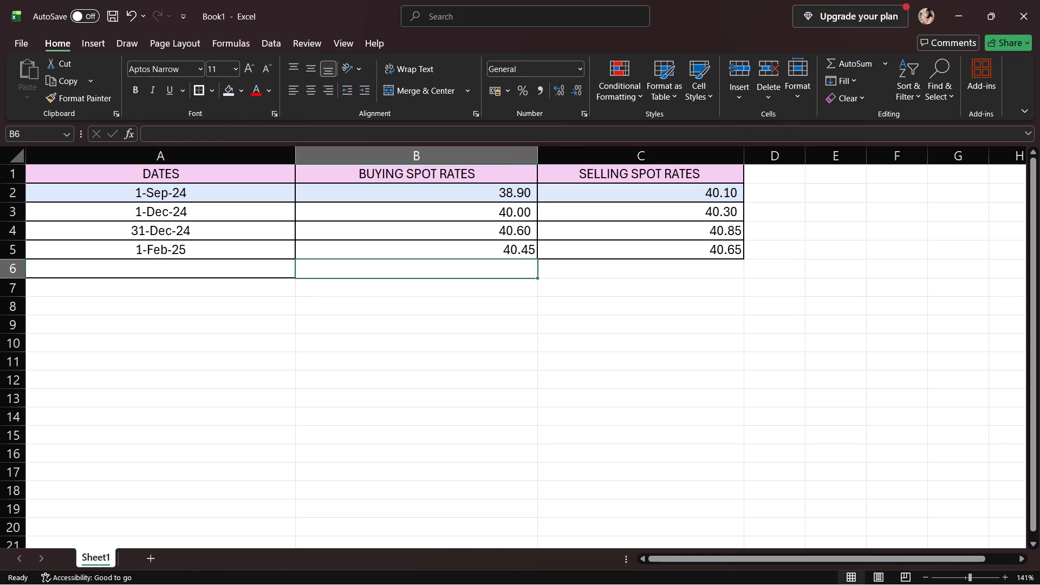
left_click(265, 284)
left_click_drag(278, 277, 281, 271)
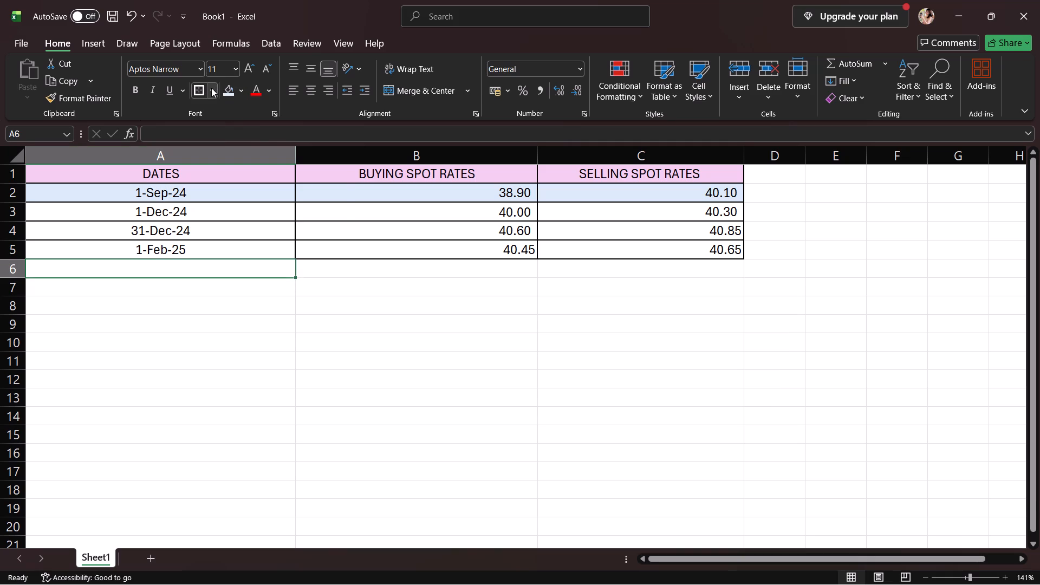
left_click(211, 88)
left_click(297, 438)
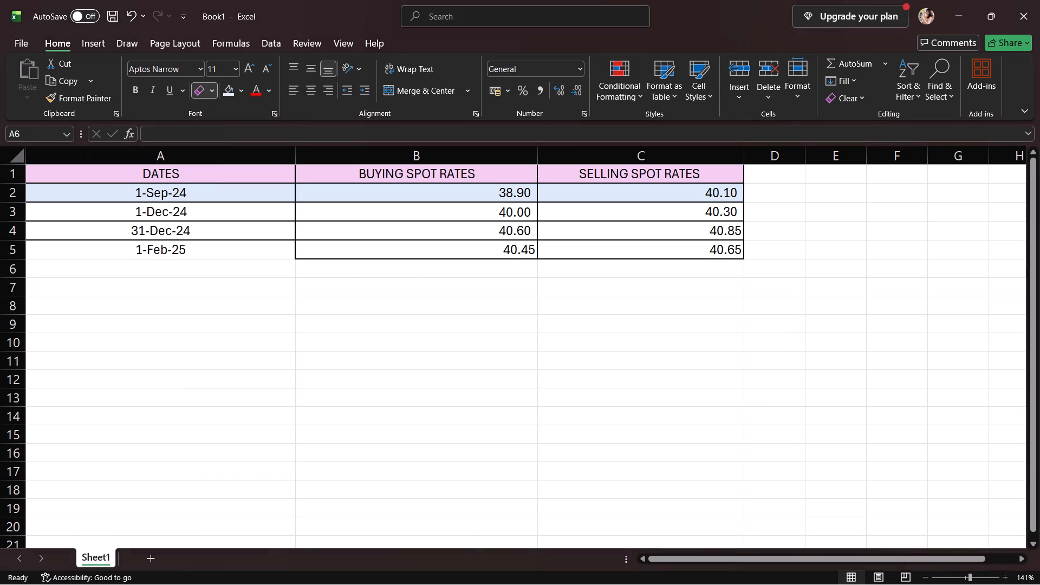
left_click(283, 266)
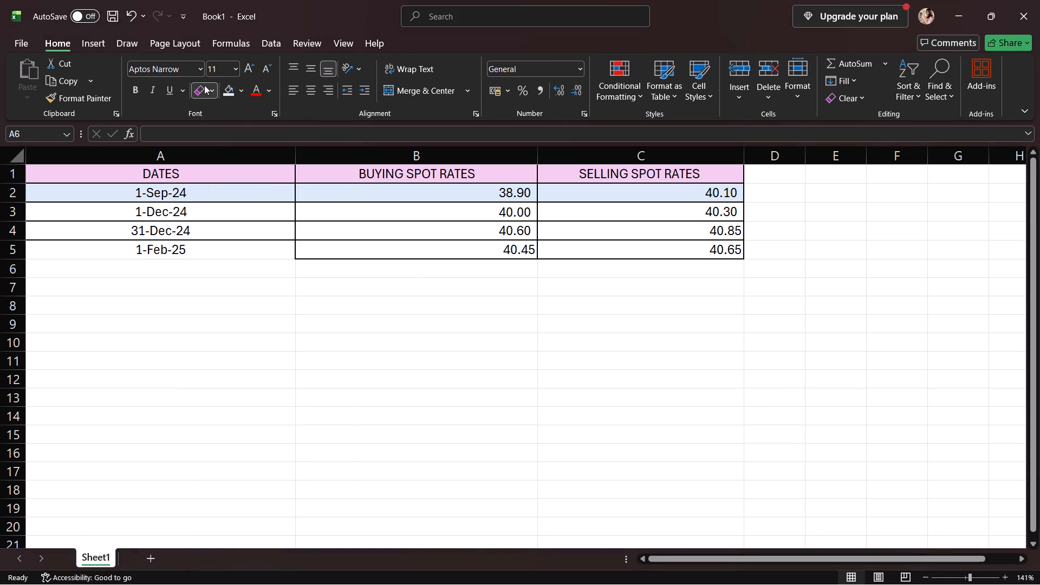
Leave border erasing by applying thick outside borders to cell A6, and select the February 1 buying rate cell.
left_click(216, 91)
left_click(221, 265)
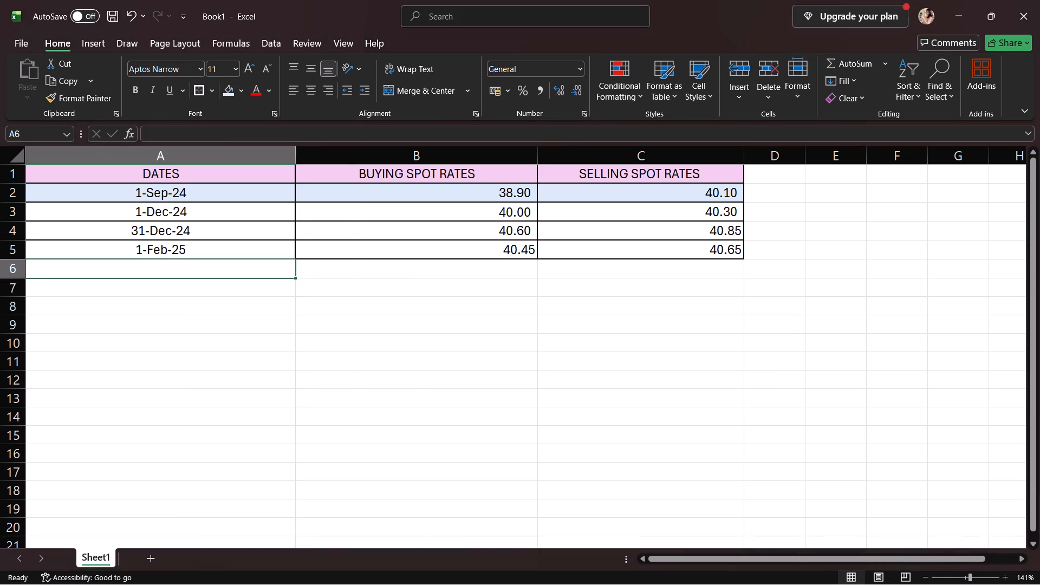
left_click(215, 251)
left_click(231, 245)
left_click(359, 244)
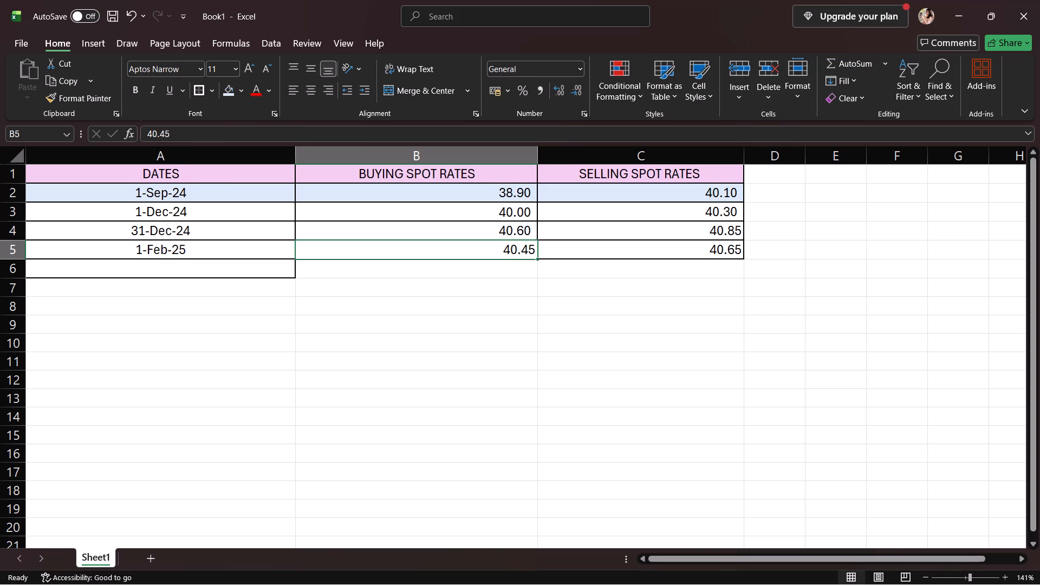
Erase the bottom and right borders of the empty cell A6 with the Erase Border tool.
left_click(211, 94)
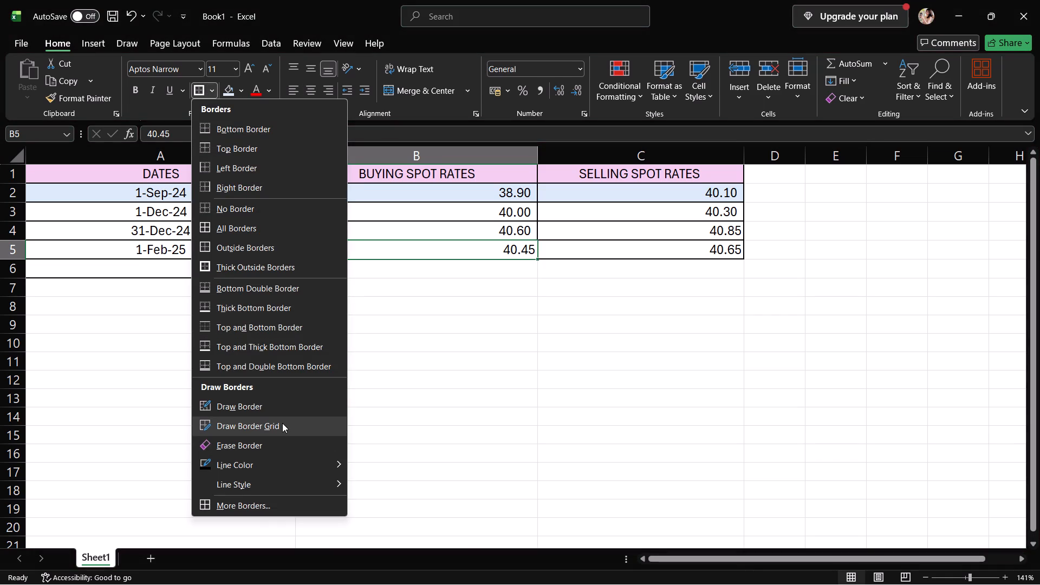
left_click(250, 440)
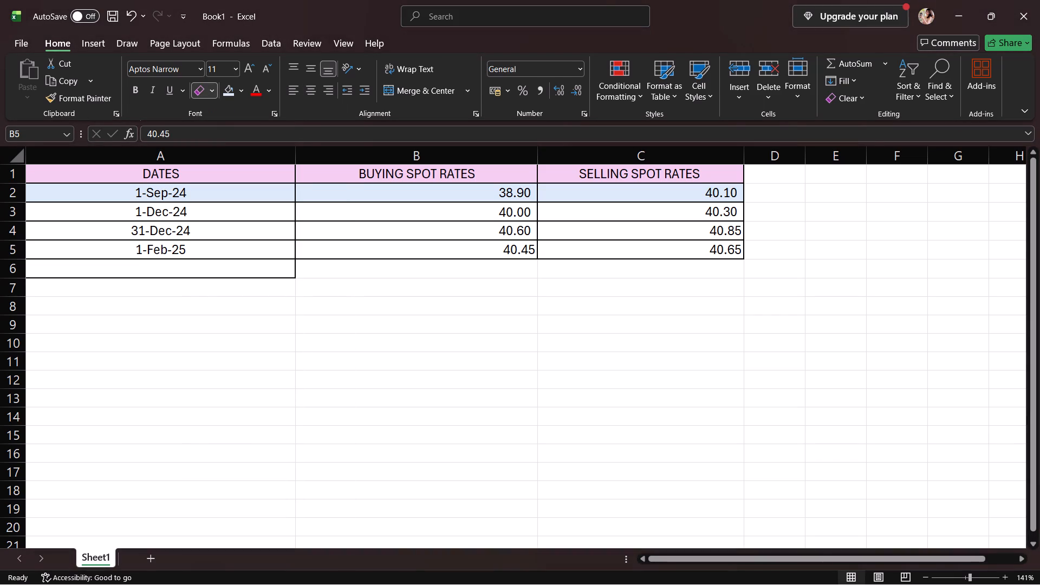
left_click(236, 279)
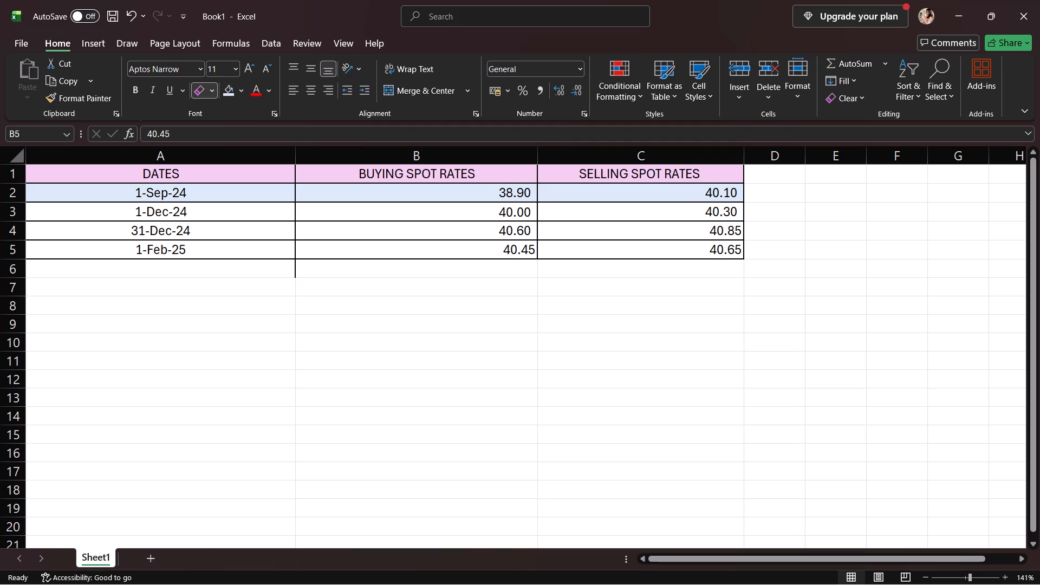
left_click(298, 272)
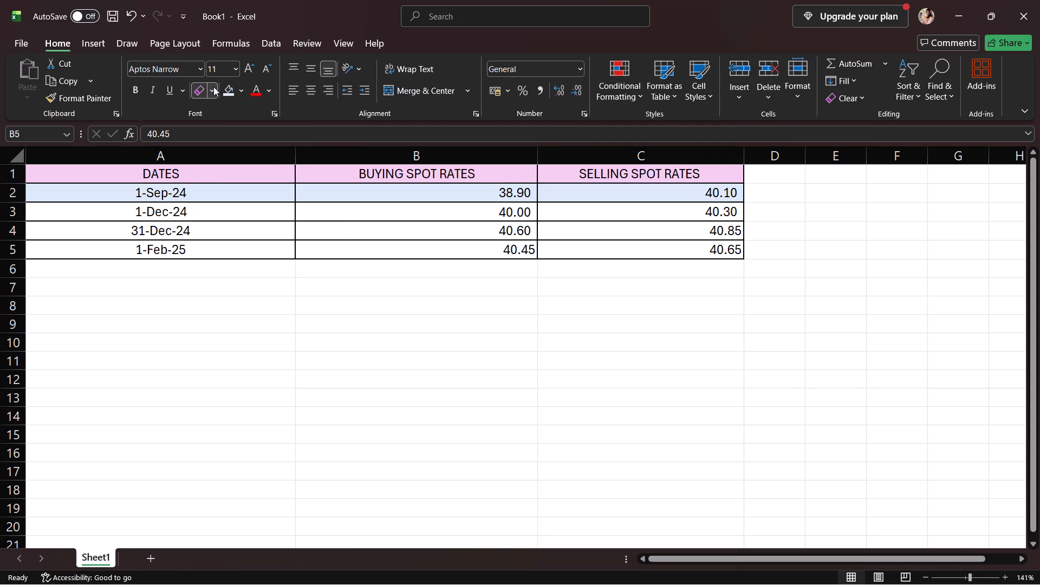
left_click(213, 87)
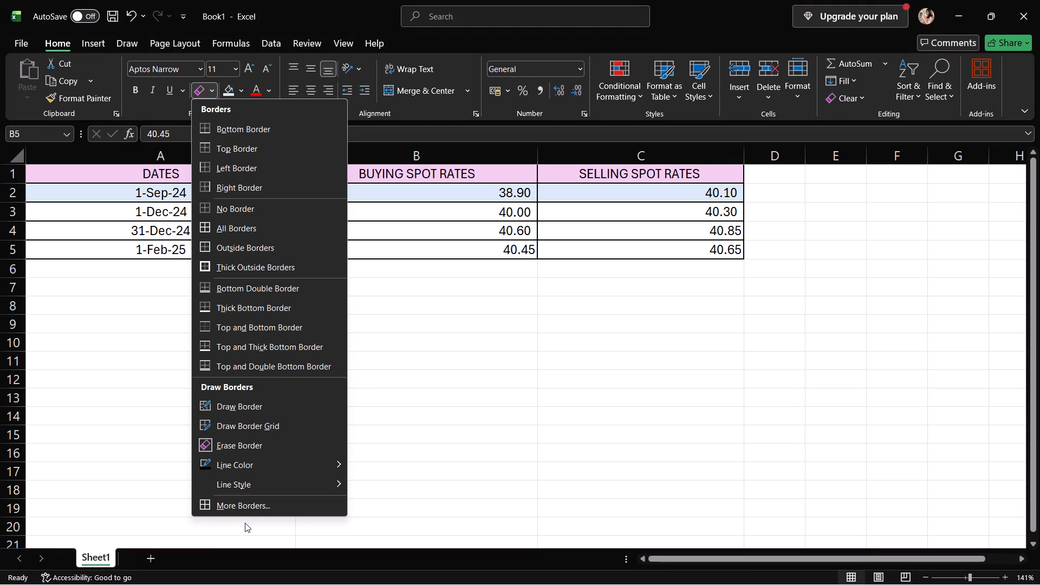
left_click(424, 432)
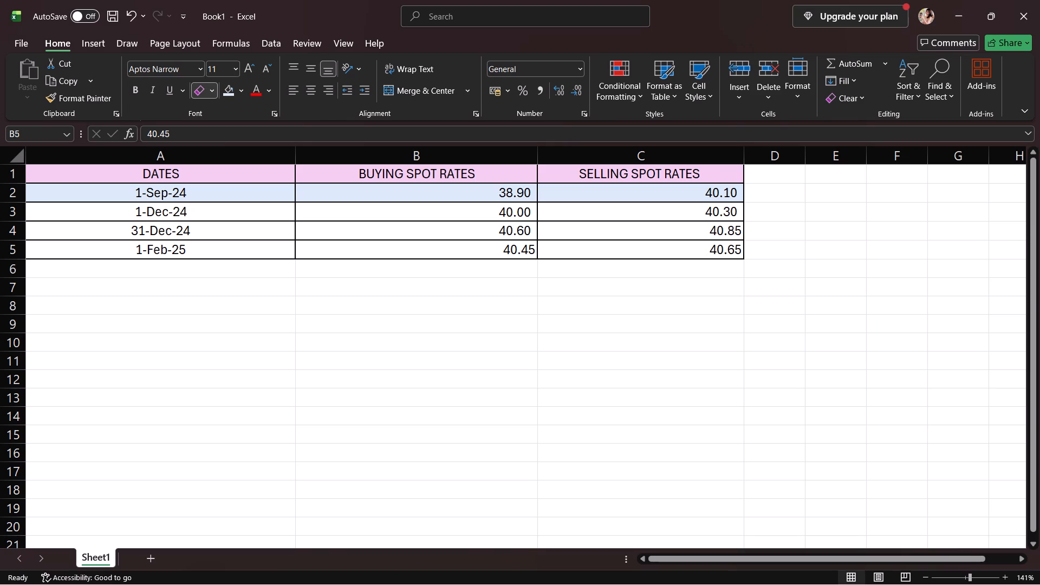
Fill the date cells A3 to A5 and the buying rate cells B3 to B5 with row 2's light blue.
left_click(226, 91)
left_click(248, 216)
left_click(246, 226)
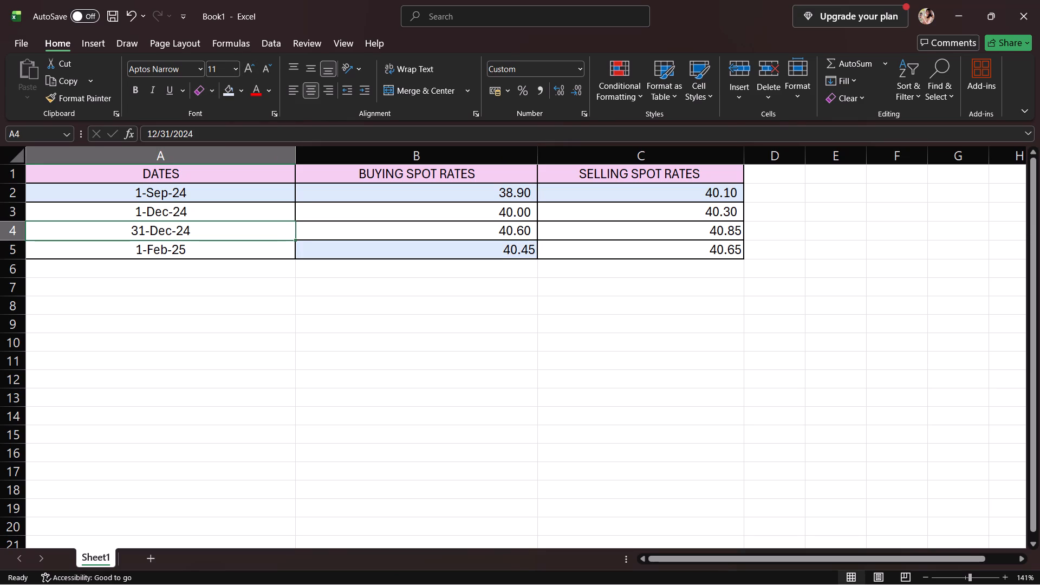
left_click(222, 89)
left_click(238, 212)
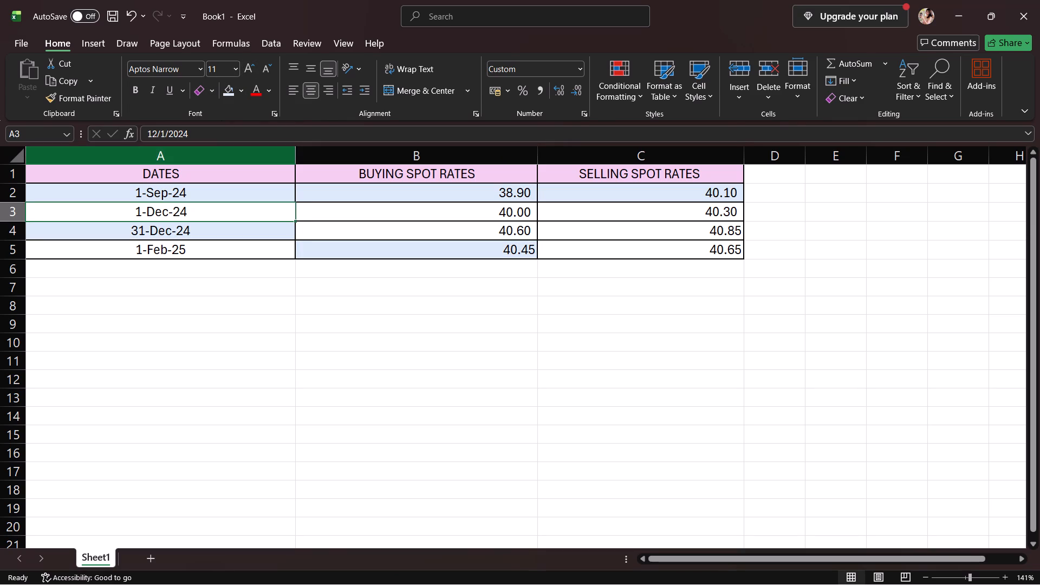
left_click(223, 92)
left_click(246, 255)
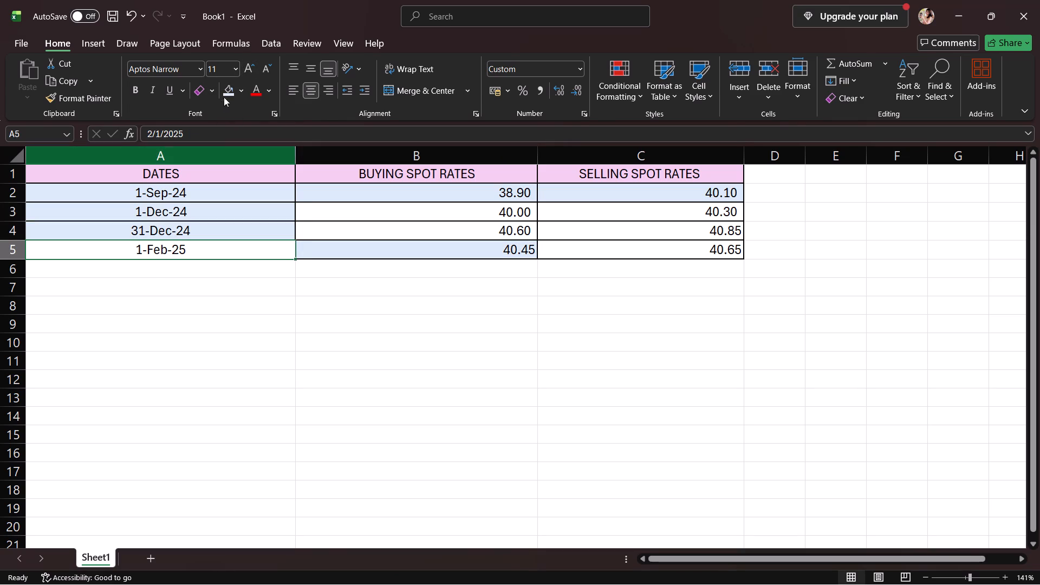
left_click(225, 91)
left_click(424, 216)
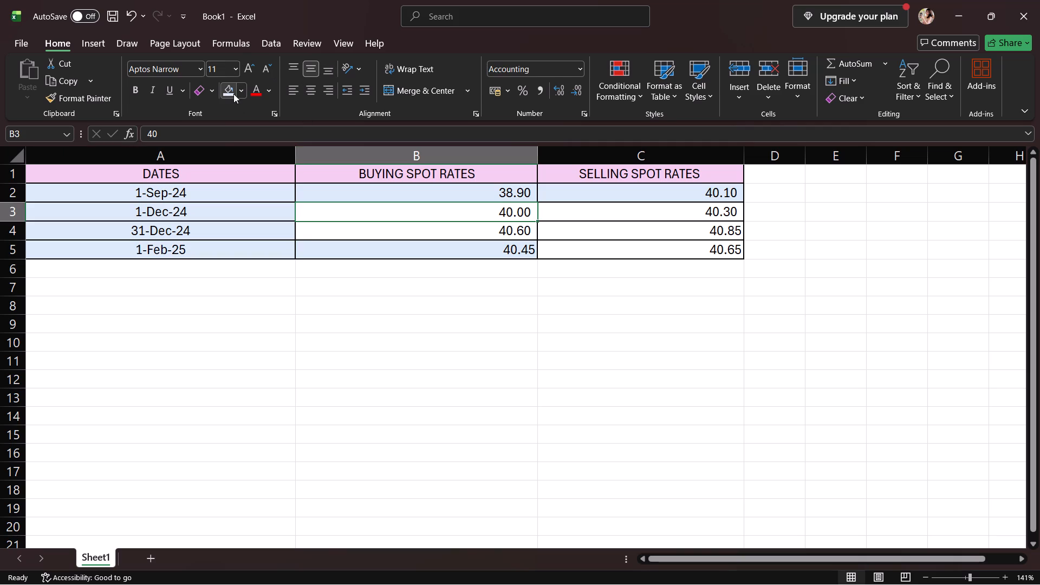
left_click(232, 94)
left_click(331, 233)
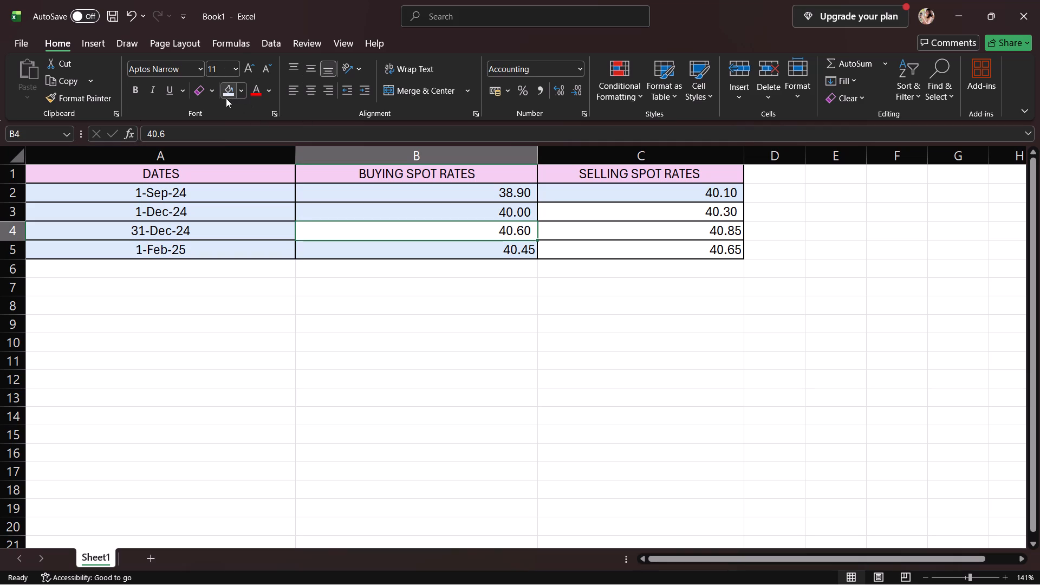
left_click(225, 94)
Fill the selling rate cells C3, C4 and C5 with the same light blue.
left_click(634, 213)
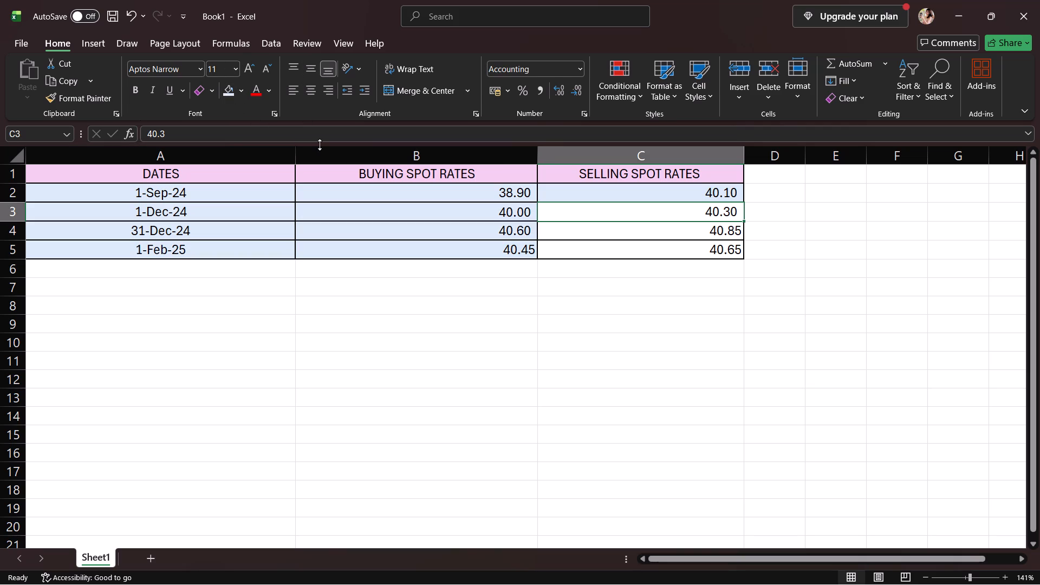
left_click(228, 96)
left_click(660, 223)
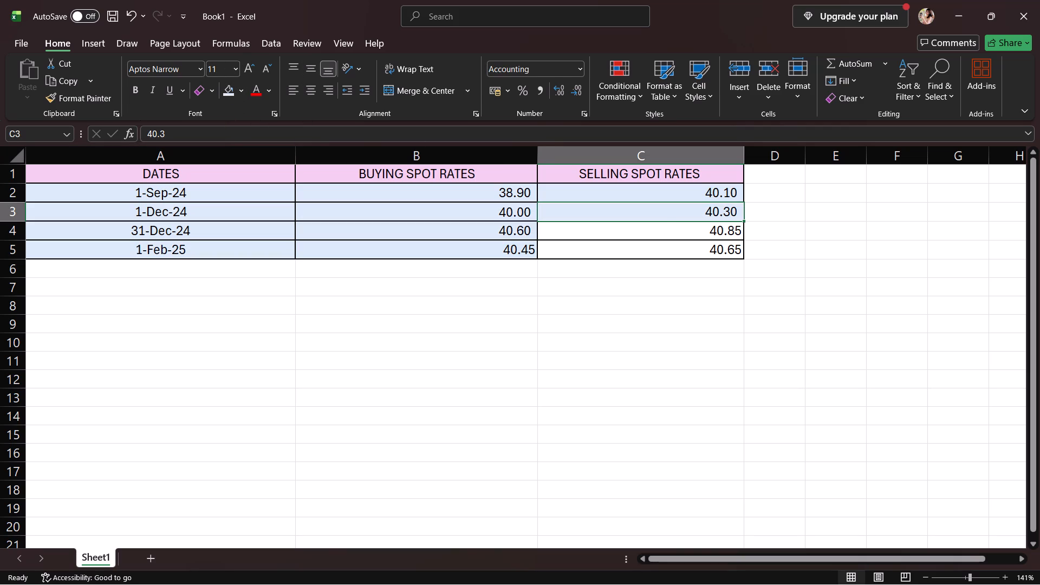
left_click(659, 235)
left_click(227, 95)
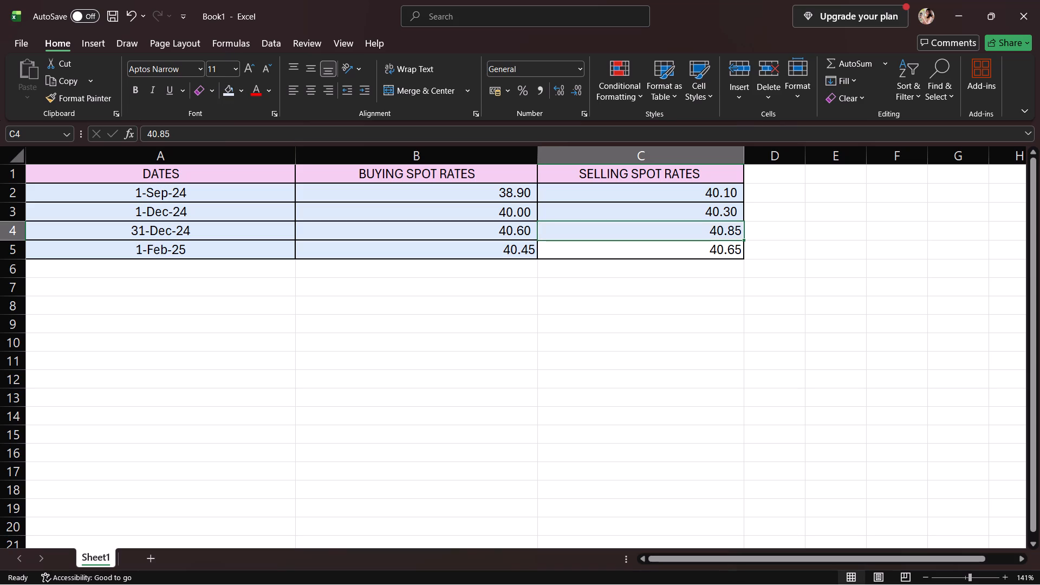
left_click(586, 246)
left_click_drag(227, 86, 229, 78)
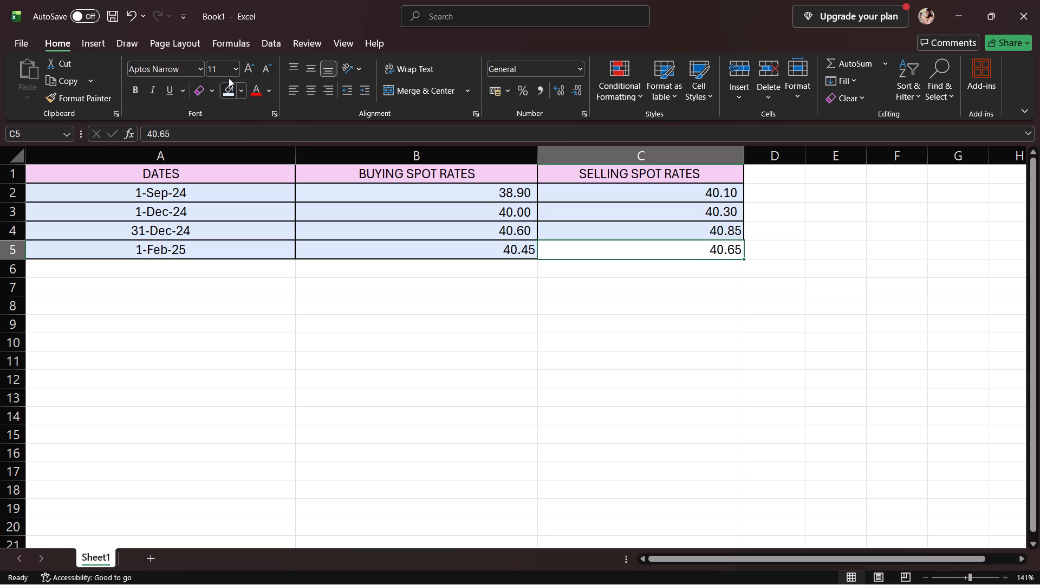
left_click(224, 80)
left_click(224, 89)
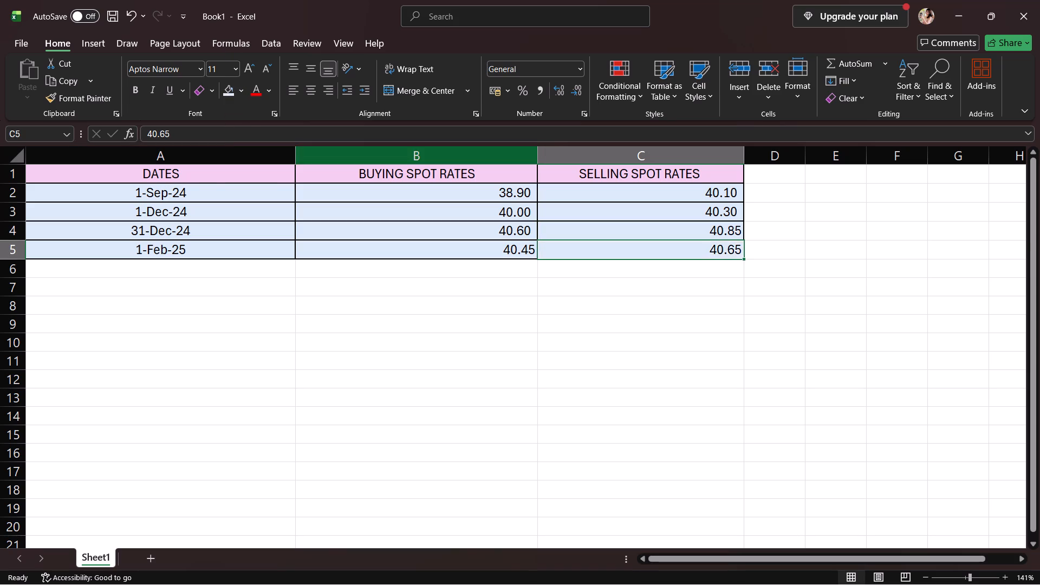
Enter the label "FOREX GAIN OR LOSS ON DECEMBER 31, 2024" in cell A8 below the table.
scroll(388, 222, "down", 2)
scroll(393, 227, "up", 3)
left_click(121, 355)
left_click(134, 298)
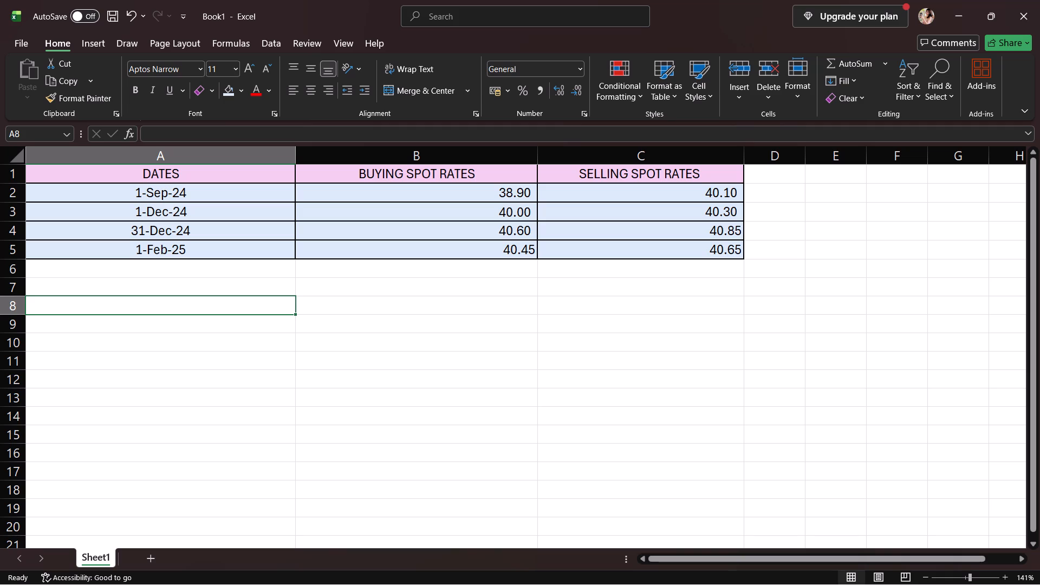
type("FORE")
type("X GAIN PR")
key("BackSpace")
key("BackSpace")
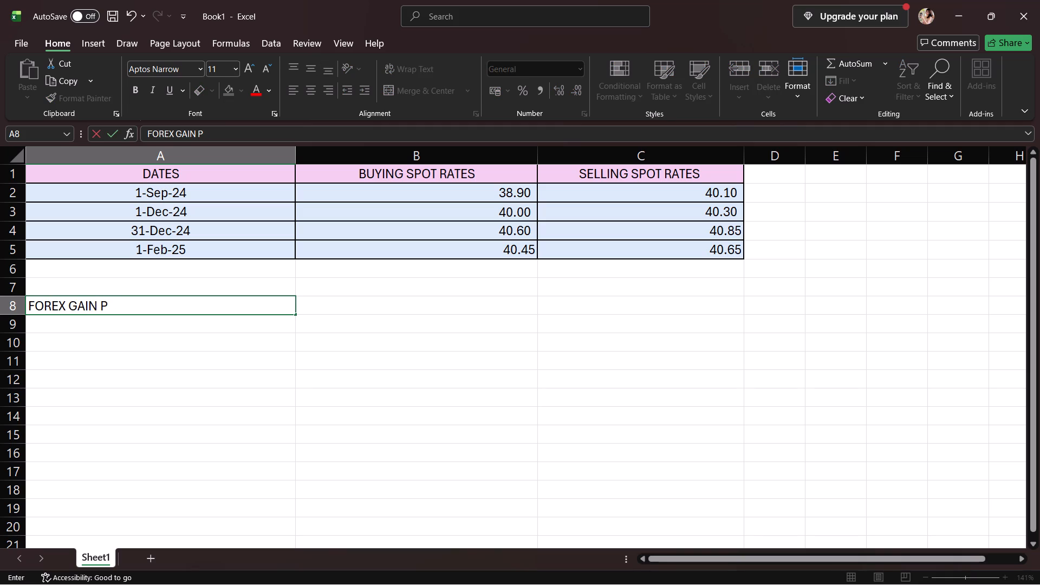
type("OR LOSS")
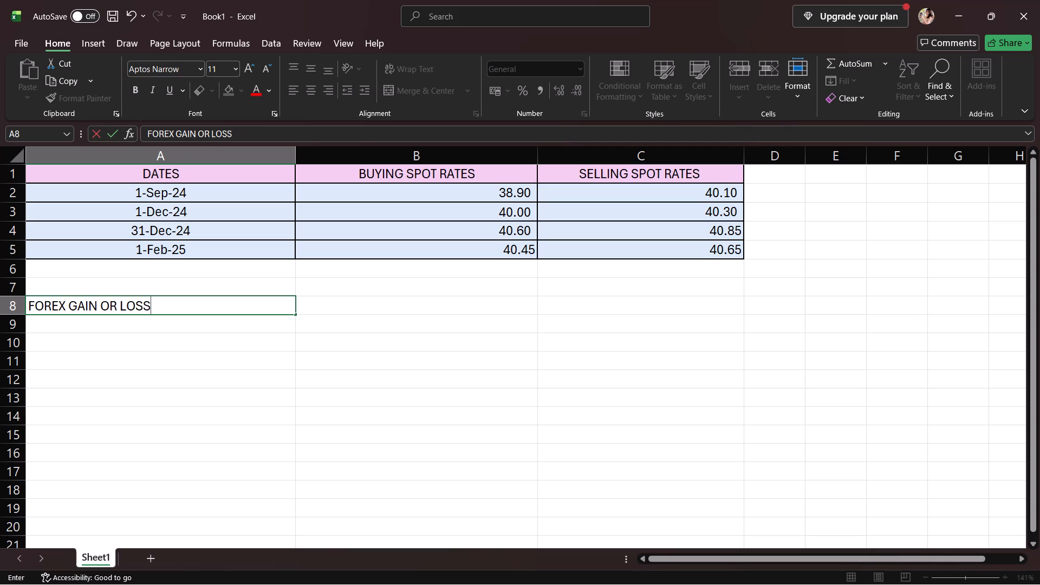
key("space")
type("ON DECEMBER")
key("space")
type("31")
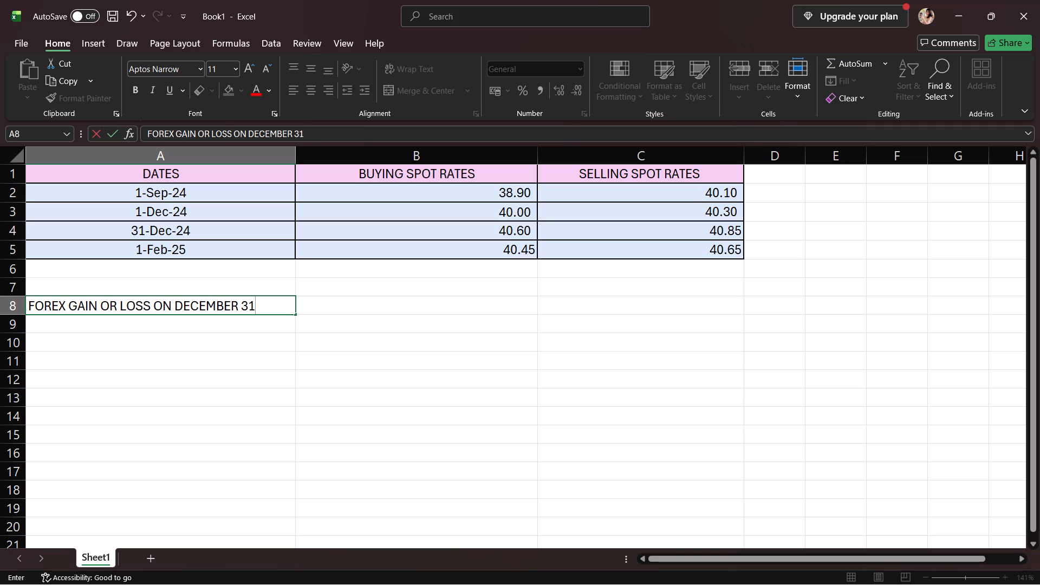
type(", 2024")
left_click(292, 328)
left_click(348, 317)
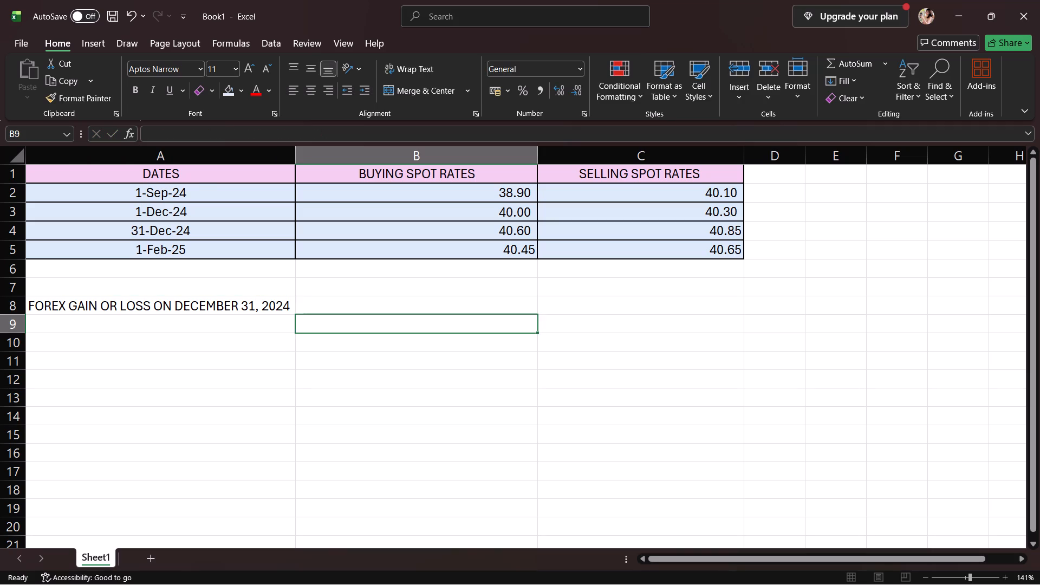
Make the A8 label and the table headers DATES, BUYING SPOT RATES and SELLING SPOT RATES bold.
left_click(268, 308)
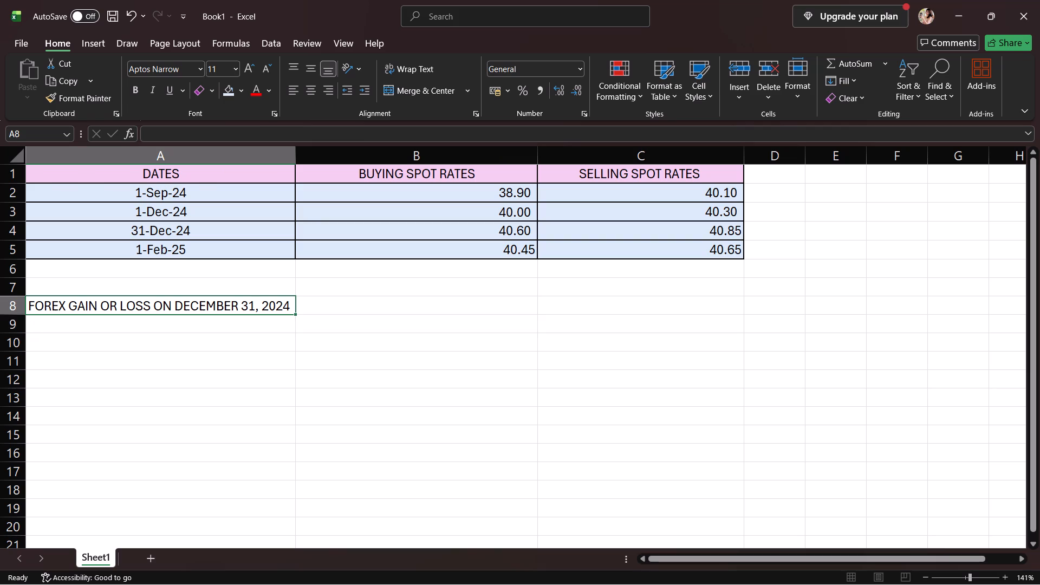
left_click(135, 87)
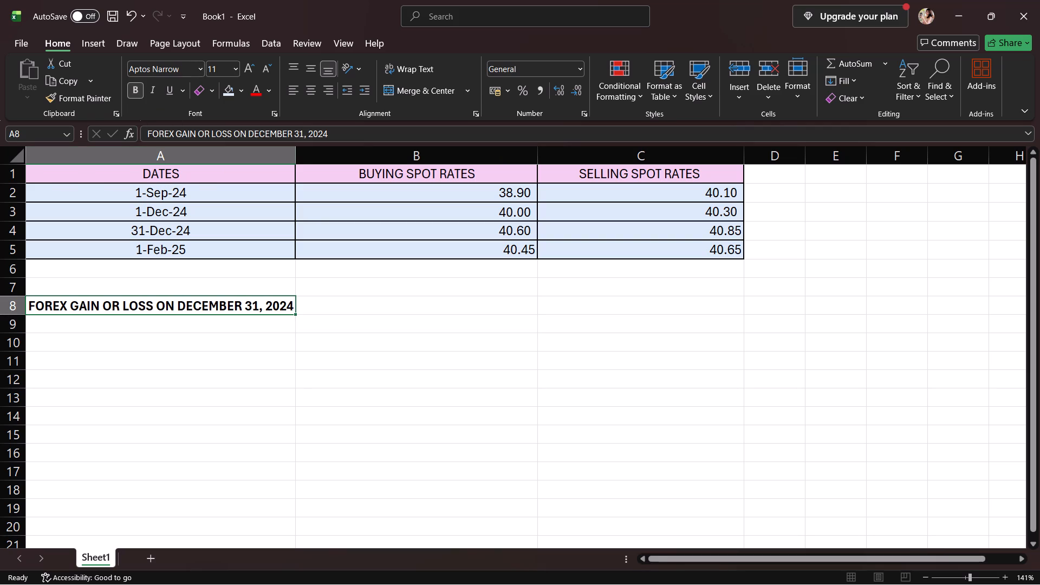
left_click(170, 171)
left_click(132, 91)
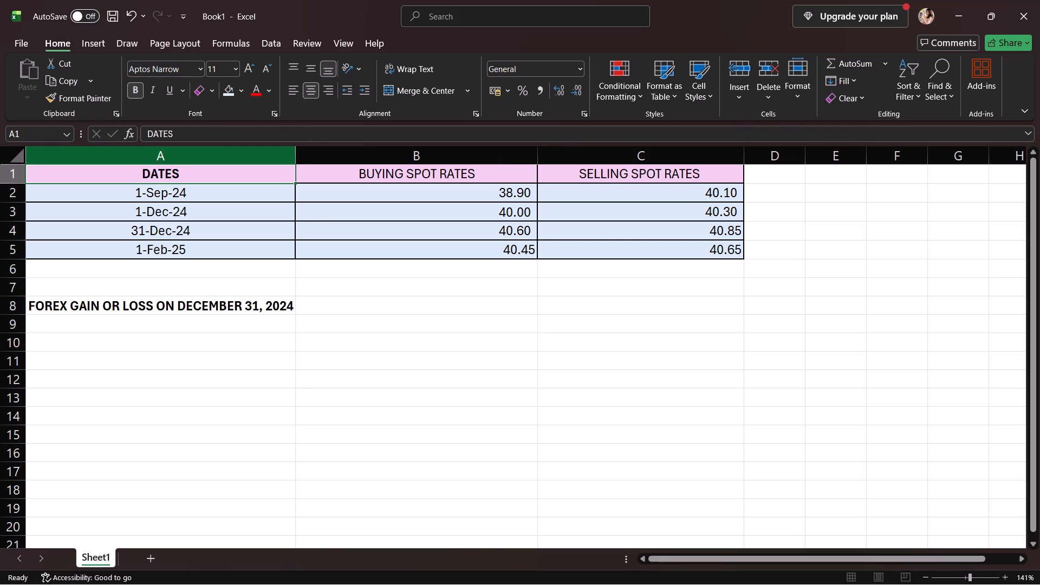
left_click(376, 180)
left_click(134, 84)
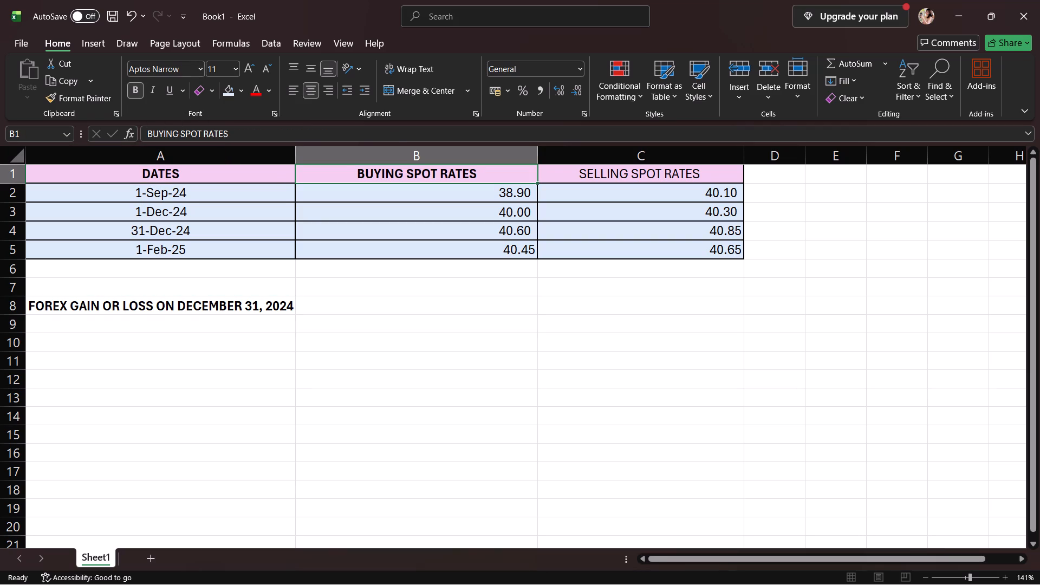
left_click_drag(551, 174, 559, 174)
left_click(132, 86)
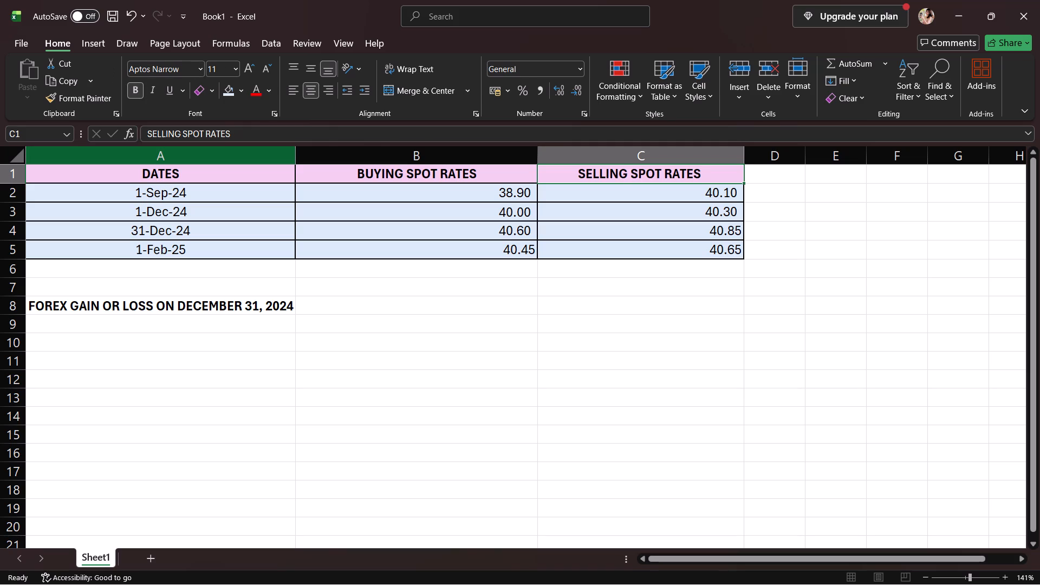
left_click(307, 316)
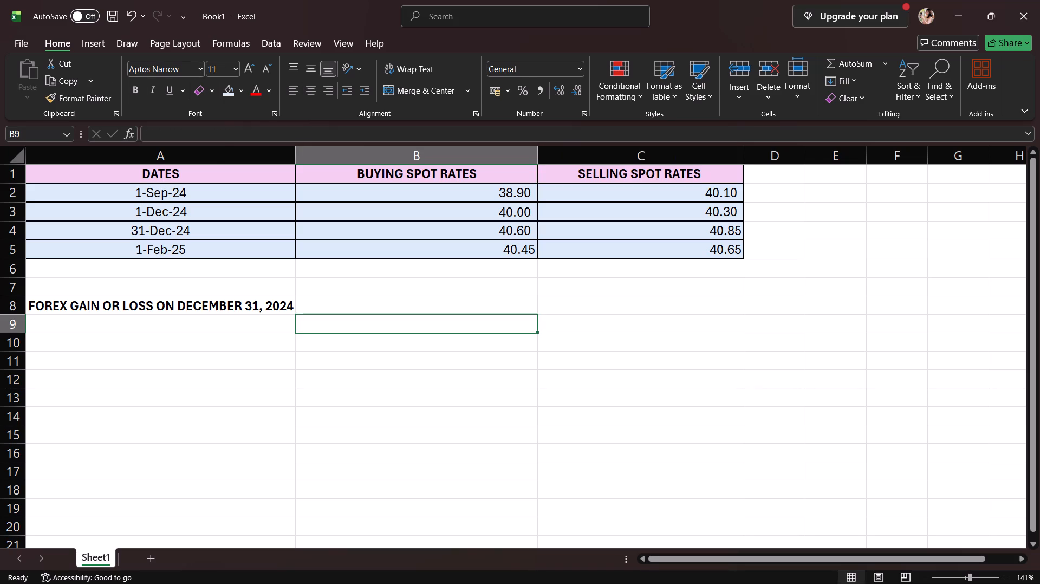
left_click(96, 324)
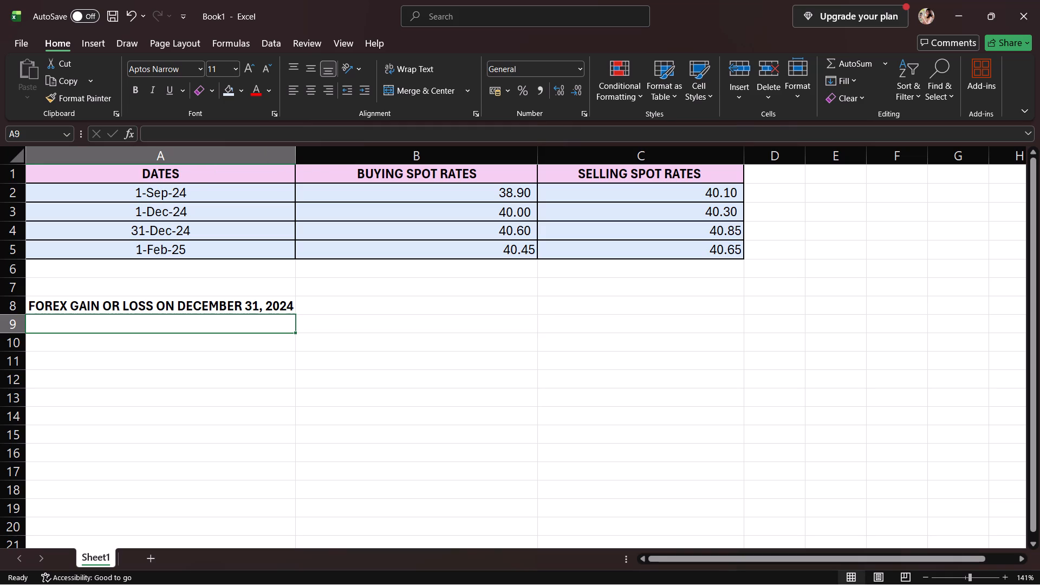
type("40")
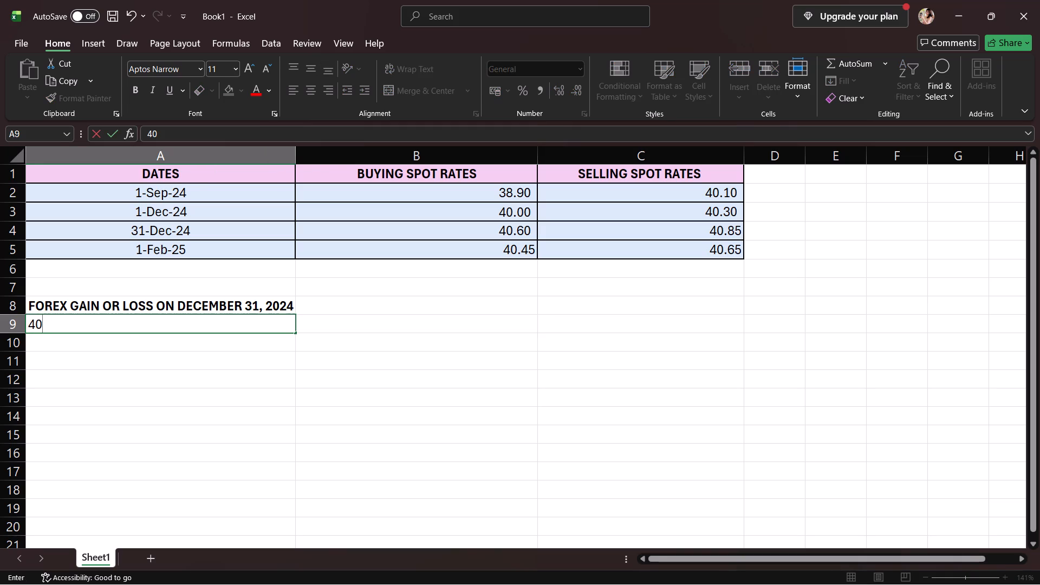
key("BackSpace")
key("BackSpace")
Enter 40.30 in cell C8, in the same row as the forex gain or loss label.
left_click(547, 306)
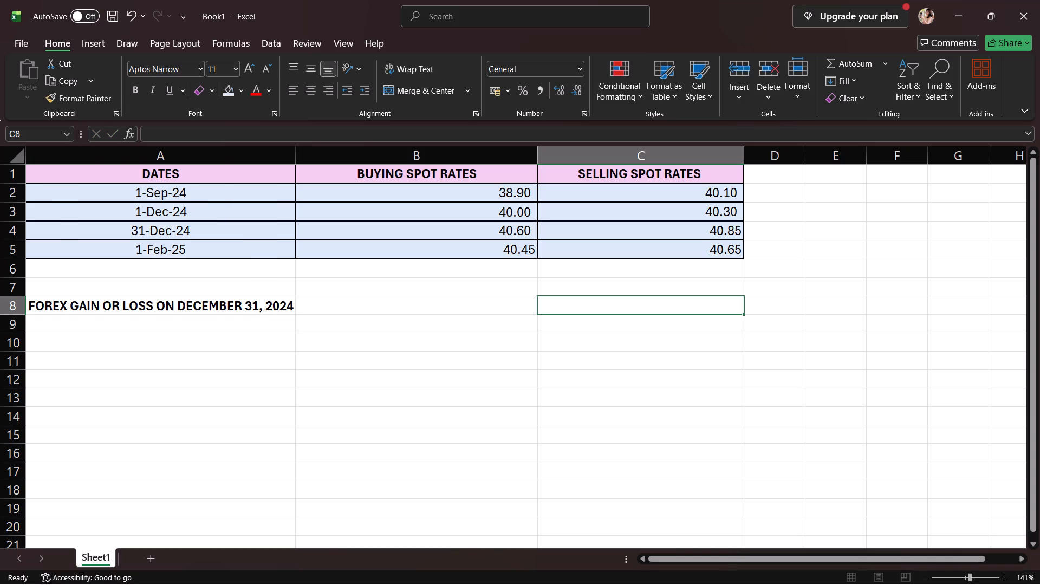
type("40.30")
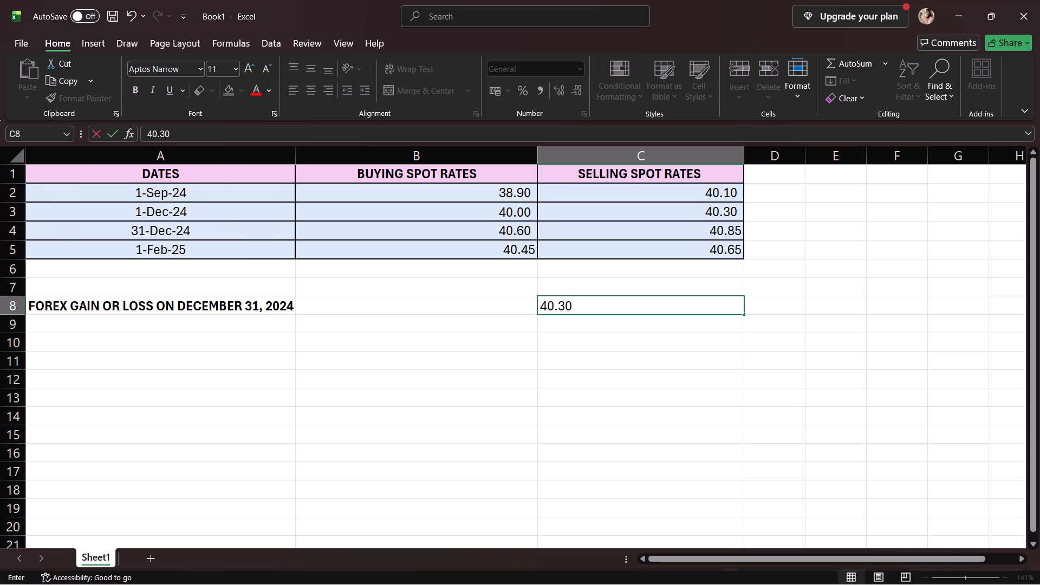
left_click(671, 335)
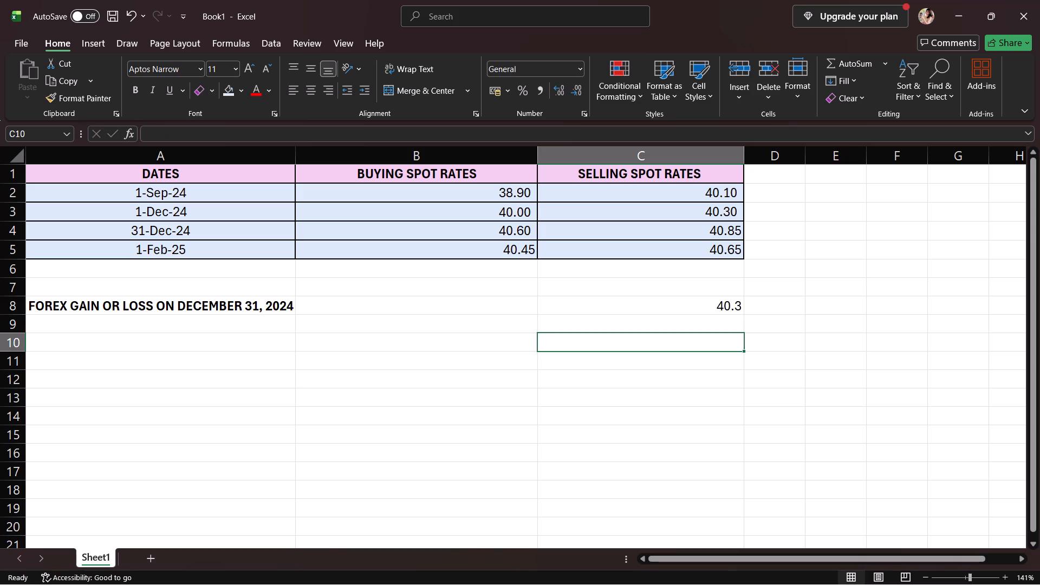
Enter 40.85 in cell C9 and 25,000 in cell C10, below the 40.3 rate.
left_click(667, 323)
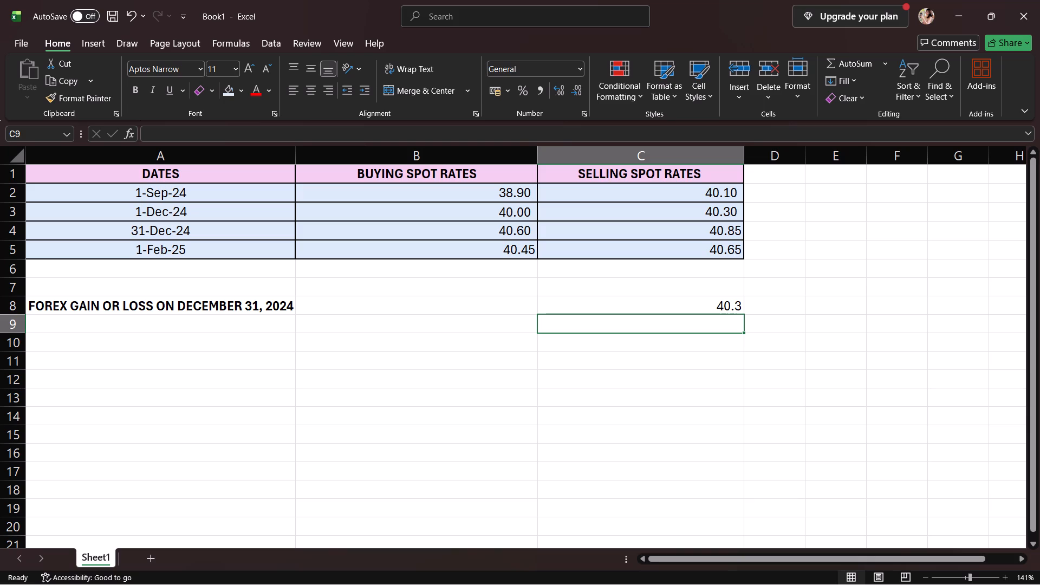
type("40.")
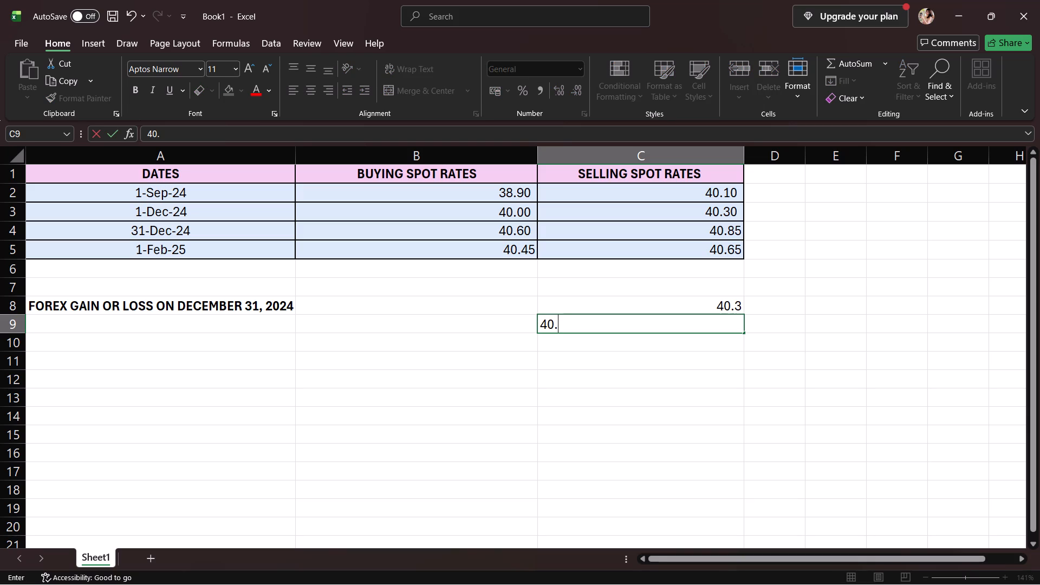
type("85")
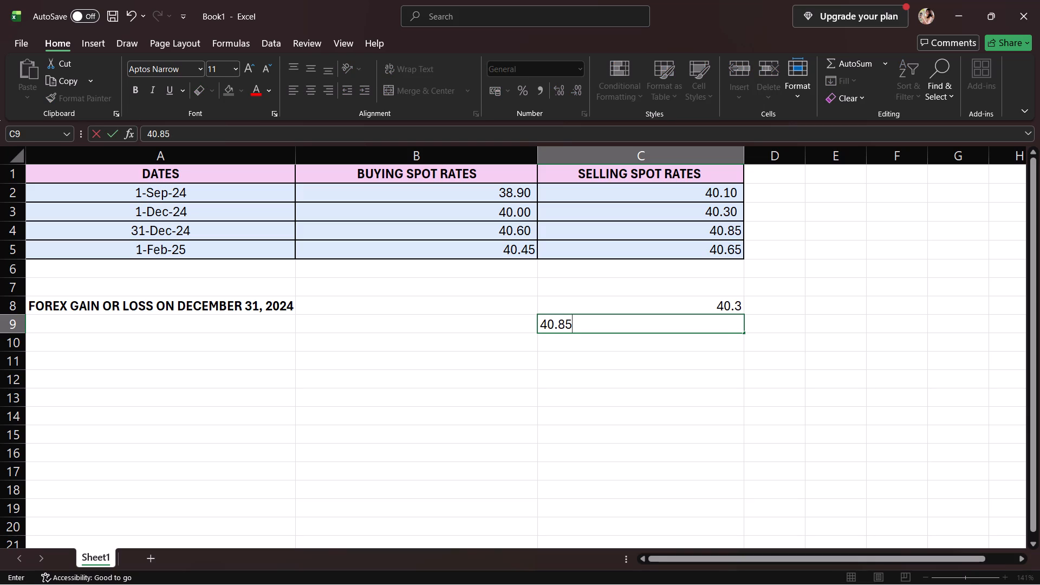
left_click(711, 342)
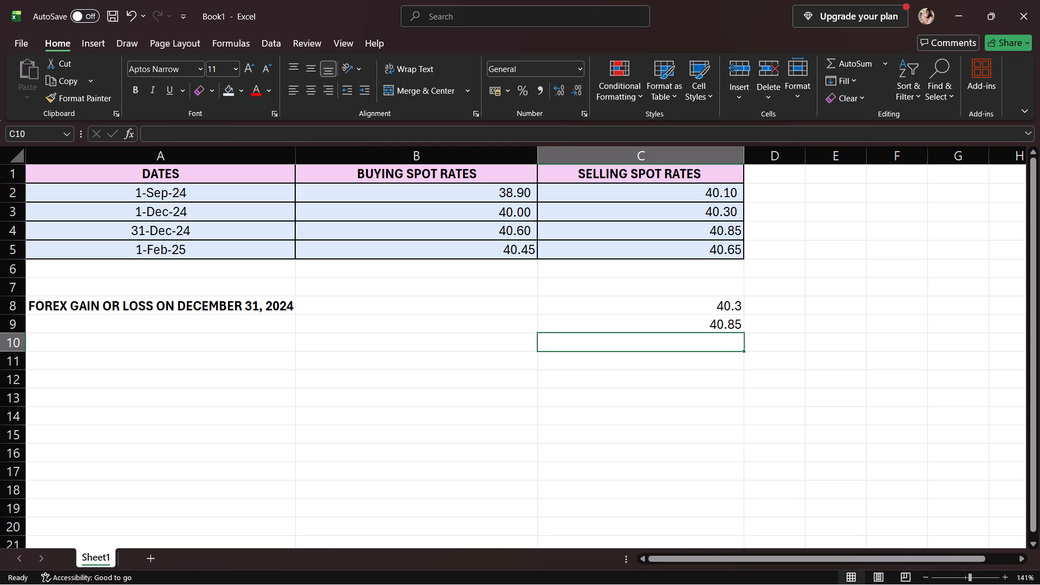
type("25,000")
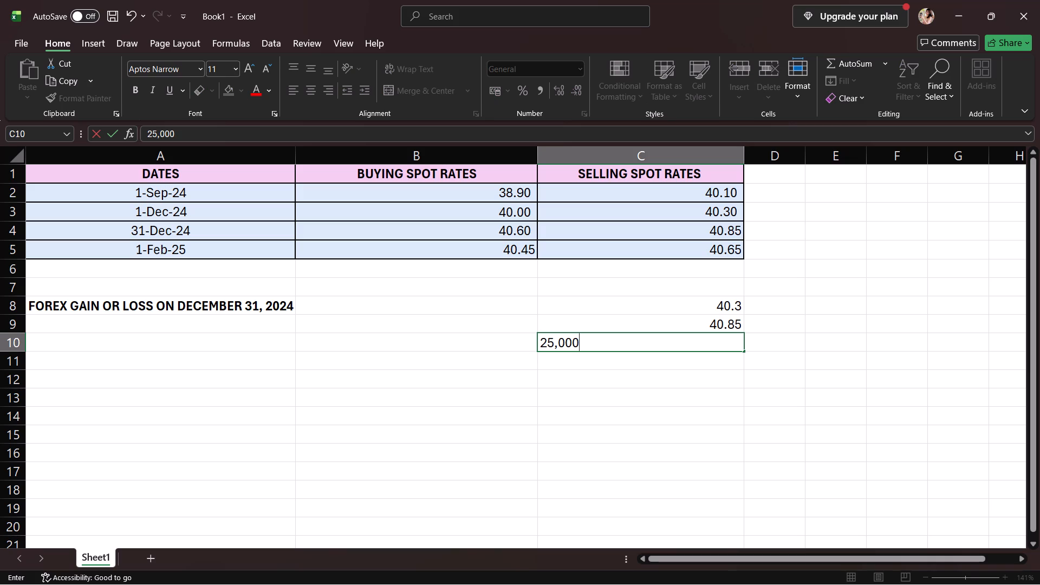
Enter the formula =(C8-C9)*C10 in cell B8, beside the forex gain or loss label.
left_click(328, 307)
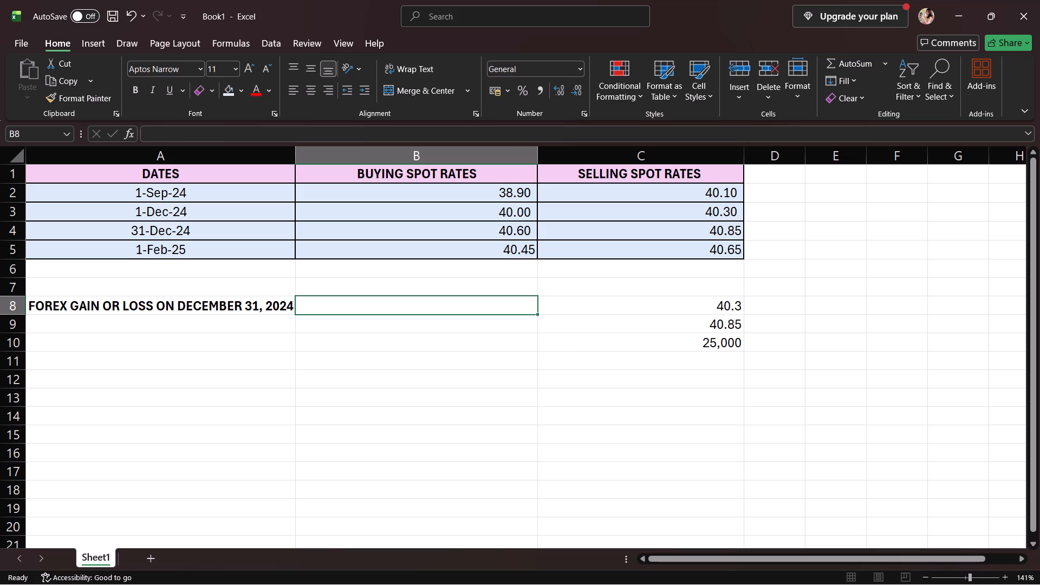
key("equal")
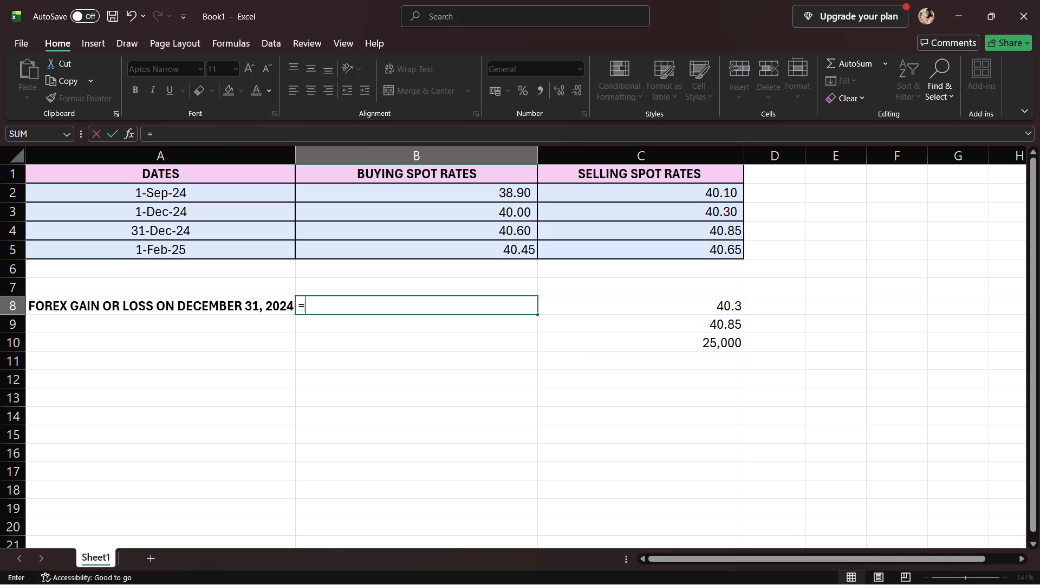
left_click(662, 309)
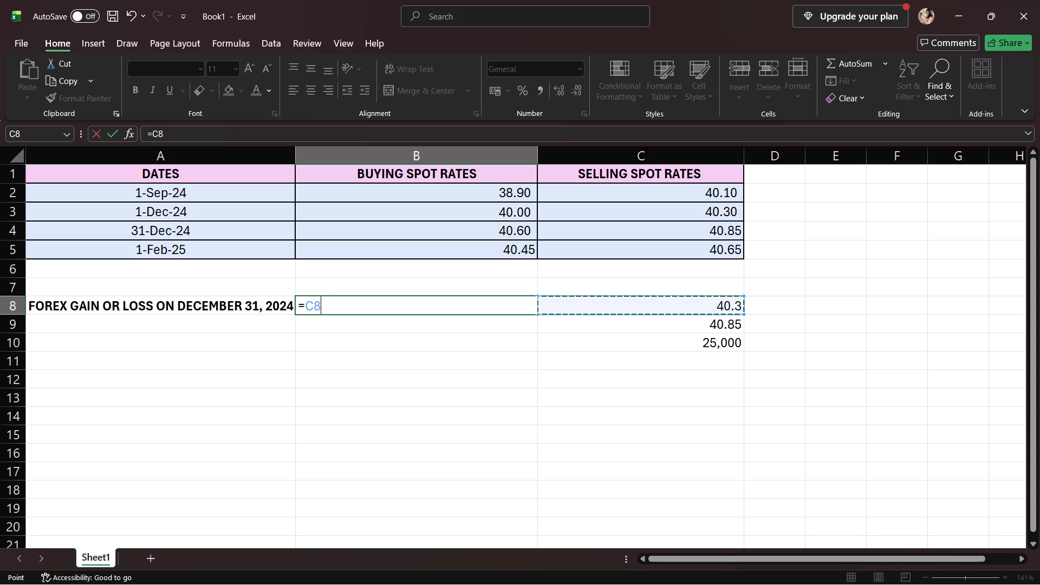
left_click(663, 319)
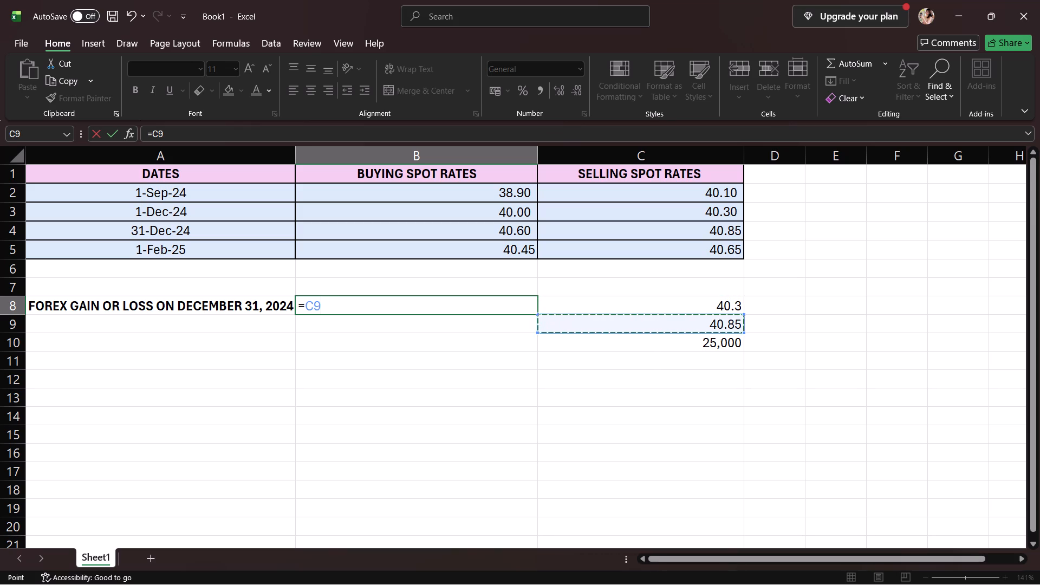
left_click(668, 306)
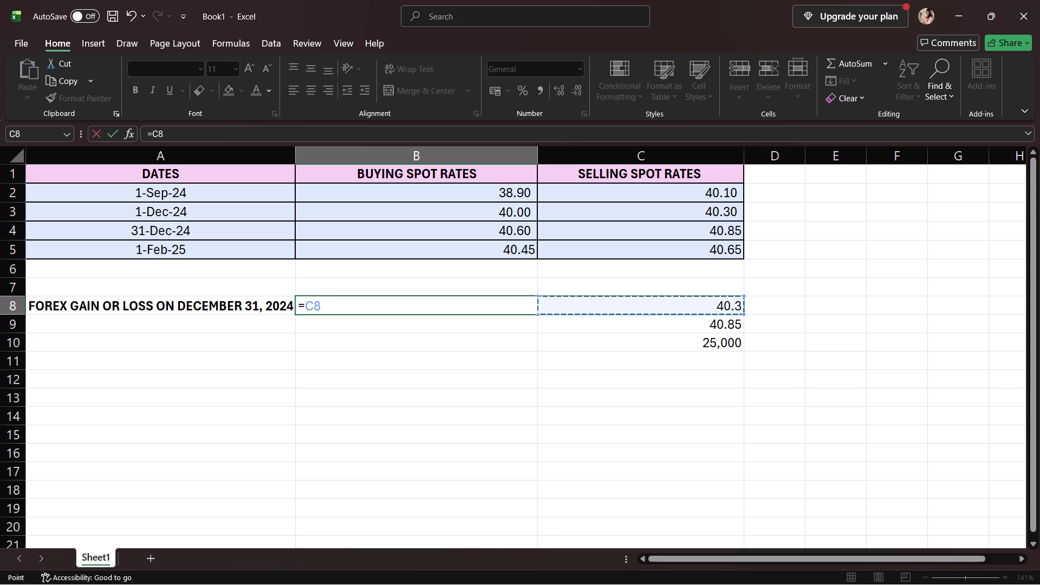
key("minus")
left_click(658, 323)
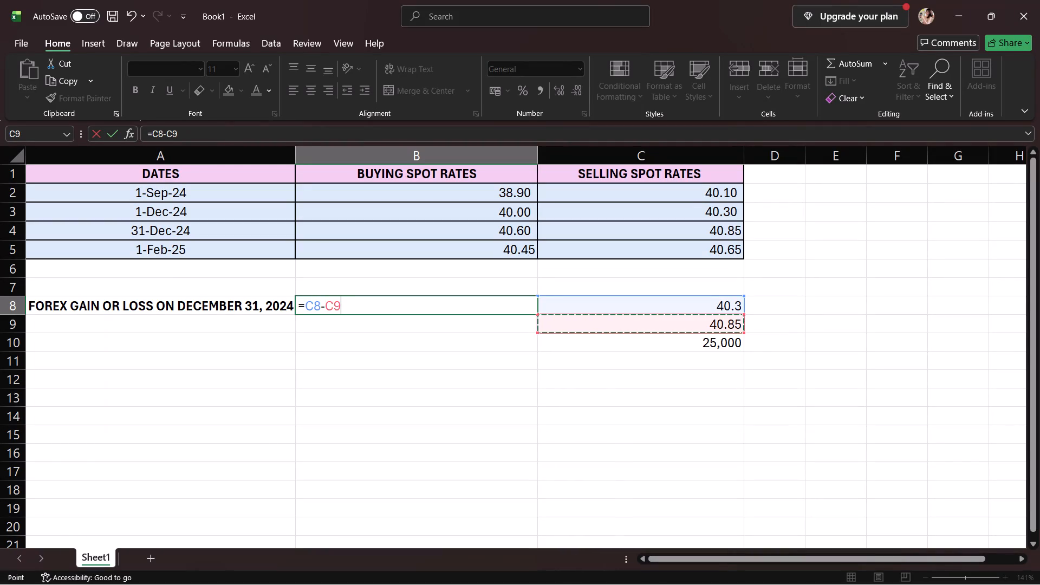
left_click(304, 303)
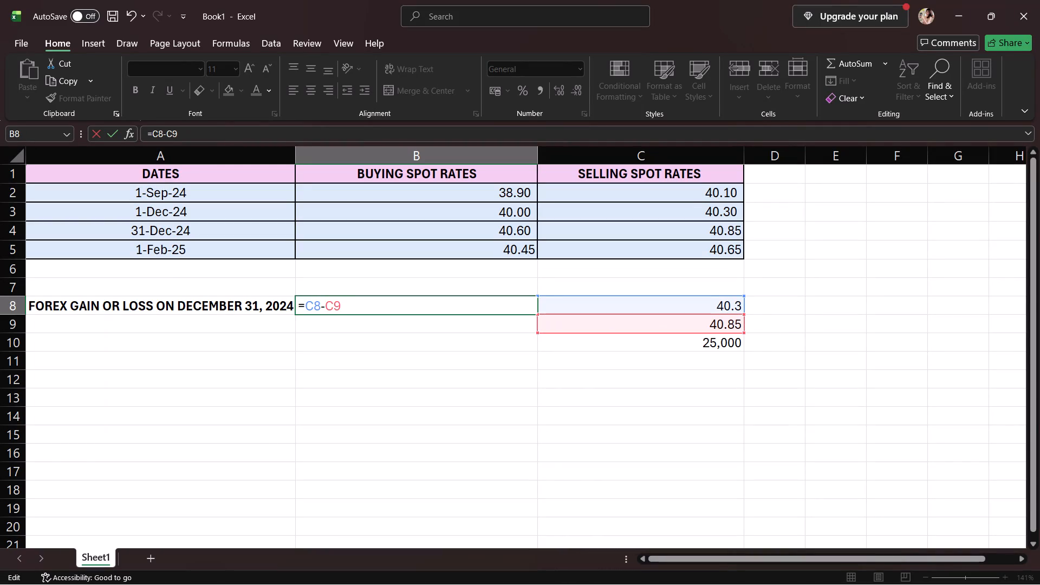
key("shift+parenleft")
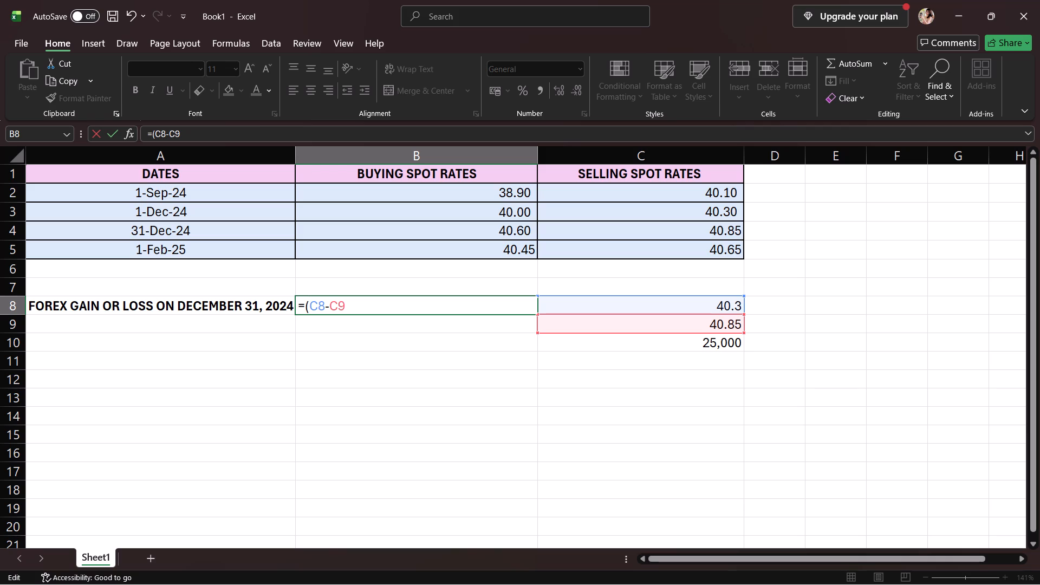
left_click(360, 304)
key("shift+parenright")
key("shift+asterisk")
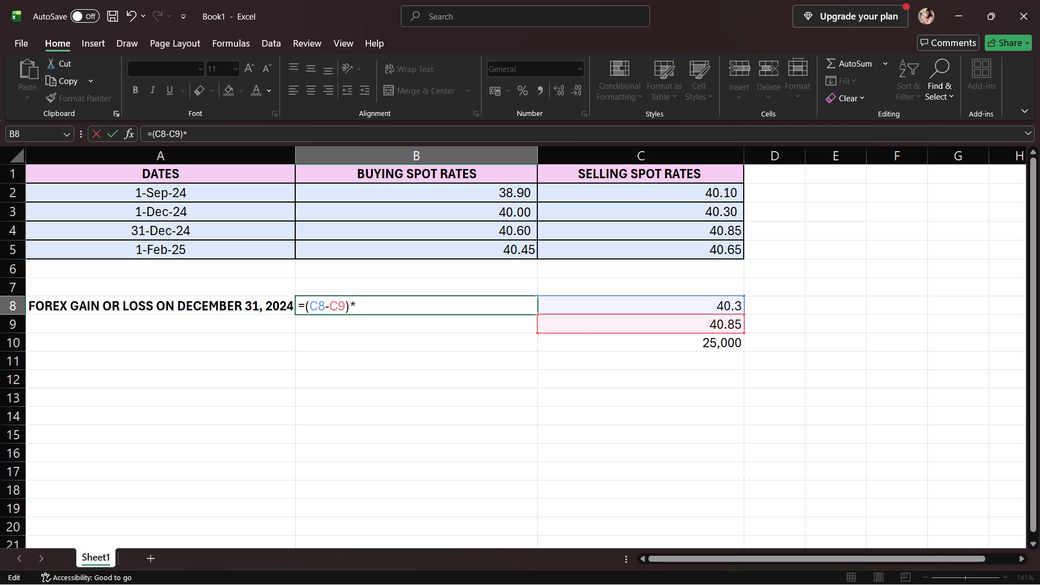
left_click(710, 340)
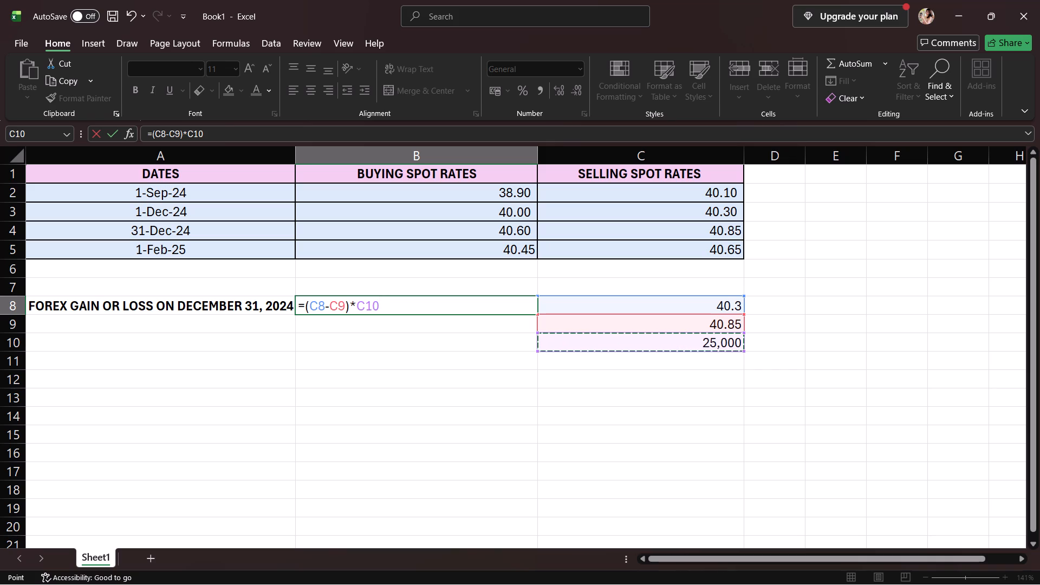
key("Return")
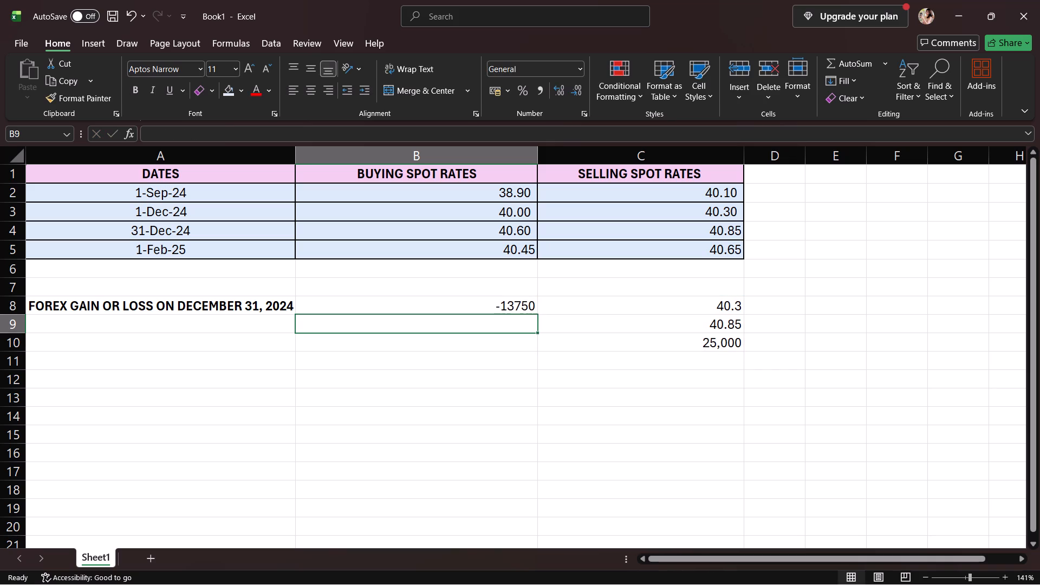
Apply the comma-separated Accounting number format with two decimals to the forex result in cell B8.
left_click(528, 307)
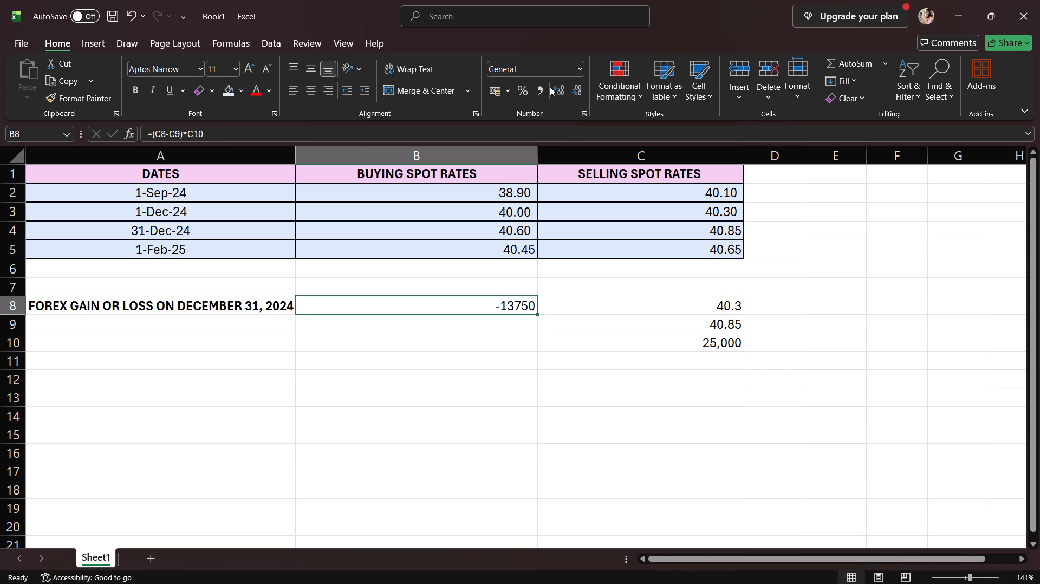
left_click(543, 88)
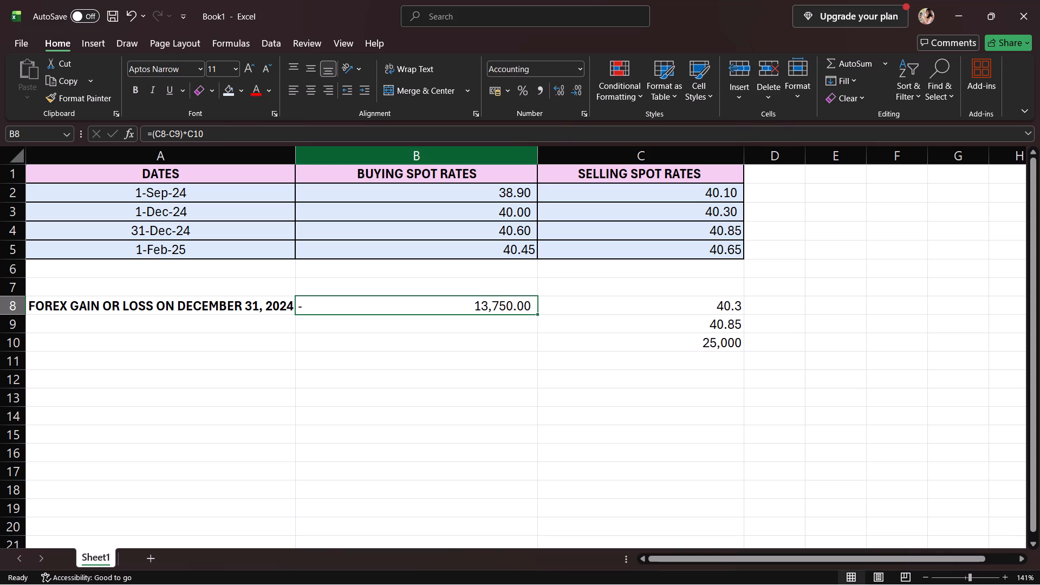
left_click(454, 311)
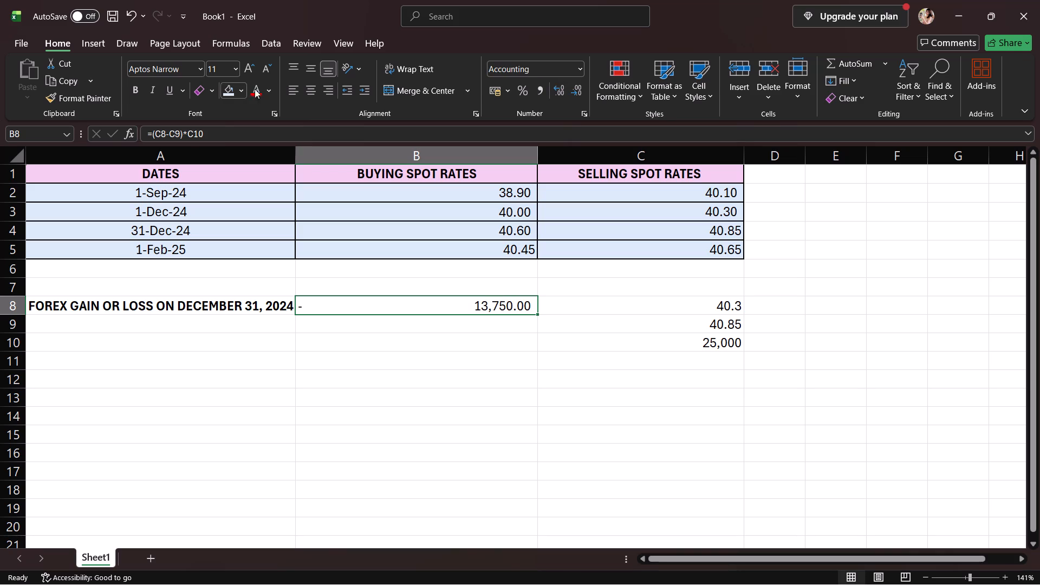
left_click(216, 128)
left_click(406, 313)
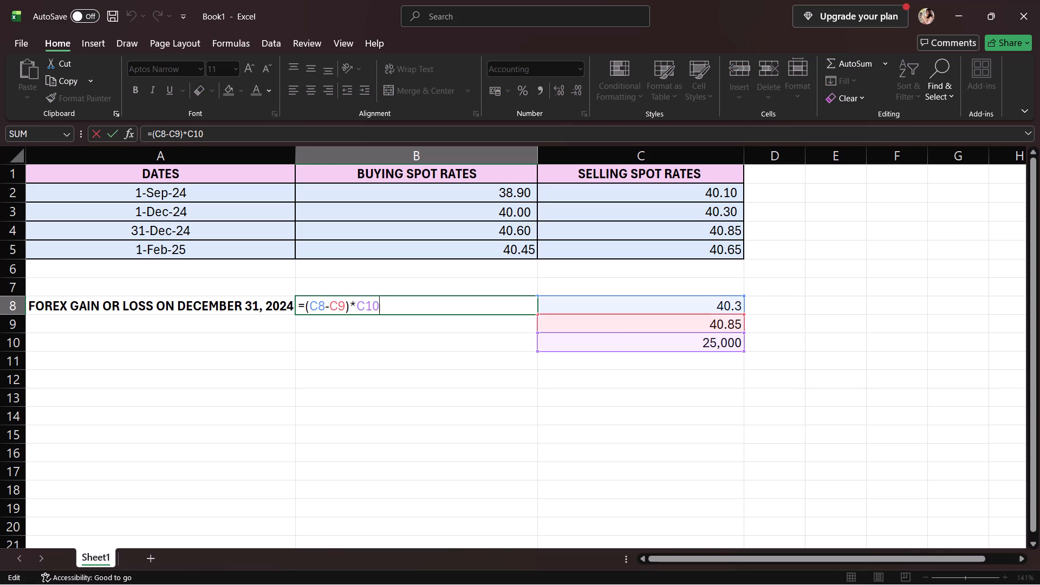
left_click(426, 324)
Add a Less Than 1 highlight rule to cell B8 using Light Red Fill with Dark Red Text.
left_click(438, 304)
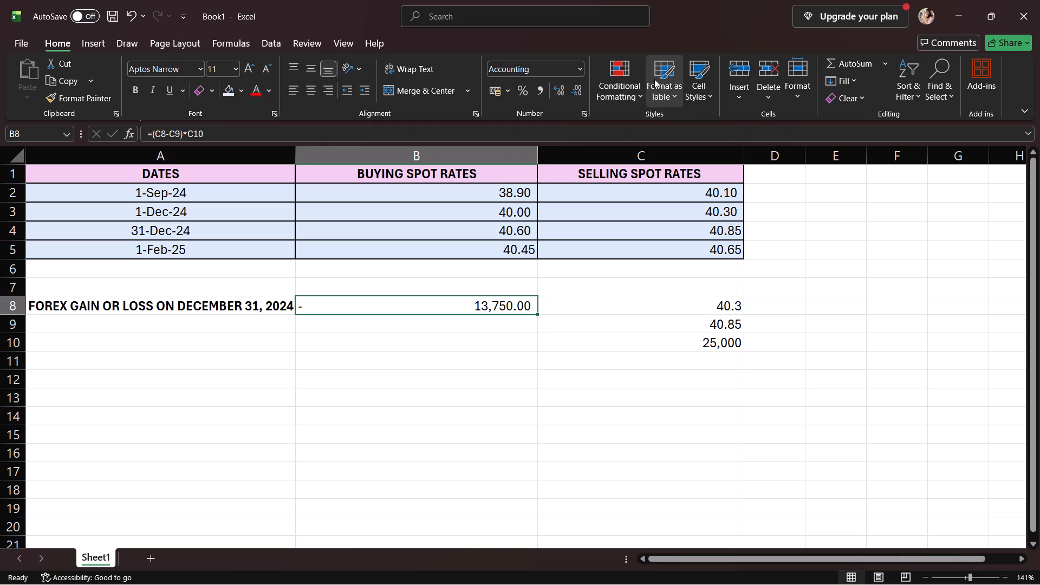
left_click(621, 72)
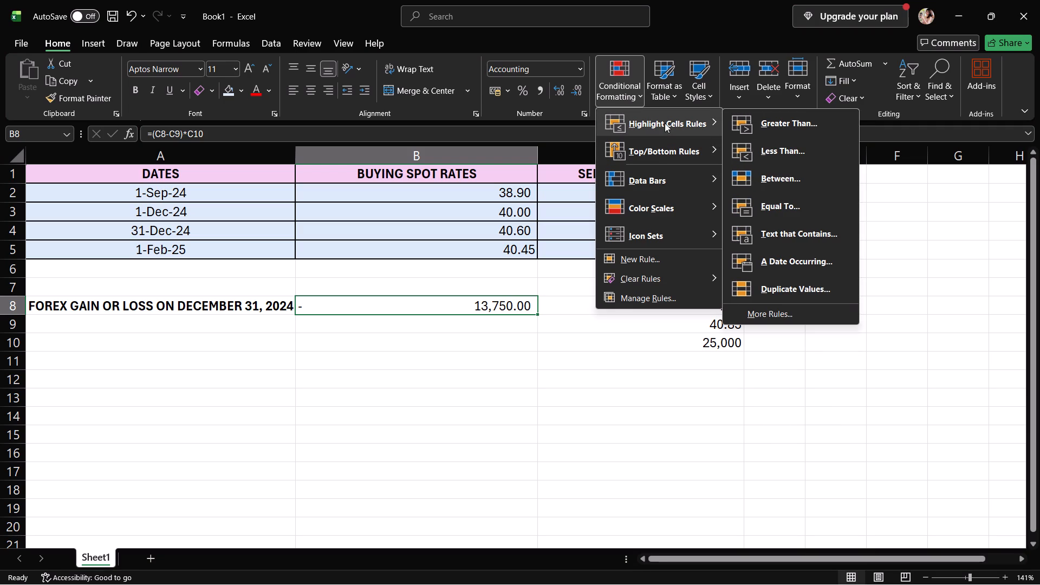
left_click(802, 139)
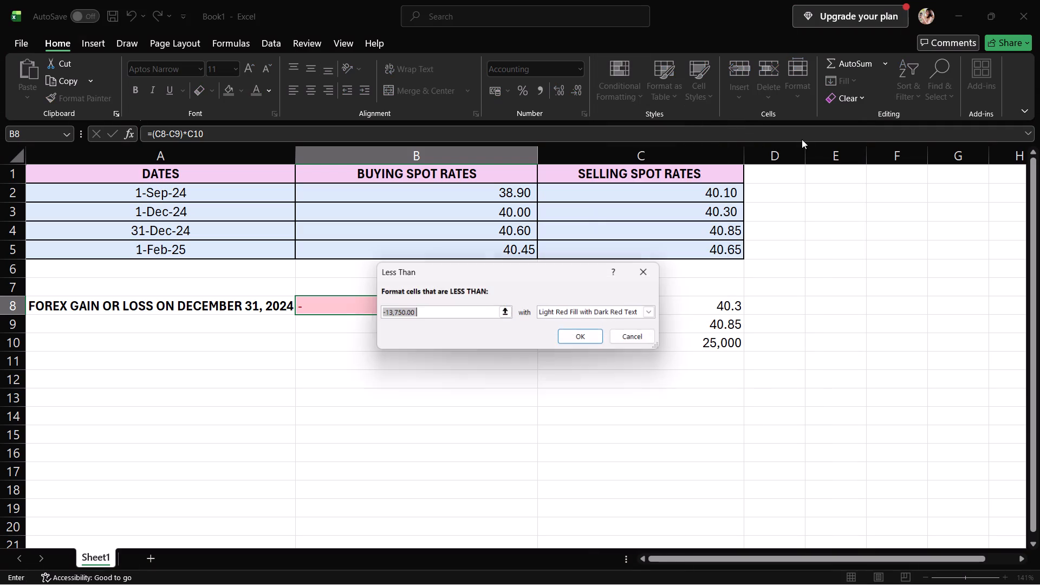
left_click(466, 314)
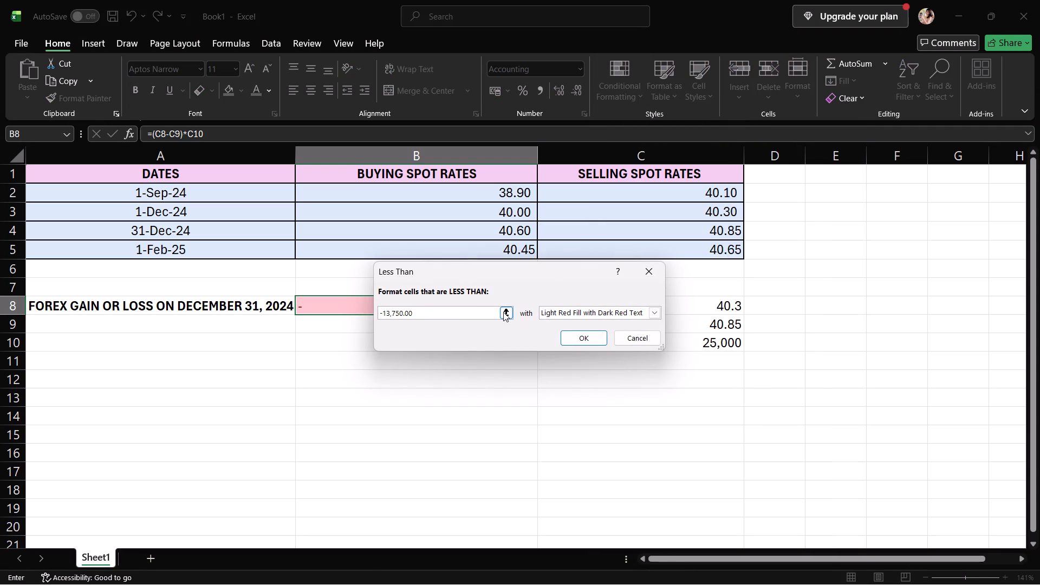
key("BackSpace")
key("BackSpace")
key("BackSpace")
key("BackSpace")
key("BackSpace")
key("BackSpace")
key("BackSpace")
key("BackSpace")
key("BackSpace")
key("BackSpace")
key("BackSpace")
key("BackSpace")
key("BackSpace")
key("BackSpace")
key("BackSpace")
key("BackSpace")
key("BackSpace")
key("BackSpace")
key("BackSpace")
key("1")
left_click(652, 317)
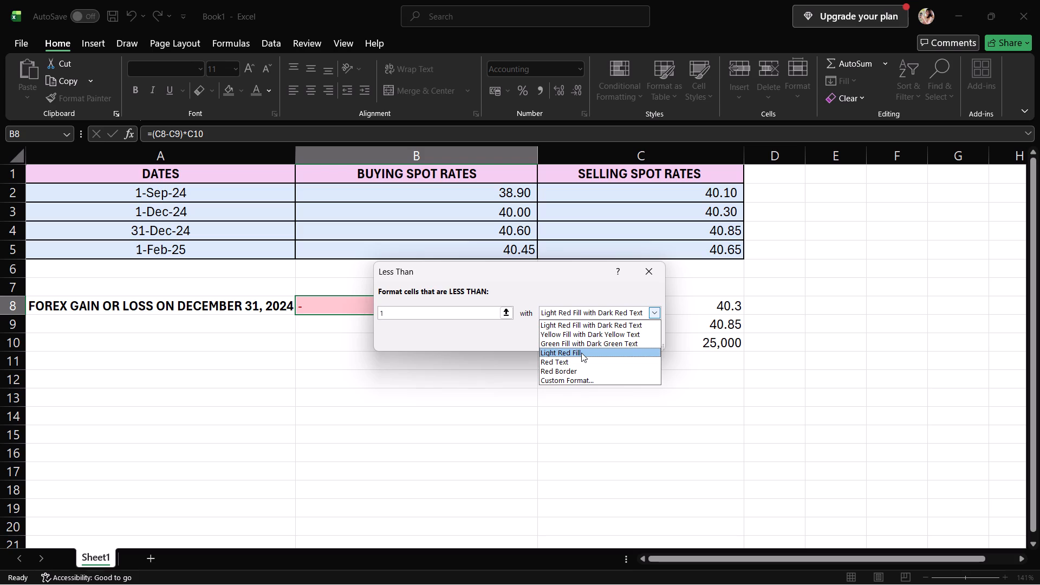
left_click(597, 322)
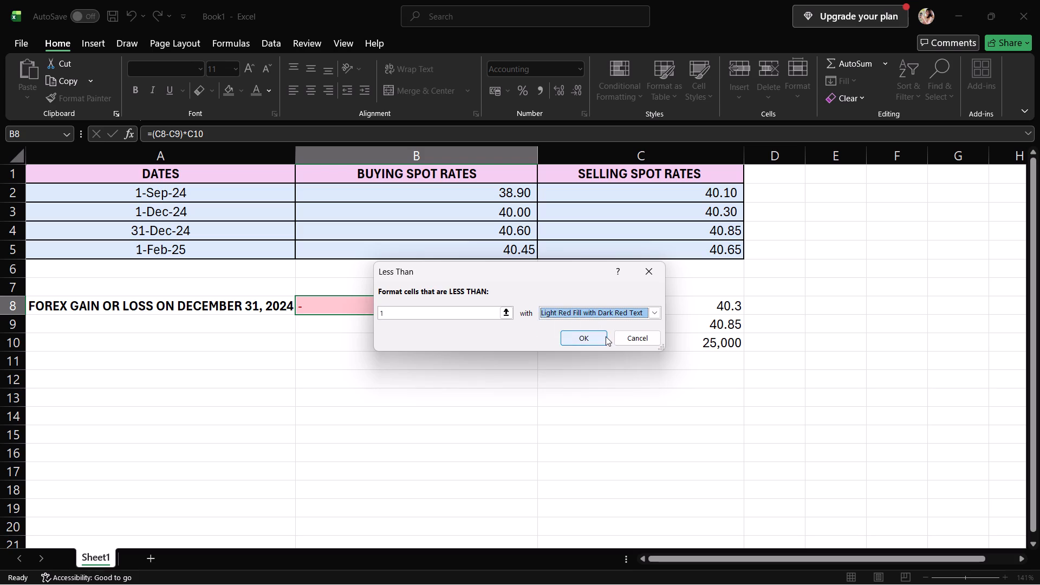
left_click(606, 336)
Add a Greater Than 1 highlight rule to cell B9 using Light Red Fill with Dark Red Text.
left_click(503, 321)
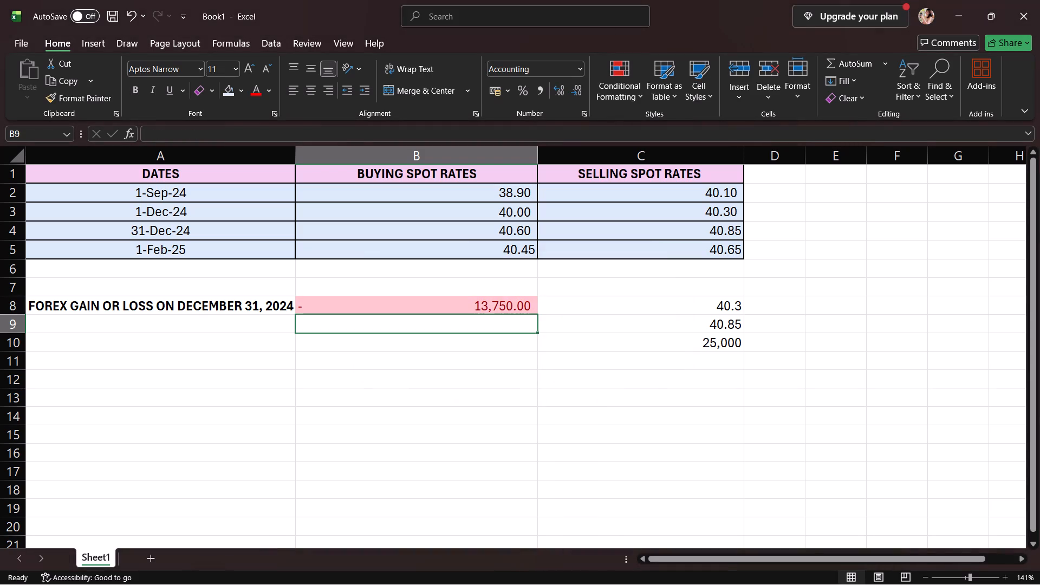
left_click(803, 66)
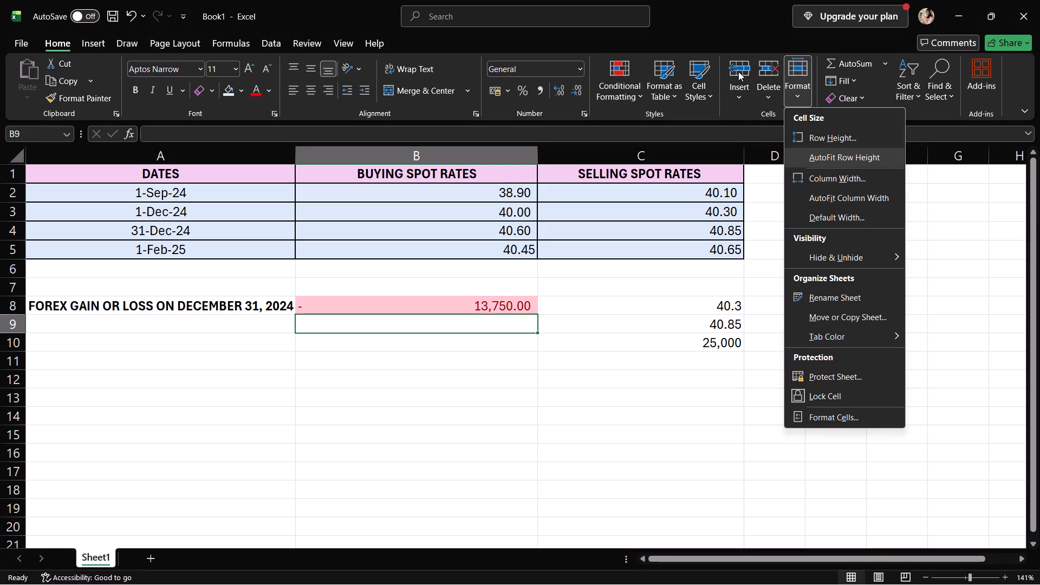
left_click(696, 71)
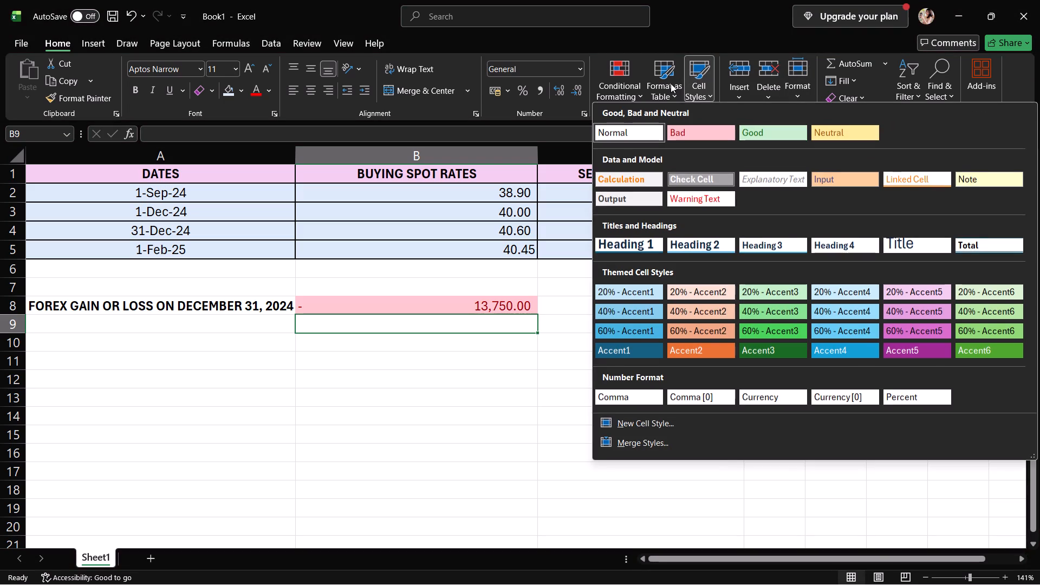
left_click(671, 83)
left_click(635, 79)
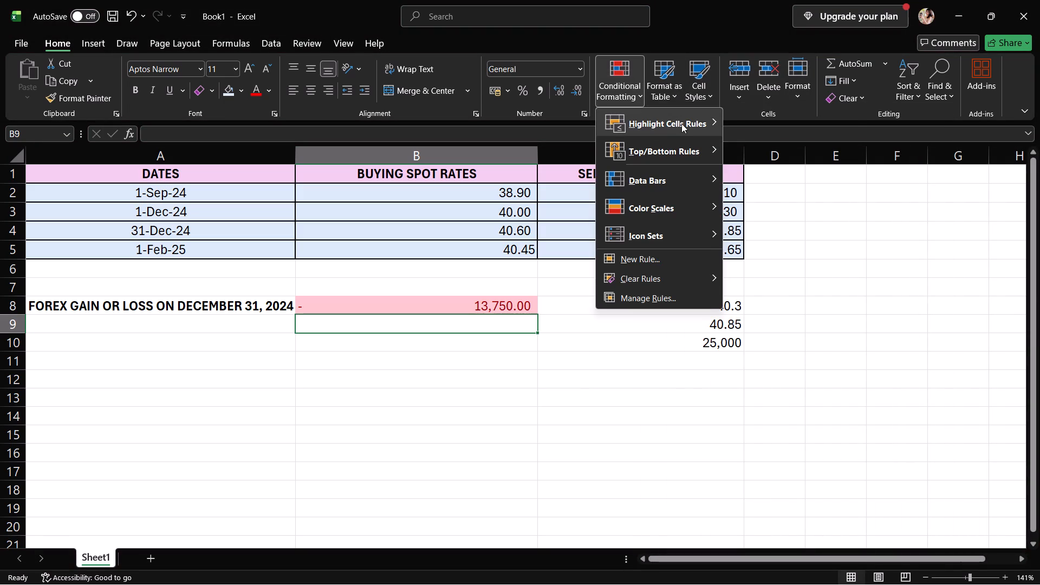
left_click(803, 125)
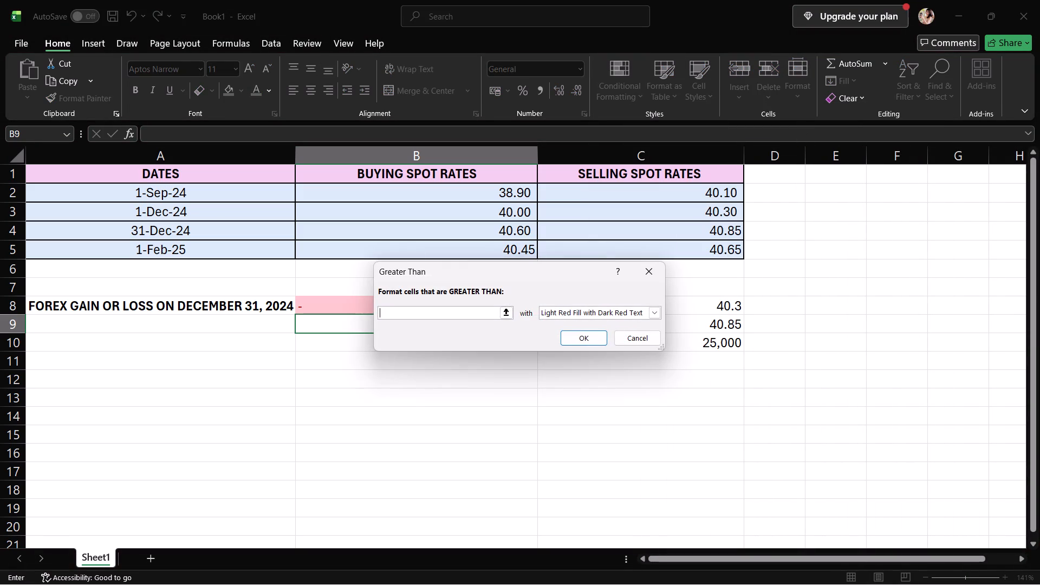
key("1")
left_click(576, 311)
left_click(569, 345)
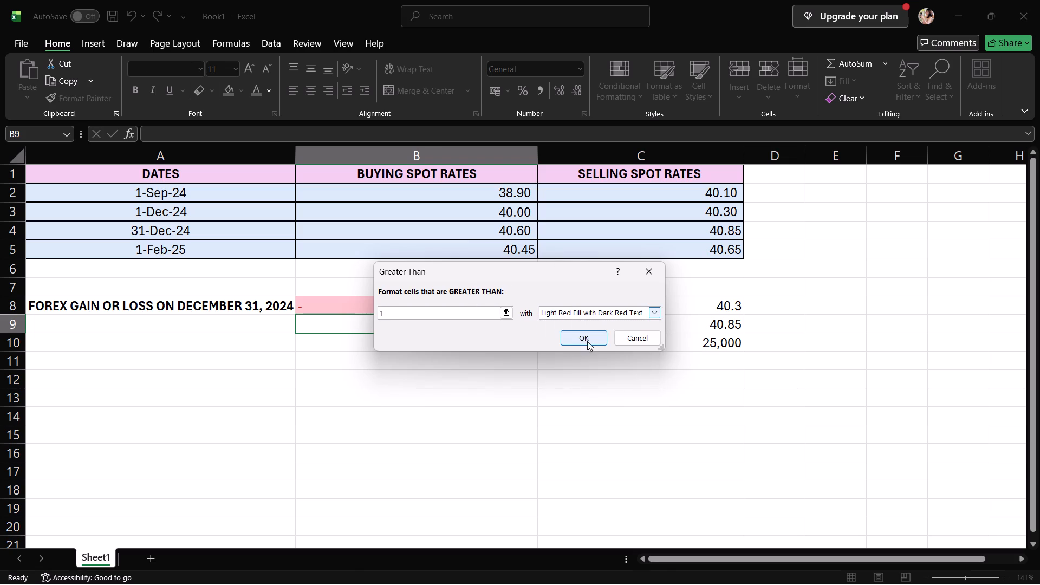
left_click(587, 340)
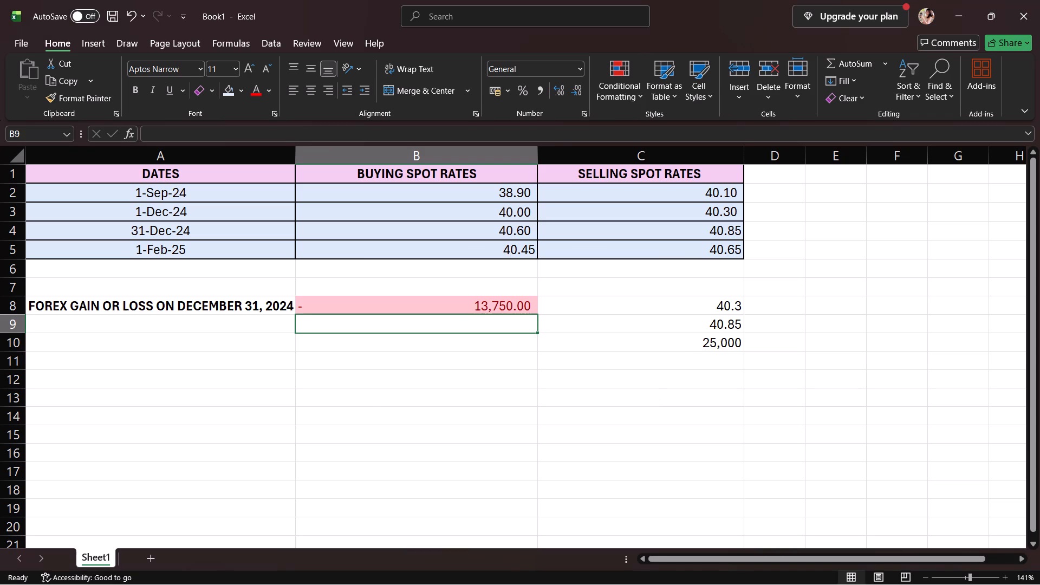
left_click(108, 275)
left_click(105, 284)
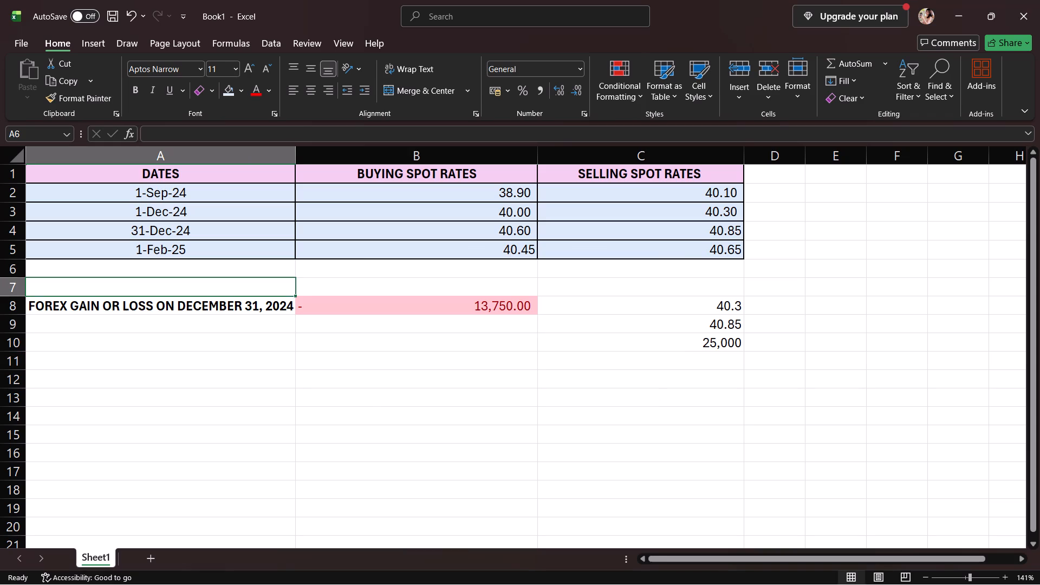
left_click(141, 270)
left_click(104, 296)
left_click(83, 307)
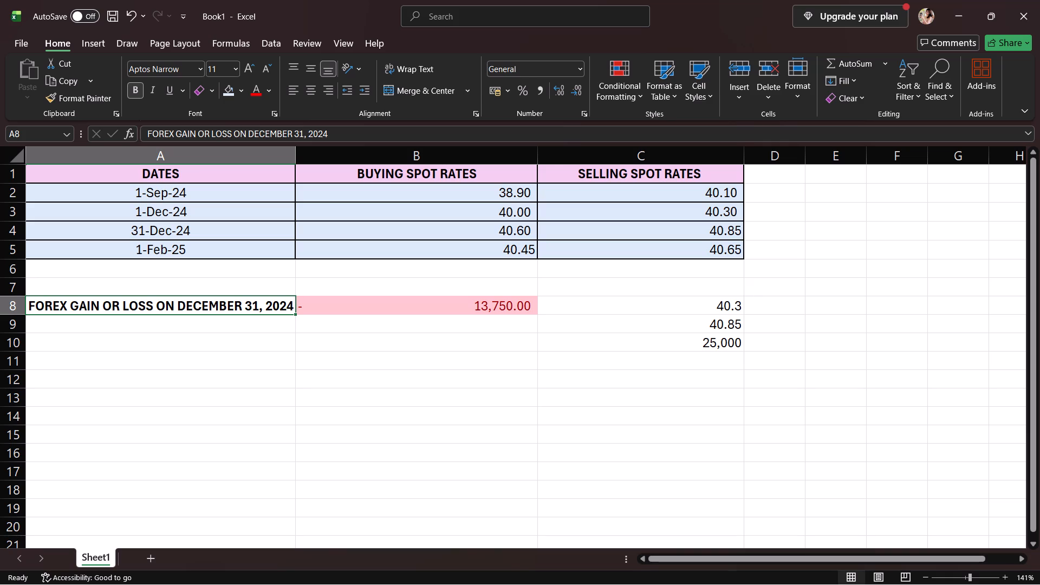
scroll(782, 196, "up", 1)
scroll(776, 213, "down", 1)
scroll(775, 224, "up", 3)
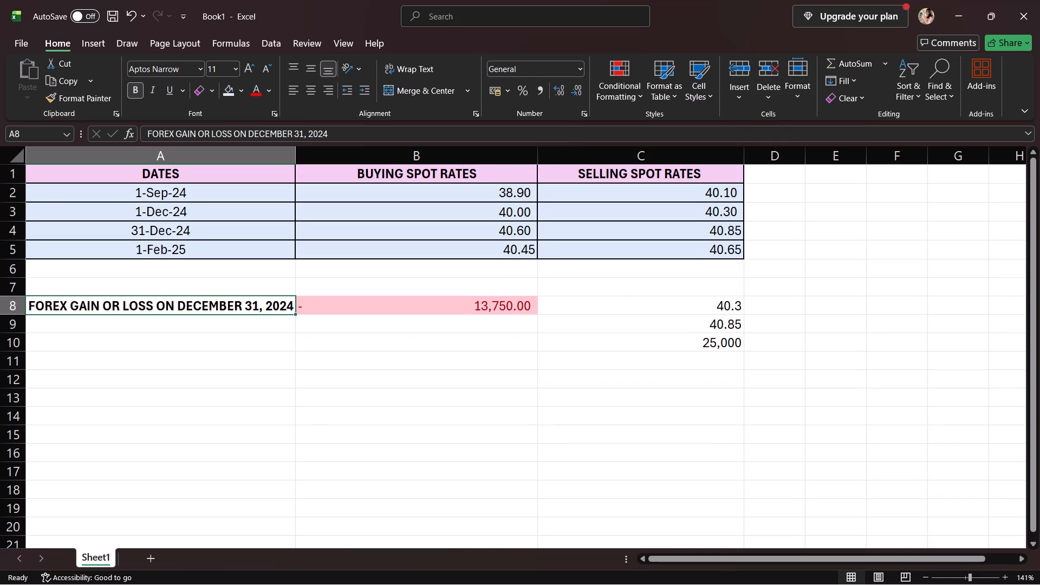
Enter the label GAIN in cell E1 and fill the cell with light green.
left_click(803, 178)
left_click(812, 178)
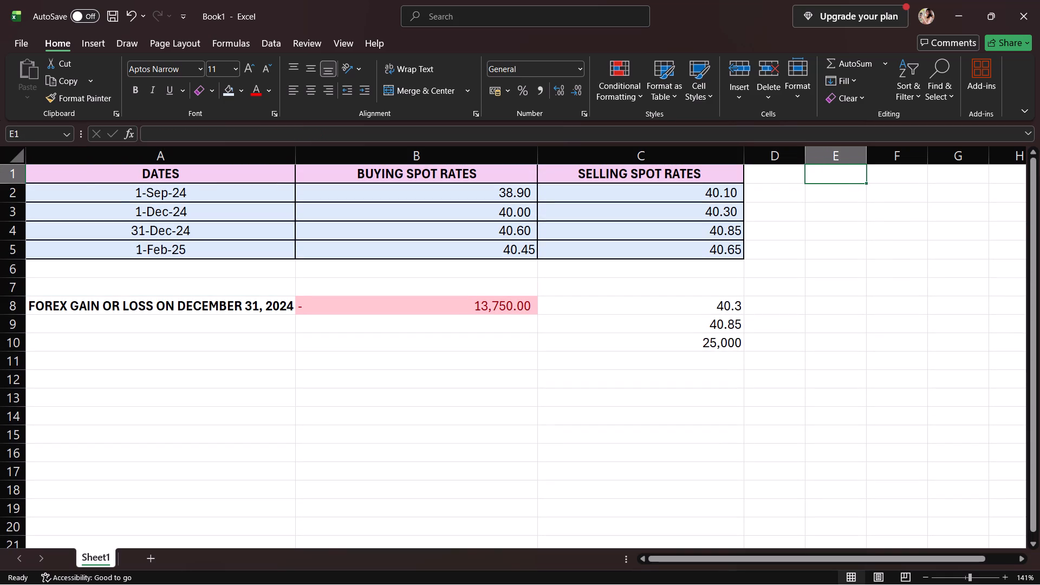
type("GAIN")
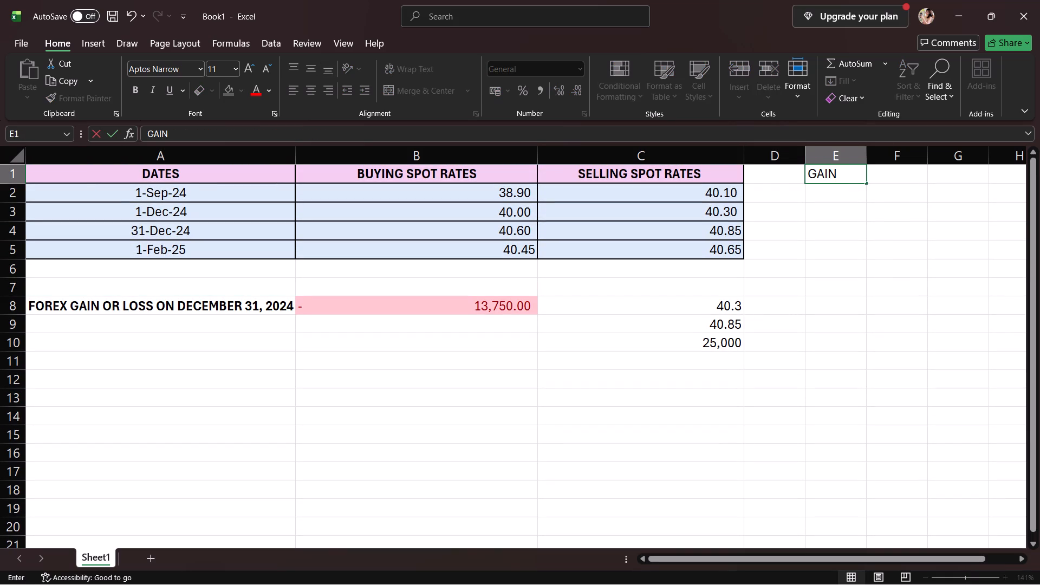
left_click(902, 178)
left_click(857, 173)
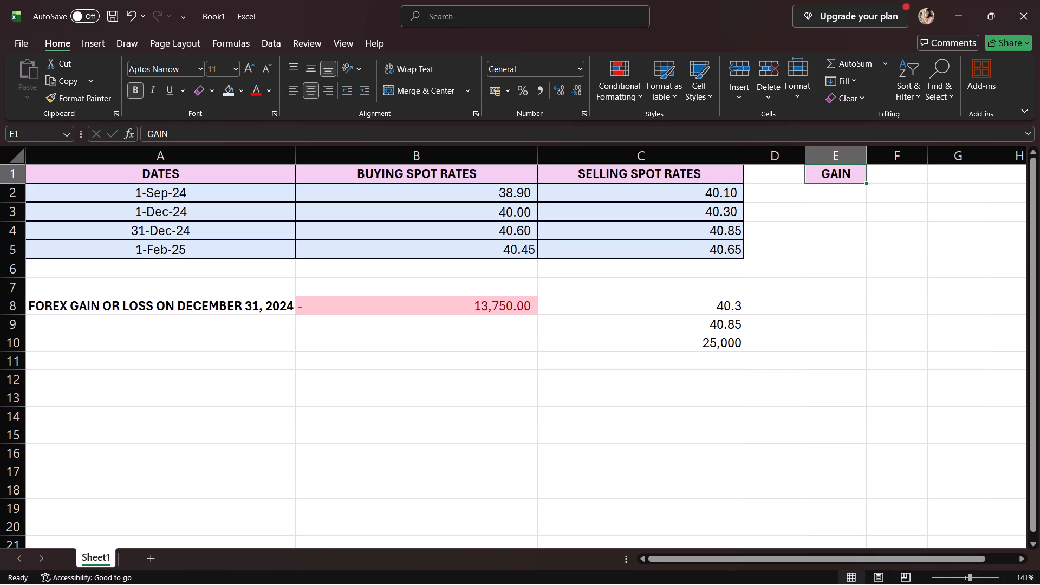
left_click(239, 87)
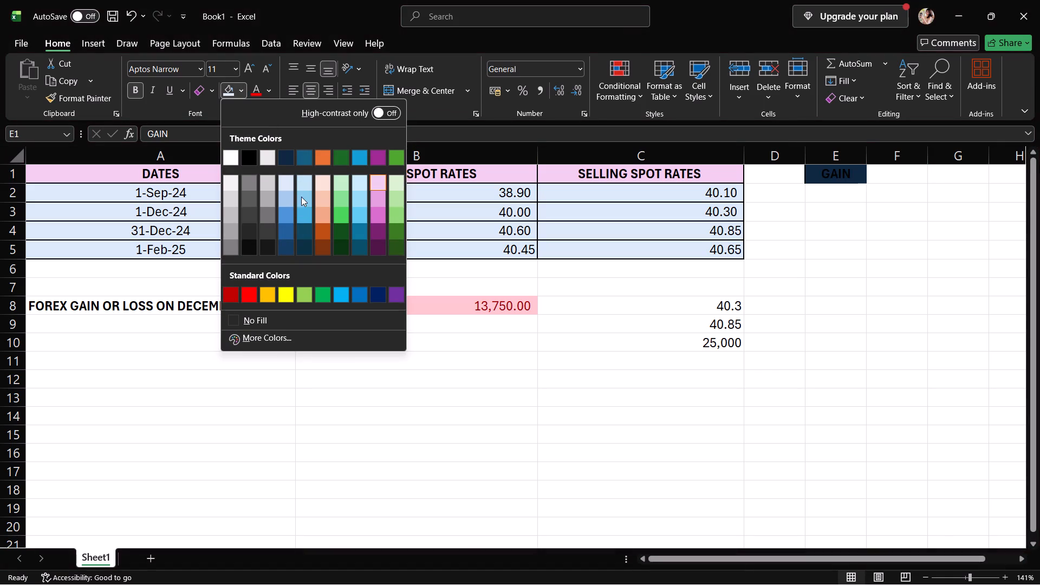
left_click(336, 201)
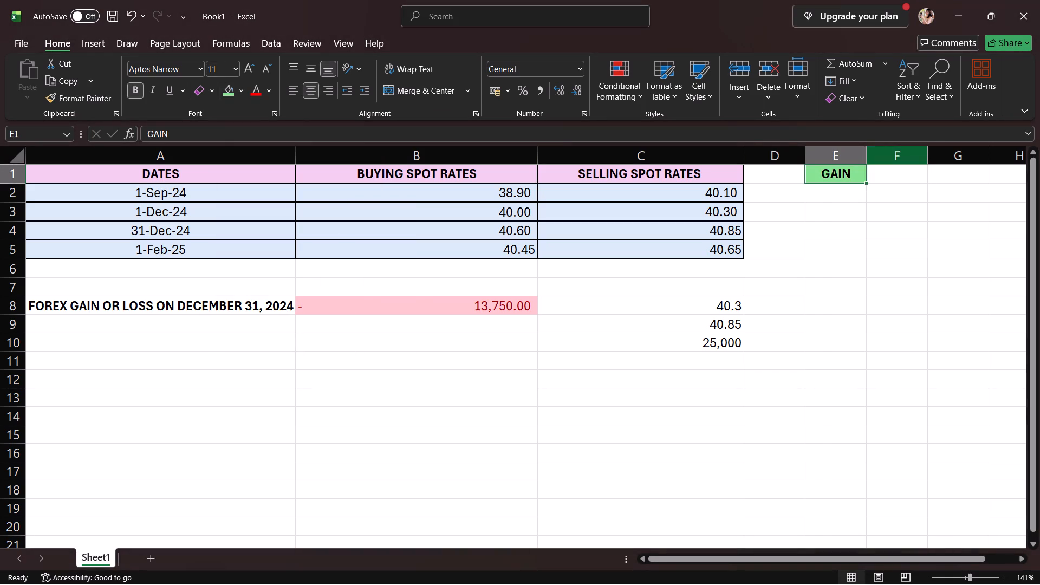
Enter the label LOSS in cell F1 and the label COLOR: in cell D1.
left_click(882, 179)
left_click(844, 177)
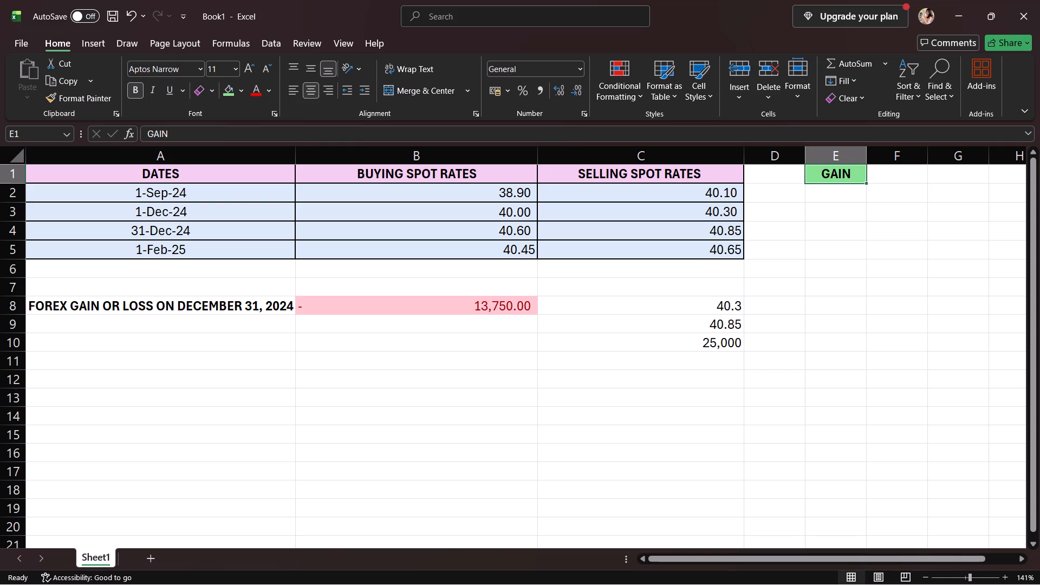
left_click(862, 176)
left_click(889, 173)
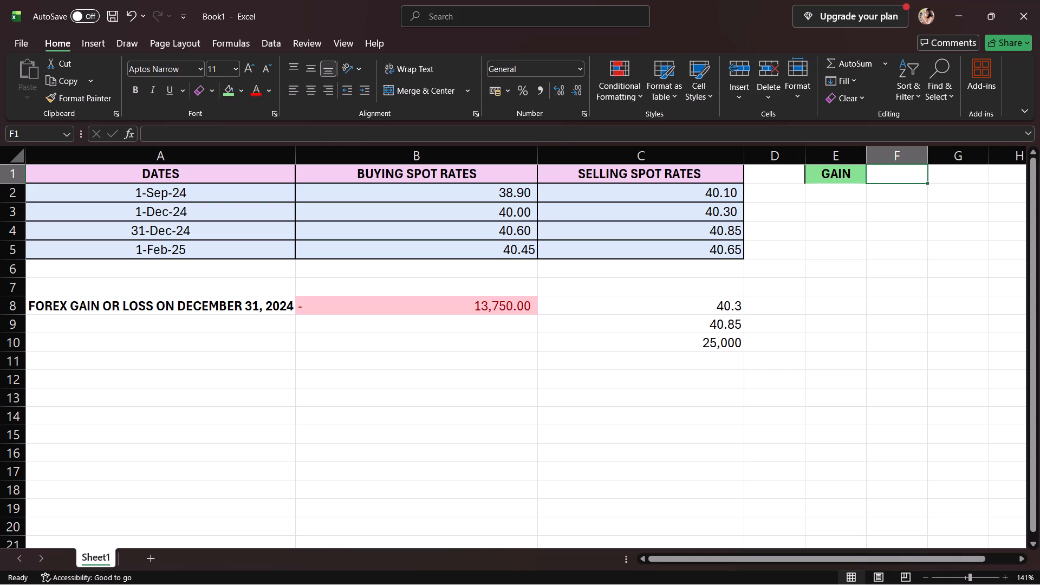
type("LOSS")
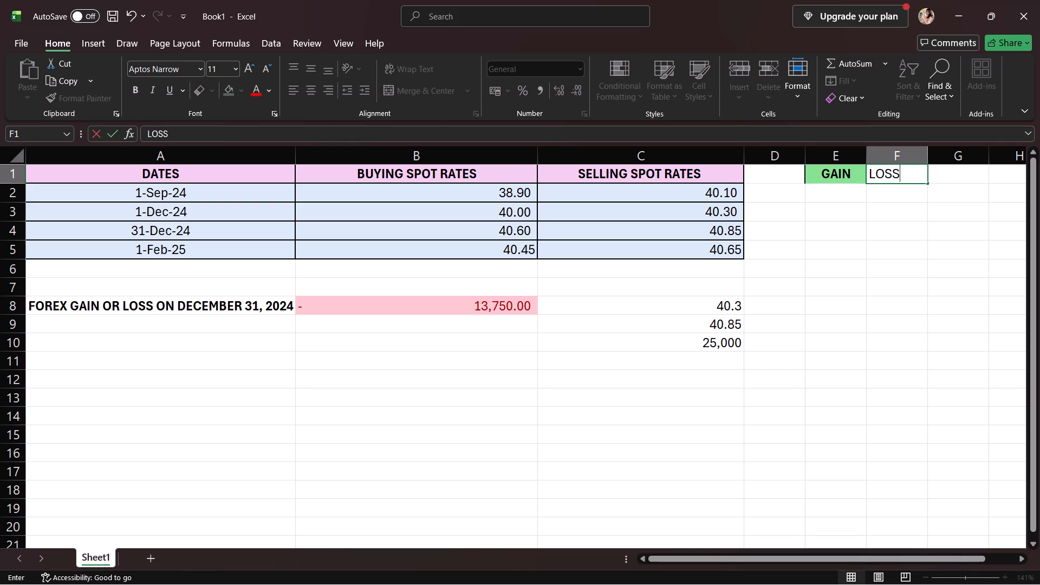
left_click(786, 175)
type("COLOR")
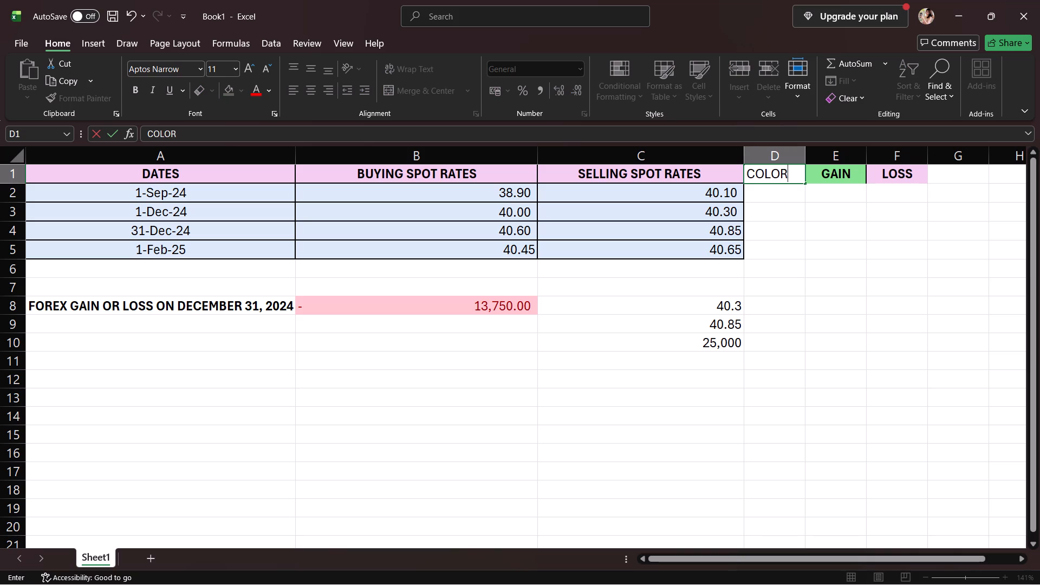
key("shift+colon")
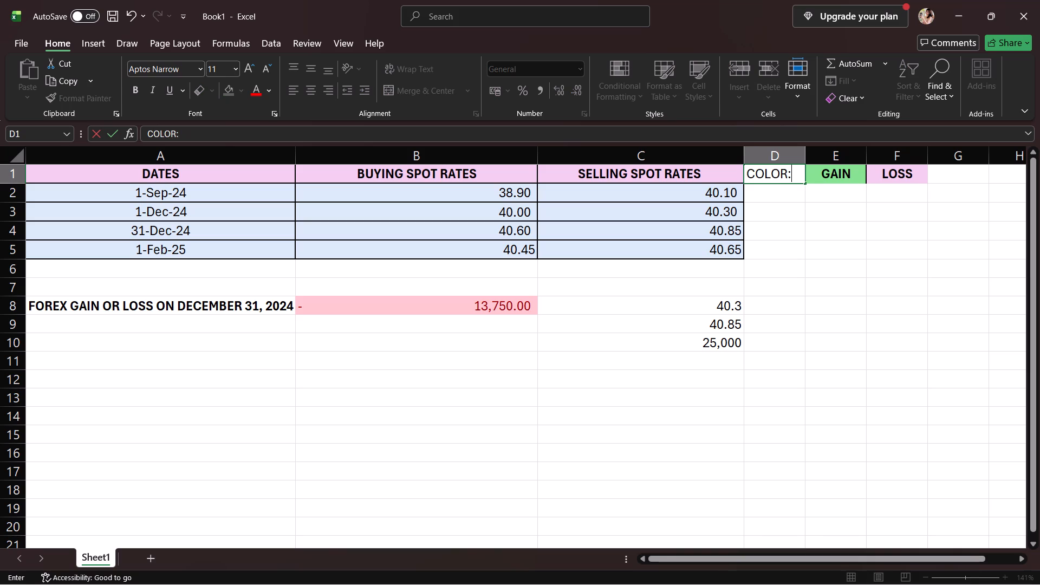
left_click(776, 195)
left_click(778, 173)
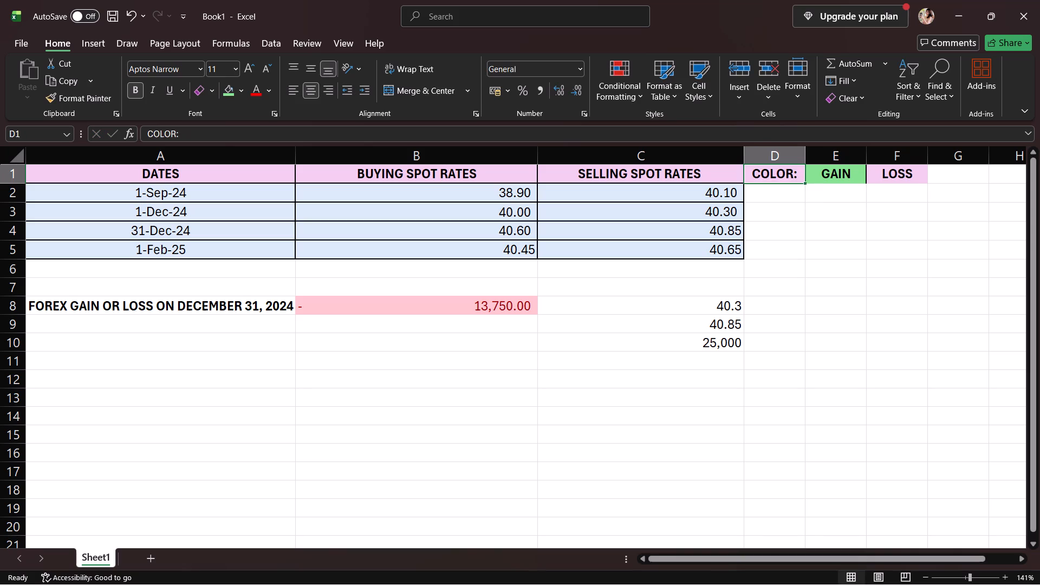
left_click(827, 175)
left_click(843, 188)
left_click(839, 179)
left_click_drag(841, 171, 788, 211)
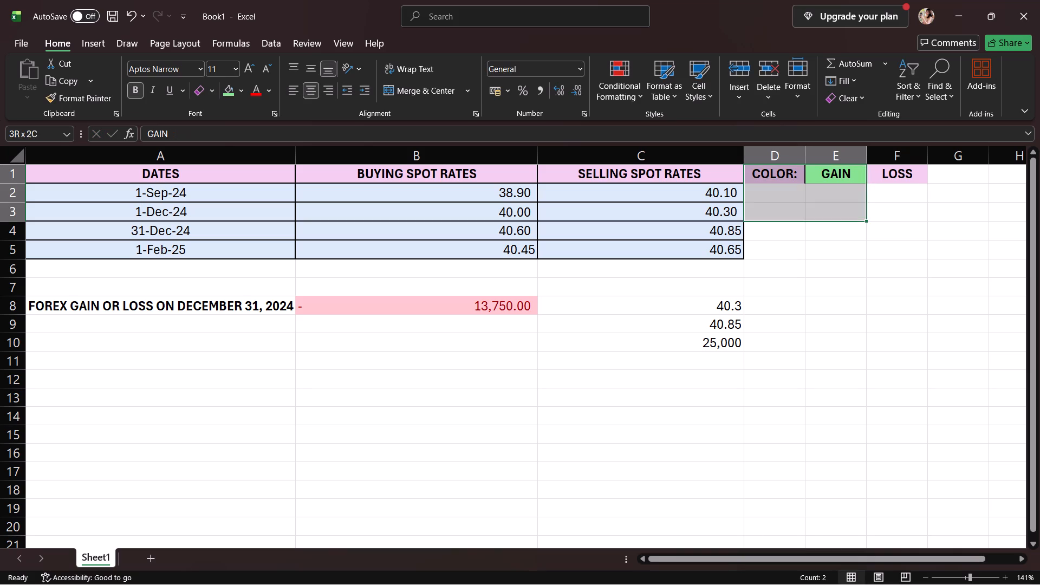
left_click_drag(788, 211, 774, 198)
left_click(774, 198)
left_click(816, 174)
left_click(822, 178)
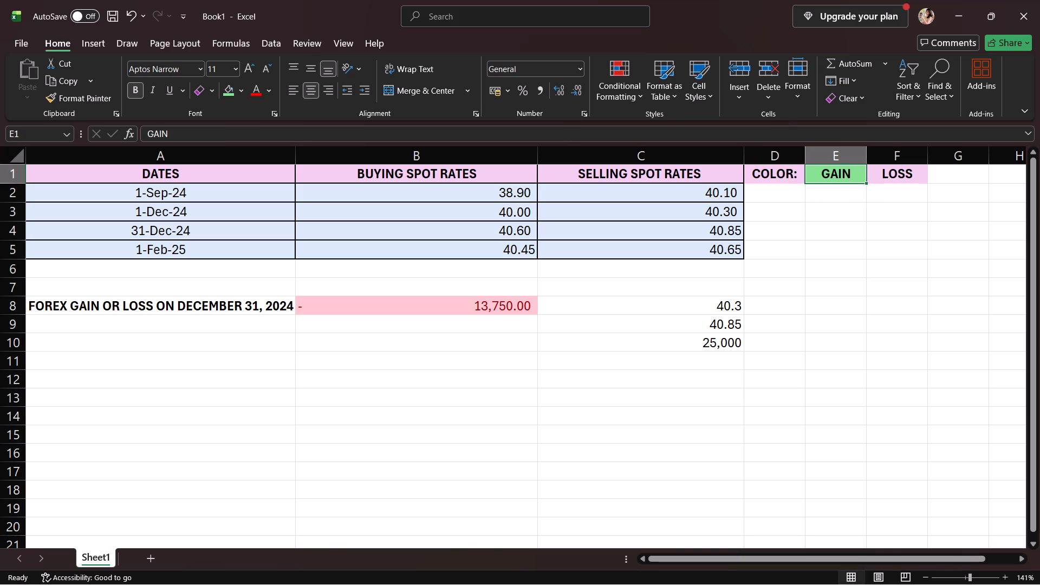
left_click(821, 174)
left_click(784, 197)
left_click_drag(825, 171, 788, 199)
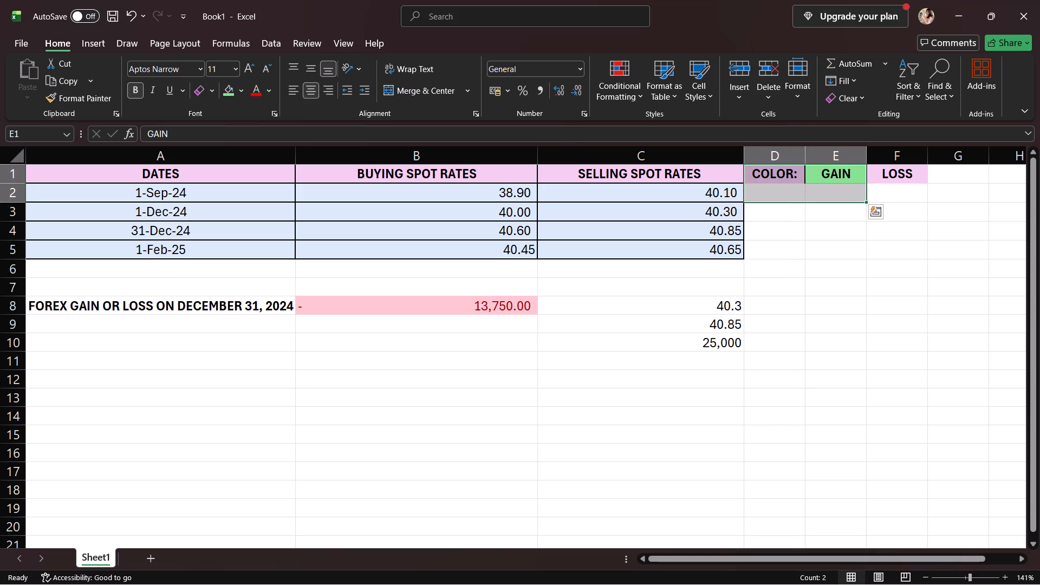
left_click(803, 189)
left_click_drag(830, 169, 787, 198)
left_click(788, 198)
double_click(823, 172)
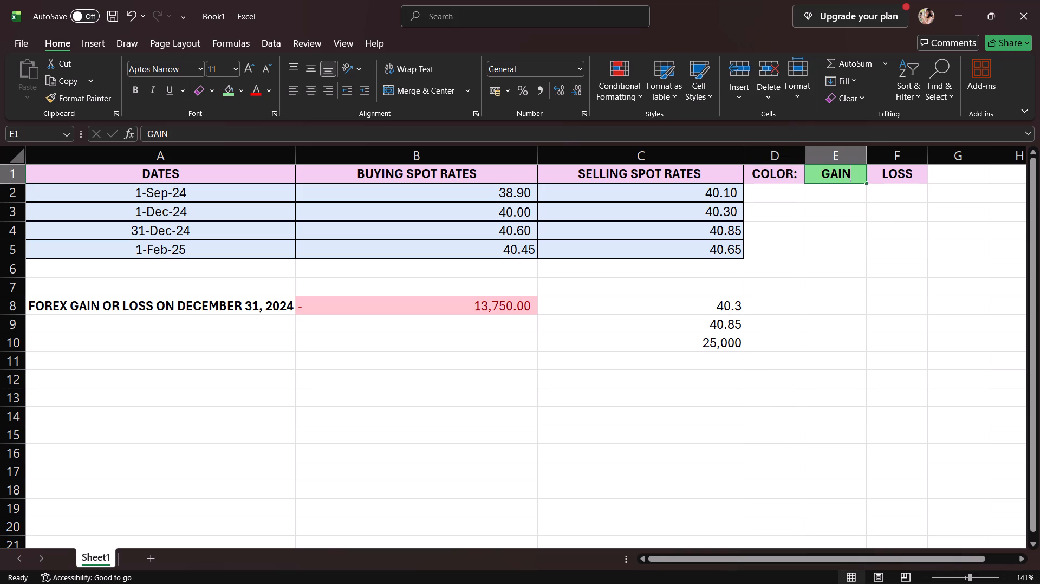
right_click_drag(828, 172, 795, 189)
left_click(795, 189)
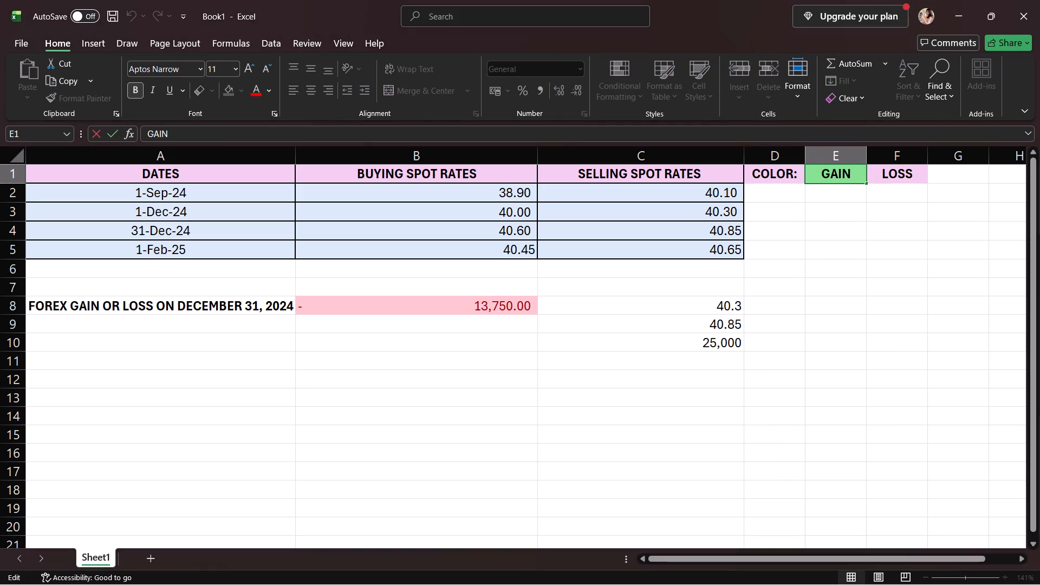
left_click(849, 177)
Fill the LOSS cell F1 with the standard dark red color.
left_click(891, 177)
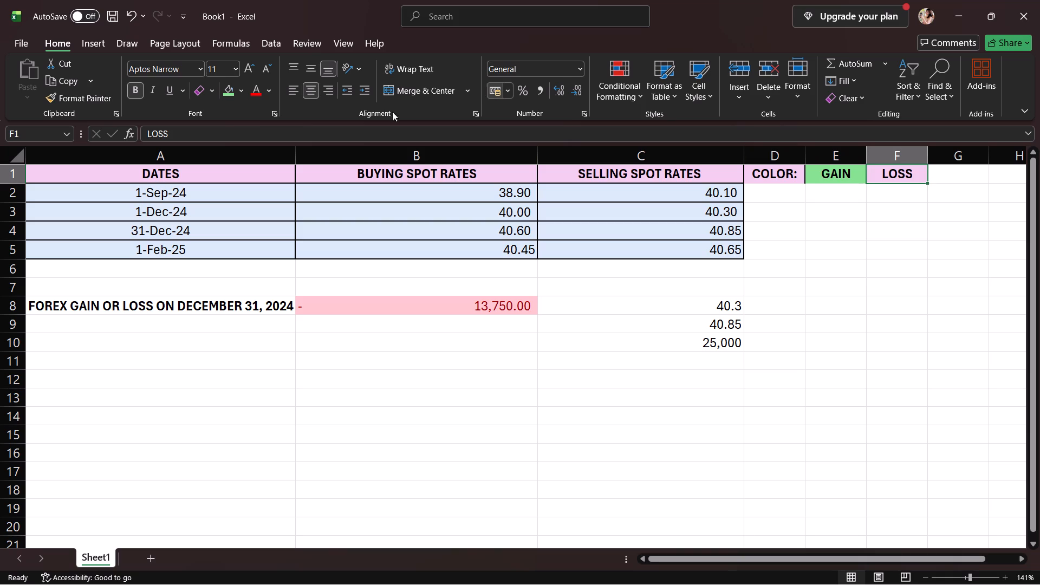
left_click(232, 92)
left_click(235, 92)
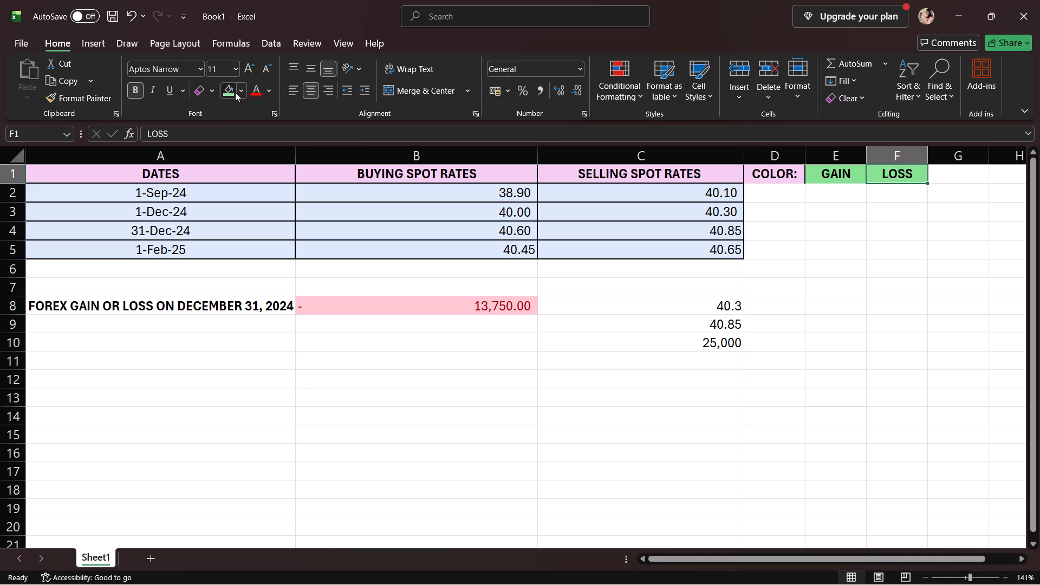
left_click(245, 92)
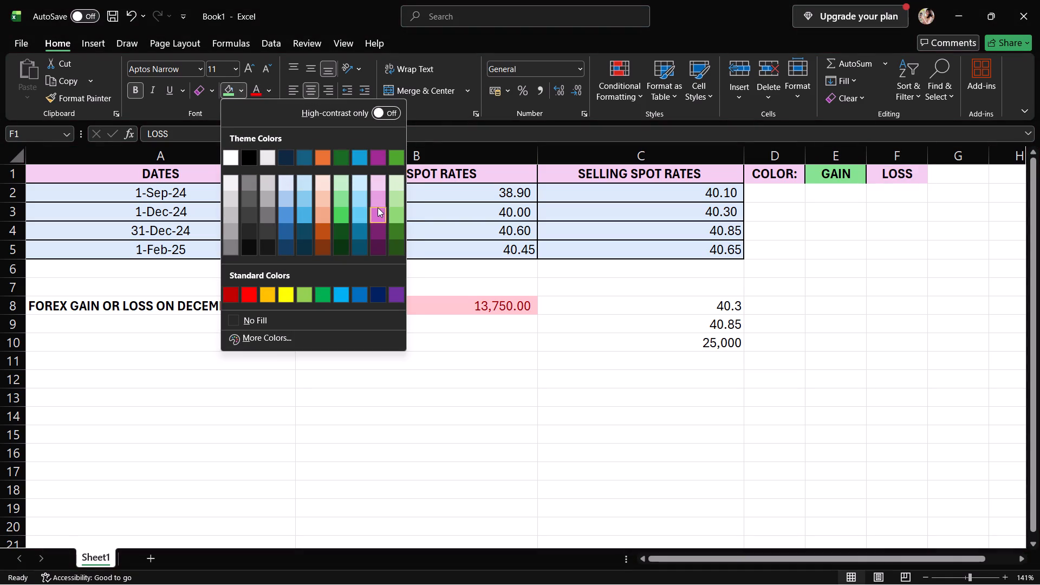
left_click(236, 292)
Apply thick outside borders to the legend cells COLOR:, GAIN and LOSS in D1, E1 and F1.
left_click_drag(814, 200, 824, 199)
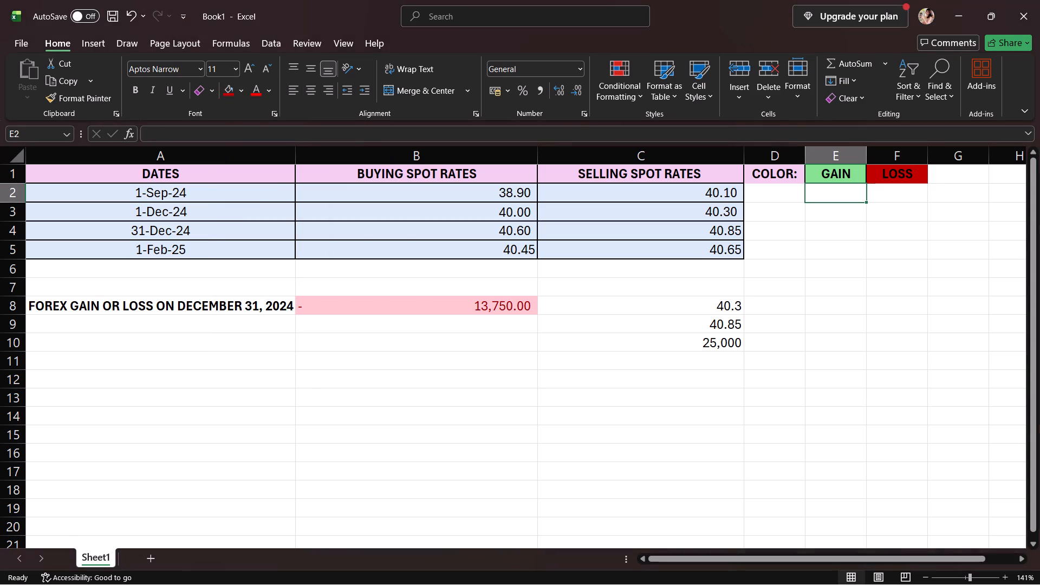
left_click(801, 181)
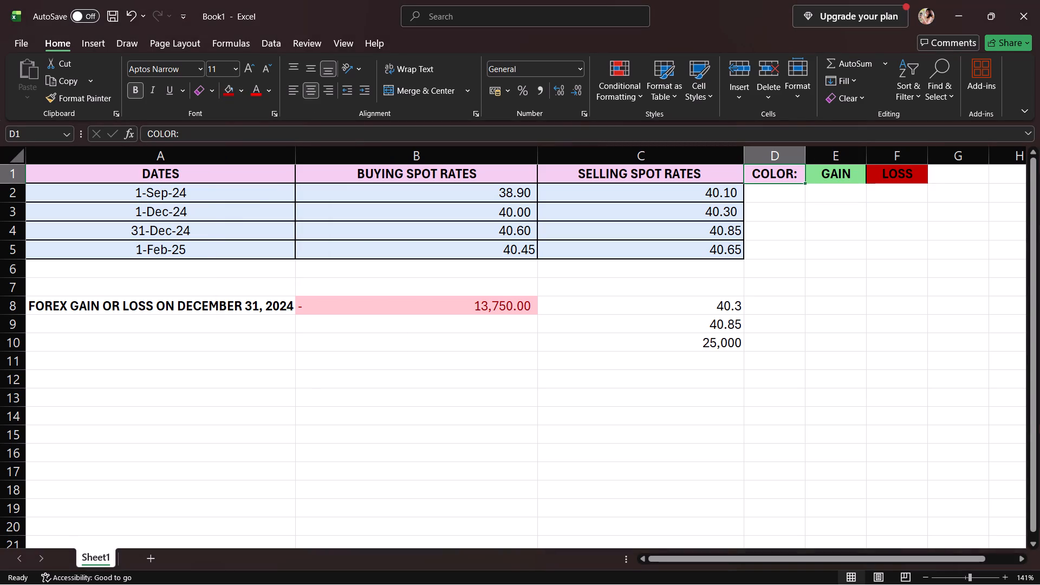
left_click(968, 210)
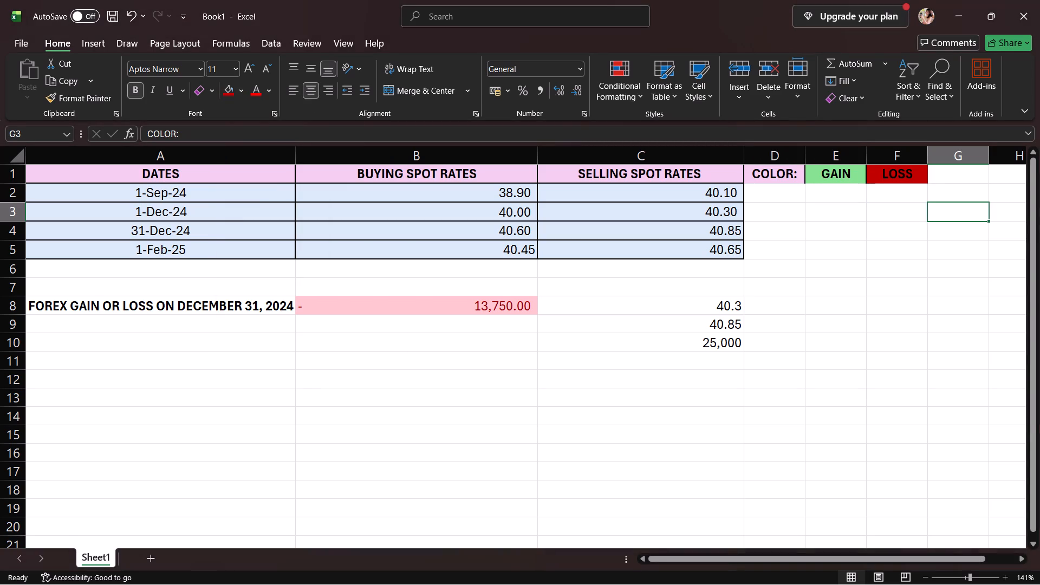
left_click(771, 178)
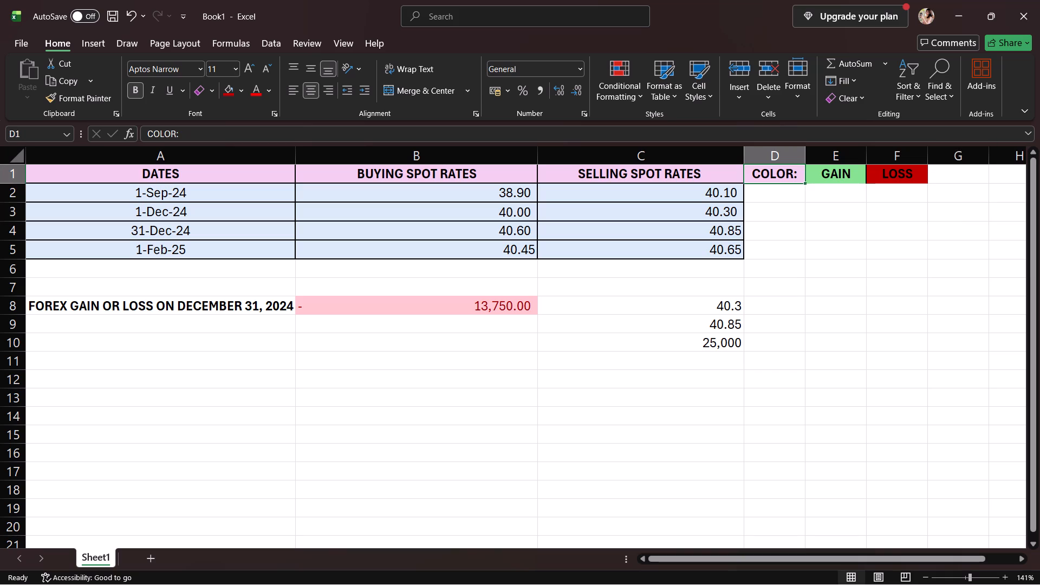
left_click(211, 91)
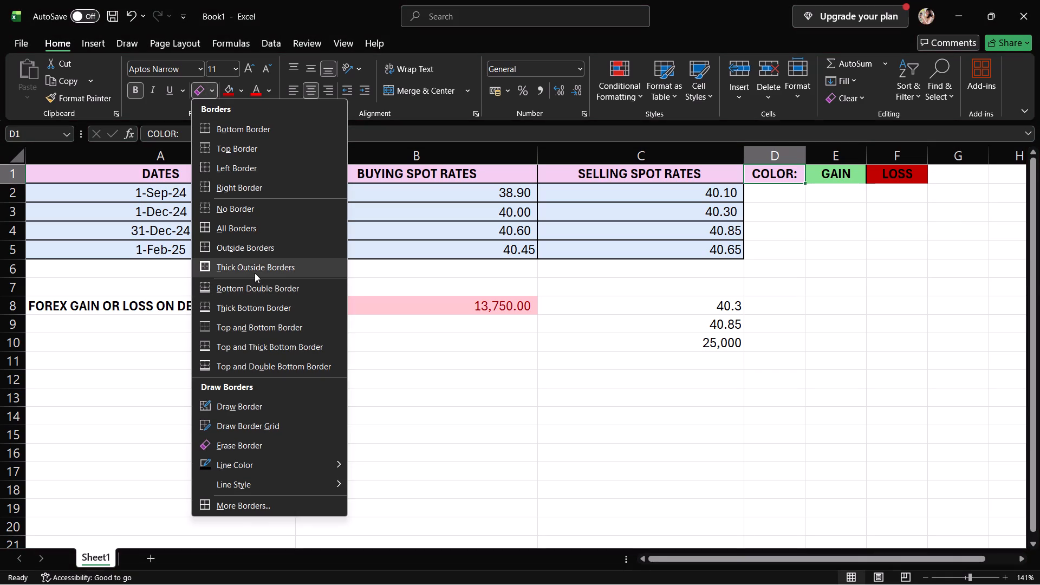
left_click(255, 273)
left_click(779, 175)
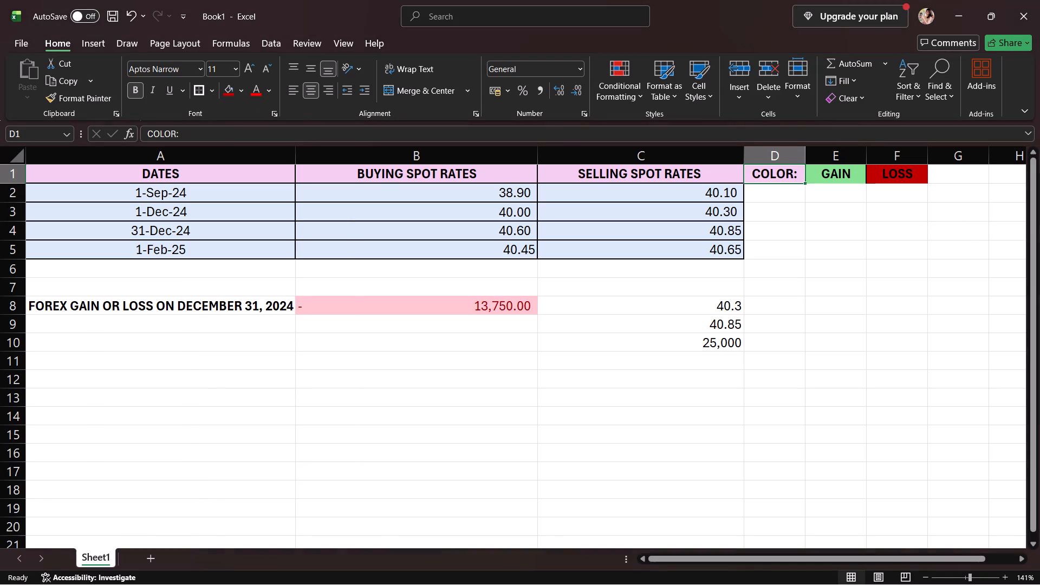
left_click(732, 176)
left_click(769, 170)
left_click(818, 174)
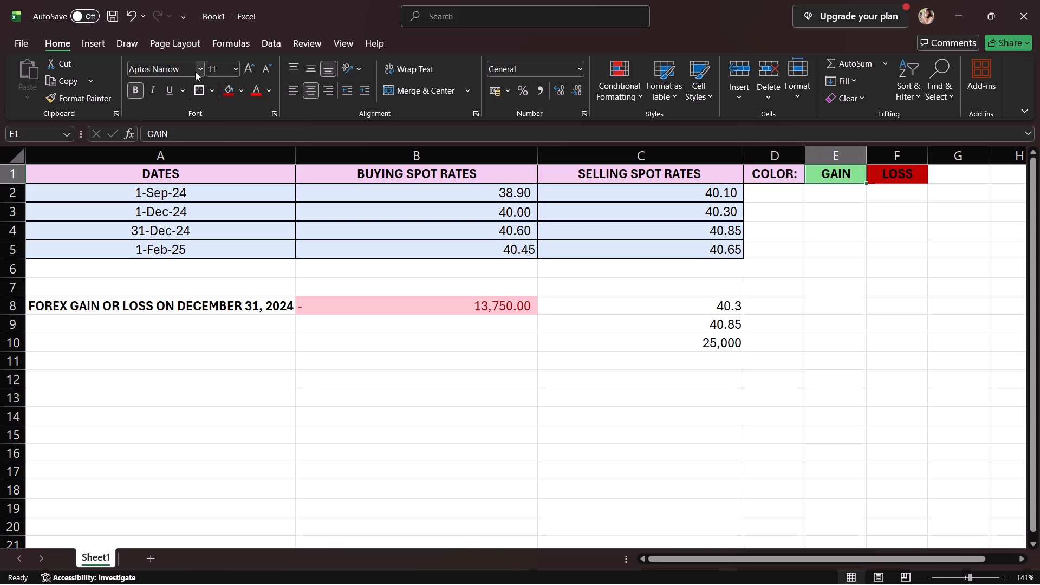
left_click(206, 91)
left_click(909, 167)
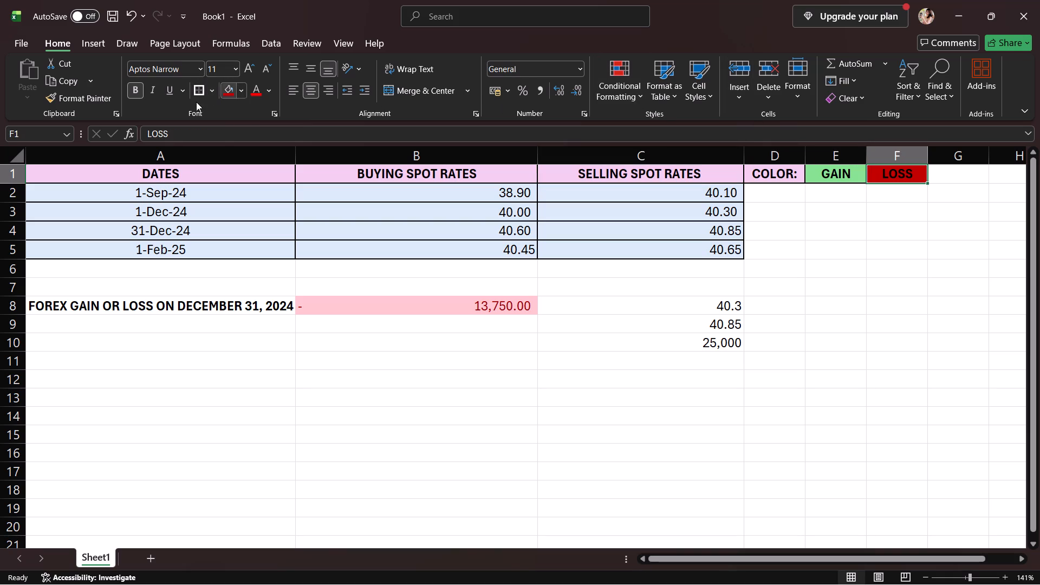
left_click(199, 89)
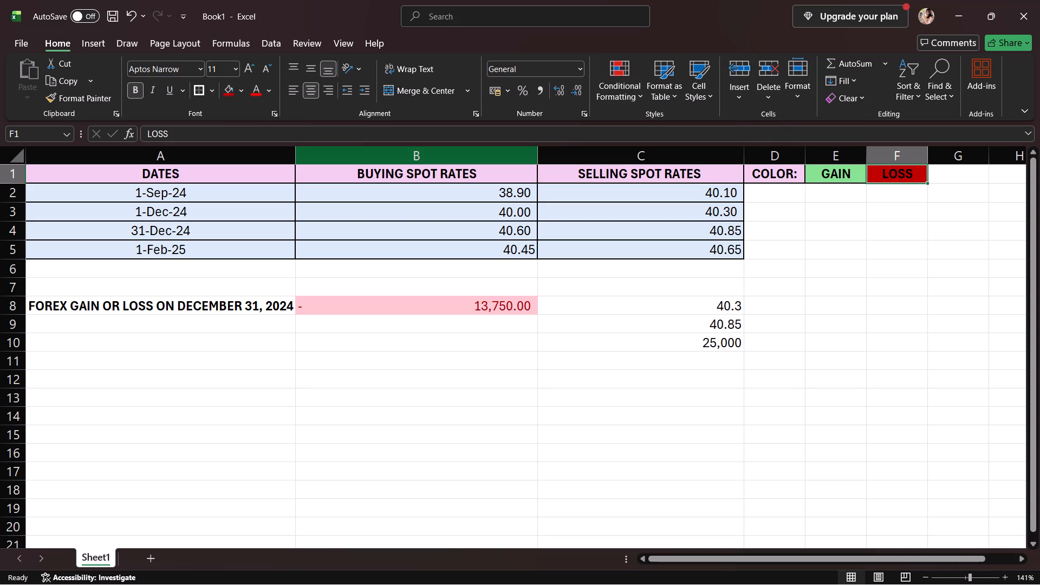
left_click(556, 208)
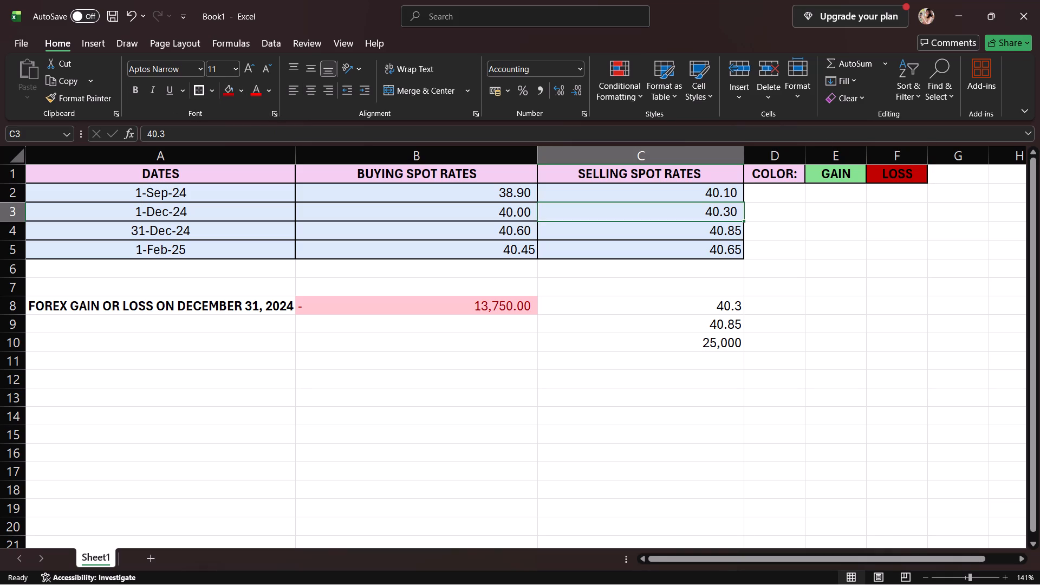
Fill the COLOR: cell D1 with light gray.
left_click(789, 181)
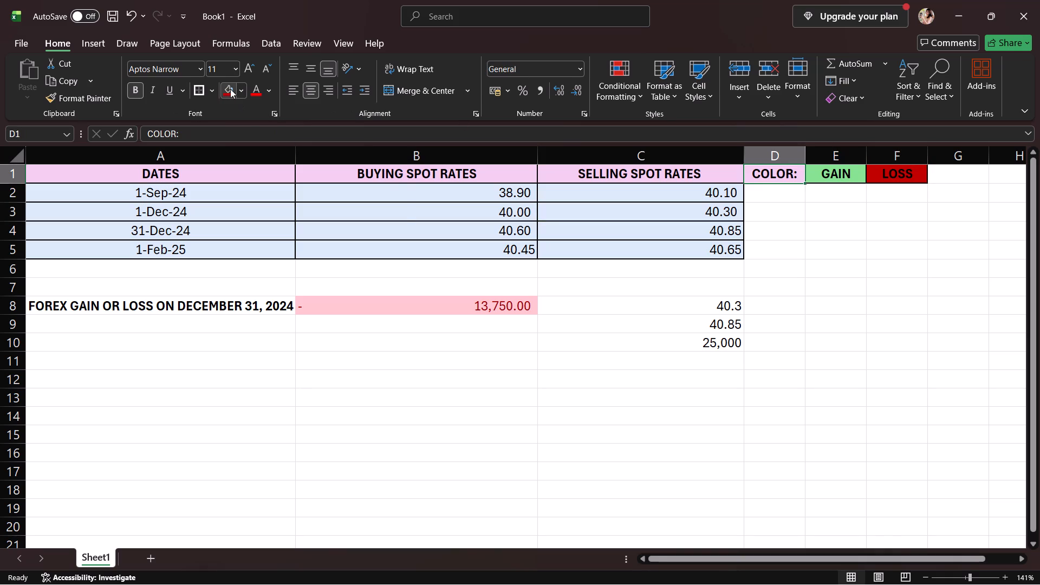
left_click(242, 95)
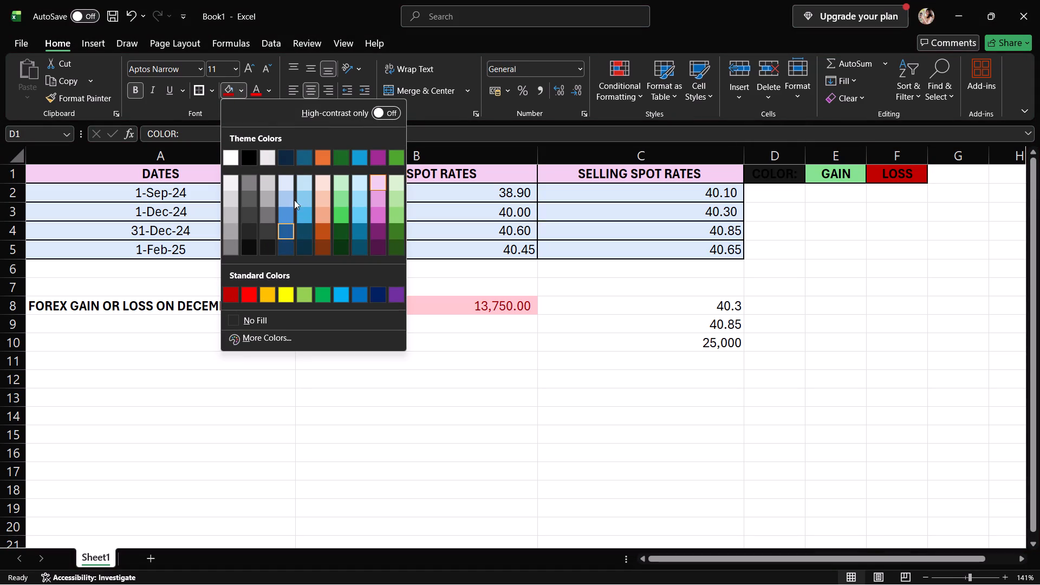
left_click(271, 180)
left_click(825, 210)
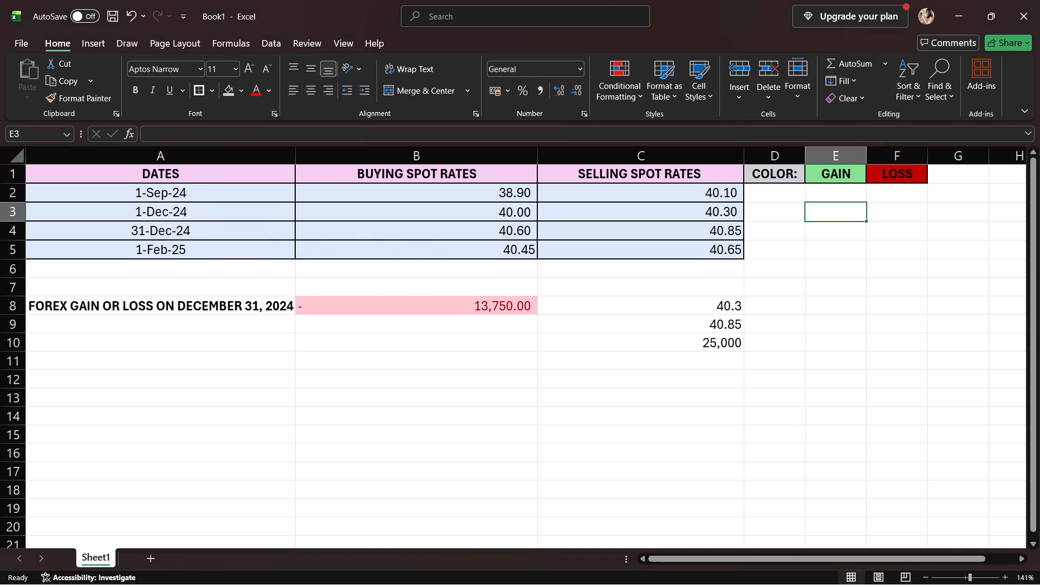
left_click(770, 187)
left_click(443, 318)
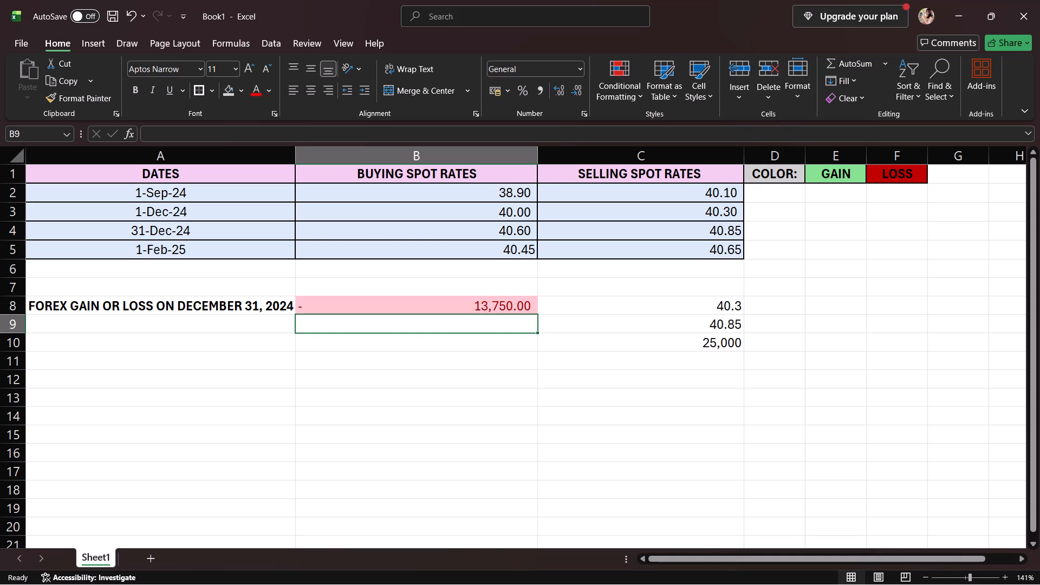
Enter the label OUTSTANDING ACCOUNTS PAYABLE DEC 31, 2024 in cell A11.
left_click(174, 376)
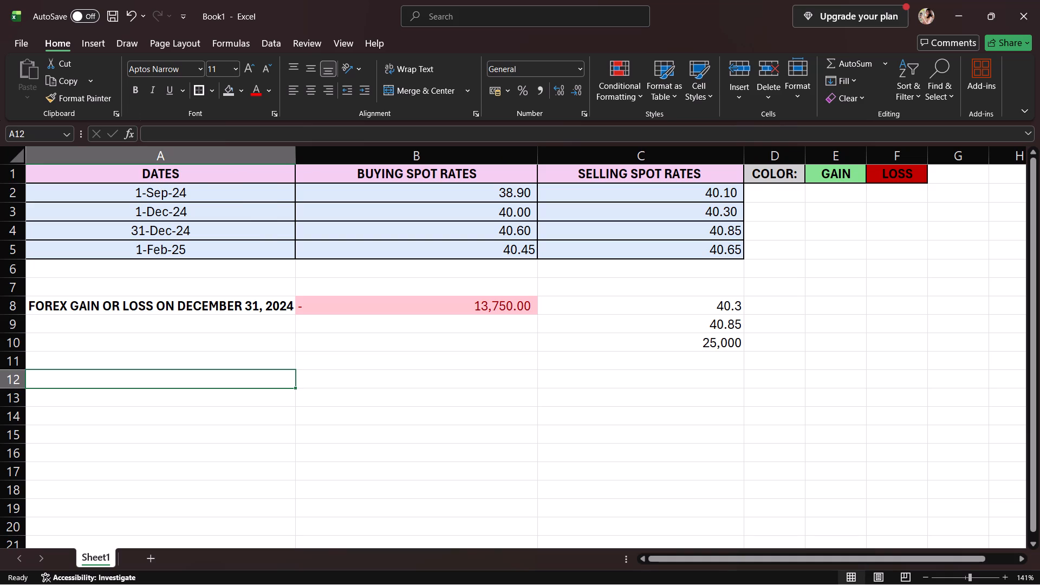
left_click(157, 365)
type("OUTSTANDING ACC")
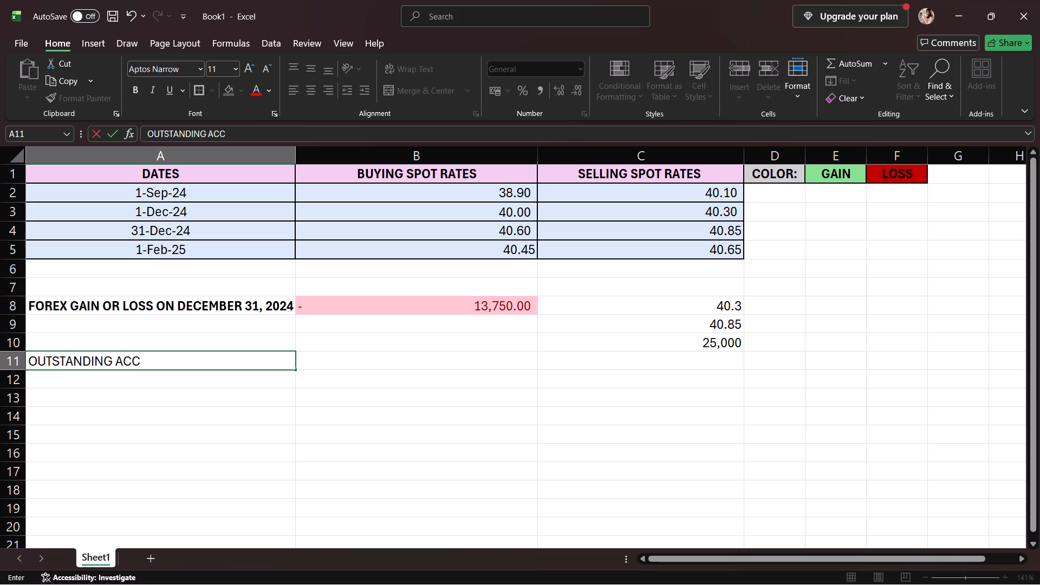
type("OUNTS PAYABLR")
key("BackSpace")
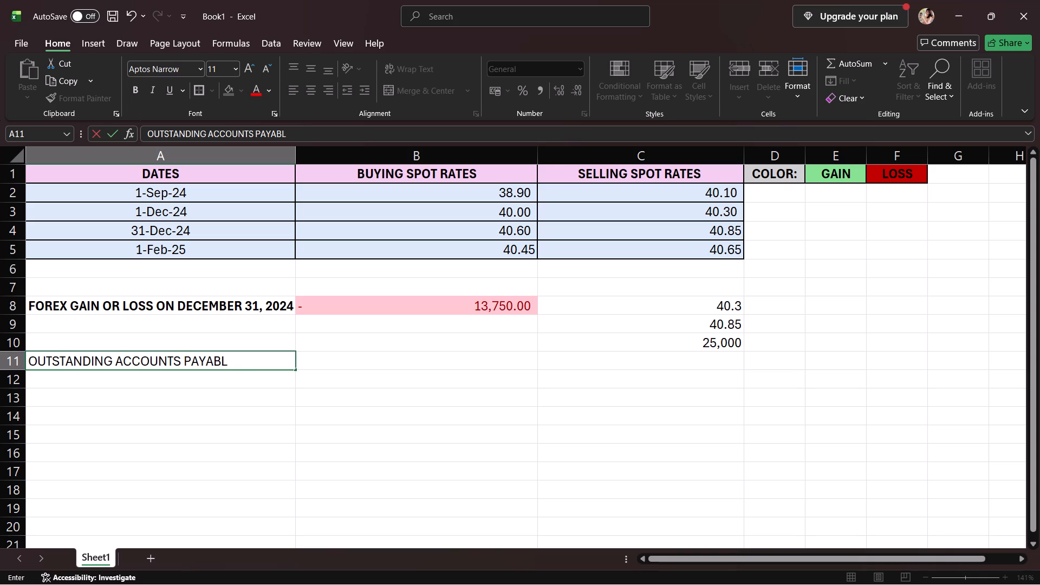
key("e")
key("space")
type("DEC 31")
type(", 2024")
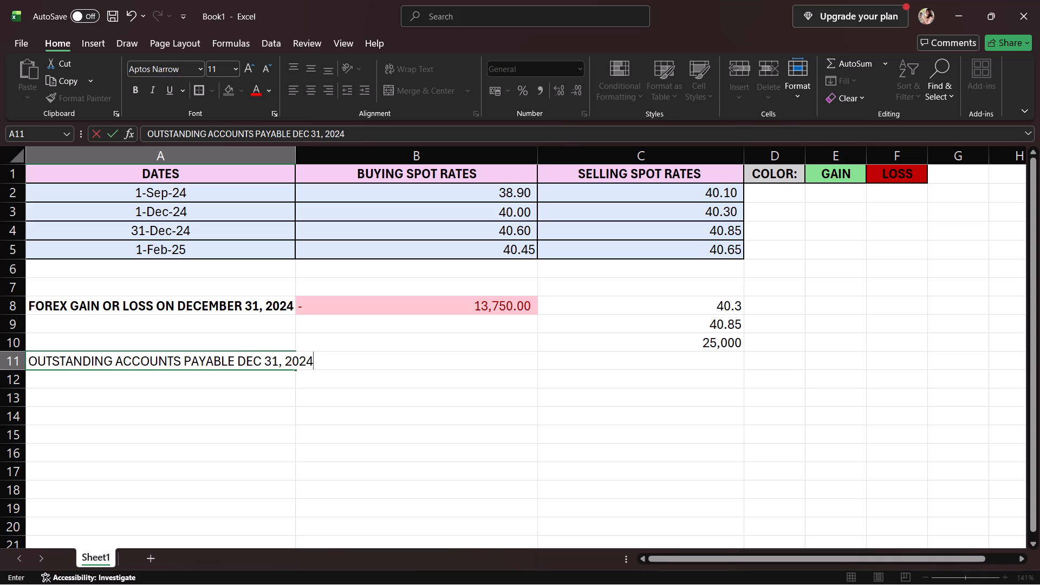
left_click(394, 313)
Widen column A so the accounts payable label in A11 fits inside it.
left_click(333, 354)
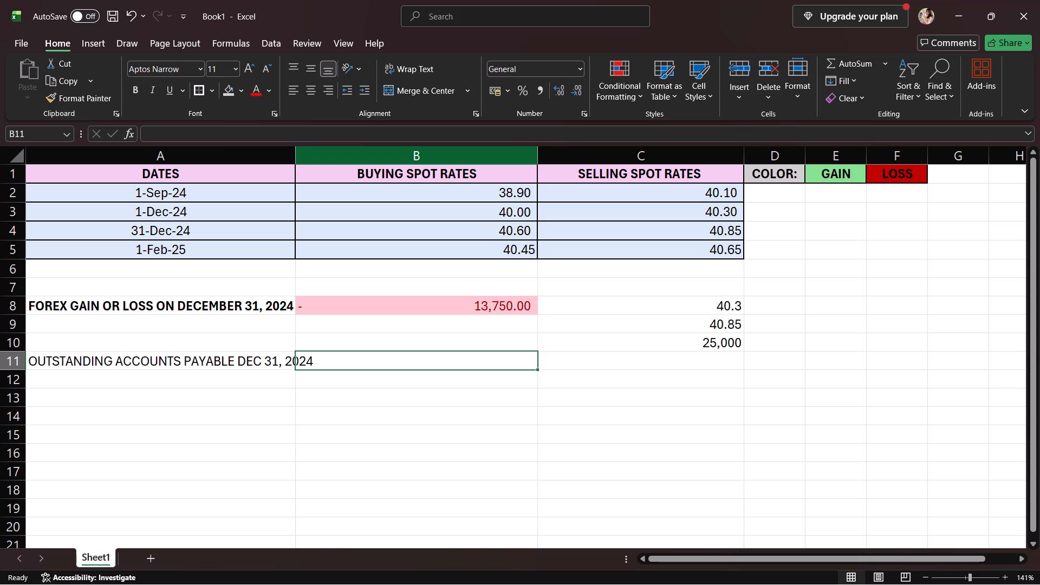
left_click_drag(295, 151, 316, 151)
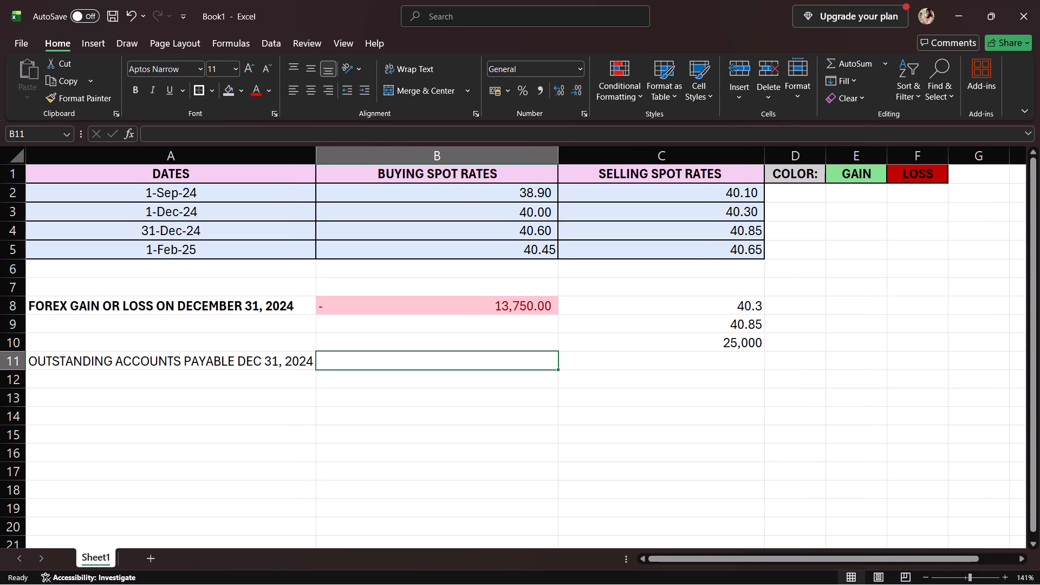
left_click(368, 352)
Reword the label in cell A11 as OUTSTANDING A.P DECEMBER 31, 2024.
left_click(289, 362)
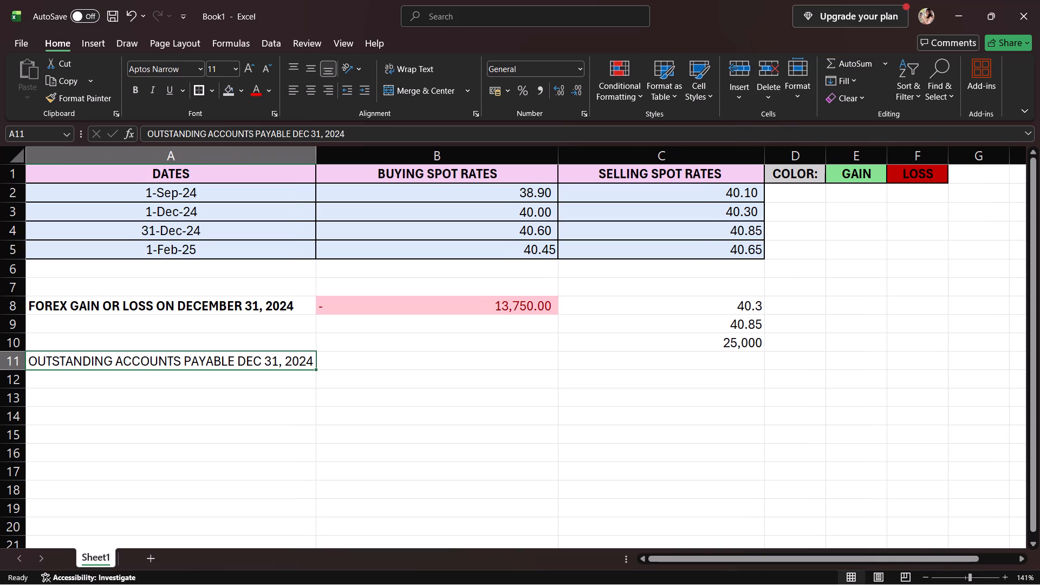
left_click(237, 307)
left_click(262, 369)
left_click(289, 133)
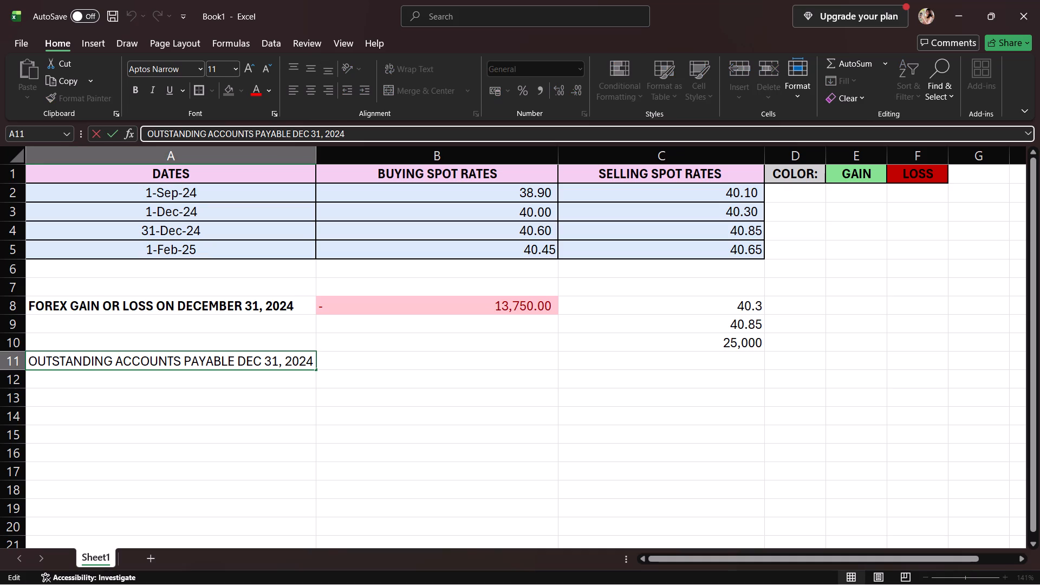
key("BackSpace")
key("BackSpace")
key("BackSpace")
key("BackSpace")
key("BackSpace")
key("BackSpace")
key("BackSpace")
key("BackSpace")
key("BackSpace")
key("BackSpace")
key("BackSpace")
key("BackSpace")
key("BackSpace")
key("BackSpace")
key("BackSpace")
key("BackSpace")
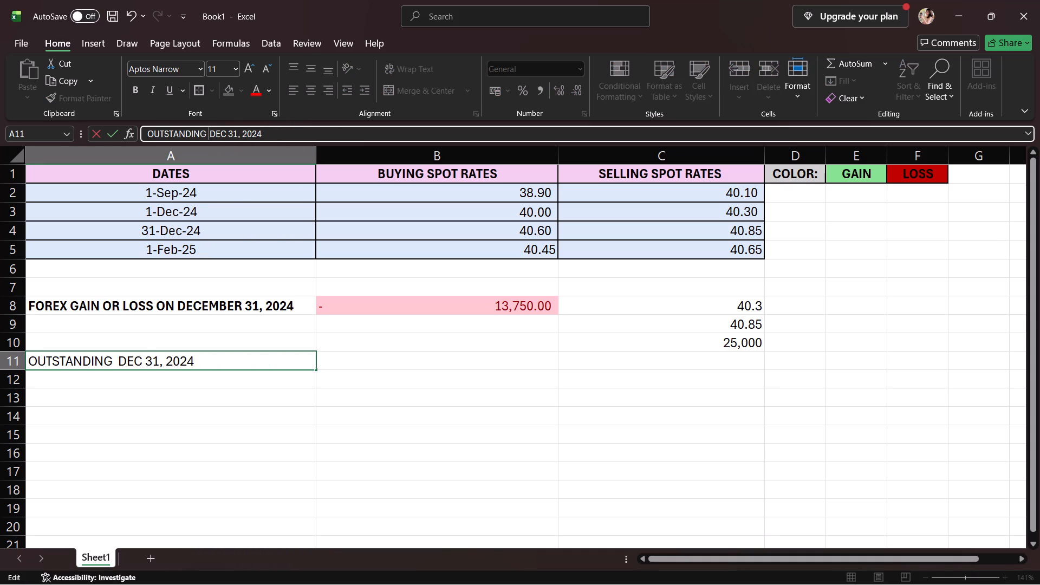
type("A.")
key("p")
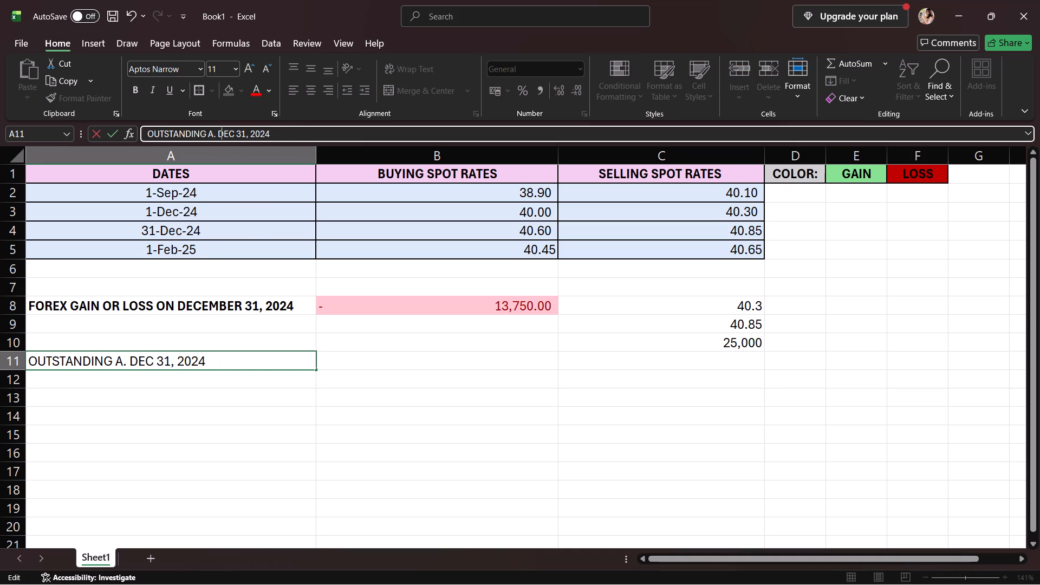
left_click(240, 129)
type("EMBER")
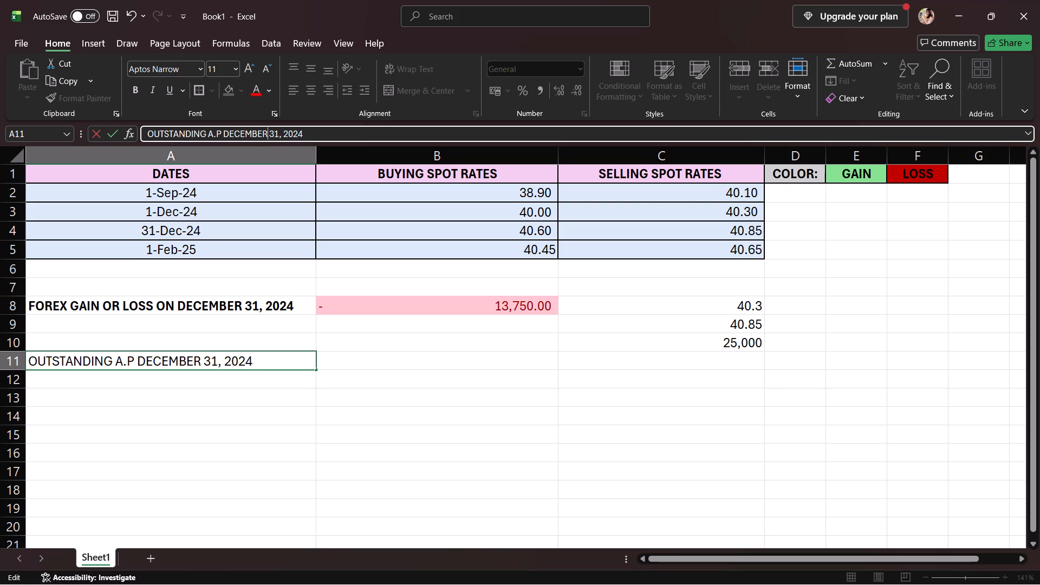
left_click(275, 359)
left_click(308, 331)
Make the OUTSTANDING A.P DECEMBER 31, 2024 label in cell A11 bold.
left_click(290, 366)
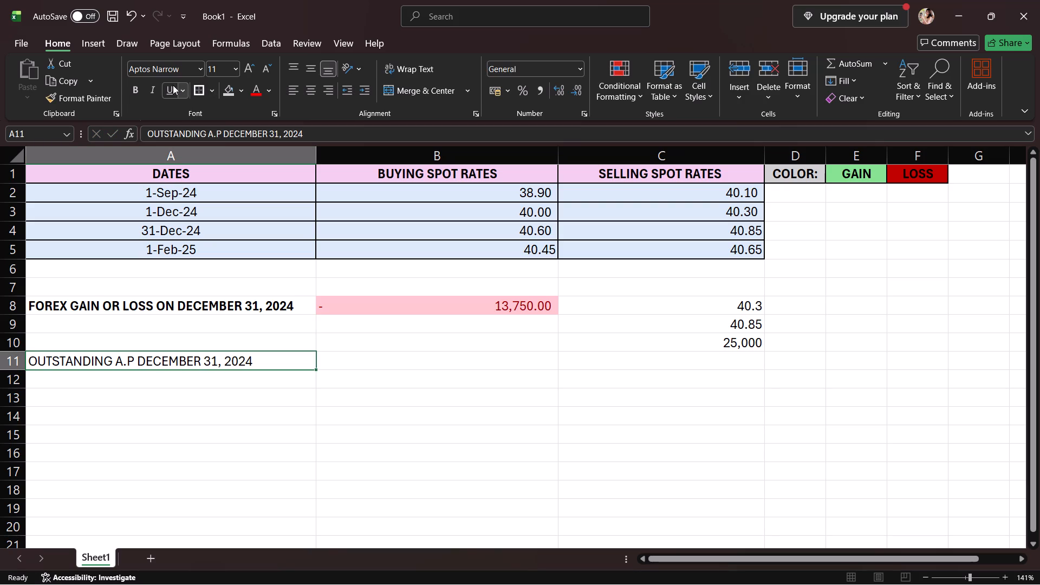
left_click(135, 87)
left_click(413, 375)
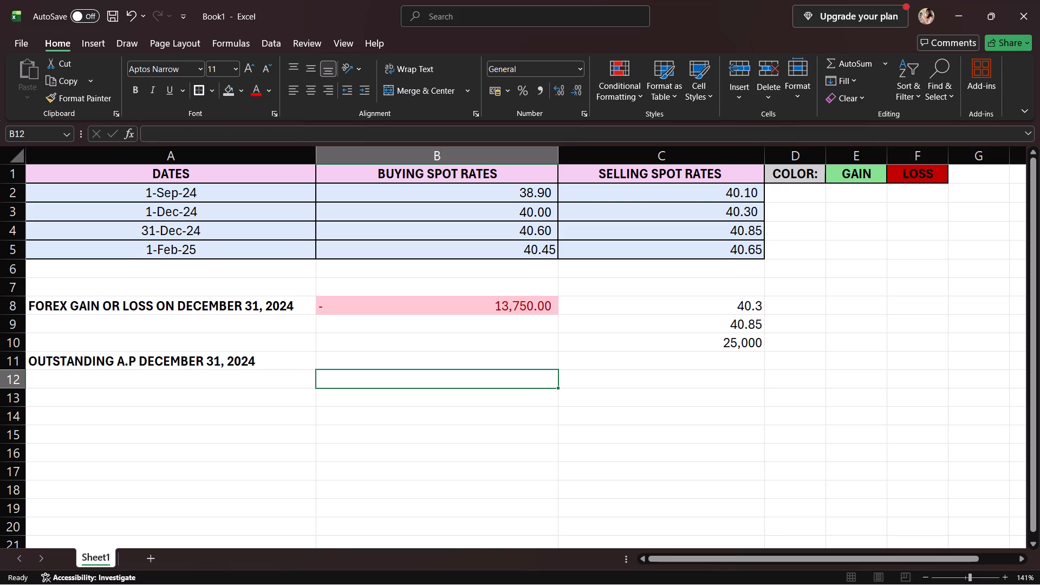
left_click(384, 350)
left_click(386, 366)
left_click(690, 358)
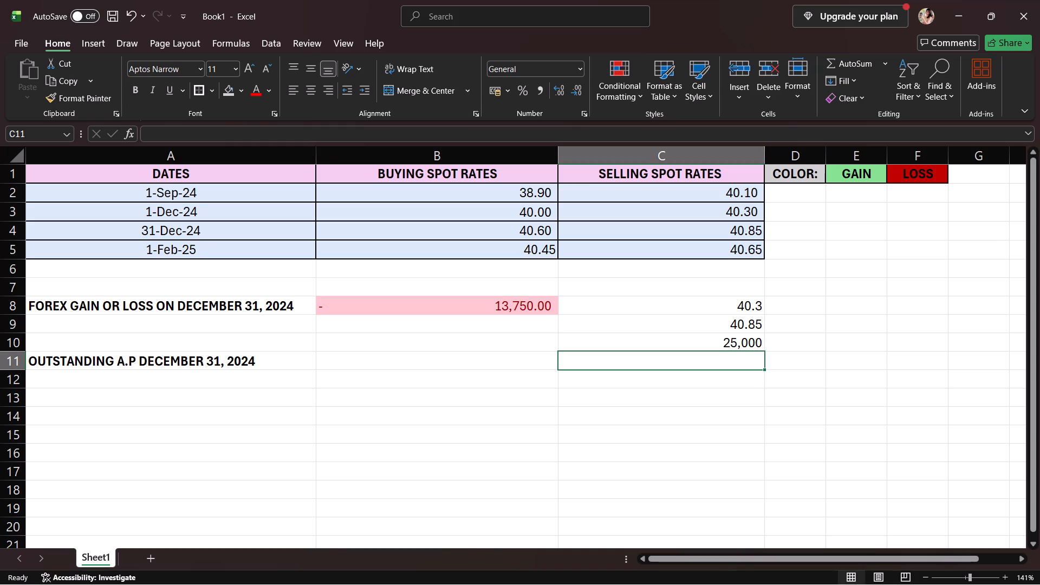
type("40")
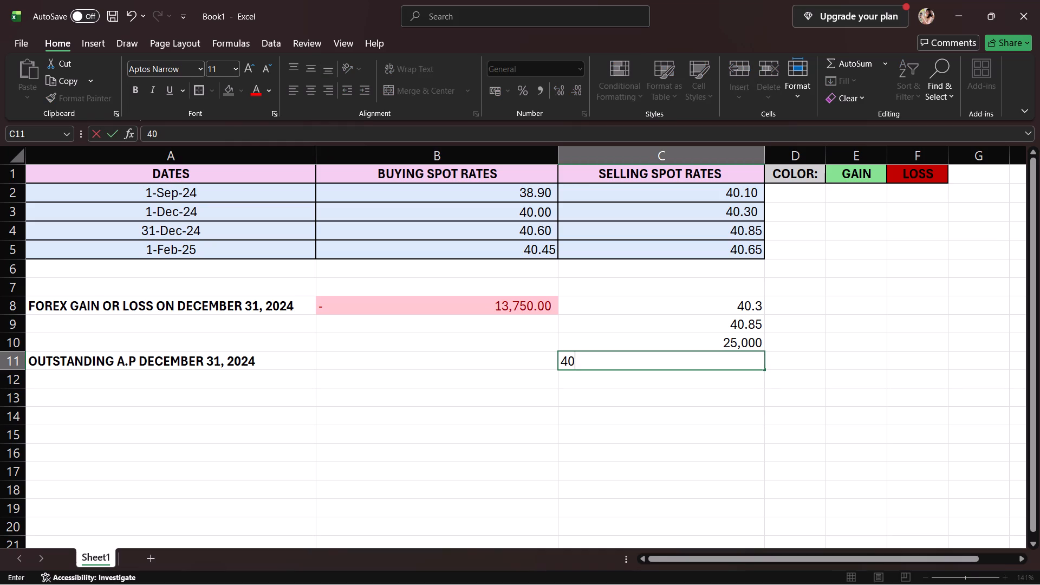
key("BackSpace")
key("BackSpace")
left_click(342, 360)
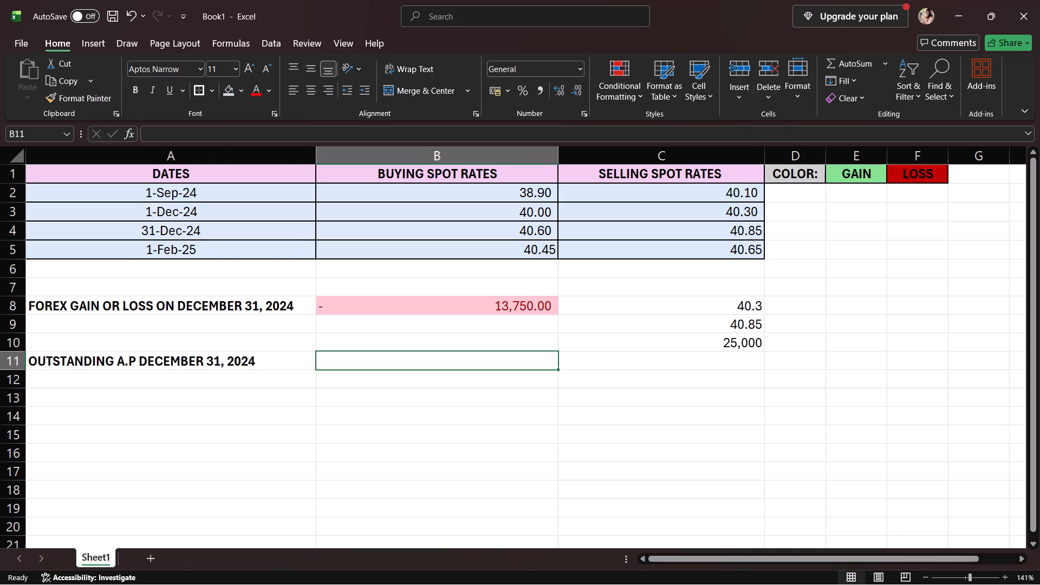
Calculate the outstanding accounts payable in cell B11 with the formula =C9*C10.
key("equal")
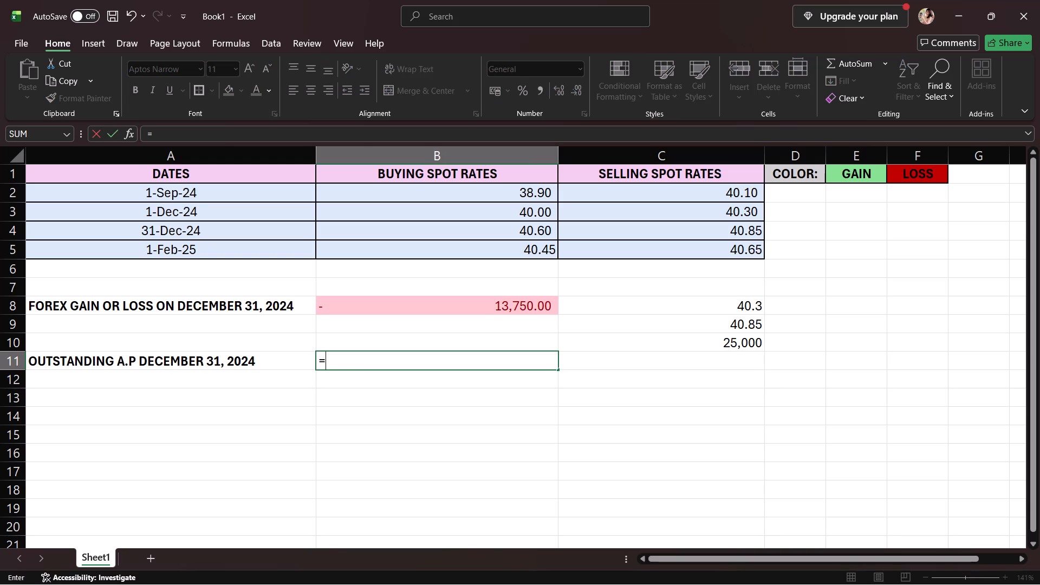
left_click(724, 320)
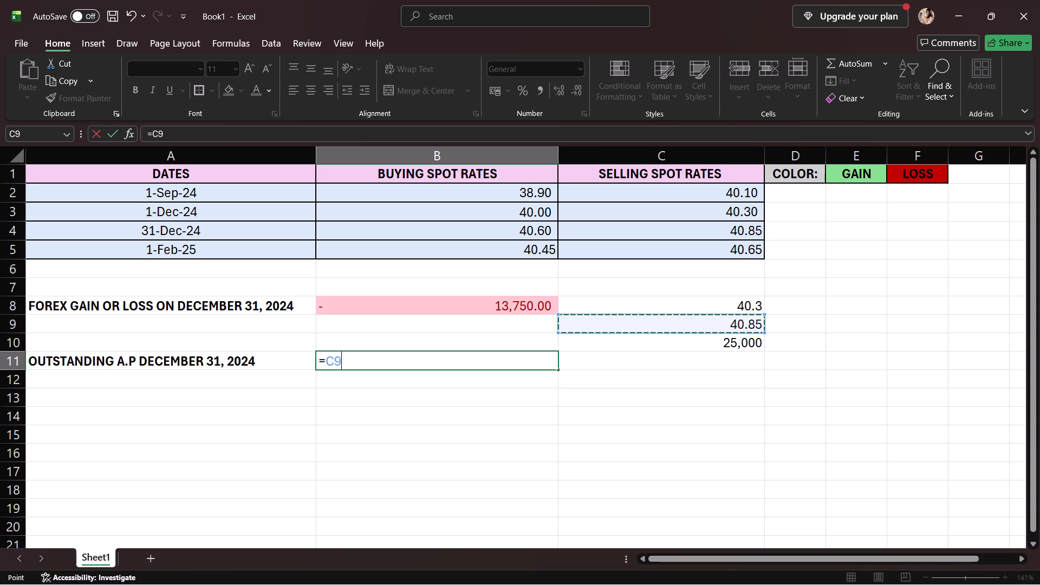
key("shift+asterisk")
left_click(751, 342)
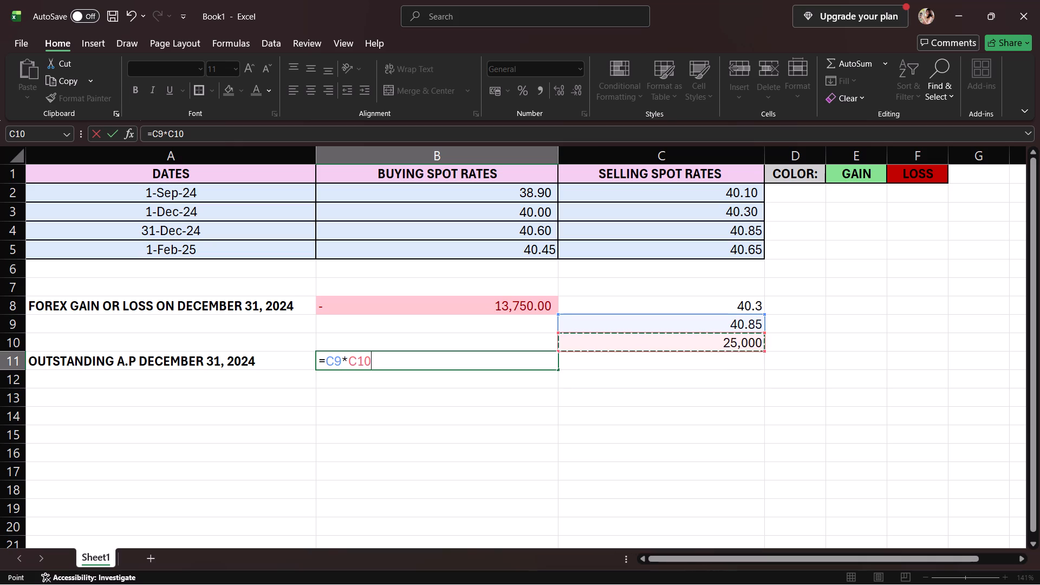
key("Return")
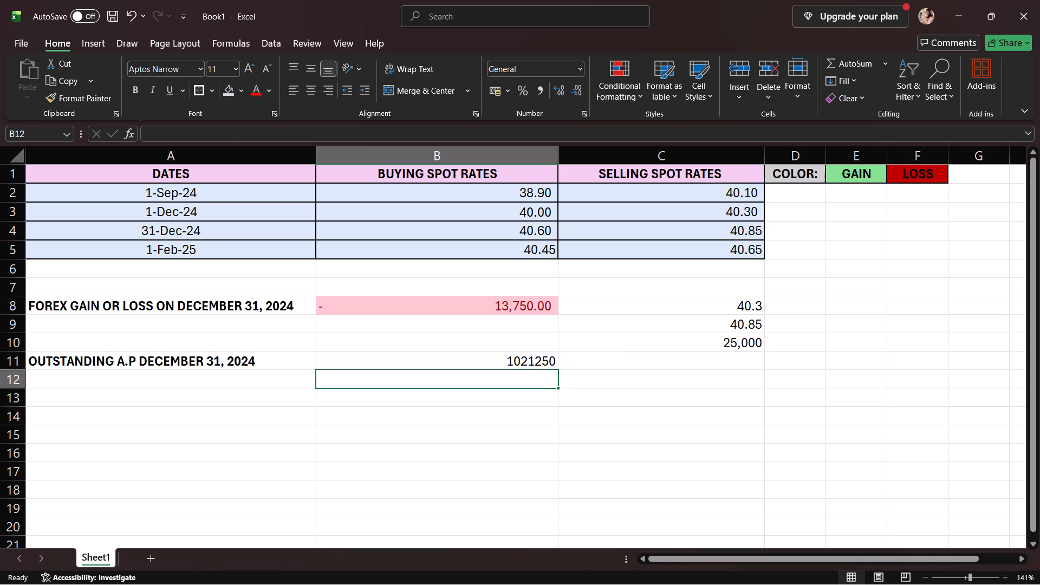
Apply the comma number style to the outstanding A.P amount in cell B11.
left_click(518, 358)
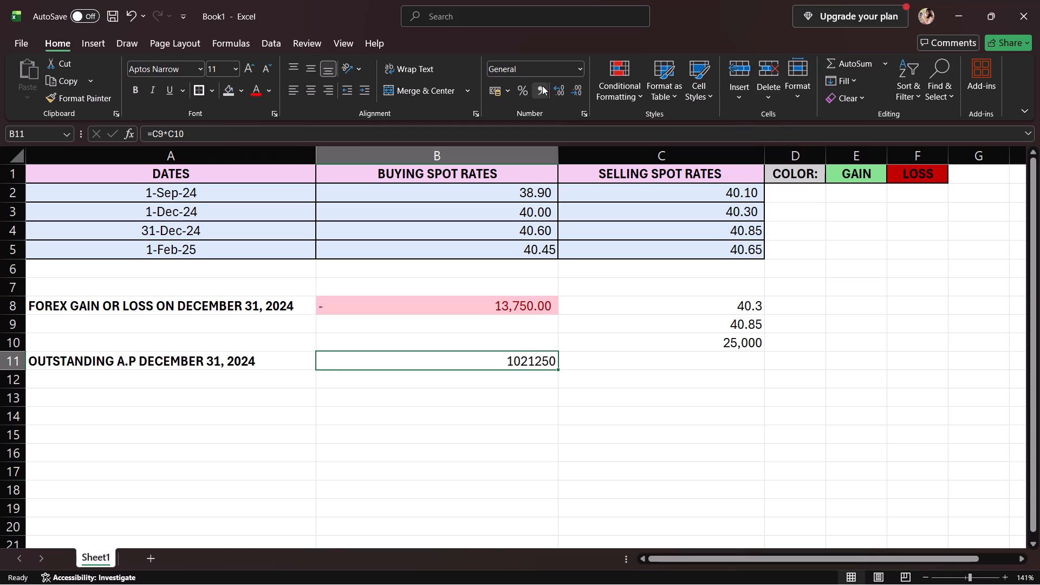
left_click(542, 86)
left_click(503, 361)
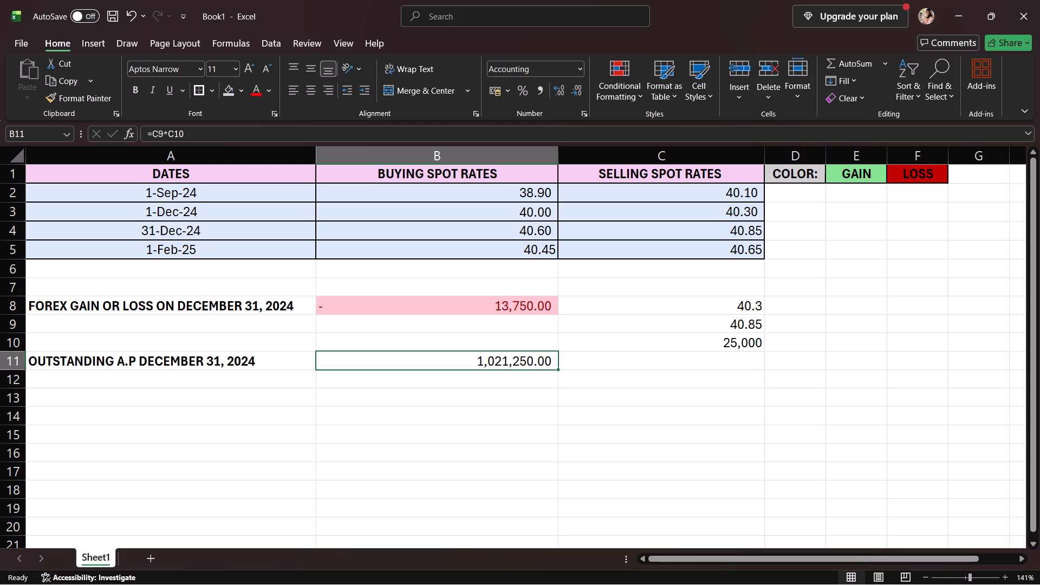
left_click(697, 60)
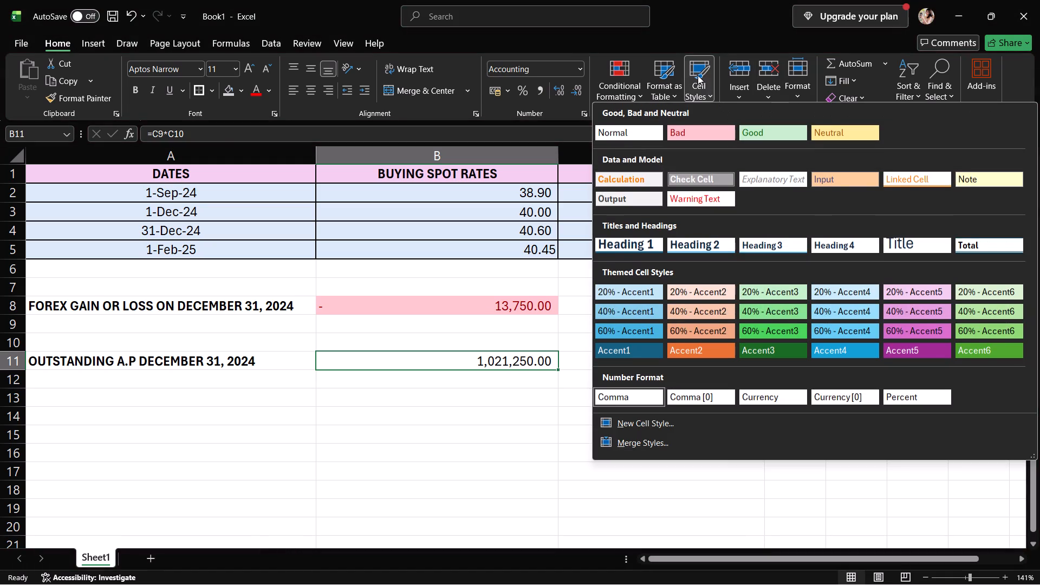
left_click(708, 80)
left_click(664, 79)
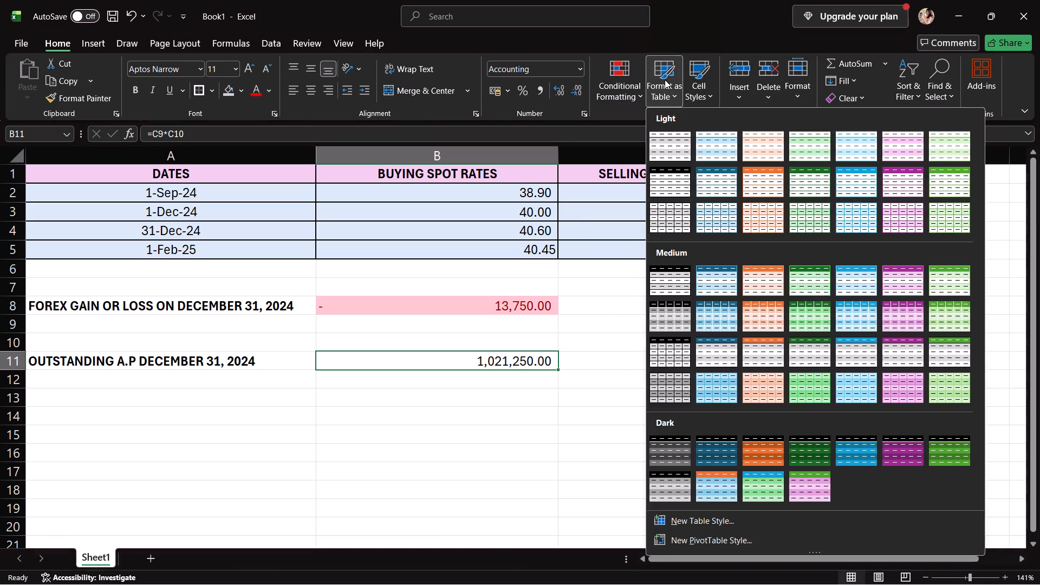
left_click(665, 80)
Add a Greater Than conditional formatting rule to cell B11 with threshold 1 and Green Fill with Dark Green Text.
left_click(630, 79)
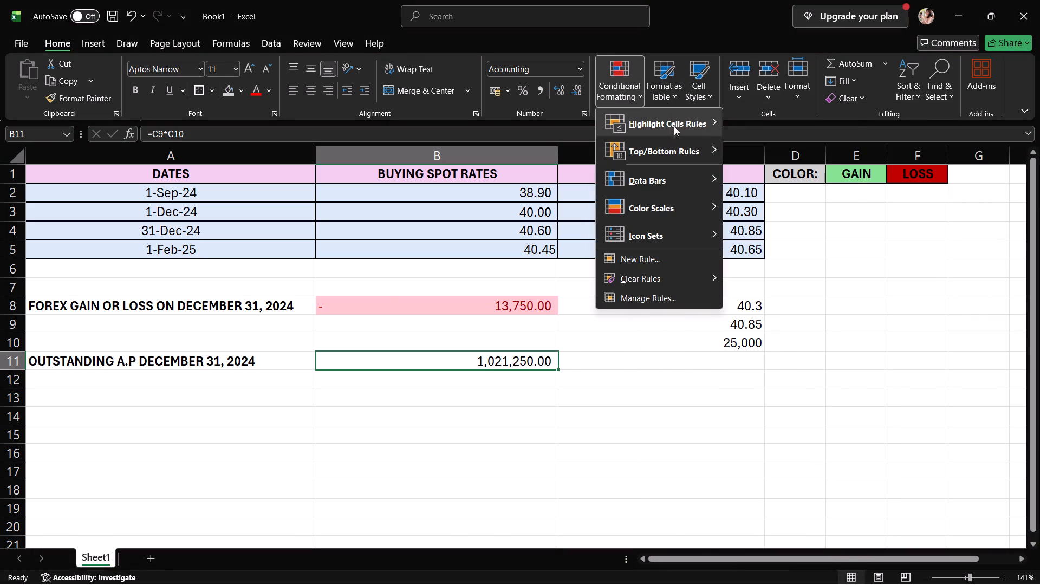
left_click(675, 123)
left_click(760, 125)
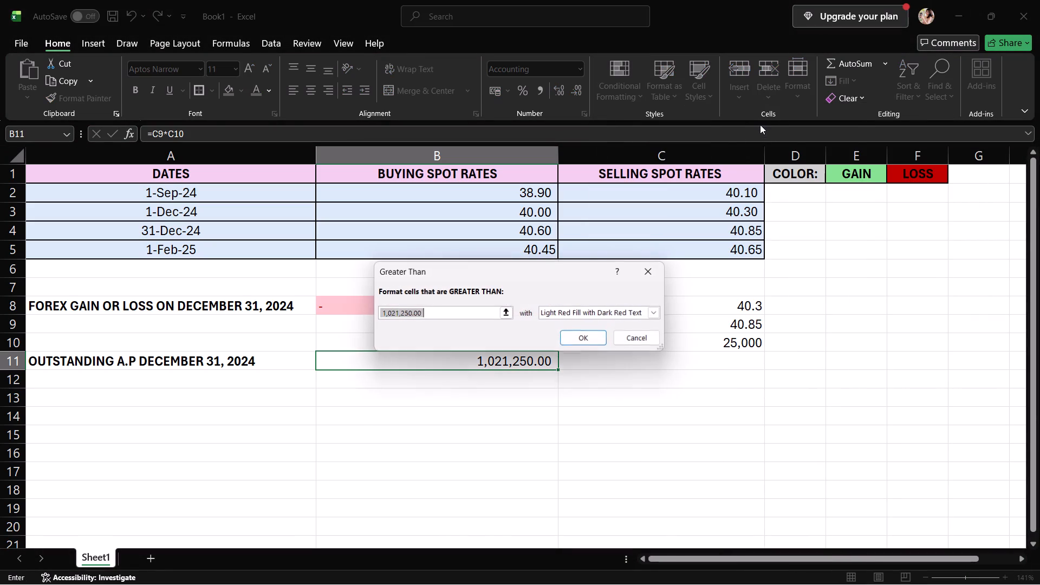
left_click(494, 310)
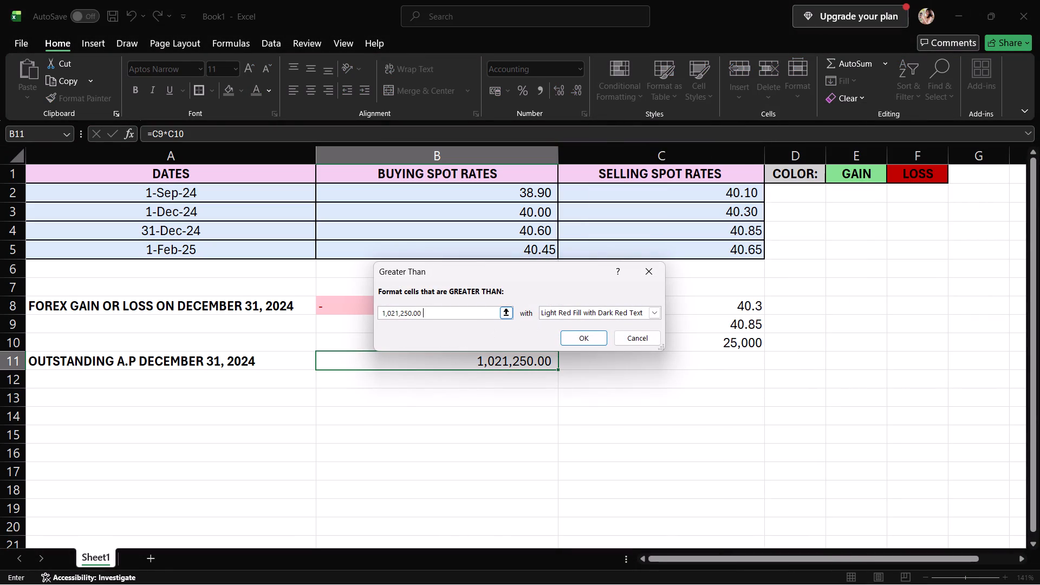
key("BackSpace")
key("BackSpace")
key("BackSpace")
key("BackSpace")
key("BackSpace")
key("BackSpace")
key("BackSpace")
key("BackSpace")
key("BackSpace")
key("BackSpace")
key("BackSpace")
key("BackSpace")
key("BackSpace")
key("BackSpace")
key("BackSpace")
key("BackSpace")
key("BackSpace")
key("BackSpace")
key("BackSpace")
key("BackSpace")
key("1")
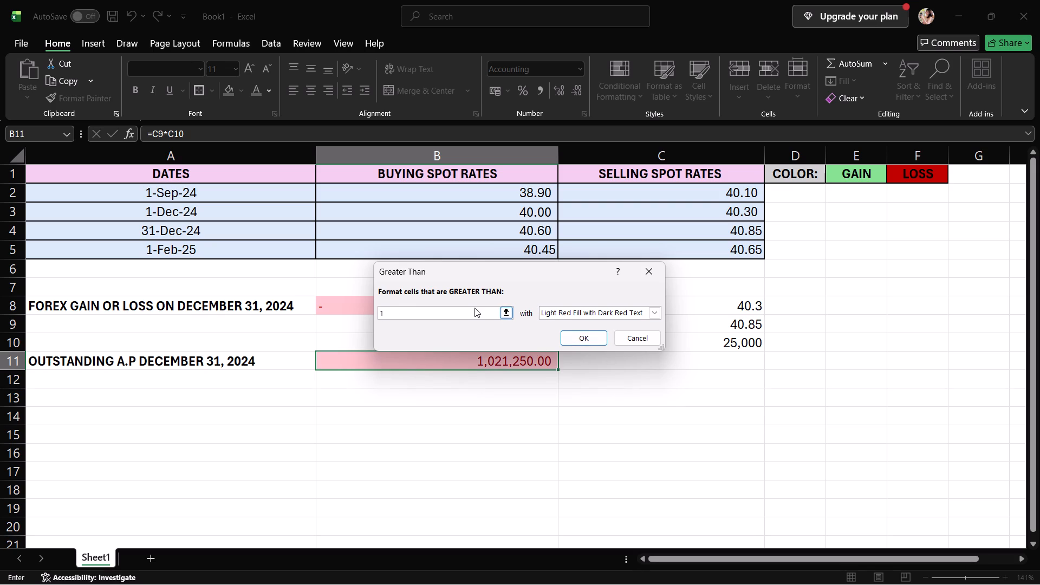
key("BackSpace")
key("2")
left_click(575, 310)
left_click(577, 340)
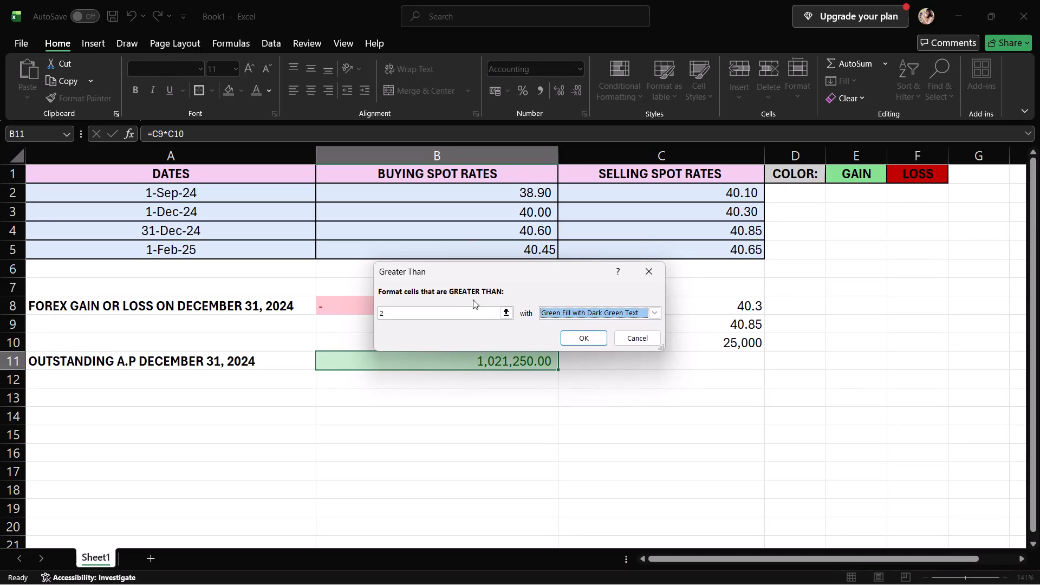
left_click(470, 304)
left_click(457, 308)
left_click(450, 309)
key("BackSpace")
key("1")
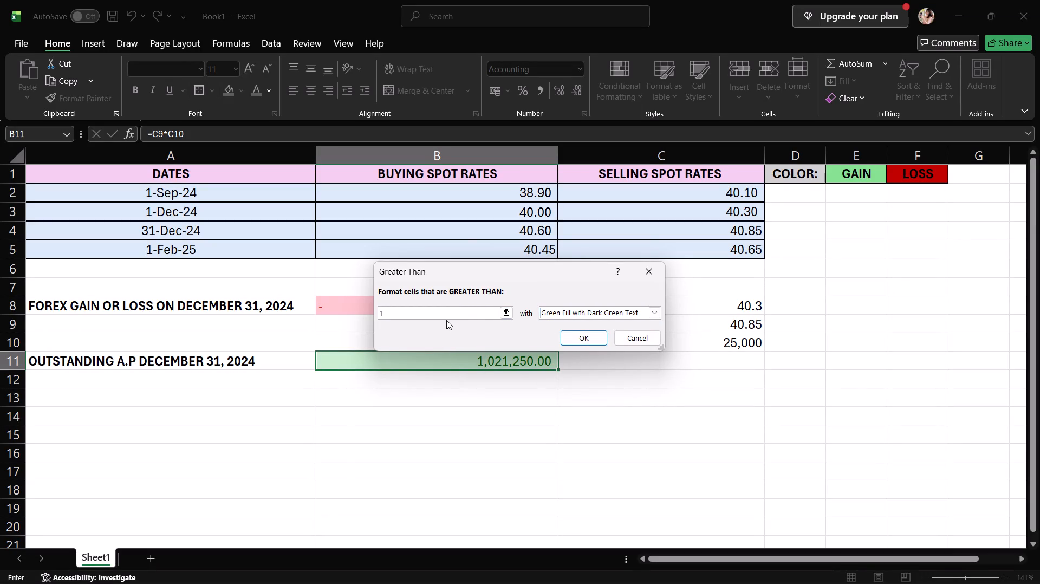
left_click(593, 334)
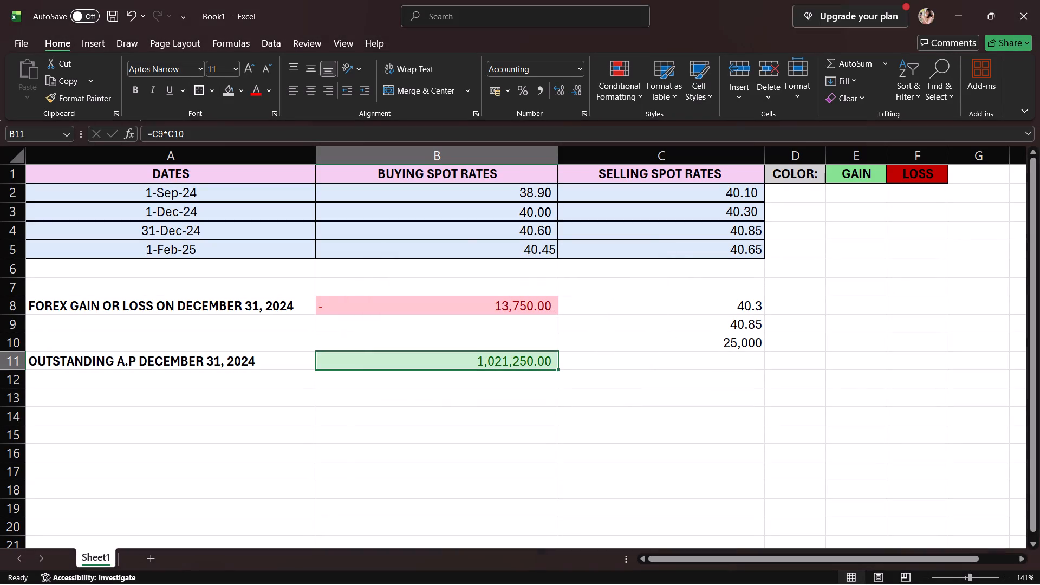
Enter the label FOREX GAIN OR LOSS FEBRUARY 1, 2025 in cell A13.
left_click(399, 383)
left_click(260, 379)
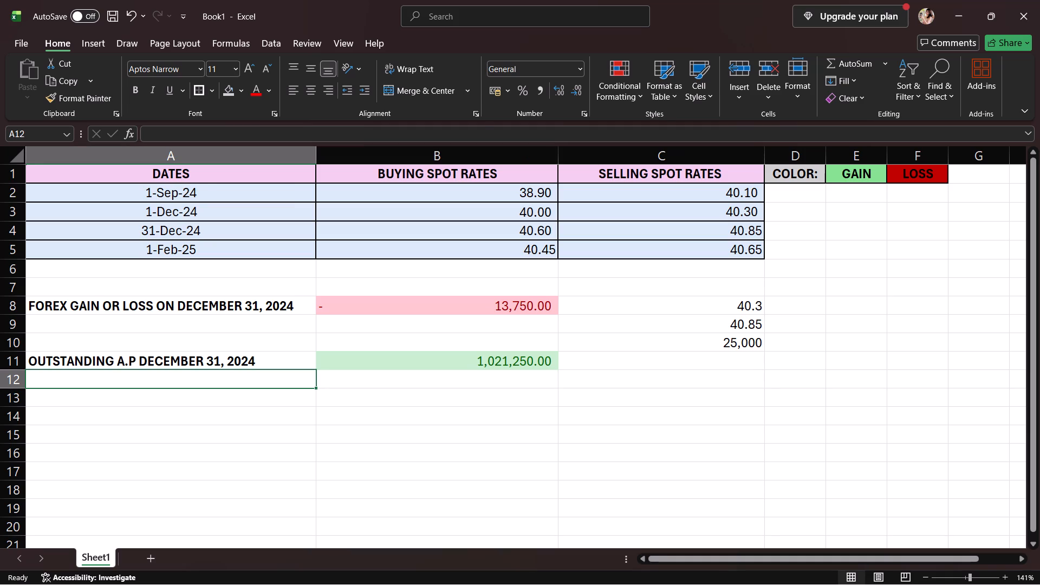
left_click_drag(222, 405, 227, 405)
type("FOREC")
key("BackSpace")
type("X GAIN OR LOSS")
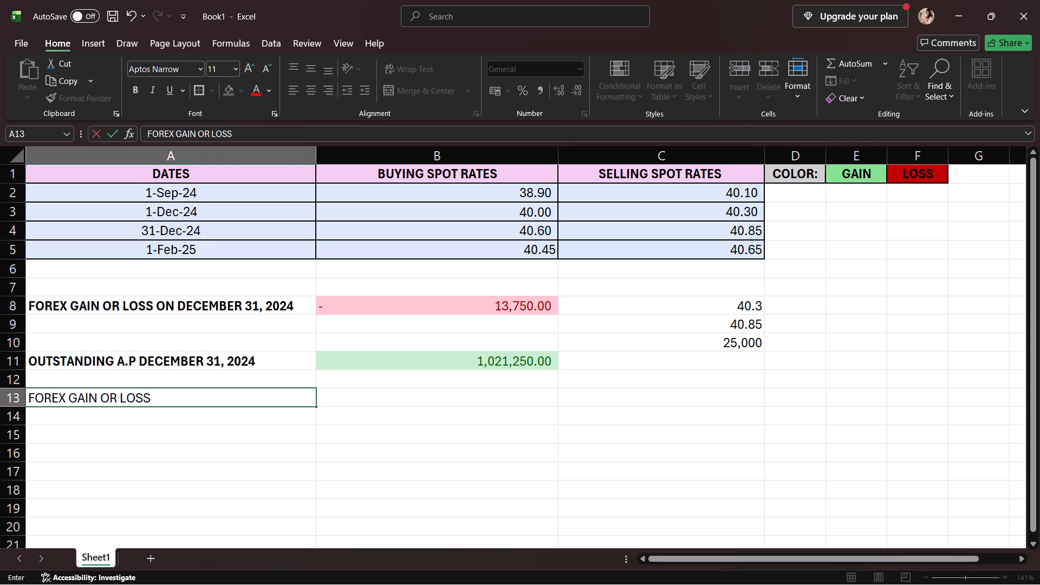
key("space")
type("FEBRUAR")
type("Y 1")
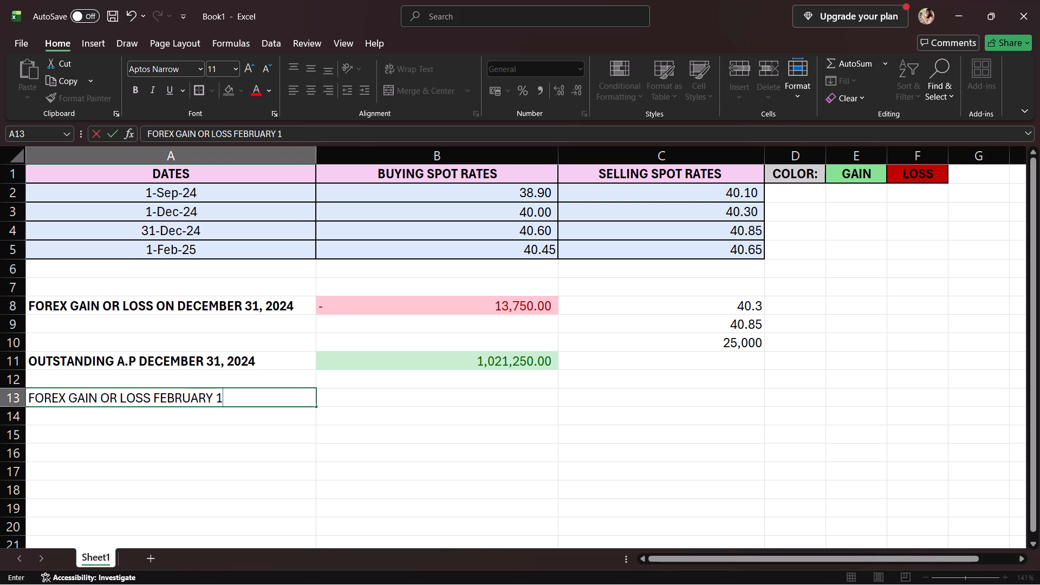
key("space")
key("BackSpace")
type(", 2025")
left_click(338, 393)
Make the FOREX GAIN OR LOSS FEBRUARY 1, 2025 label in cell A13 bold.
left_click(289, 394)
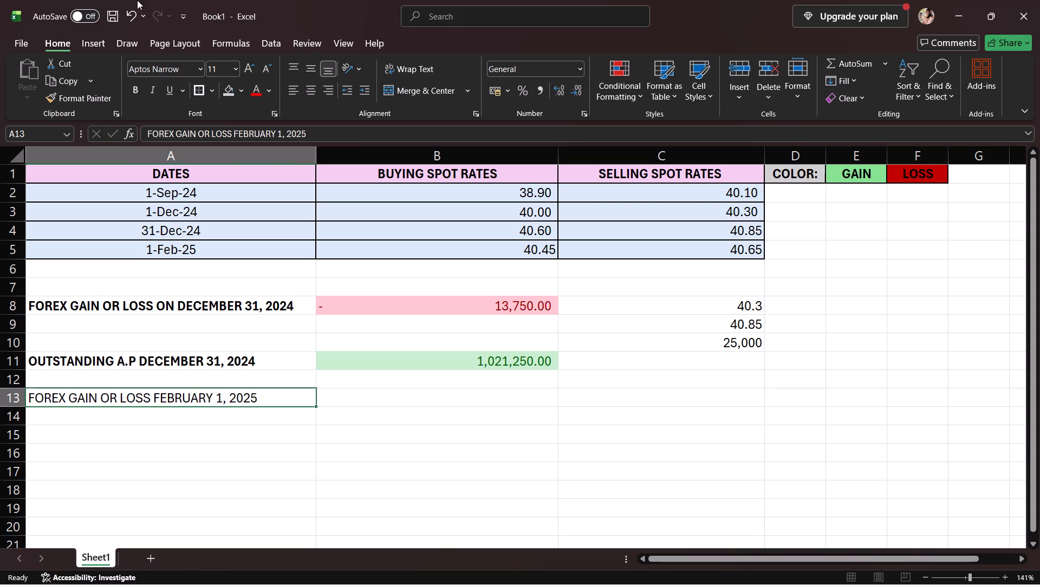
left_click(134, 83)
left_click(384, 402)
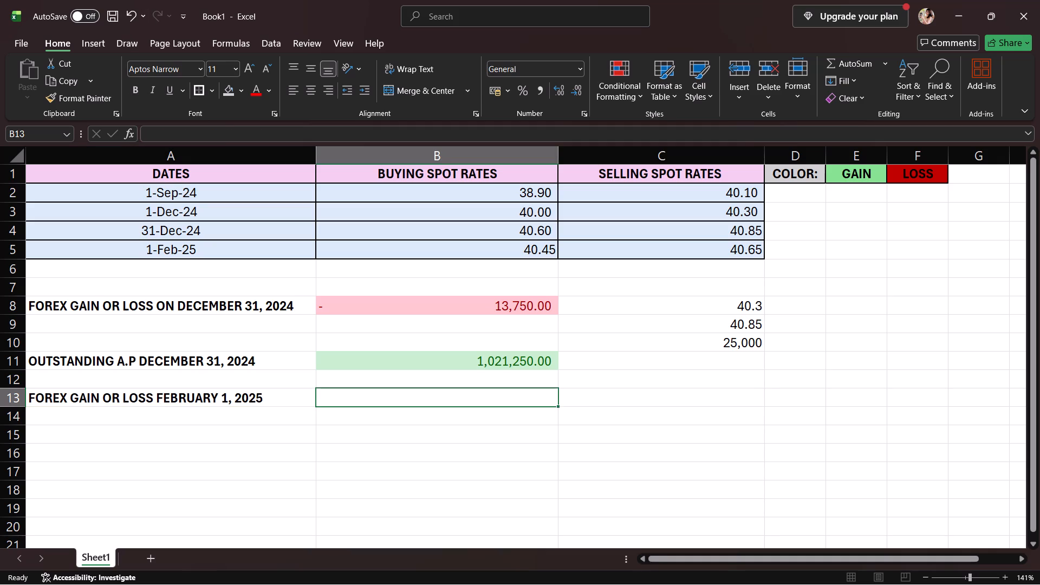
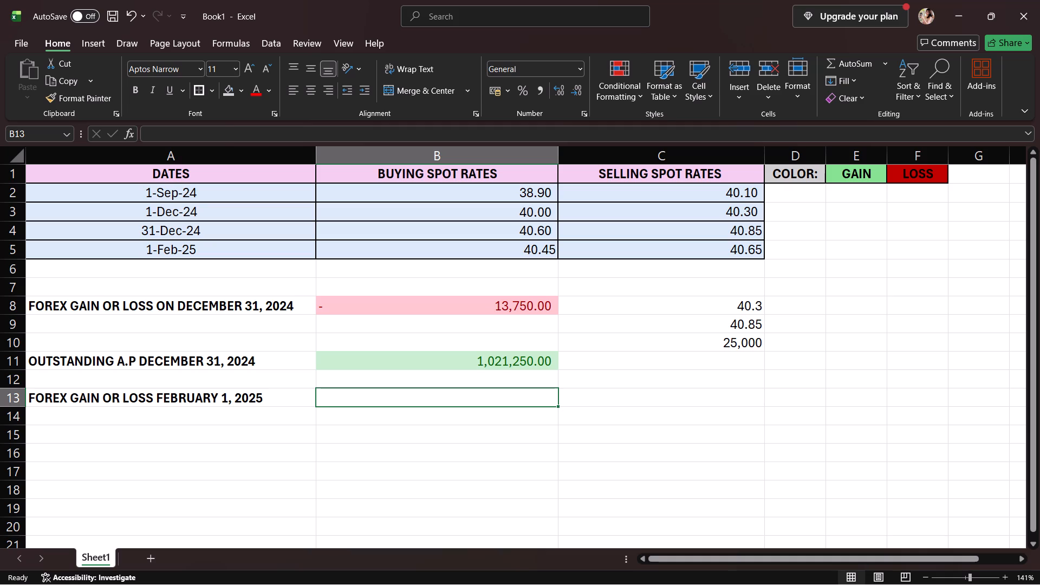
Enter the formula =(C9-C5)*C10 in cell B13 for the February 1, 2025 forex gain or loss.
left_click(532, 401)
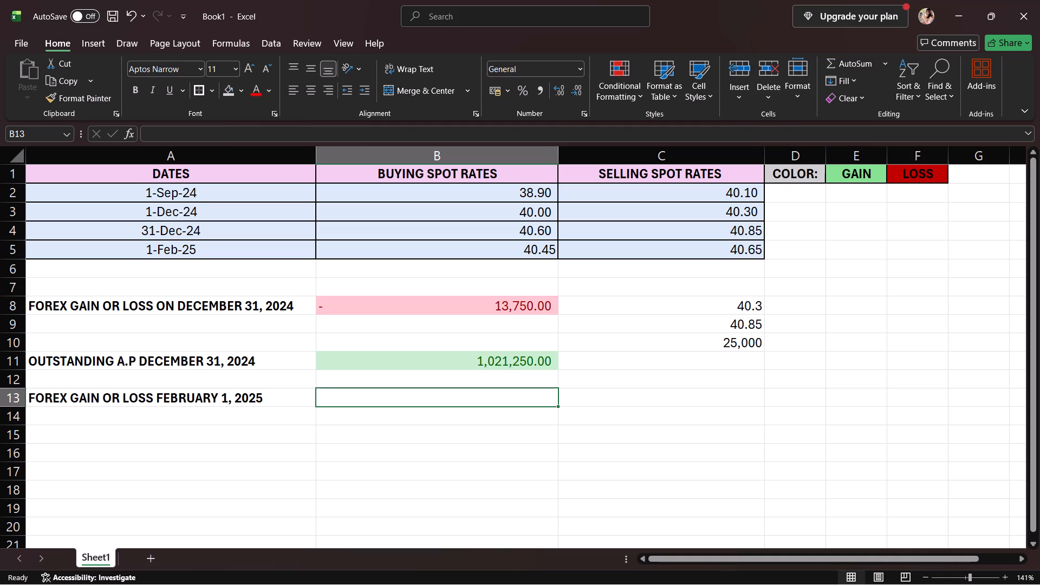
left_click(624, 398)
left_click(557, 399)
left_click(493, 393)
scroll(507, 395, "down", 1)
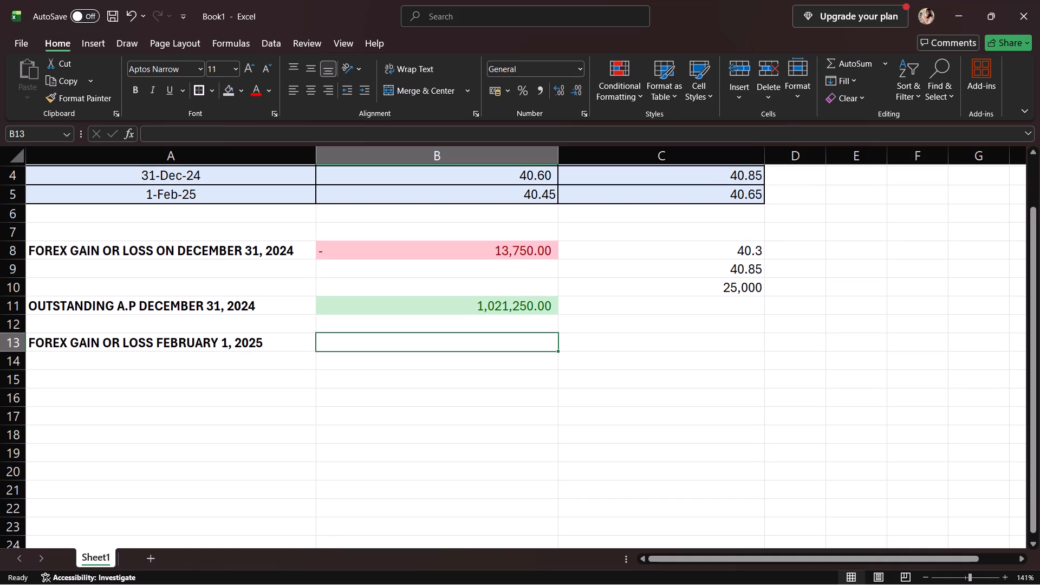
left_click(623, 347)
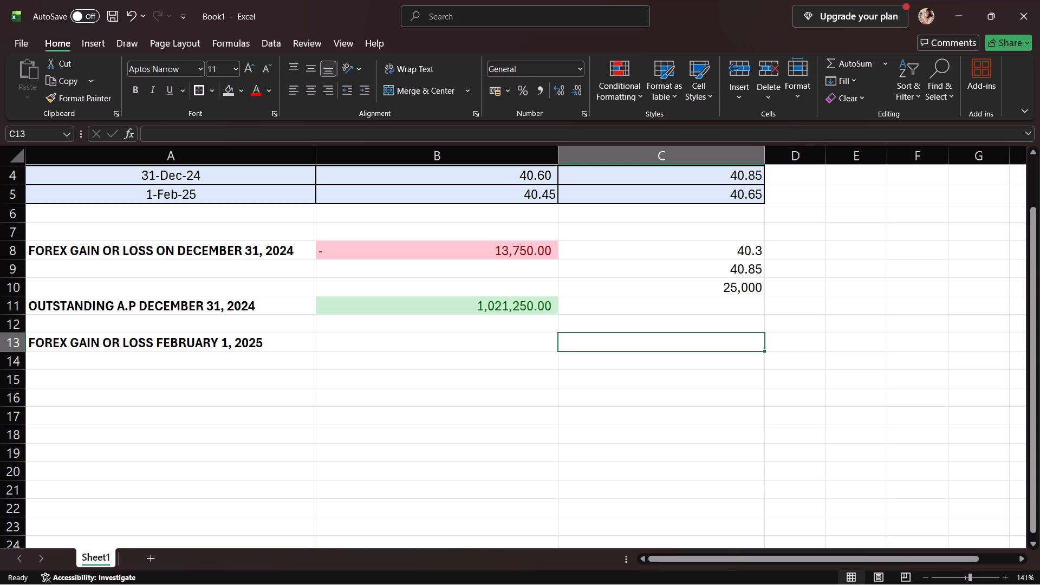
left_click(511, 346)
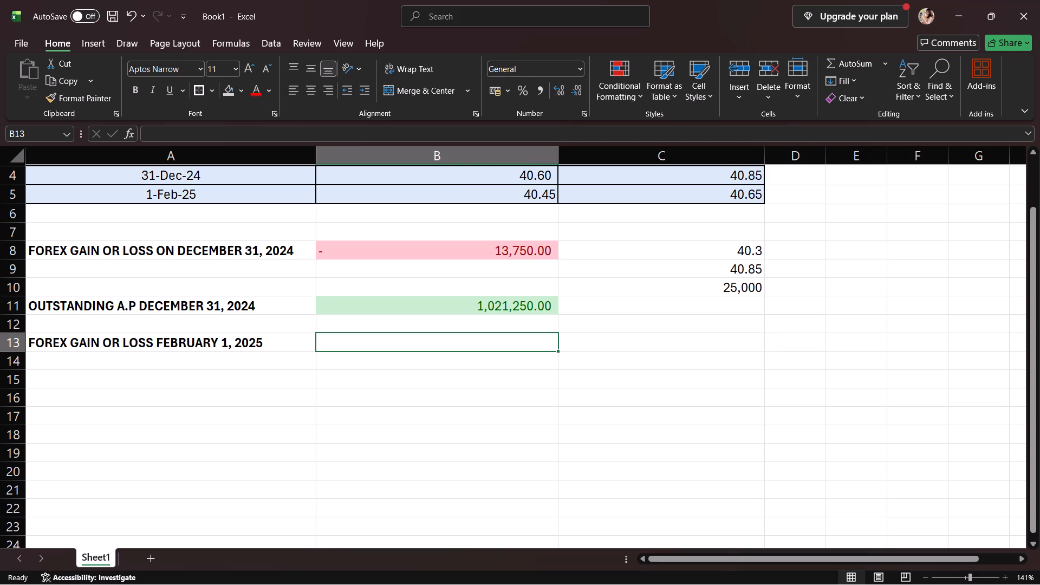
key("equal")
left_click(687, 271)
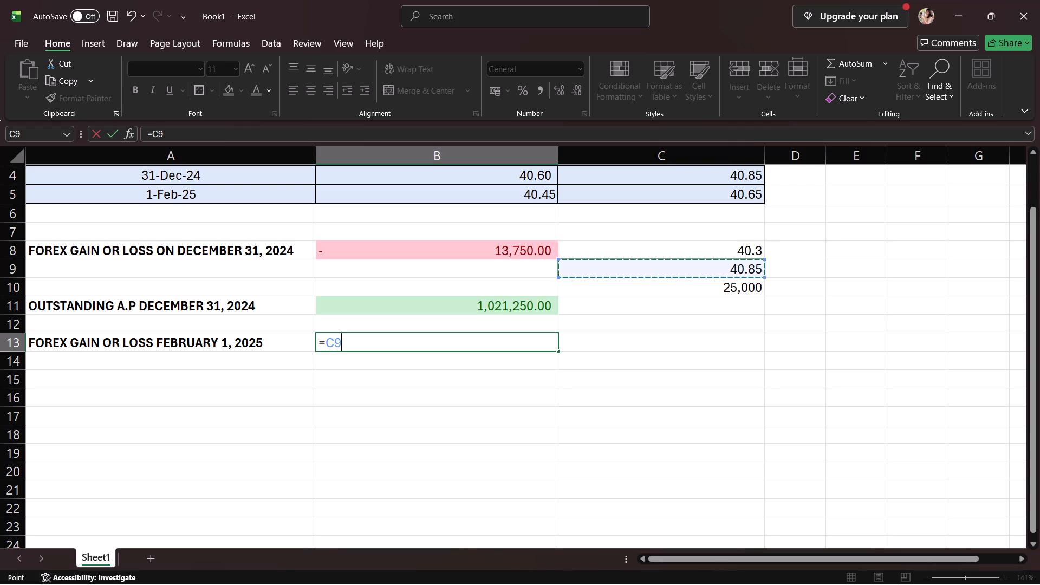
left_click(699, 202)
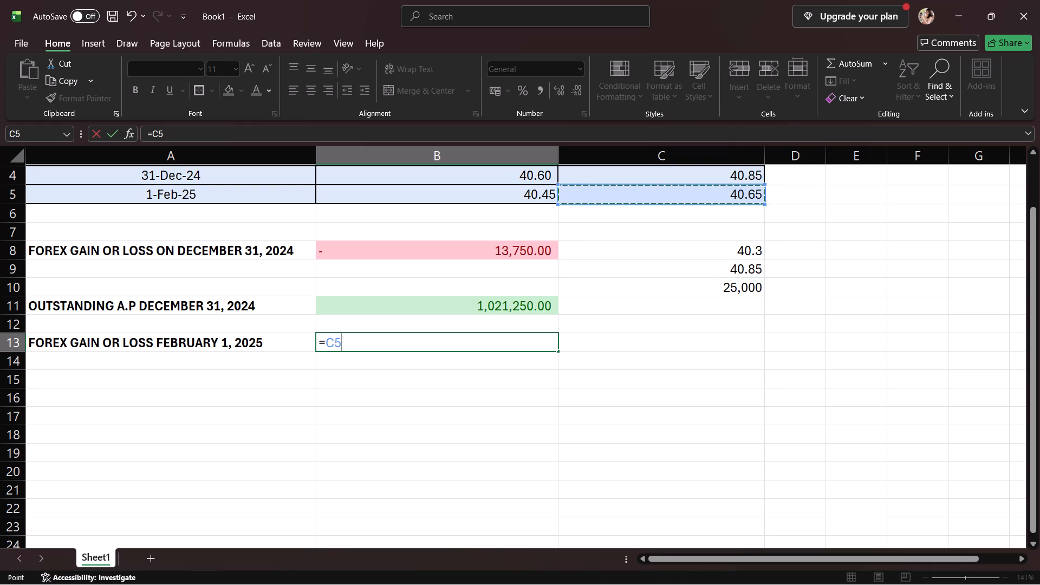
left_click(643, 282)
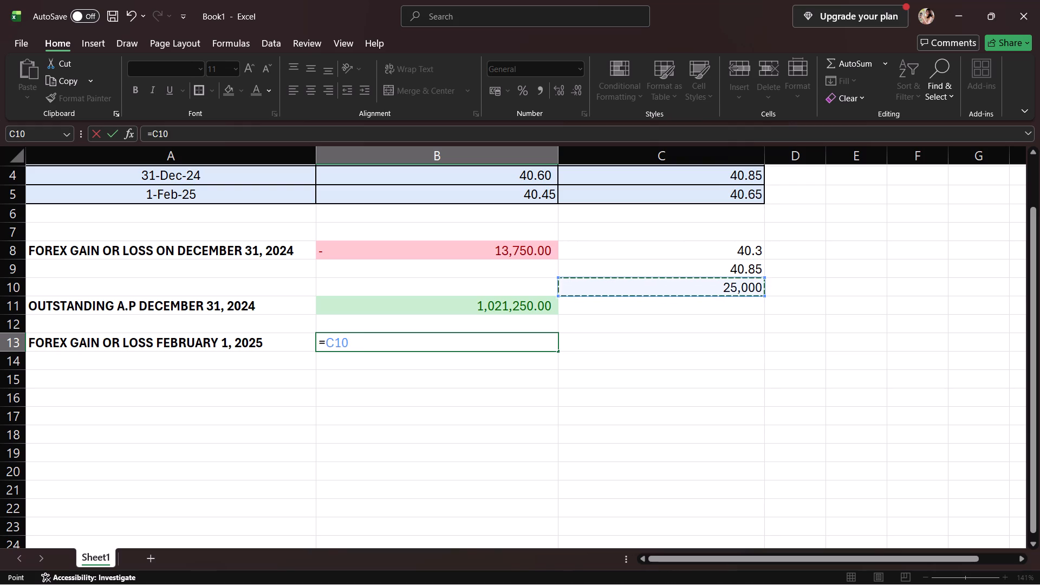
left_click(614, 273)
key("minus")
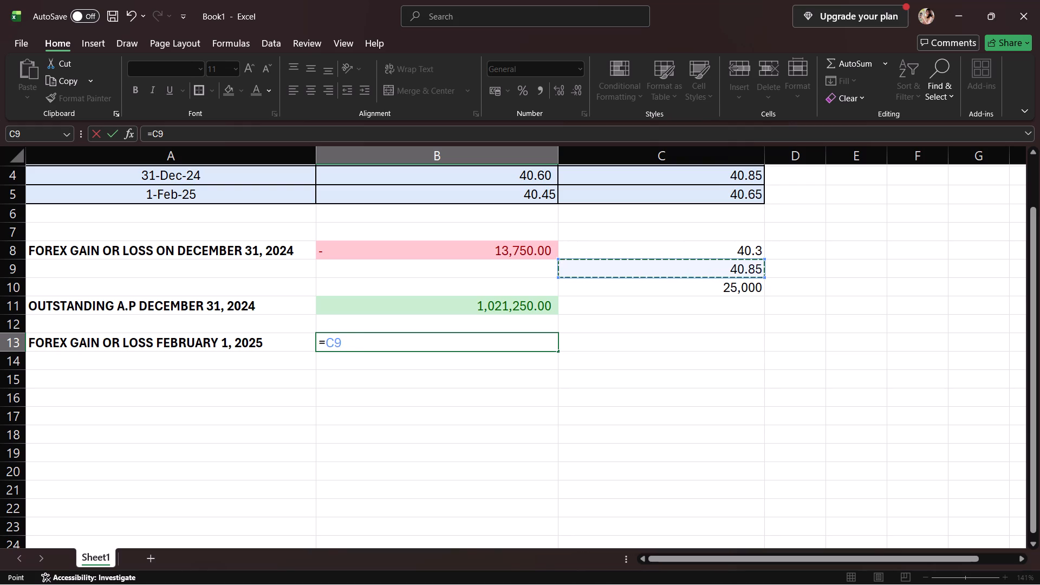
left_click(732, 200)
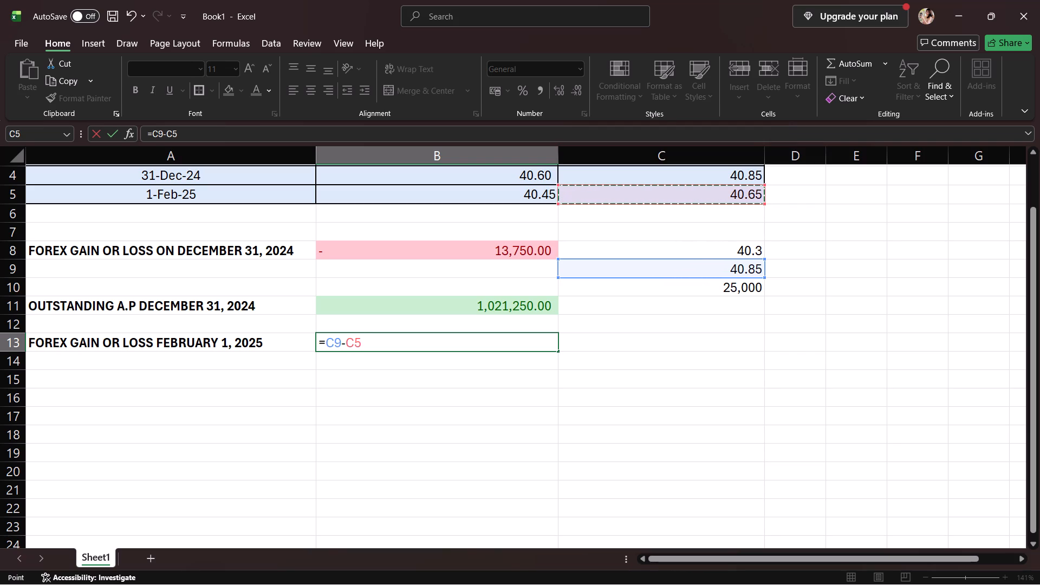
key("shift+parenright")
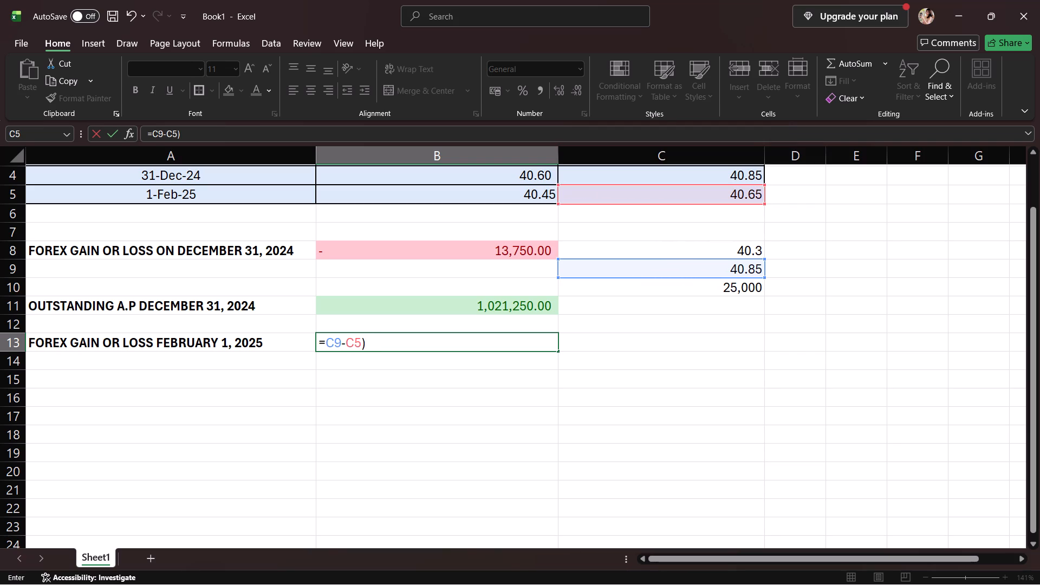
left_click(324, 347)
key("shift+parenleft")
left_click(392, 347)
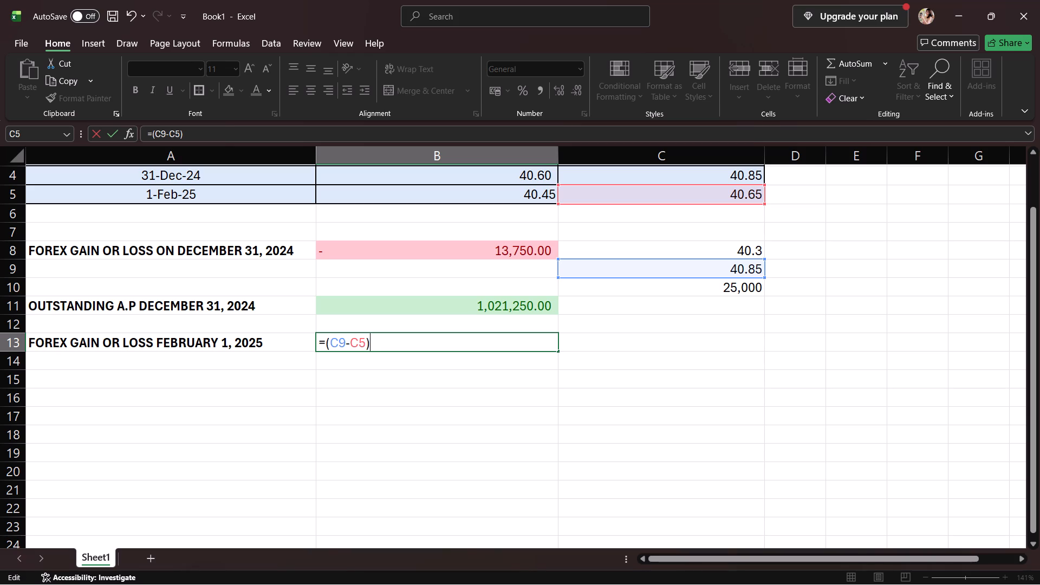
key("shift+asterisk")
left_click(706, 288)
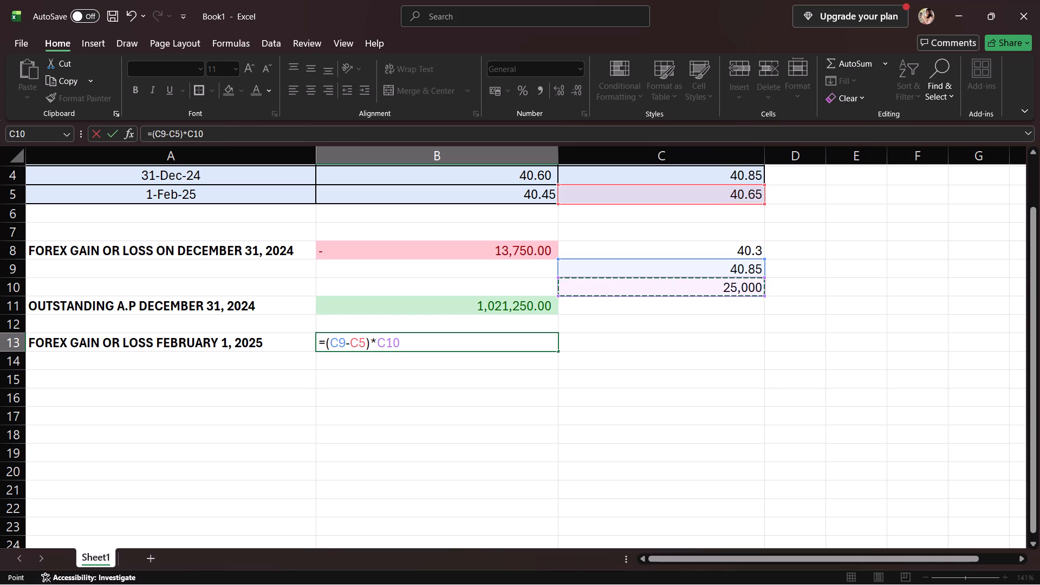
key("Return")
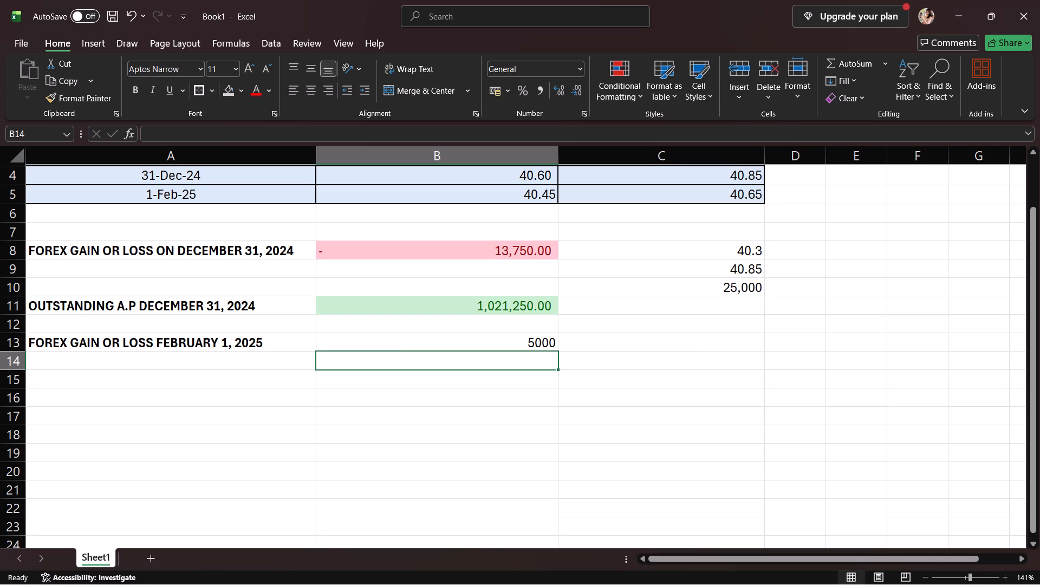
Add a Greater Than conditional formatting rule to cell B13 with threshold 1 and Green Fill with Dark Green Text.
left_click(546, 342)
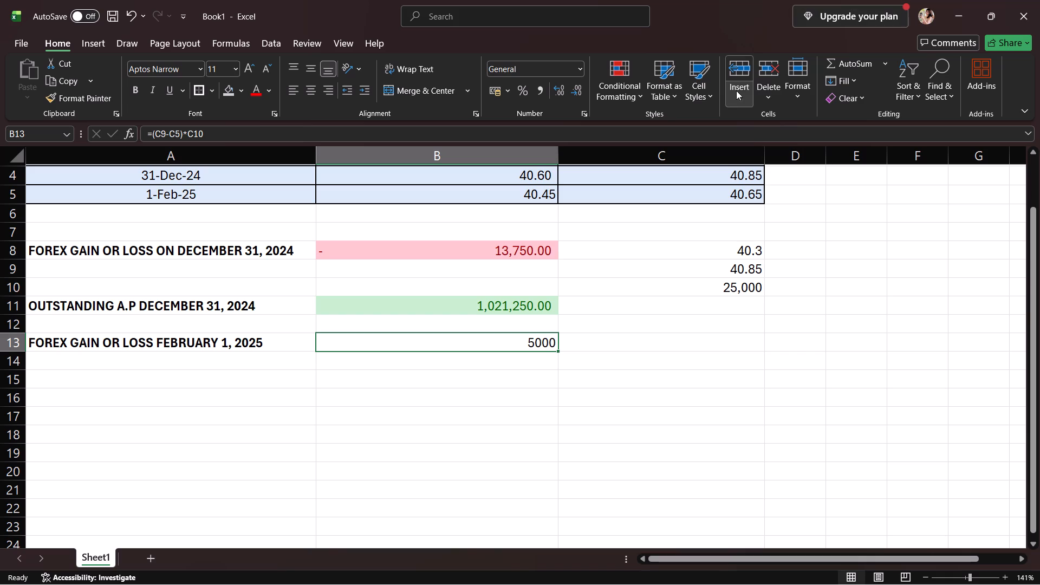
left_click(629, 74)
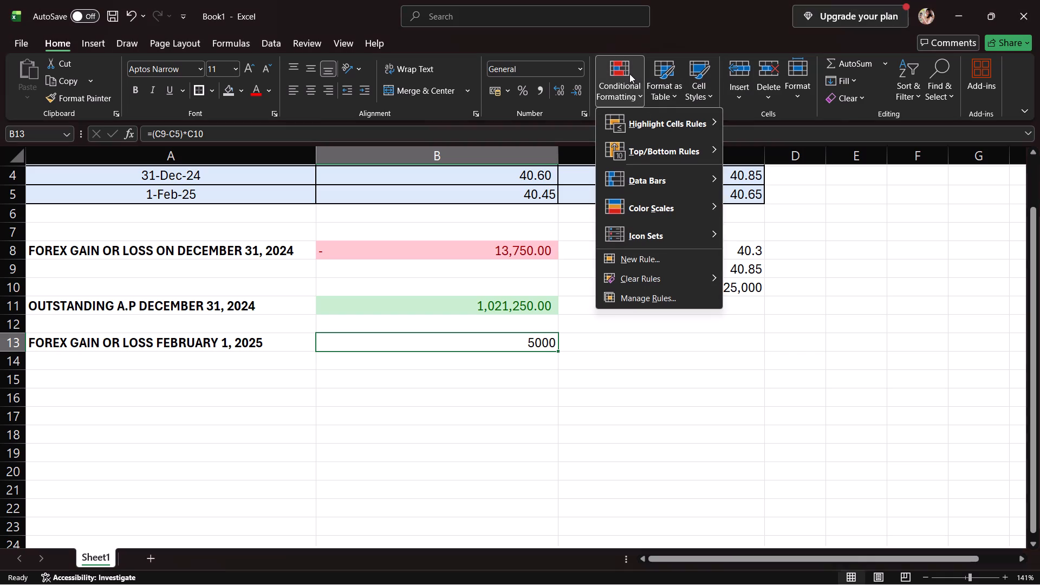
left_click(681, 121)
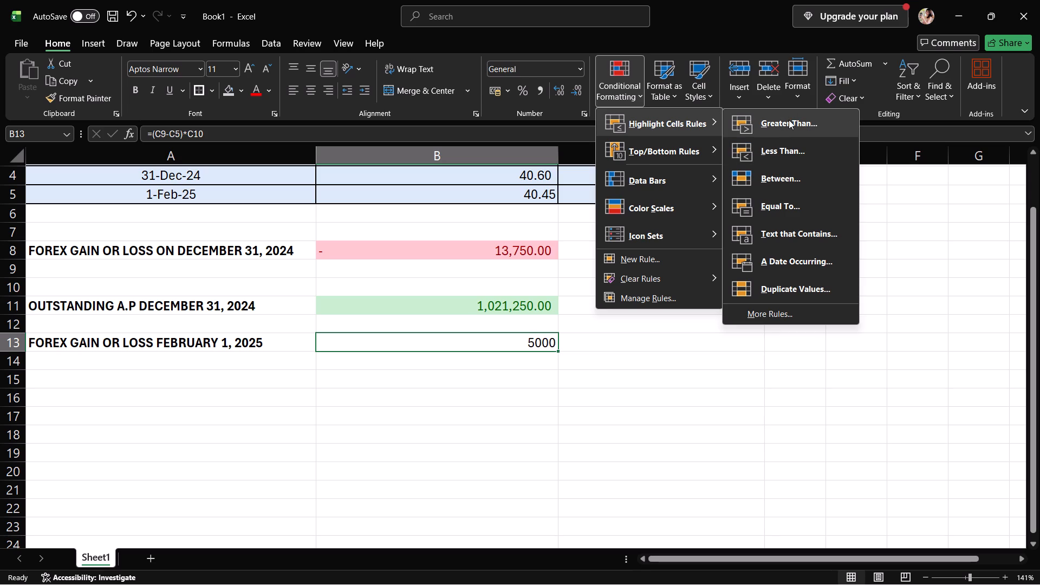
left_click(805, 66)
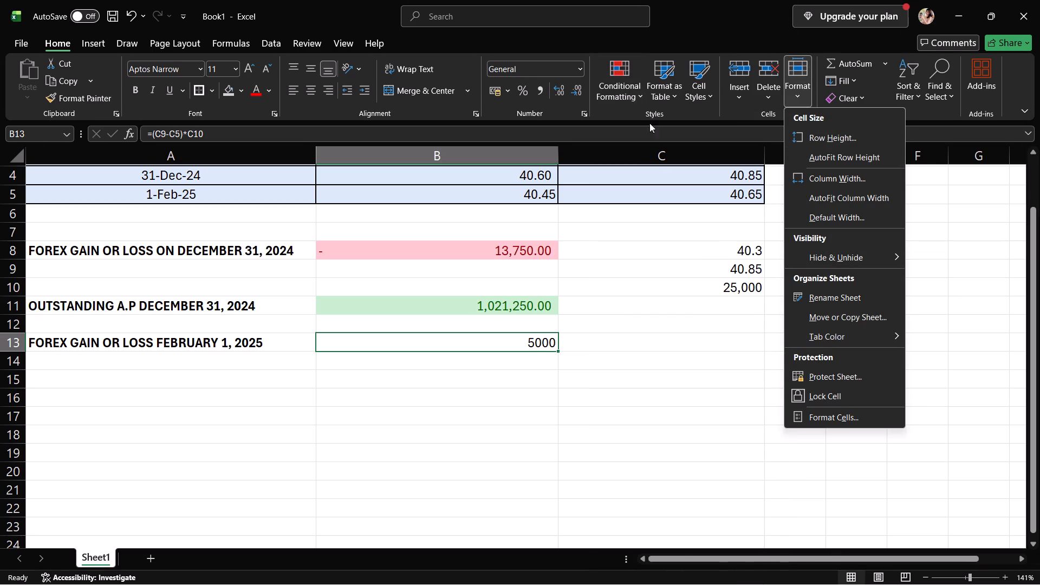
left_click(625, 74)
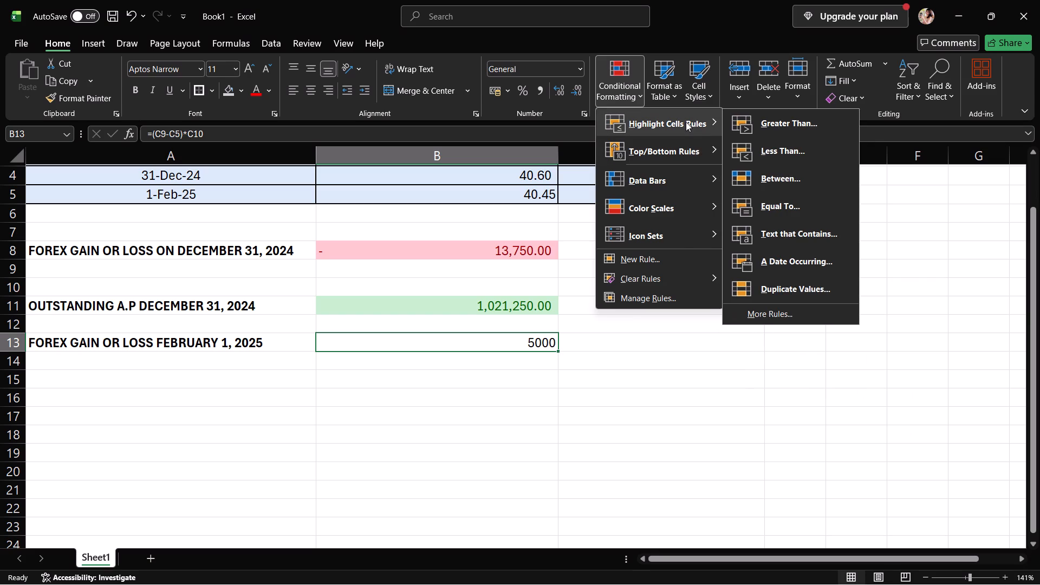
left_click(797, 121)
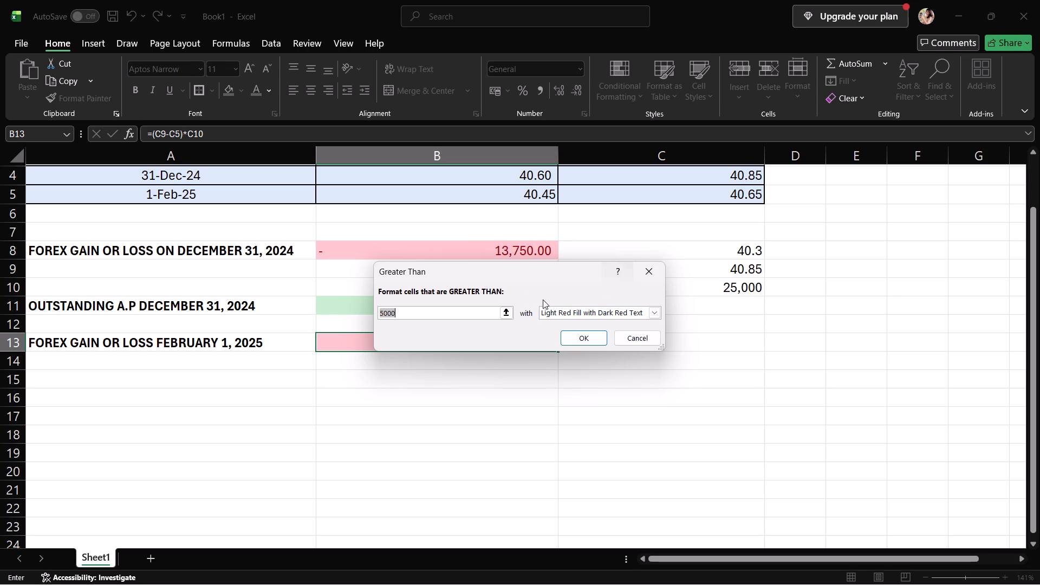
left_click(589, 309)
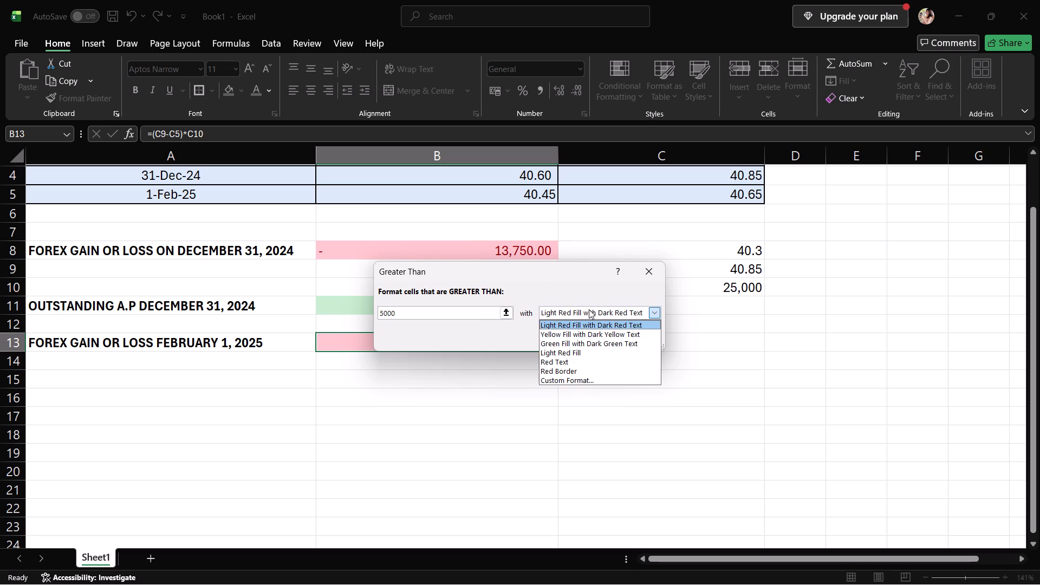
left_click(609, 342)
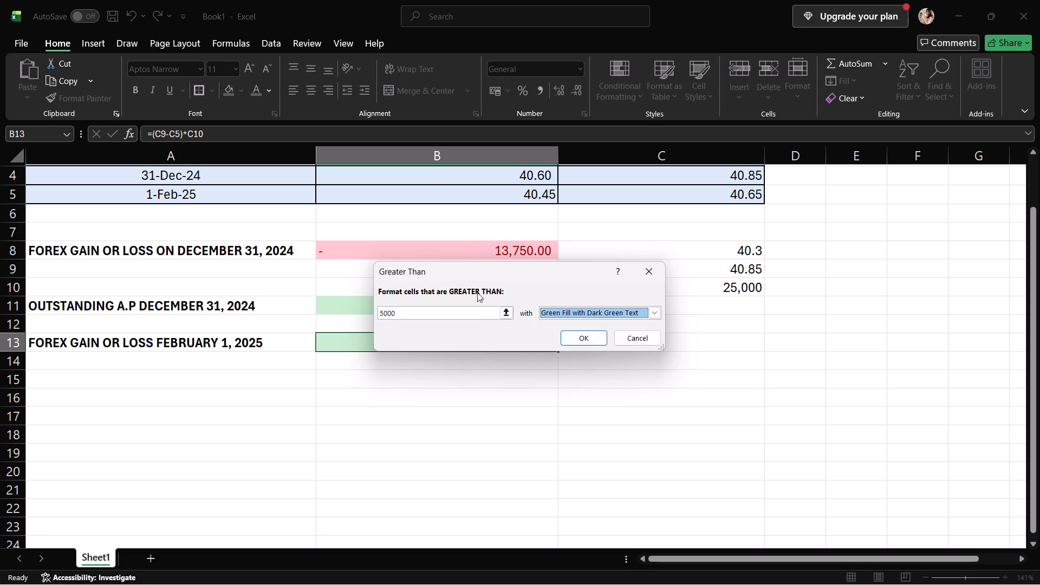
left_click(509, 313)
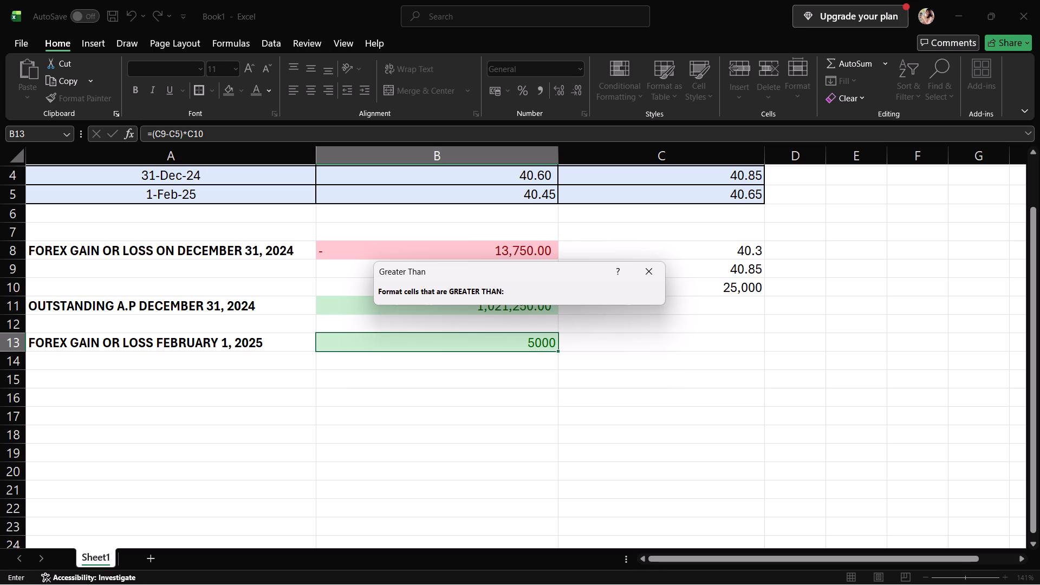
left_click(490, 285)
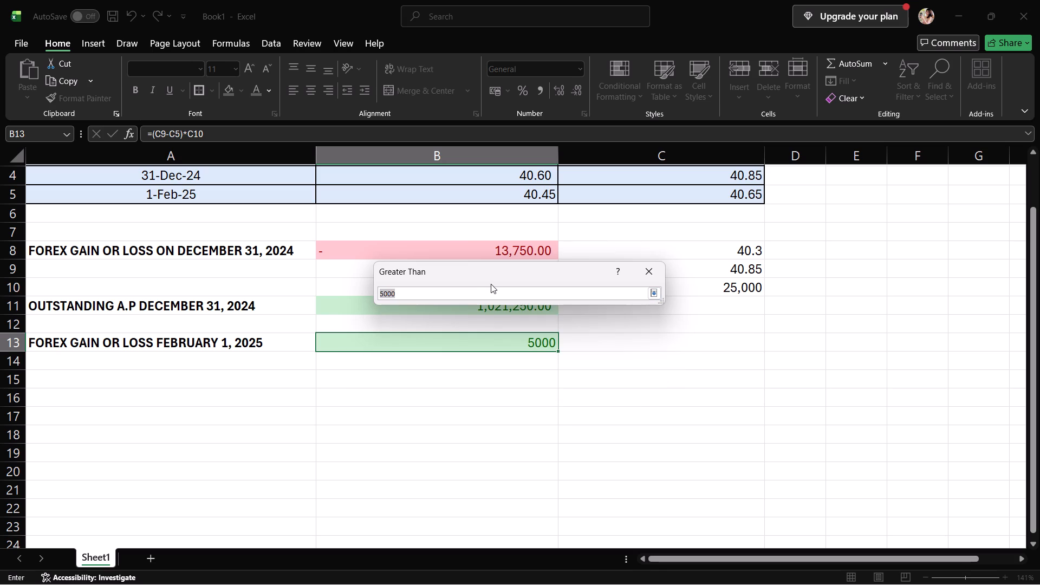
key("BackSpace")
key("1")
key("Return")
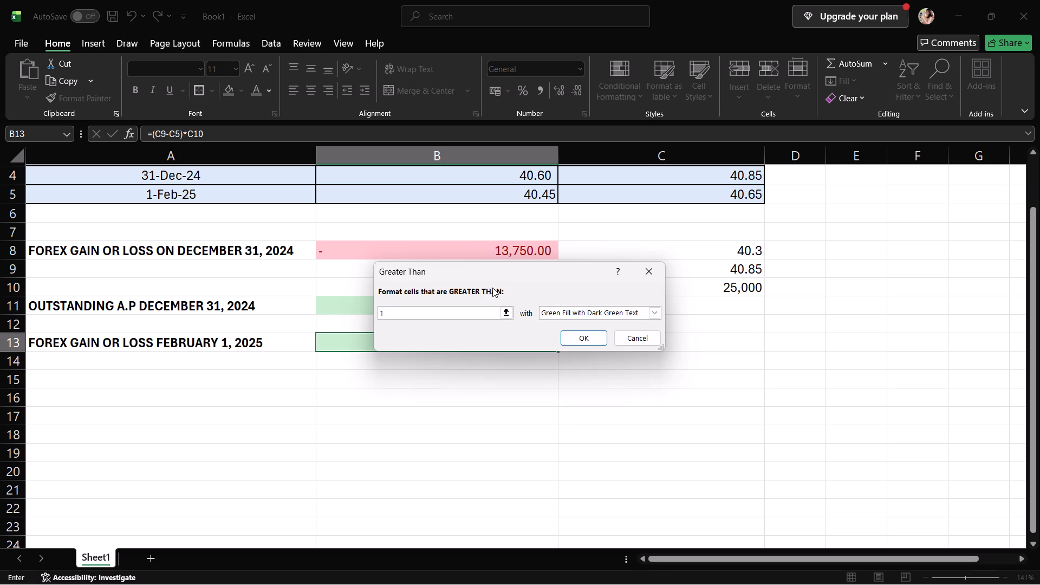
left_click(574, 331)
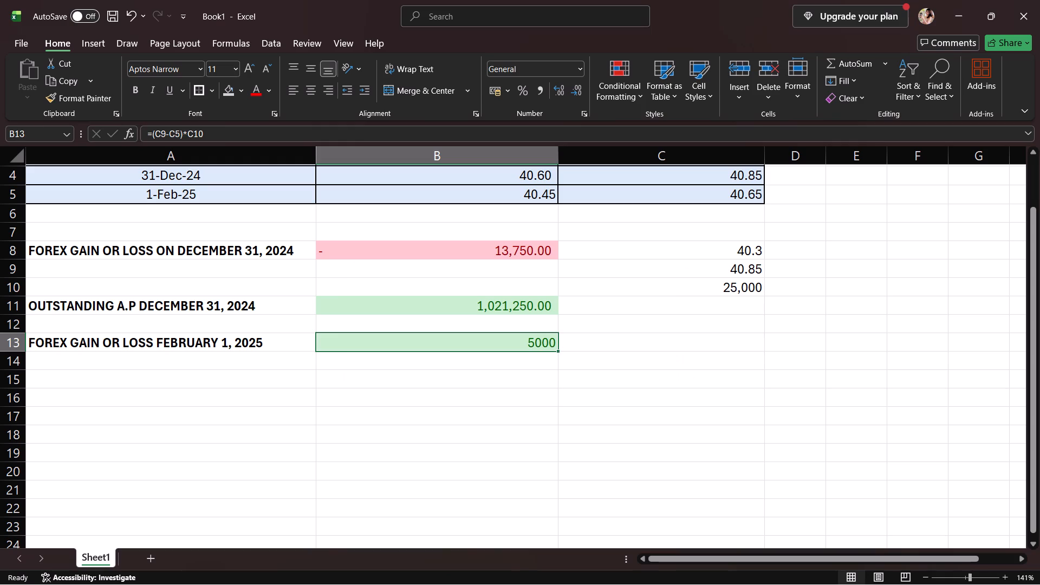
Set up a custom conditional formatting rule for cell C12 covering cell values greater than 1.
left_click(555, 346)
left_click(600, 320)
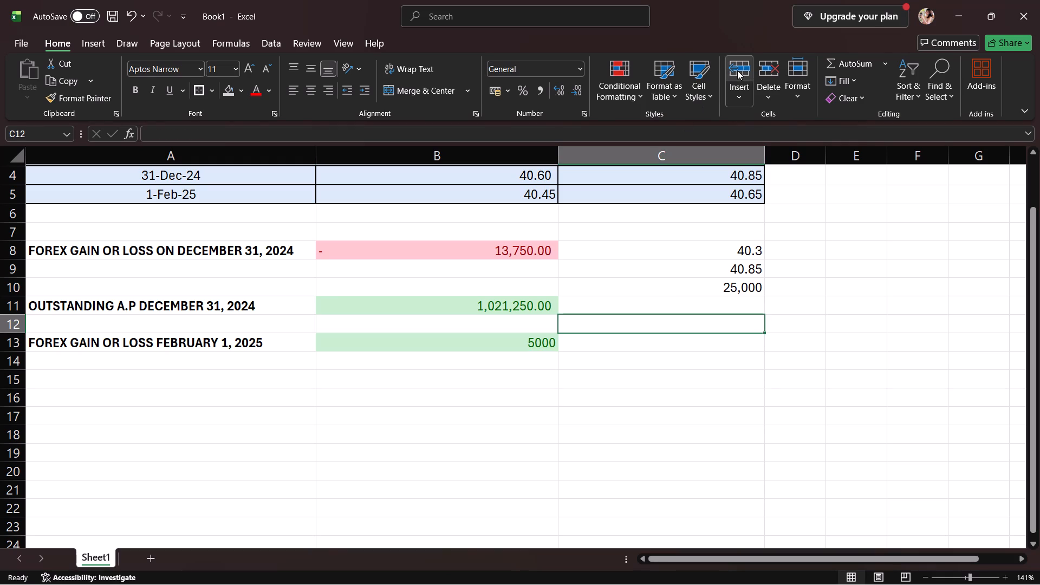
left_click(677, 67)
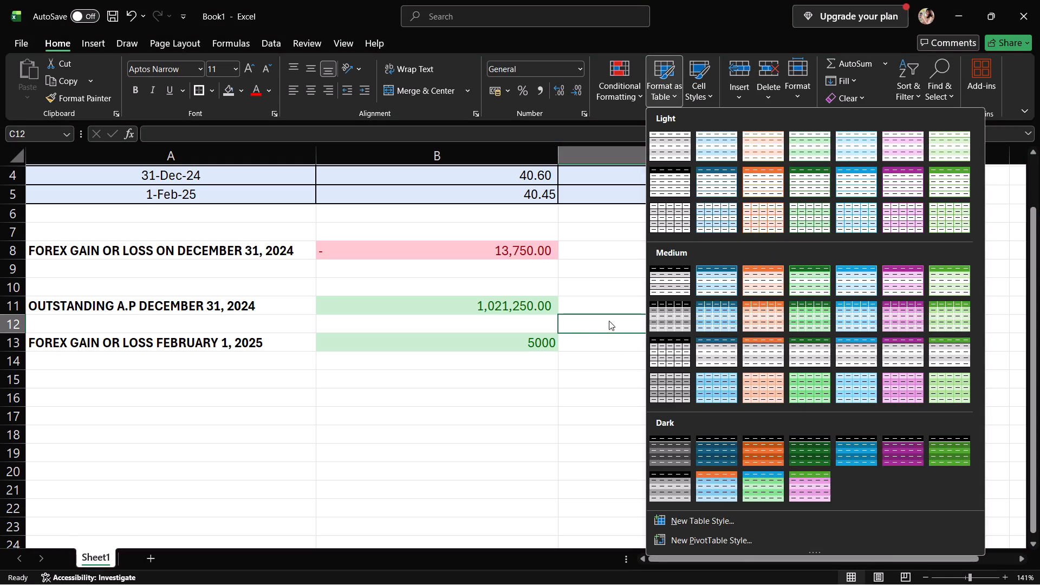
left_click(622, 87)
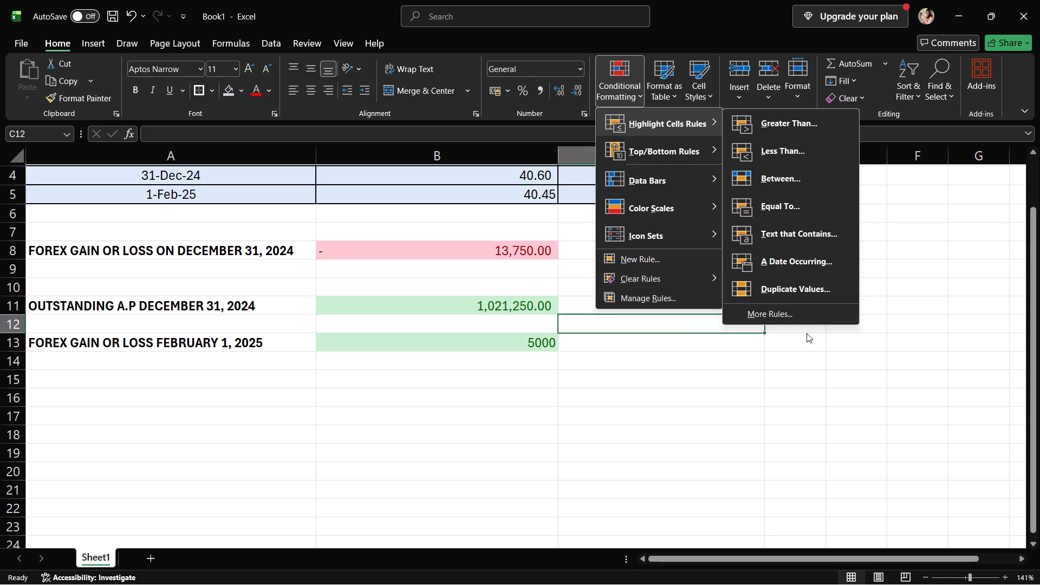
left_click(798, 313)
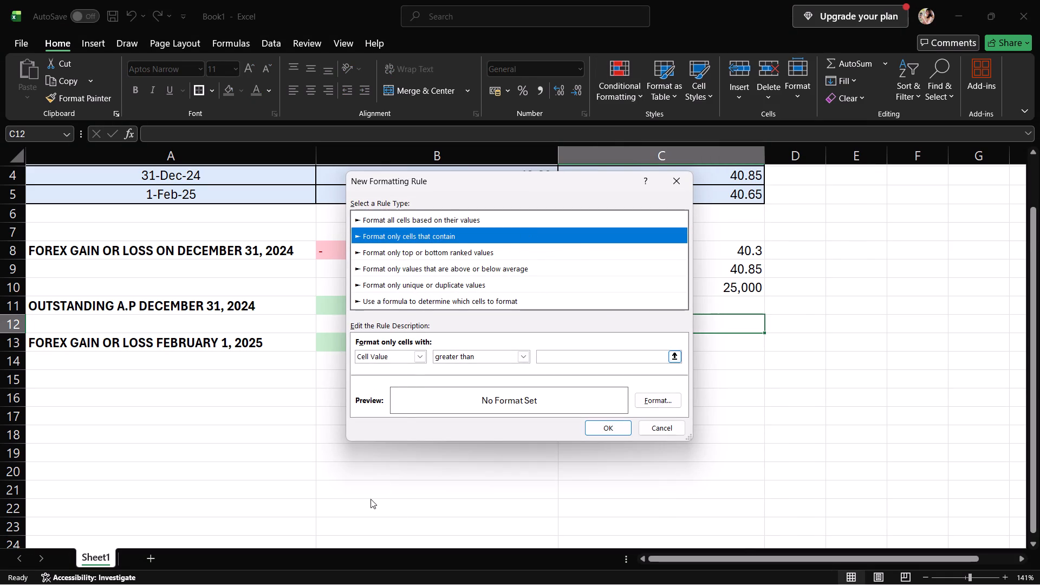
left_click(497, 361)
left_click(574, 363)
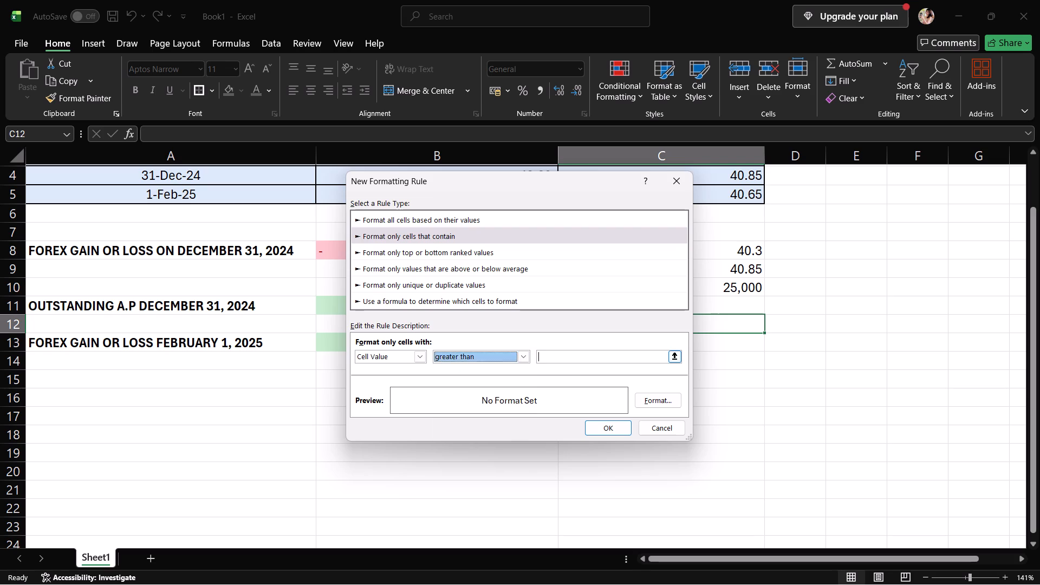
left_click(576, 360)
key("1")
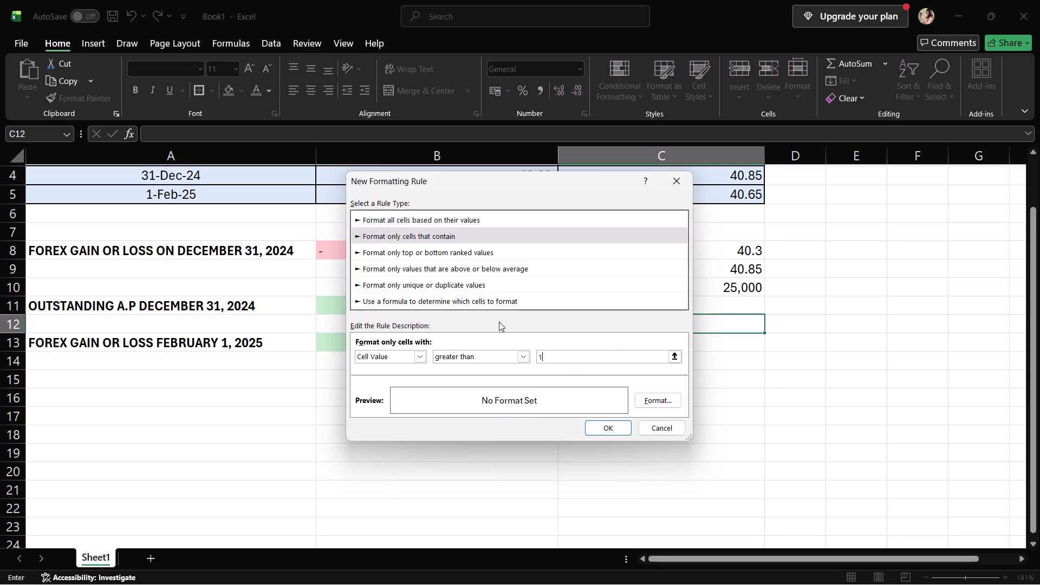
left_click(452, 214)
left_click(454, 236)
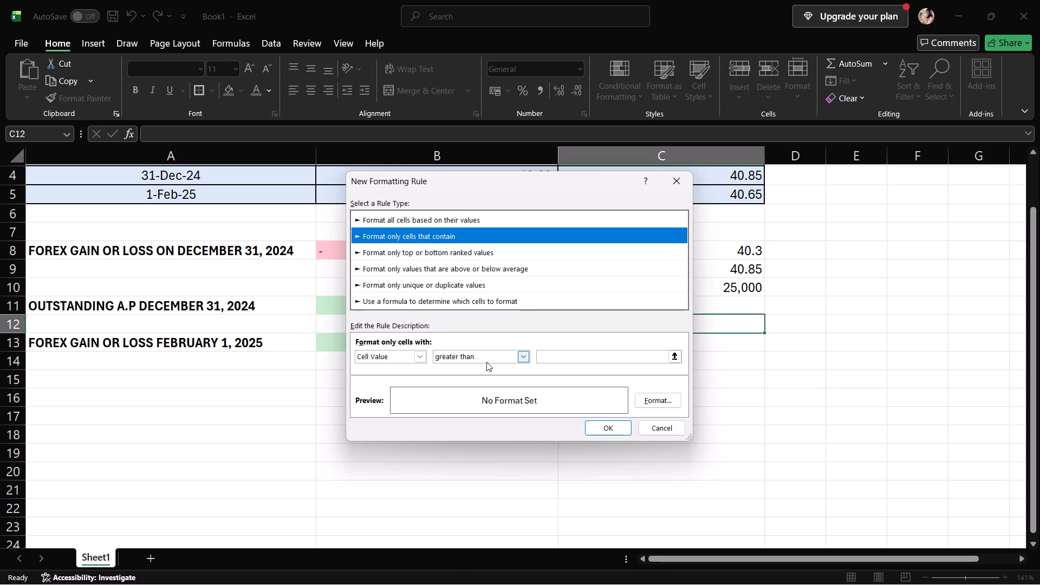
left_click(551, 354)
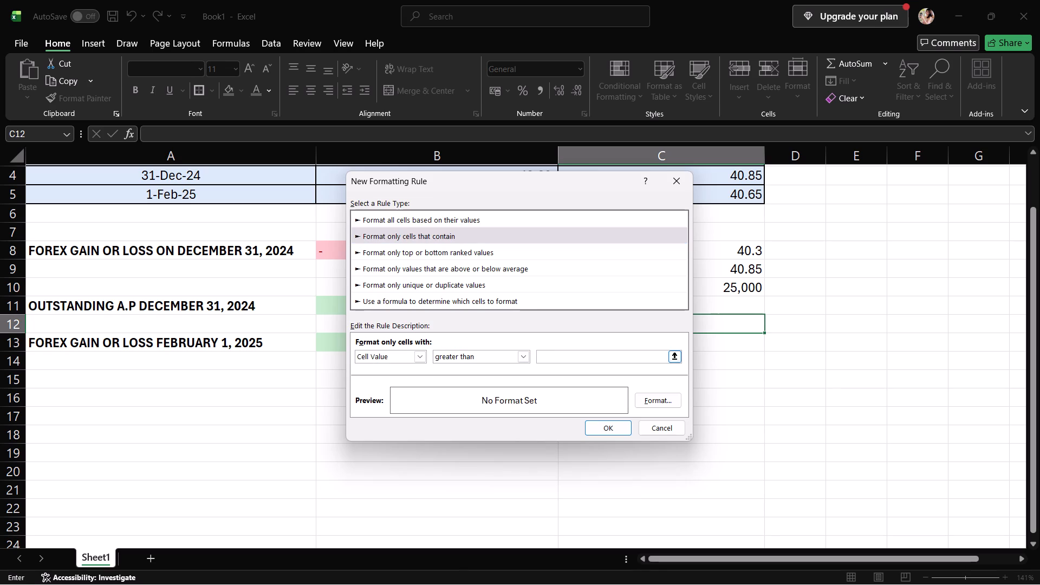
key("1")
Give the greater-than-1 rule a light green fill and apply it to cell C12.
left_click(641, 393)
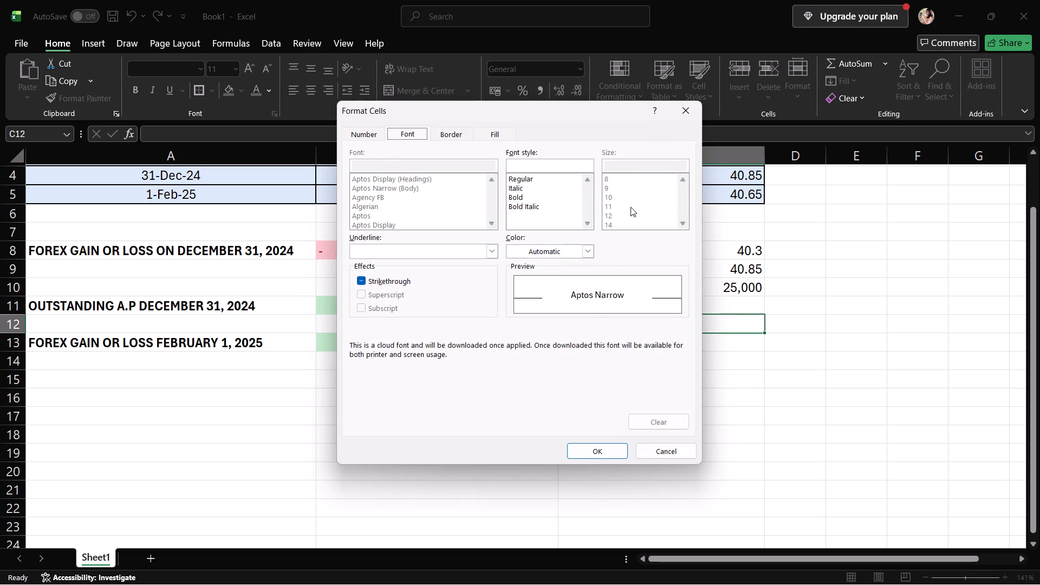
left_click(435, 134)
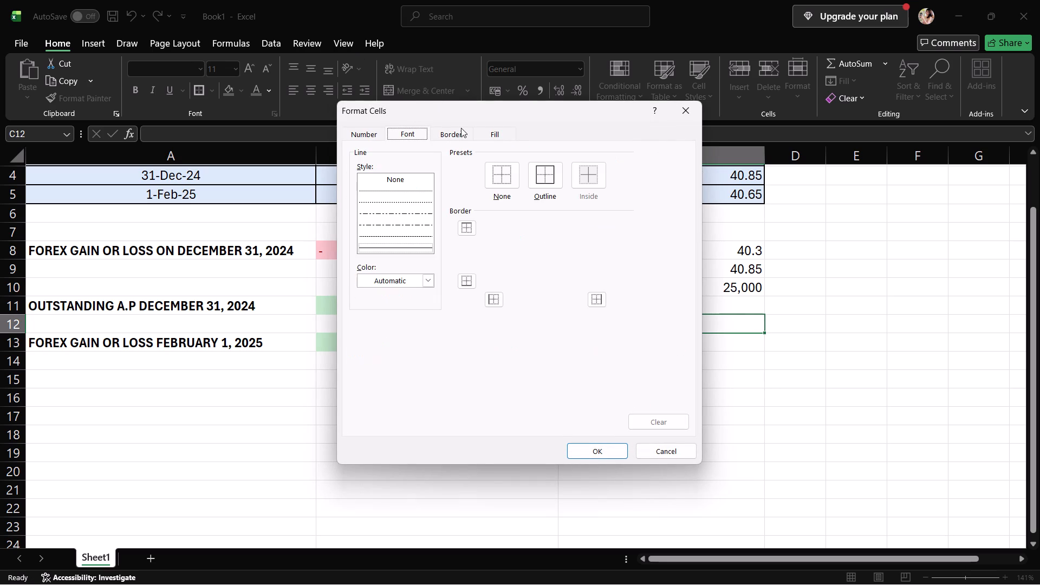
left_click(485, 134)
left_click(470, 204)
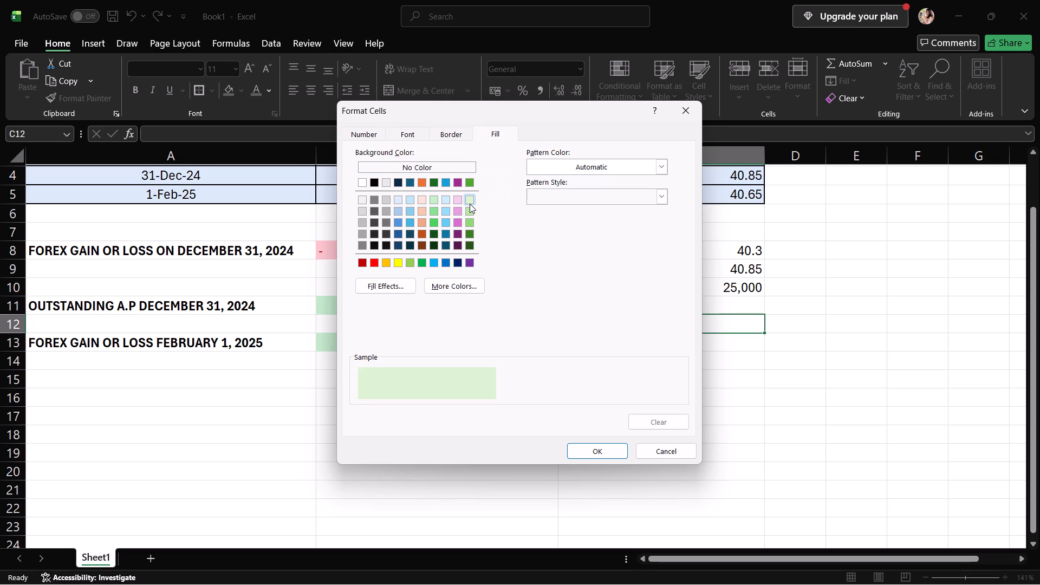
left_click(468, 207)
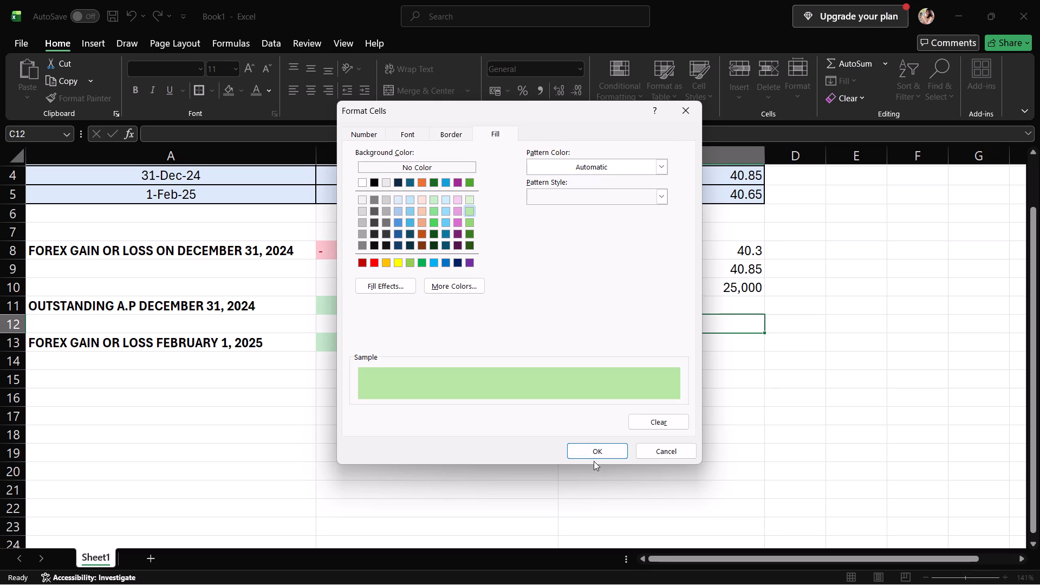
left_click(592, 450)
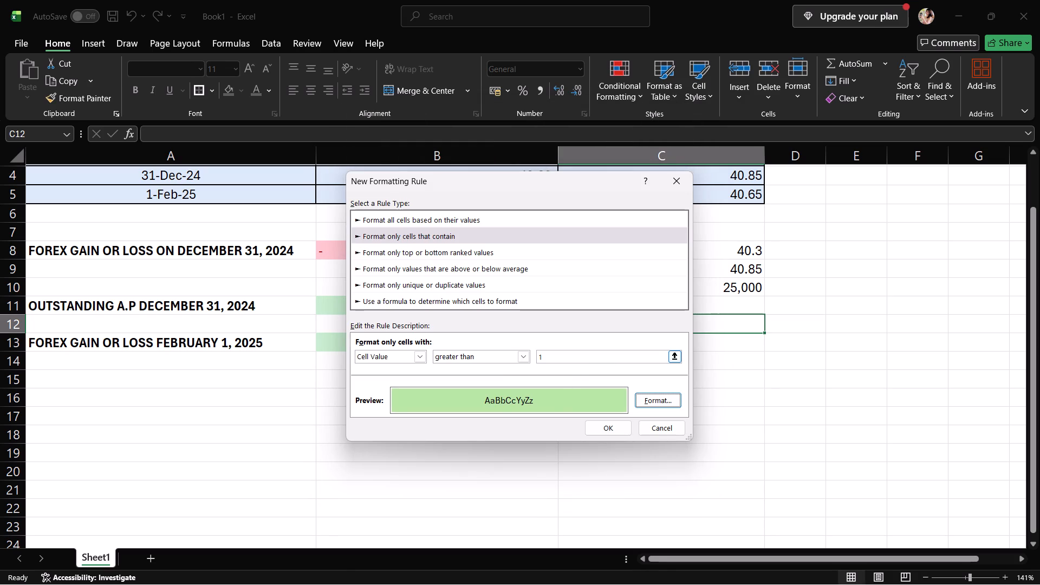
left_click(680, 399)
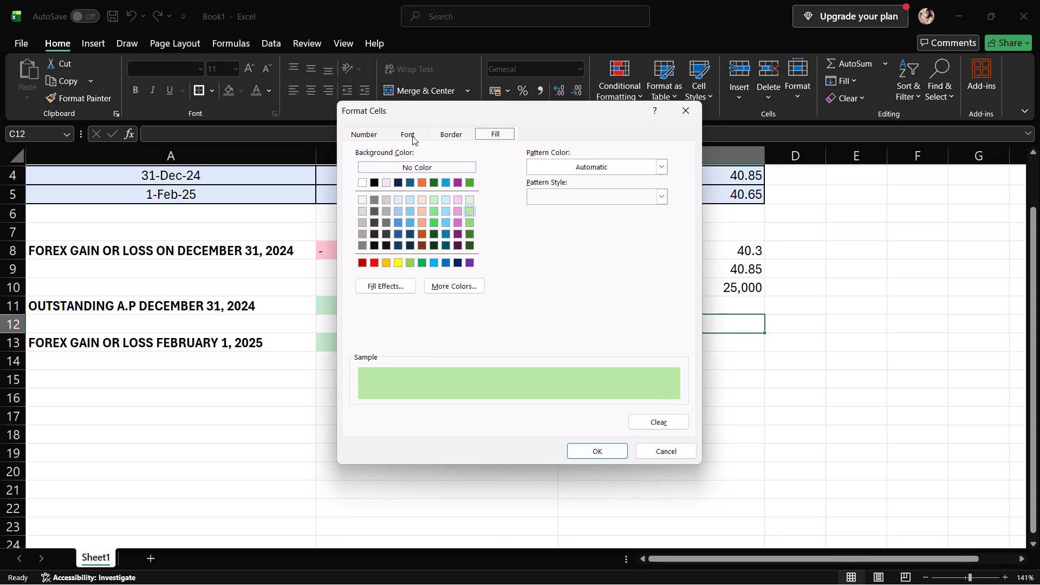
left_click(412, 136)
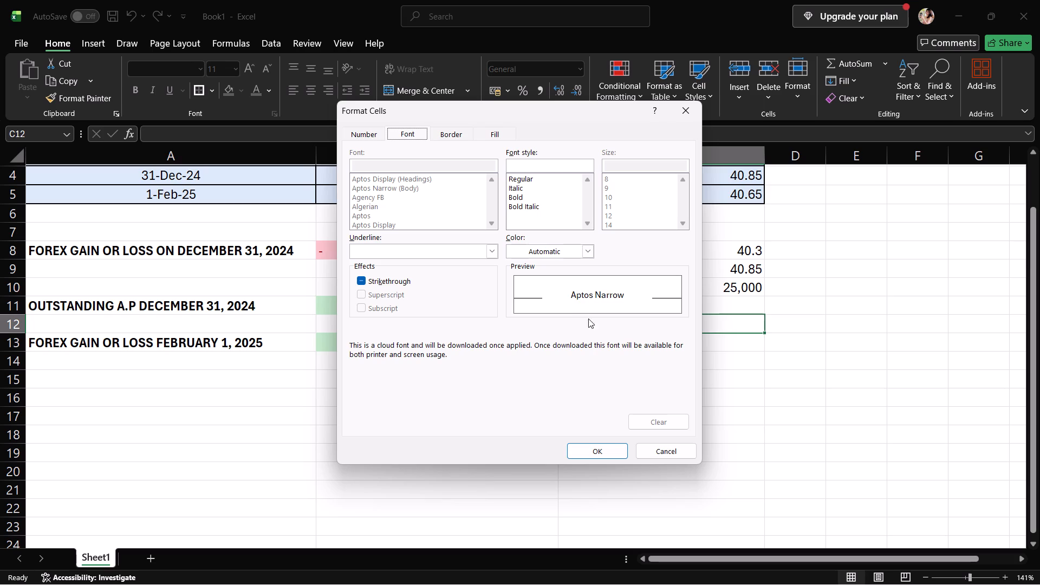
left_click(612, 448)
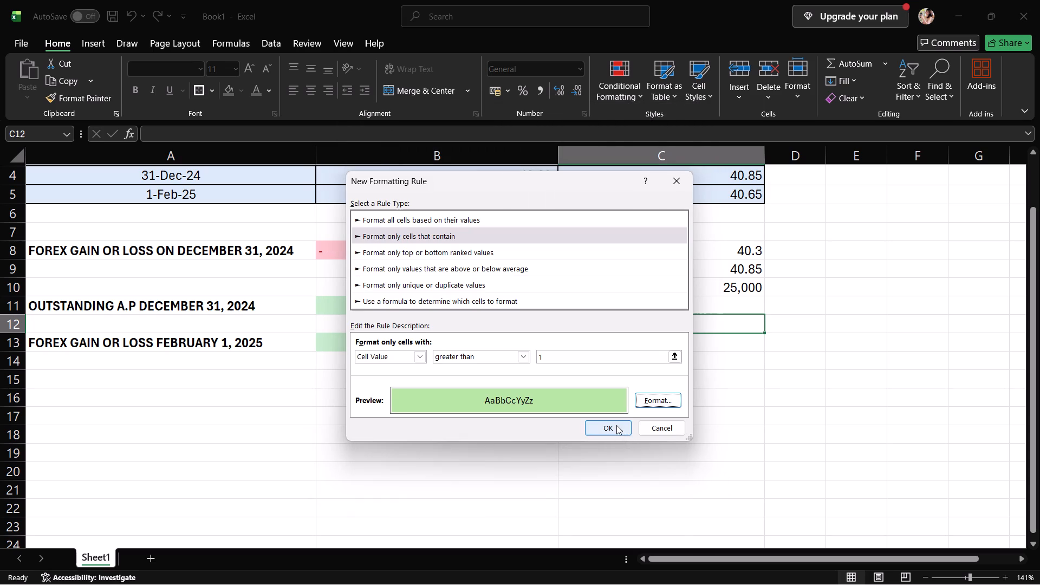
left_click(616, 425)
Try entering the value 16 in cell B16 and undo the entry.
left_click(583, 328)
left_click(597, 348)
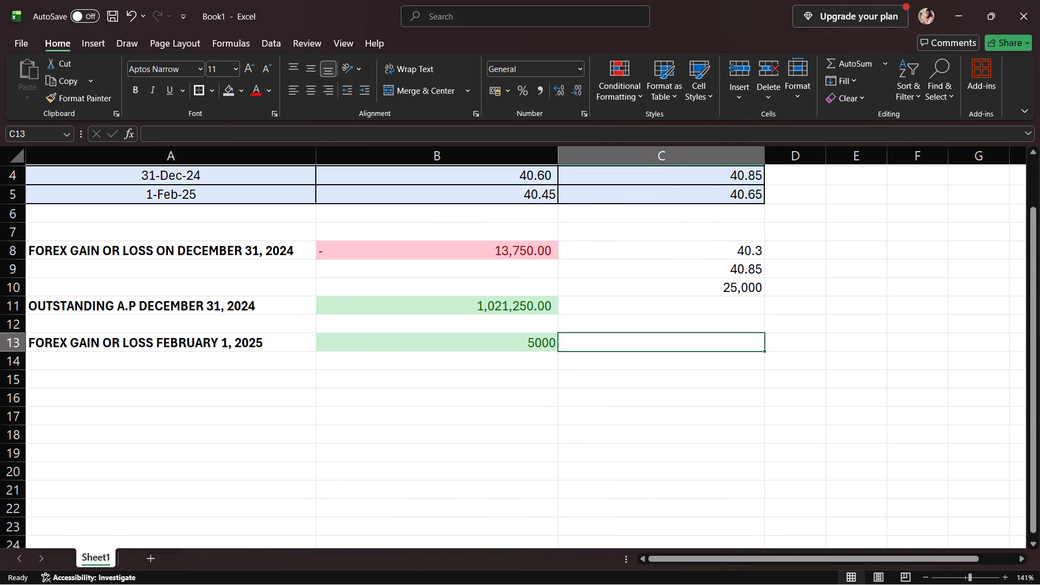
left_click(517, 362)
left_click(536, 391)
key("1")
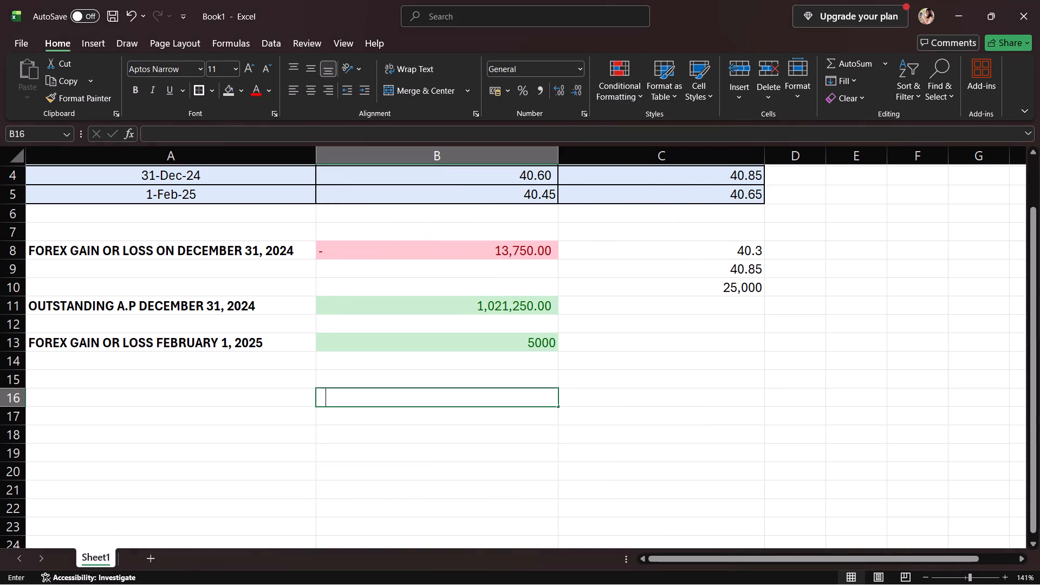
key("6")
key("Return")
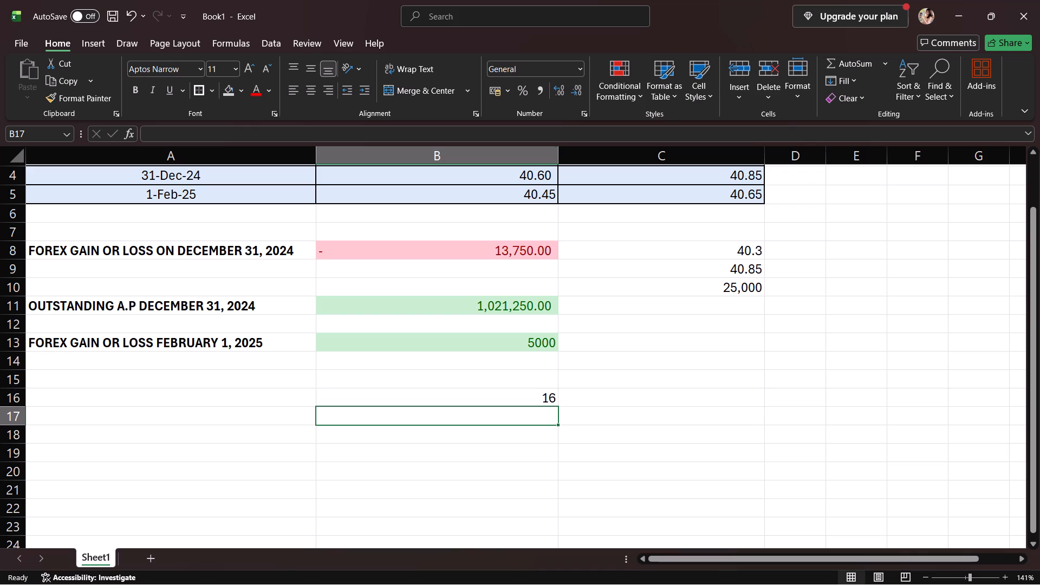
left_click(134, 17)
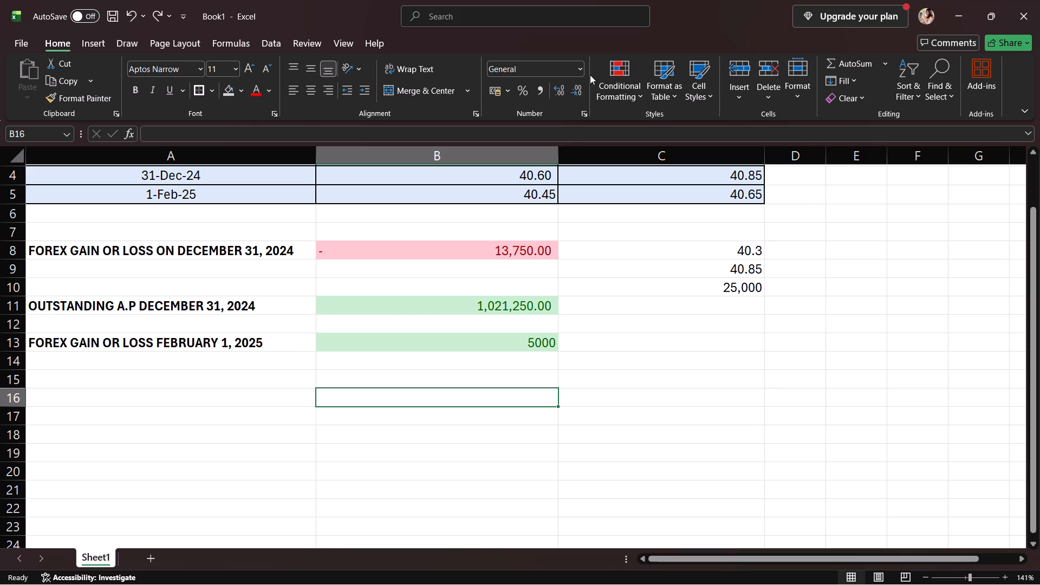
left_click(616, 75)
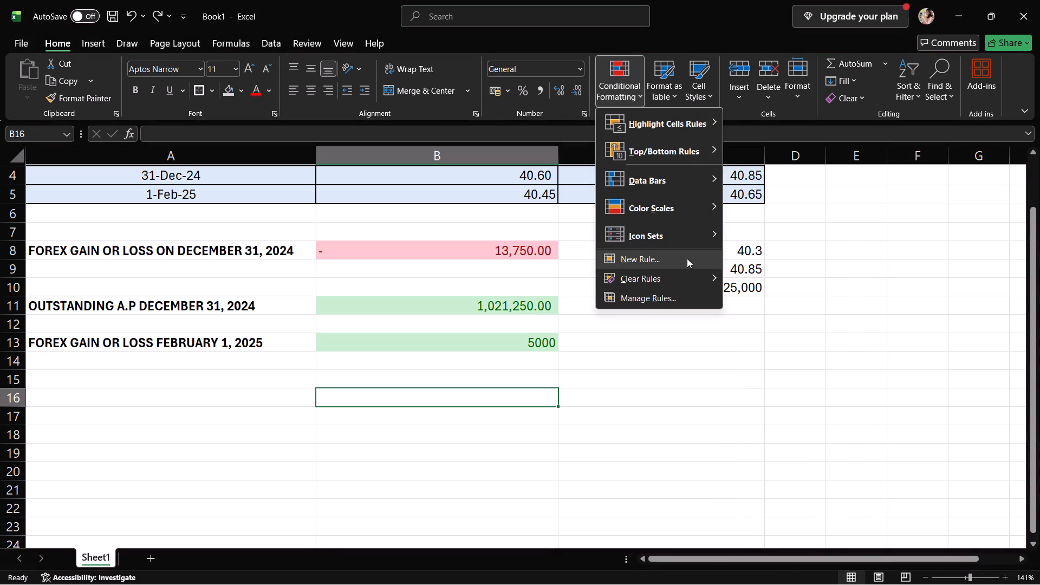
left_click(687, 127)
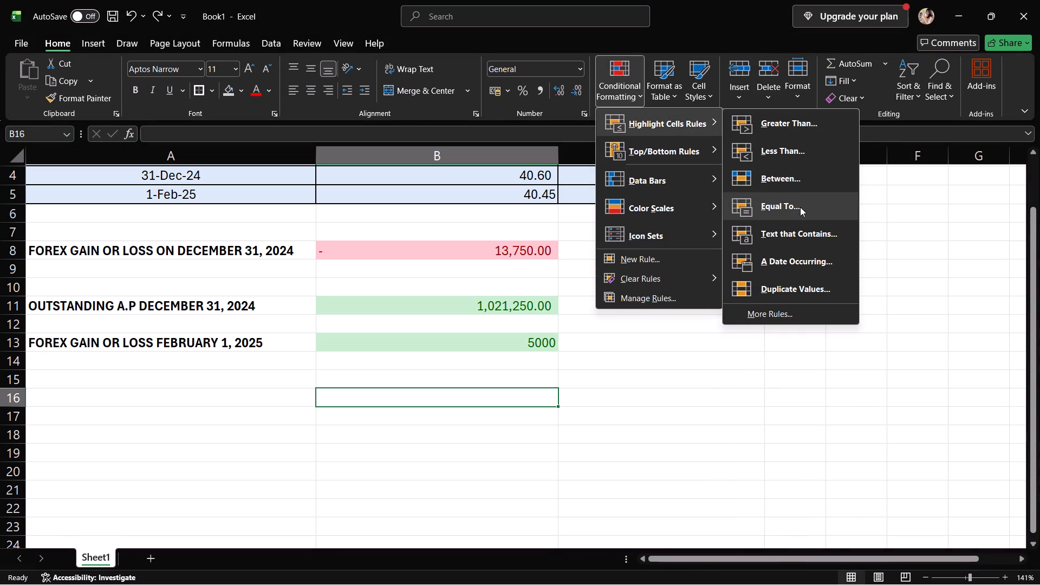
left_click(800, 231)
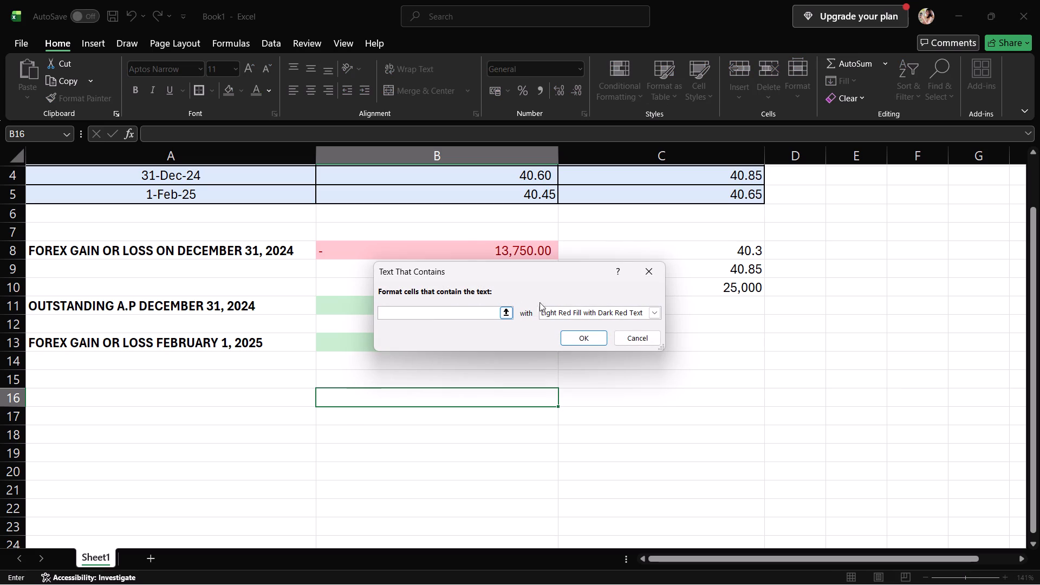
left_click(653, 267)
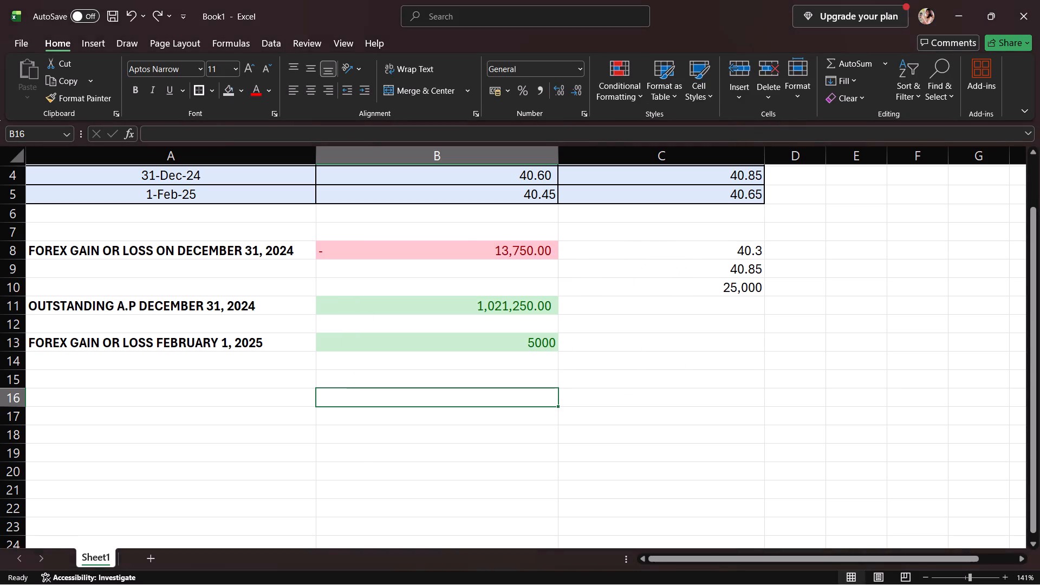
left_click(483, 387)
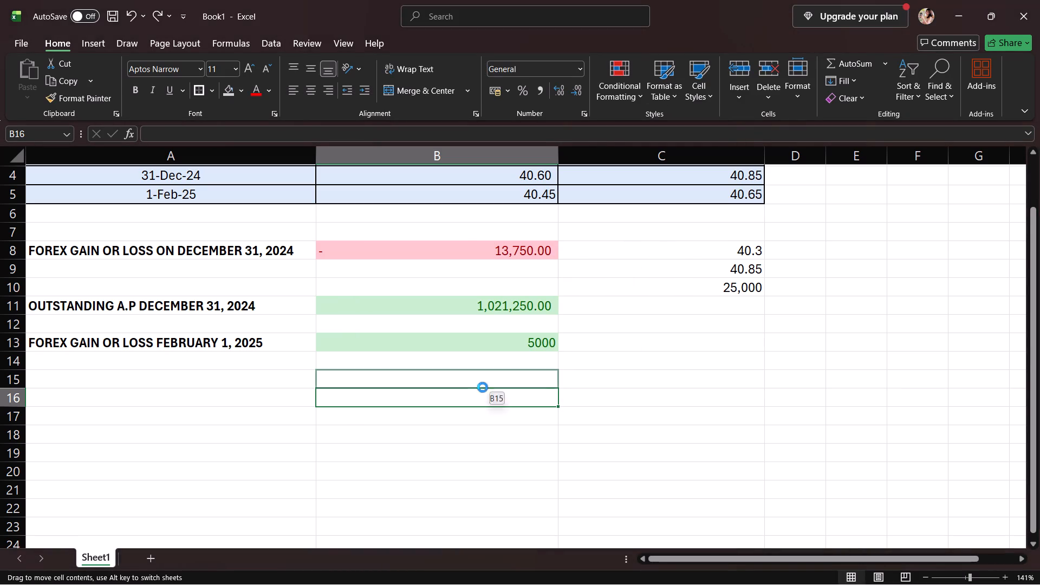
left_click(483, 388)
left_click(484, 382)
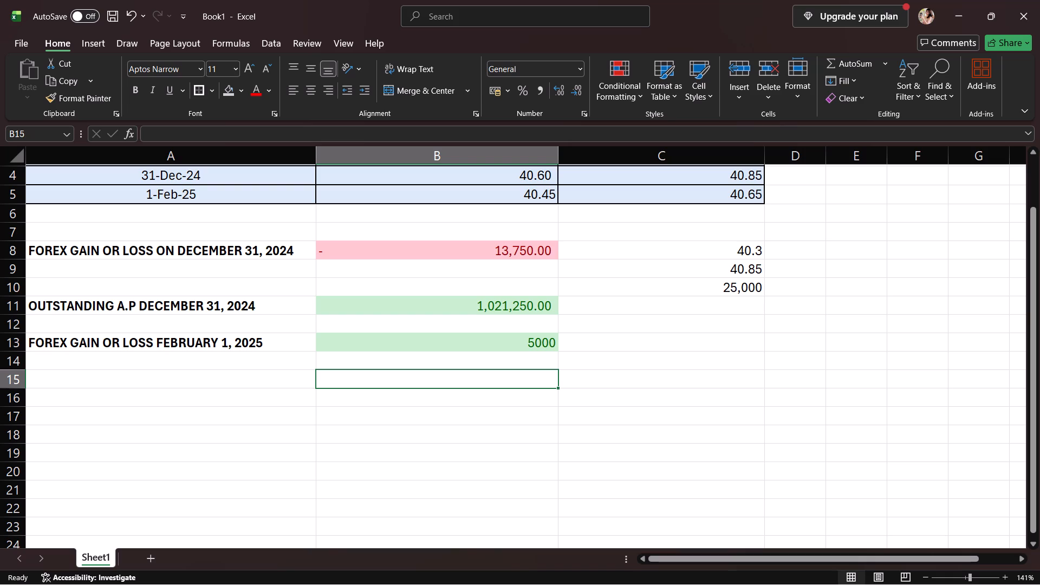
Enter the label NET FOREX GAIN OR LOSS in cell A15.
left_click(114, 383)
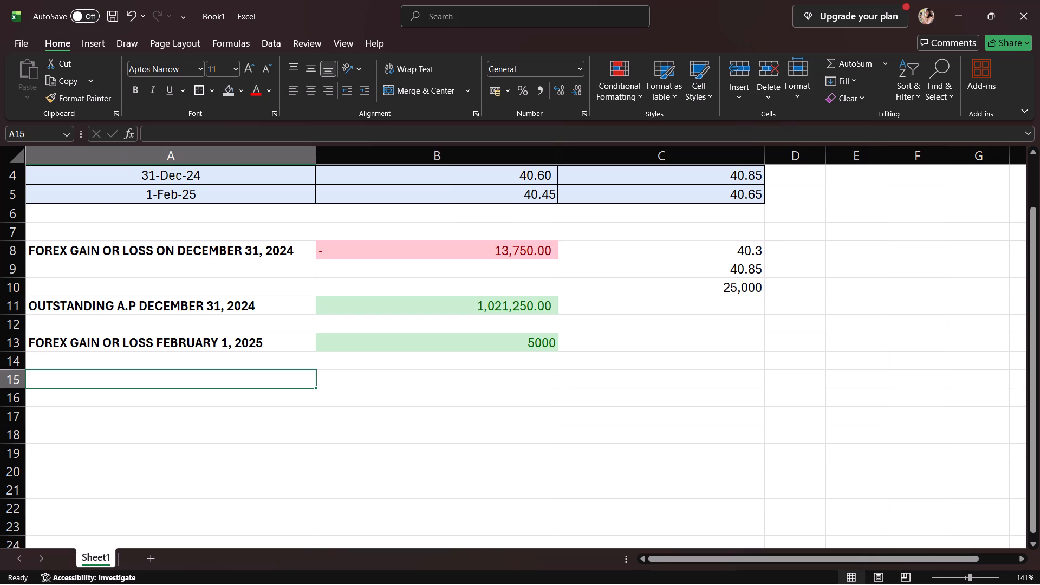
type("NET FOREX GAIN OR LOSS")
key("space")
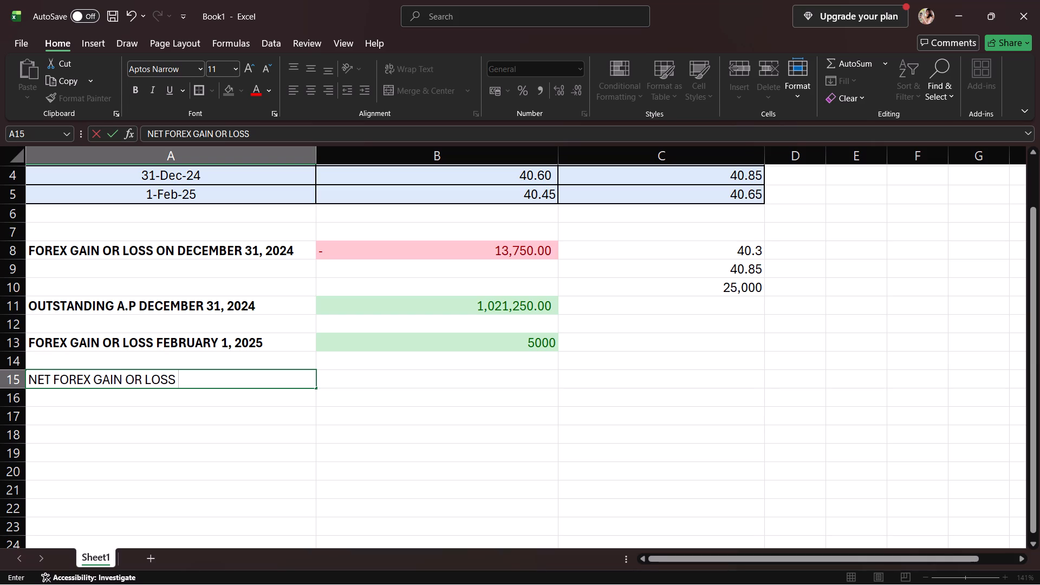
left_click(199, 354)
Make the NET FOREX GAIN OR LOSS label in cell A15 bold.
left_click(184, 385)
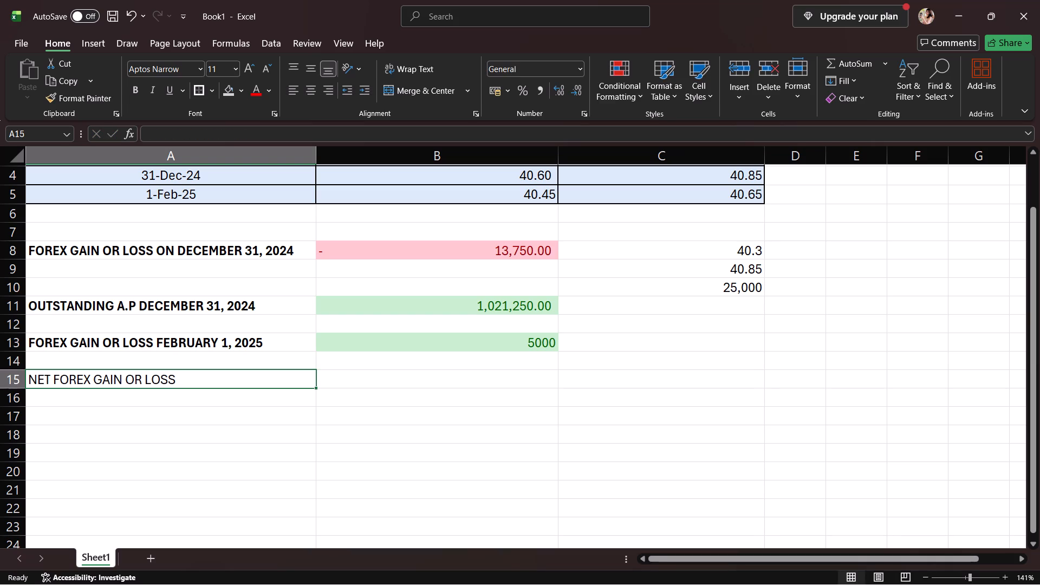
left_click(136, 81)
left_click(136, 84)
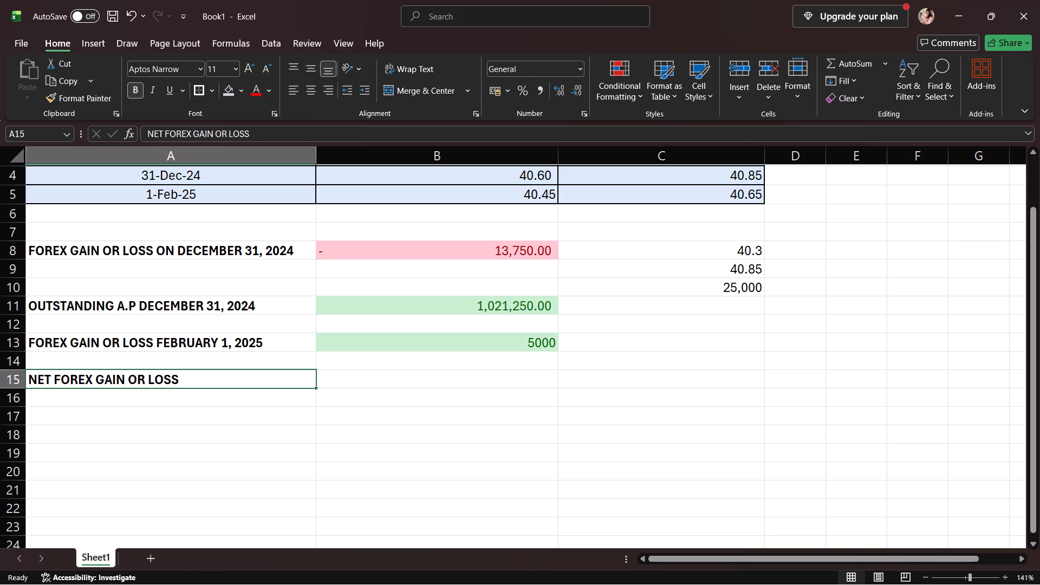
Enter the value 13,750 in cell C11 below the 25,000 amount.
left_click(405, 383)
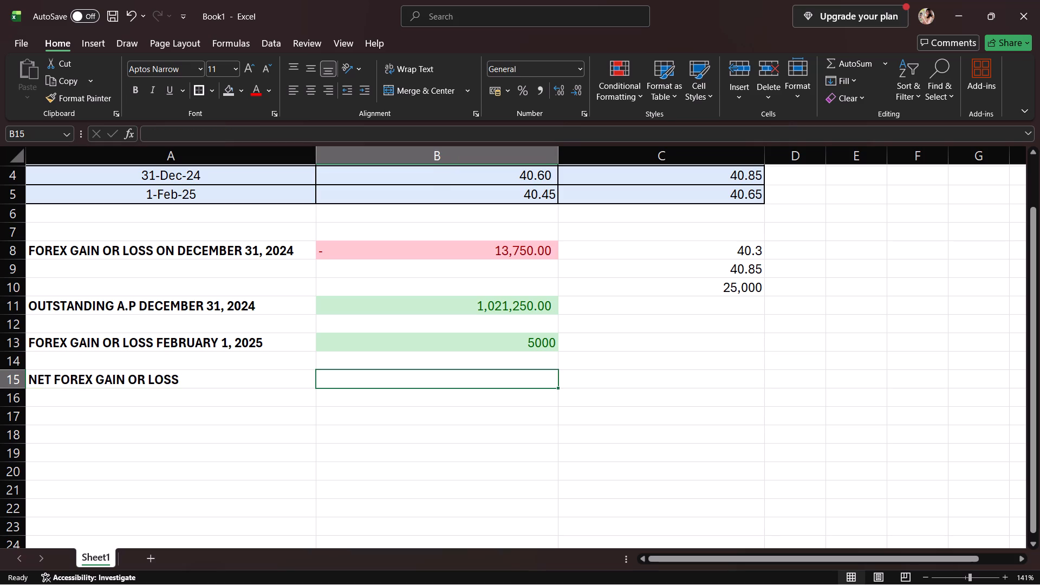
left_click(737, 302)
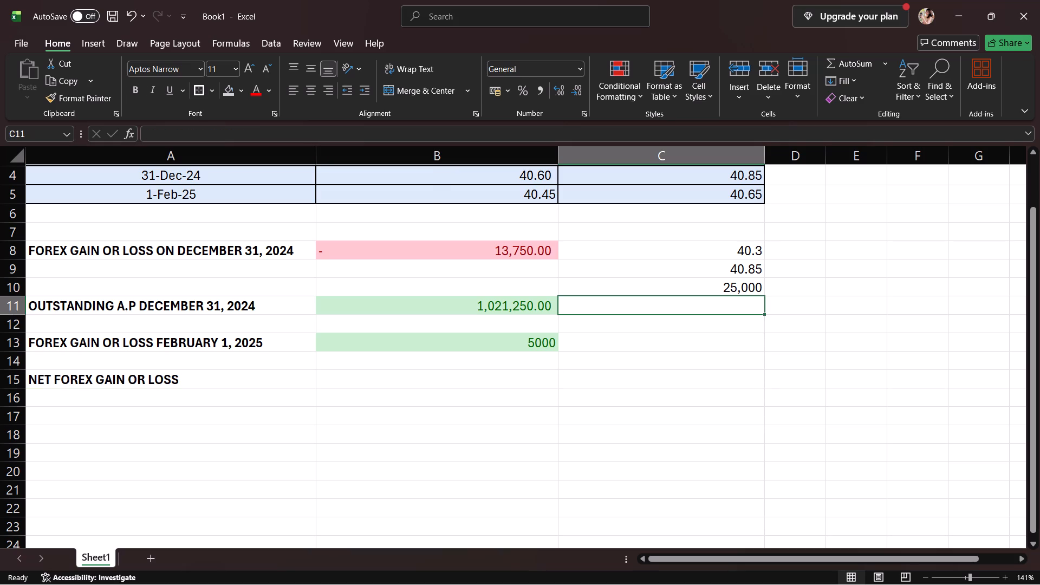
type("13,")
key("space")
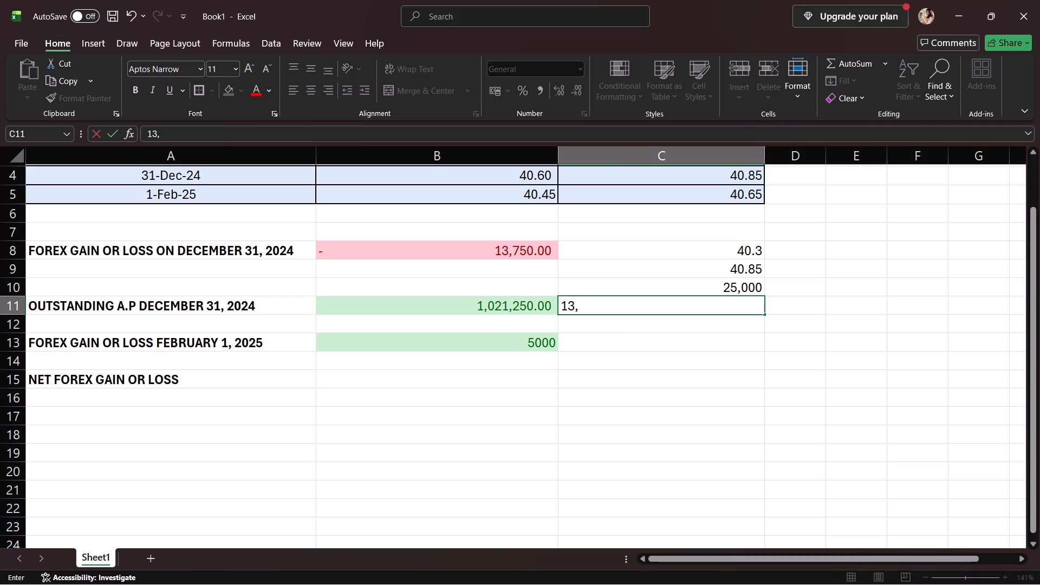
key("BackSpace")
type("750")
key("Return")
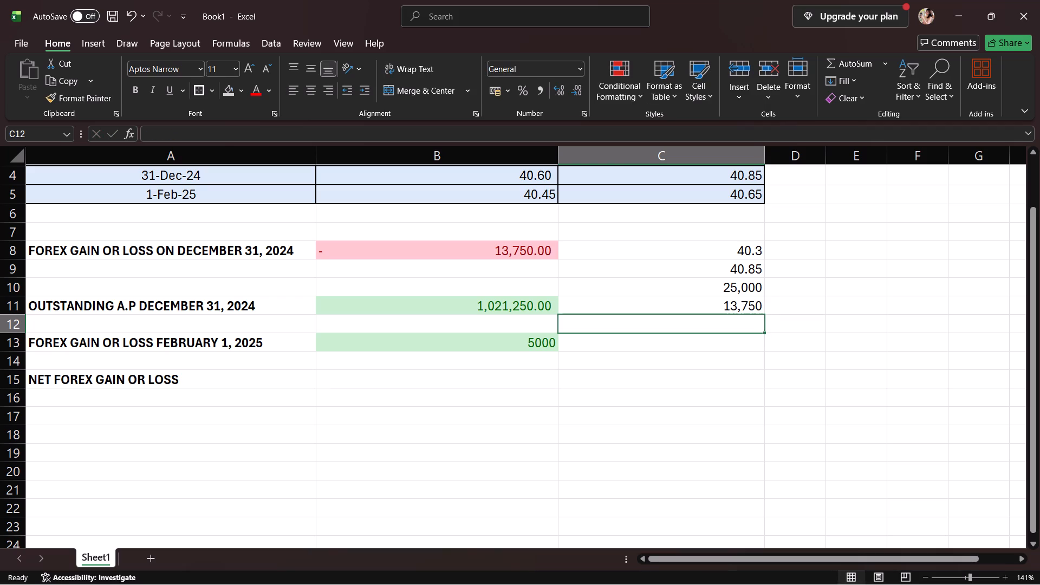
Enter a formula in cell B15 that subtracts C11 from B13 for the net forex gain or loss.
left_click(489, 383)
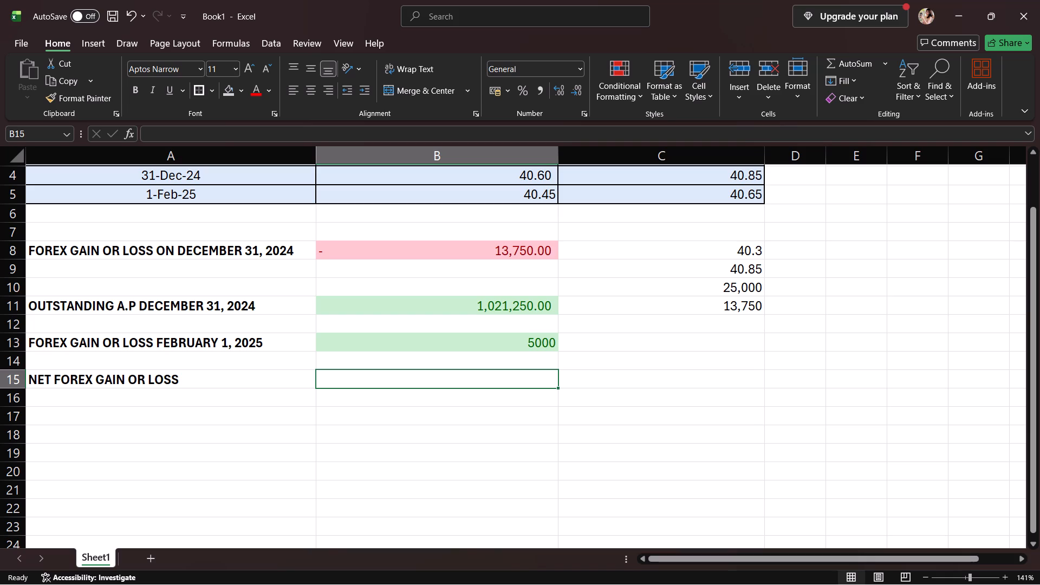
key("equal")
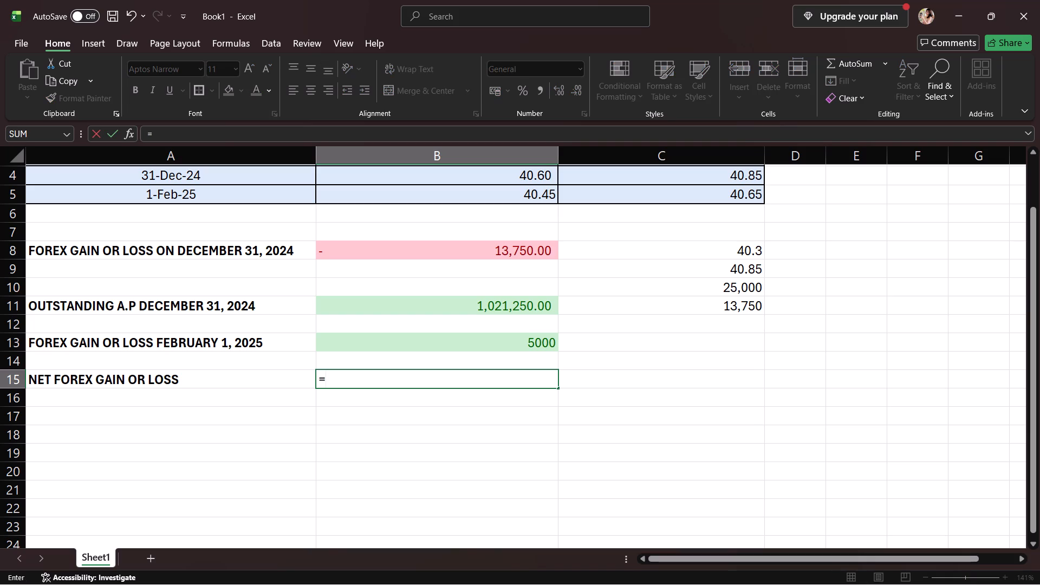
left_click(483, 336)
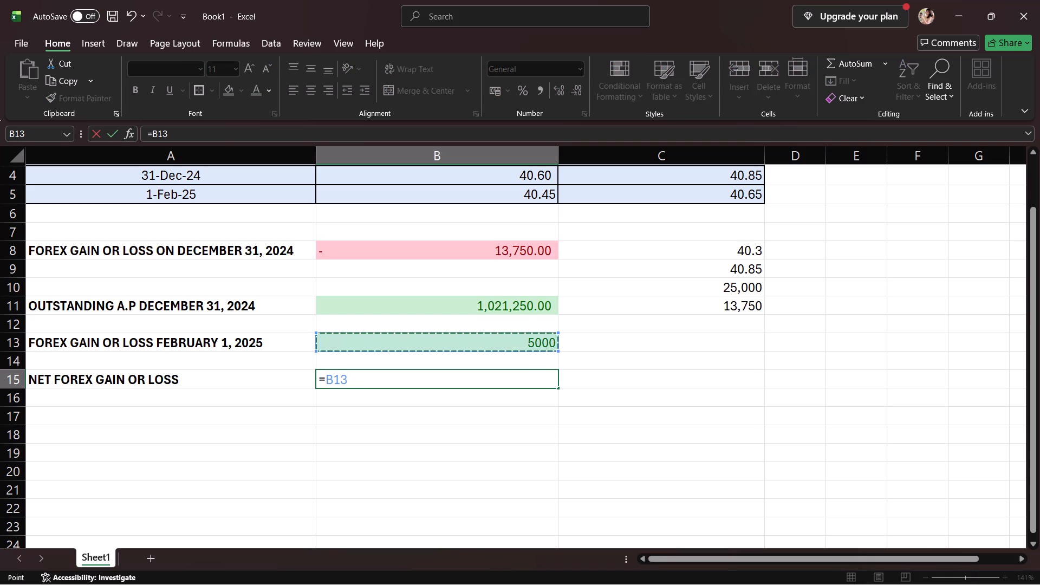
key("minus")
left_click(705, 314)
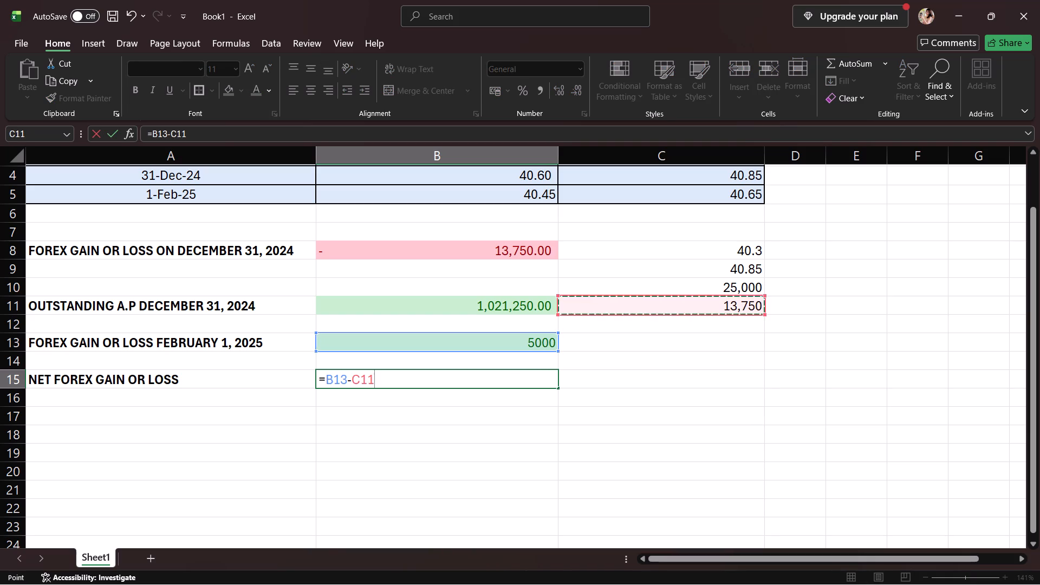
key("Return")
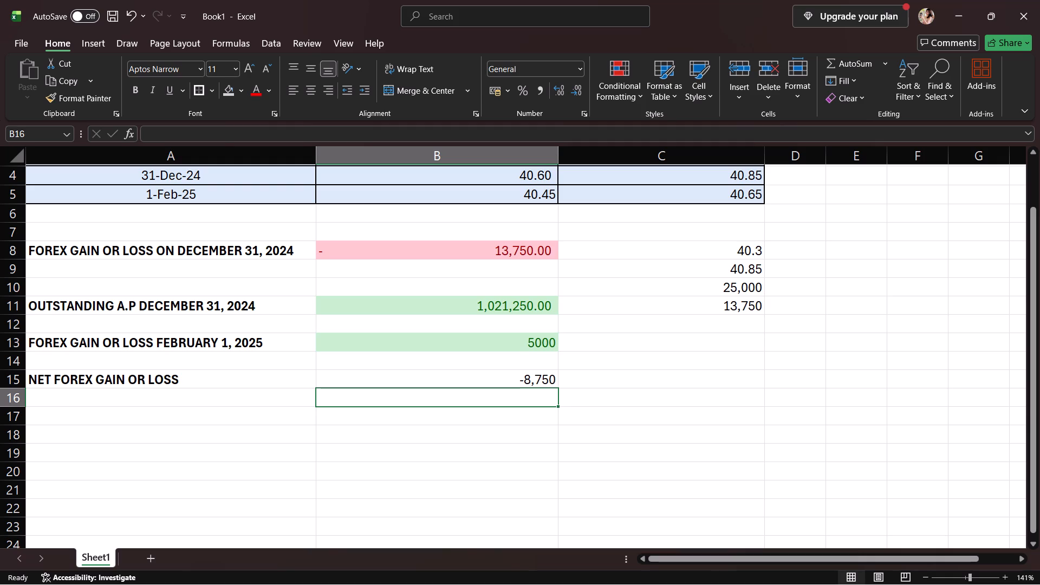
Apply a Less Than 1 conditional formatting rule to cell B15 using Light Red Fill with Dark Red Text.
left_click(552, 385)
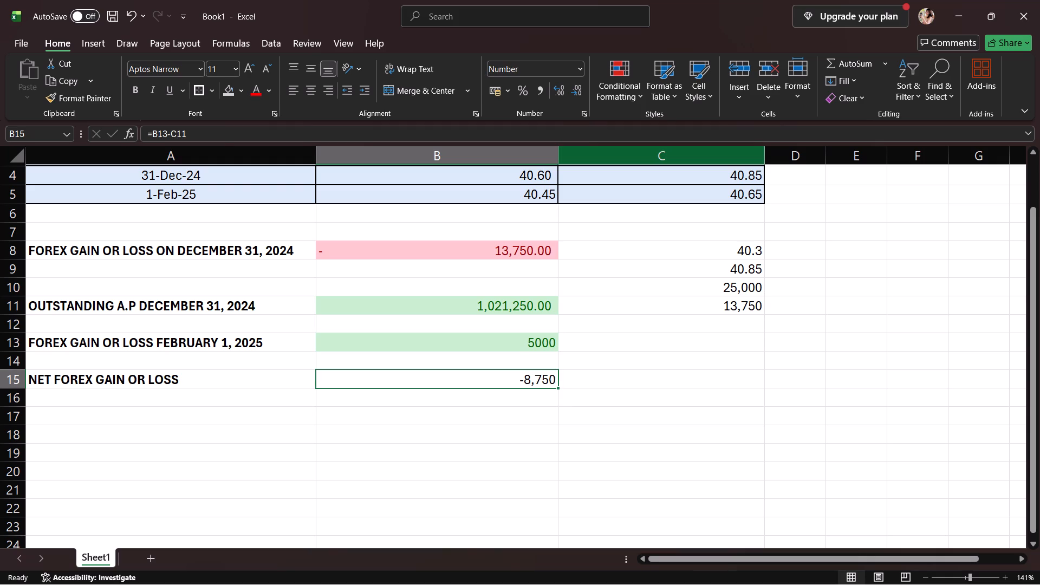
left_click(617, 63)
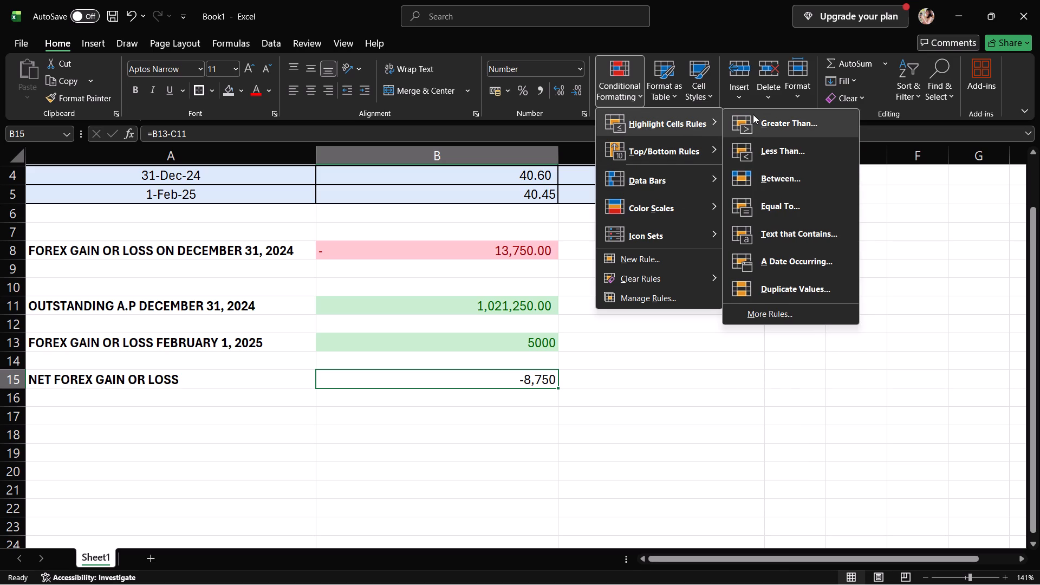
left_click(782, 141)
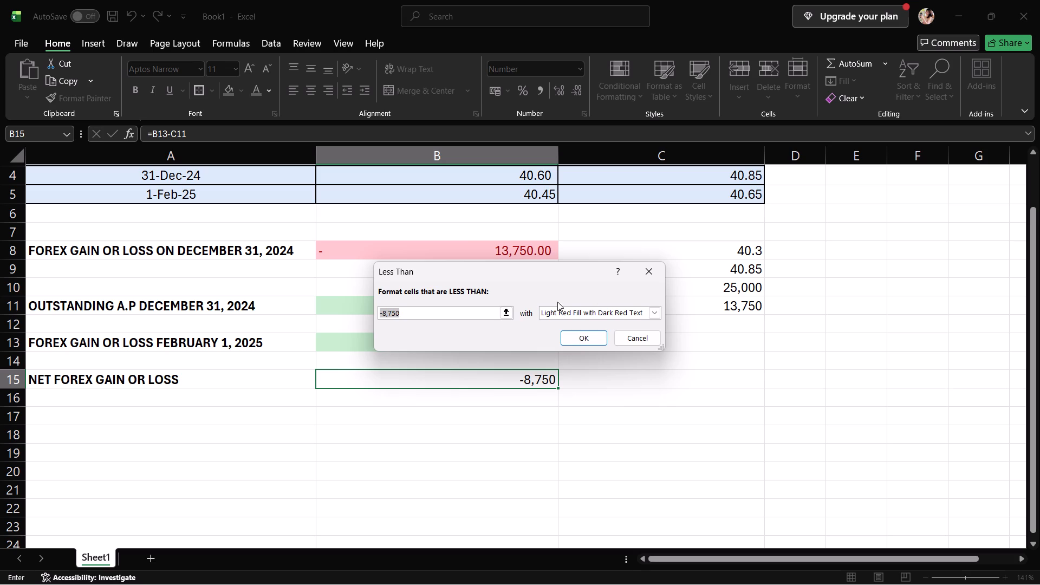
left_click(483, 311)
key("BackSpace")
key("BackSpace")
key("BackSpace")
key("BackSpace")
key("BackSpace")
key("BackSpace")
key("BackSpace")
key("BackSpace")
key("BackSpace")
key("BackSpace")
key("BackSpace")
key("BackSpace")
key("BackSpace")
key("BackSpace")
key("BackSpace")
key("BackSpace")
key("BackSpace")
key("BackSpace")
key("BackSpace")
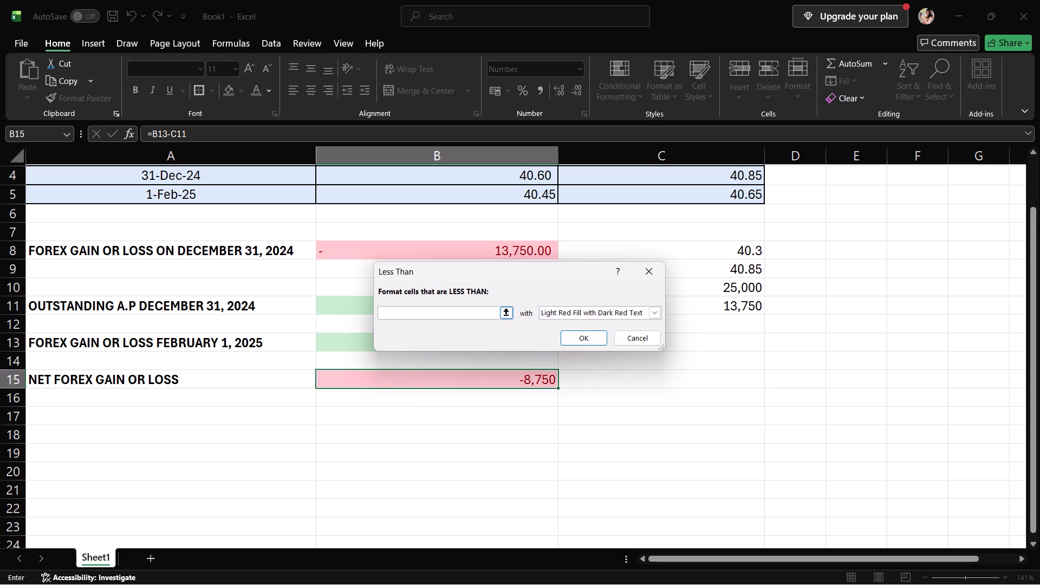
key("1")
left_click(564, 336)
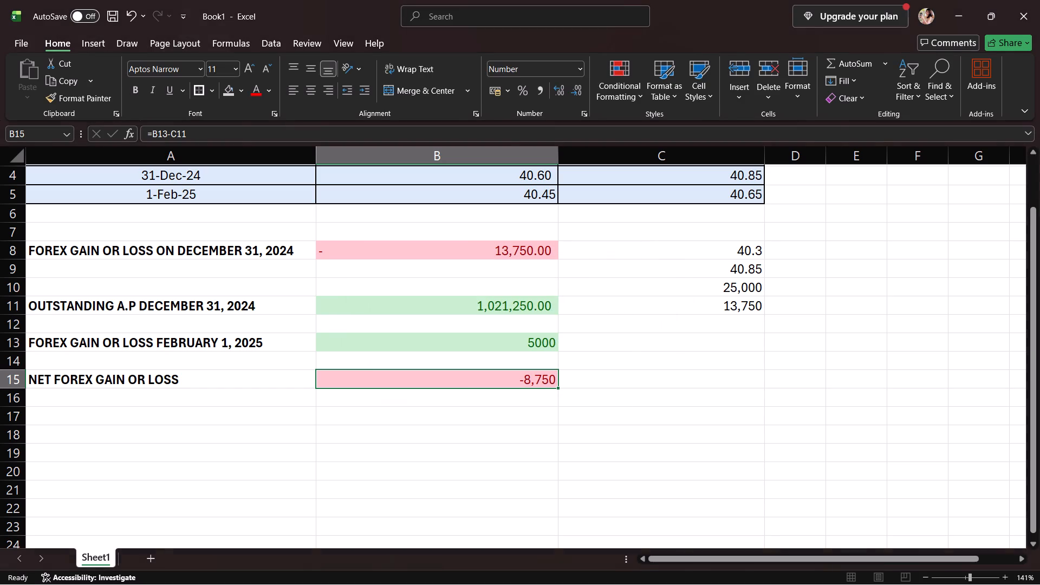
left_click(575, 385)
left_click(446, 409)
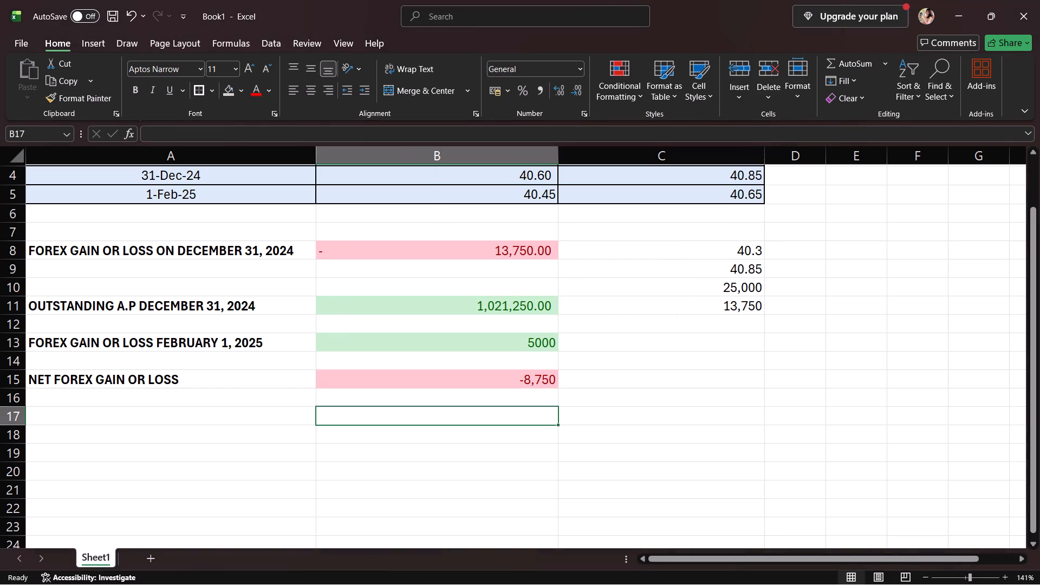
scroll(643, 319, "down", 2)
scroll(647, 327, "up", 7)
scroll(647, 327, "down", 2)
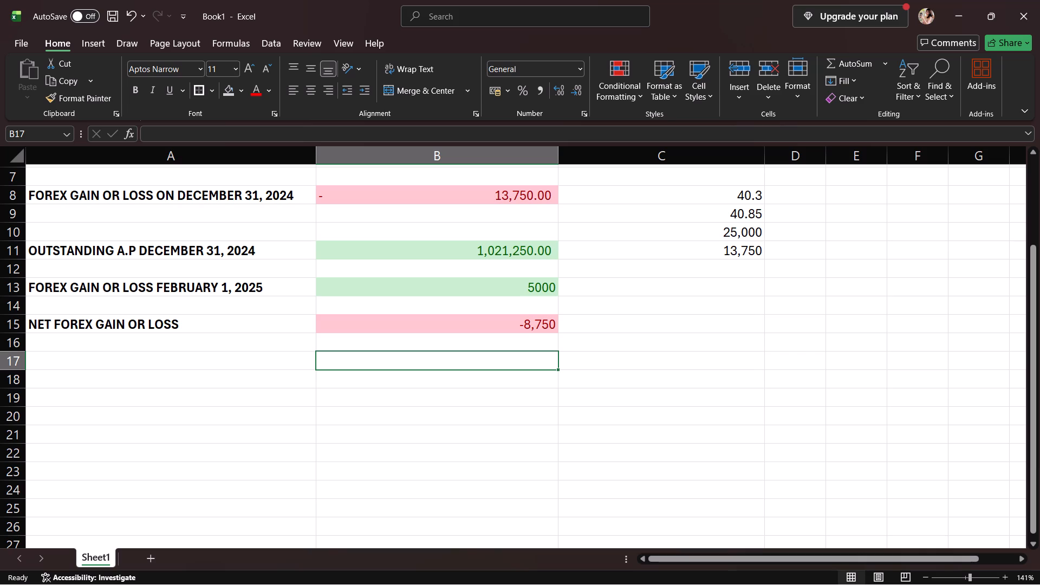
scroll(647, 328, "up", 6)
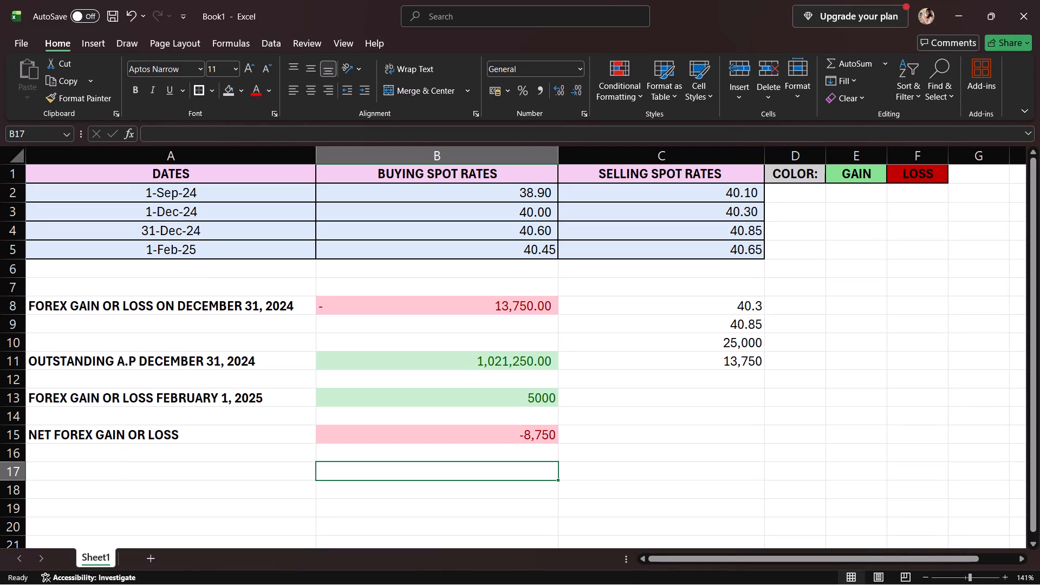
Fill cells A18, B18 and C18 with light pink as a header row for another table.
left_click(224, 468)
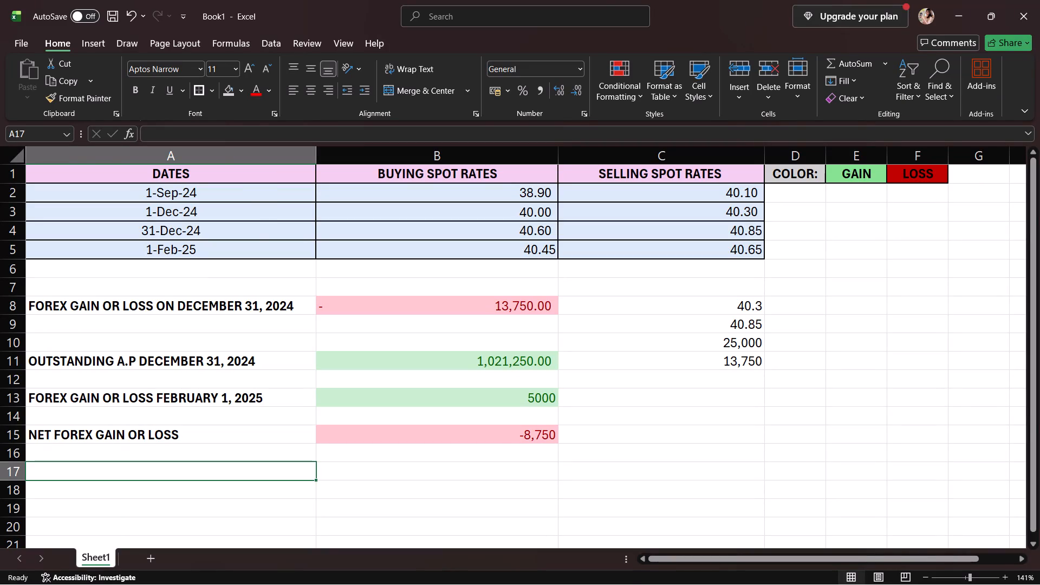
scroll(224, 473, "down", 2)
left_click(201, 387)
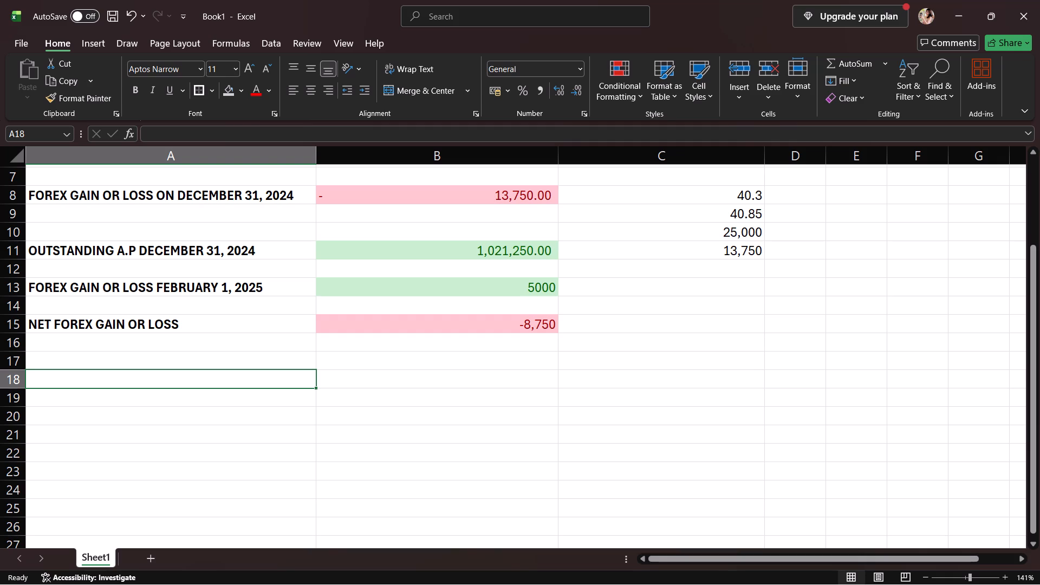
left_click(236, 88)
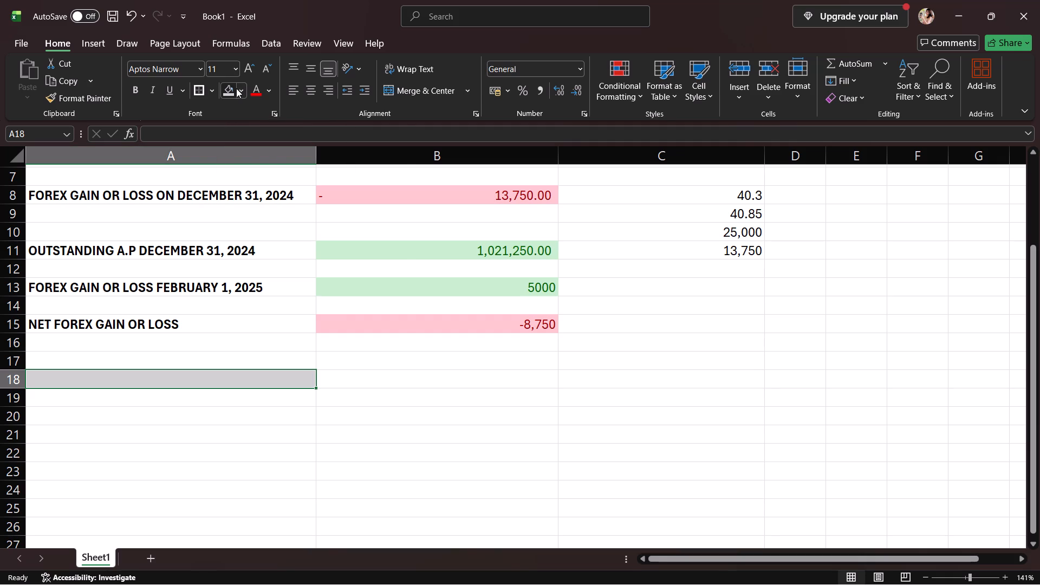
left_click(240, 91)
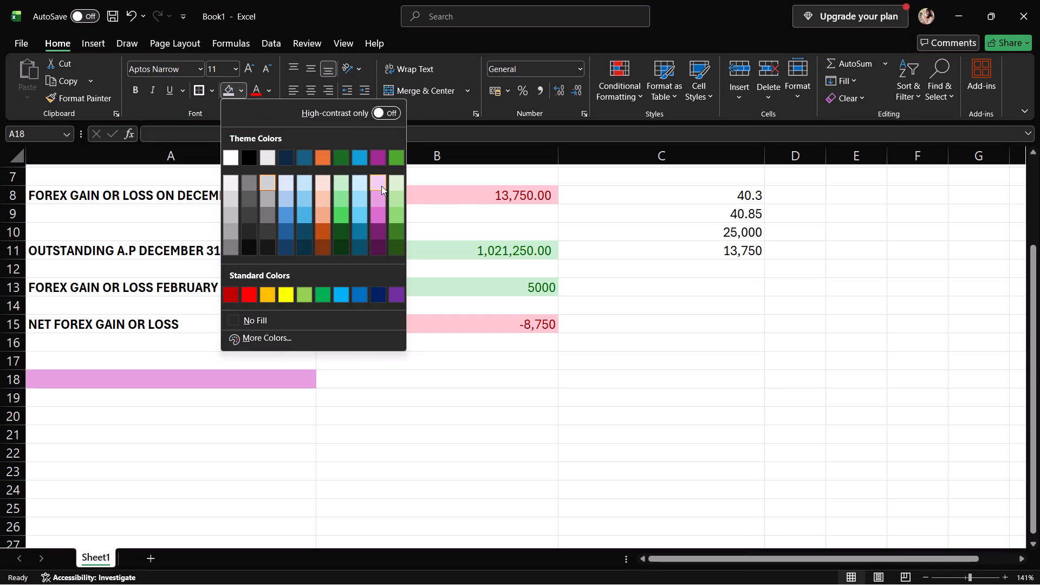
left_click(381, 186)
left_click(352, 381)
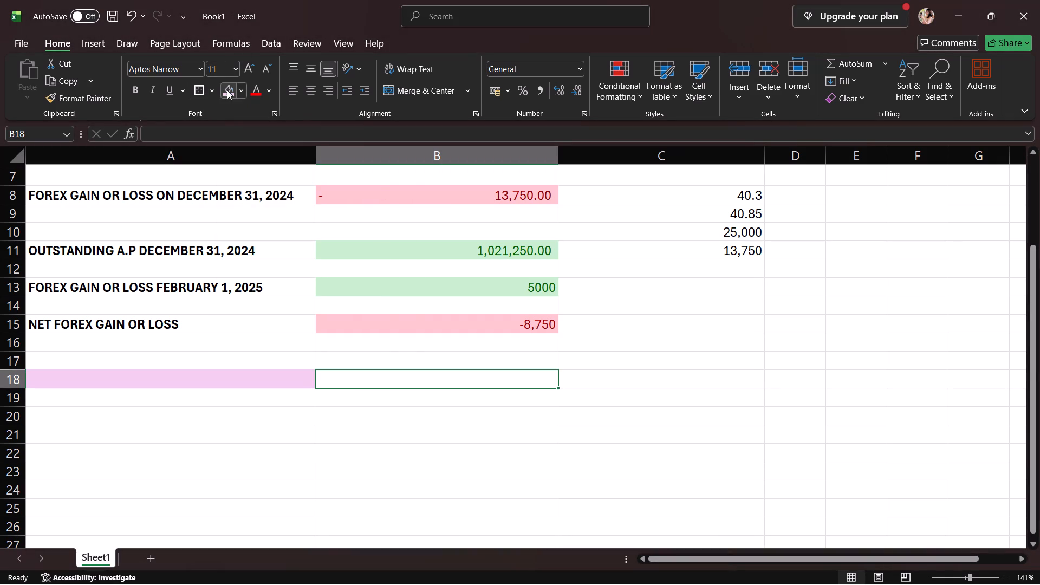
left_click(227, 90)
left_click(677, 379)
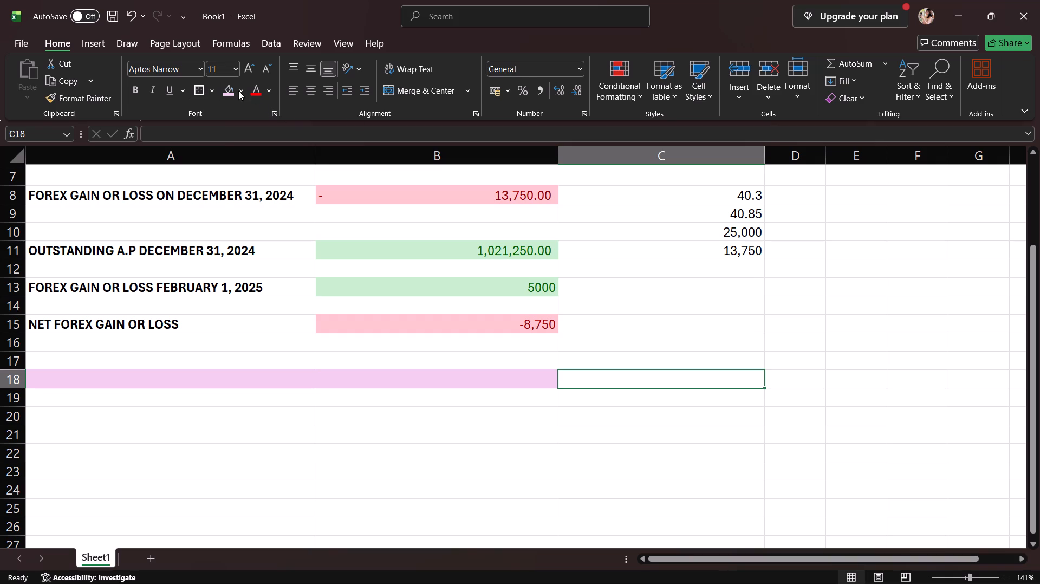
left_click(234, 90)
Enter the header BUYING SPOT RATES in cell B18.
left_click(433, 380)
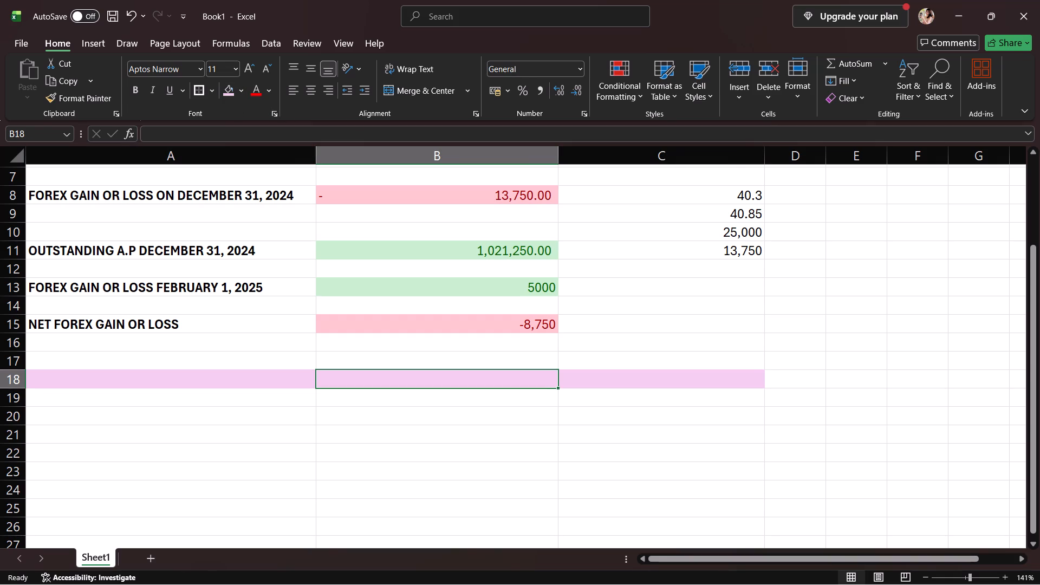
type("BUYING SPOT RATES")
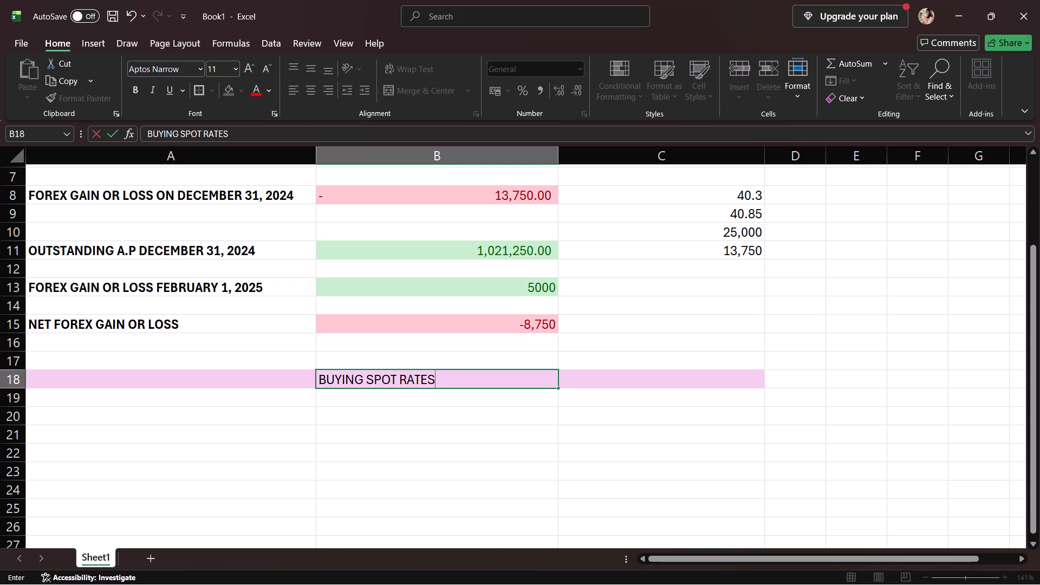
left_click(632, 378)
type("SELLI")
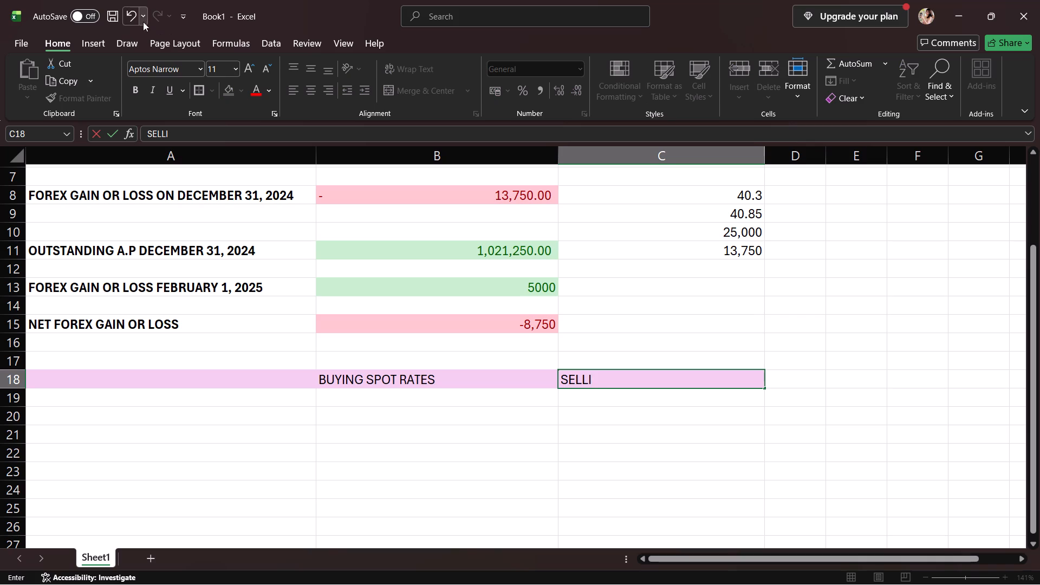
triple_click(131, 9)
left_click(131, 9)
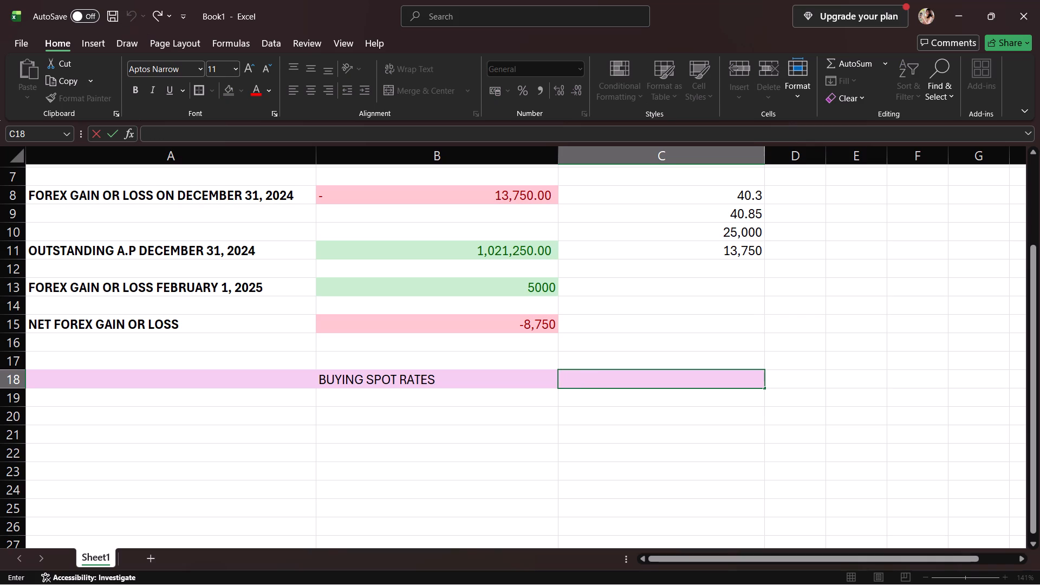
Copy the spot rate table in A1:C5, including its headers and formatting, and paste it at cell A21.
scroll(440, 342, "down", 1)
scroll(440, 342, "up", 10)
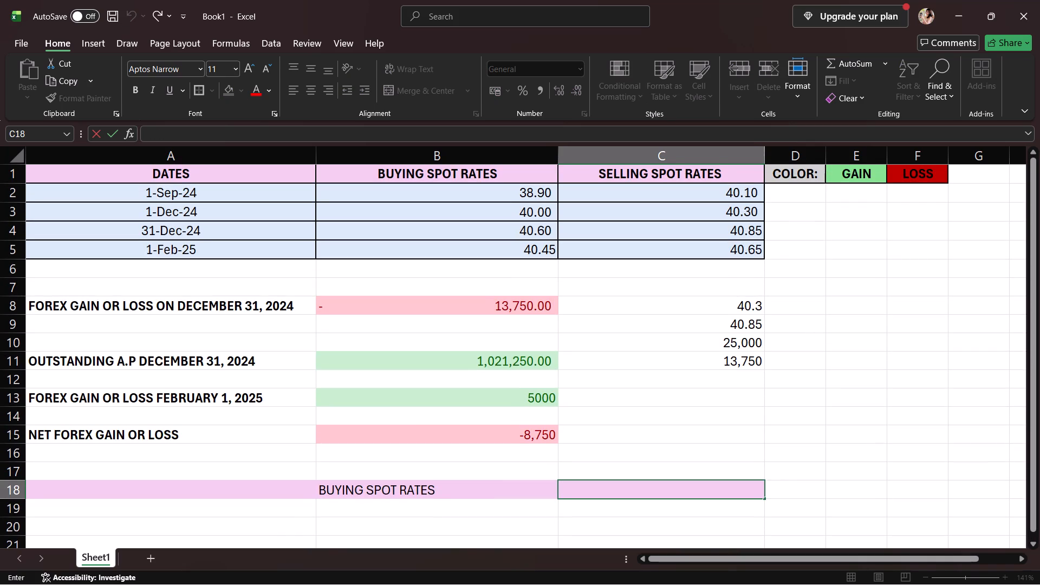
left_click(27, 171)
left_click_drag(27, 171, 61, 195)
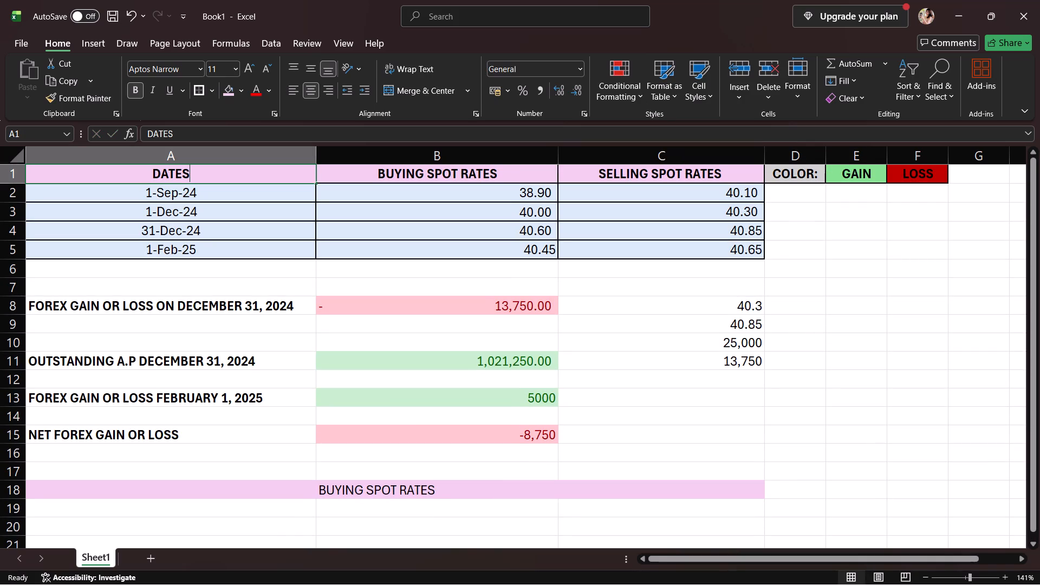
left_click_drag(61, 195, 260, 285)
left_click_drag(44, 162, 54, 168)
left_click_drag(136, 199, 141, 204)
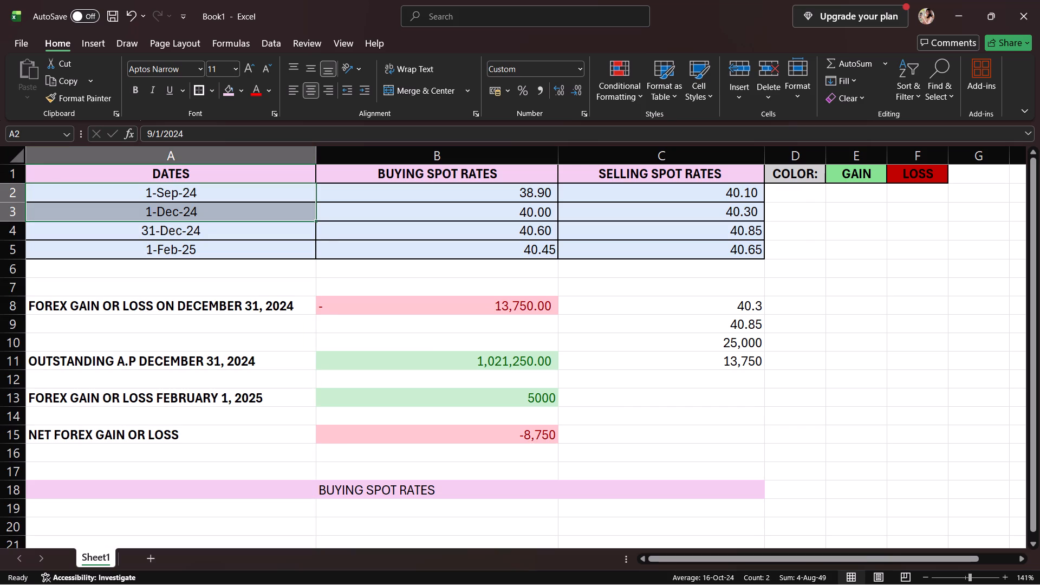
left_click(233, 192)
left_click_drag(34, 175, 190, 230)
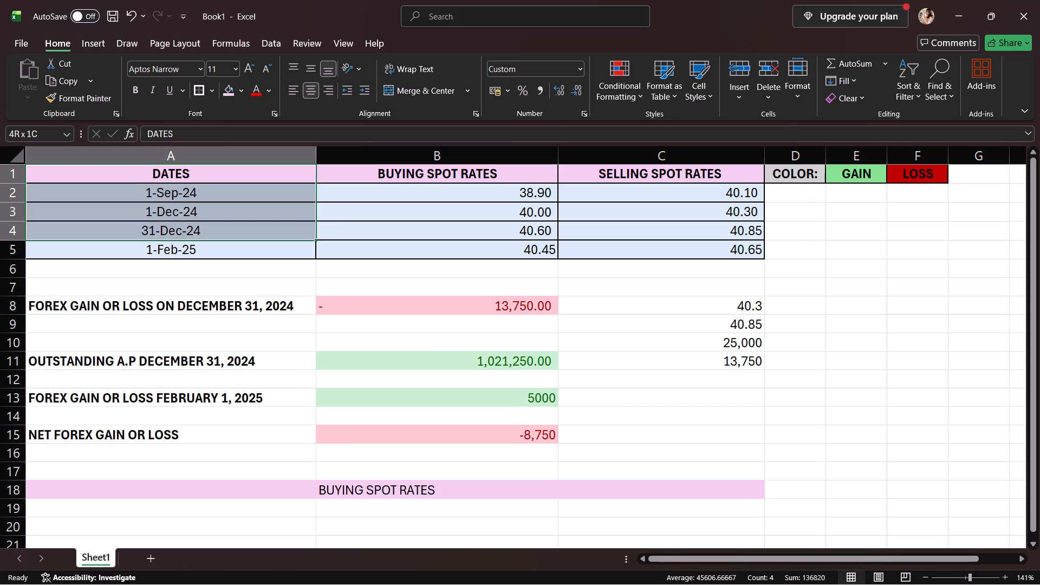
left_click_drag(190, 230, 743, 245)
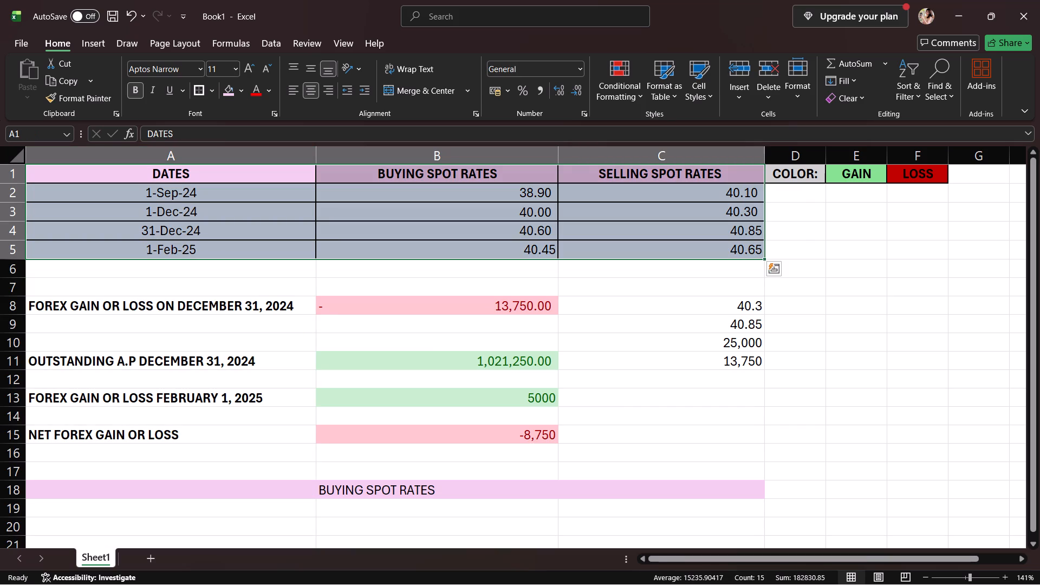
right_click(743, 245)
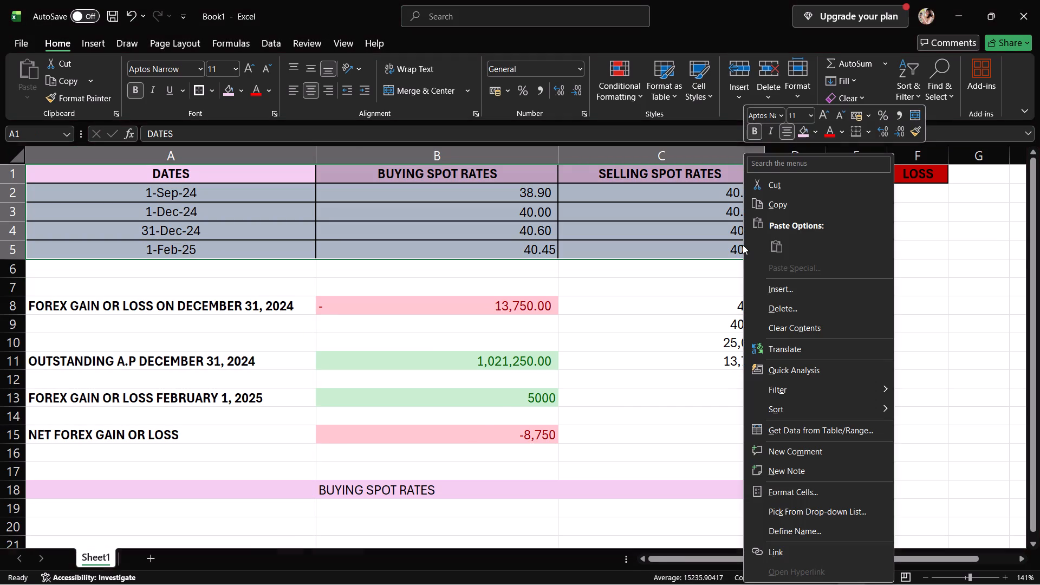
left_click(756, 207)
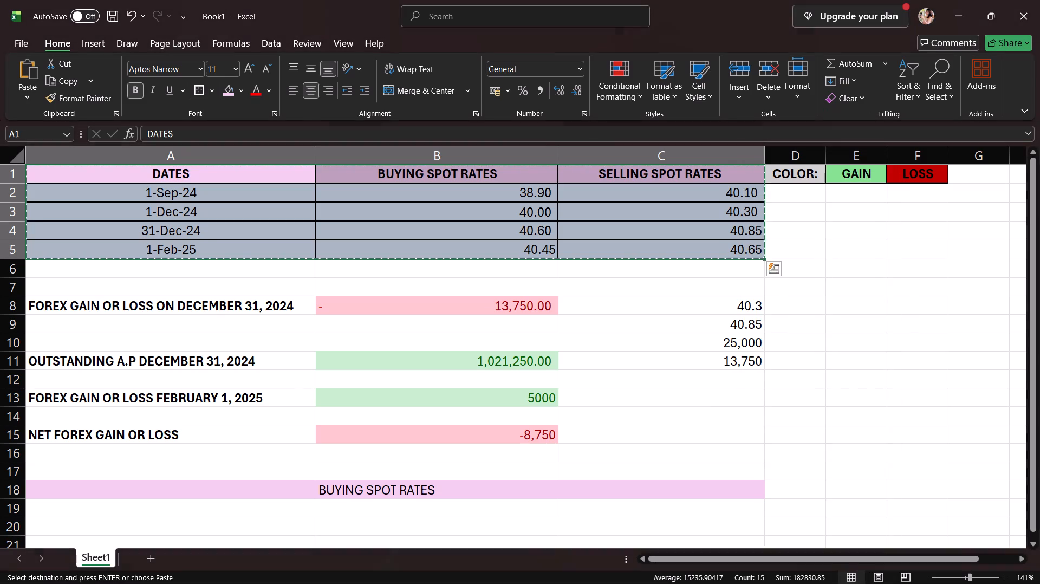
scroll(649, 415, "down", 3)
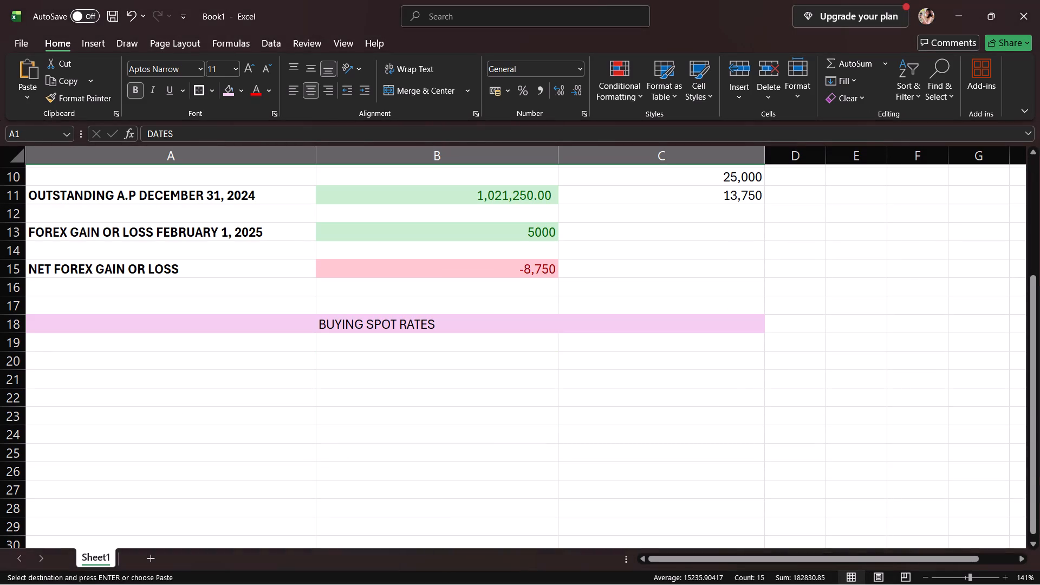
left_click(149, 388)
left_click(158, 381)
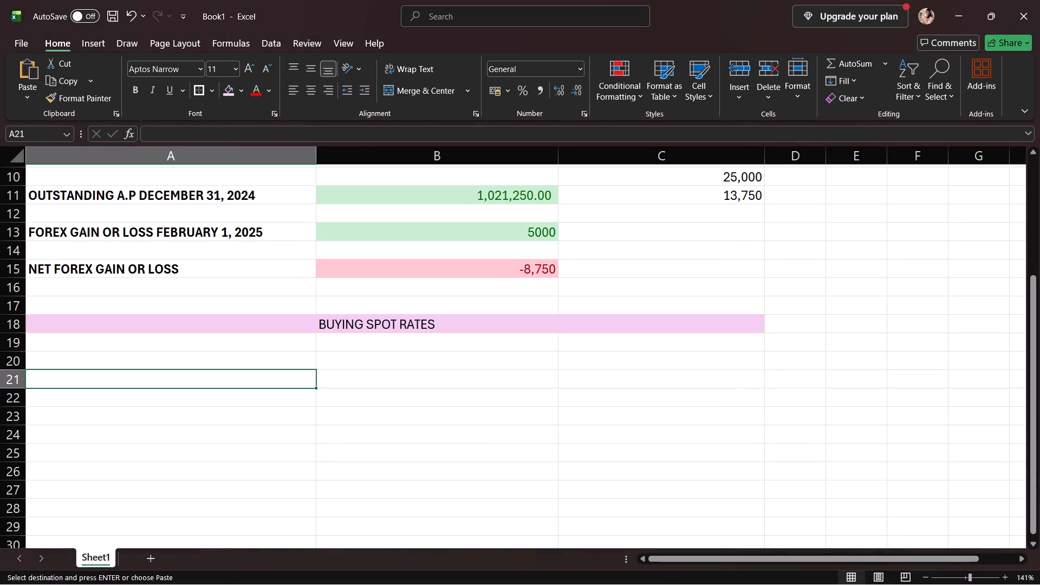
right_click(74, 380)
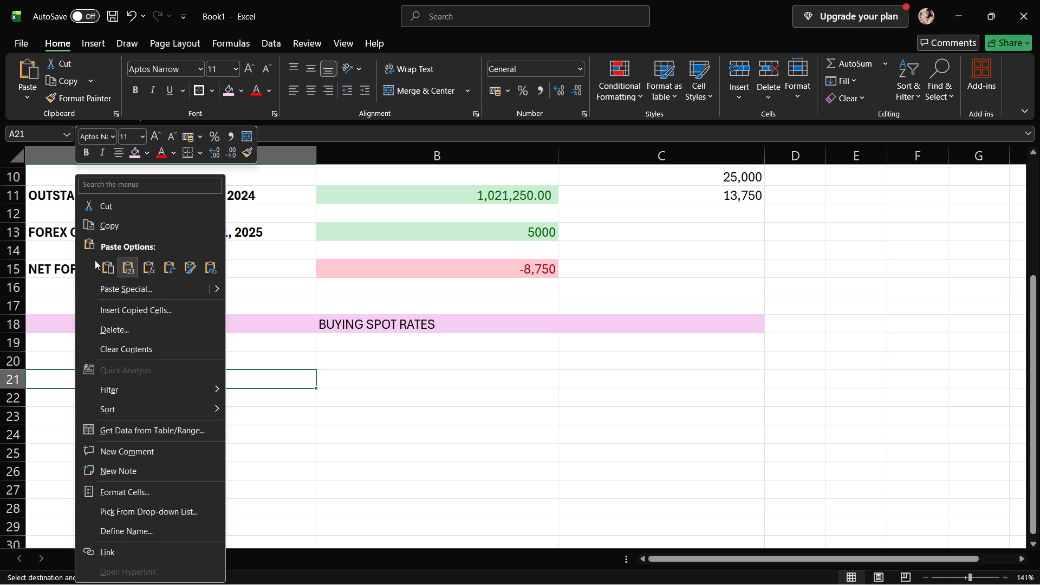
left_click(106, 264)
Replace the light pink fill of cell A18 with white.
left_click(223, 330)
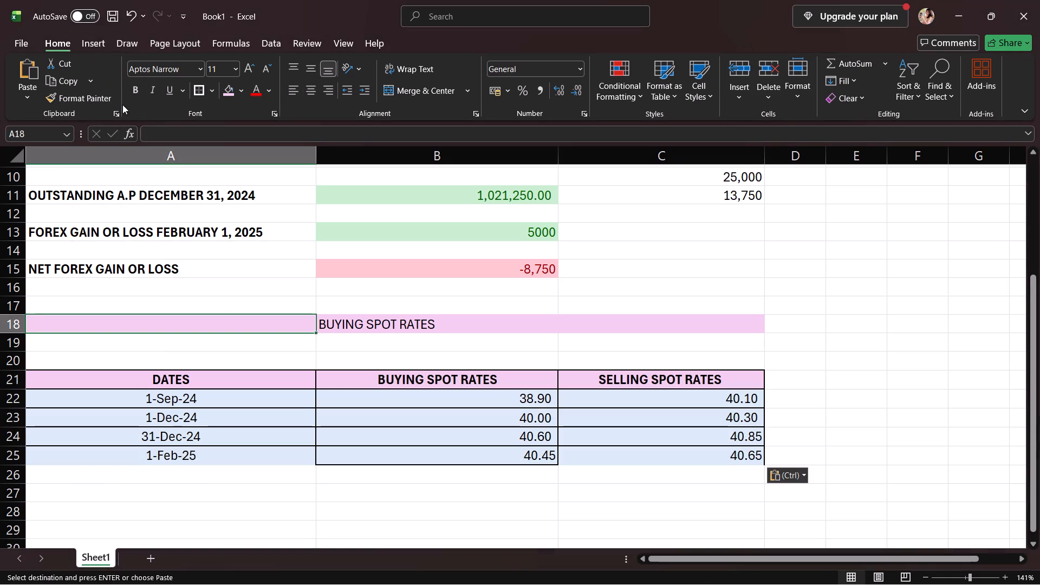
left_click(61, 66)
left_click(77, 78)
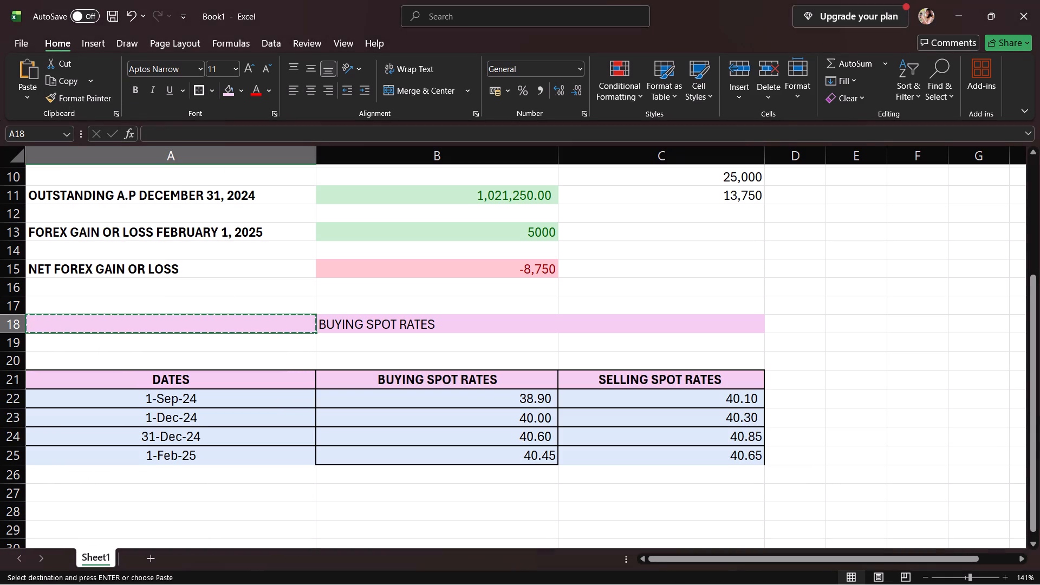
left_click(195, 326)
left_click(249, 311)
left_click(315, 320)
left_click(222, 93)
left_click(243, 93)
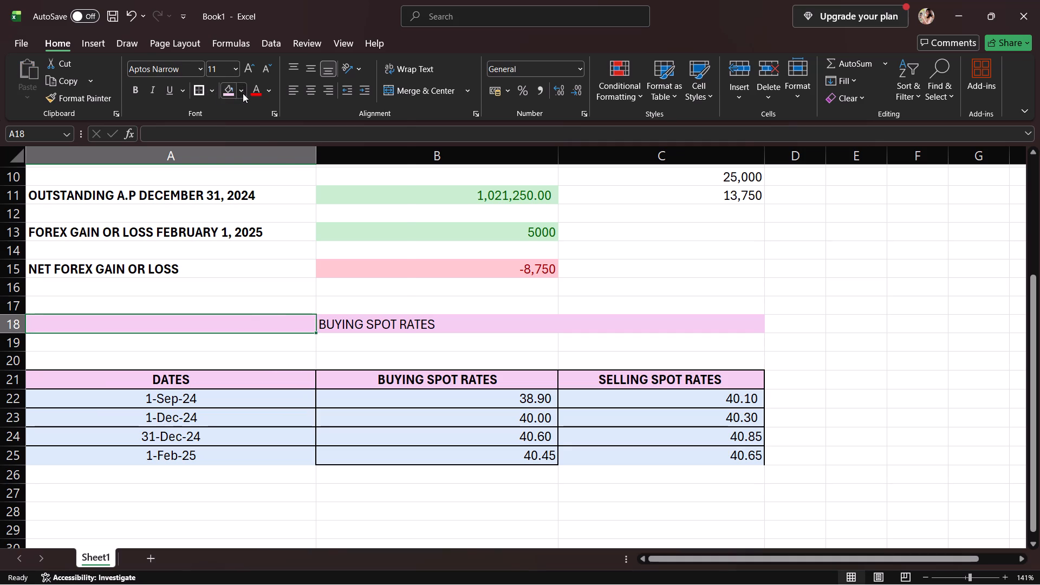
left_click(232, 159)
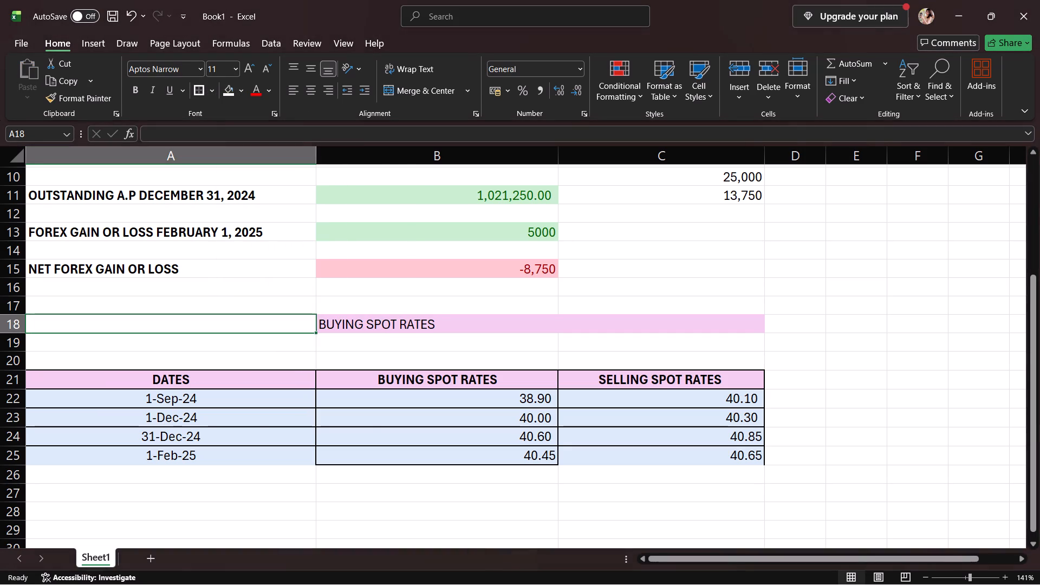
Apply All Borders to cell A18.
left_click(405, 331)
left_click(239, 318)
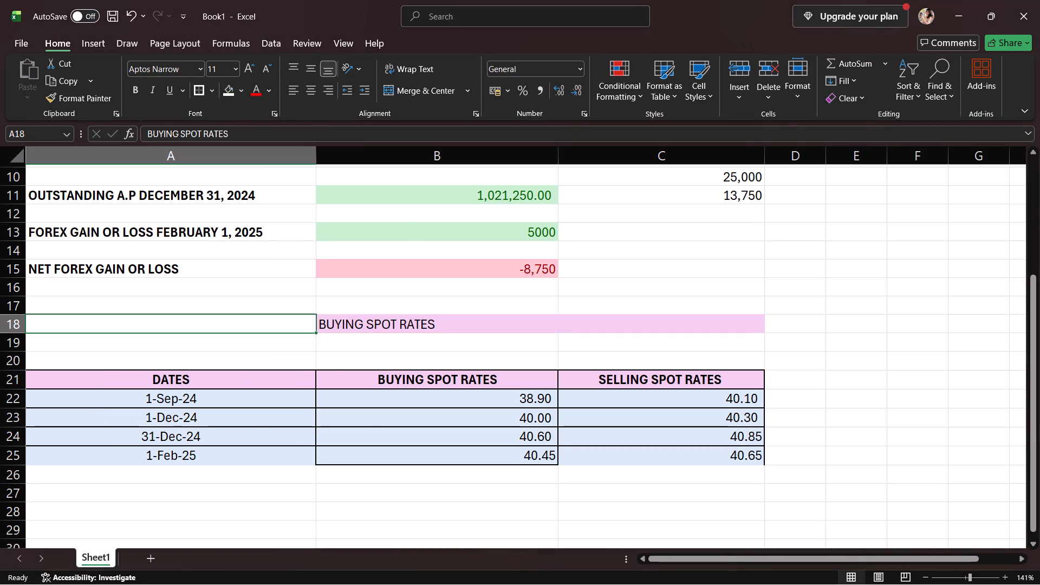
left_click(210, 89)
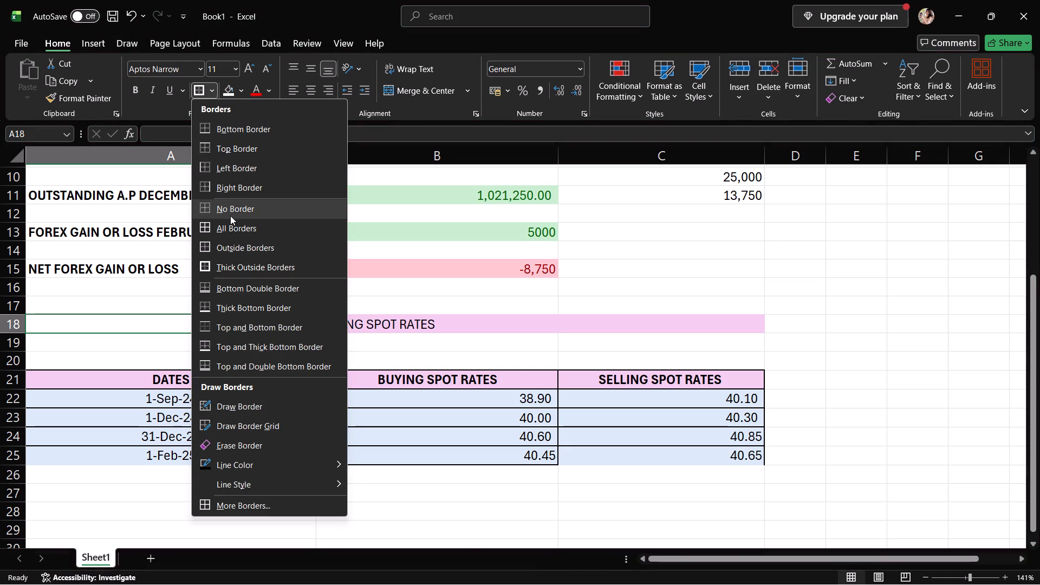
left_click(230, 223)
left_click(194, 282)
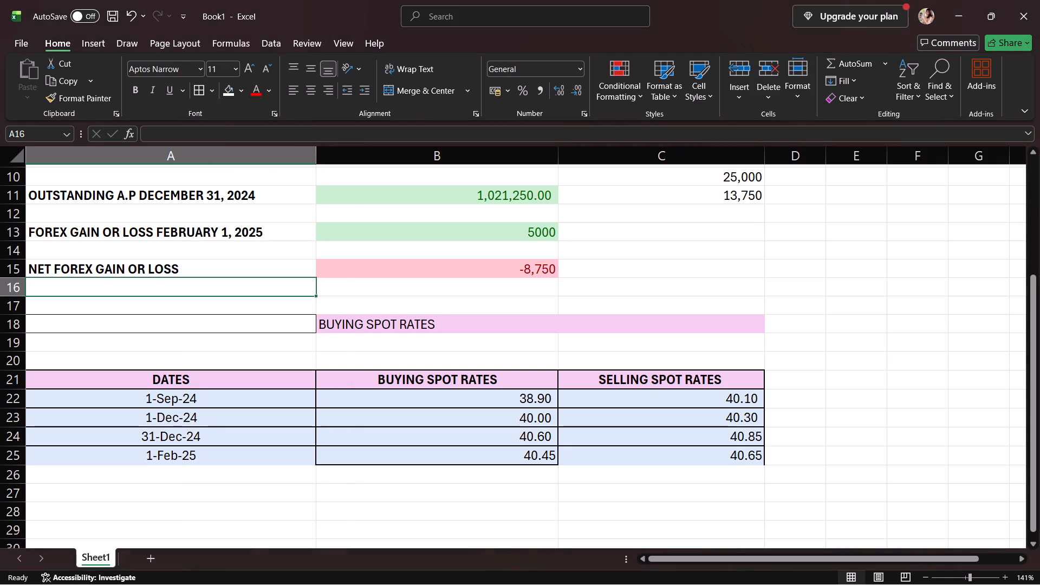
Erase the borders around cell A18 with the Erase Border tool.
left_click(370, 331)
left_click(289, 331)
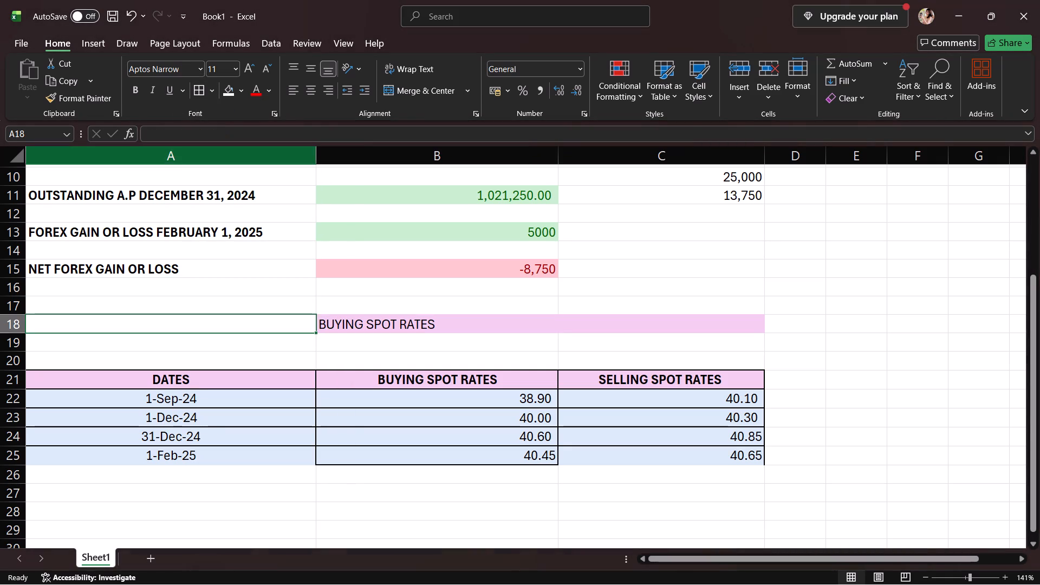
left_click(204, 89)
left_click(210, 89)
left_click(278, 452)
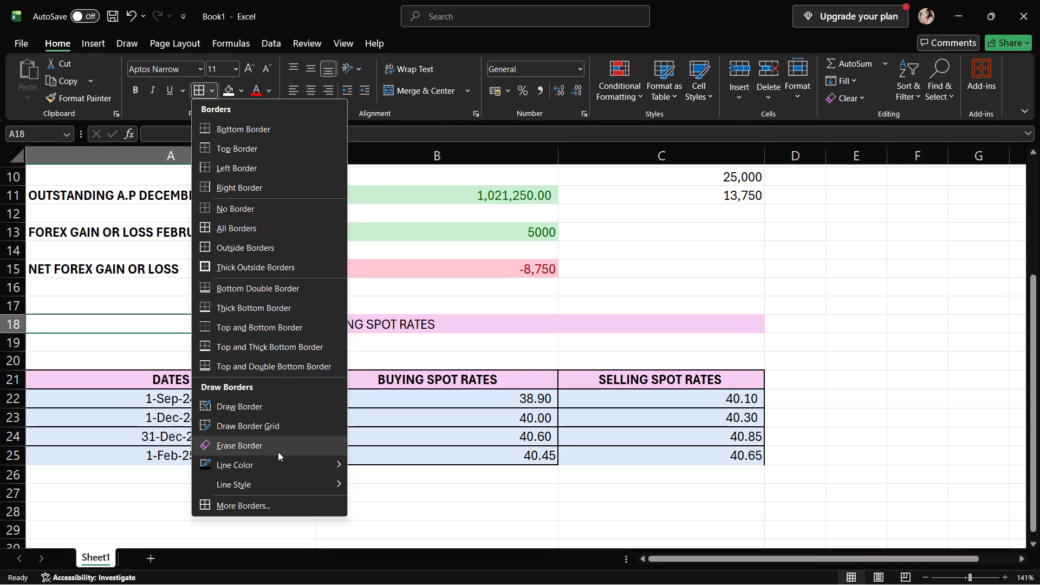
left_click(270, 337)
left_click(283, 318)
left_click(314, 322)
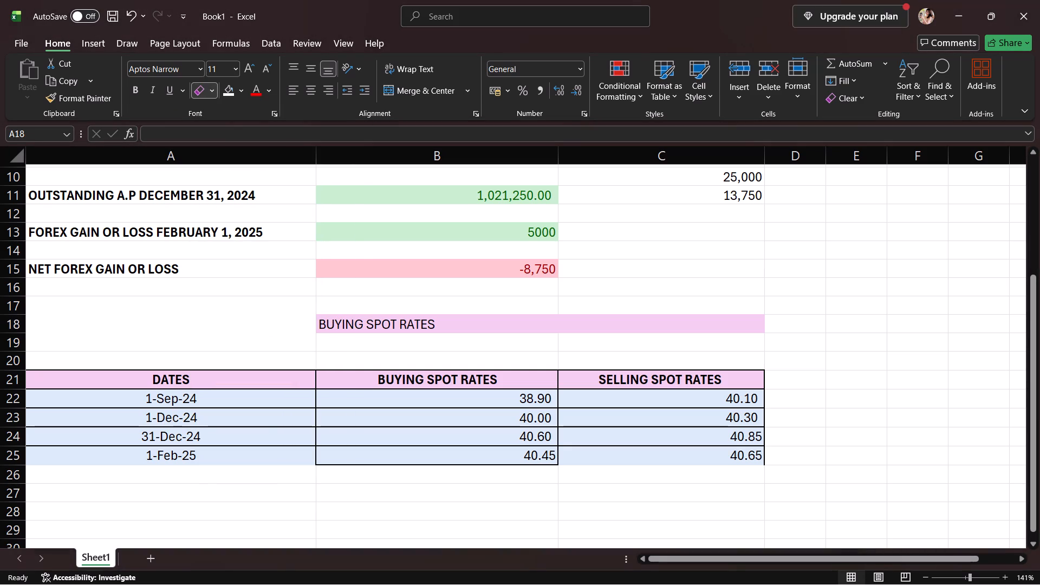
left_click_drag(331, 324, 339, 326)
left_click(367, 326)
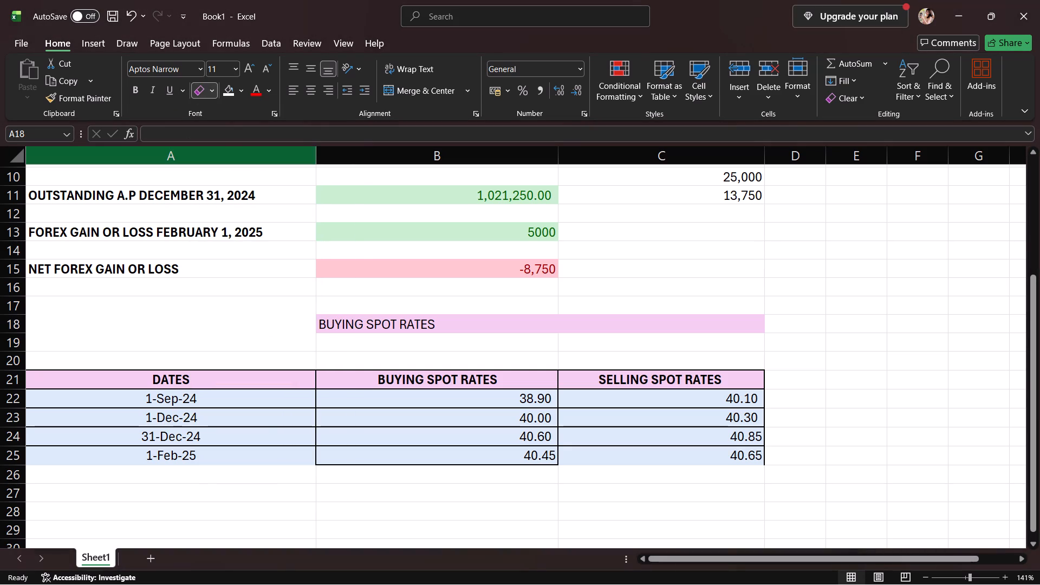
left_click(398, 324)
Replace the light pink fill of cells B18 and C18 with white.
left_click(234, 95)
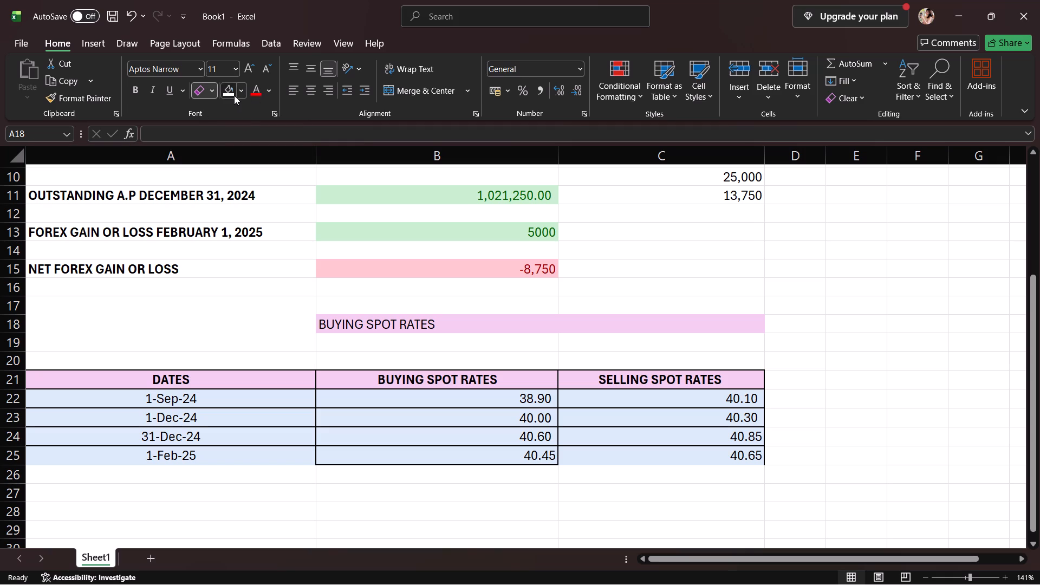
left_click(409, 317)
left_click(454, 311)
double_click(462, 318)
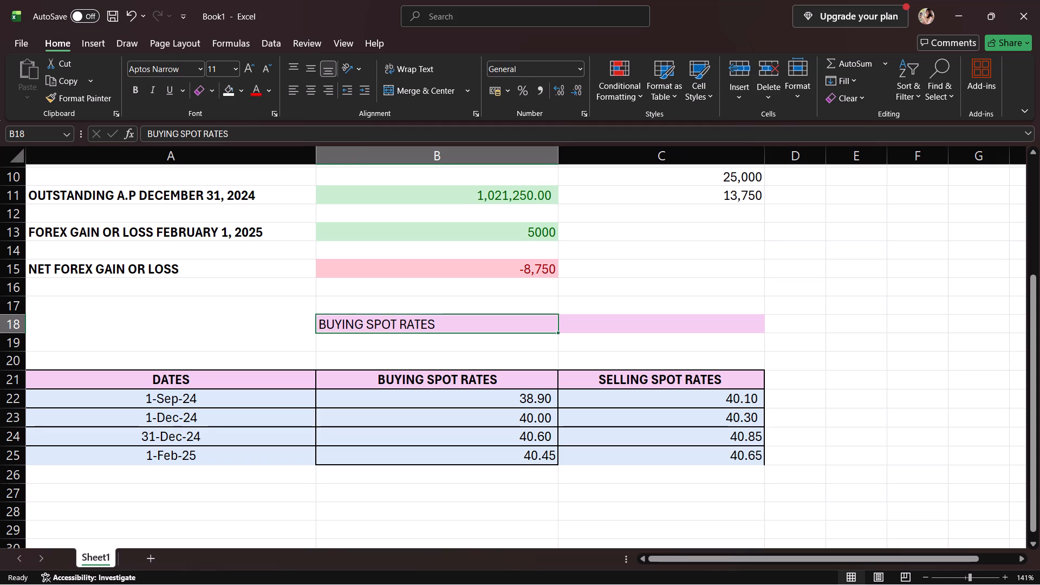
left_click(252, 91)
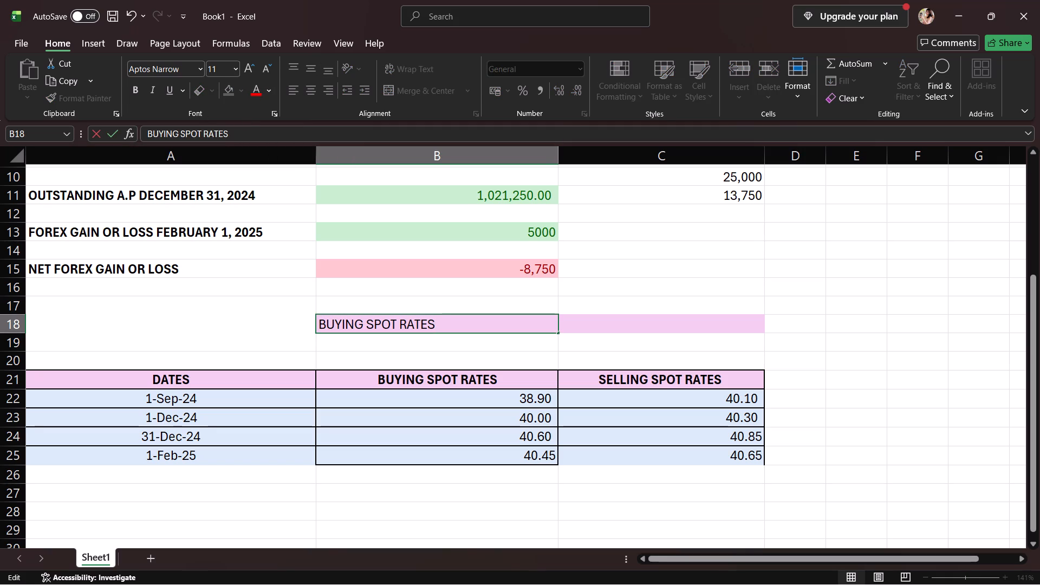
left_click(396, 309)
left_click(402, 323)
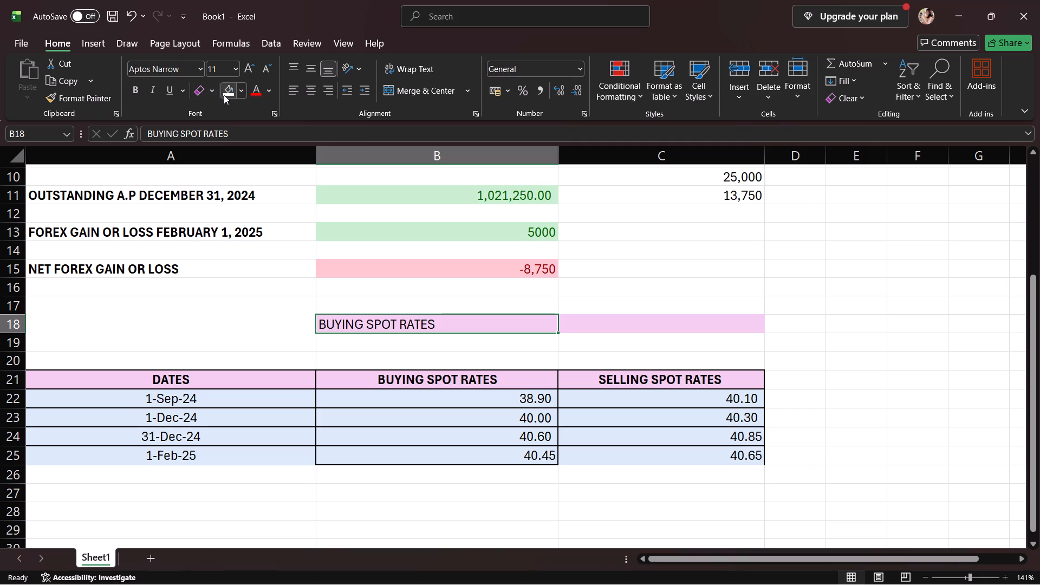
left_click(224, 95)
left_click(616, 326)
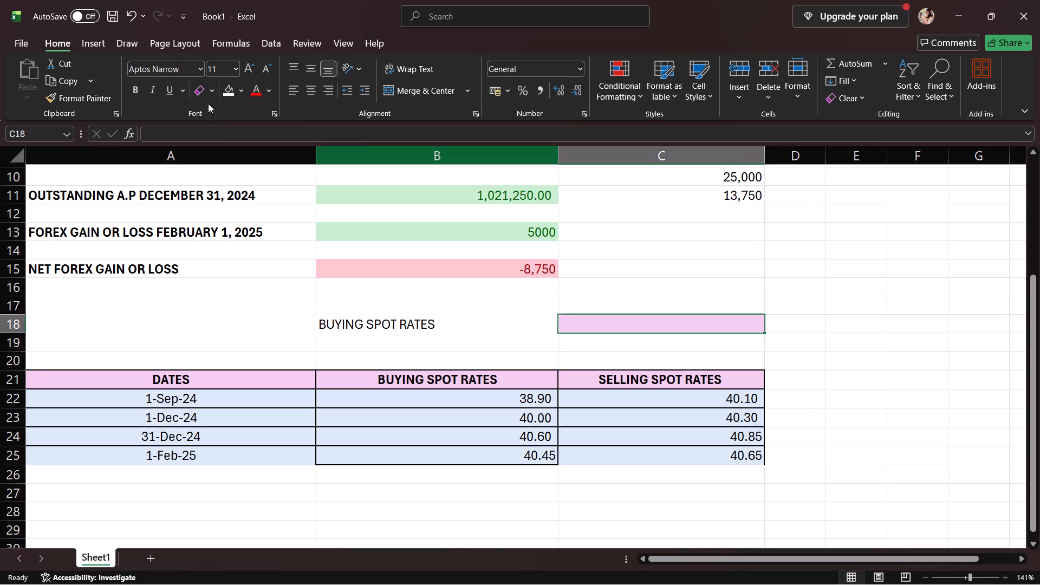
left_click(227, 90)
Delete the BUYING SPOT RATES text from cell B18.
left_click(400, 322)
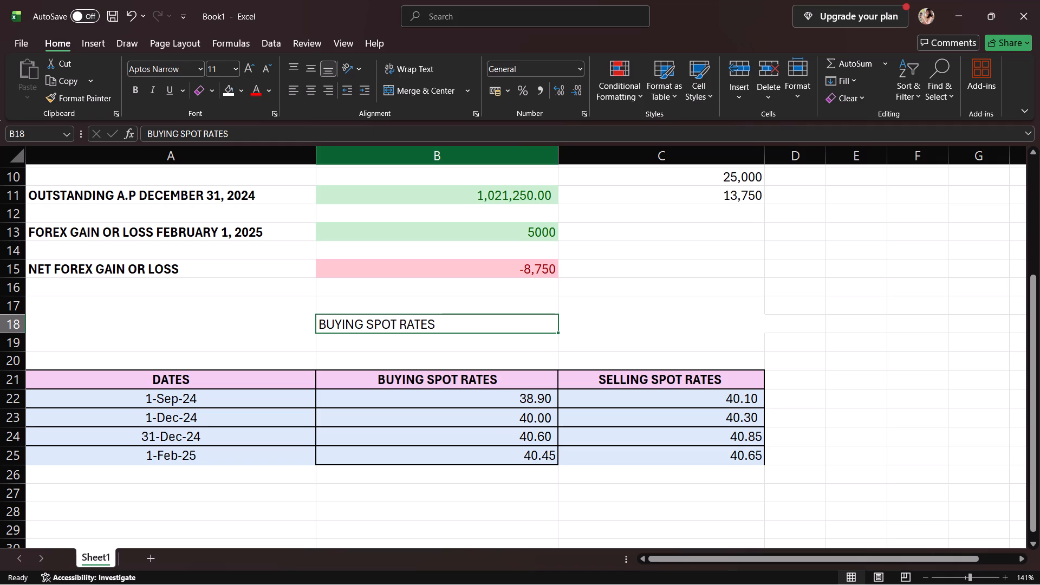
key("BackSpace")
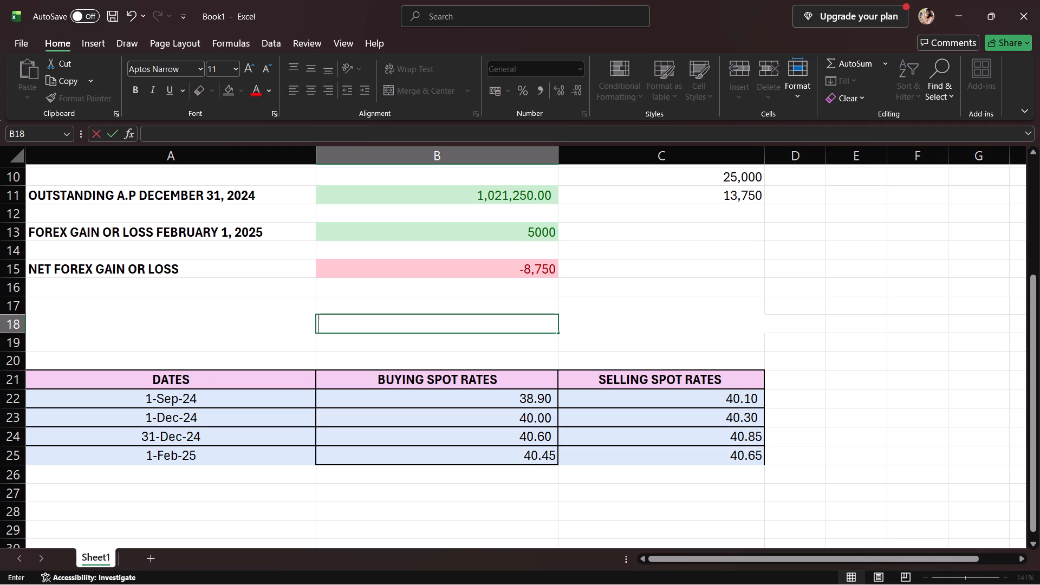
left_click(529, 300)
Examine the conditional formatting rules for cell A22 in the Rules Manager.
scroll(461, 476, "down", 2)
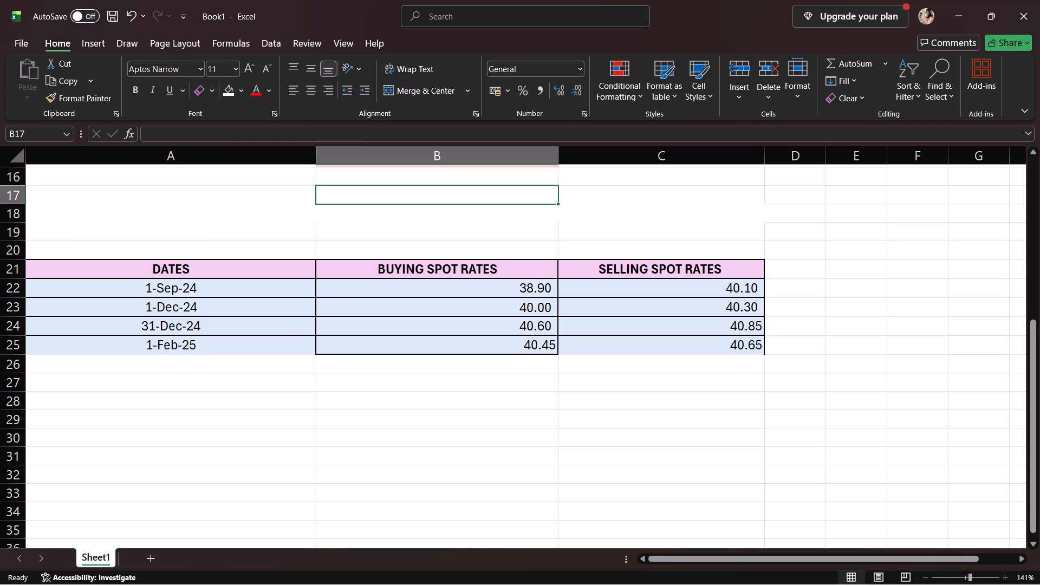
left_click(250, 290)
scroll(277, 365, "up", 7)
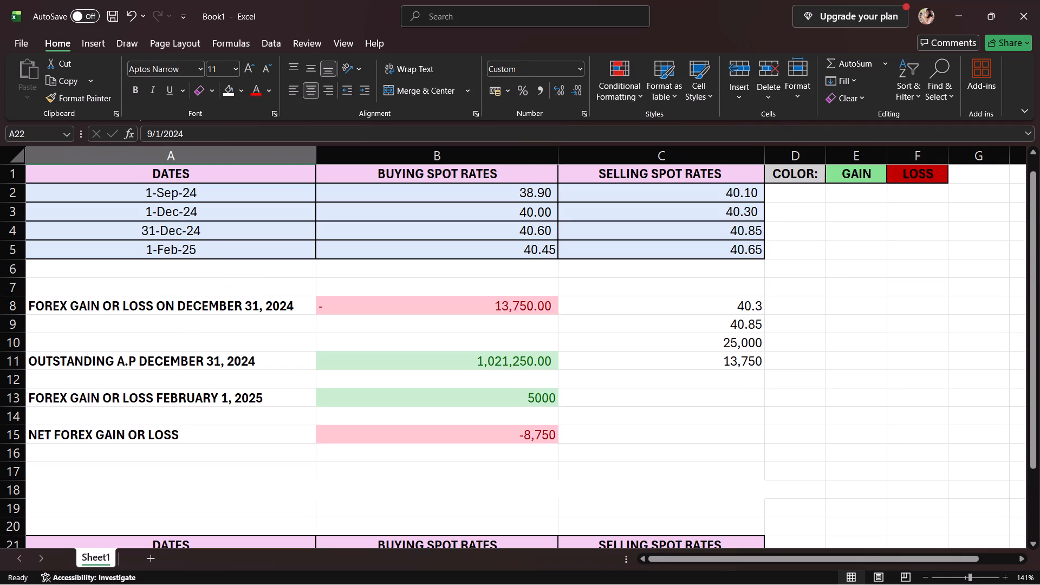
scroll(277, 371, "up", 2)
scroll(277, 372, "down", 1)
scroll(275, 372, "up", 3)
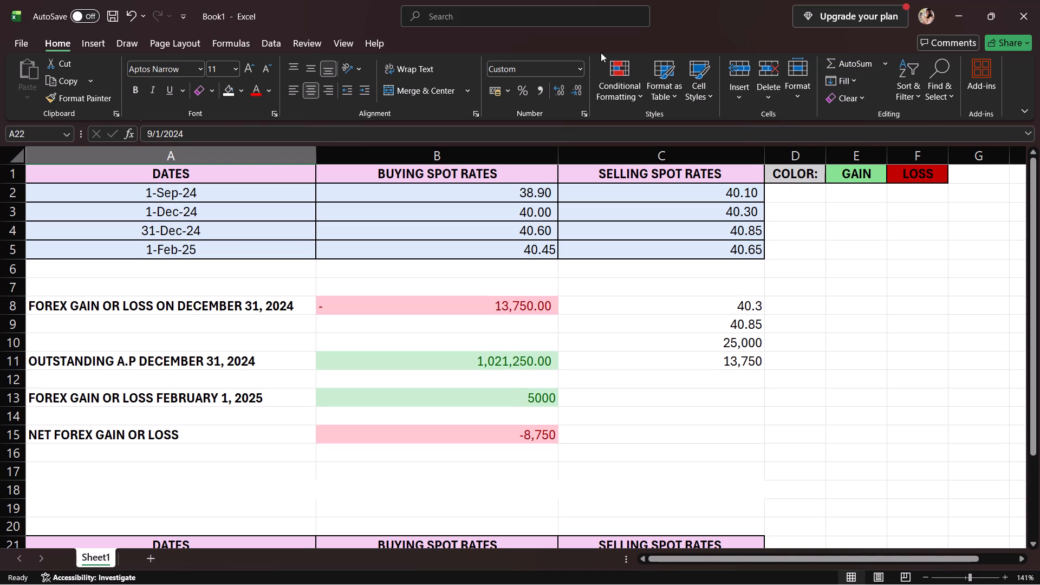
left_click(620, 75)
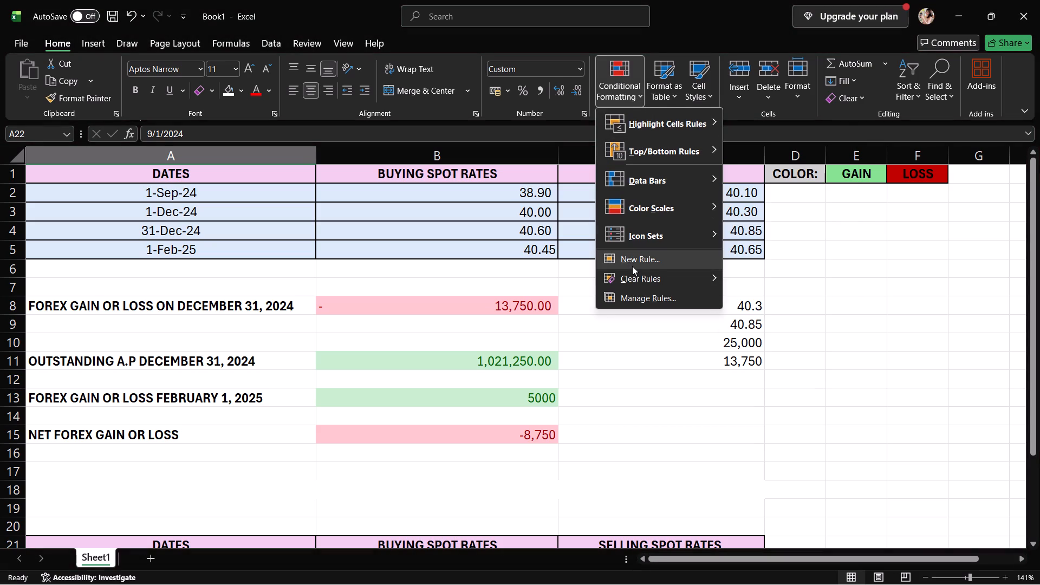
left_click(681, 300)
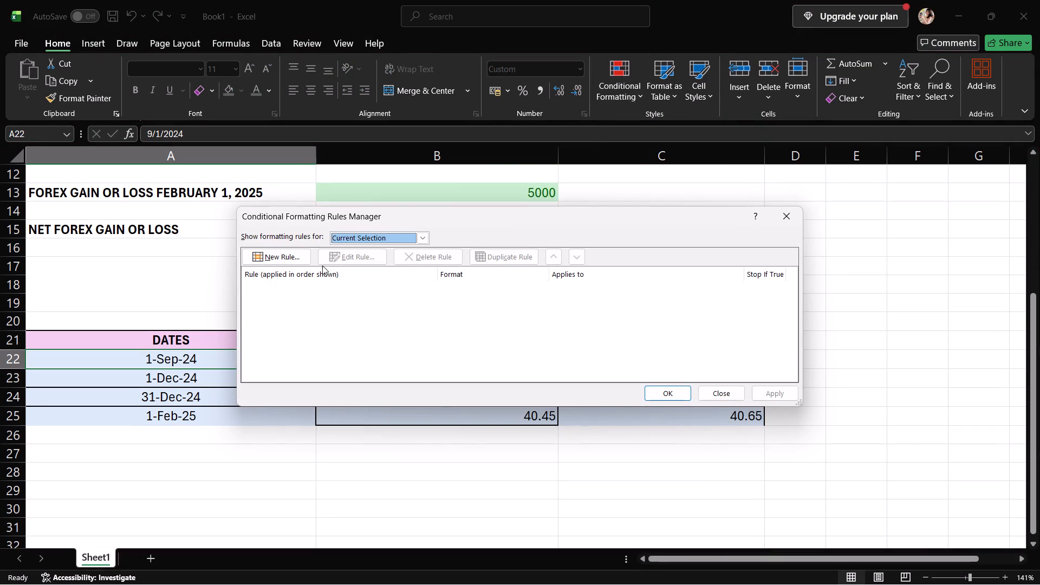
left_click(472, 284)
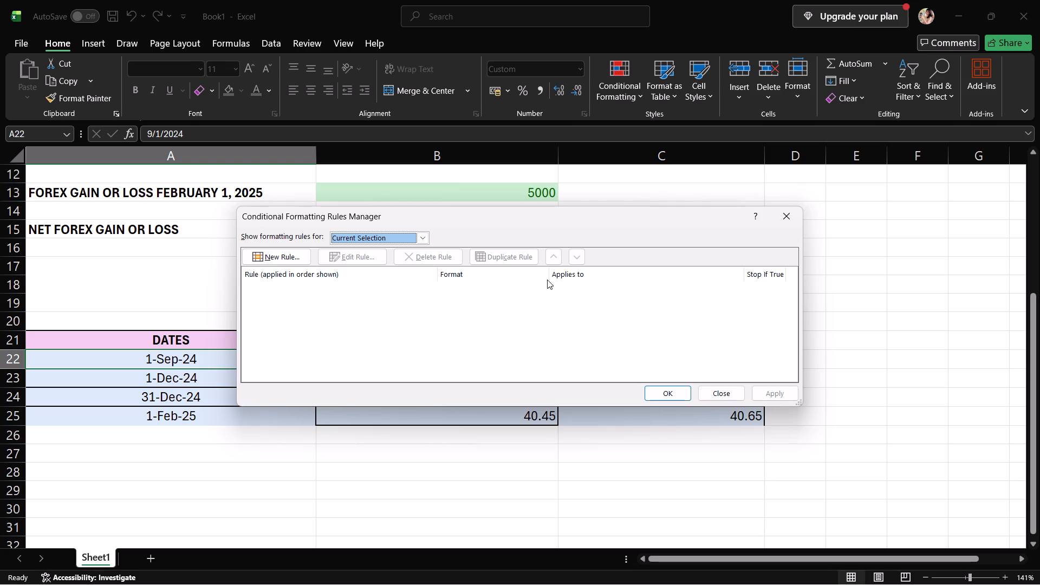
left_click(562, 277)
left_click(609, 274)
left_click(794, 218)
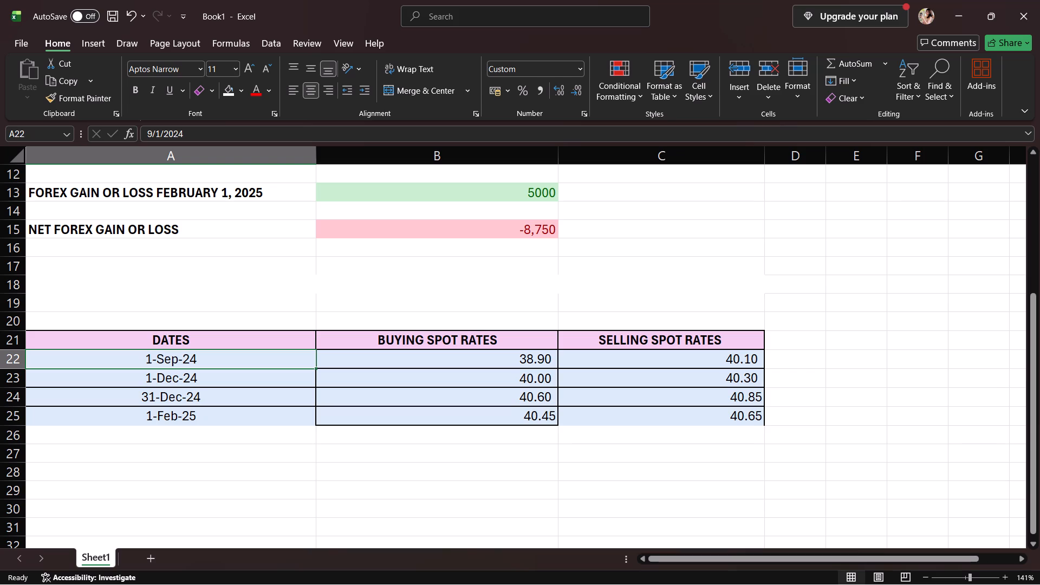
Replace the first date in the copied table, cell A22, with November 1, 2024.
left_click(213, 355)
left_click(213, 355)
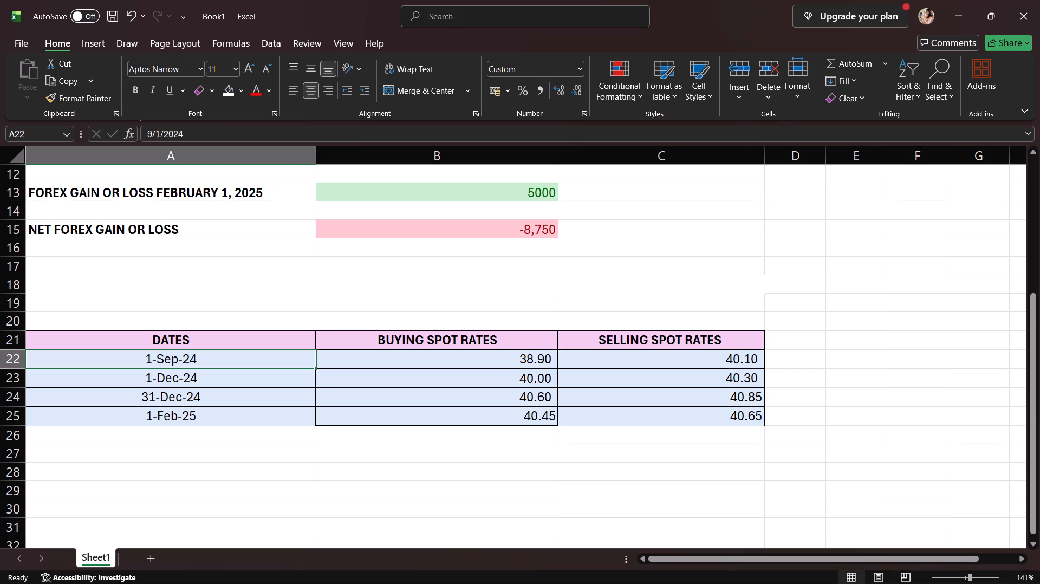
left_click(209, 364)
left_click(291, 476)
left_click(342, 394)
left_click(315, 356)
key("BackSpace")
type("NOV")
type("EMBER 1, 2024")
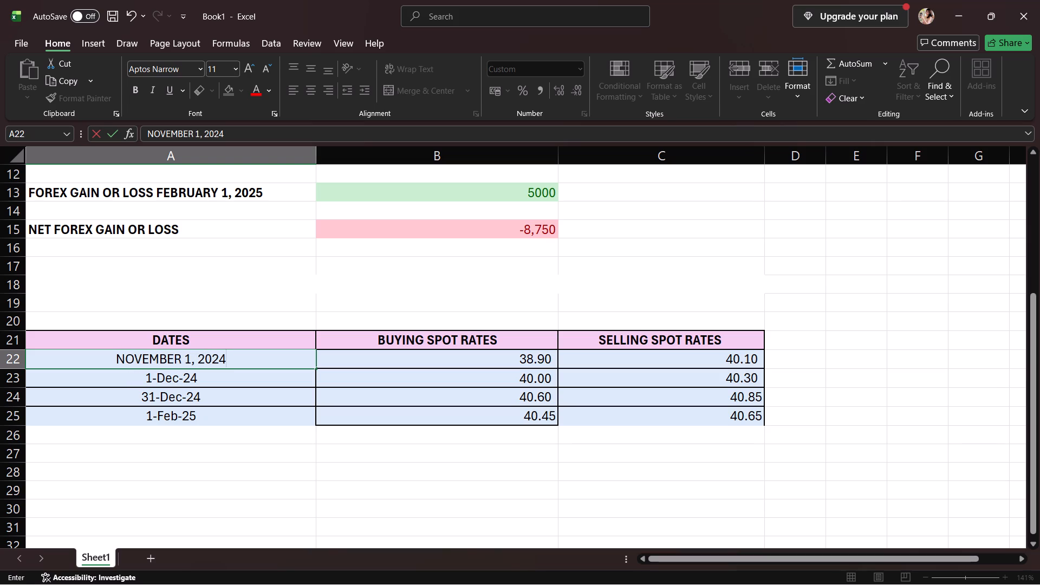
left_click(231, 375)
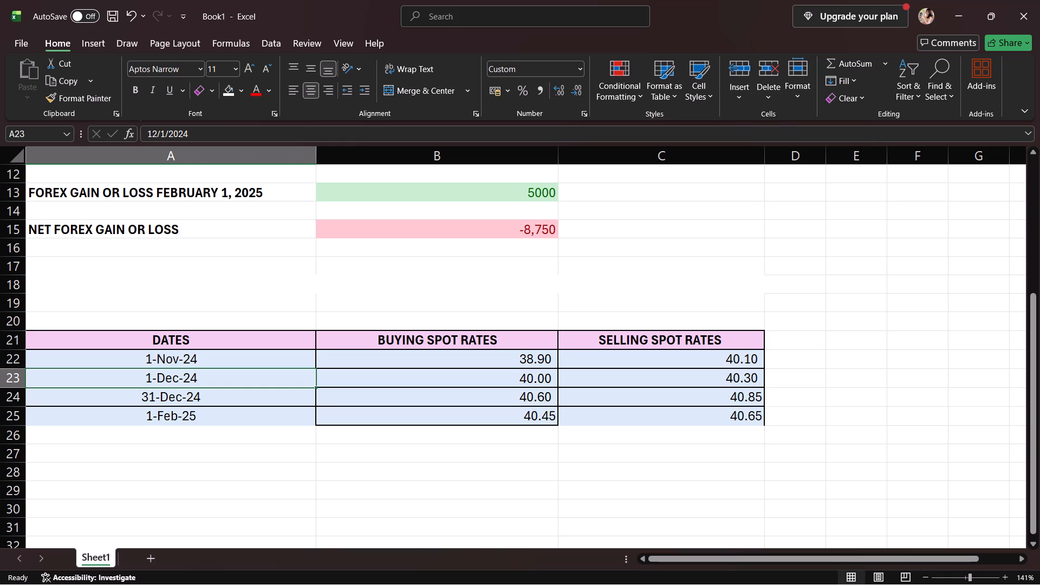
Replace the last date in the copied table, cell A25, with March 2, 2025.
left_click(211, 420)
key("BackSpace")
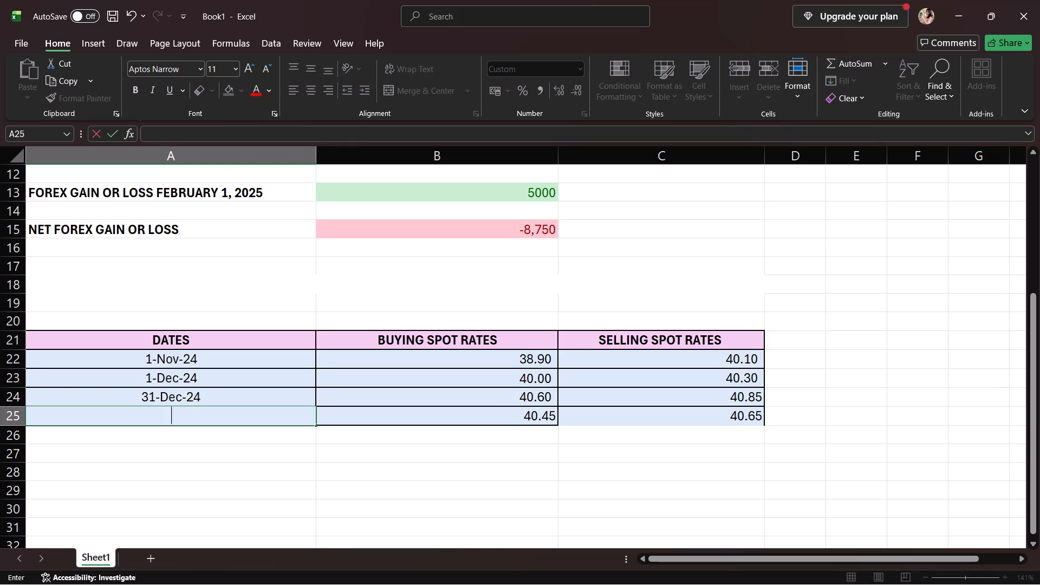
type("MARCH 2")
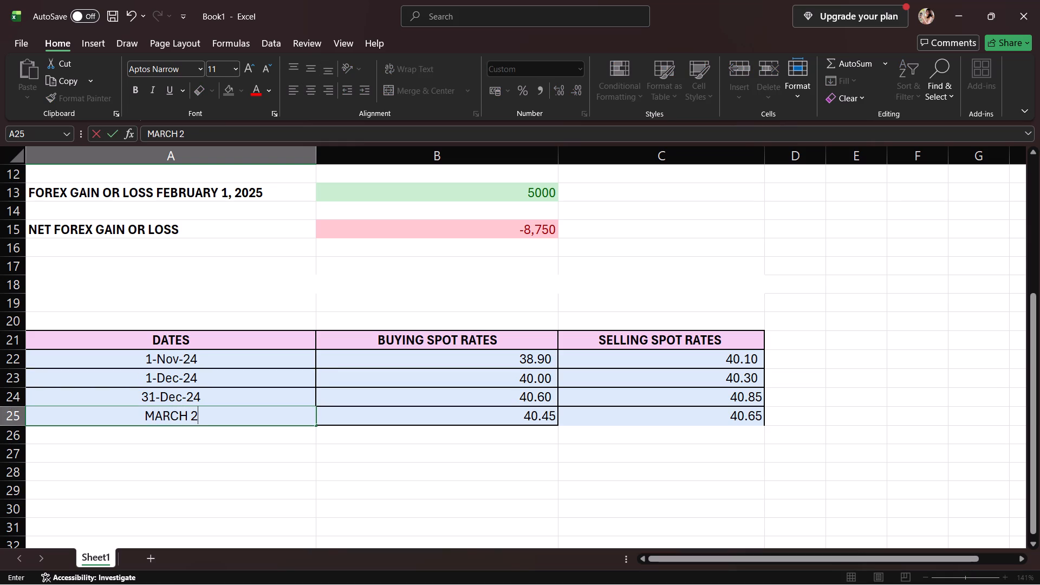
type(",")
key("space")
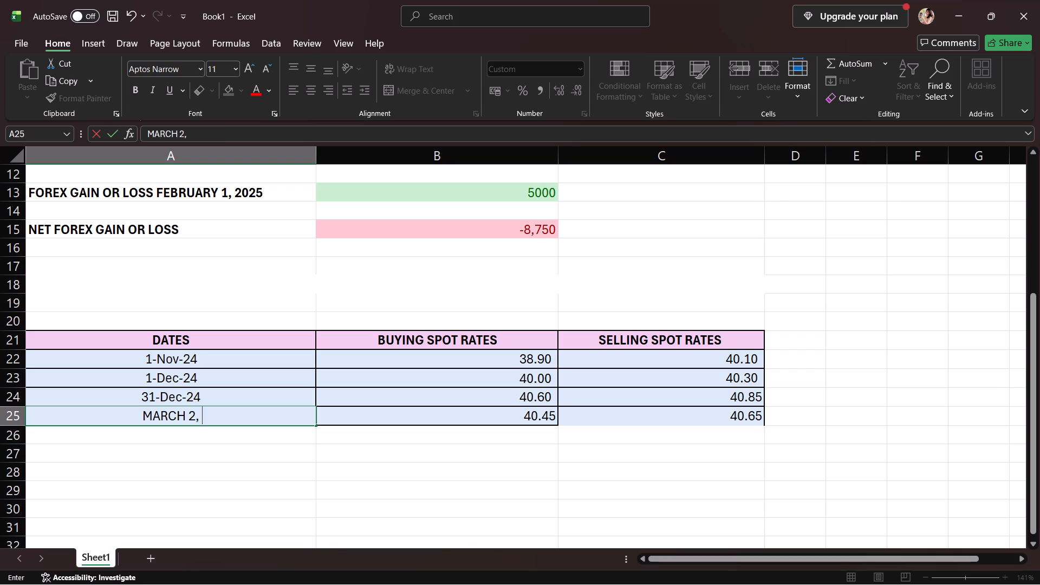
type("2025")
key("Return")
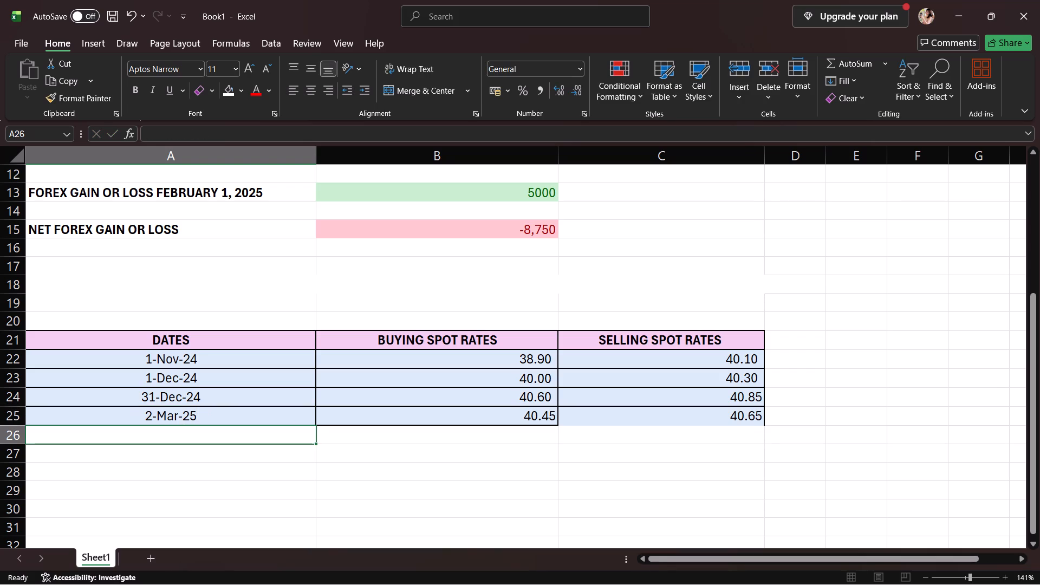
Set the 1-Nov-24 buying spot rate in cell B22 to 39.90.
left_click(487, 362)
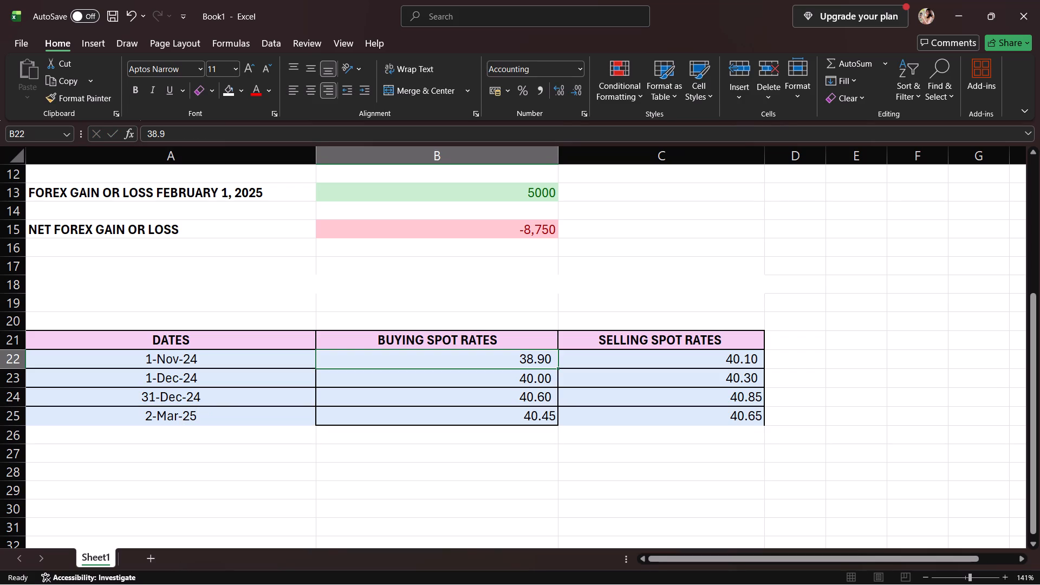
key("BackSpace")
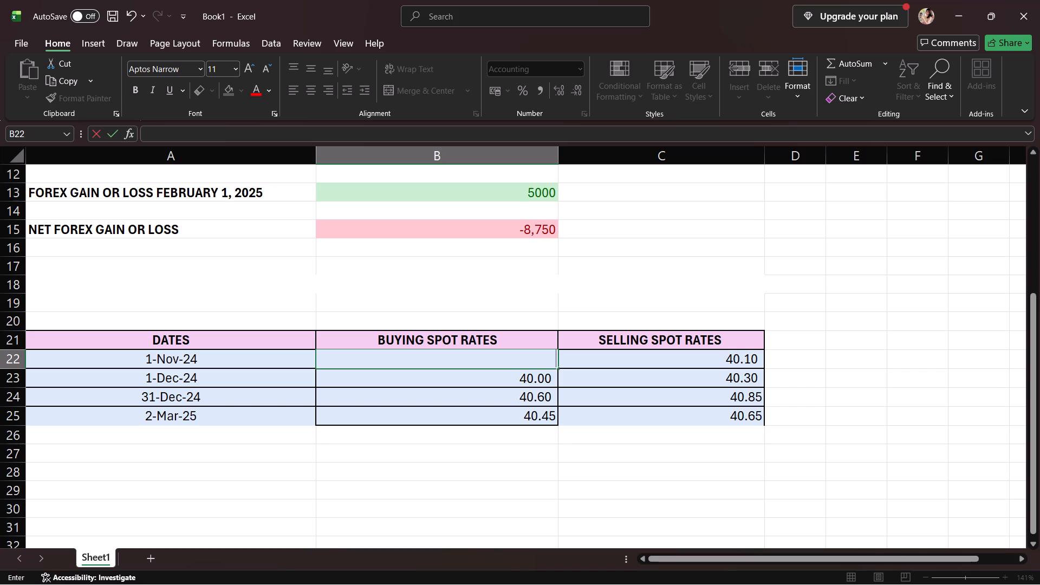
type("39.90")
left_click(516, 387)
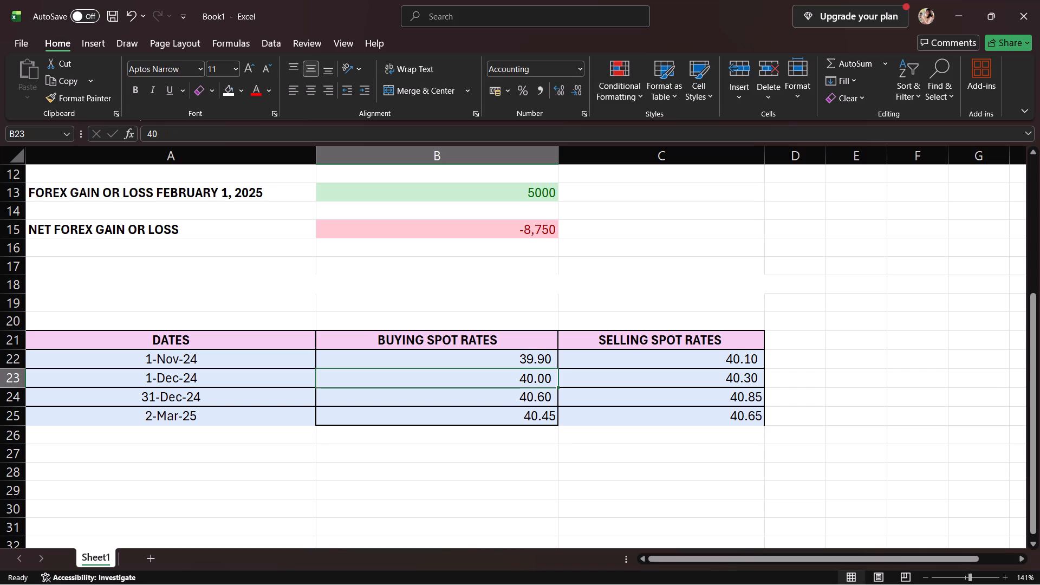
Set the 2-Mar-25 buying spot rate in cell B25 to 40.40 and apply the comma style with two decimals.
left_click(516, 420)
key("BackSpace")
type("404.")
key("BackSpace")
key("BackSpace")
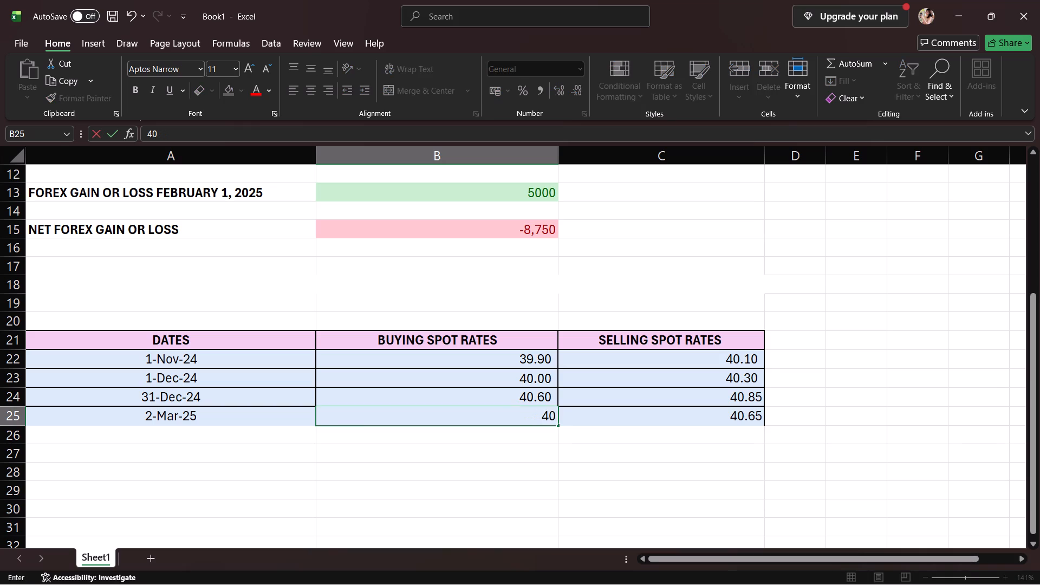
type(".40")
key("Return")
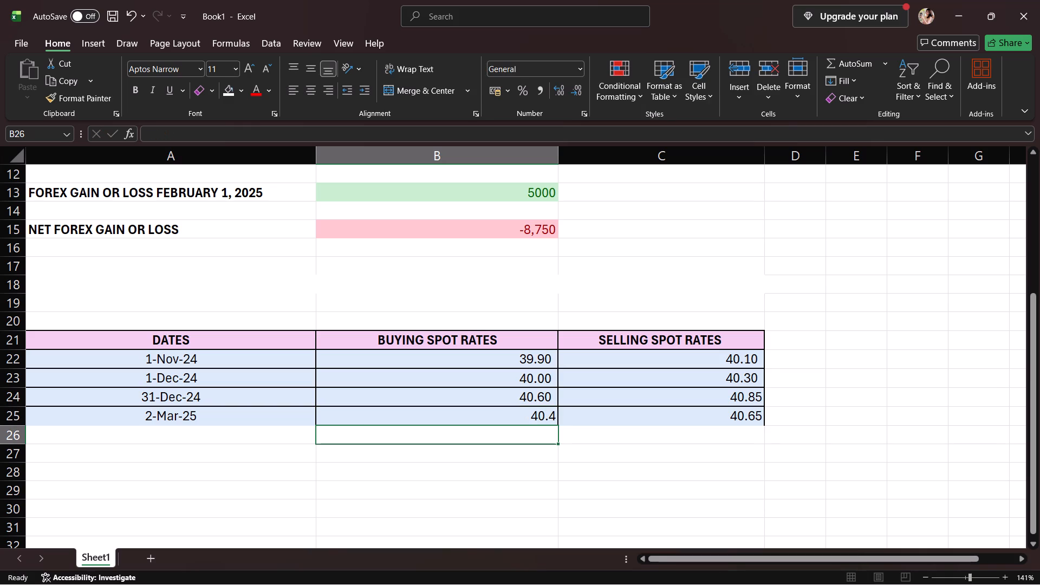
left_click(546, 414)
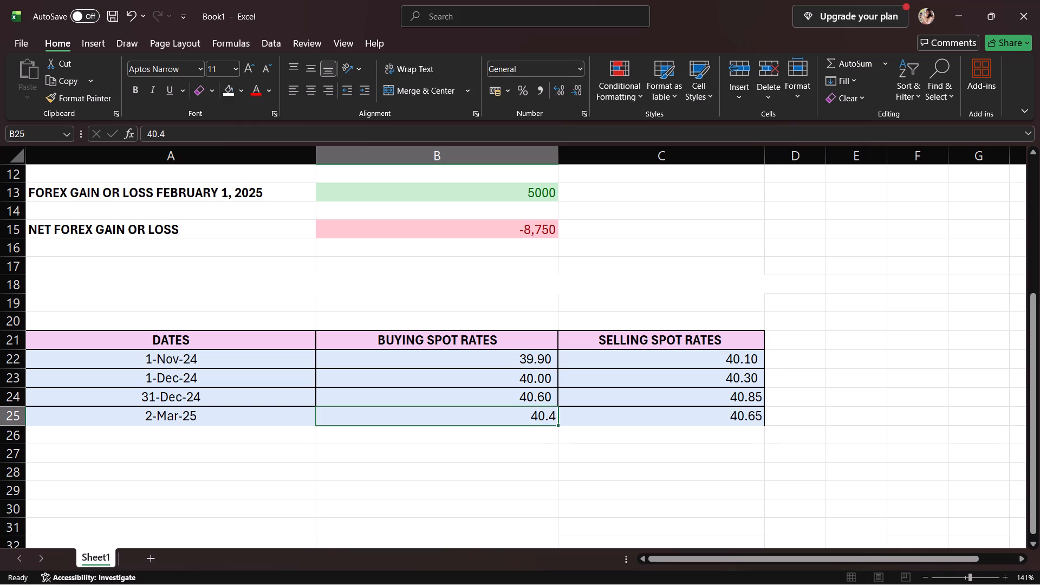
left_click(533, 89)
Set the 1-Dec-24 selling spot rate in cell C23 to 40.20.
left_click(667, 391)
left_click(670, 367)
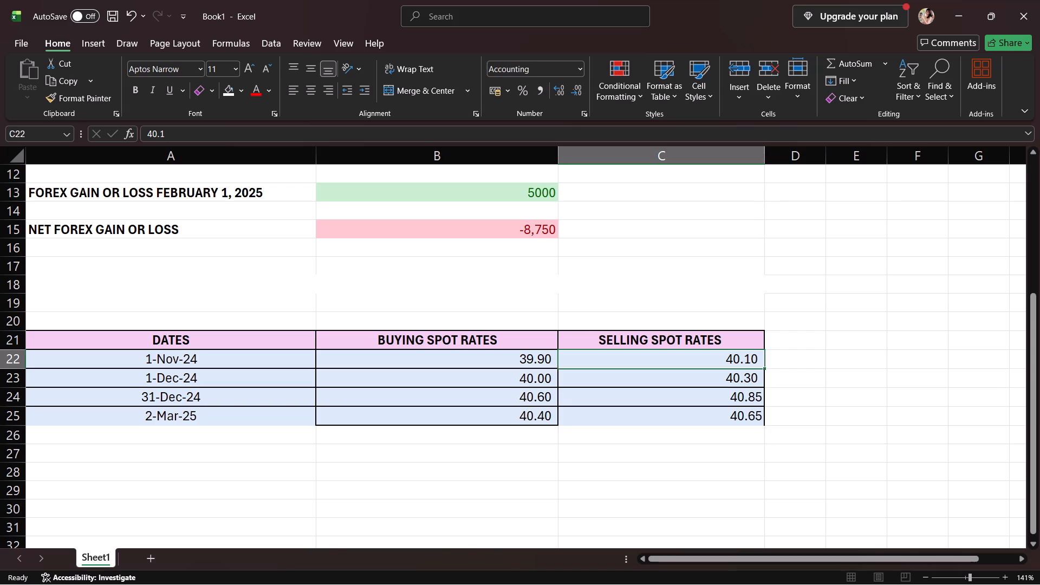
left_click(674, 373)
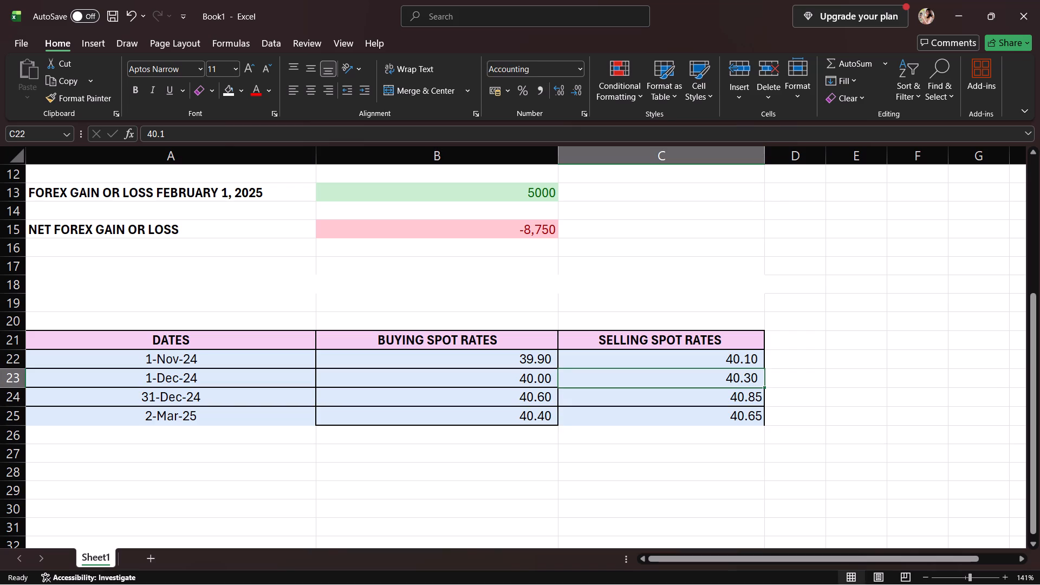
key("BackSpace")
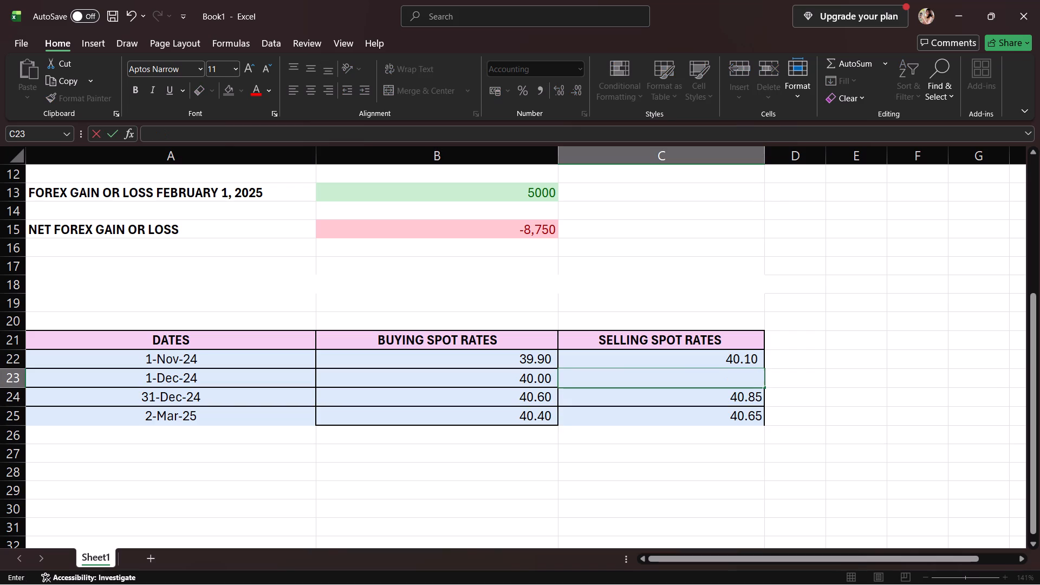
type("40.20")
Set the 2-Mar-25 selling spot rate in cell C25 to 40.70 and apply the comma style with two decimals.
left_click(716, 418)
key("BackSpace")
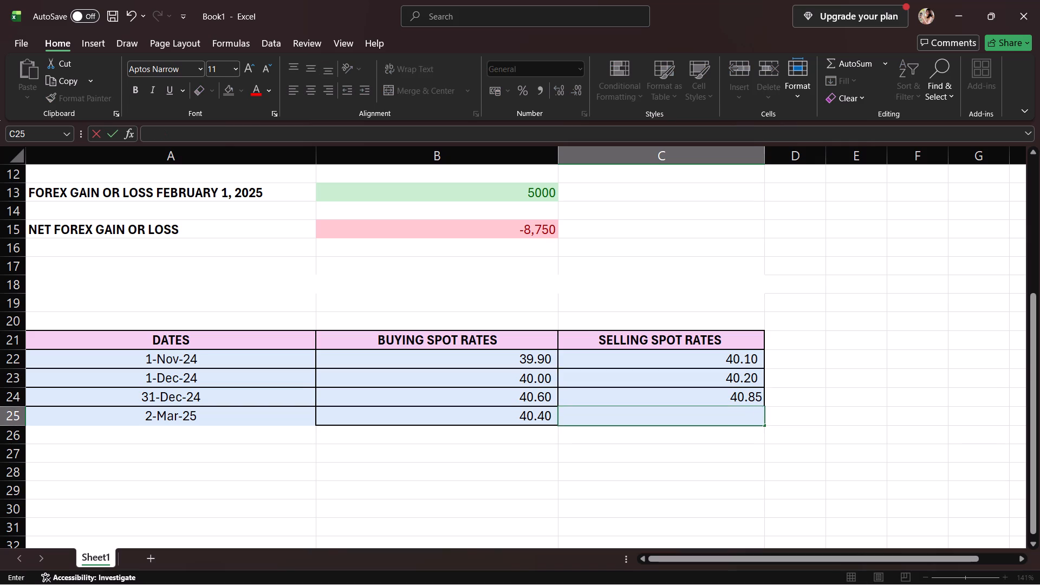
type("40.")
type("70")
key("Return")
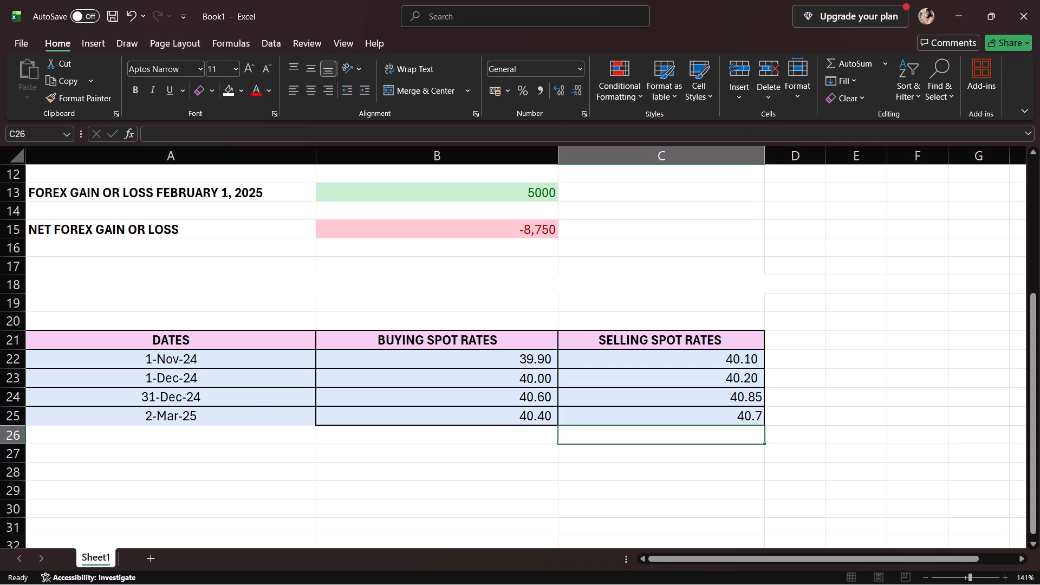
left_click(739, 412)
left_click(542, 85)
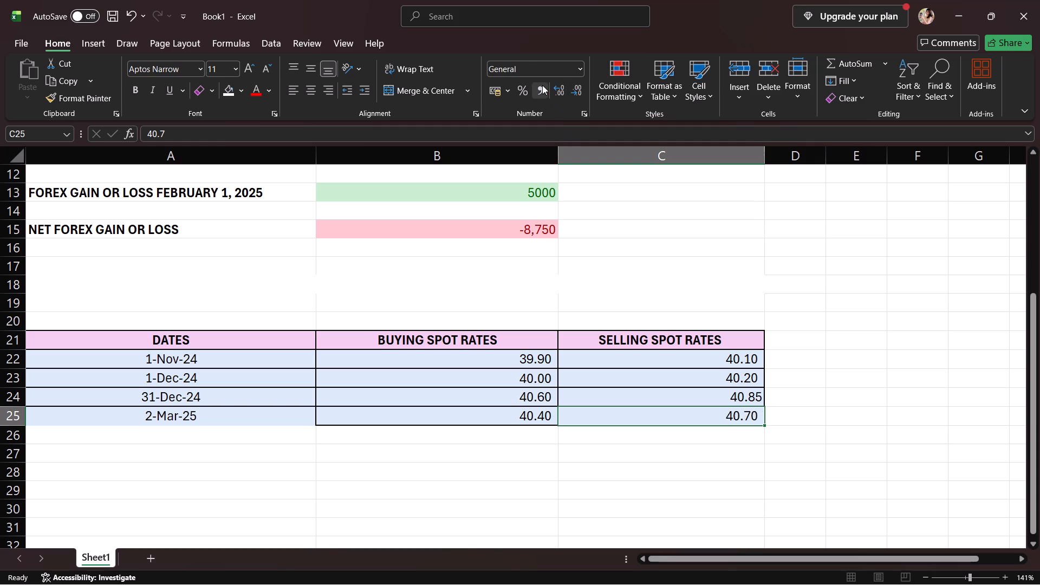
Apply a border around cell C25, the 2-Mar-25 selling spot rate in the copied table.
scroll(609, 408, "down", 1)
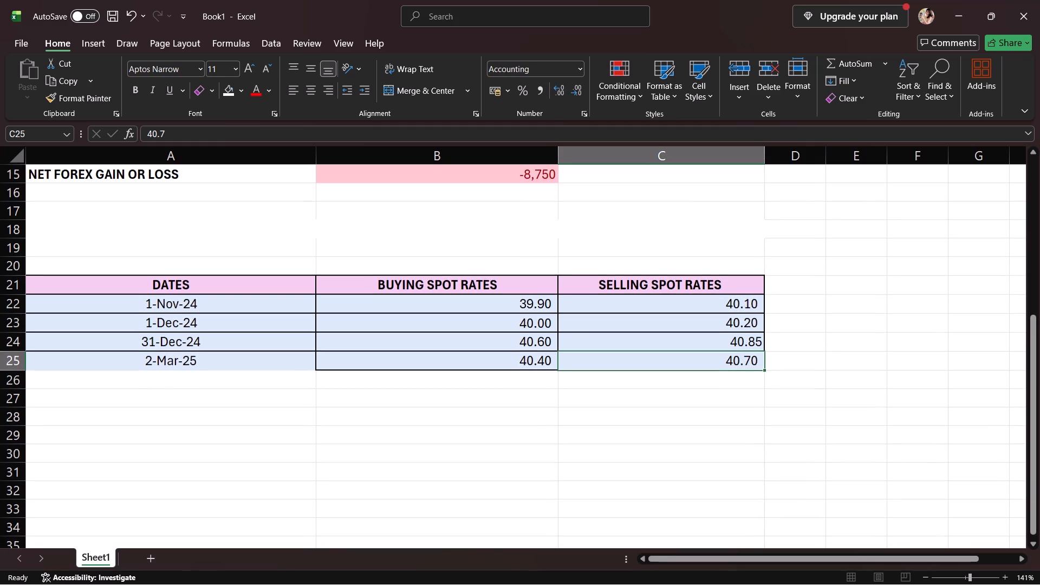
left_click(606, 404)
left_click(625, 359)
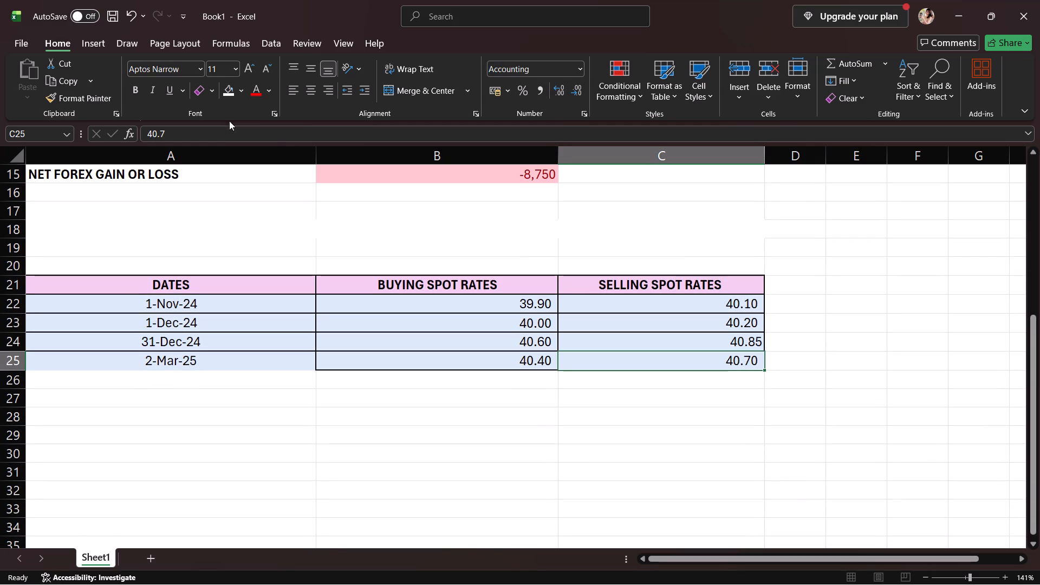
left_click(206, 90)
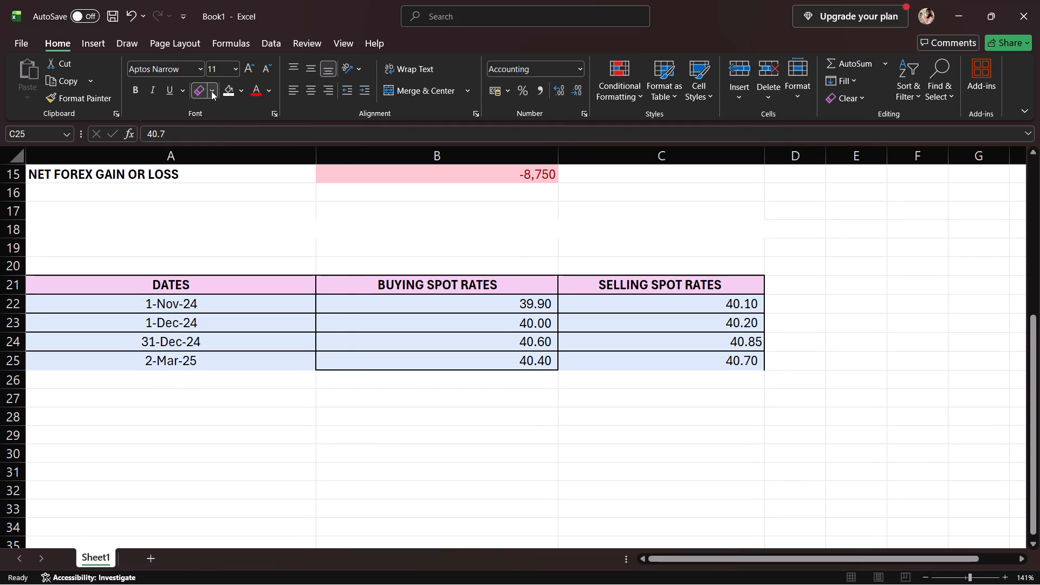
left_click(211, 91)
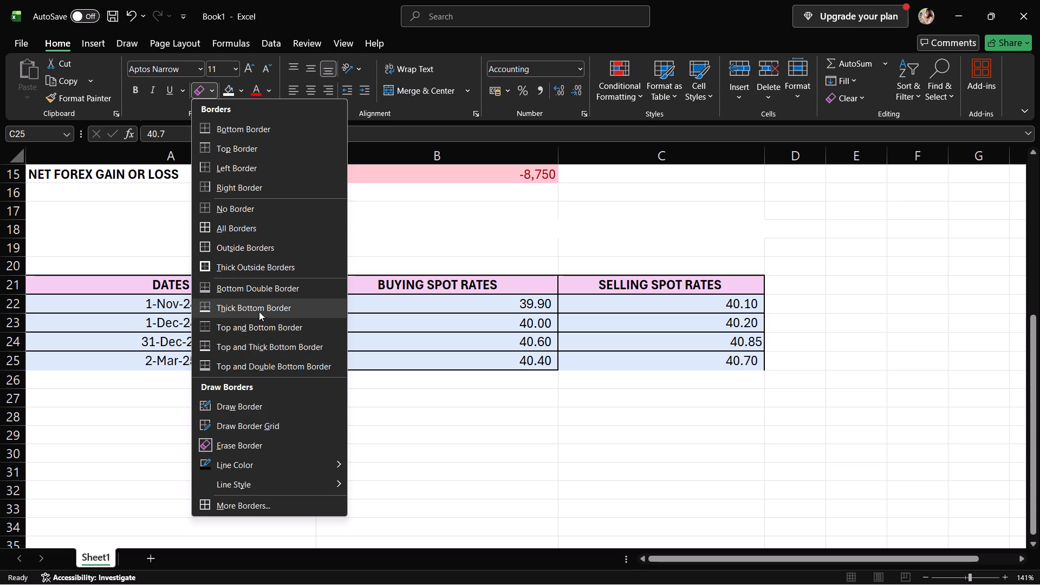
left_click(264, 274)
left_click(544, 374)
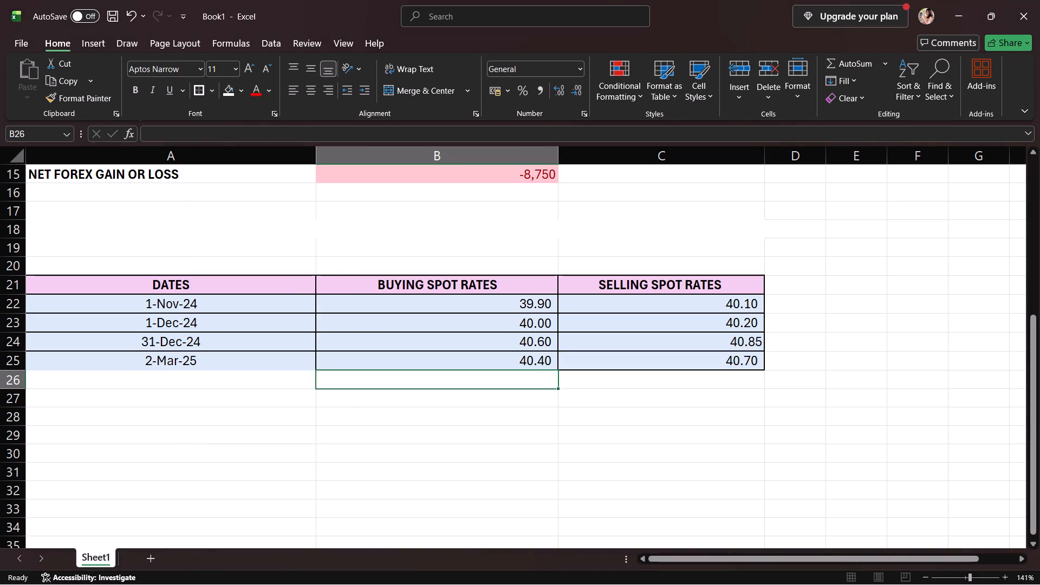
Enter the label "FOREX GAIN OR LOSS DECEMBER 31, 2024" in cell A27 below the second spot rate table.
left_click(435, 397)
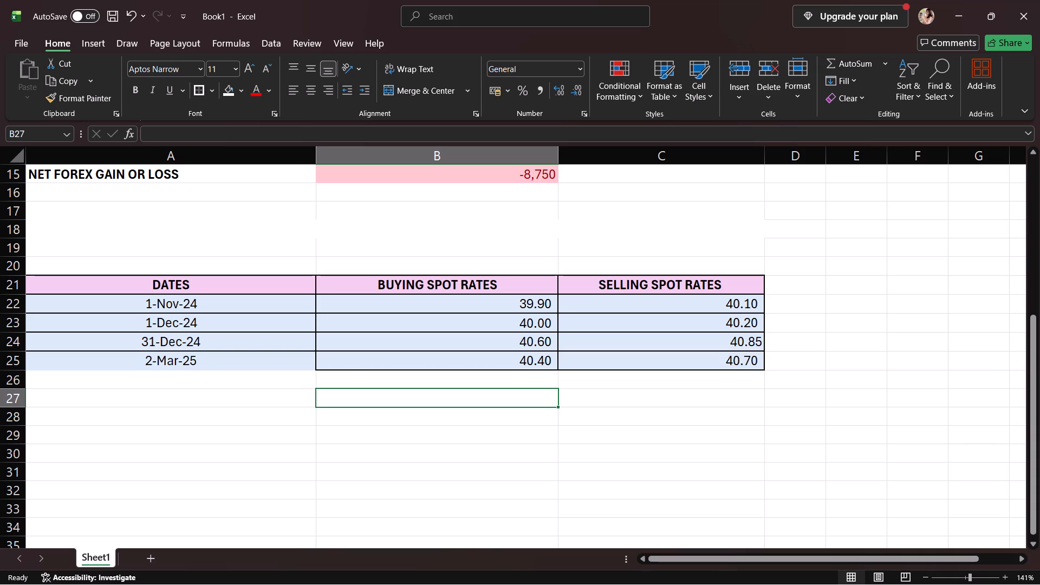
left_click(90, 405)
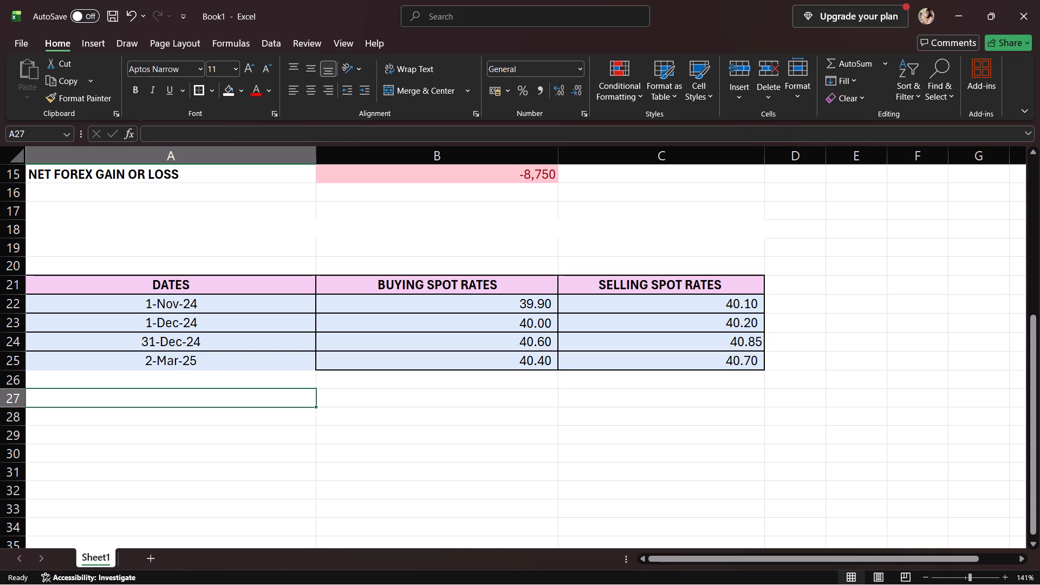
type("HO")
key("BackSpace")
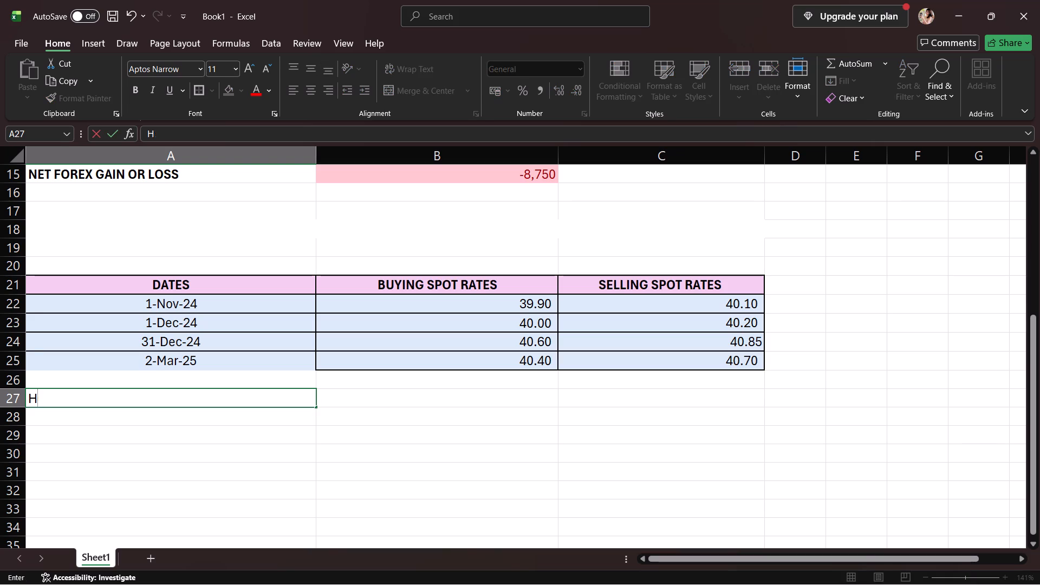
key("BackSpace")
key("BackSpace")
type("FOREX GAIN OR LOSS")
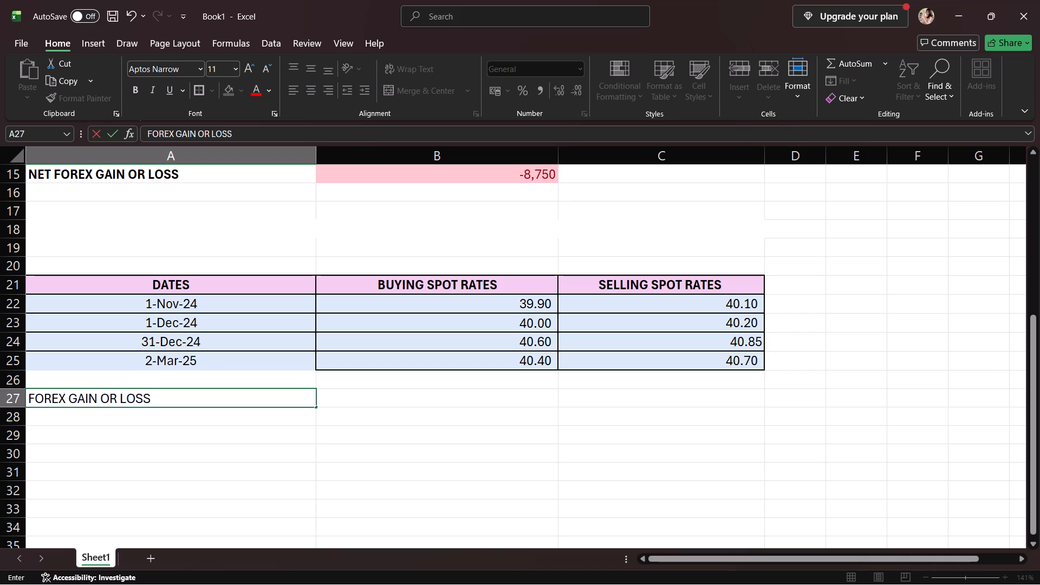
key("space")
type("DEC")
type("EMBER 31")
type(",")
key("space")
type("2024")
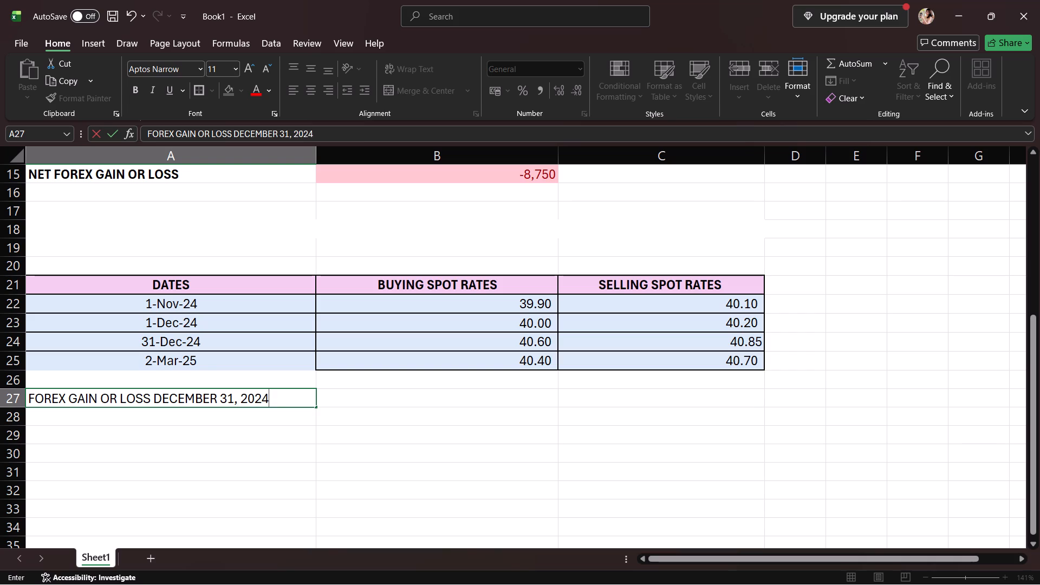
left_click(186, 399)
left_click(241, 432)
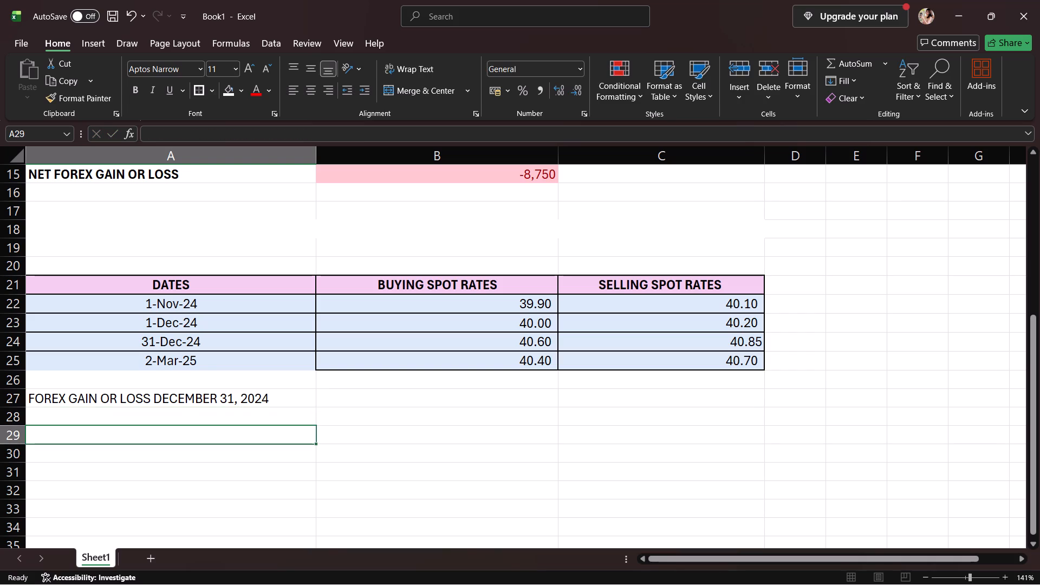
Make the December 31, 2024 forex gain or loss label in cell A27 bold.
left_click(246, 411)
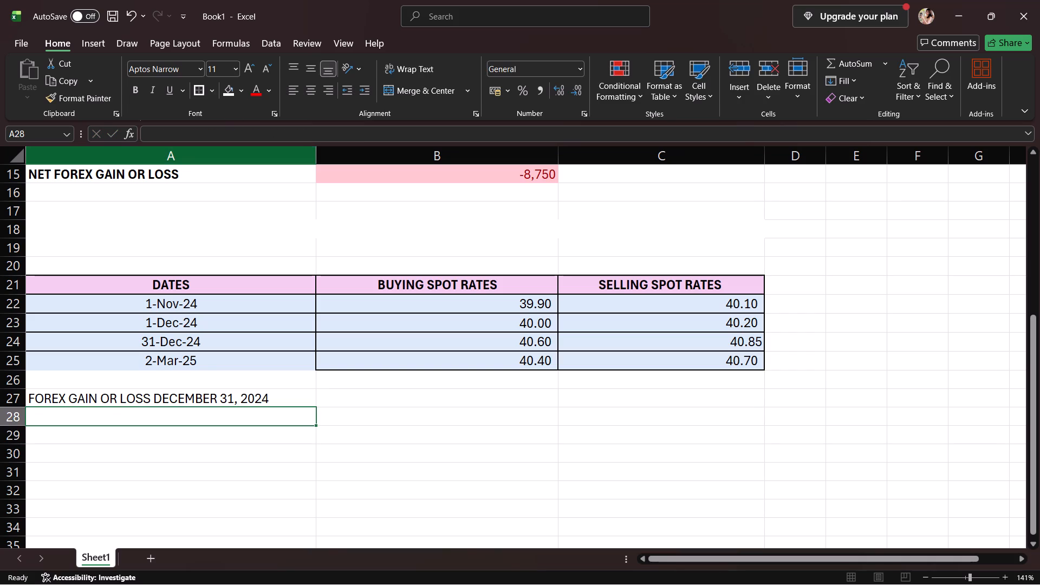
left_click(262, 400)
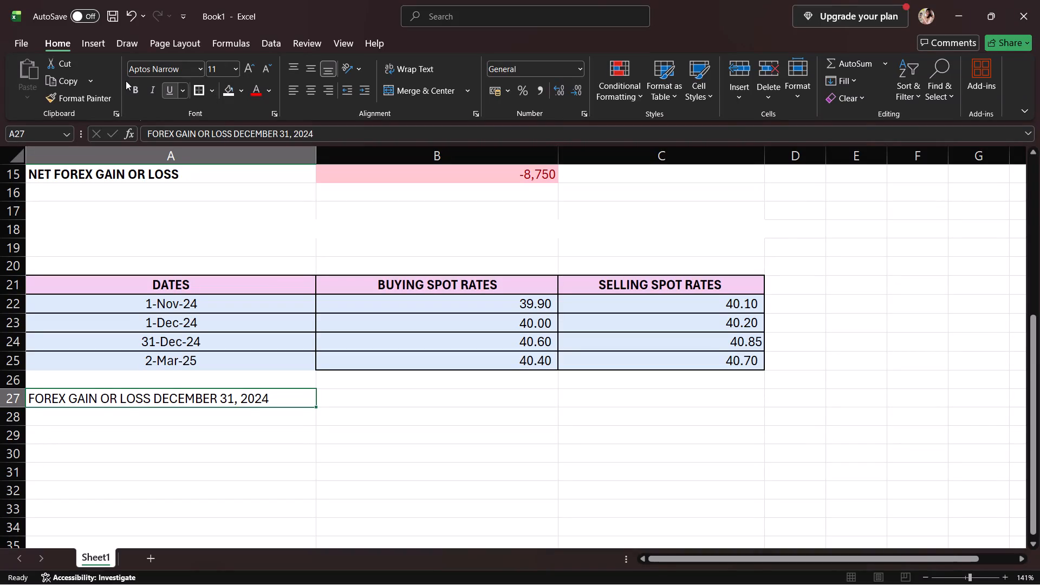
left_click(138, 92)
left_click(222, 405)
Apply a border to cell A25, the 2-Mar-25 date in the second spot rate table.
left_click(225, 364)
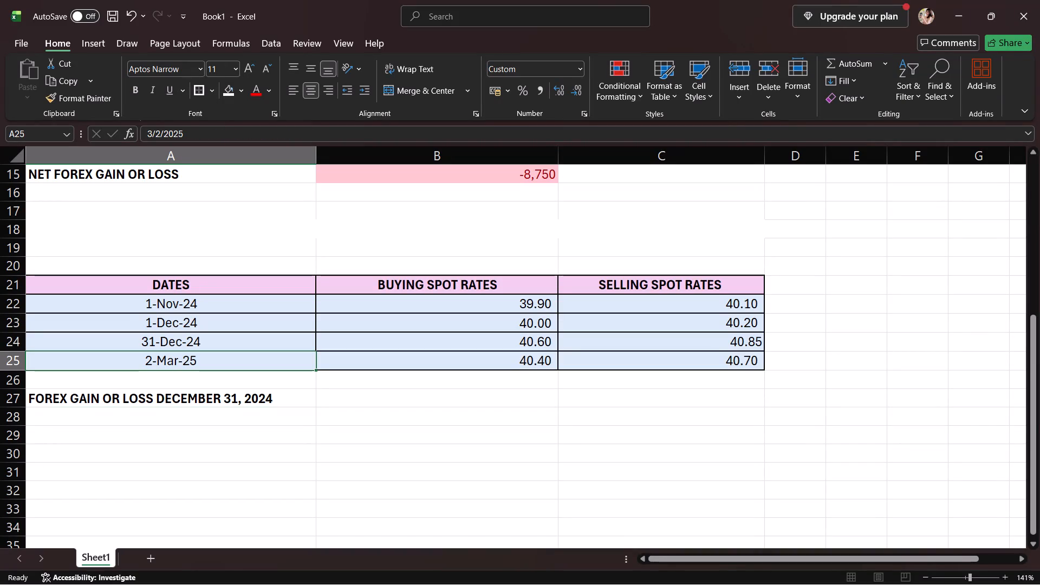
left_click(197, 88)
left_click(218, 398)
left_click(218, 407)
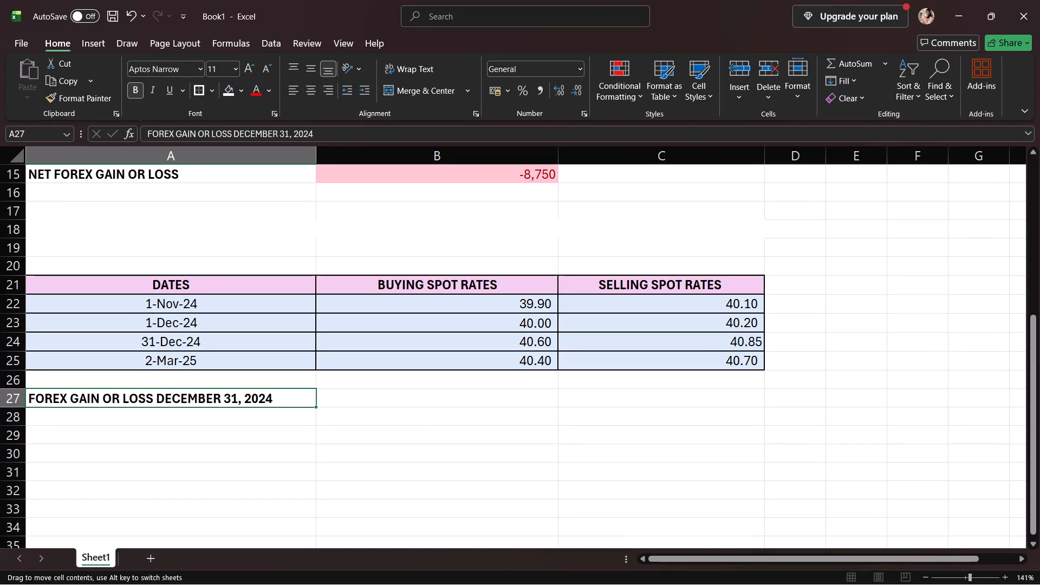
left_click(217, 425)
Enter 50,000 in cell C27, in the same row as the December 31, 2024 forex gain or loss label.
left_click(331, 405)
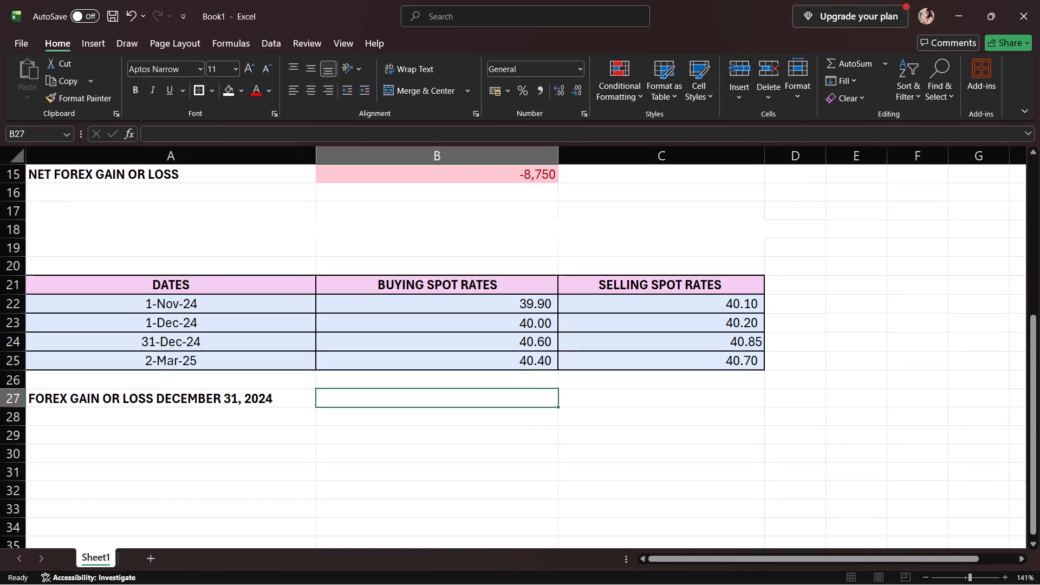
left_click(628, 403)
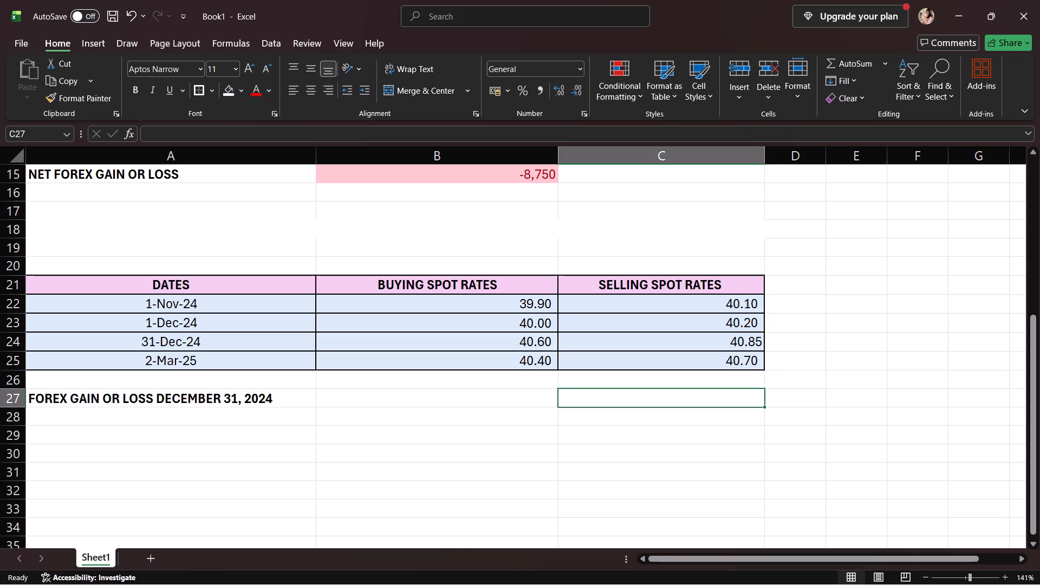
type("50,000")
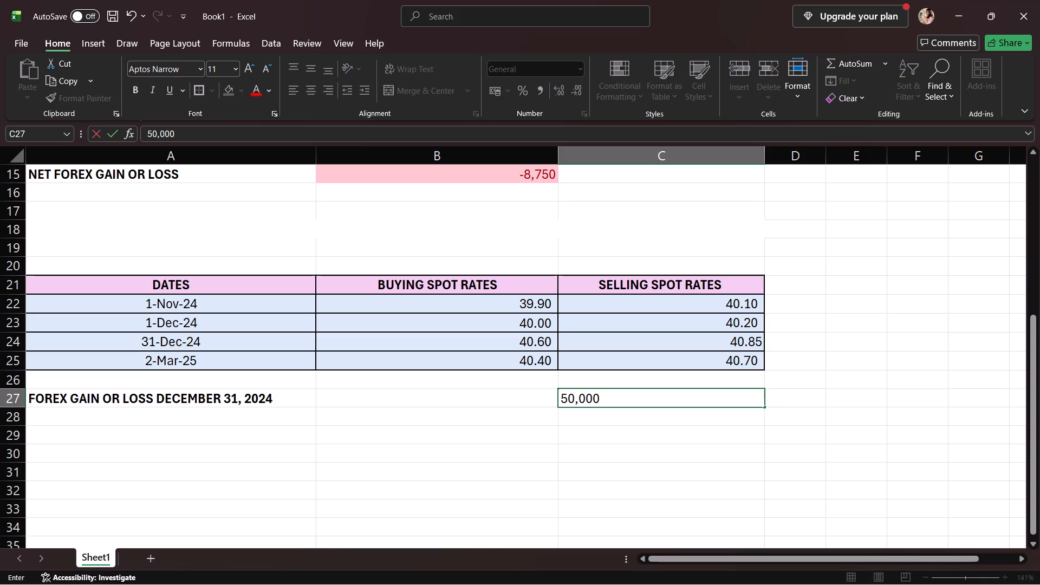
left_click(513, 402)
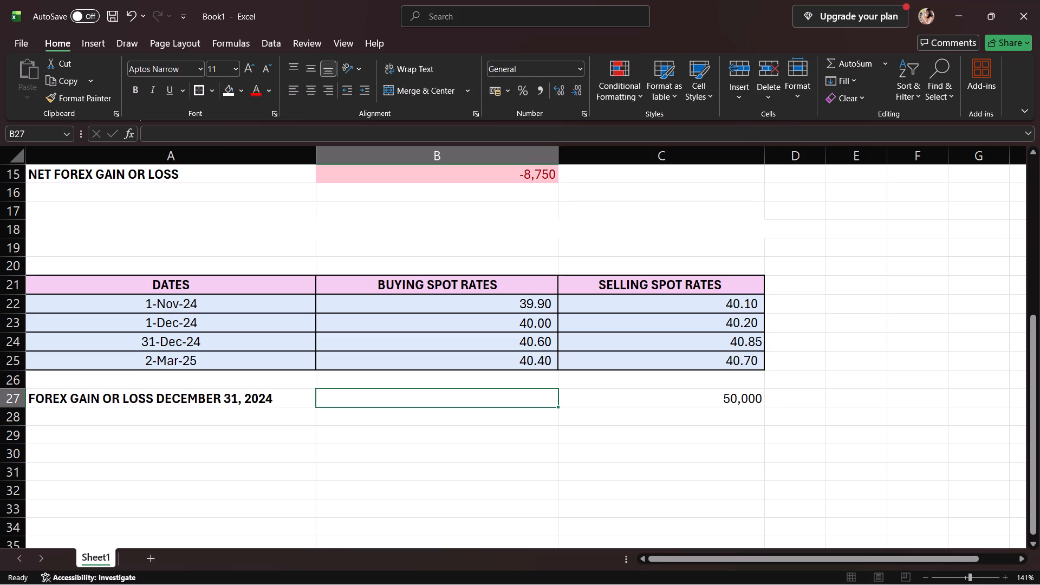
Calculate the December 31, 2024 forex gain or loss in cell B27 with the formula =(B24-B23)*50000.
key("equal")
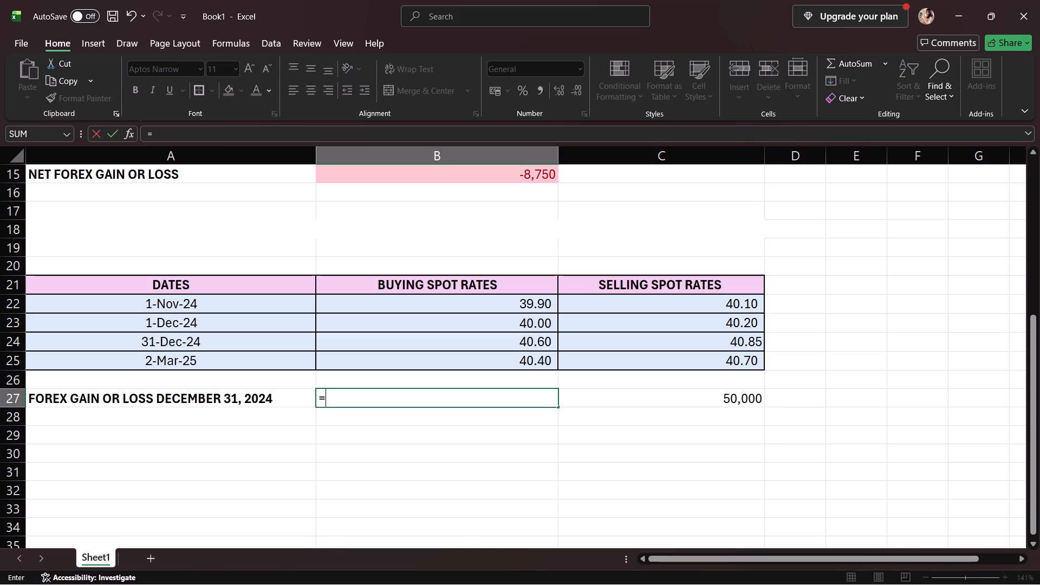
left_click(525, 328)
left_click(531, 344)
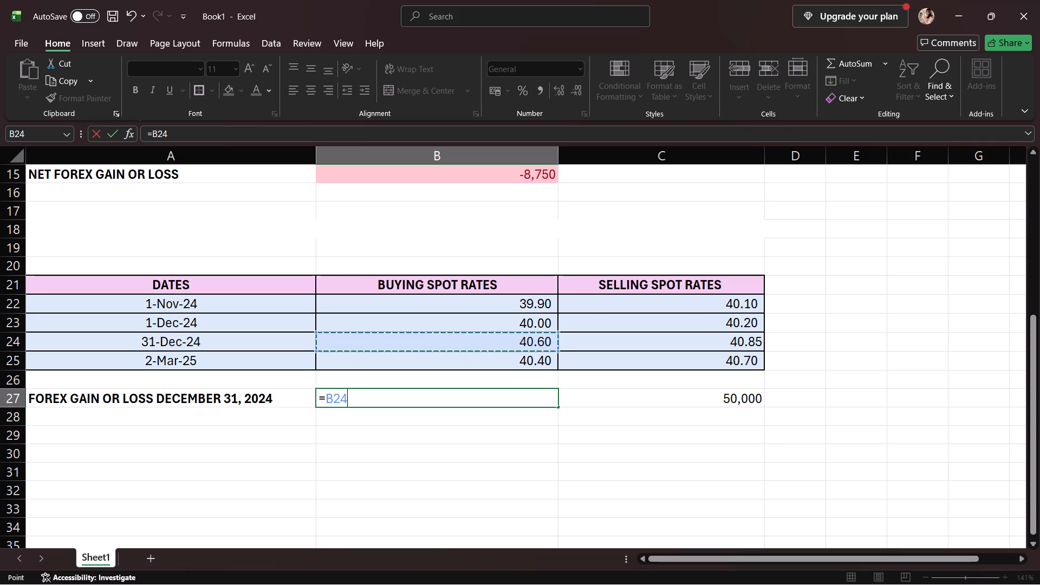
key("minus")
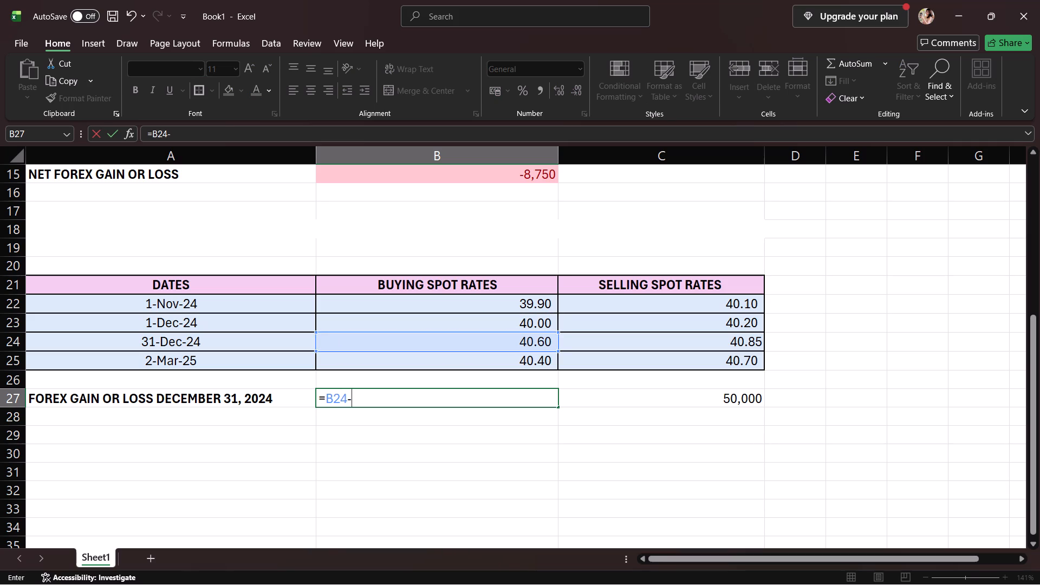
left_click(469, 328)
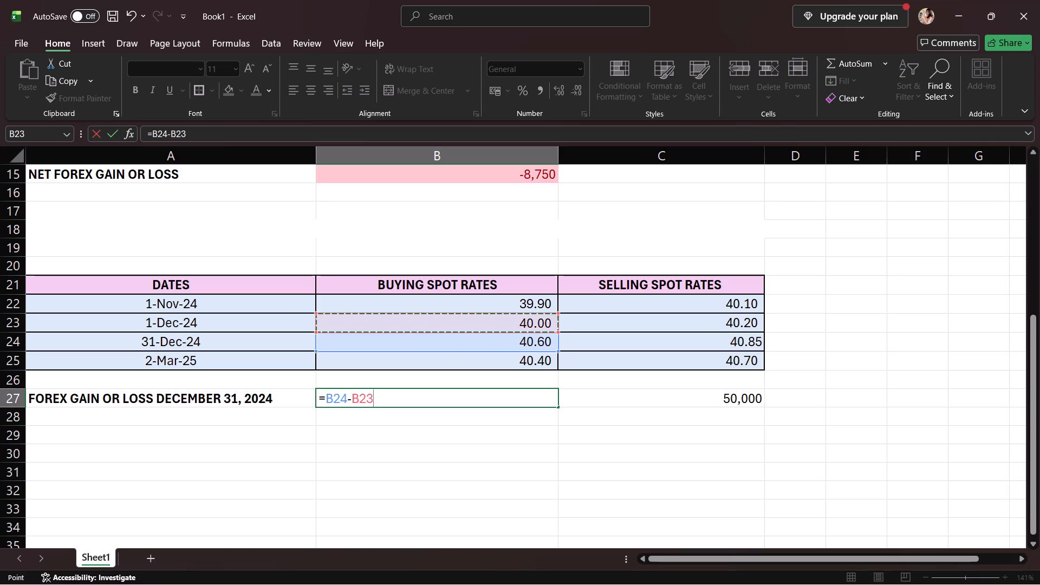
left_click(386, 389)
key("shift+parenright")
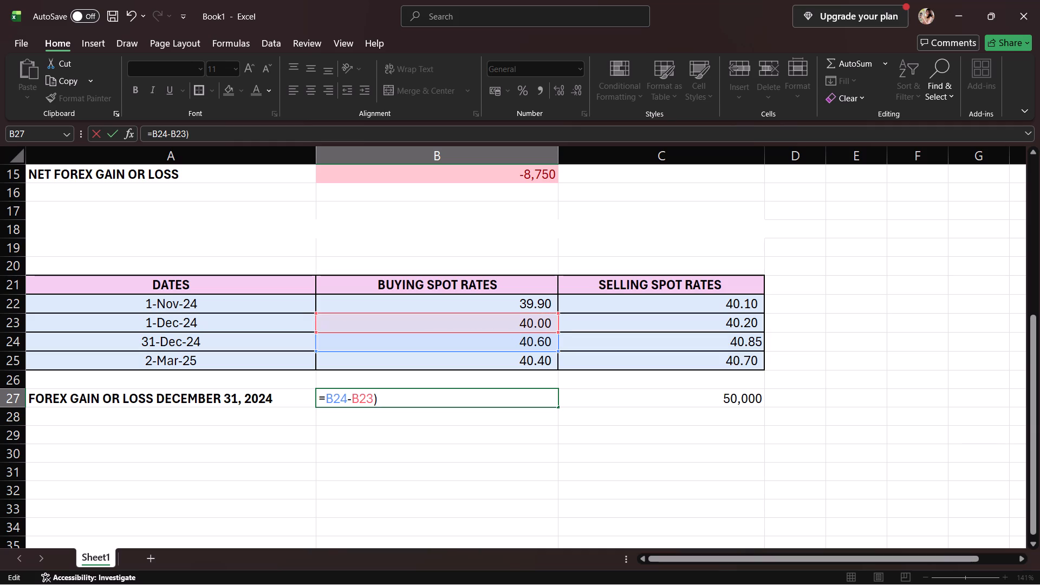
left_click(325, 399)
key("shift+parenleft")
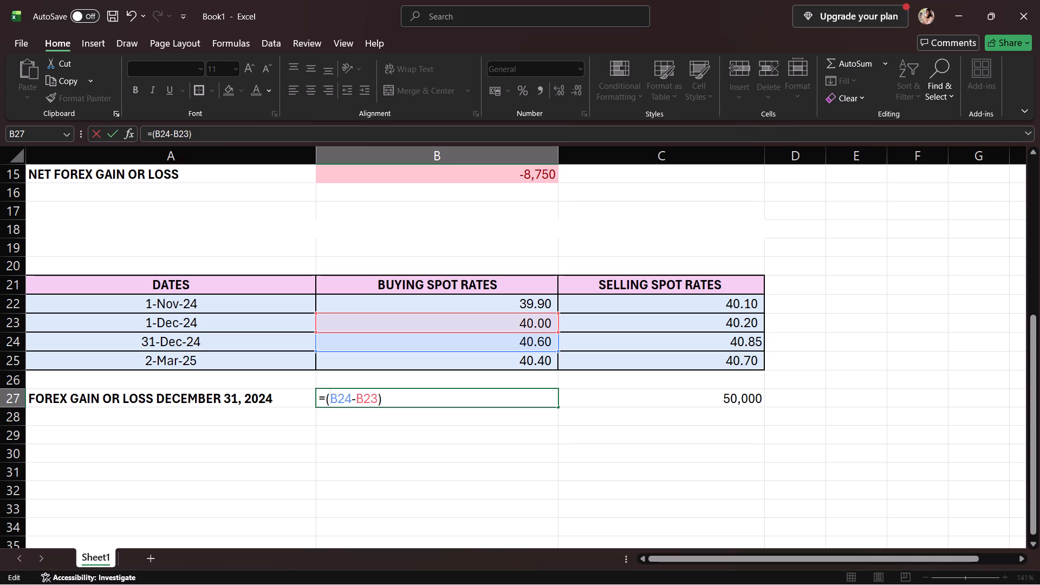
left_click(404, 405)
key("shift+asterisk")
type("50,000")
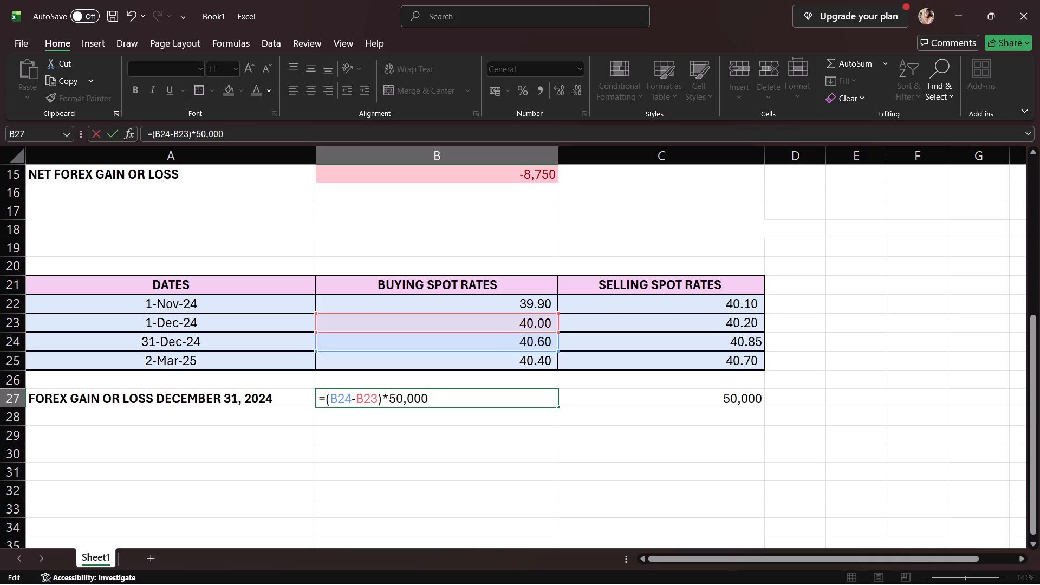
key("Return")
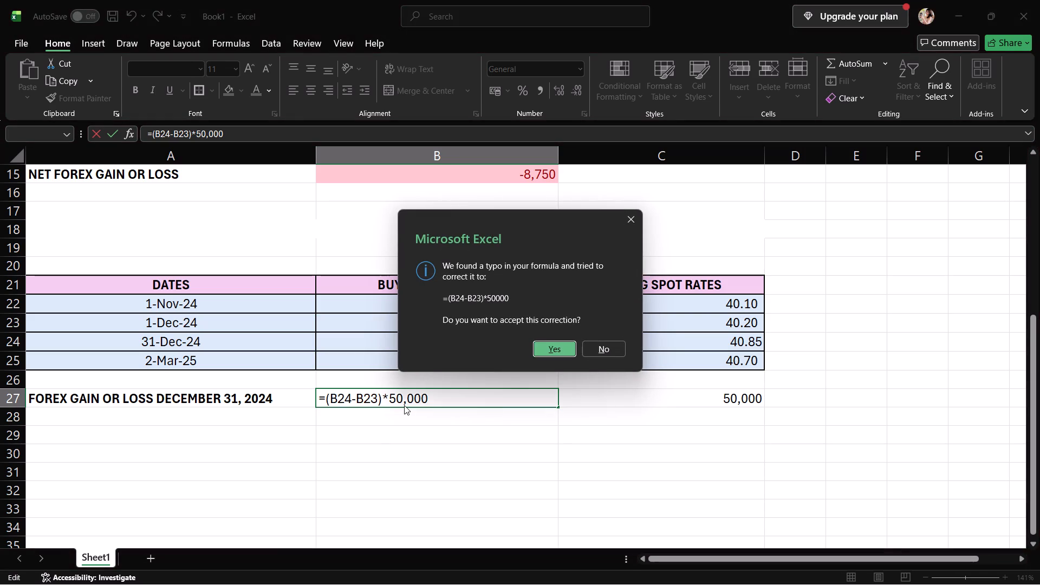
left_click(551, 347)
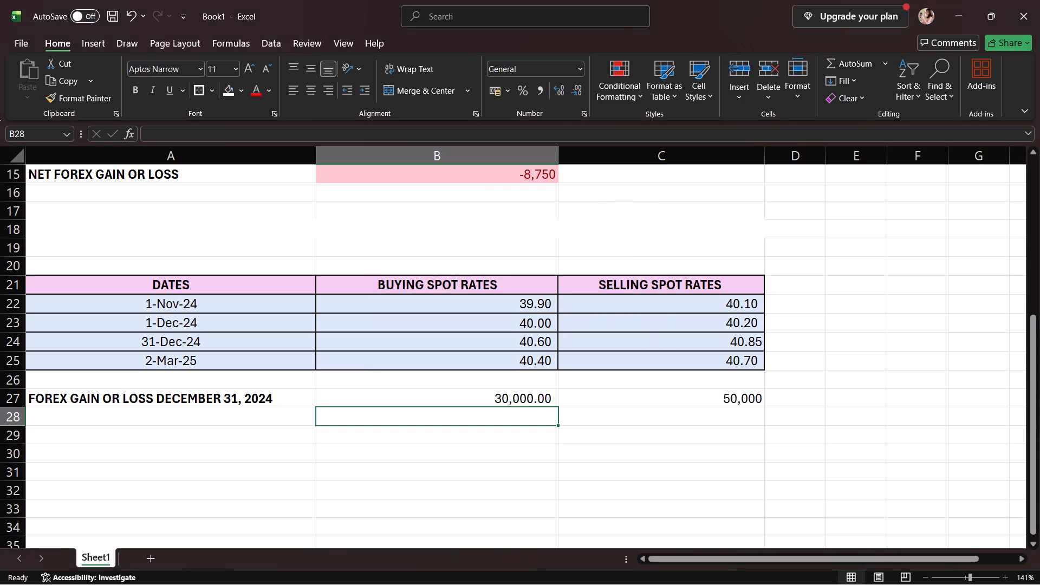
Apply conditional formatting with a green gradient data bar to the forex gain or loss in cell B27.
left_click(529, 398)
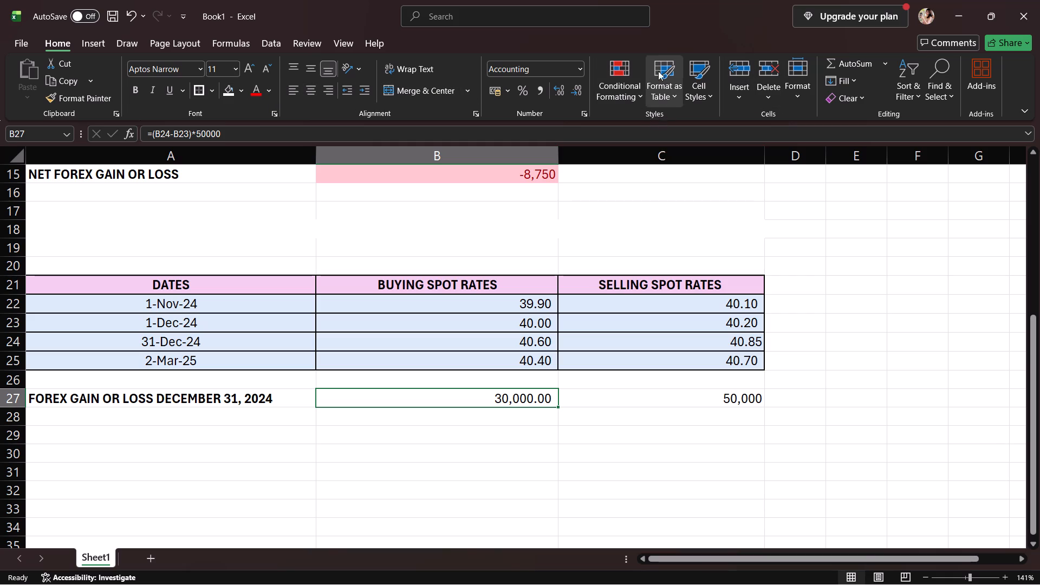
left_click(628, 62)
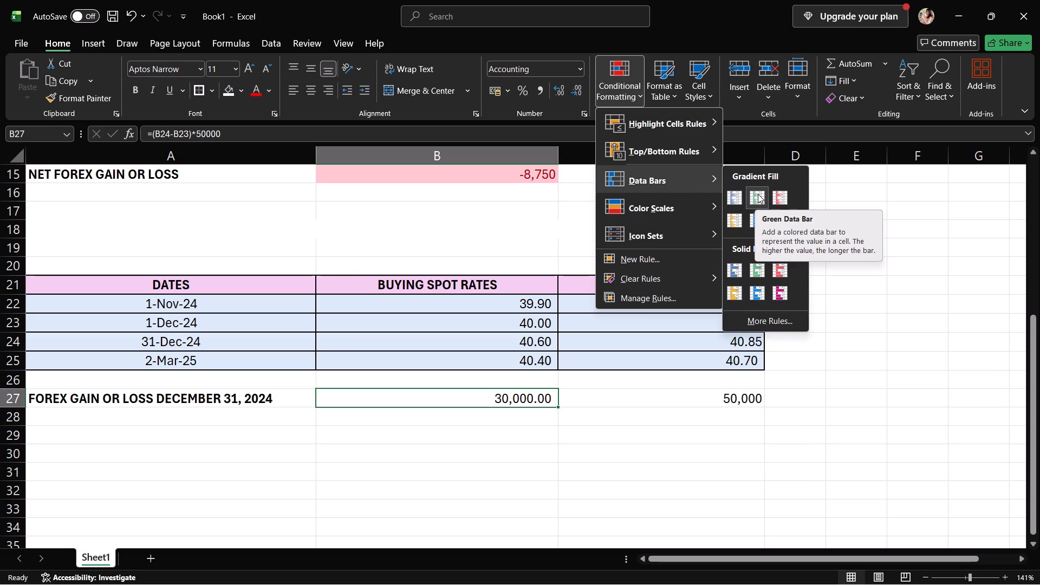
left_click(758, 194)
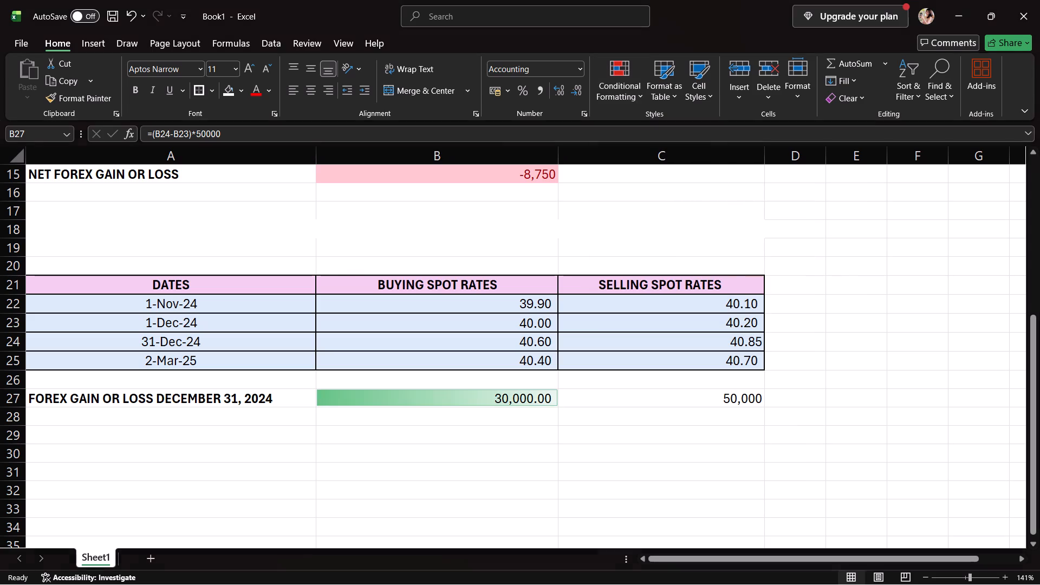
Apply a green gradient data bar to cell B11, the outstanding A.P amount for December 31, 2024.
scroll(545, 297, "down", 1)
scroll(545, 296, "up", 5)
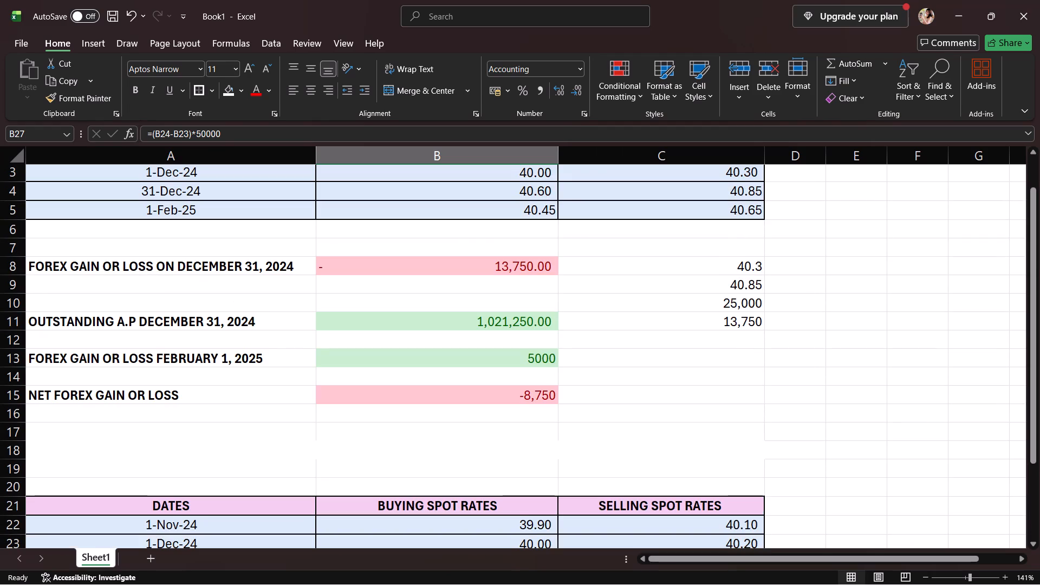
scroll(545, 296, "down", 2)
left_click(529, 212)
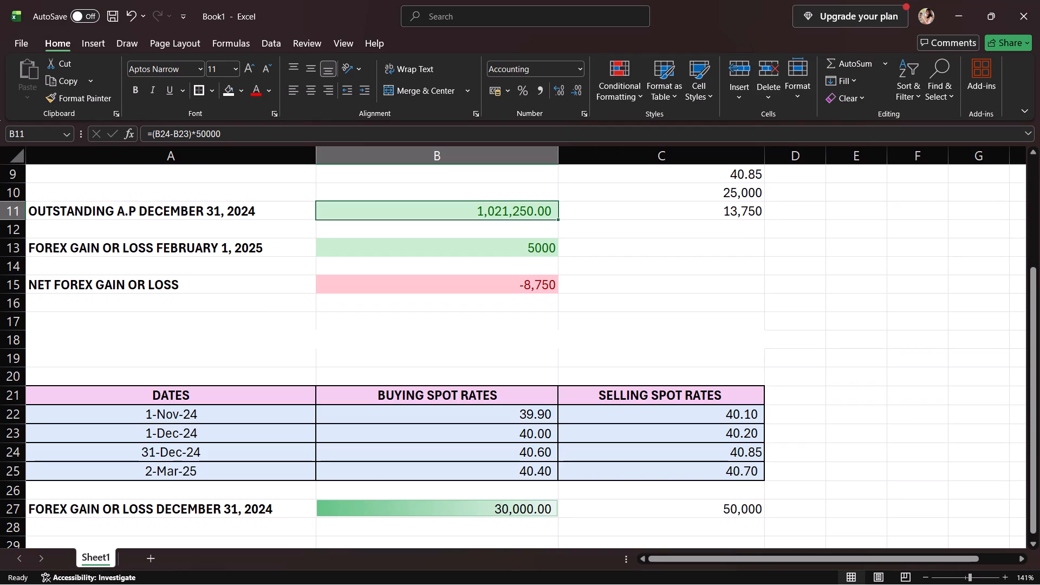
left_click(635, 69)
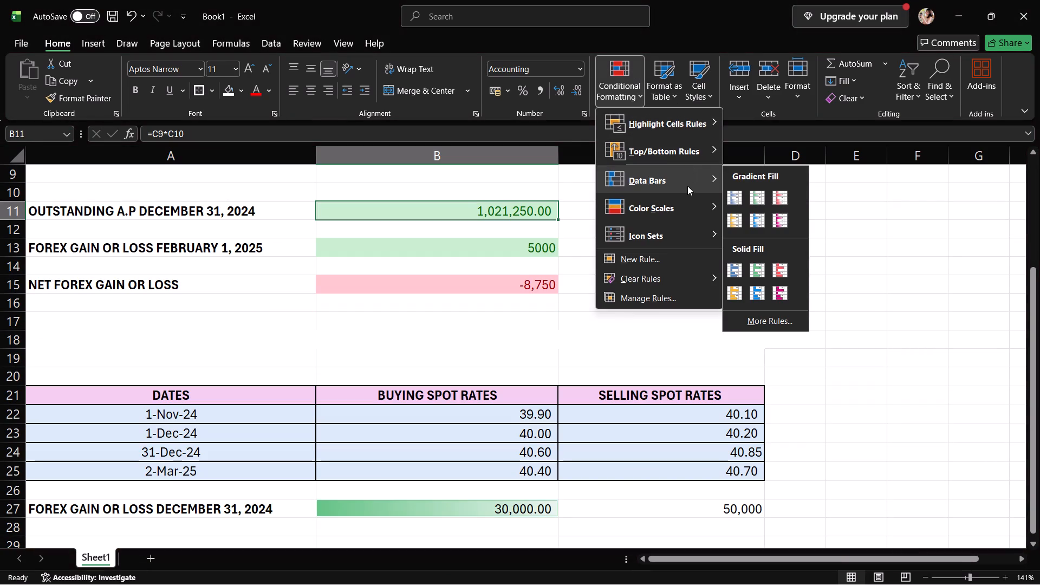
left_click(760, 200)
Apply a green gradient data bar to cell B13, the February 1, 2025 forex gain or loss.
left_click(544, 244)
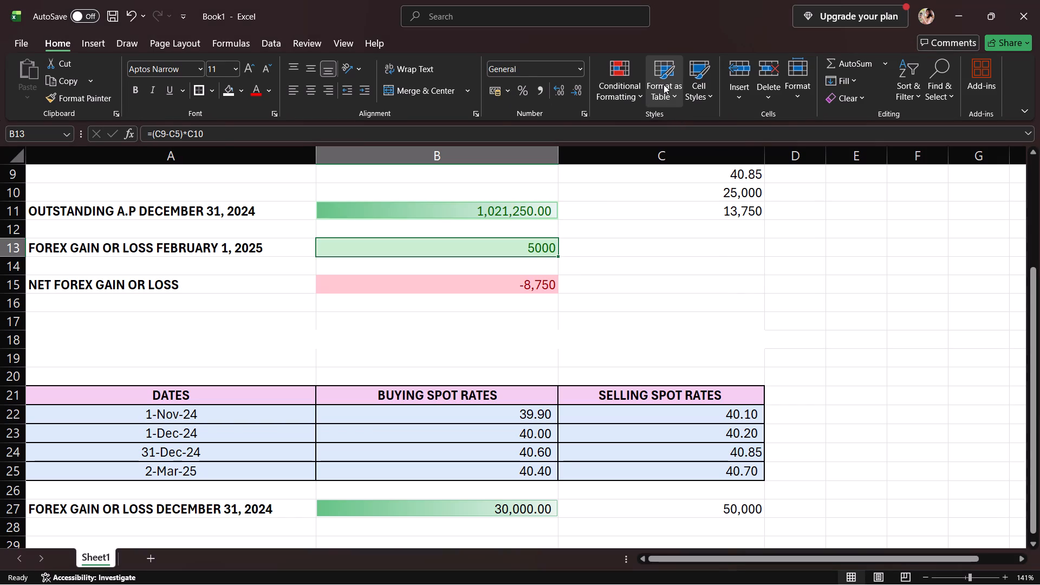
left_click(628, 83)
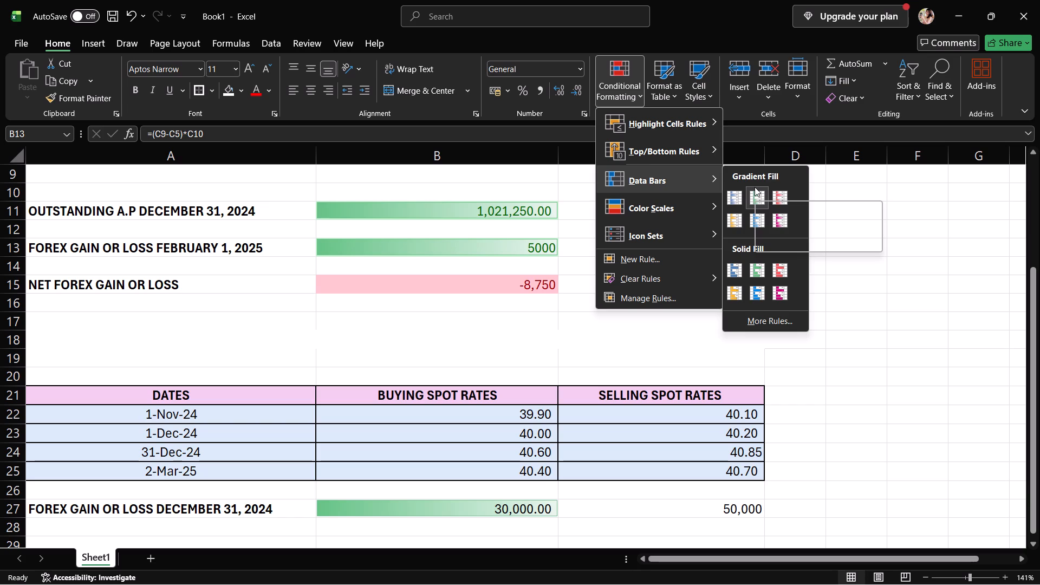
left_click(755, 187)
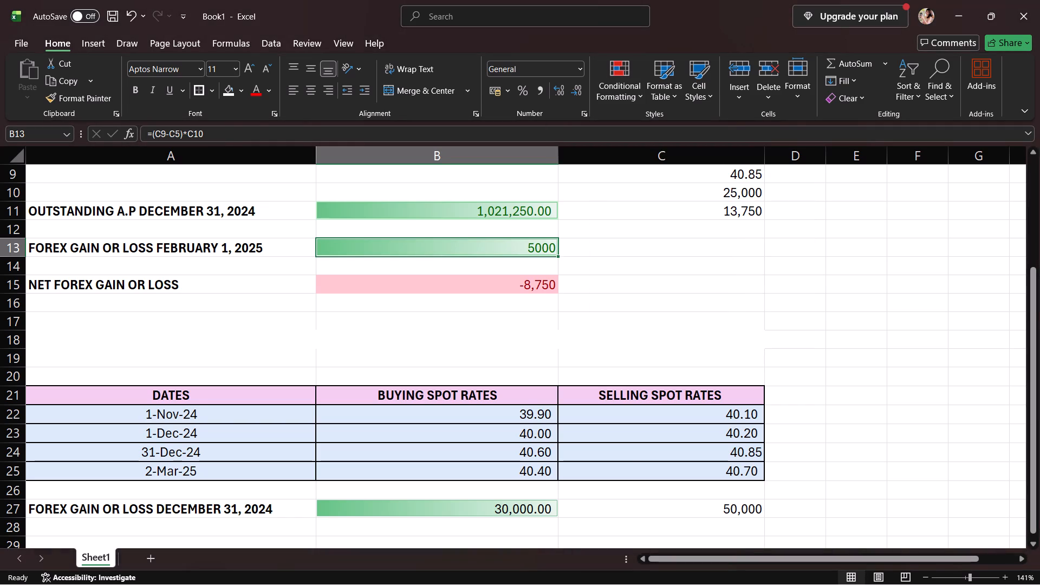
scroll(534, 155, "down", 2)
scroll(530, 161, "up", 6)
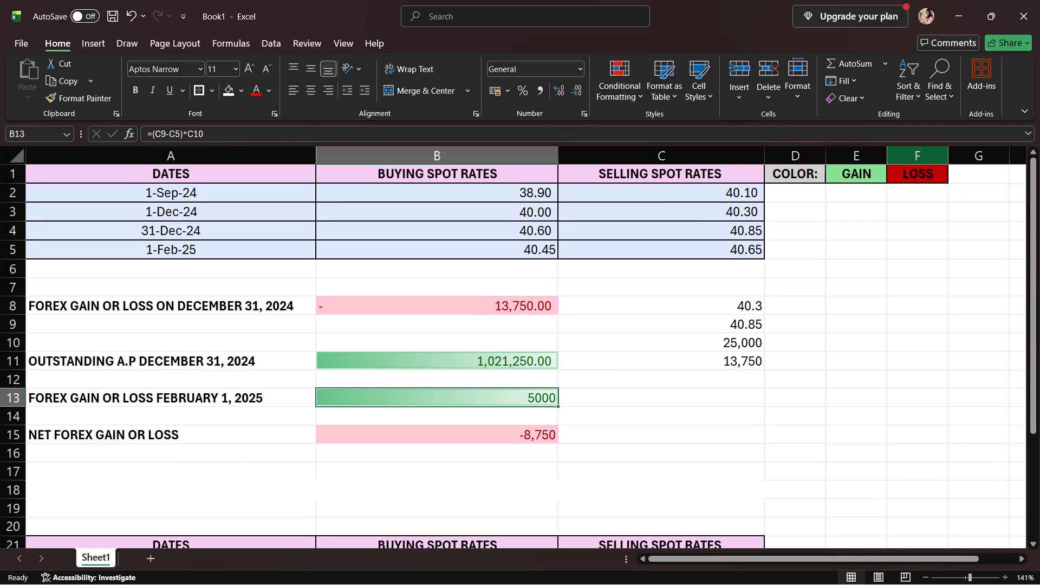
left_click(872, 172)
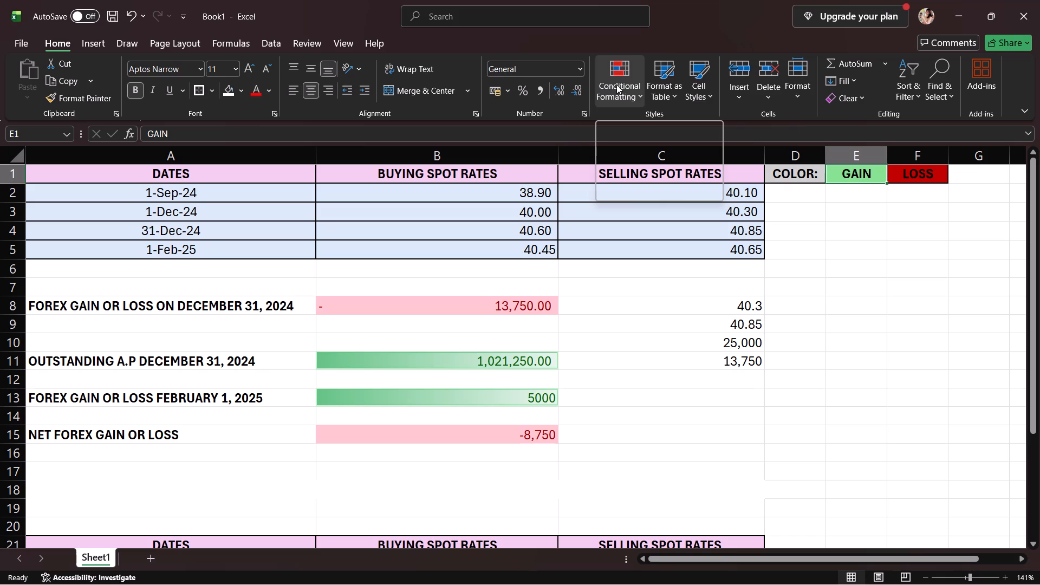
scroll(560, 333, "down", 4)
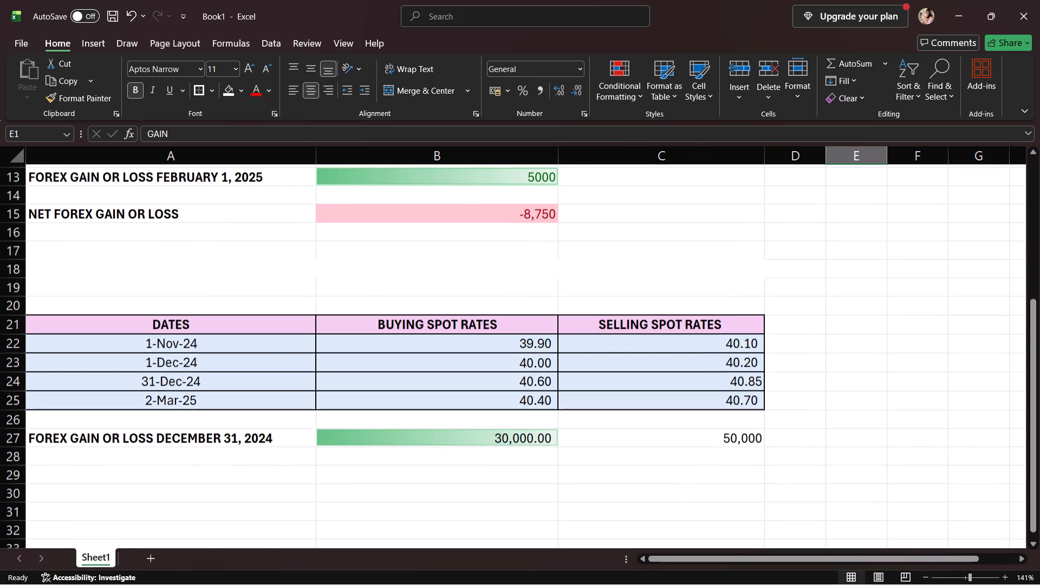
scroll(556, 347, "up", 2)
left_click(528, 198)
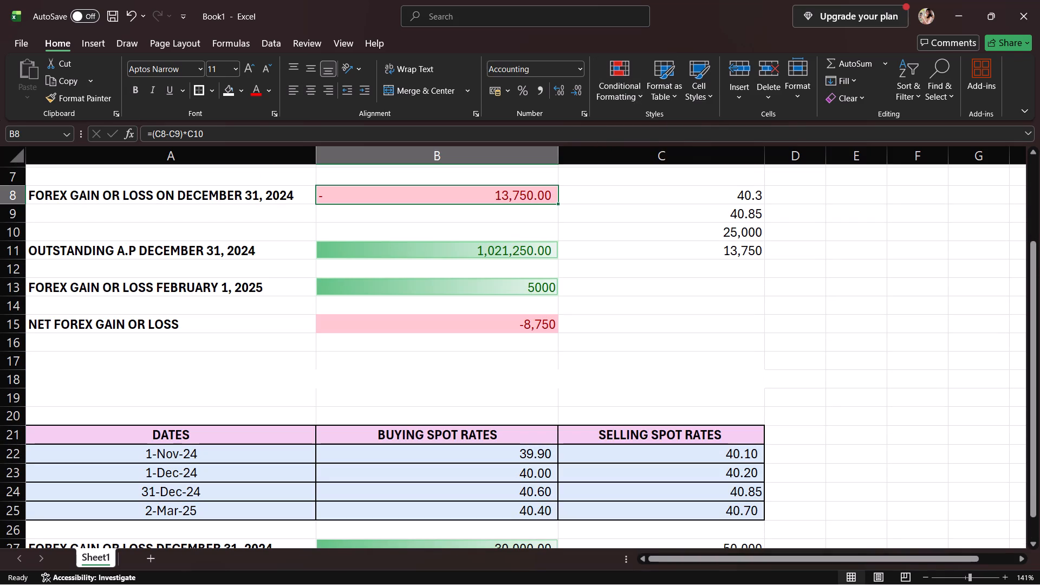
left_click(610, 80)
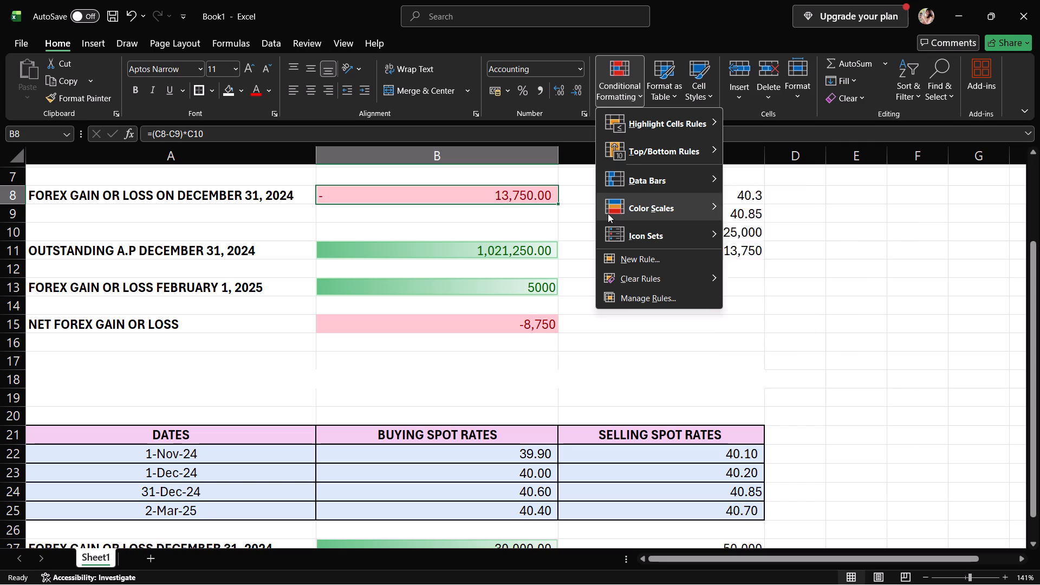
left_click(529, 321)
Review the gain and loss highlighting in both spot rate sections against the color legend in row 1.
scroll(593, 308, "down", 4)
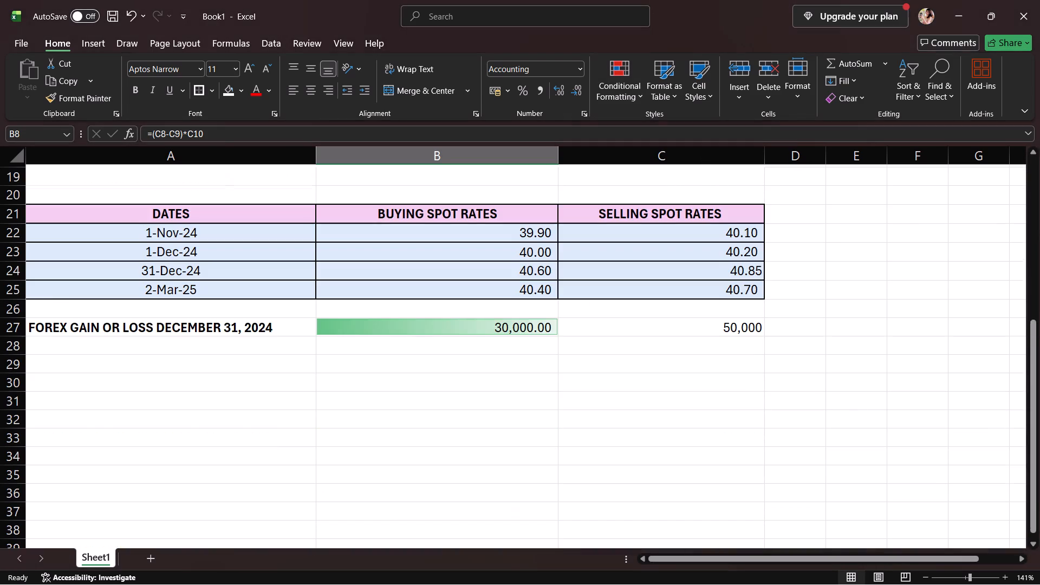
scroll(593, 308, "down", 1)
left_click(531, 295)
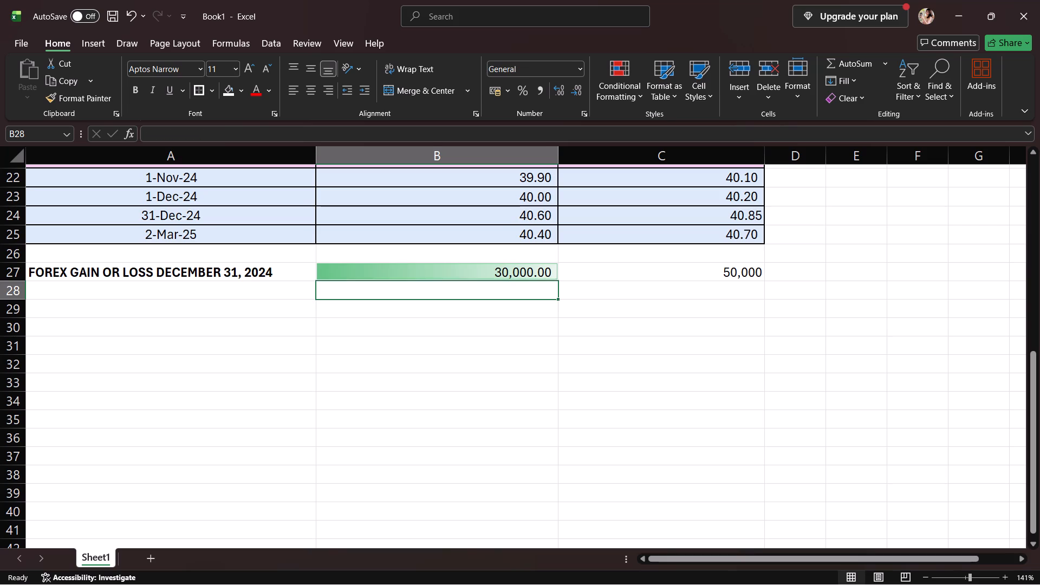
left_click(654, 284)
left_click(648, 270)
scroll(648, 270, "down", 2)
scroll(648, 270, "up", 7)
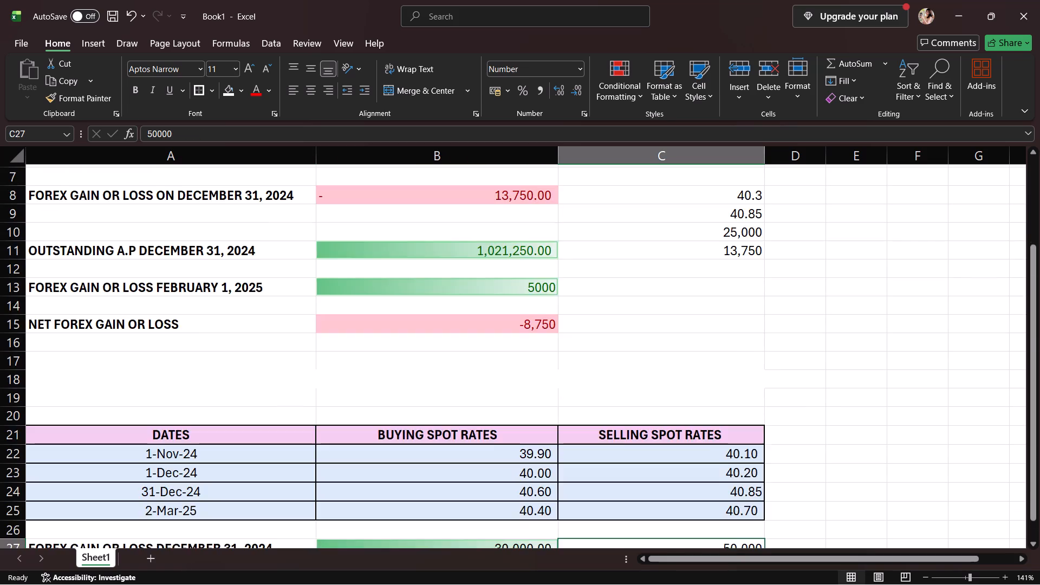
scroll(648, 270, "up", 5)
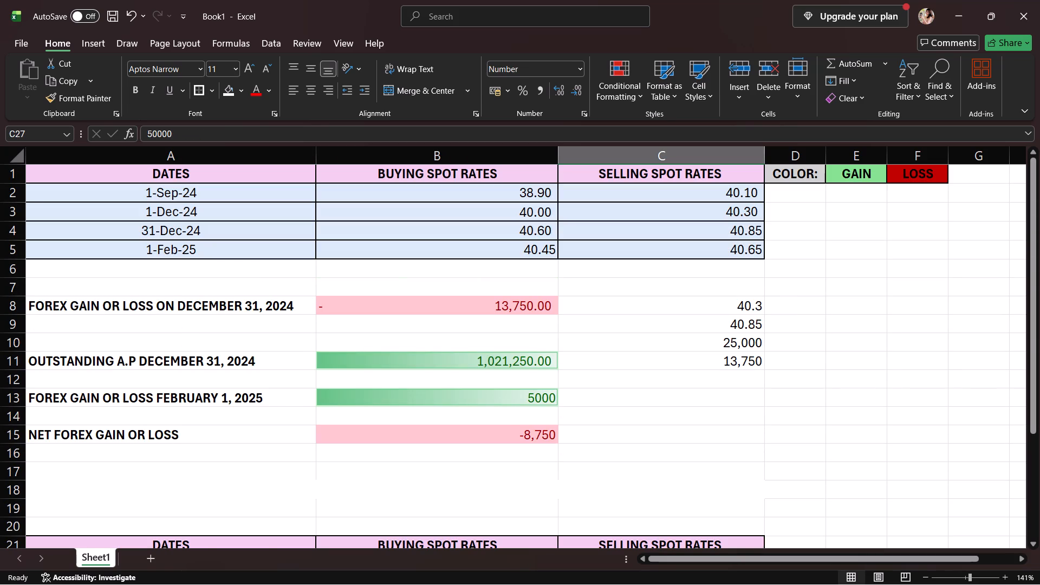
scroll(502, 362, "up", 3)
scroll(502, 362, "down", 6)
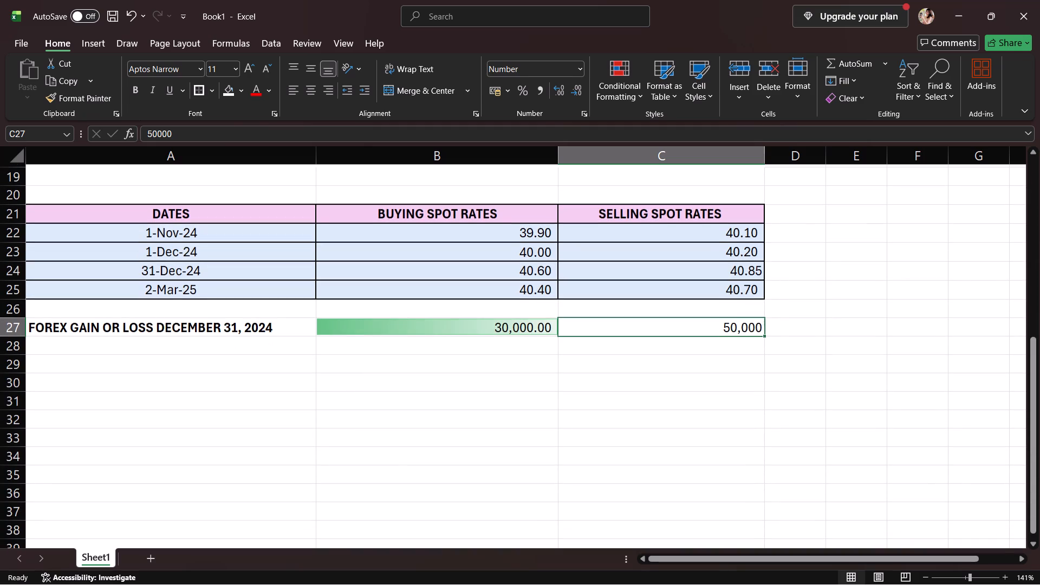
Enter the bold label OUTSTANDING A.R DEC 31, 2024 in cell A28.
left_click(362, 341)
left_click(276, 353)
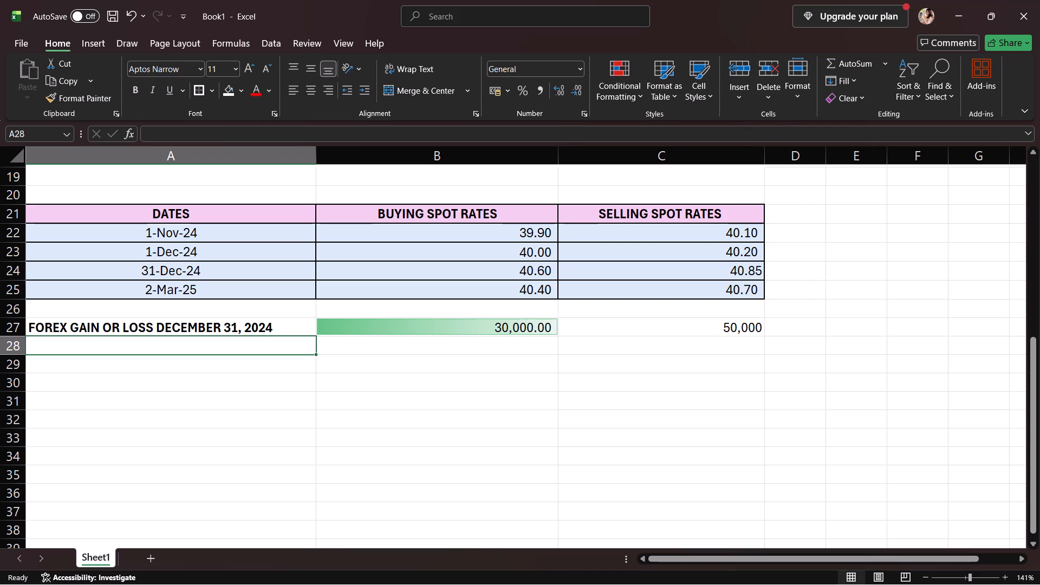
type("OUT")
type("STANDING A.P")
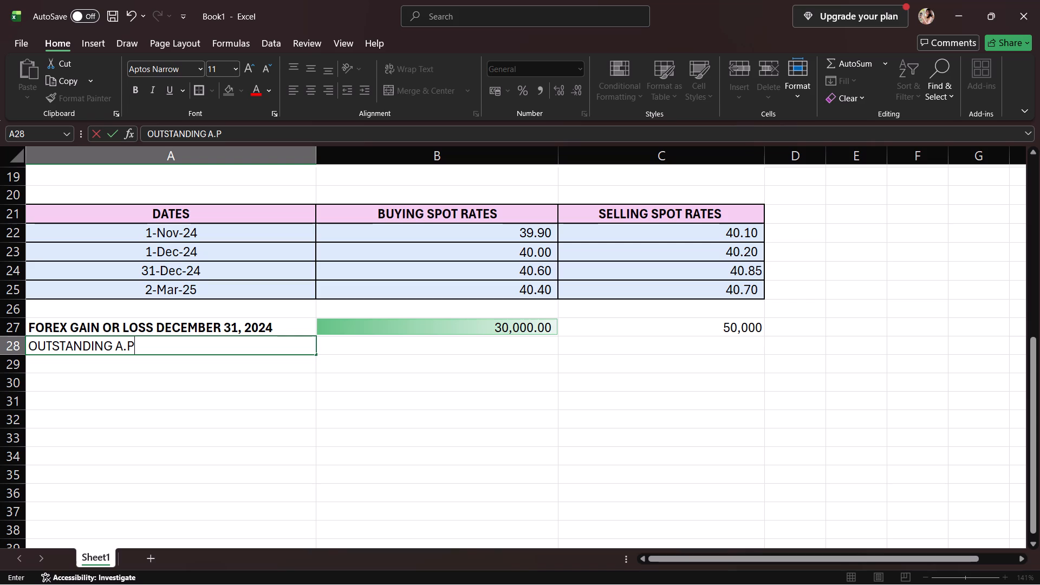
key("BackSpace")
type("R")
key("space")
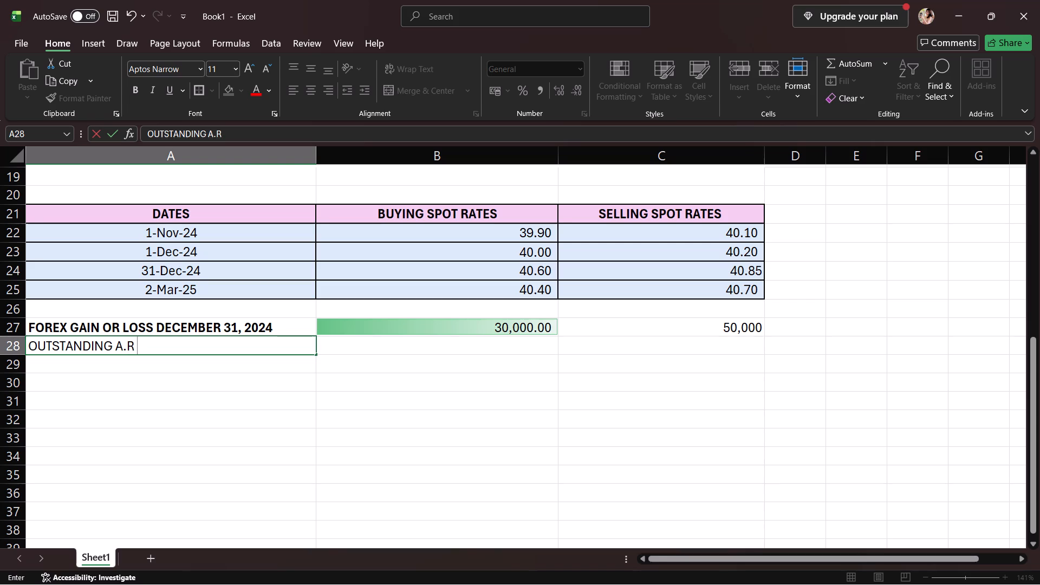
type("DEC 31")
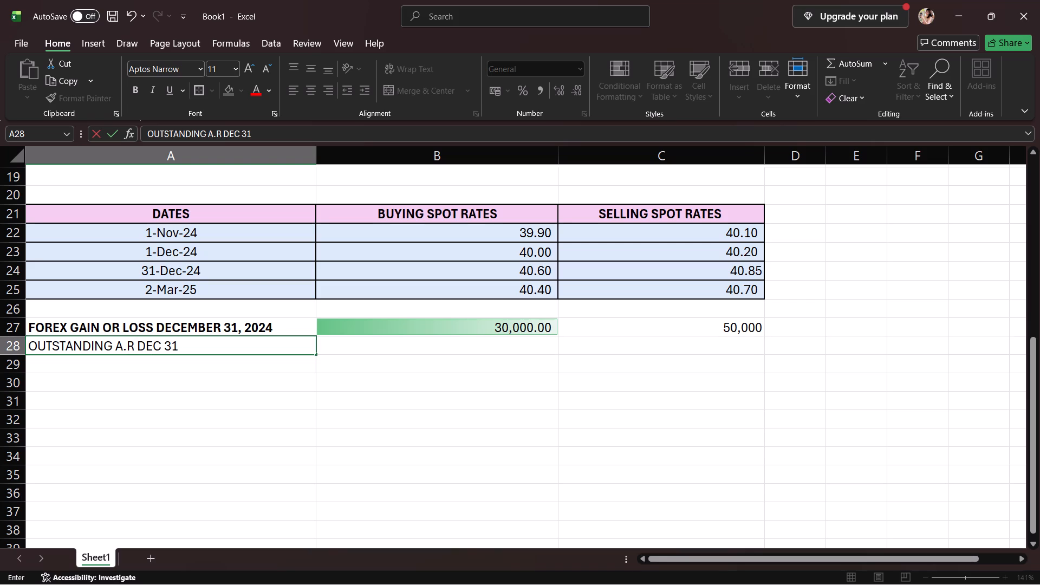
key("space")
key("BackSpace")
type(", 2024")
left_click(323, 350)
left_click(282, 351)
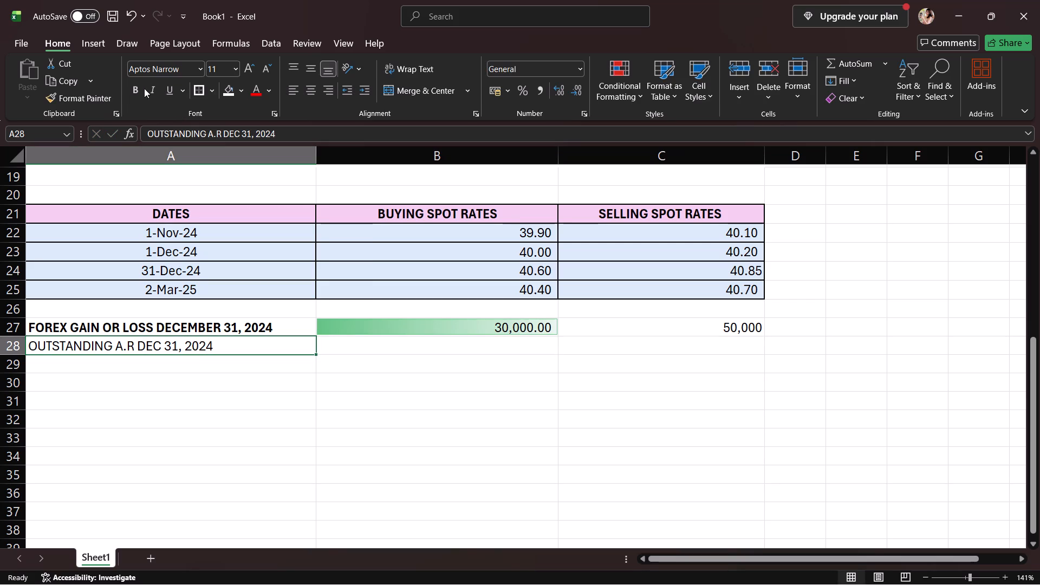
left_click(138, 88)
Calculate the December 31, 2024 outstanding A.R in cell B28 with the formula =B24*C27.
left_click(343, 355)
left_click(365, 346)
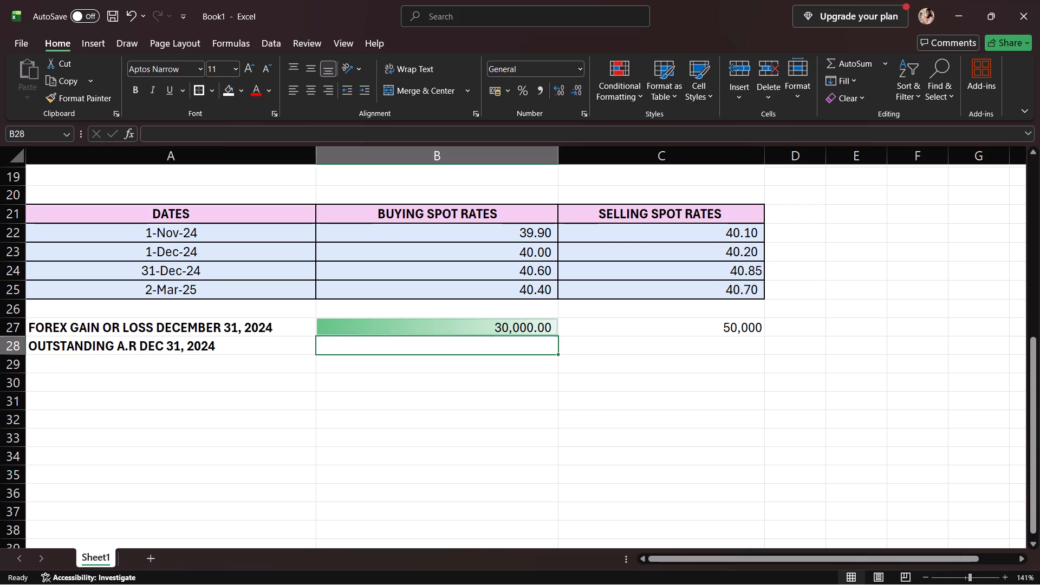
key("equal")
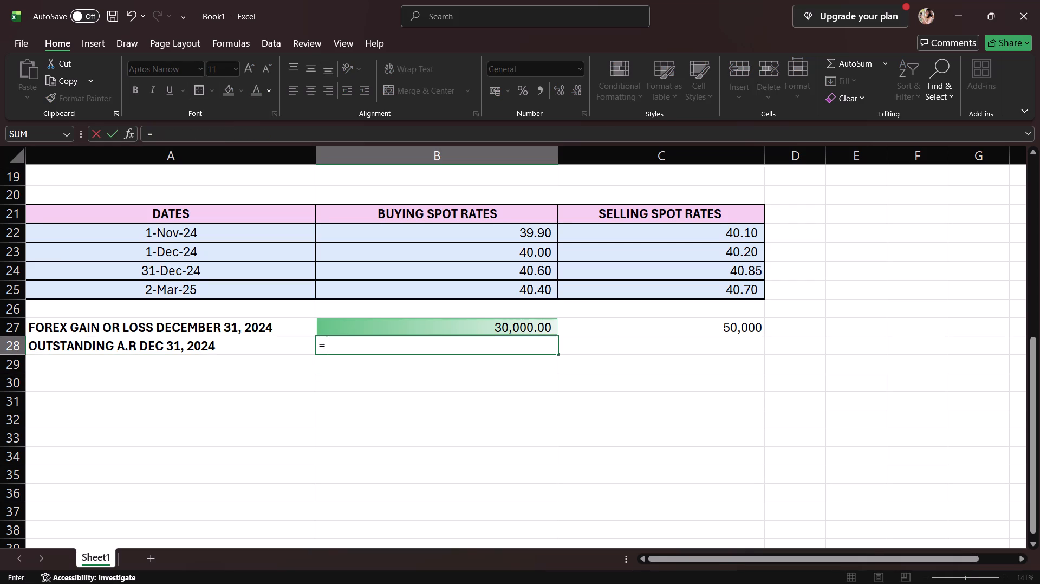
left_click(522, 277)
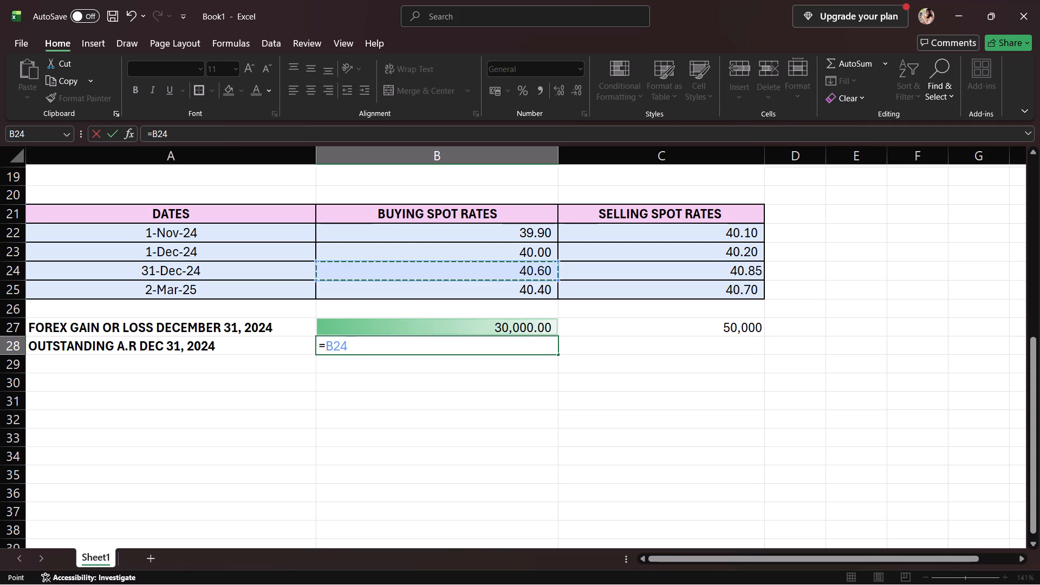
key("shift+asterisk")
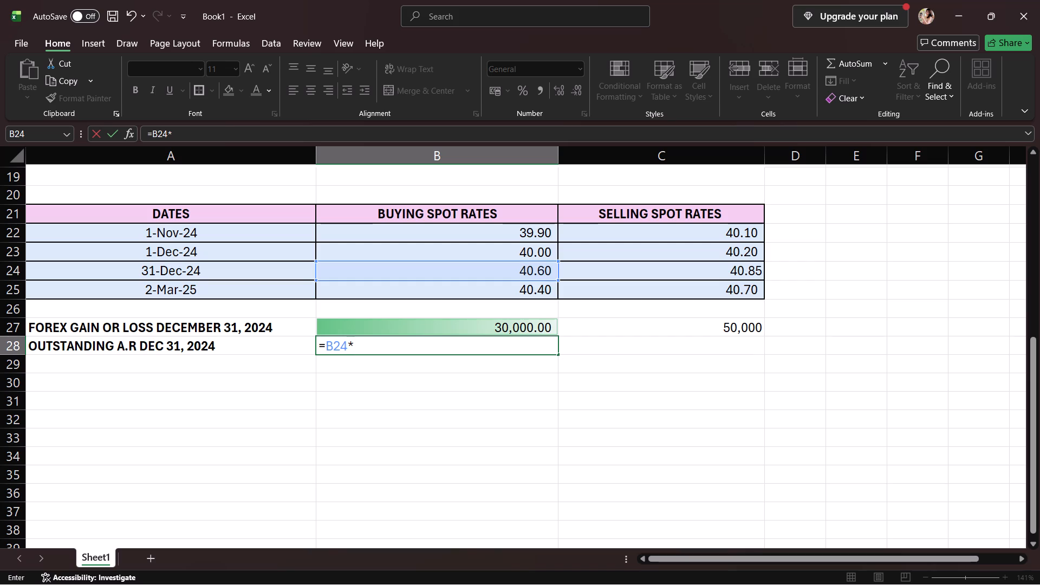
left_click(669, 323)
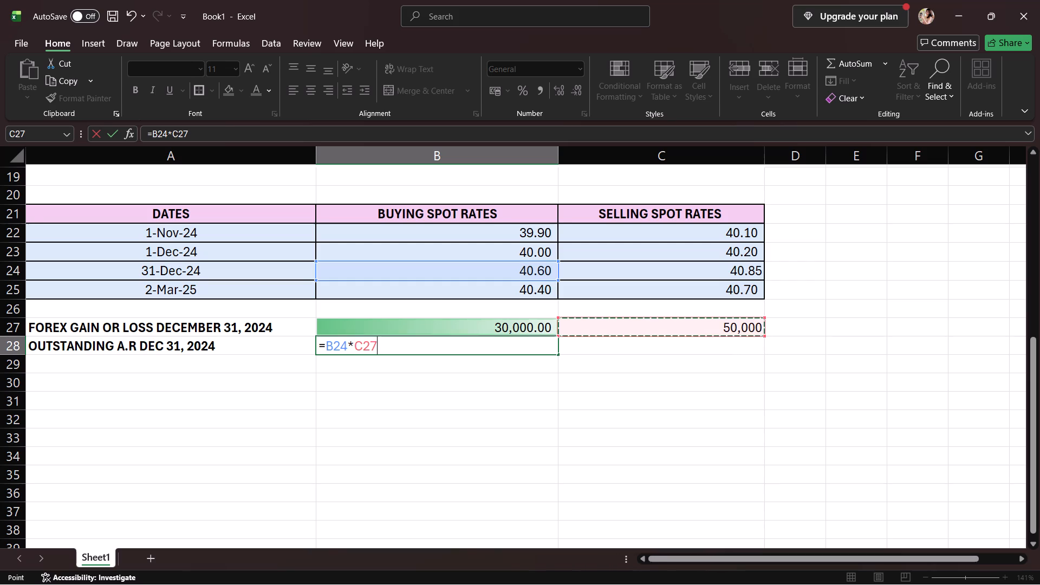
key("Return")
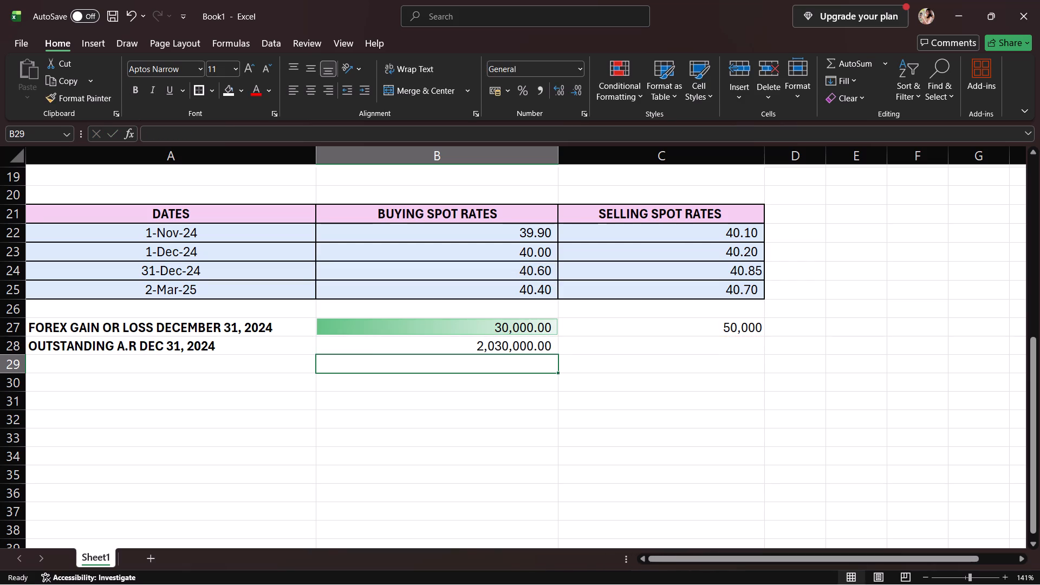
Apply a green gradient data bar to the outstanding A.R amount in cell B28.
left_click(519, 343)
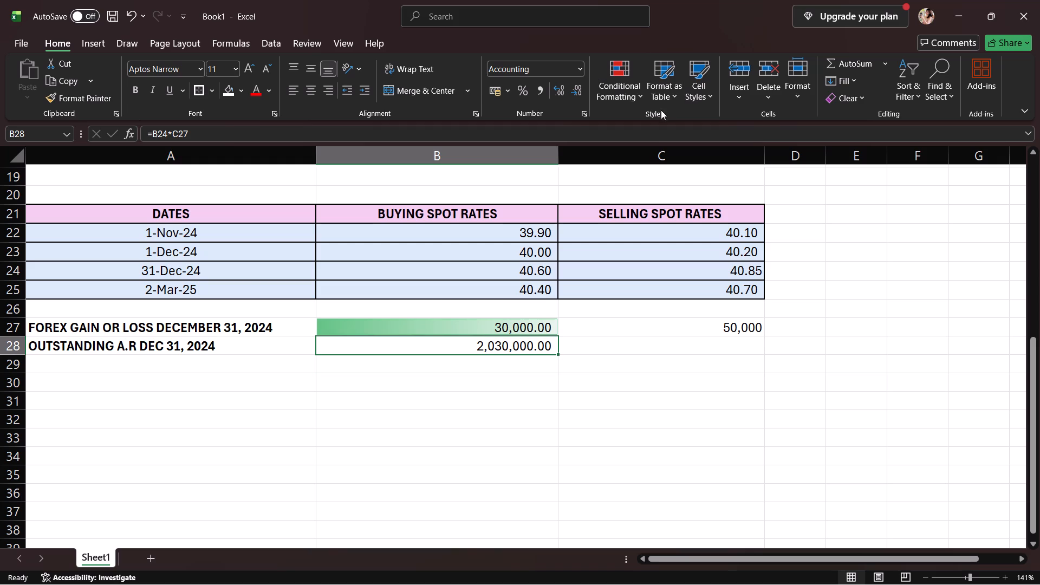
left_click(633, 83)
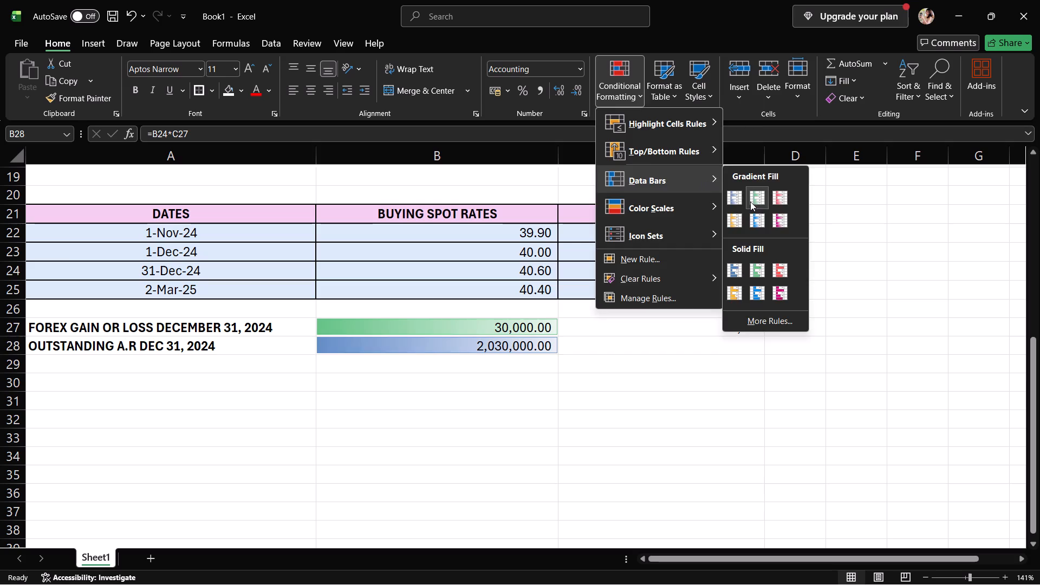
left_click(750, 201)
Enter the bold label FOREX GAIN OR LOSS MARCH 2, 2025 in cell A29.
left_click(291, 361)
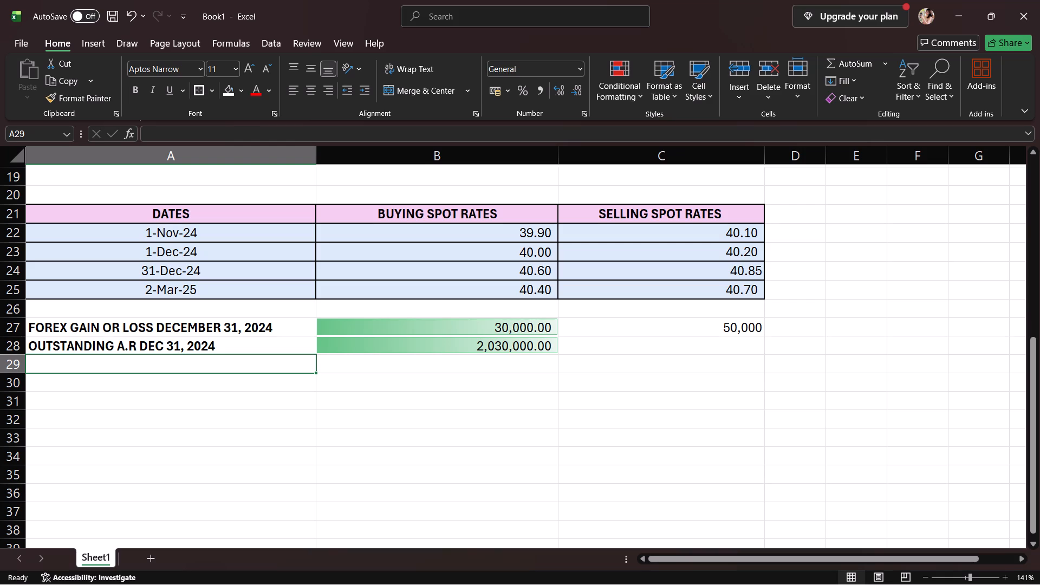
type("FOREC")
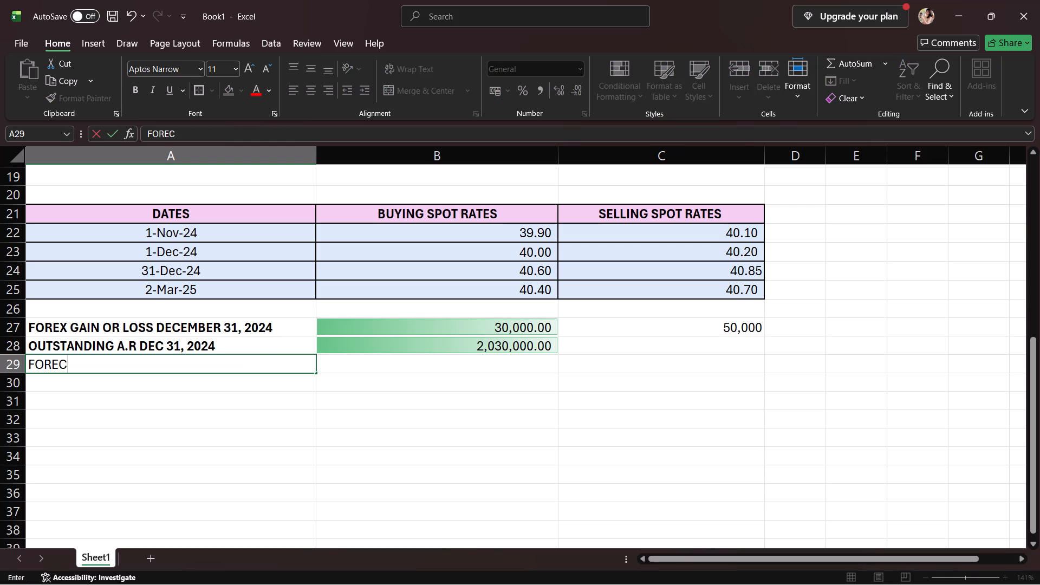
key("BackSpace")
type("X GAIN OR")
key("space")
type("LOSS")
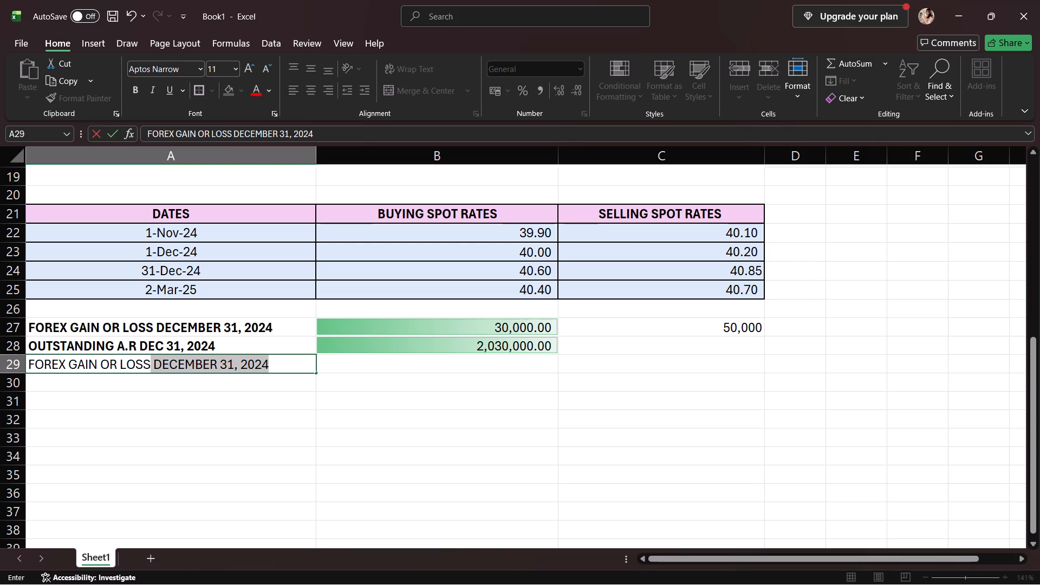
key("space")
type("MARCH")
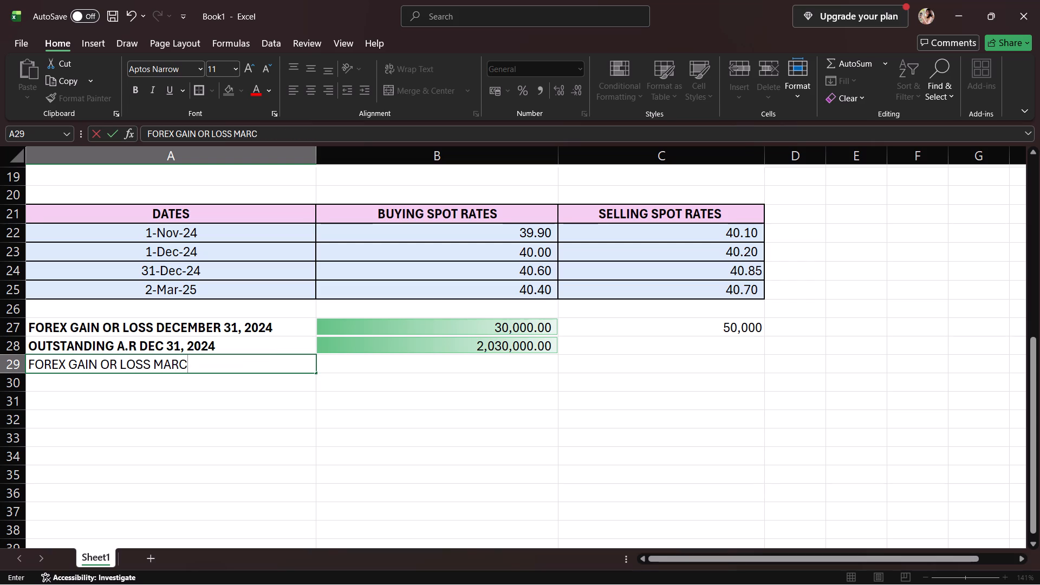
key("space")
type("2,")
key("space")
type("2025")
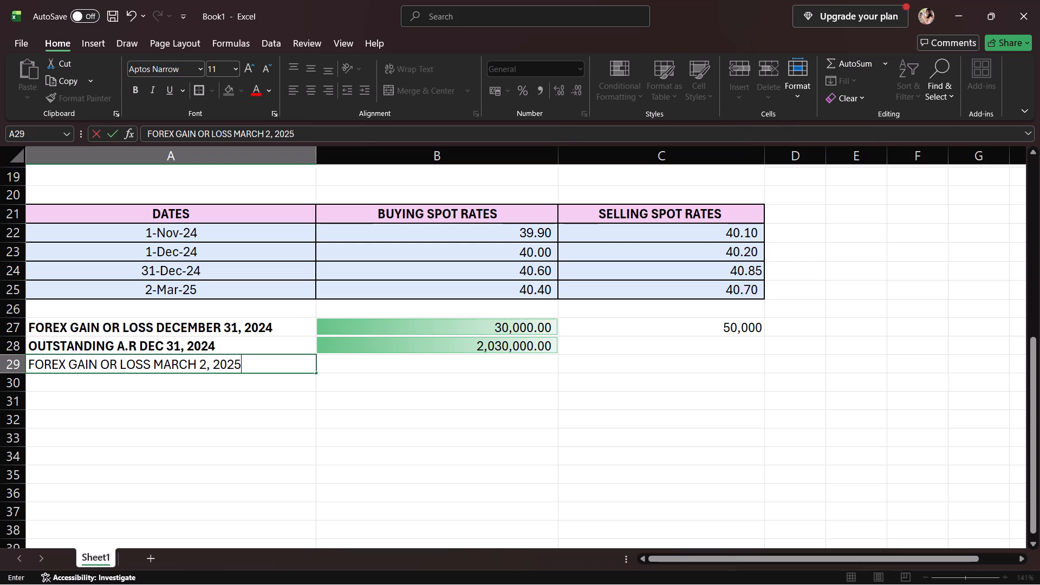
left_click(338, 359)
left_click(303, 367)
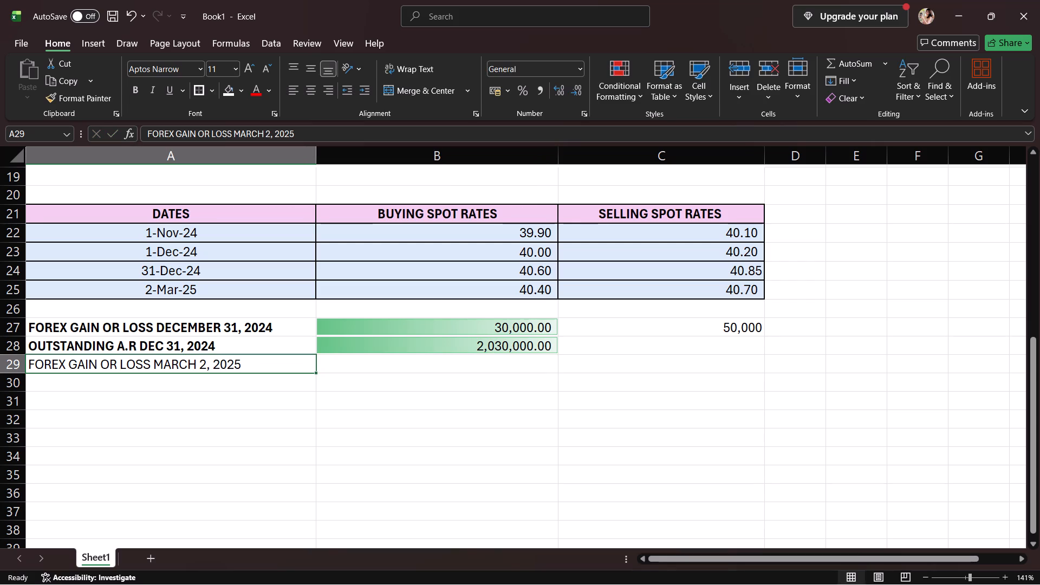
left_click(129, 90)
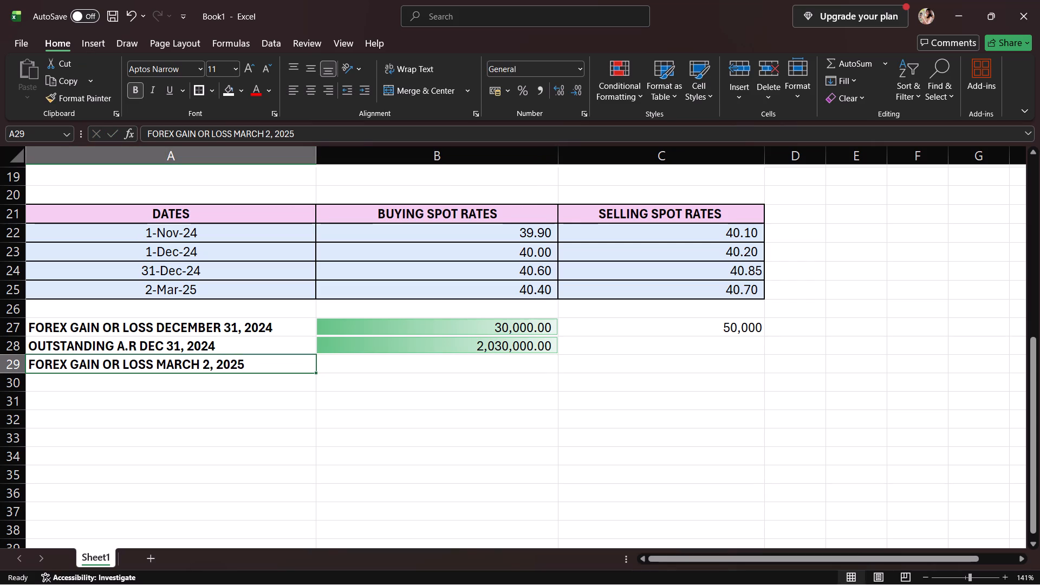
Calculate the March 2, 2025 forex gain or loss in cell B29 with the formula =(B25-B24)*C27.
left_click(517, 359)
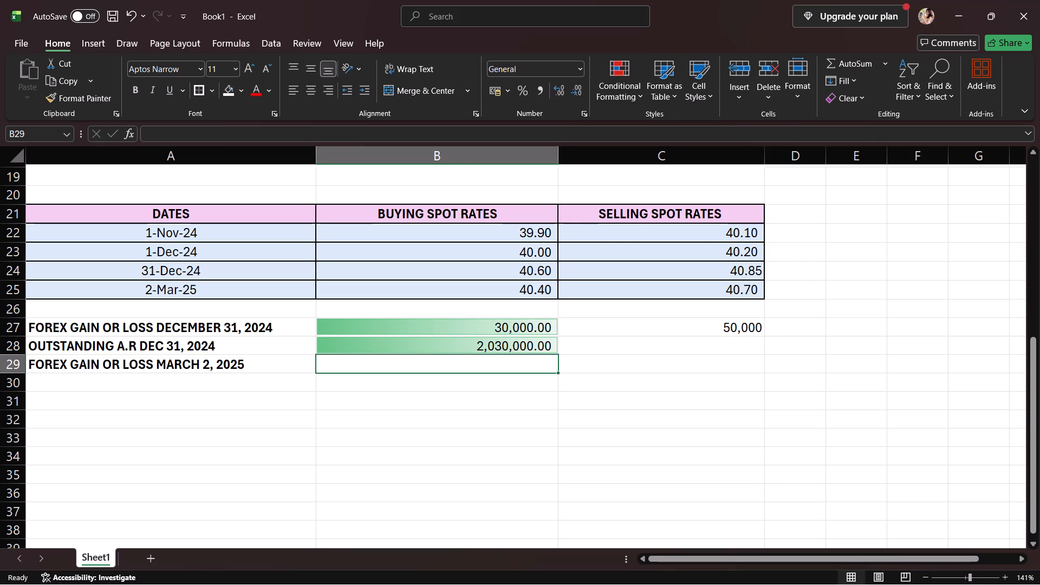
key("equal")
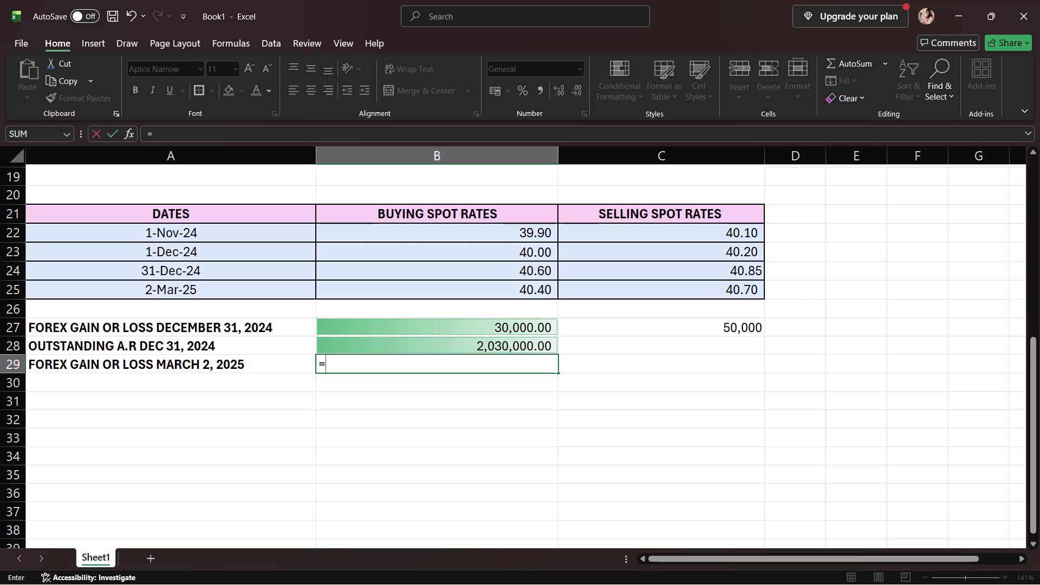
left_click(525, 291)
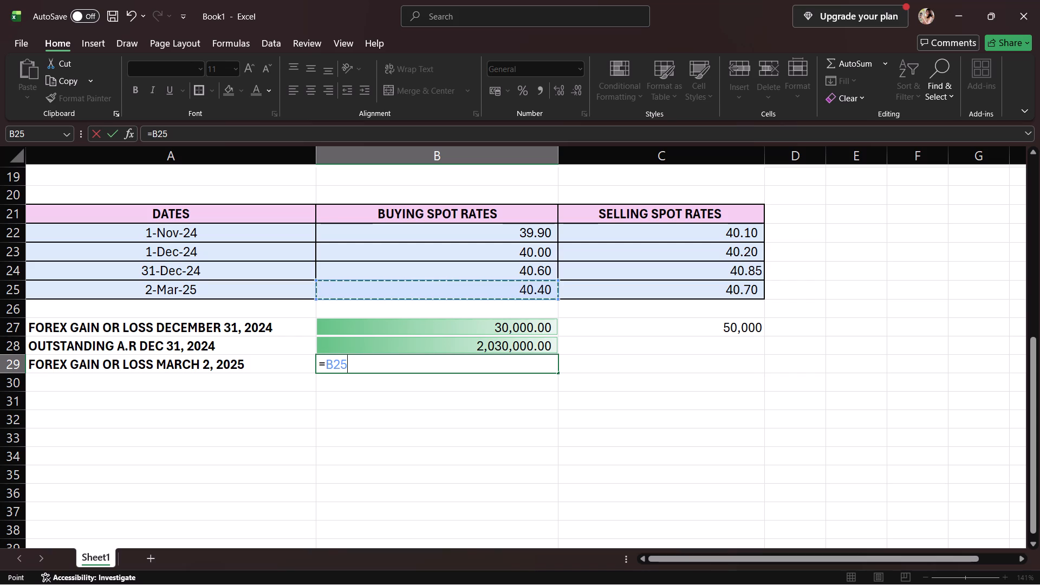
key("minus")
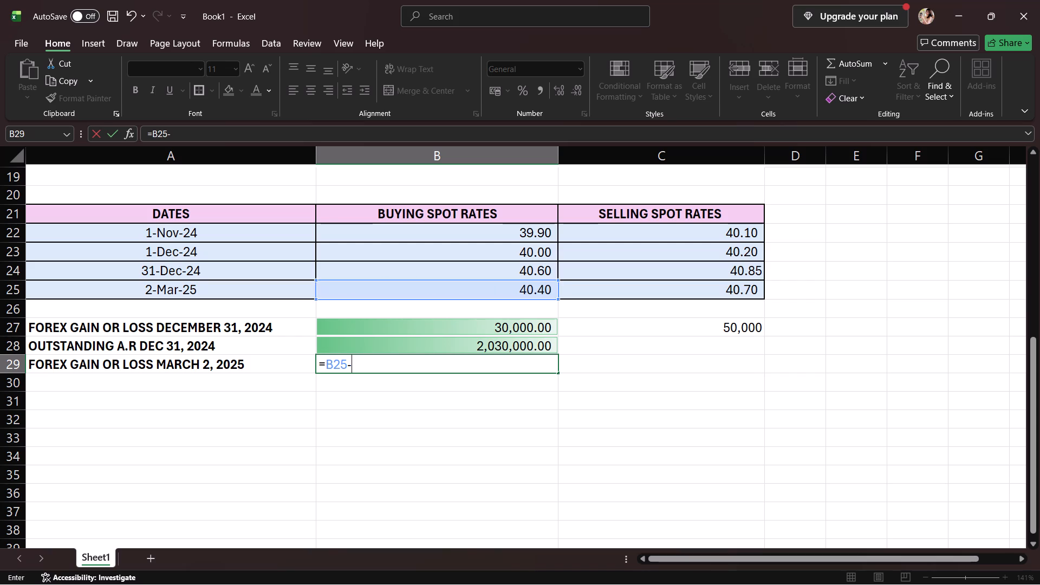
key("BackSpace")
key("BackSpace")
key("BackSpace")
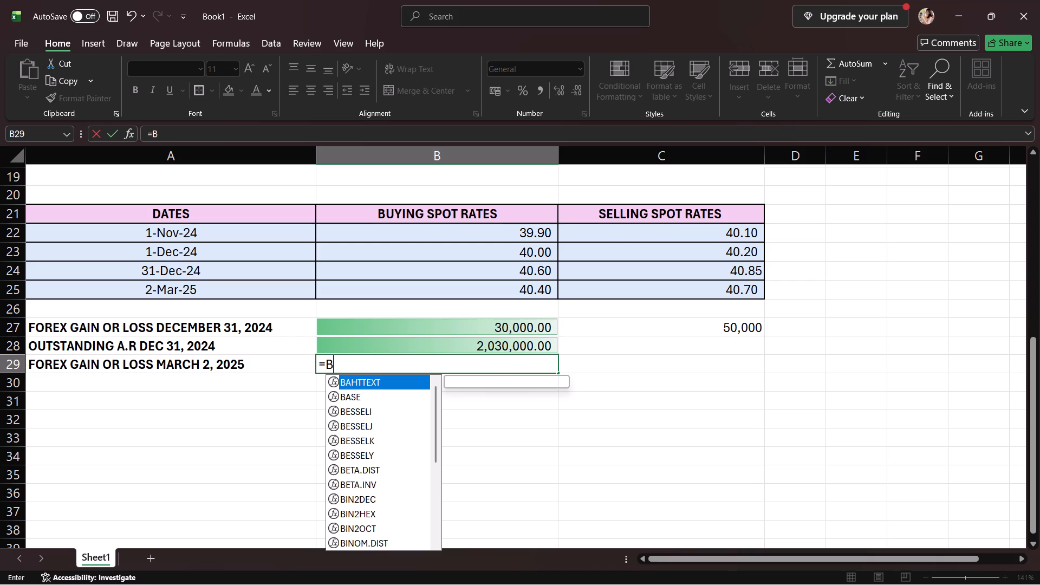
key("BackSpace")
key("shift+parenleft")
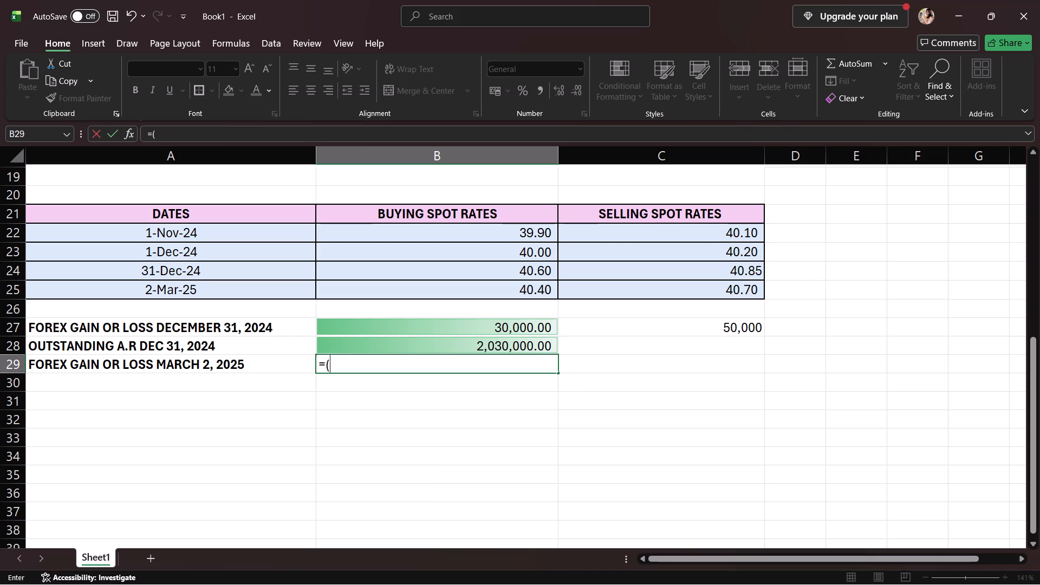
left_click(539, 293)
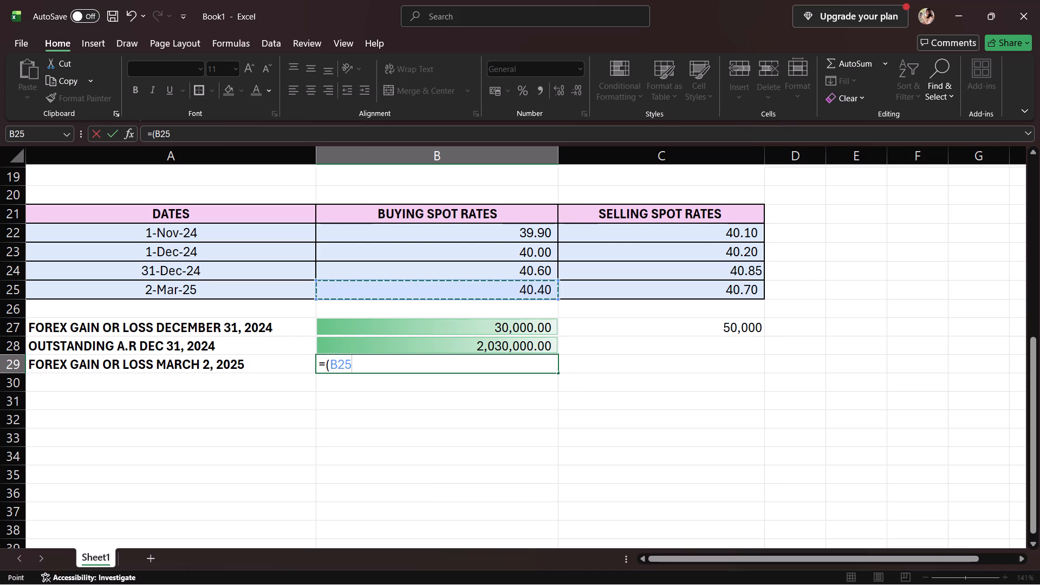
key("minus")
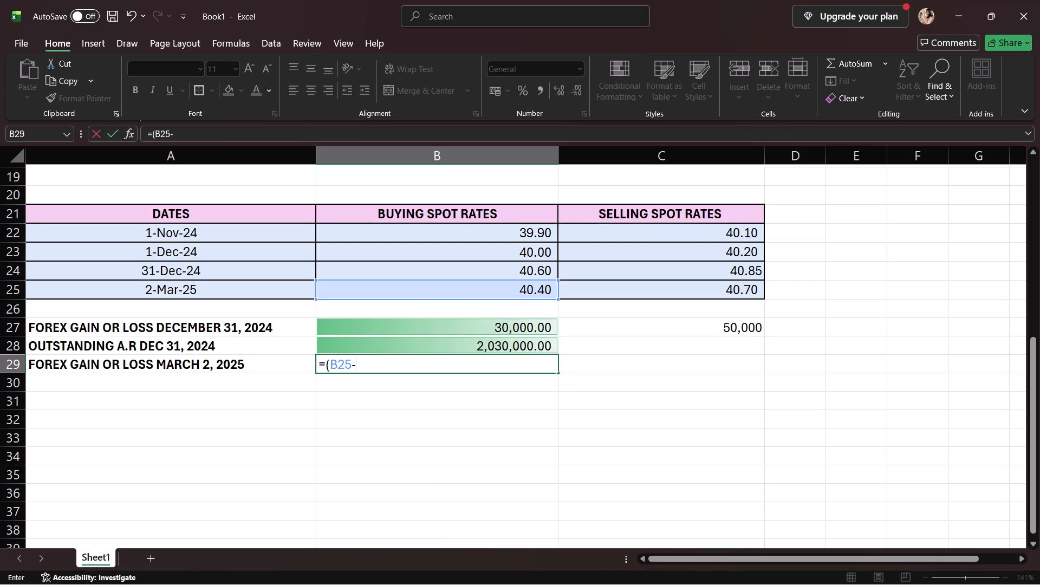
left_click(476, 268)
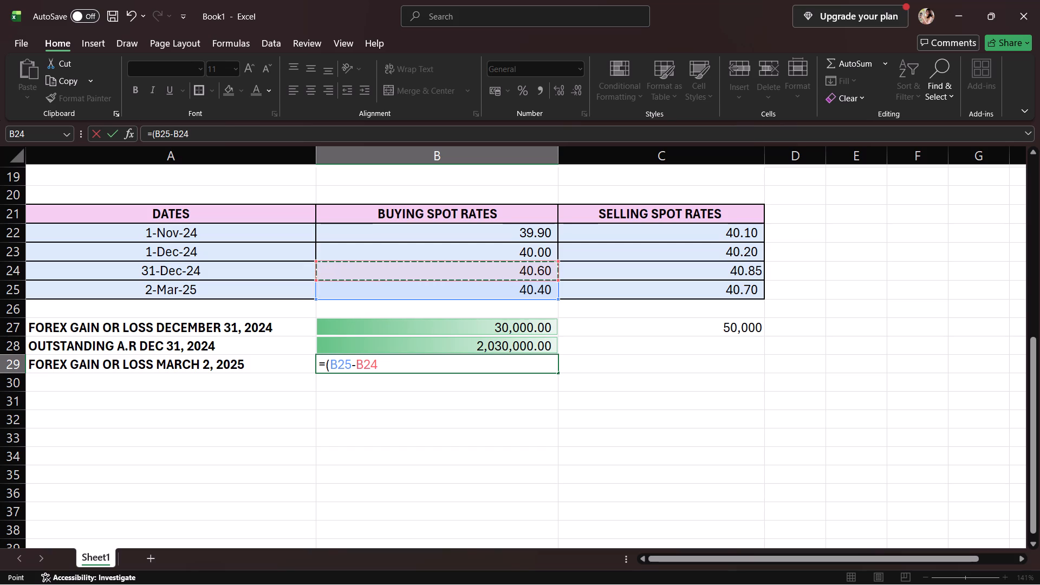
key("shift+parenright")
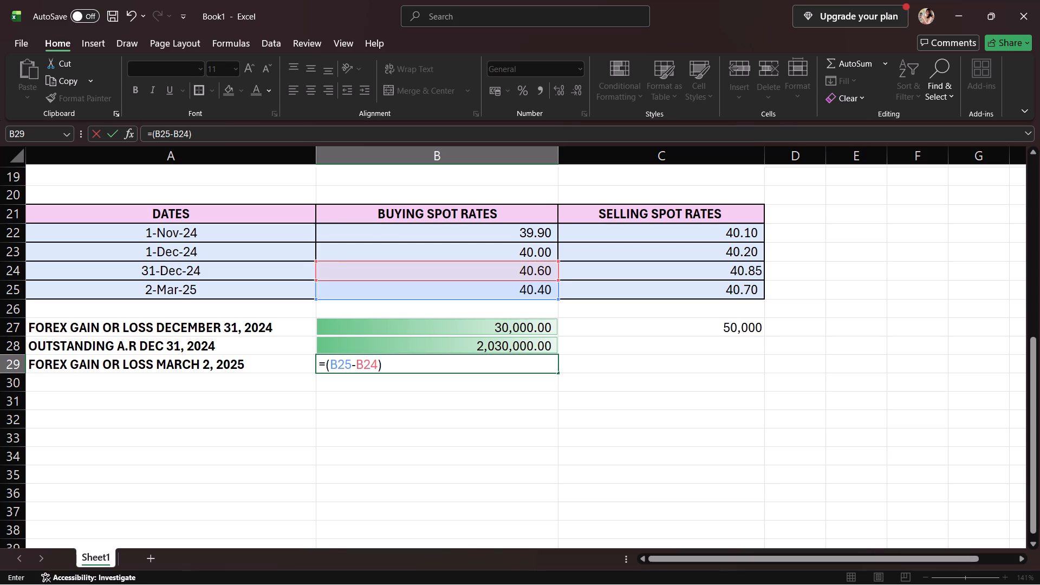
key("shift+asterisk")
left_click(665, 320)
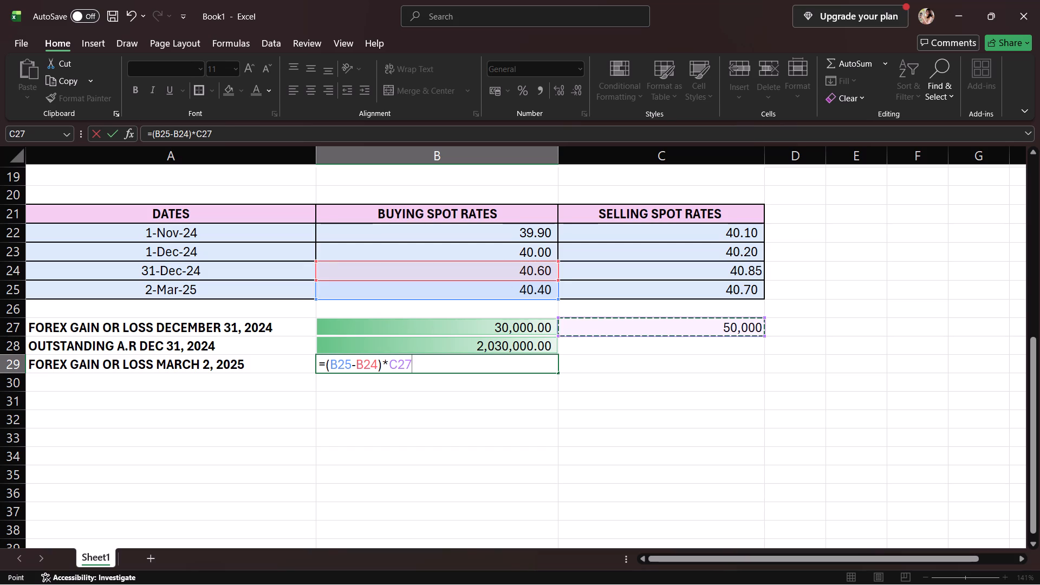
key("Return")
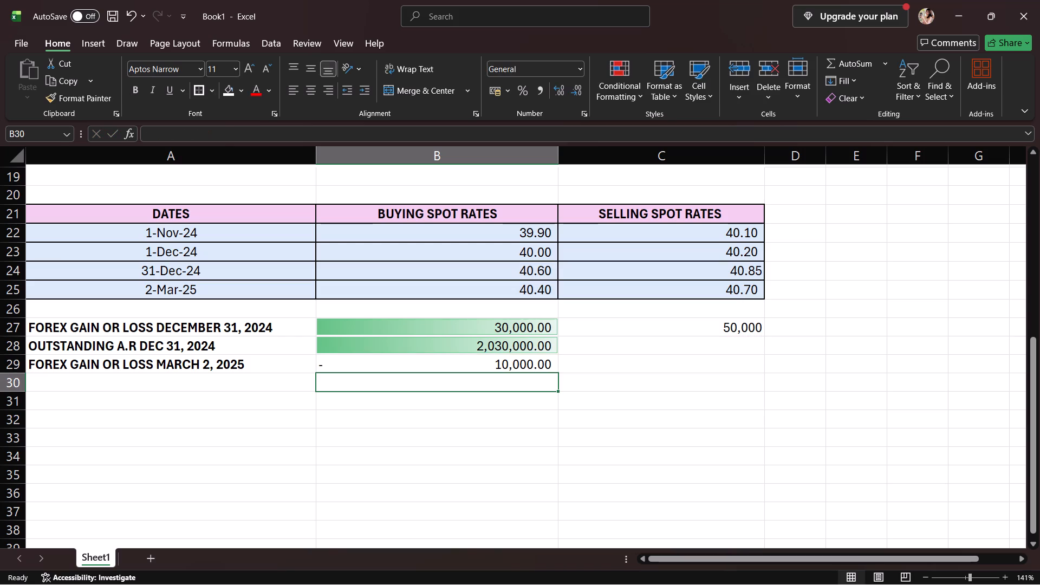
Apply a red gradient data bar to the March 2, 2025 forex result in cell B29.
left_click(471, 363)
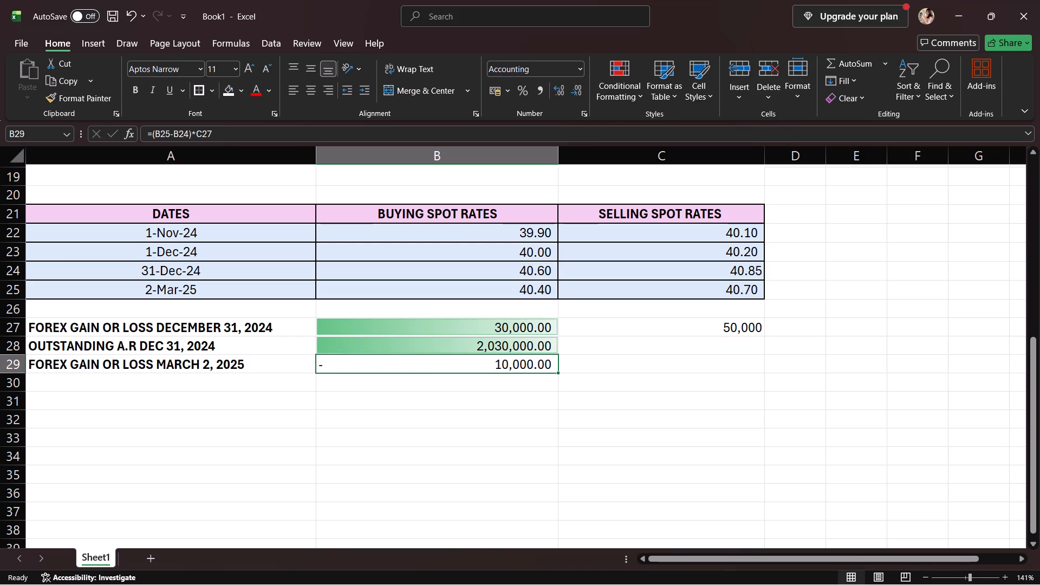
left_click(633, 73)
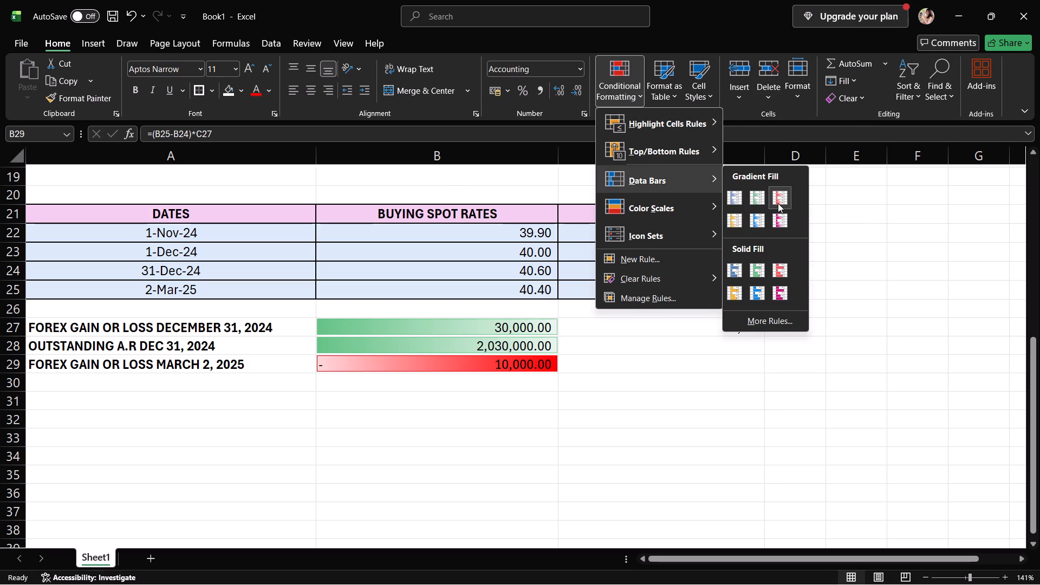
left_click(778, 203)
Apply red gradient data bars to the December 31 forex result in B8 and the net forex result in B15.
scroll(557, 283, "up", 6)
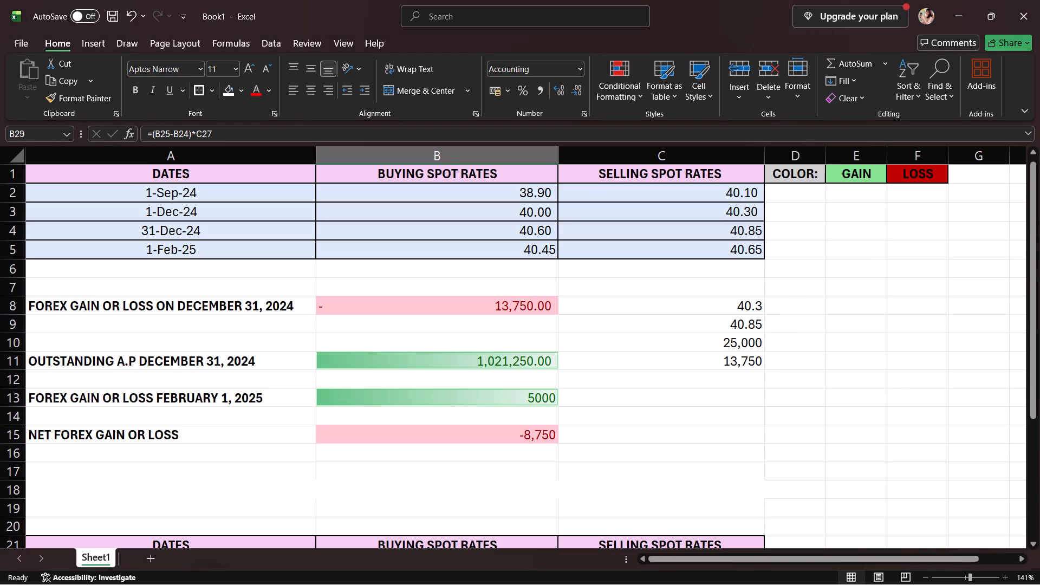
left_click(543, 313)
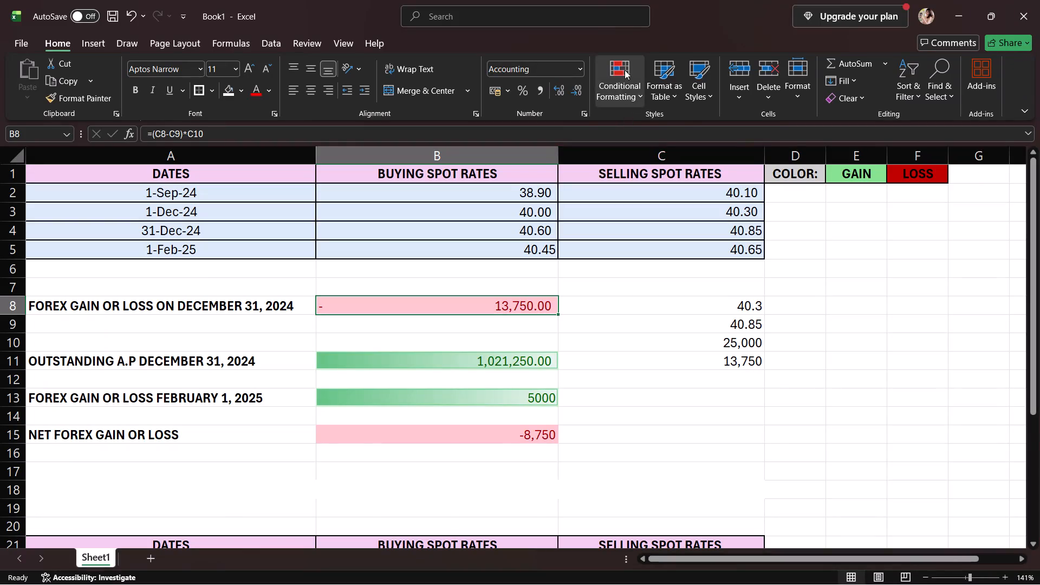
left_click(625, 70)
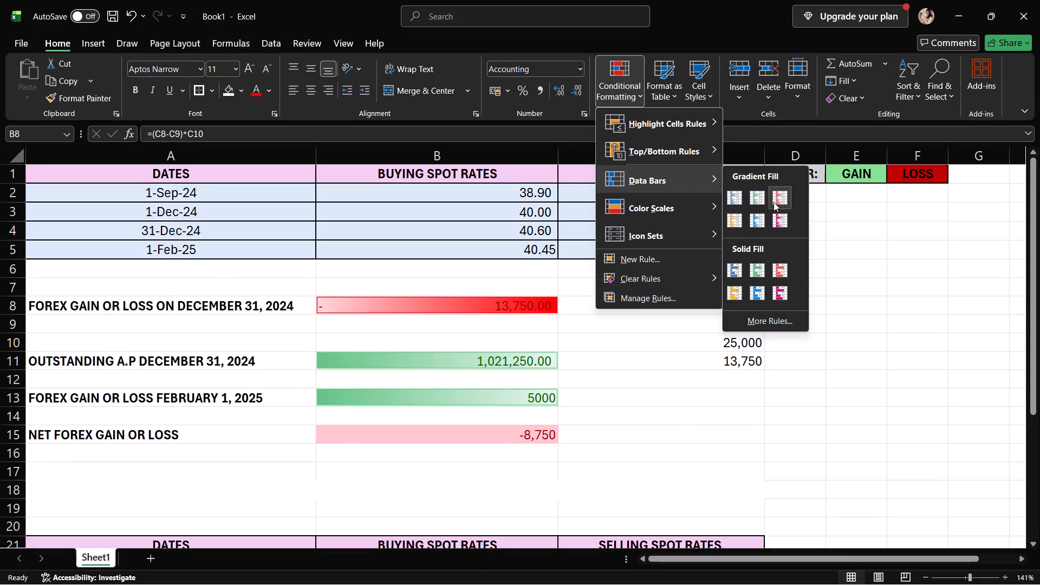
left_click(771, 201)
left_click(544, 437)
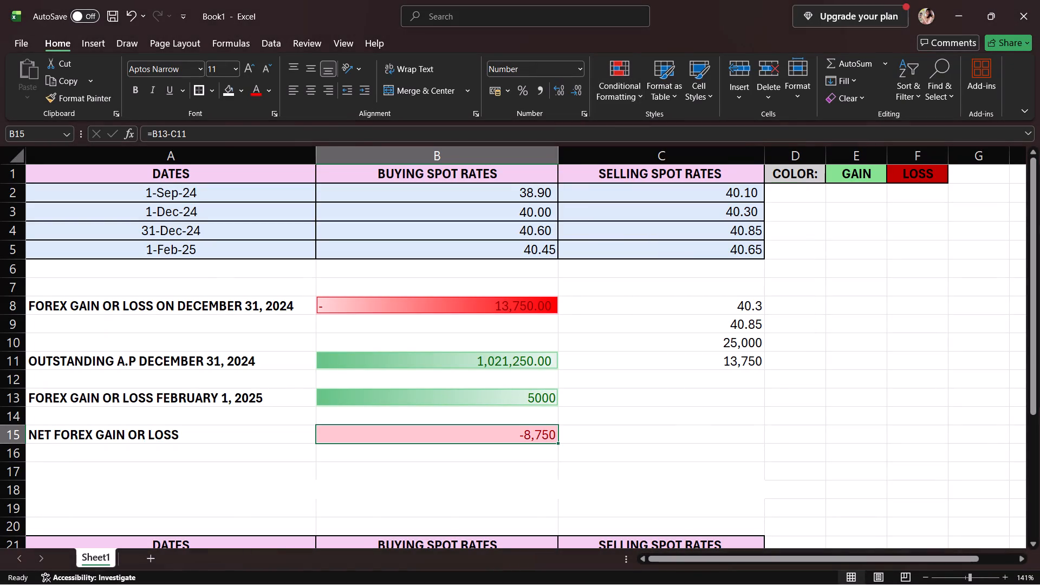
left_click(621, 64)
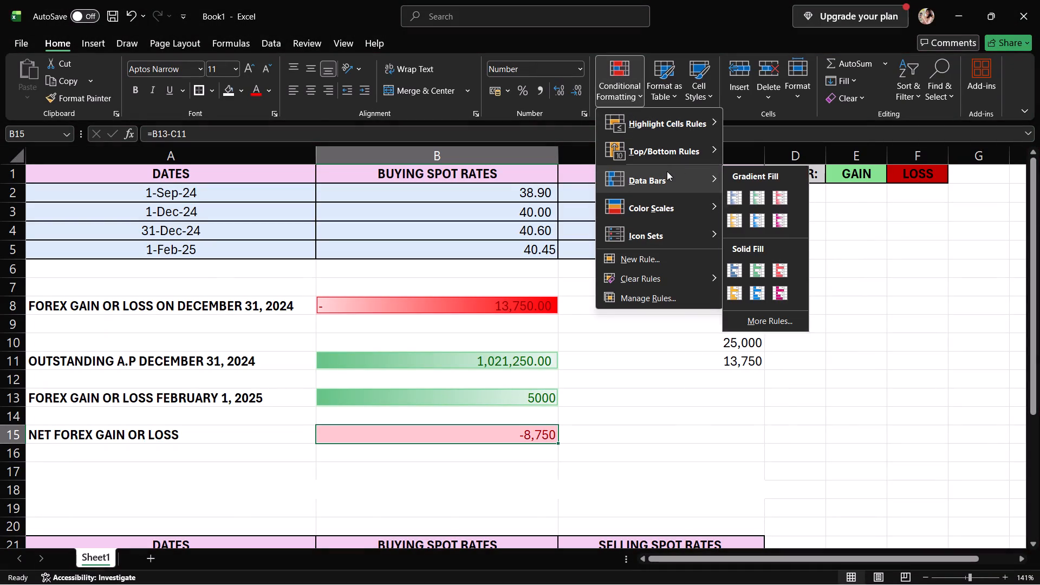
left_click(773, 201)
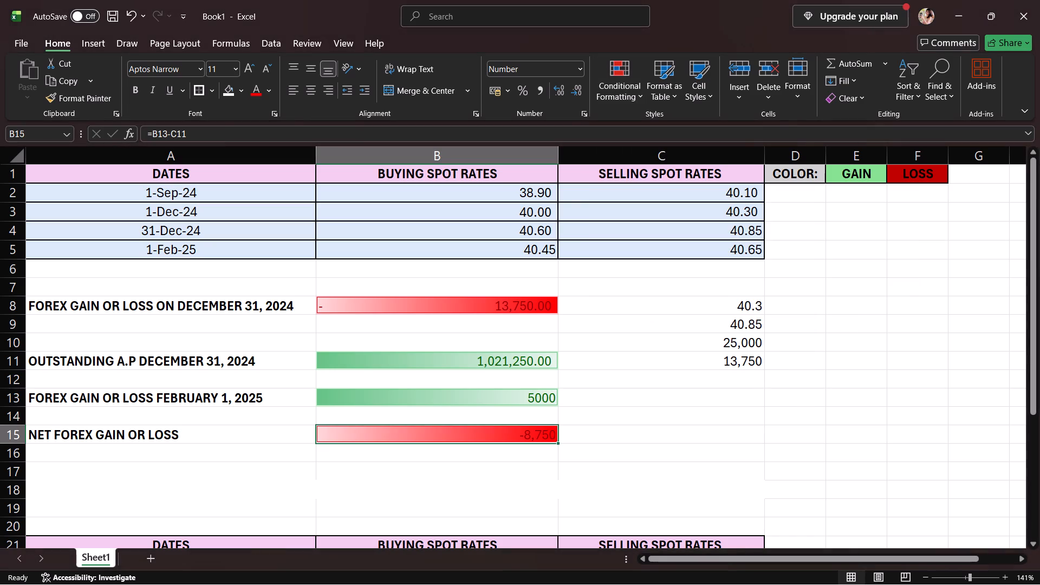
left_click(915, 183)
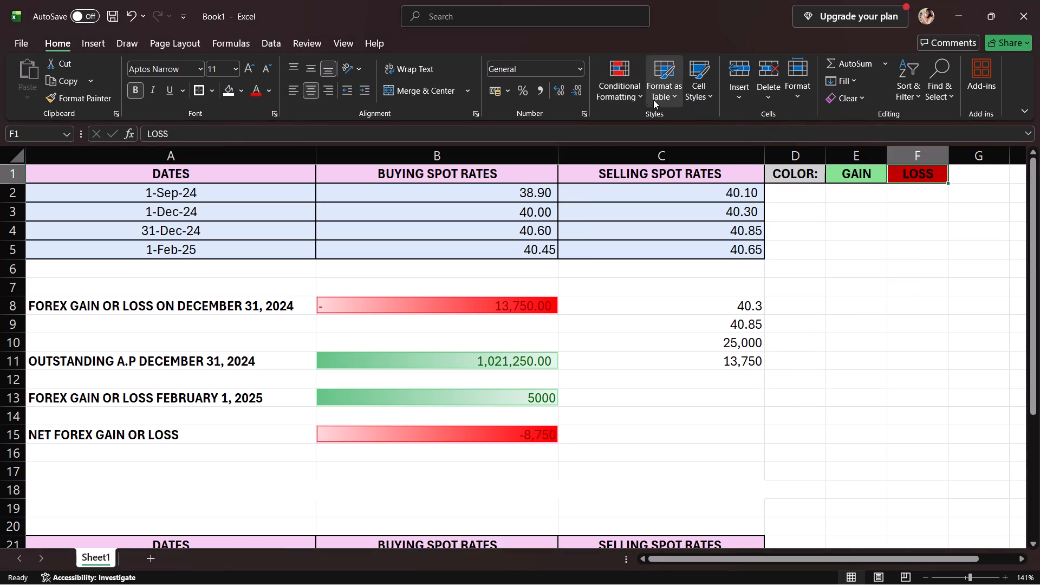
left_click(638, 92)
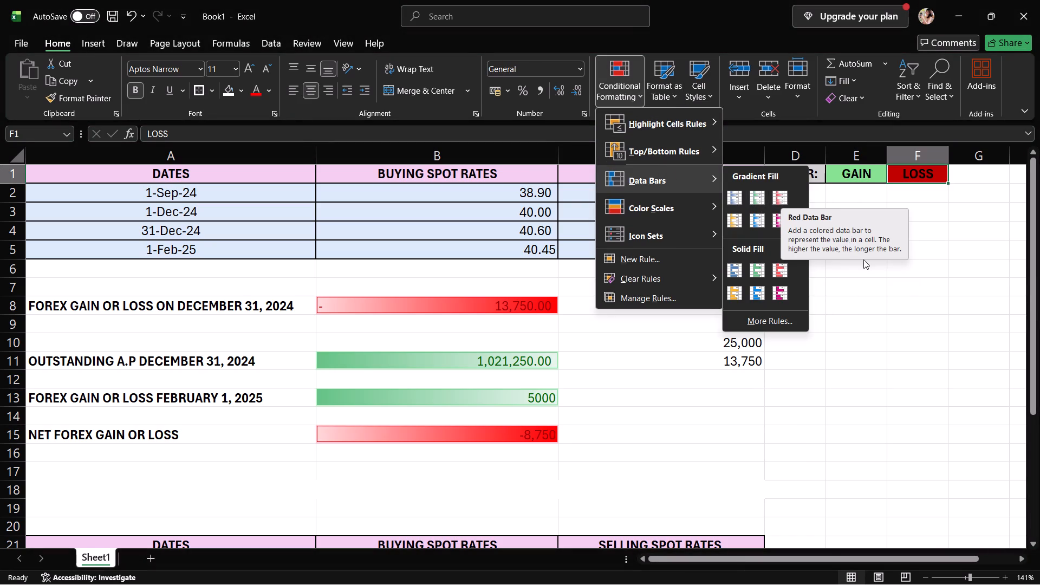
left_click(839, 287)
Set the font color of the December 31, 2024 forex result in cell B8 to black.
scroll(634, 414, "down", 3)
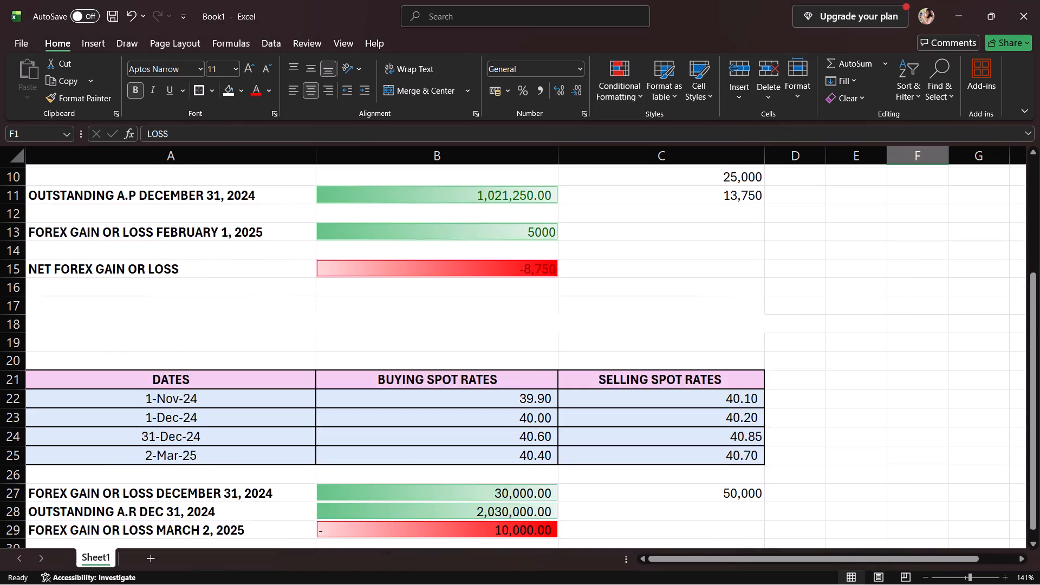
scroll(634, 414, "down", 4)
scroll(537, 331, "up", 6)
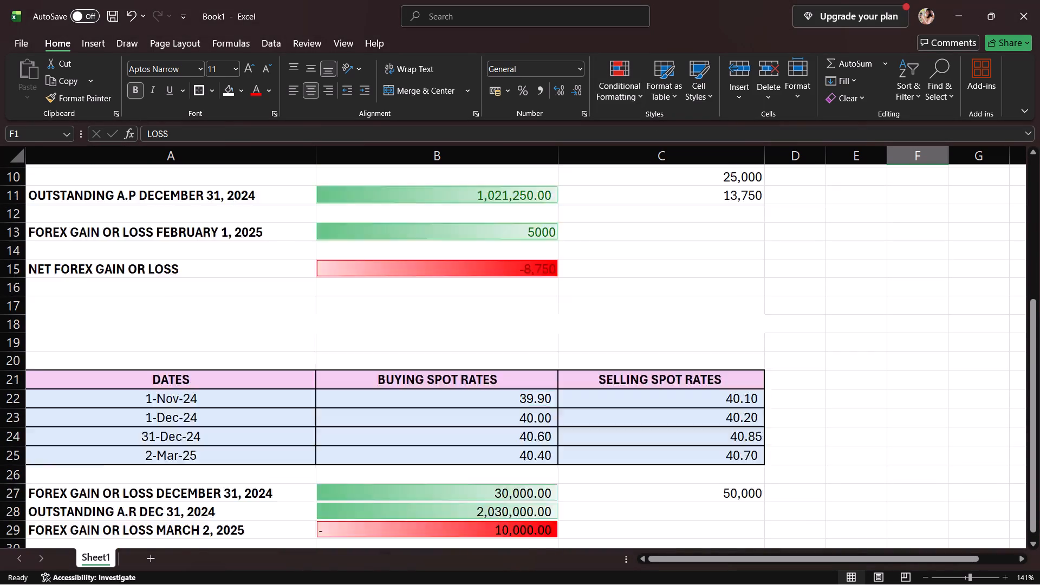
scroll(539, 330, "up", 1)
left_click(531, 308)
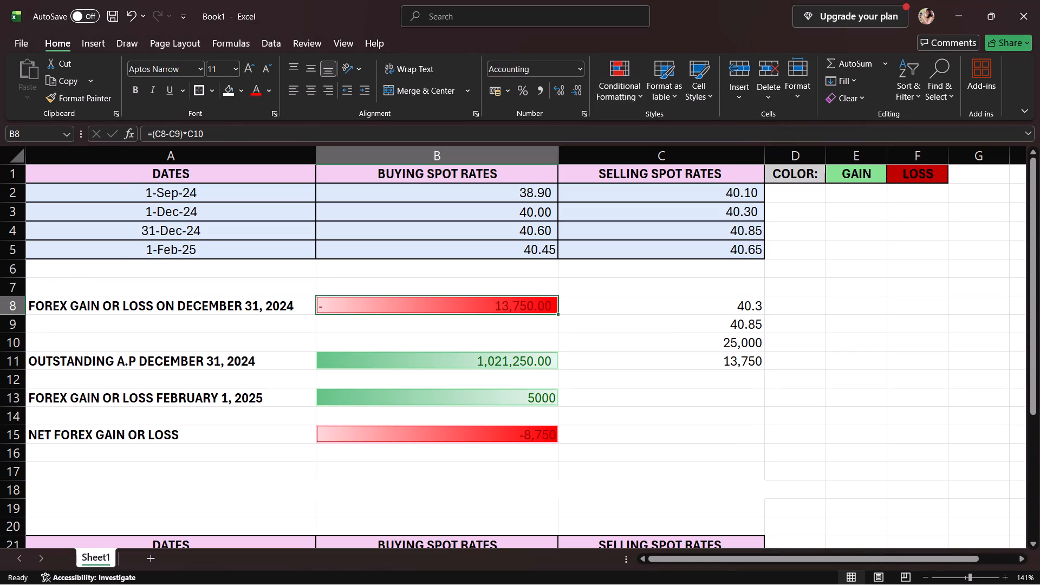
left_click(270, 83)
left_click(277, 170)
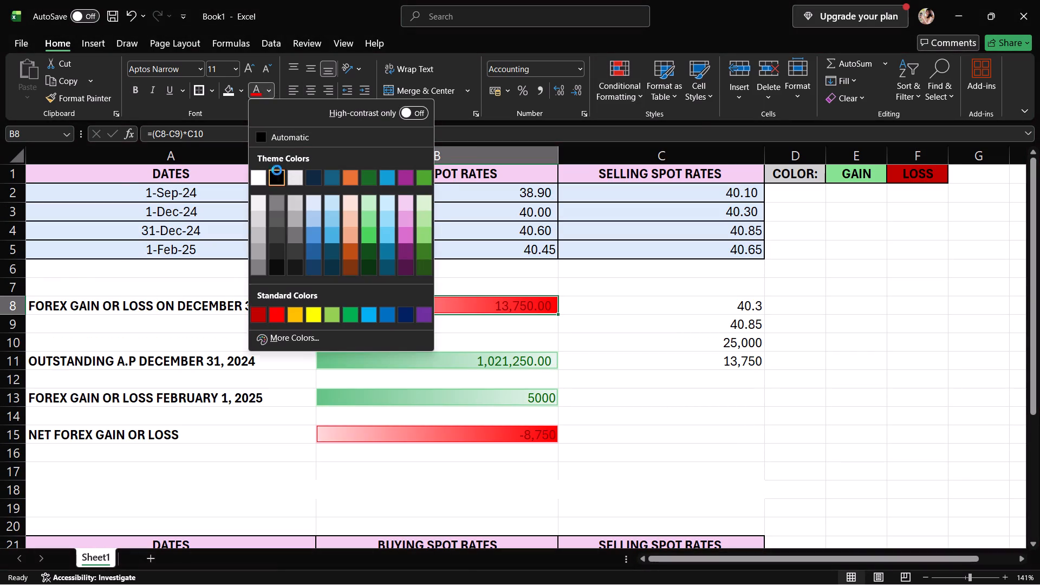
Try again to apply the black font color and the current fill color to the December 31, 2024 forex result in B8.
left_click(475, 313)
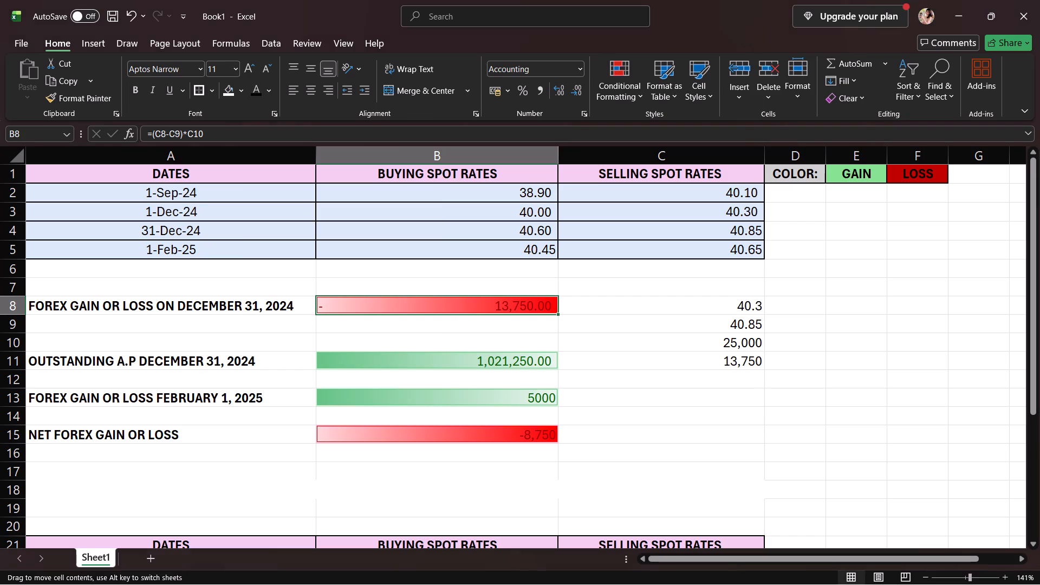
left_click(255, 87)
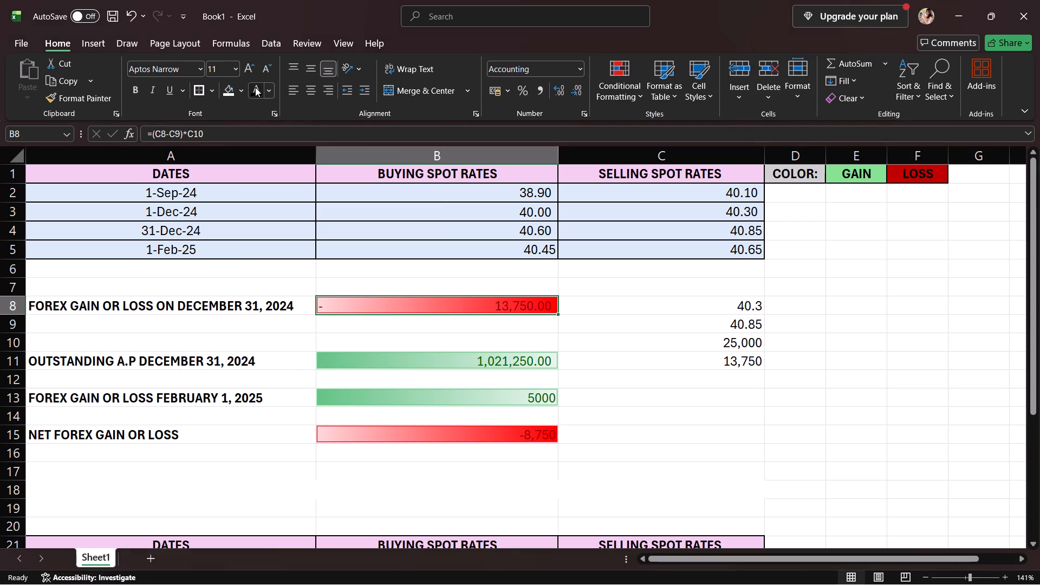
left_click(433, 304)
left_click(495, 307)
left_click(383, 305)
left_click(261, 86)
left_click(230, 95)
Clear the conditional formatting rules from the December 31, 2024 forex result in B8 and the net forex result in B15.
left_click(626, 75)
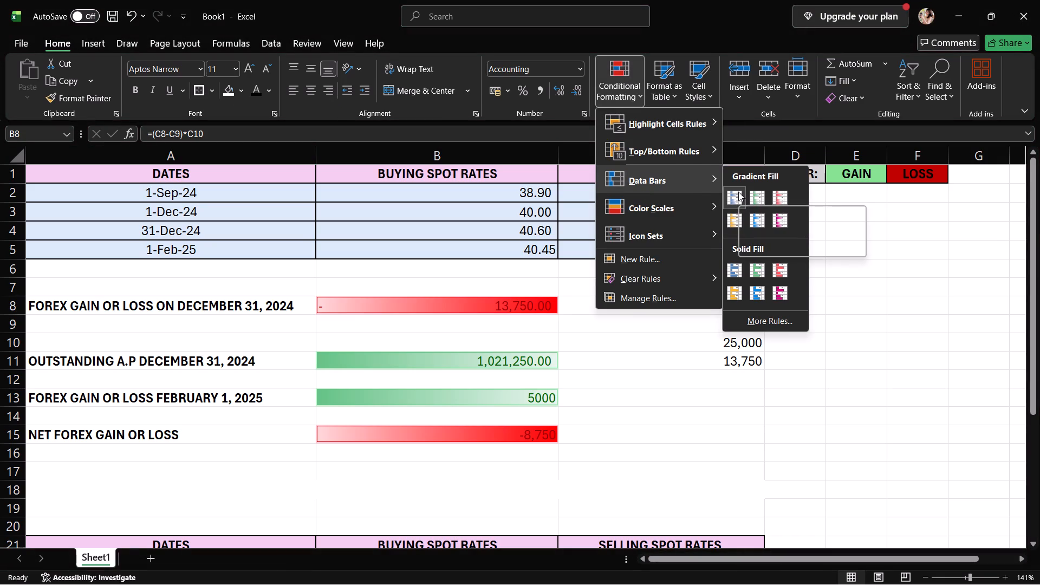
left_click(492, 304)
left_click(623, 81)
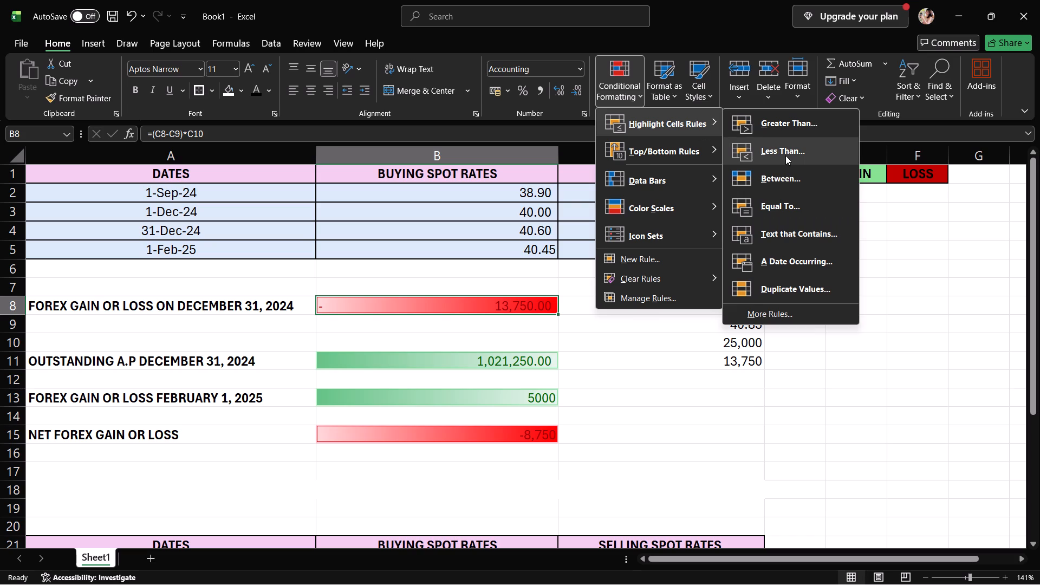
left_click(649, 279)
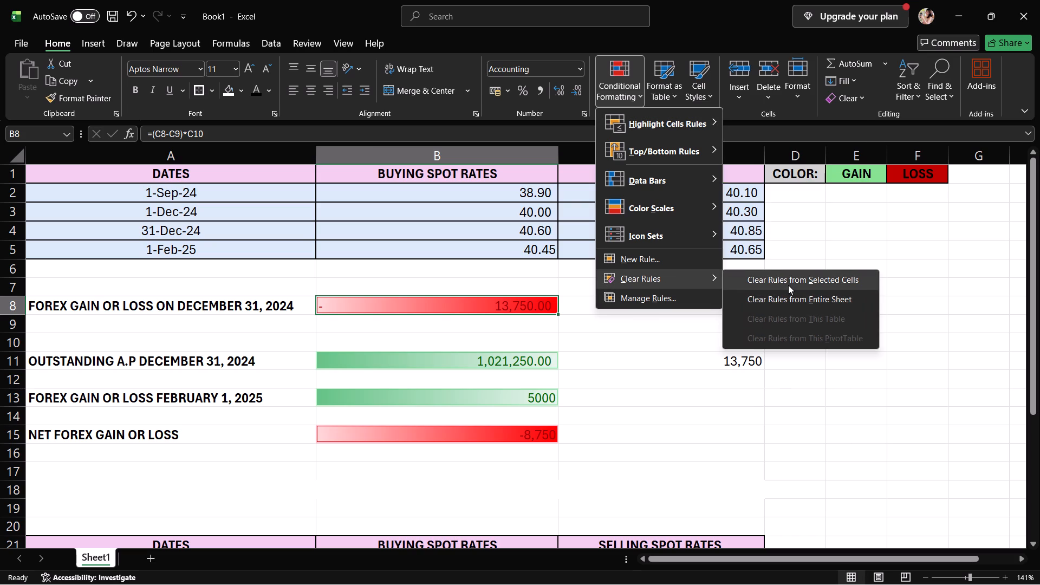
left_click_drag(788, 285, 790, 275)
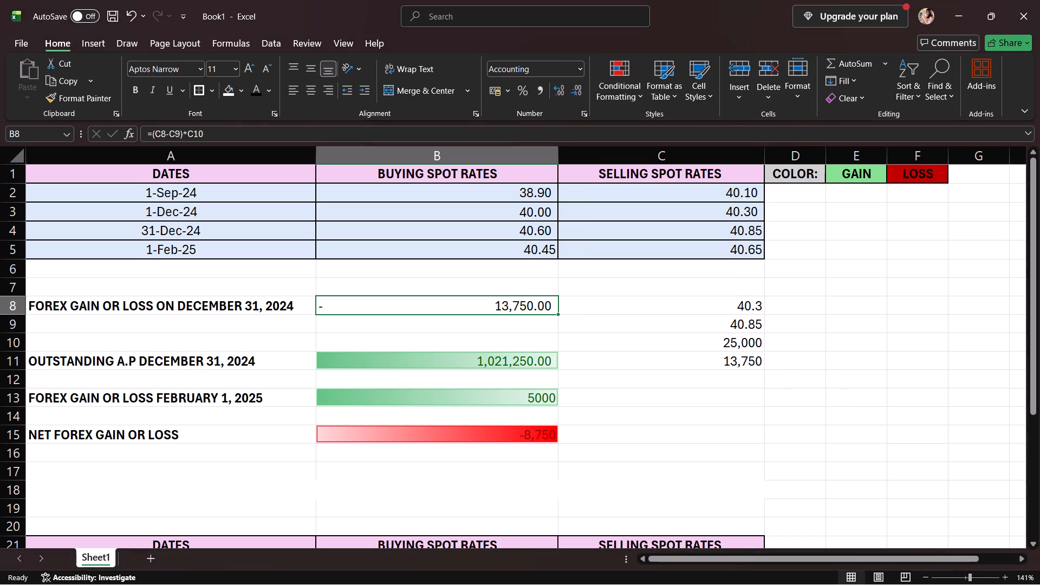
left_click(525, 437)
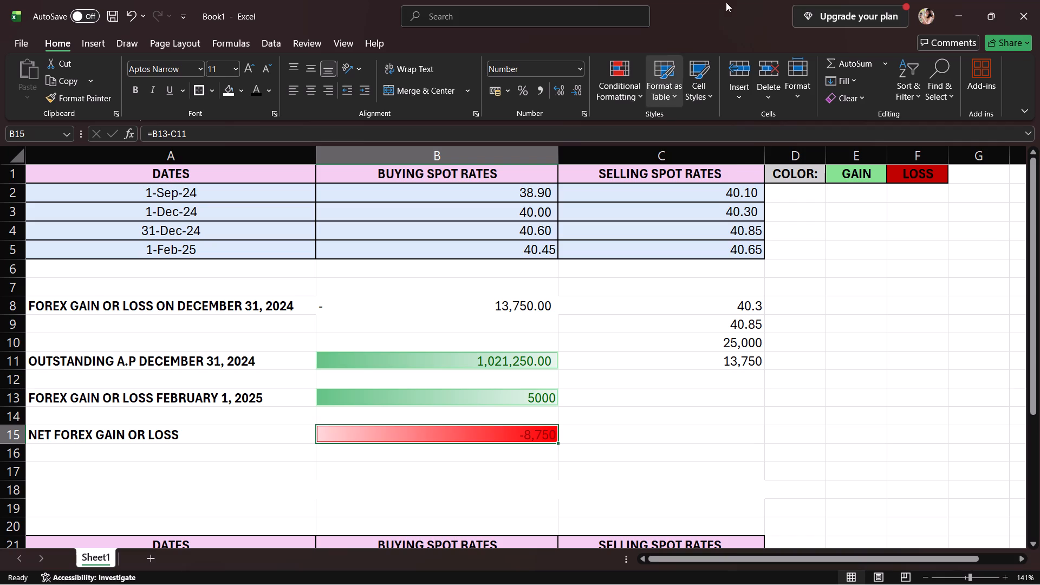
left_click(645, 66)
left_click(635, 68)
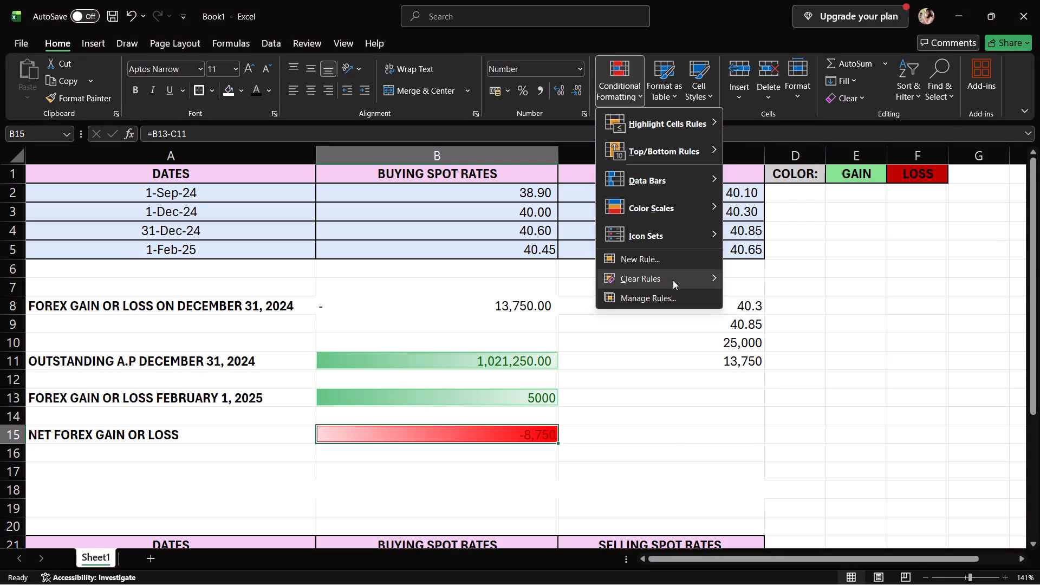
left_click(674, 272)
left_click(800, 277)
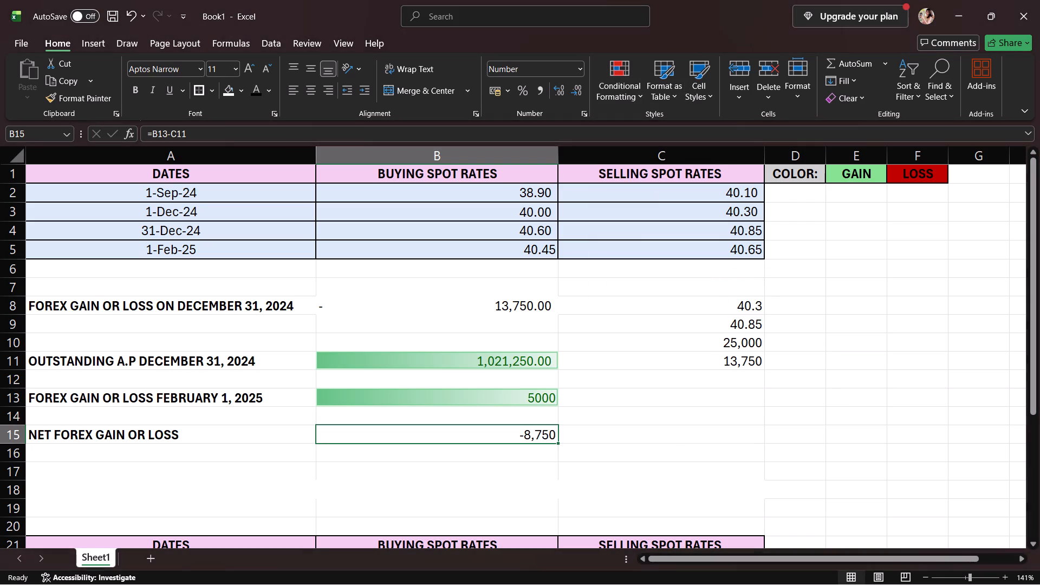
Apply red gradient data bars to the December 31, 2024 forex result in B8 and the net forex result in B15.
left_click(495, 303)
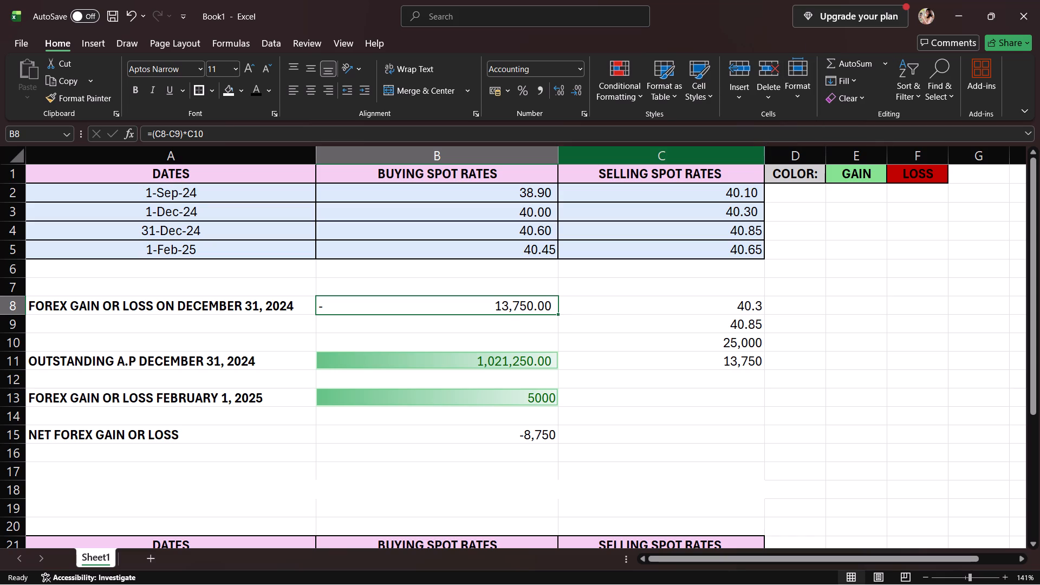
left_click(615, 74)
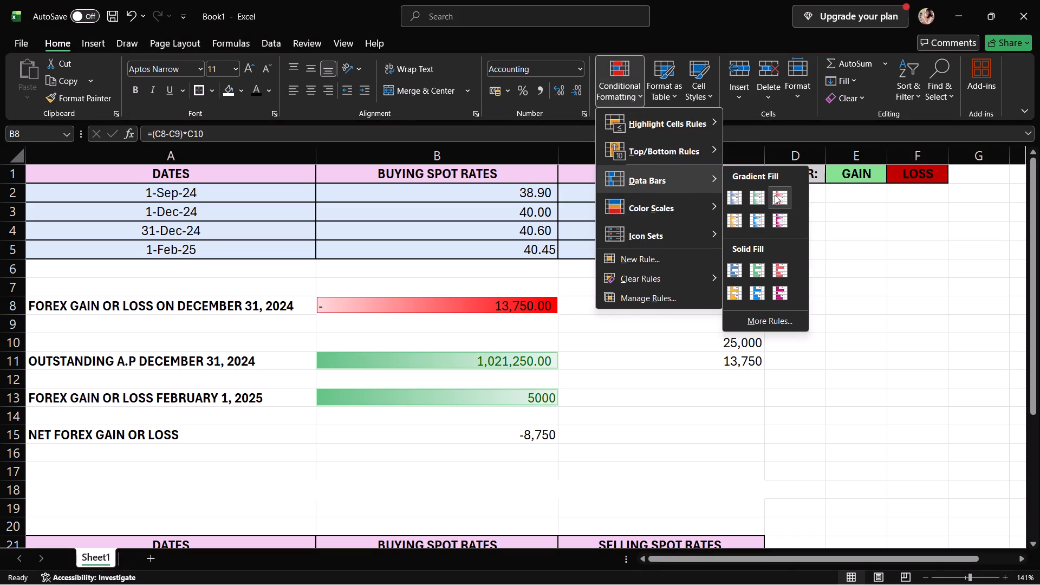
left_click(779, 196)
left_click(510, 438)
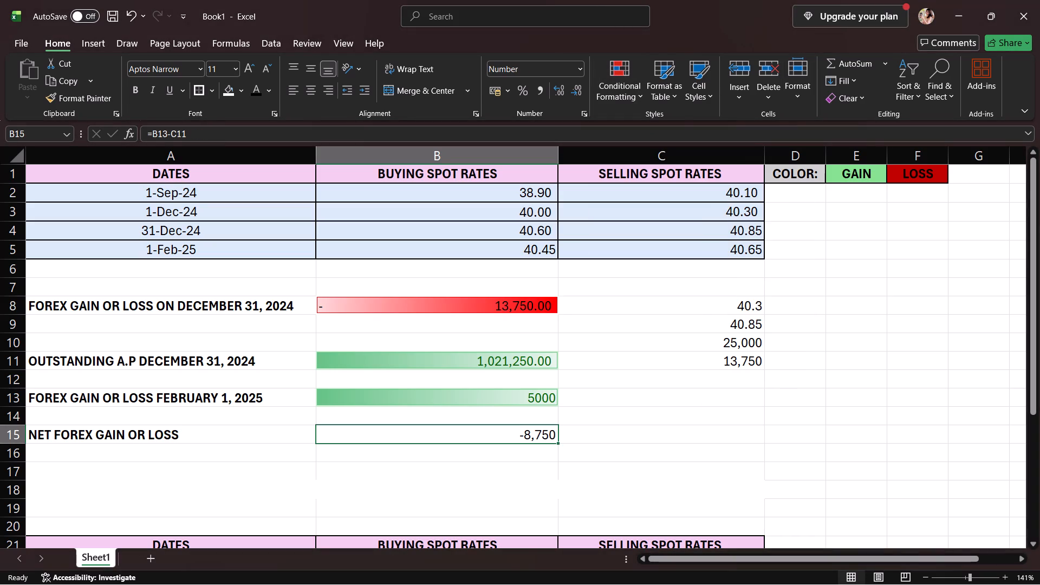
left_click(619, 75)
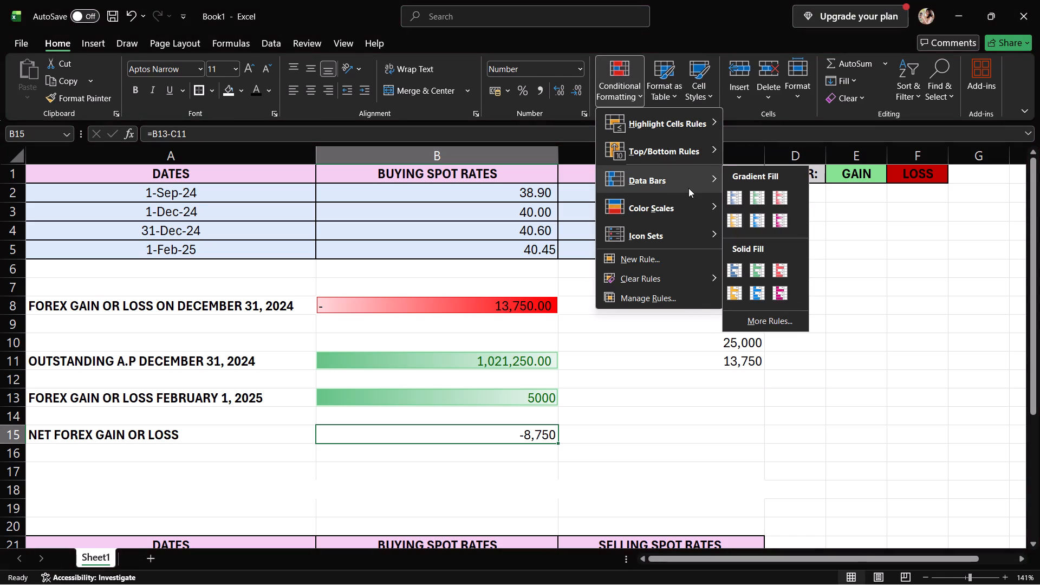
left_click(781, 196)
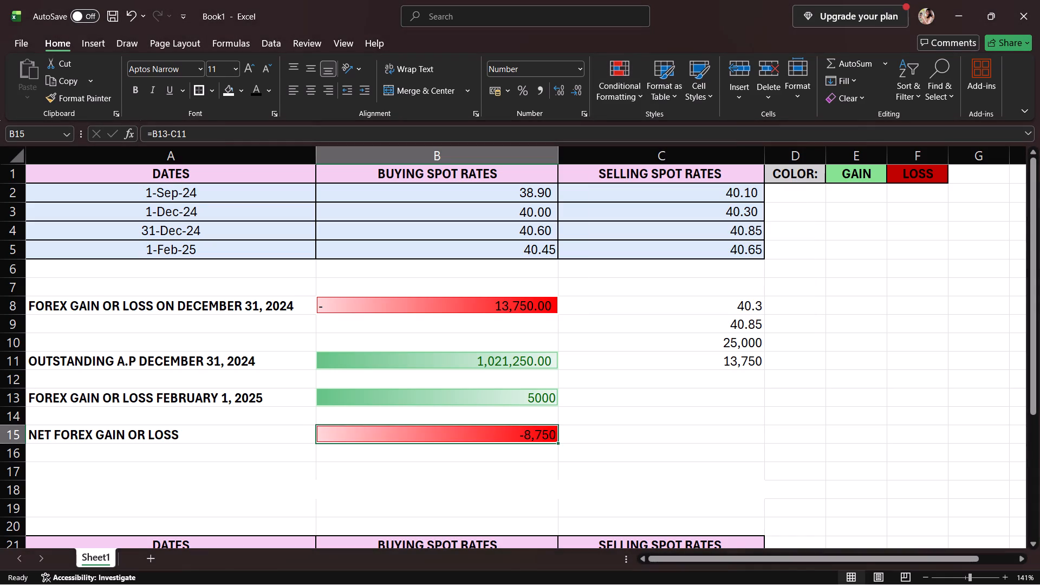
Enter the label NET FOREX GAIN OR LOSS in cell A30, below the March 2, 2025 forex label.
scroll(625, 354, "down", 5)
scroll(626, 347, "up", 4)
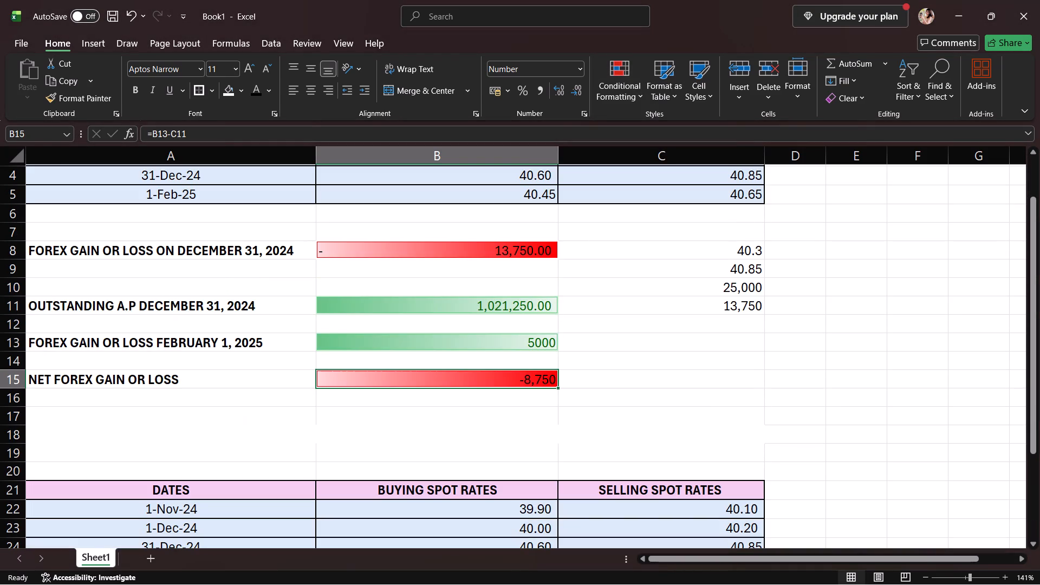
scroll(615, 330, "up", 4)
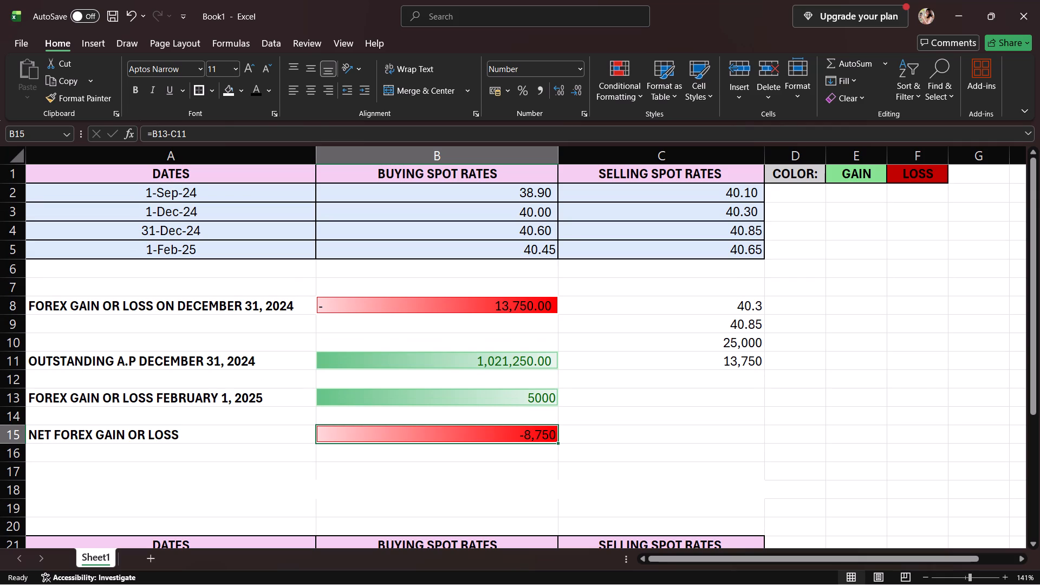
scroll(640, 255, "down", 7)
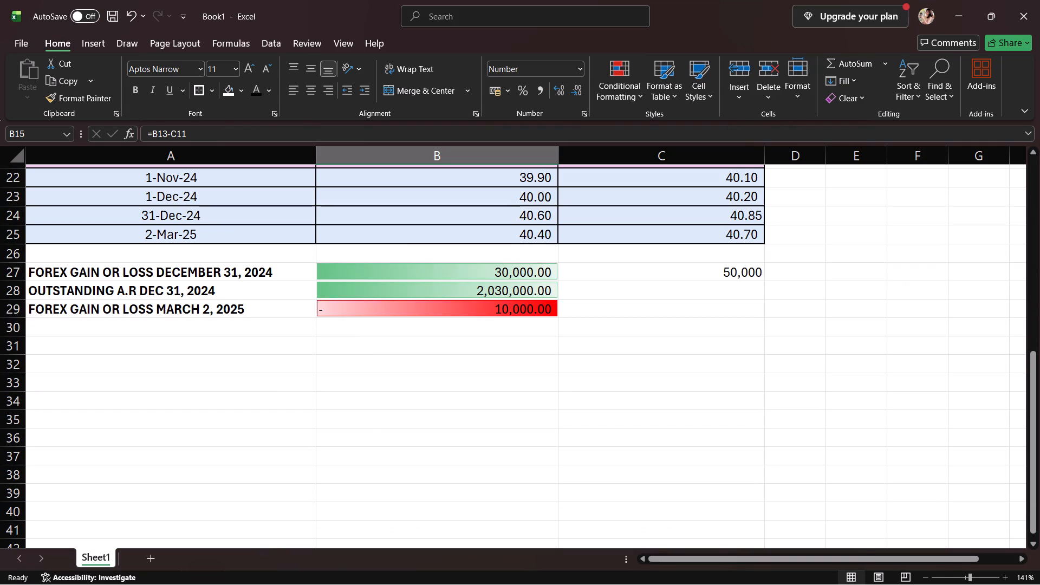
left_click(252, 328)
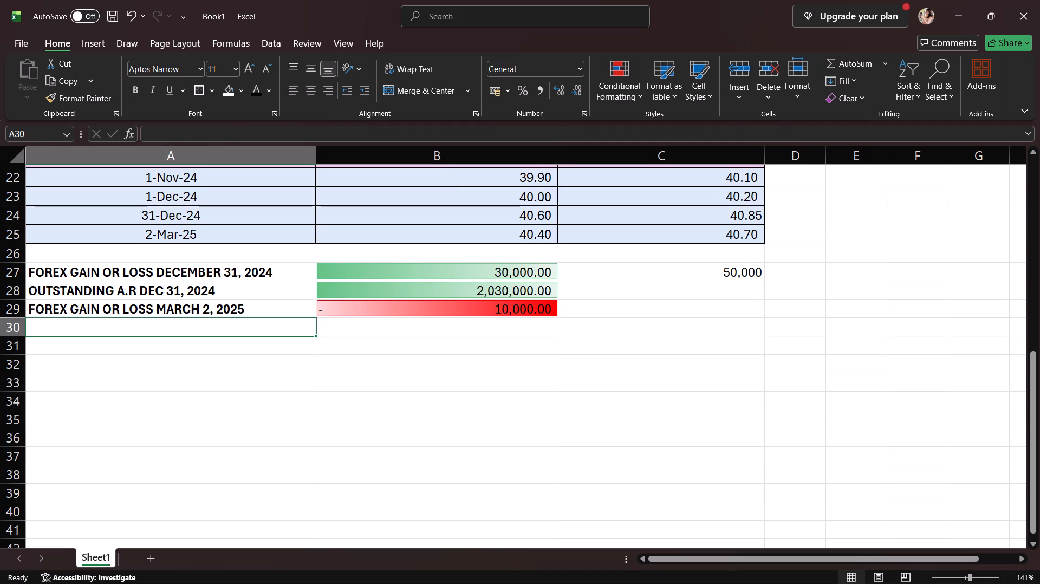
type("NET FOREX GAIN")
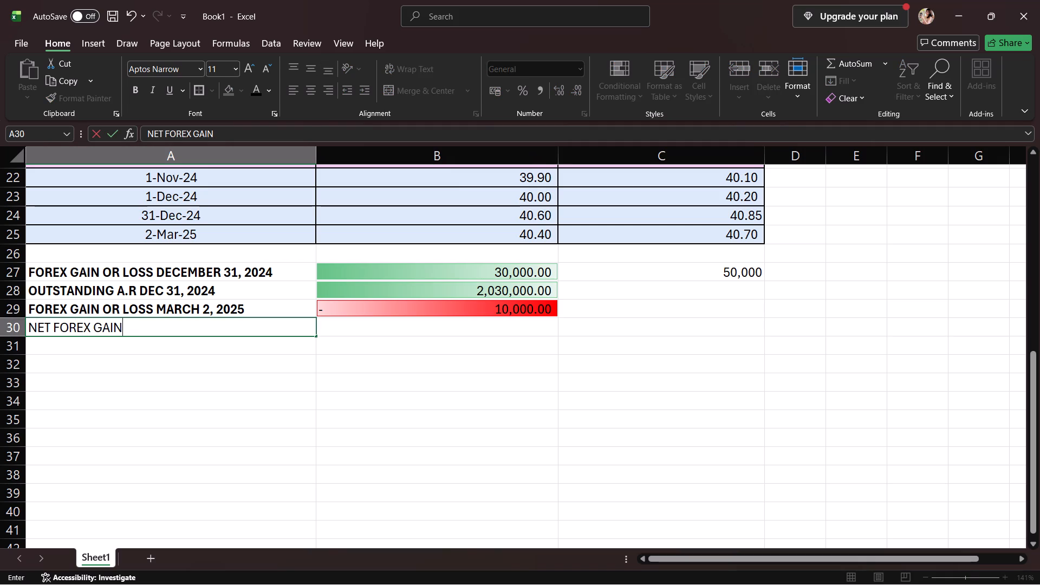
key("space")
type("OR LOSS")
key("space")
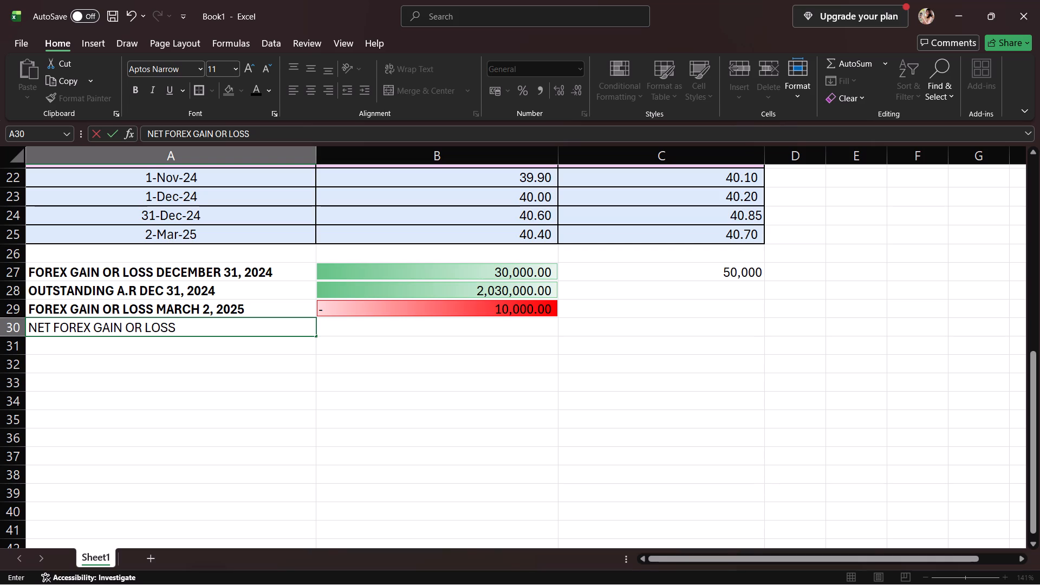
left_click(658, 279)
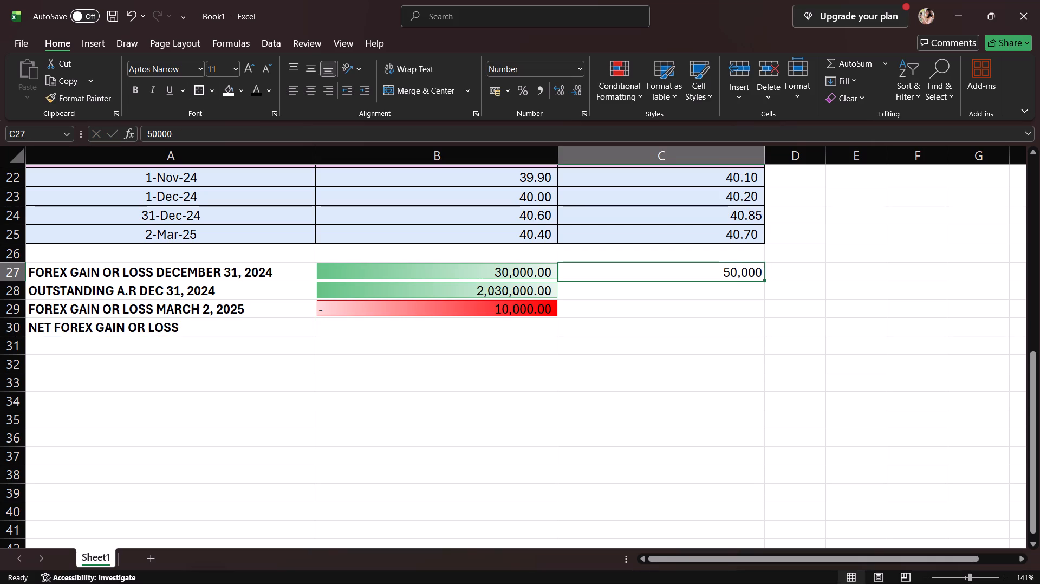
Calculate the second table's net forex gain or loss in cell B30 with the formula =B27-B29.
scroll(519, 311, "up", 1)
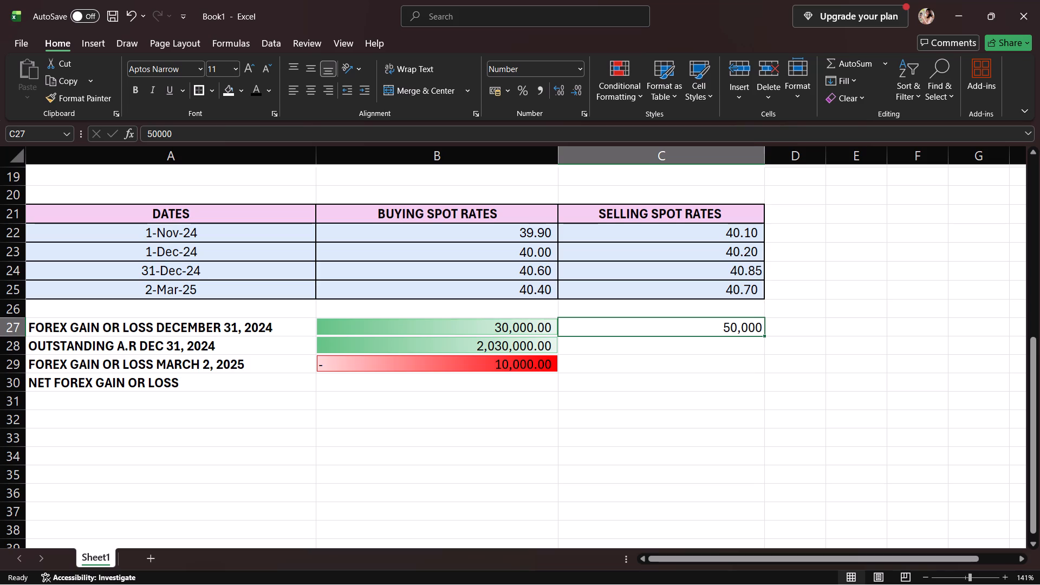
left_click(401, 380)
key("equal")
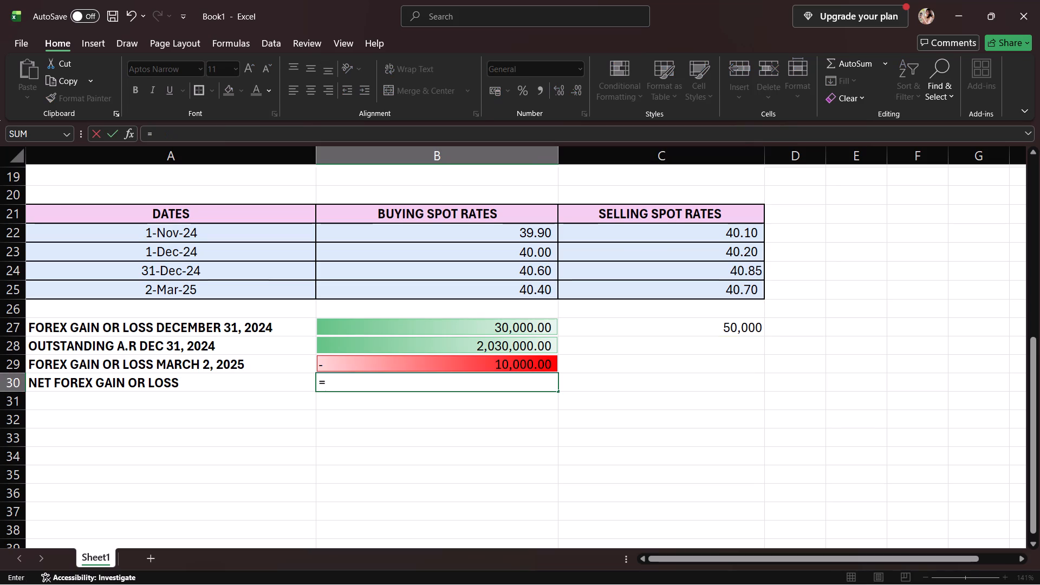
left_click(478, 329)
key("minus")
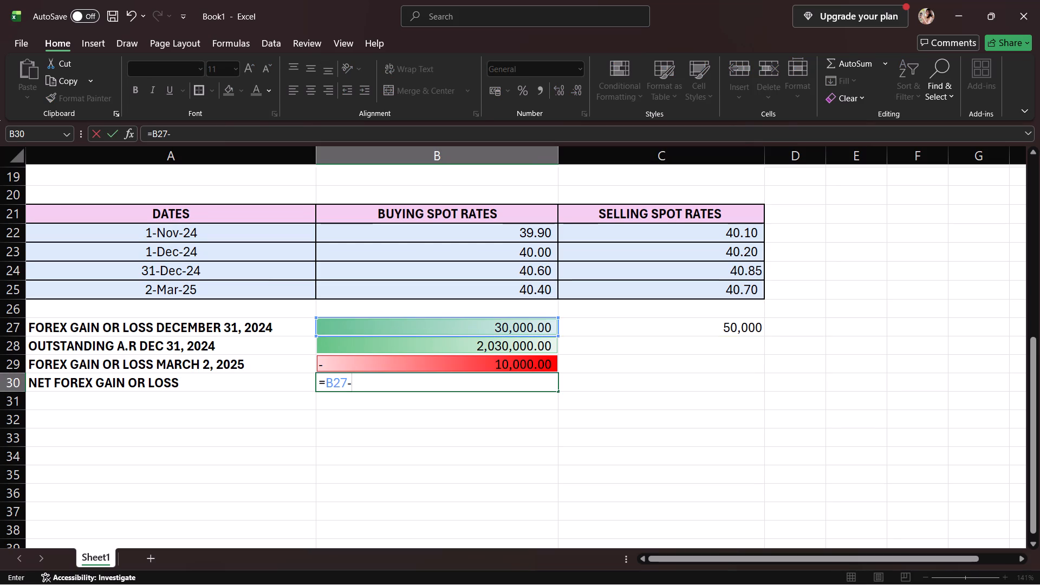
left_click(516, 371)
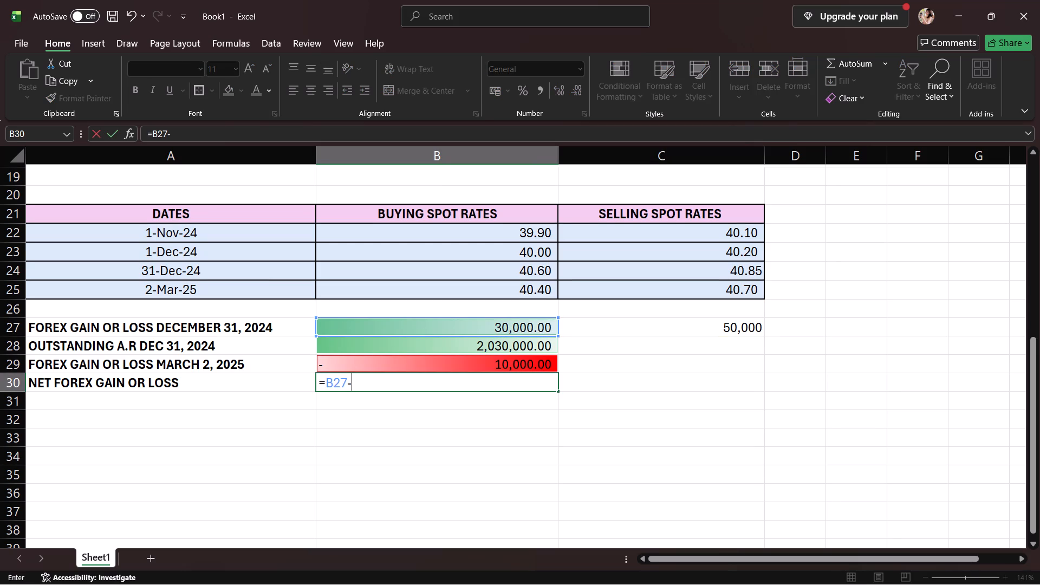
left_click(519, 365)
key("Return")
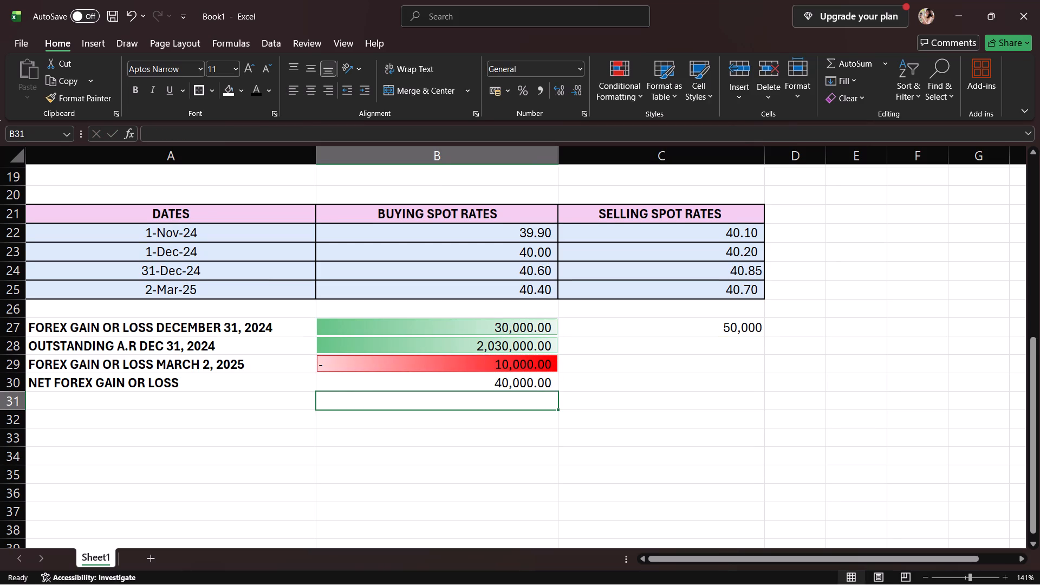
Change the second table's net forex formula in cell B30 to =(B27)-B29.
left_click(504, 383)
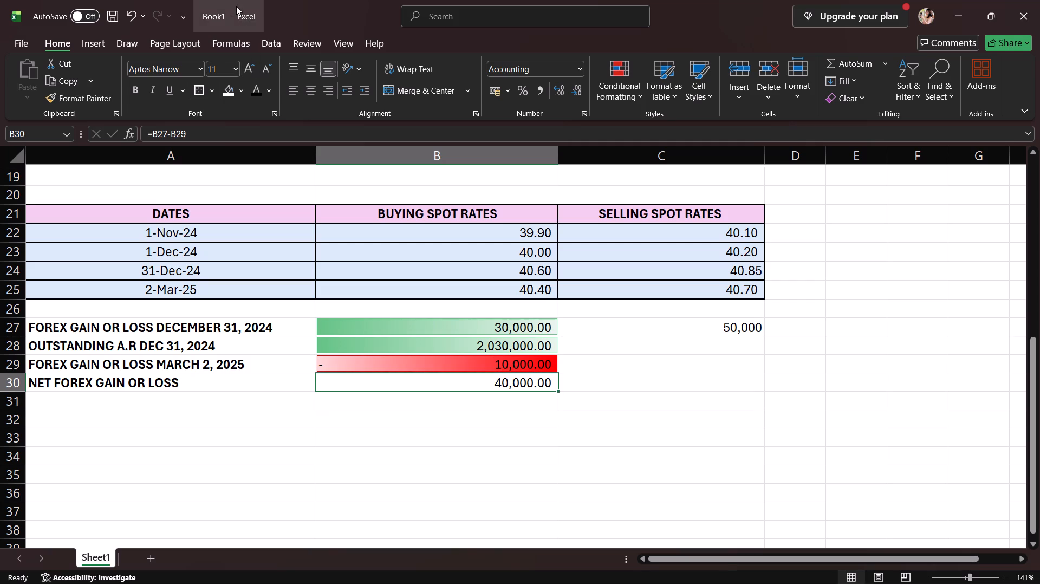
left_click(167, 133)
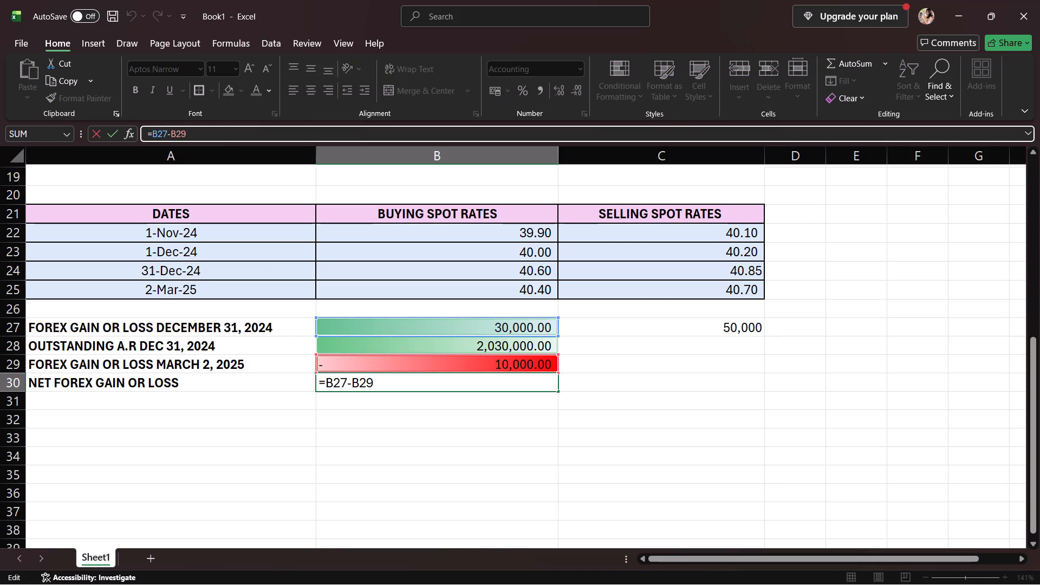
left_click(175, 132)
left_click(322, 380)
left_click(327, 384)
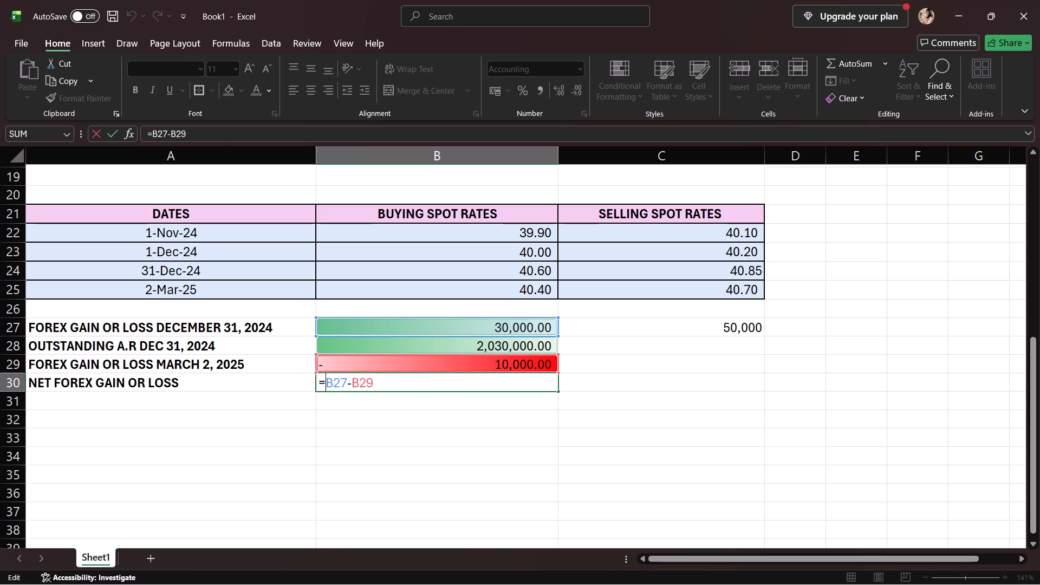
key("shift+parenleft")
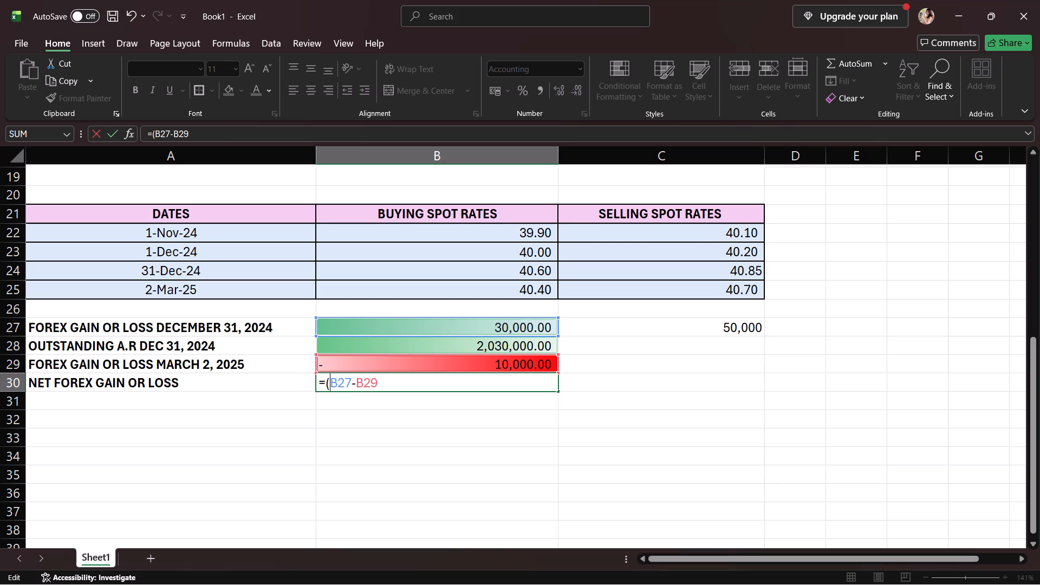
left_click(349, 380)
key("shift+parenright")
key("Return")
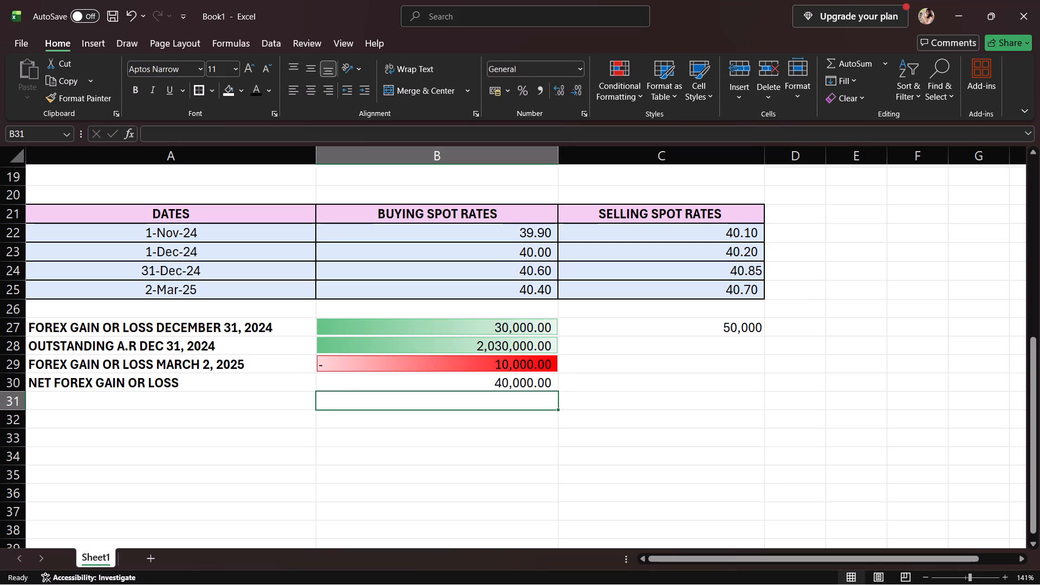
Replace the second table's net forex formula in cell B30 with =B27-10000.
left_click(369, 396)
left_click(420, 386)
left_click(238, 130)
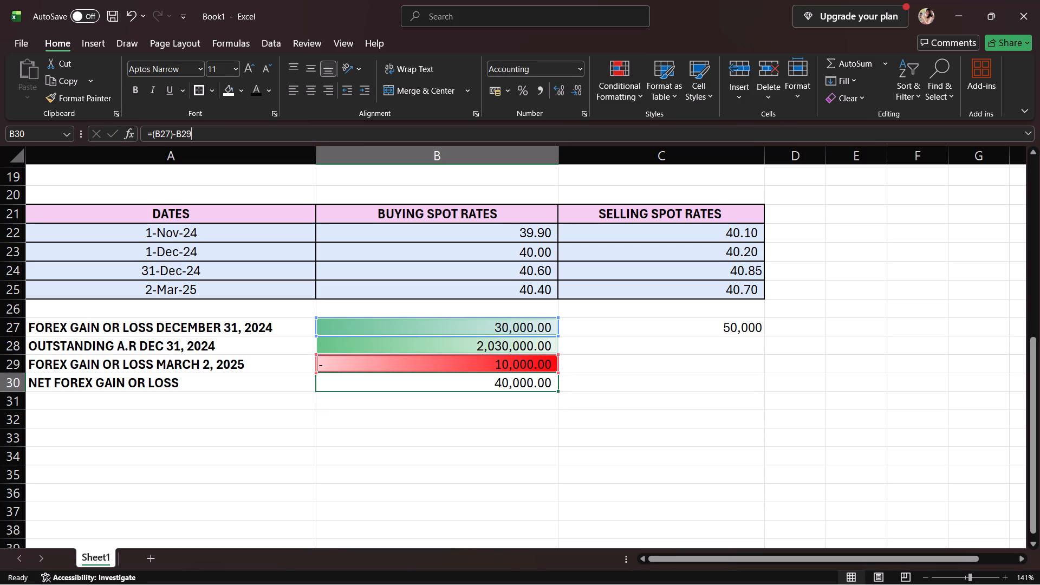
key("BackSpace")
key("BackSpace")
key("BackSpace")
key("BackSpace")
key("BackSpace")
key("BackSpace")
key("BackSpace")
key("BackSpace")
key("BackSpace")
key("BackSpace")
key("BackSpace")
key("BackSpace")
key("BackSpace")
key("BackSpace")
key("BackSpace")
key("BackSpace")
key("BackSpace")
key("BackSpace")
key("BackSpace")
key("BackSpace")
key("BackSpace")
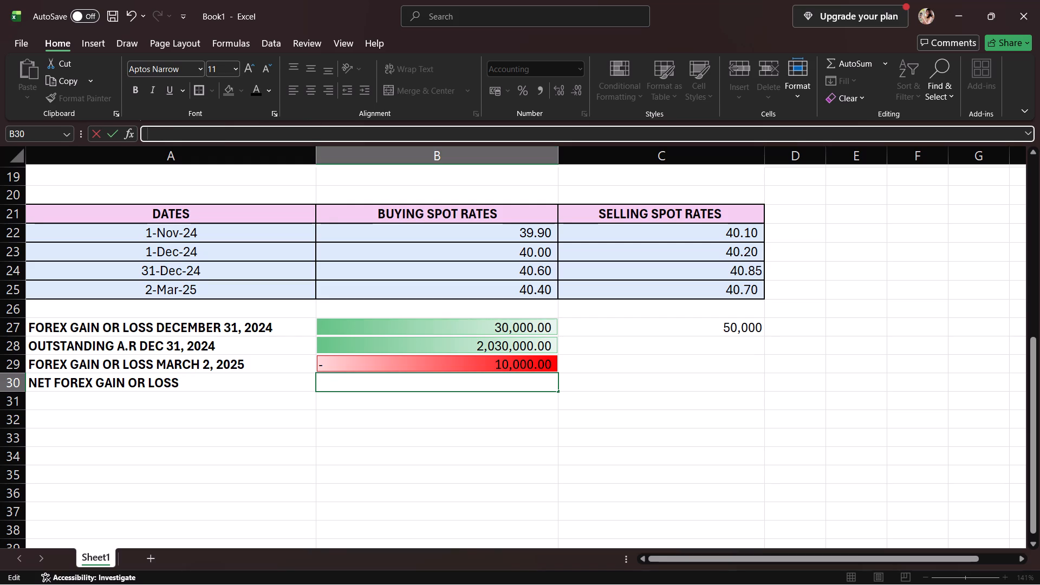
left_click(329, 323)
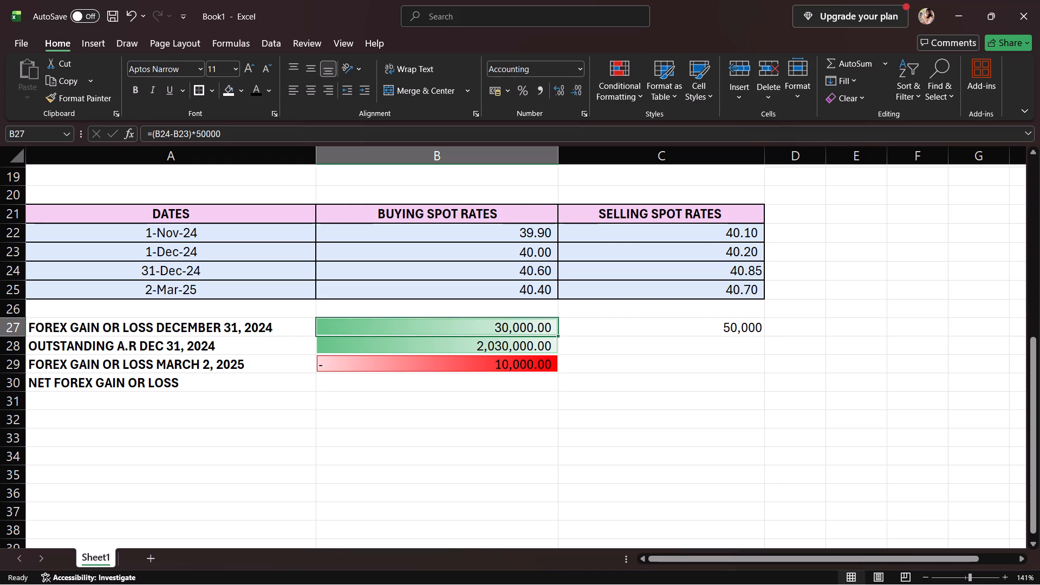
left_click(357, 383)
key("equal")
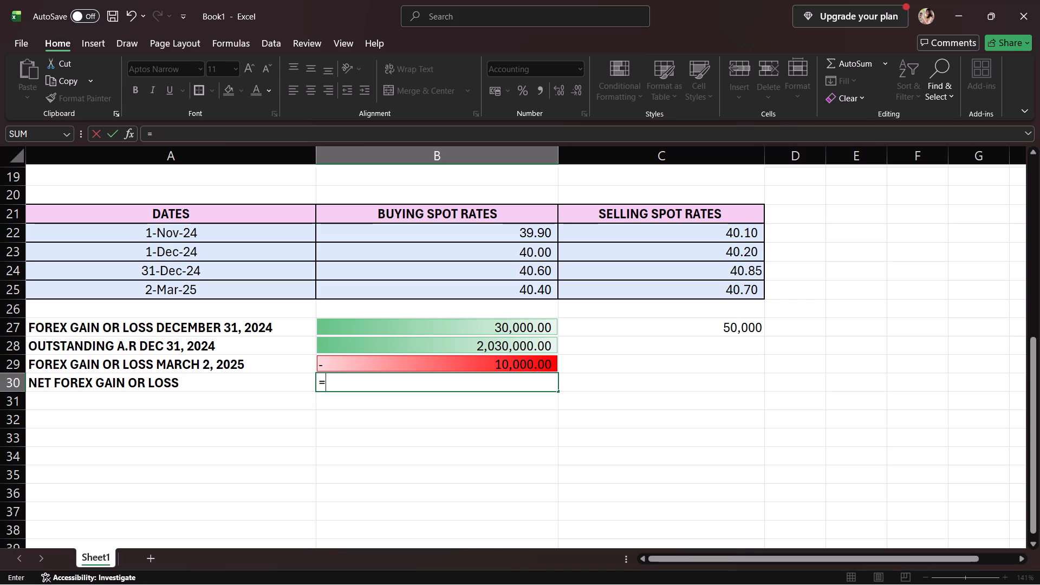
left_click(489, 329)
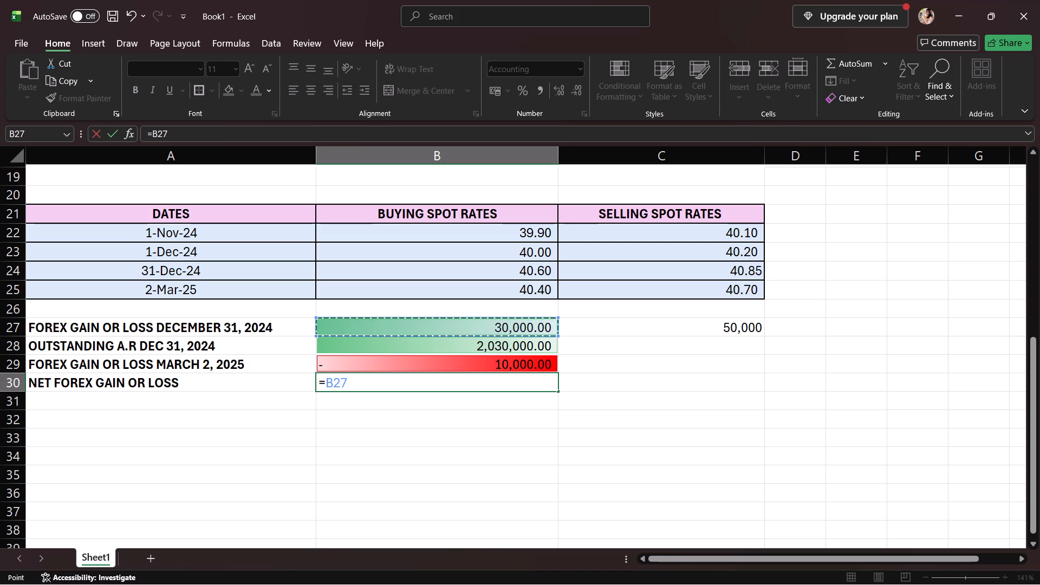
key("minus")
type("10,000")
key("Return")
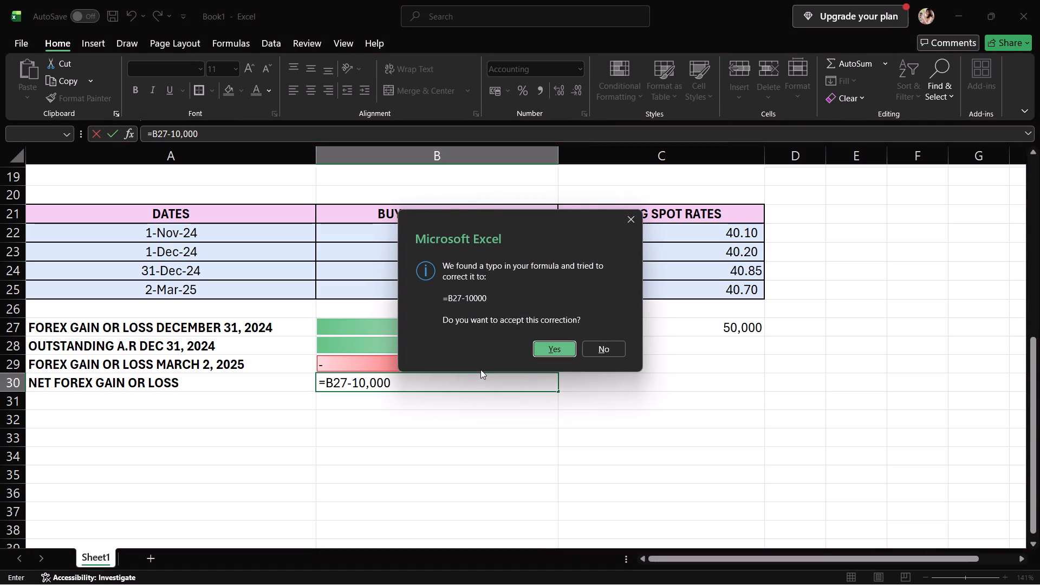
left_click(570, 348)
Apply green gradient data bars to the second table's net forex result in cell B30.
left_click(453, 375)
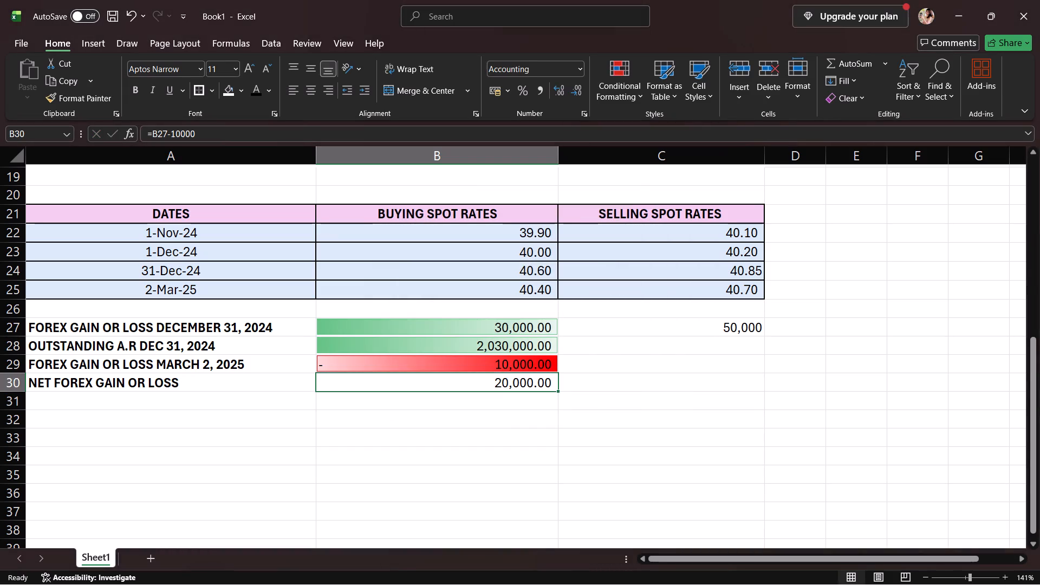
left_click(618, 77)
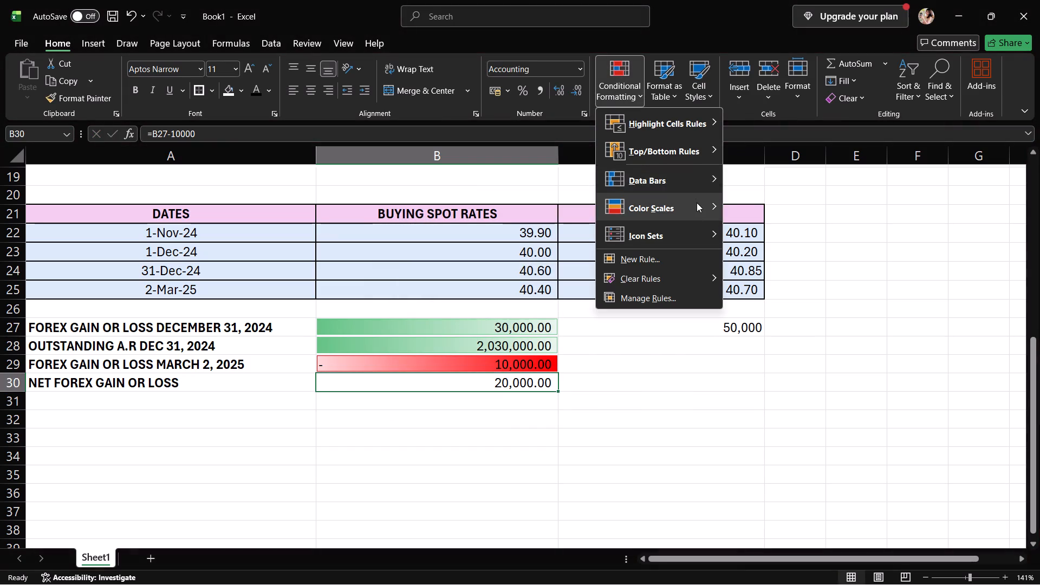
left_click(758, 198)
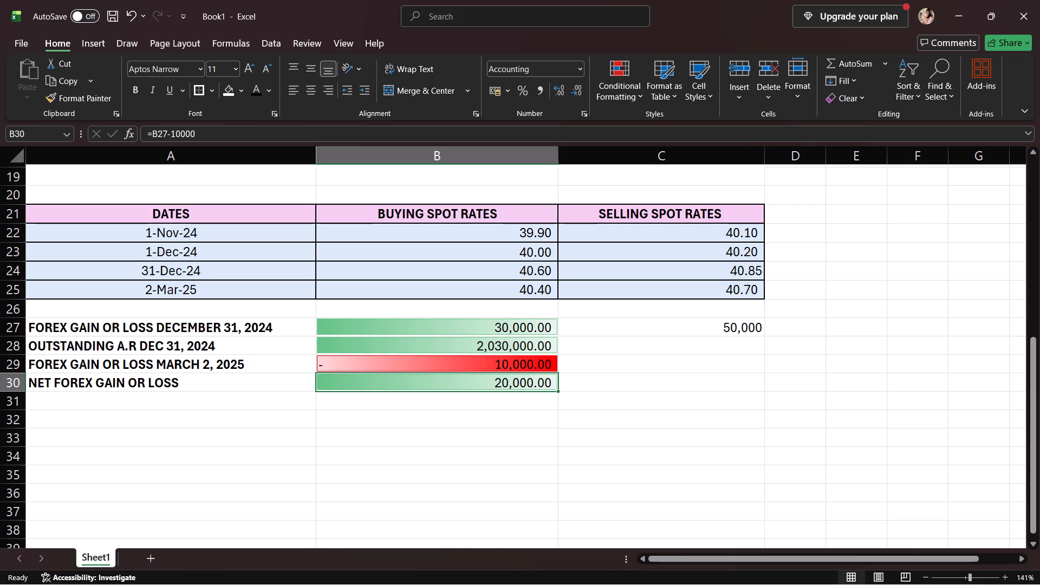
Review both spot rate tables and their color-coded forex results against the gain and loss color legend.
scroll(456, 430, "up", 12)
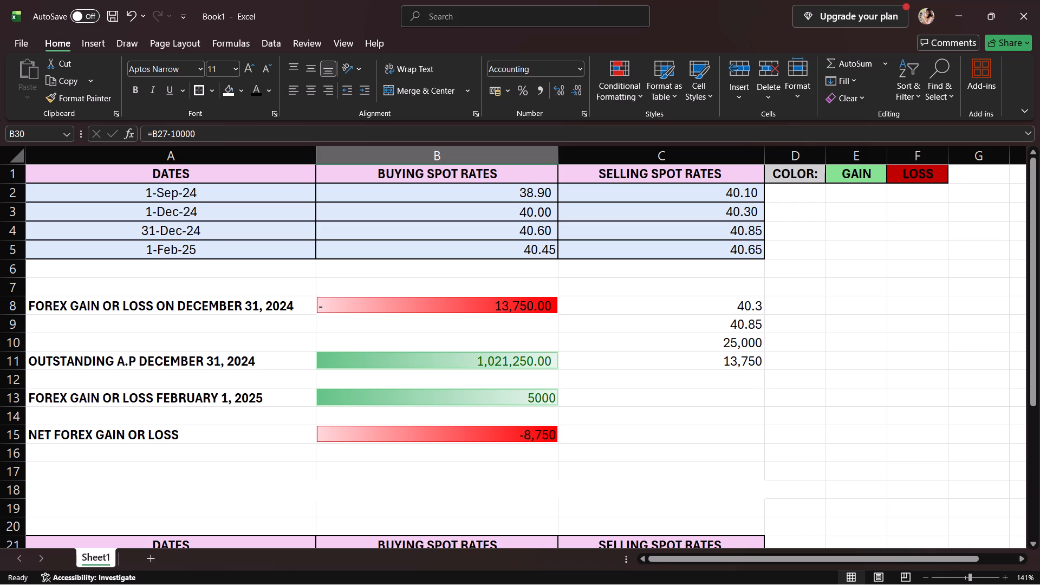
scroll(259, 395, "up", 3)
scroll(286, 247, "down", 5)
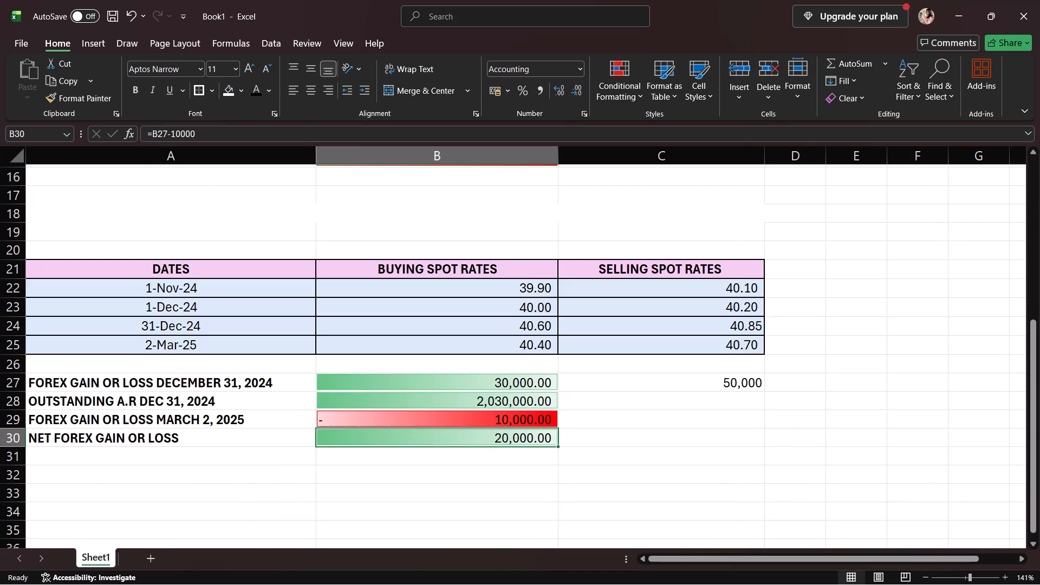
scroll(291, 254, "up", 9)
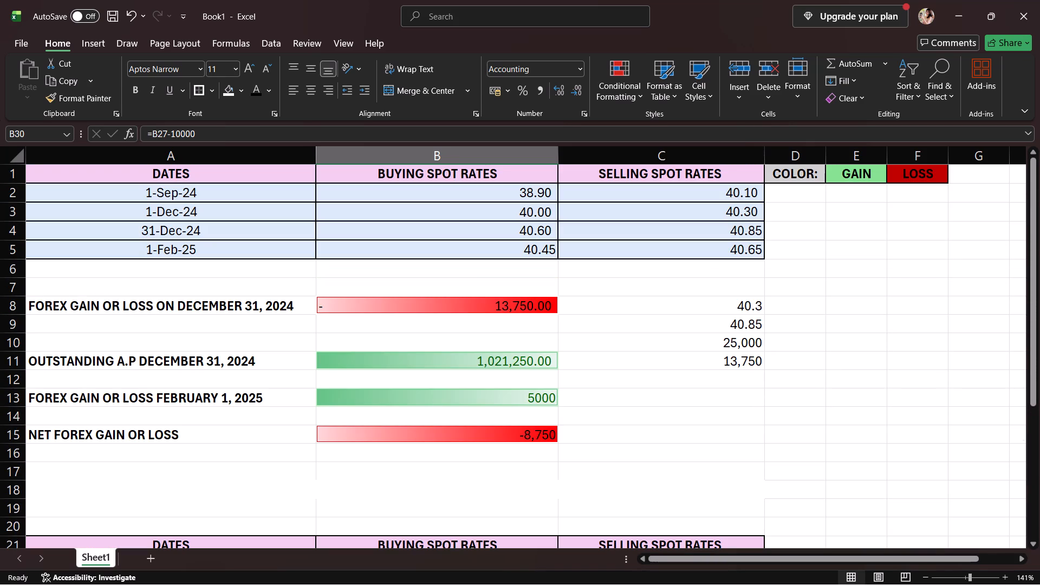
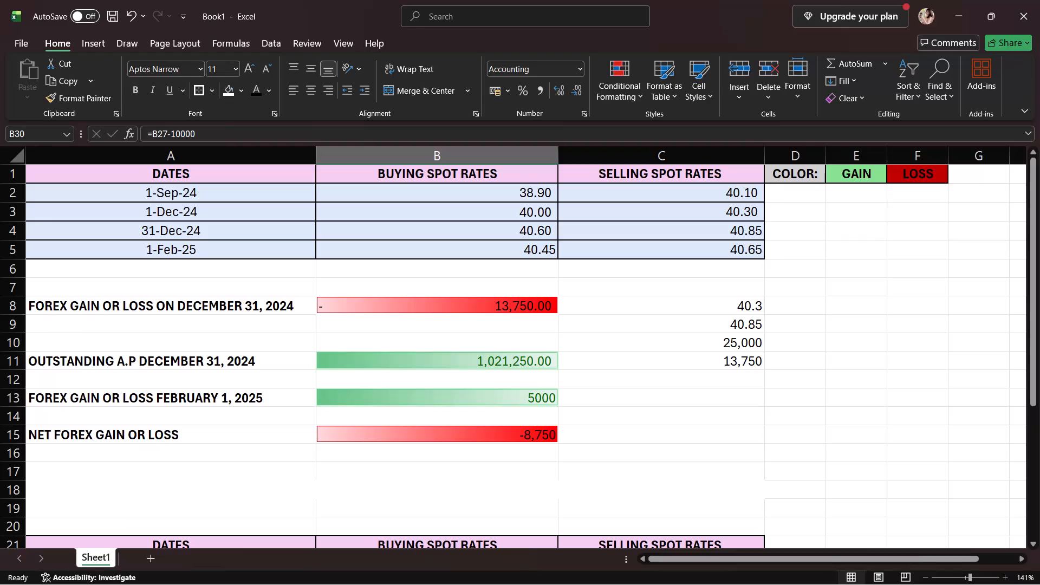
Review both spot rate tables together with their forex gain, loss, outstanding and net results.
scroll(437, 457, "up", 1)
scroll(437, 457, "down", 5)
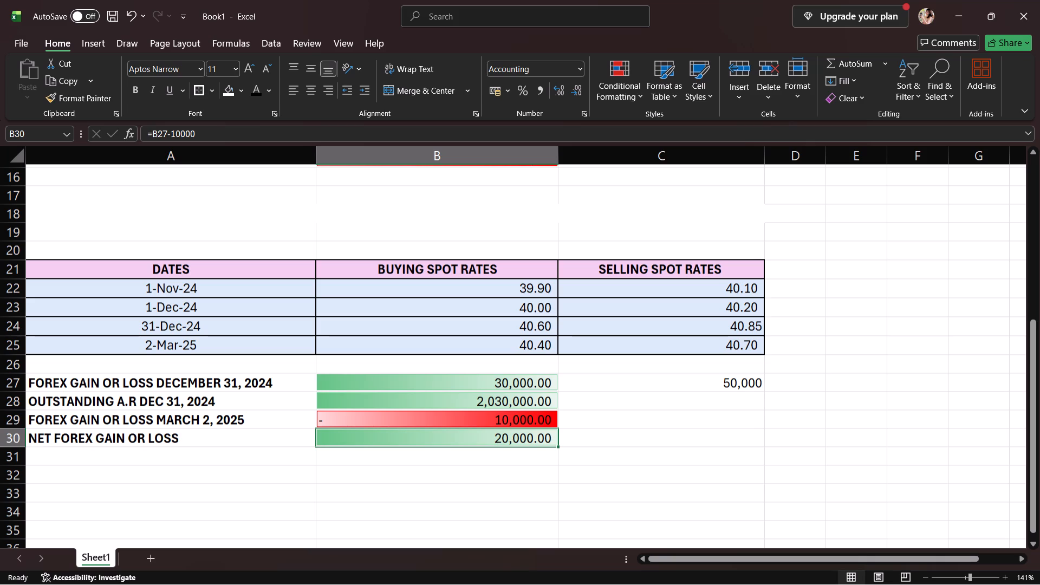
scroll(438, 456, "up", 2)
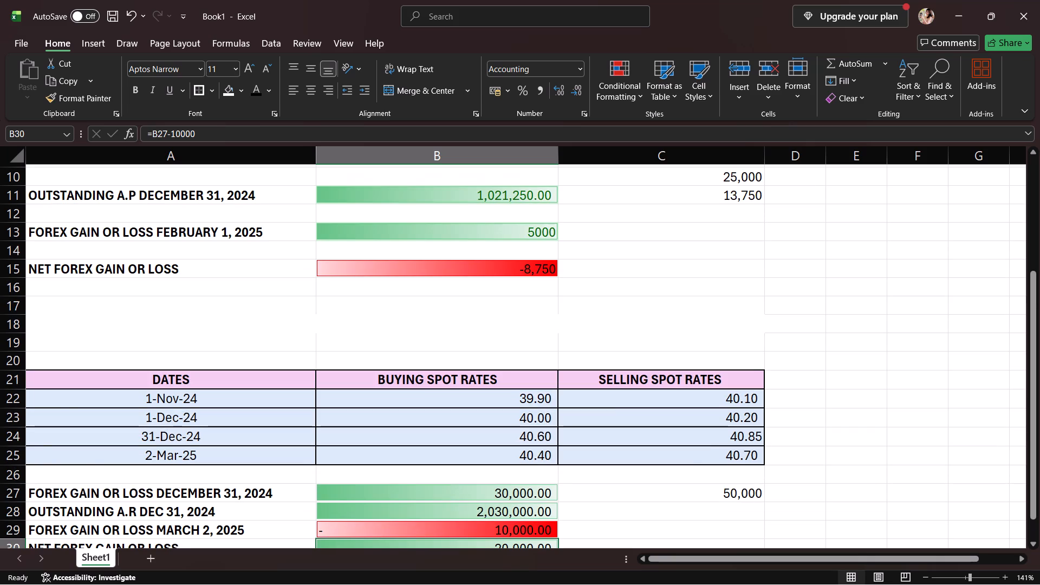
scroll(438, 456, "down", 2)
scroll(438, 456, "up", 7)
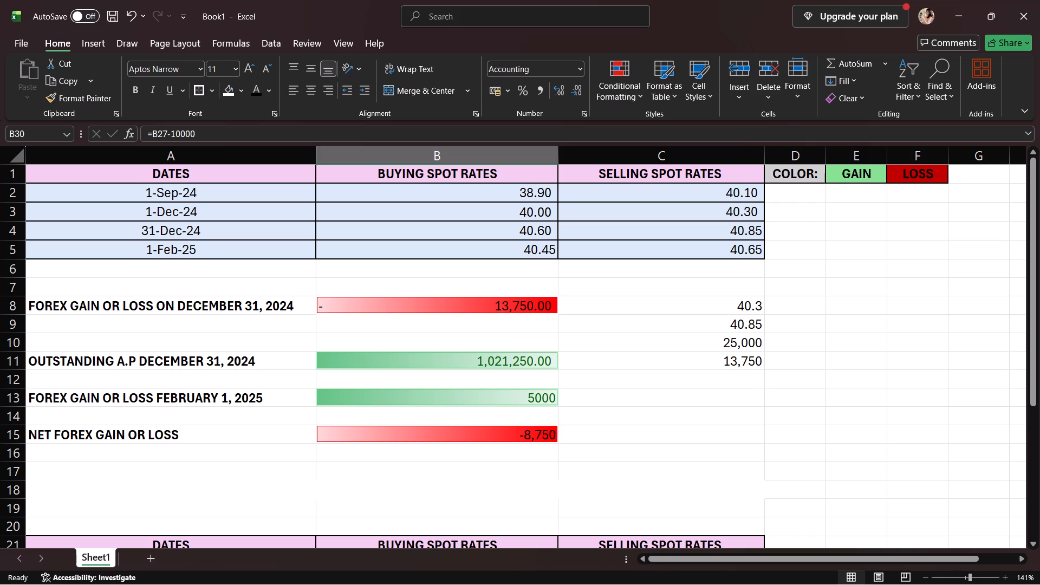
scroll(485, 418, "up", 3)
scroll(485, 418, "down", 3)
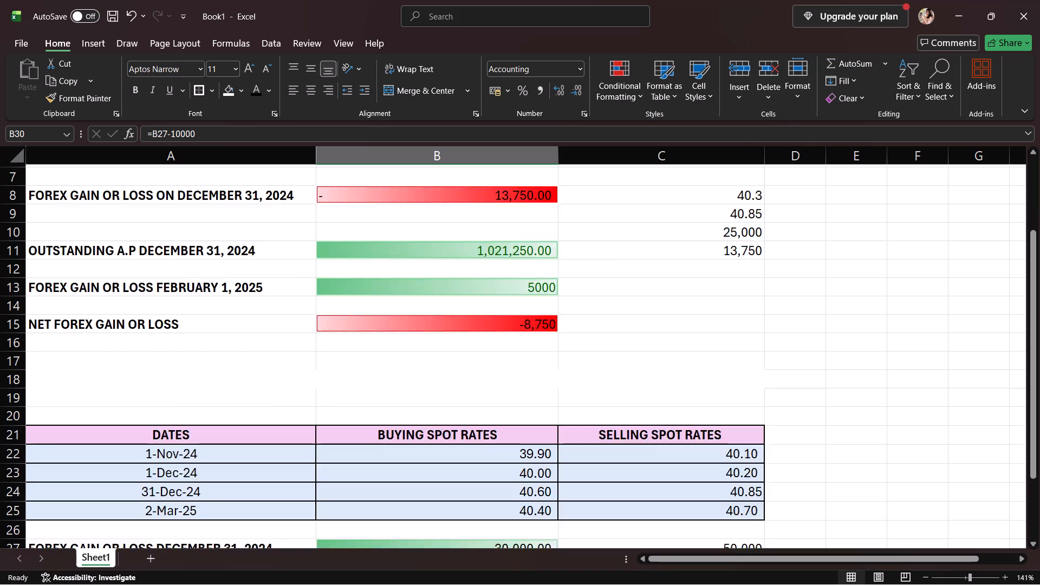
scroll(485, 418, "down", 2)
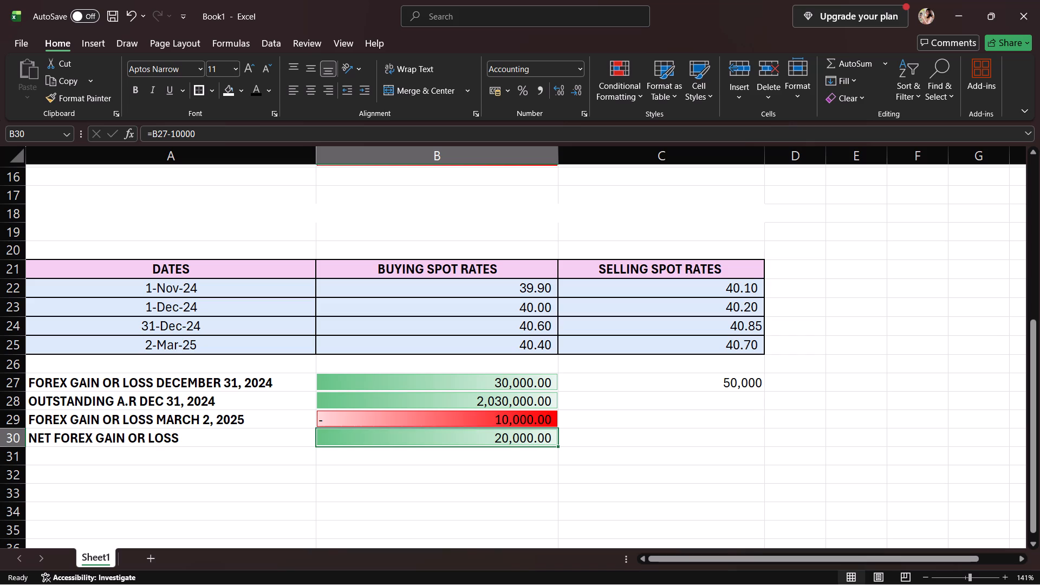
scroll(489, 437, "down", 2)
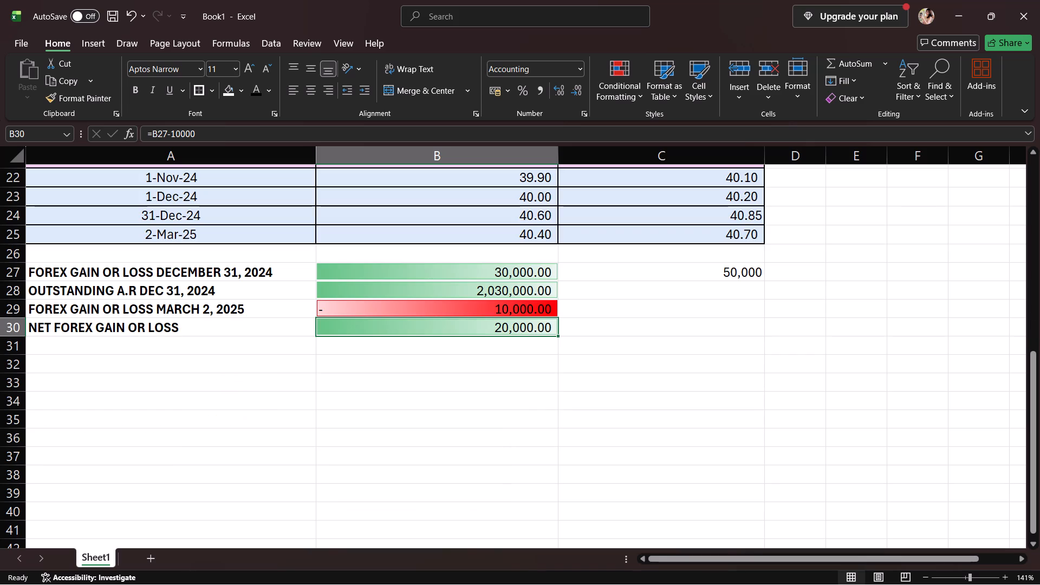
scroll(241, 287, "up", 2)
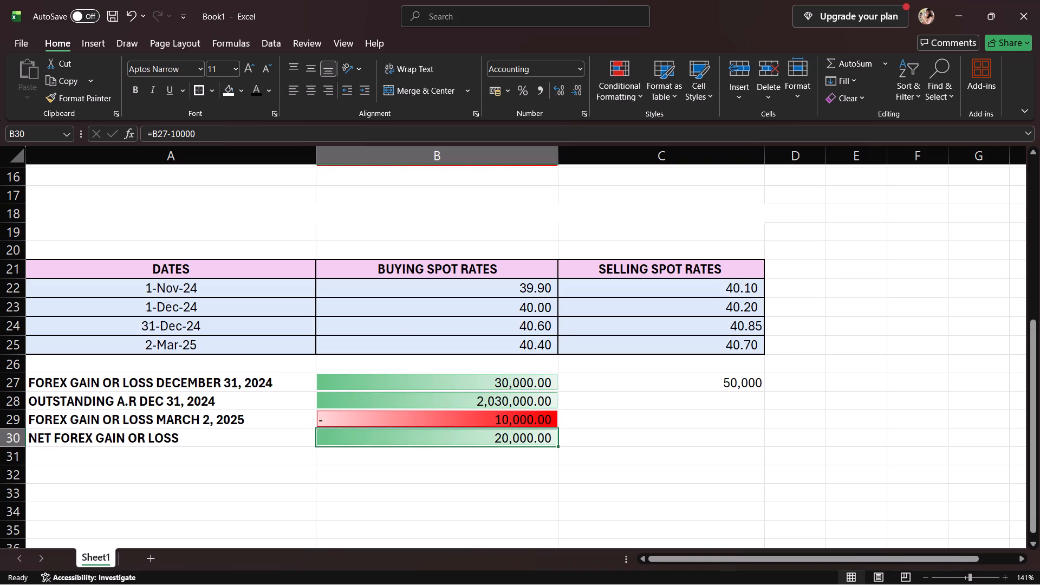
Copy the second spot rate table with the blank row above it (A20:C25) and paste it at cell A33.
left_click(41, 263)
left_click_drag(39, 268, 253, 333)
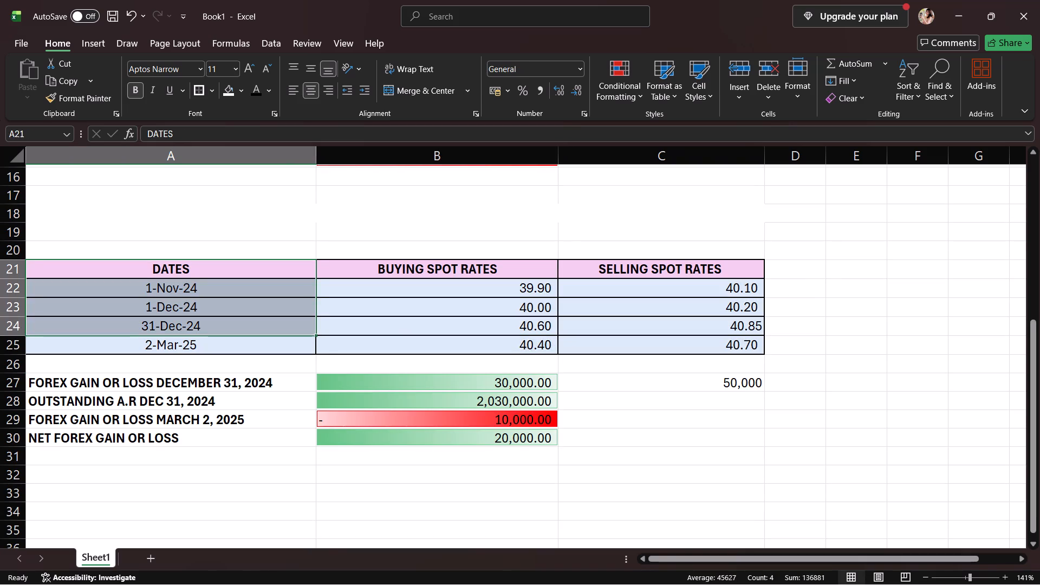
left_click_drag(348, 329, 626, 353)
left_click(450, 318)
left_click(281, 249)
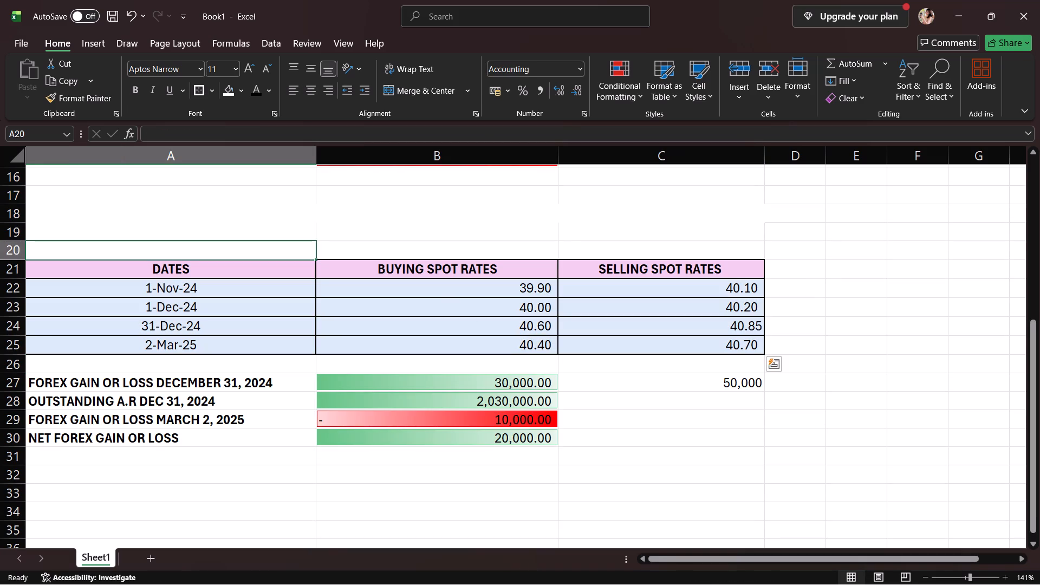
left_click_drag(244, 264, 561, 330)
left_click_drag(629, 327, 719, 347)
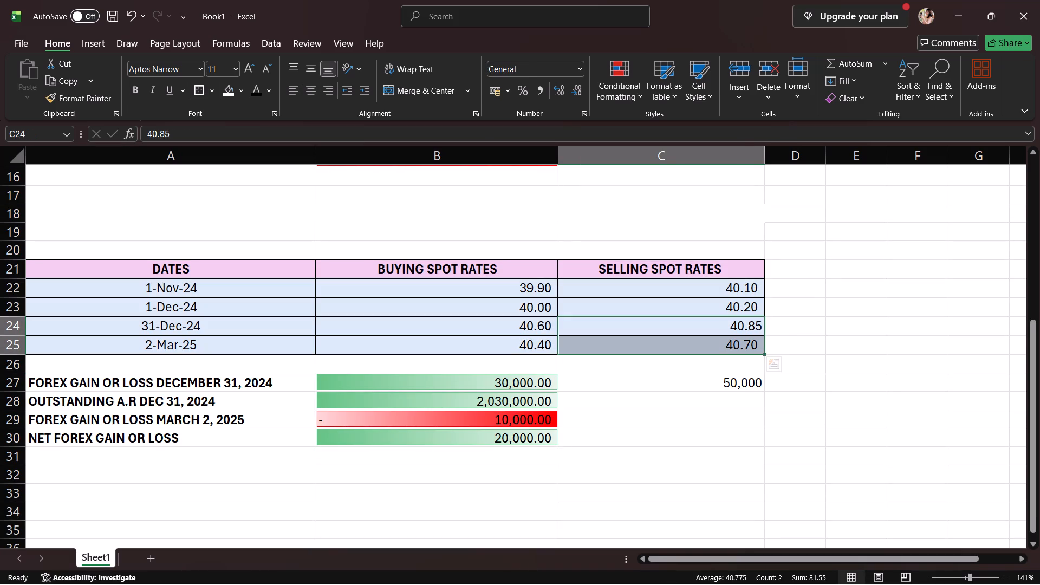
left_click_drag(237, 260, 702, 337)
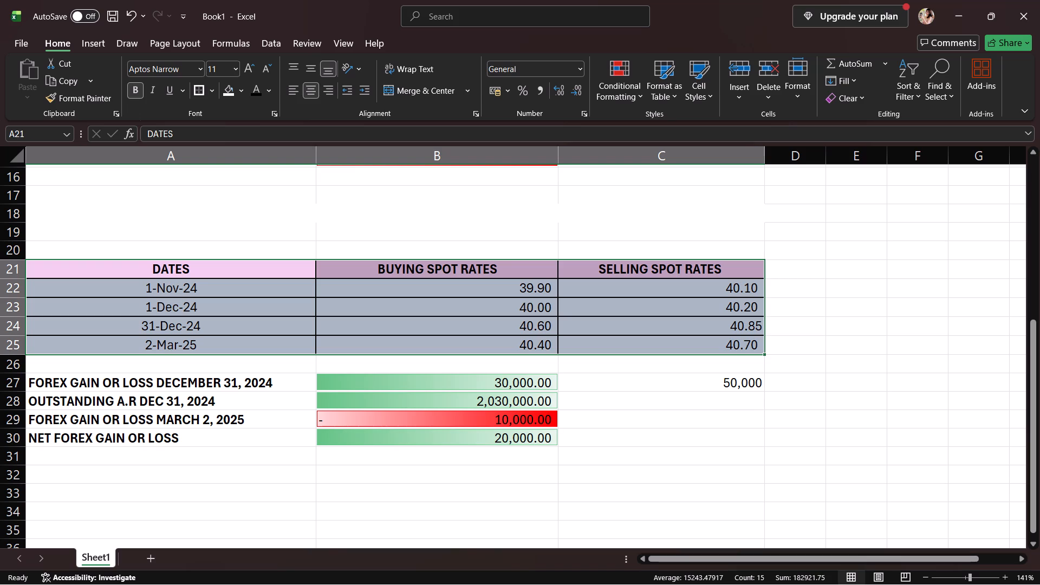
left_click(137, 270)
left_click_drag(133, 267, 251, 293)
left_click_drag(258, 266, 259, 263)
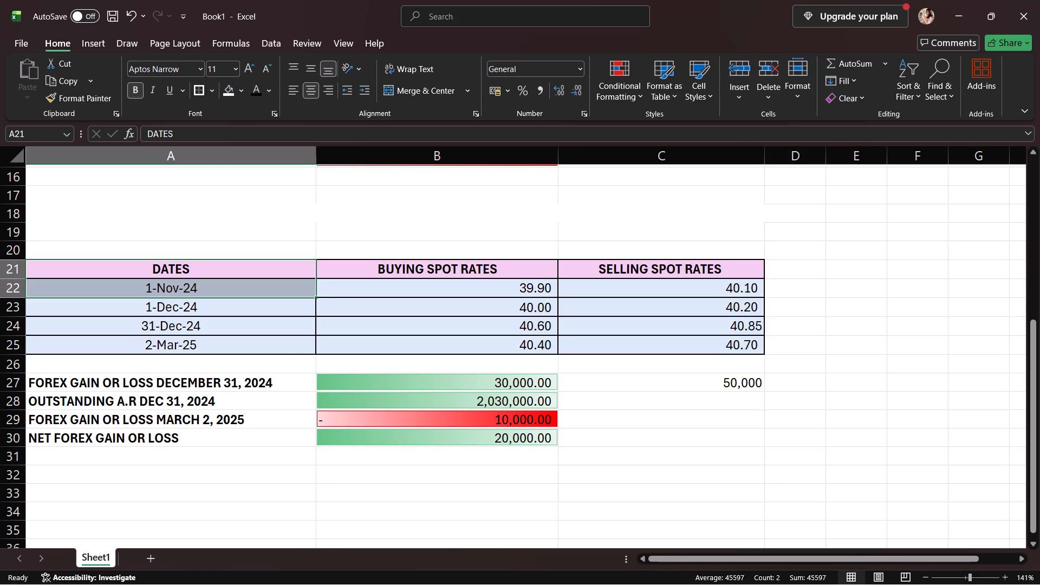
left_click_drag(259, 263, 258, 261)
left_click_drag(251, 250, 663, 349)
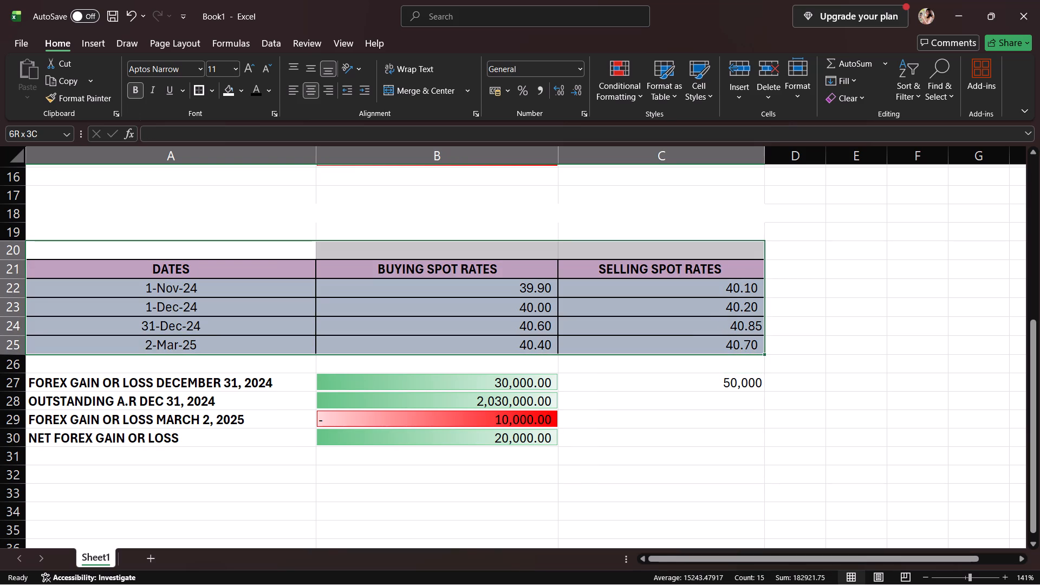
left_click_drag(663, 349, 673, 339)
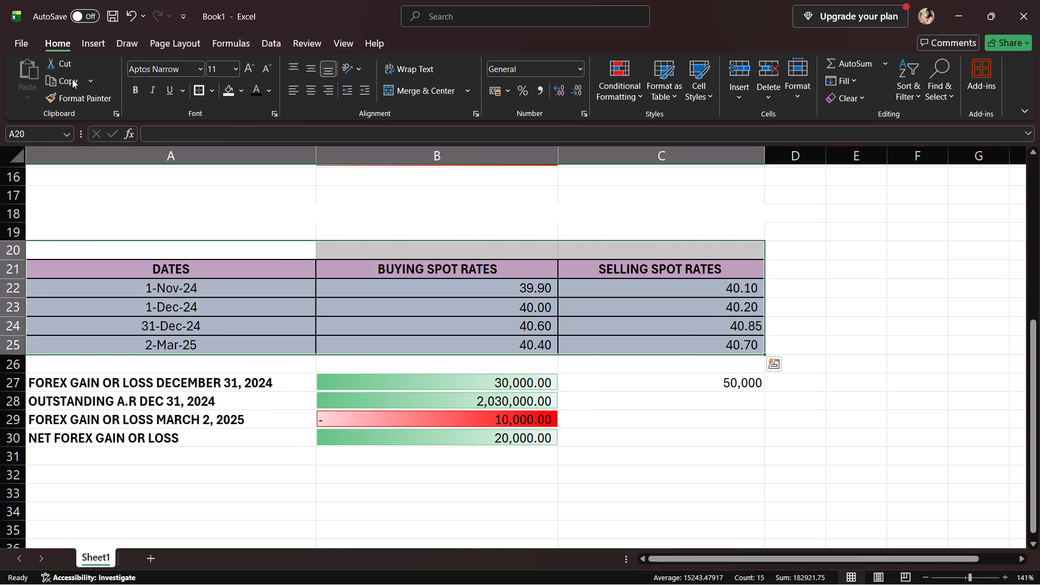
left_click(71, 79)
scroll(208, 350, "down", 3)
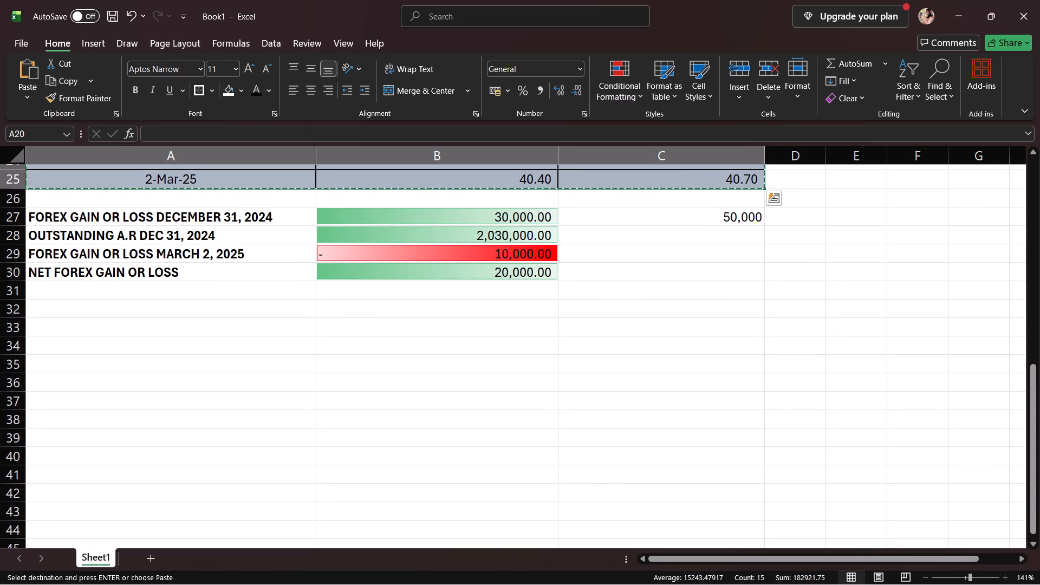
left_click(56, 326)
right_click(55, 326)
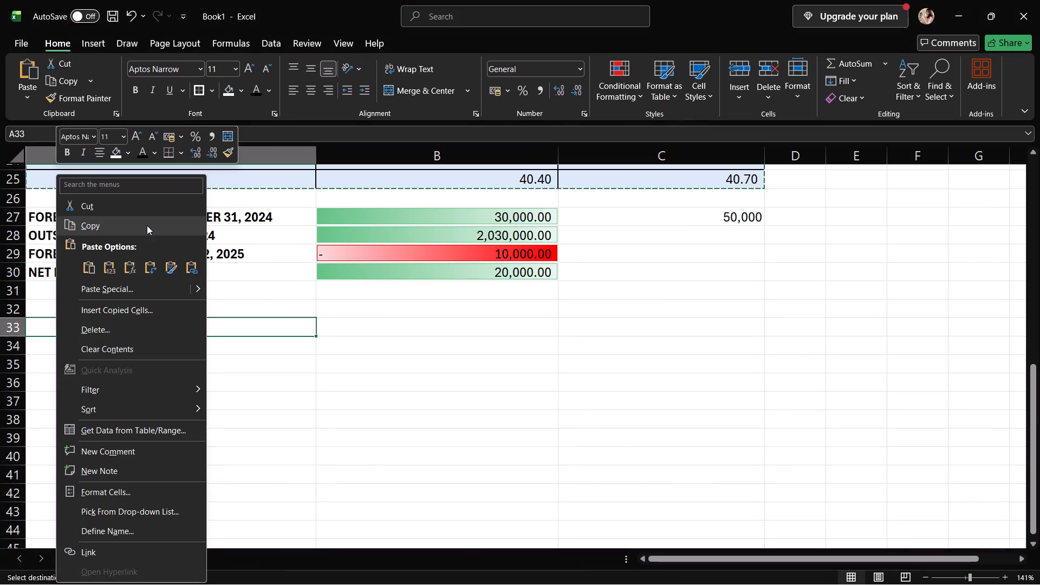
left_click(91, 267)
left_click(232, 372)
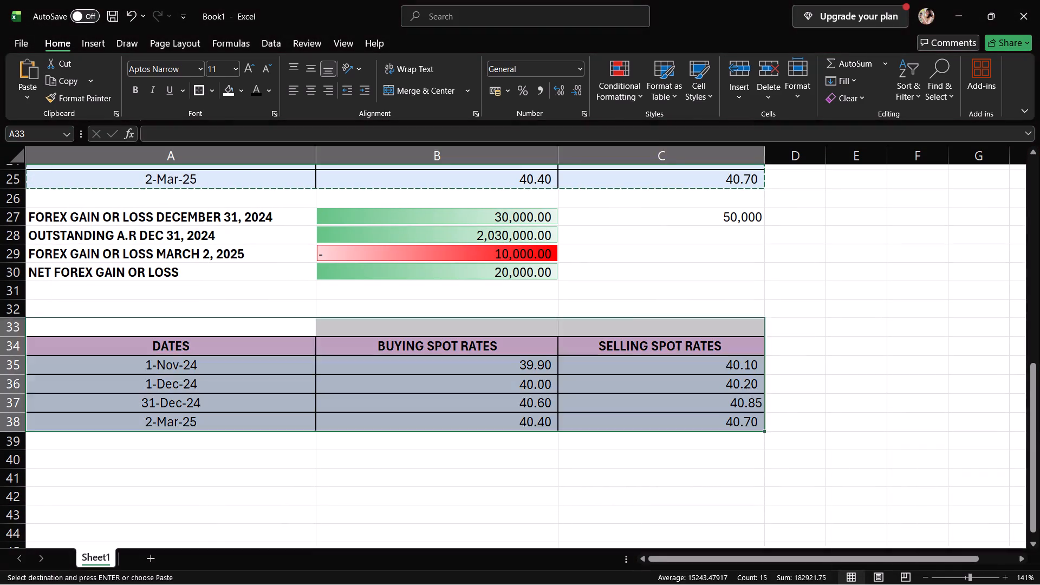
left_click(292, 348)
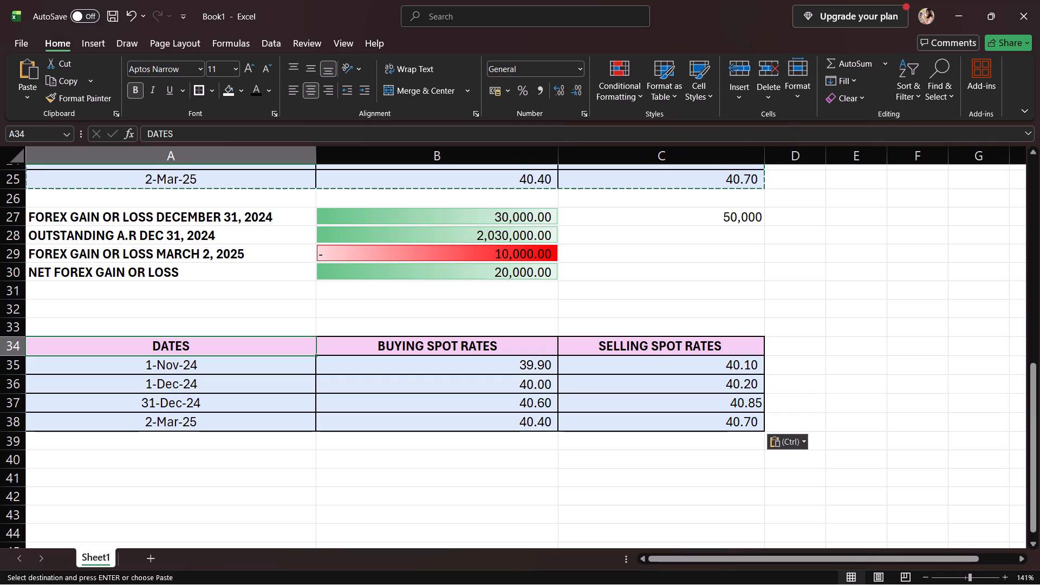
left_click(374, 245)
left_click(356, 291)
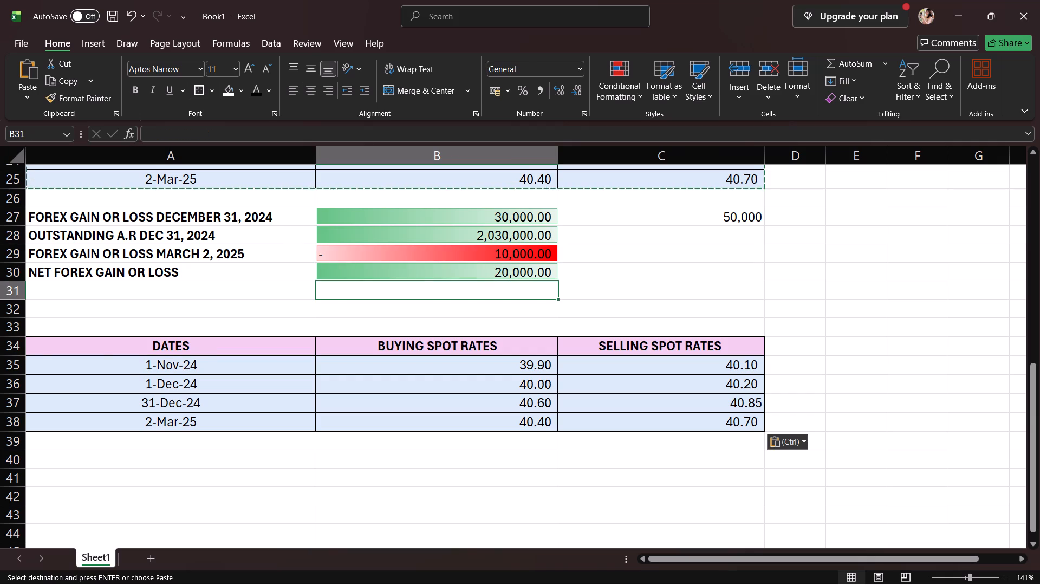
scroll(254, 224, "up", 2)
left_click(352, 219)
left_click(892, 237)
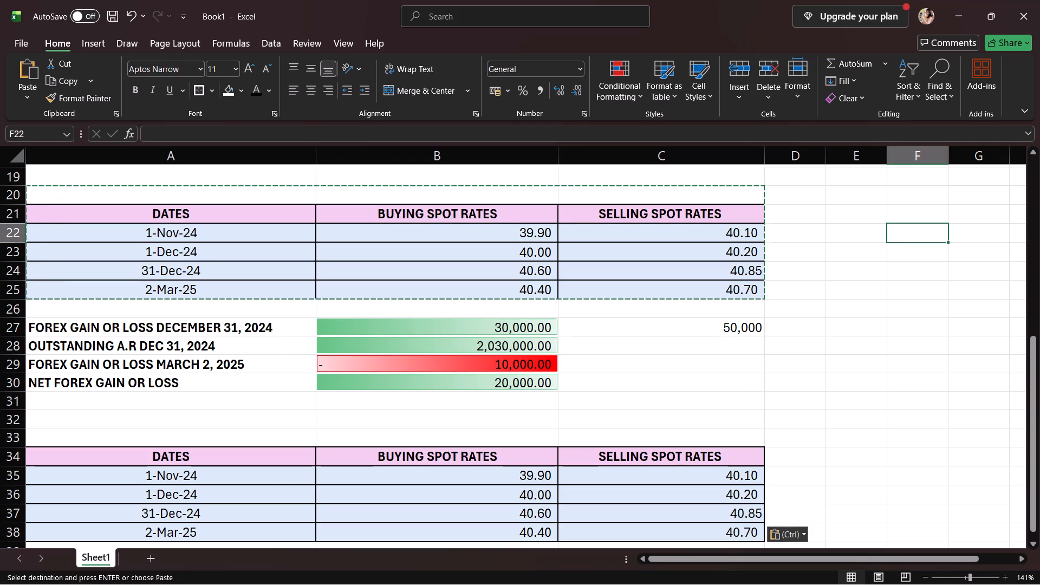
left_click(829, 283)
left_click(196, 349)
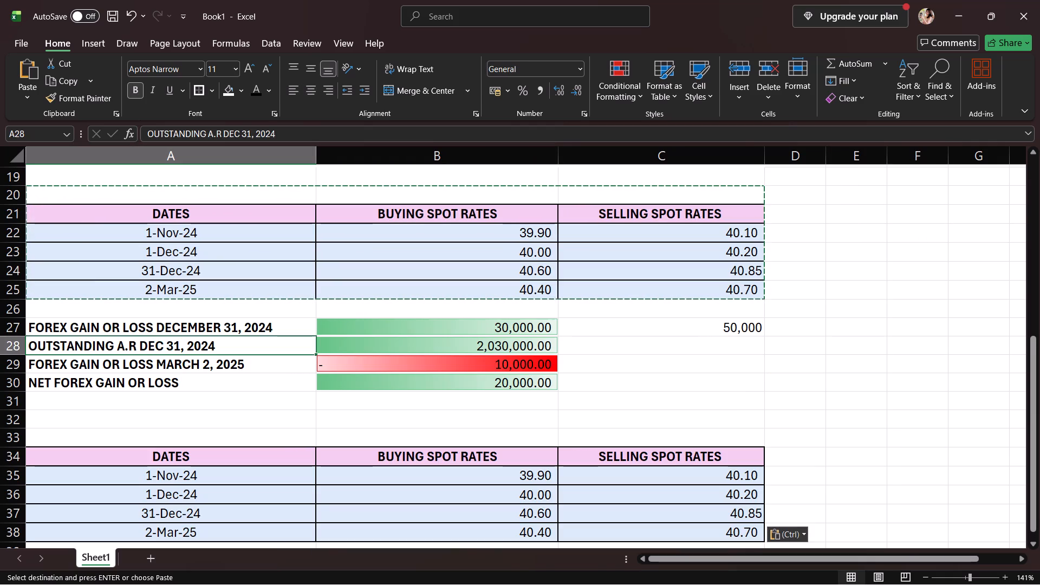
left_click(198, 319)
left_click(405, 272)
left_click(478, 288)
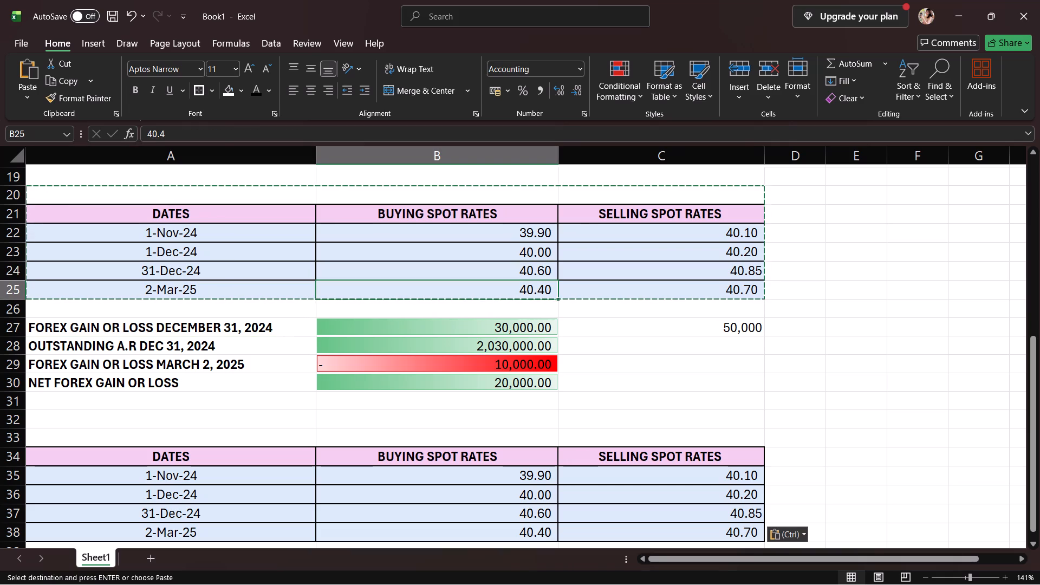
Replace the DATES header of the pasted table in cell A34 with SPOT RATE.
left_click(214, 458)
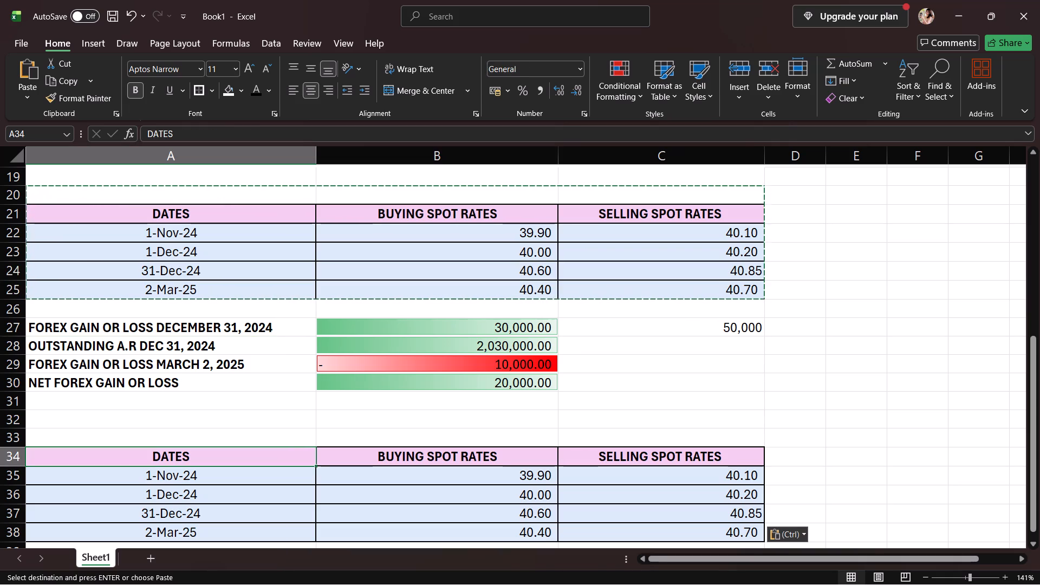
left_click(223, 451)
key("BackSpace")
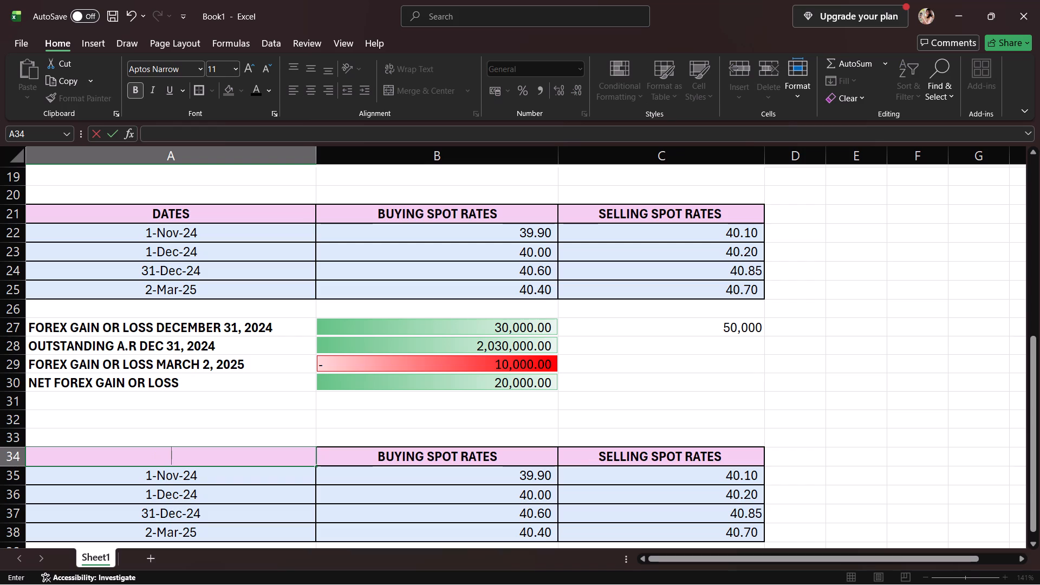
type("S[")
key("BackSpace")
type("POR")
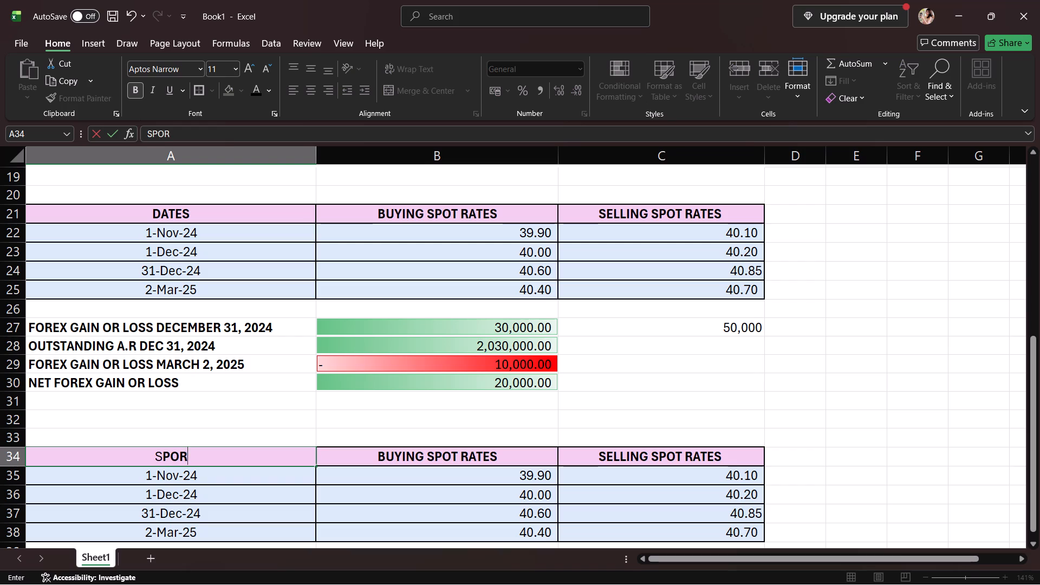
key("BackSpace")
type("T RATE")
left_click(118, 454)
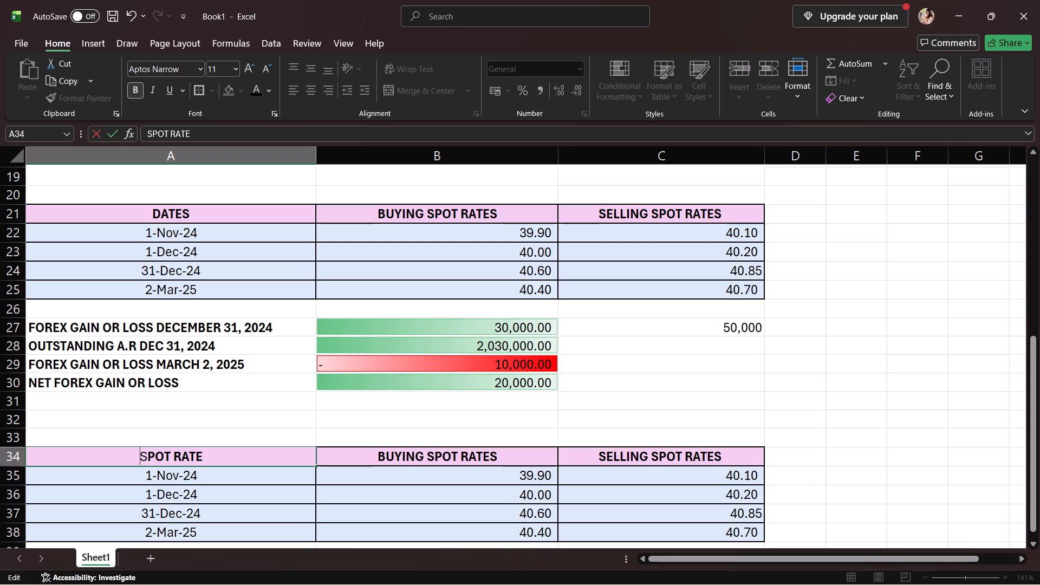
left_click(151, 474)
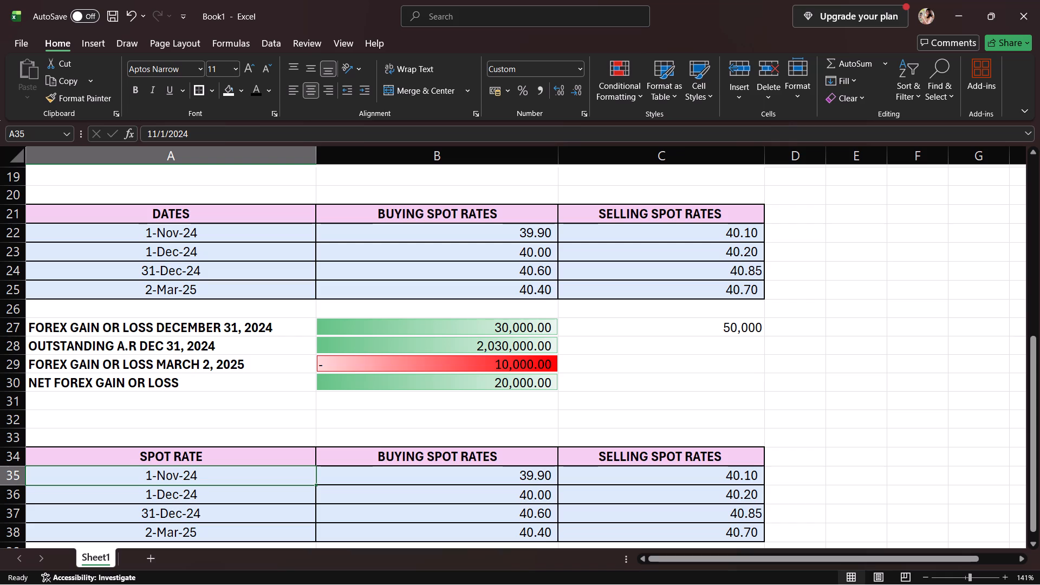
Copy the third table's SELLING SPOT RATES column (C34:C38) and paste it alongside, starting at cell D34.
scroll(218, 450, "down", 2)
left_click(357, 350)
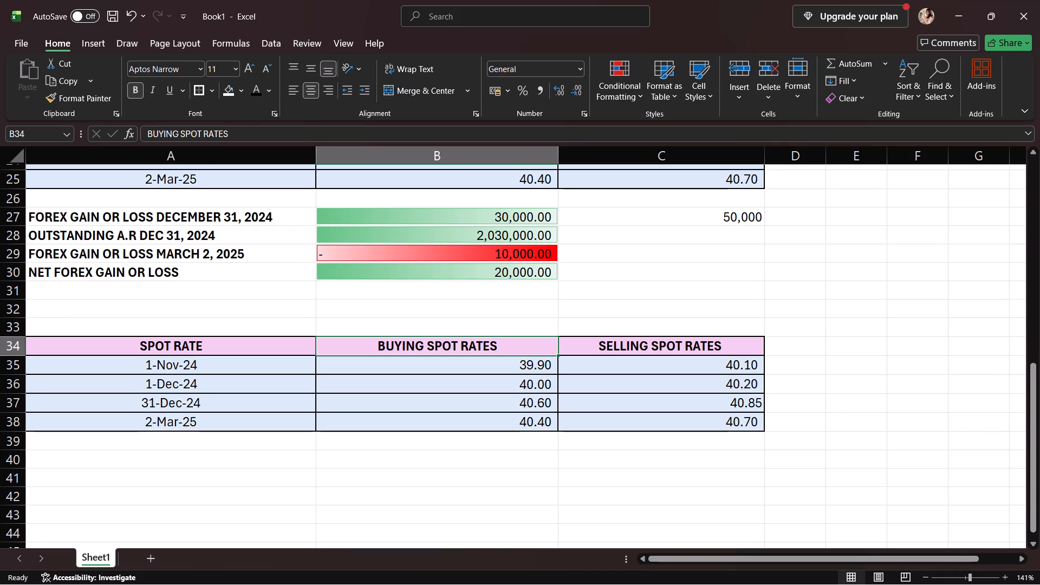
left_click(814, 351)
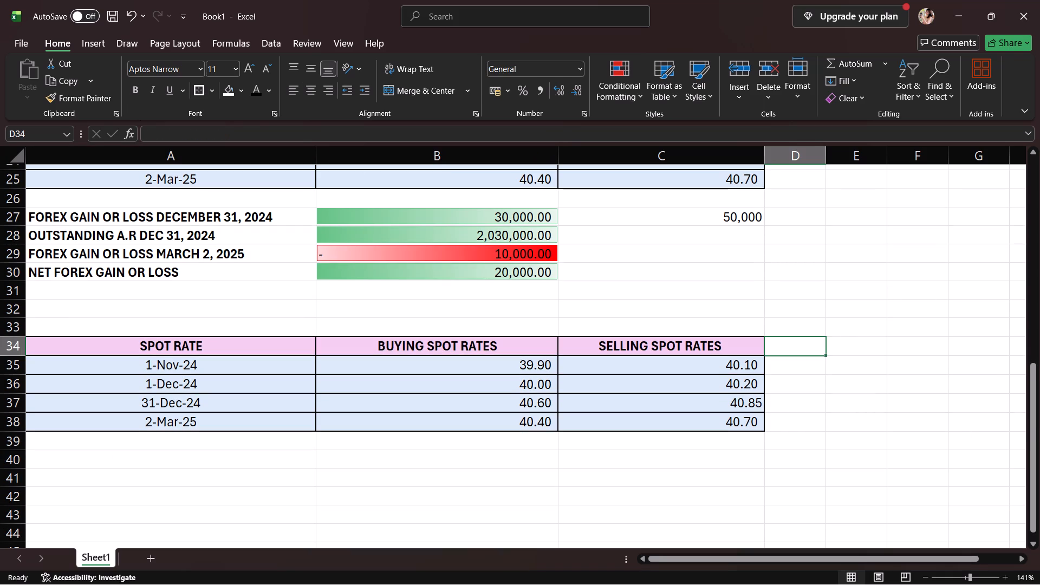
left_click_drag(828, 350, 841, 349)
left_click(612, 361)
left_click(595, 351)
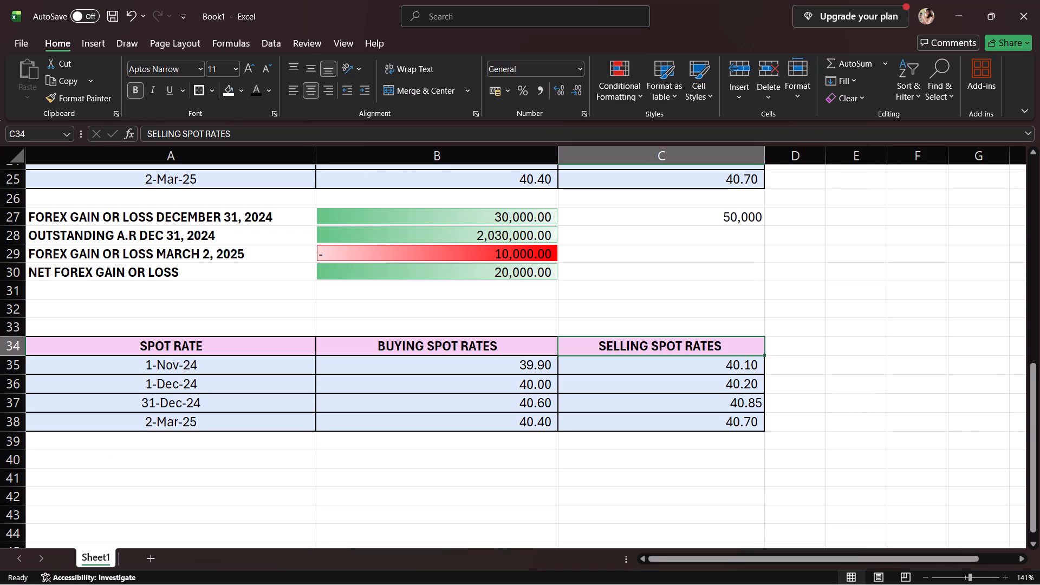
left_click_drag(583, 343, 661, 413)
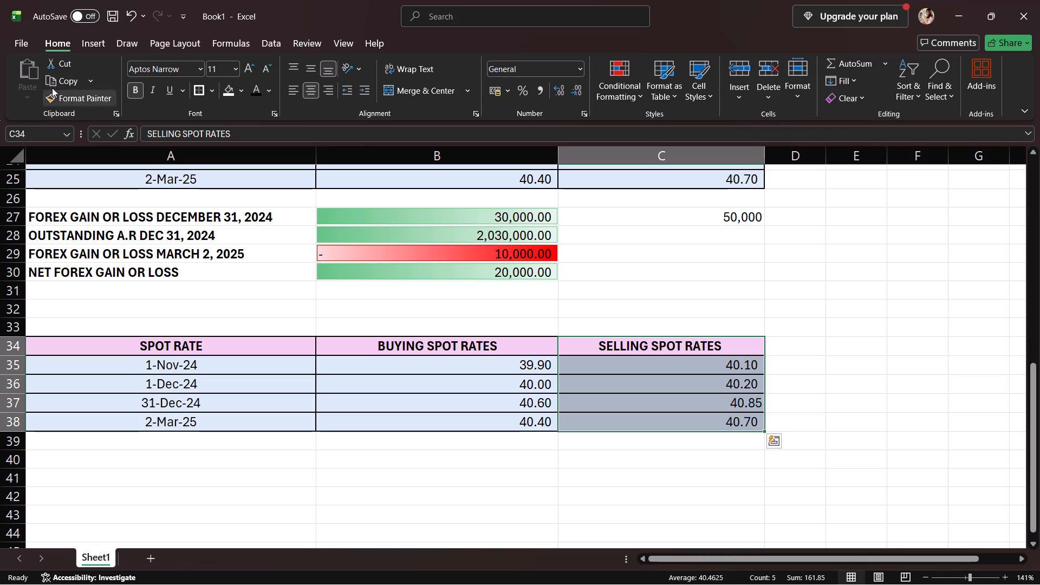
left_click(75, 80)
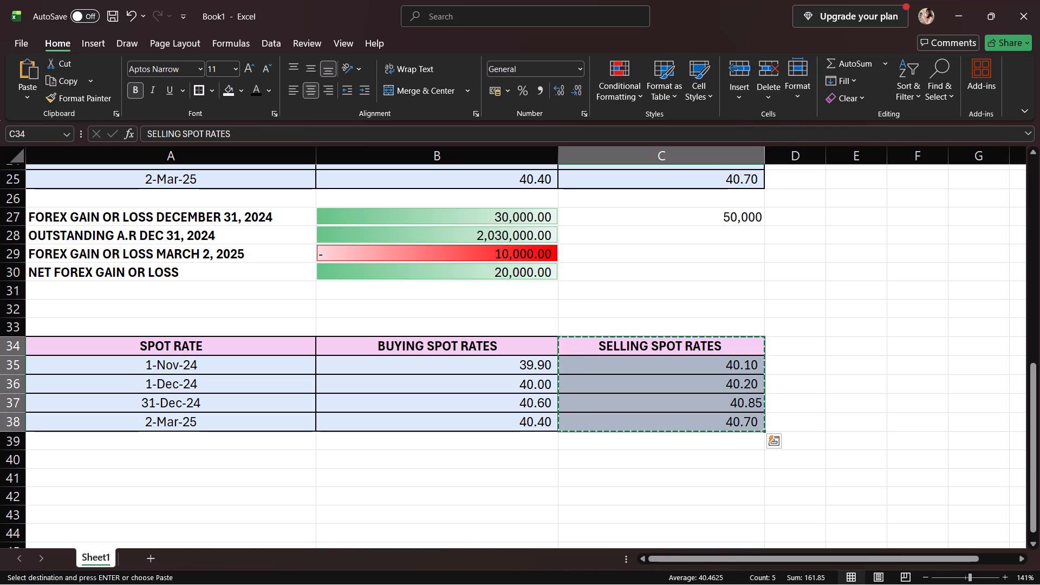
left_click(791, 346)
right_click(791, 346)
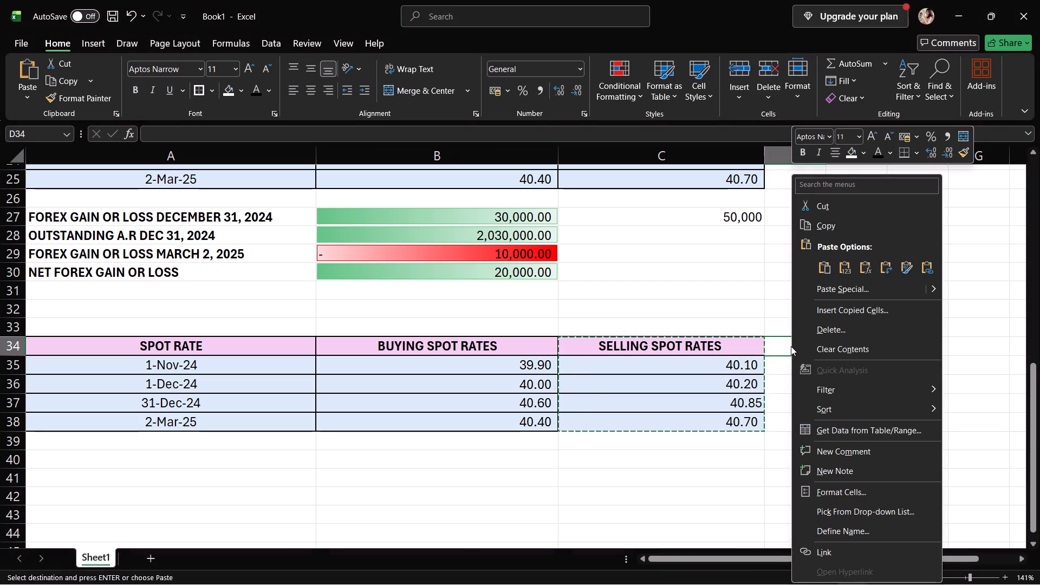
left_click(819, 262)
left_click(843, 373)
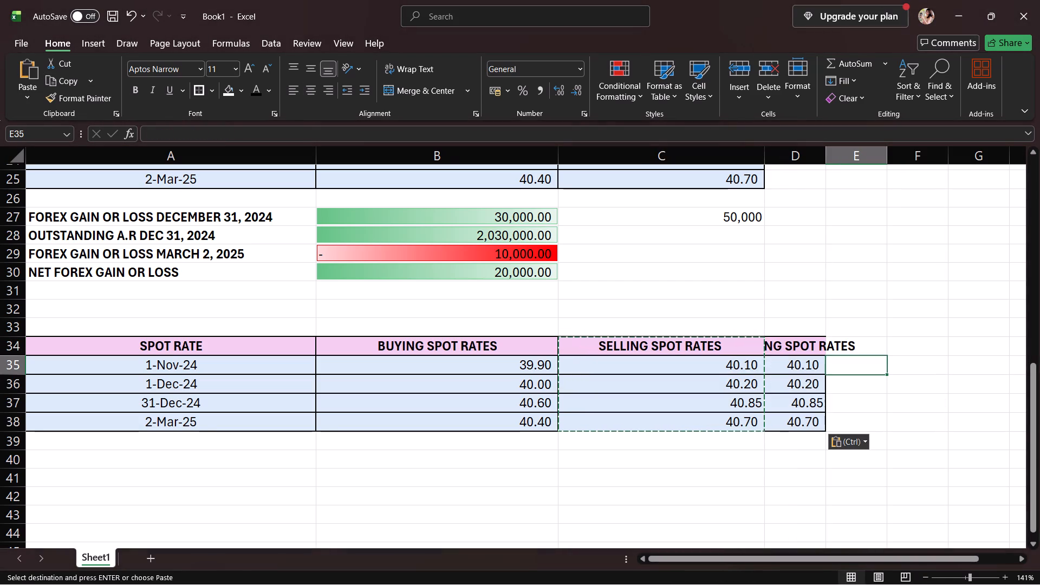
Widen column D so the pasted SELLING SPOT RATES header fits with some room to spare.
left_click(810, 158)
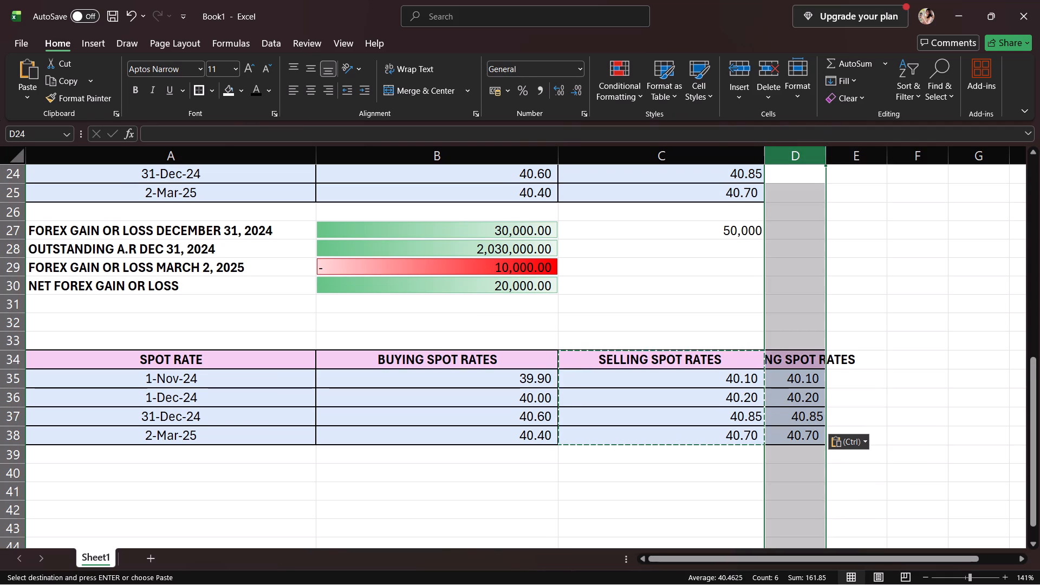
left_click_drag(823, 152, 880, 152)
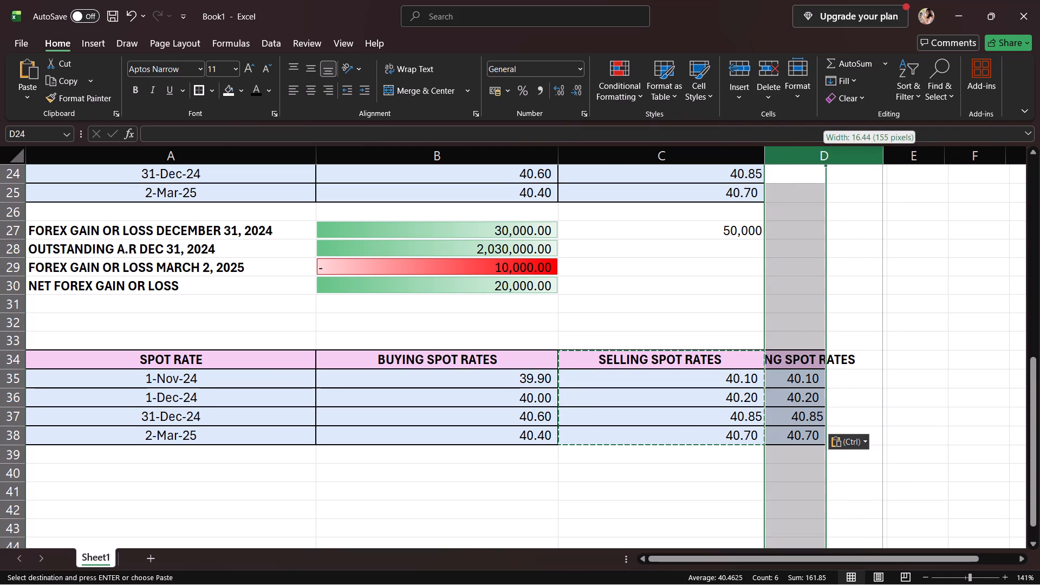
left_click_drag(880, 152, 887, 151)
left_click(856, 349)
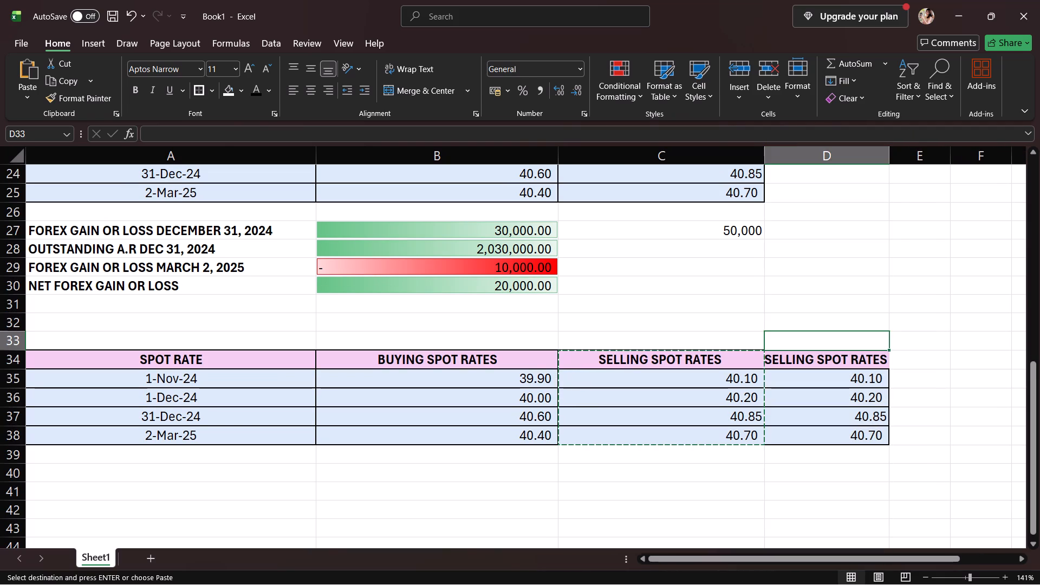
left_click(805, 410)
left_click(694, 403)
left_click(725, 365)
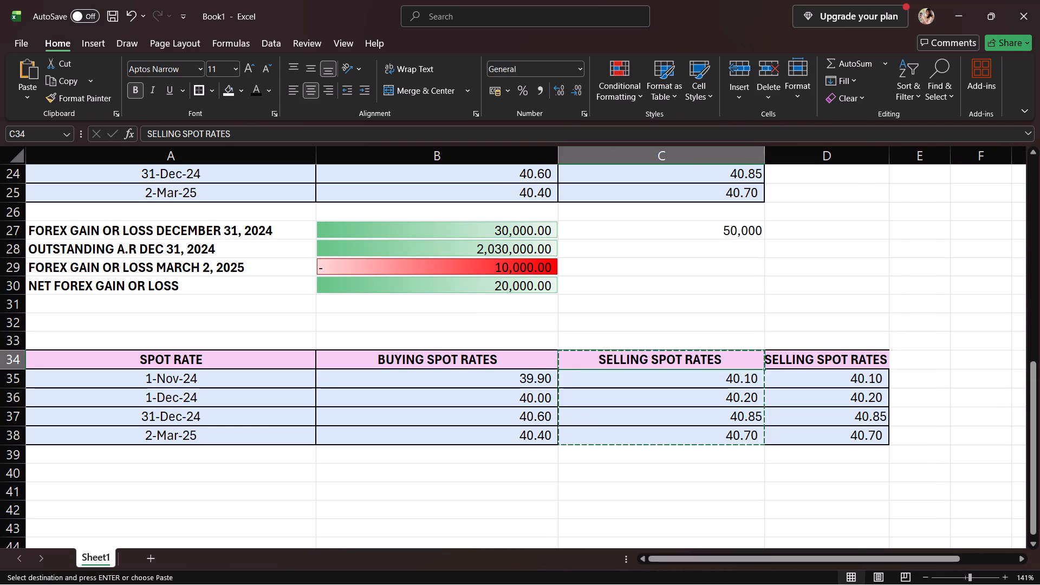
left_click(857, 164)
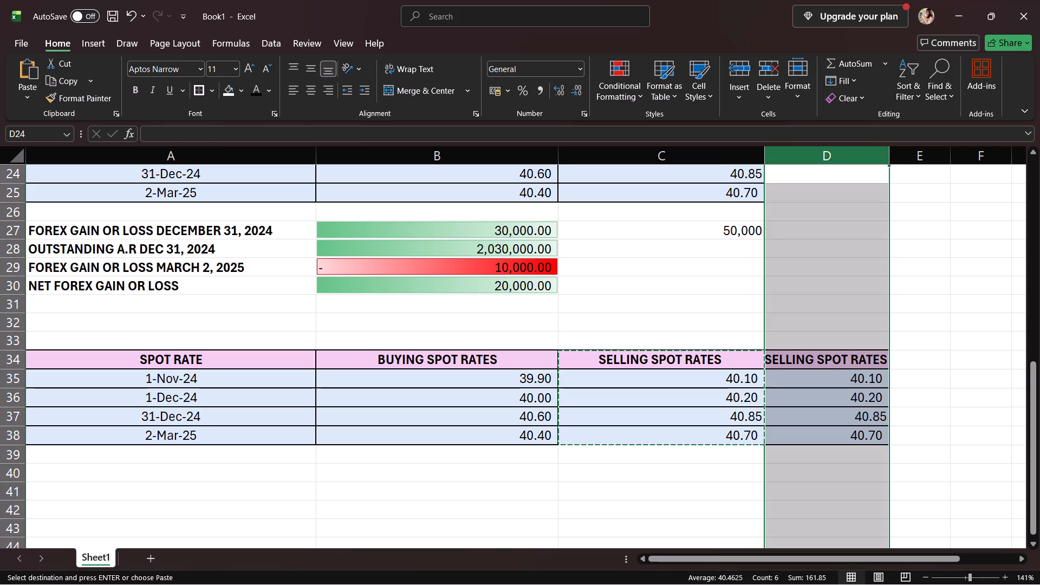
left_click_drag(888, 161, 906, 161)
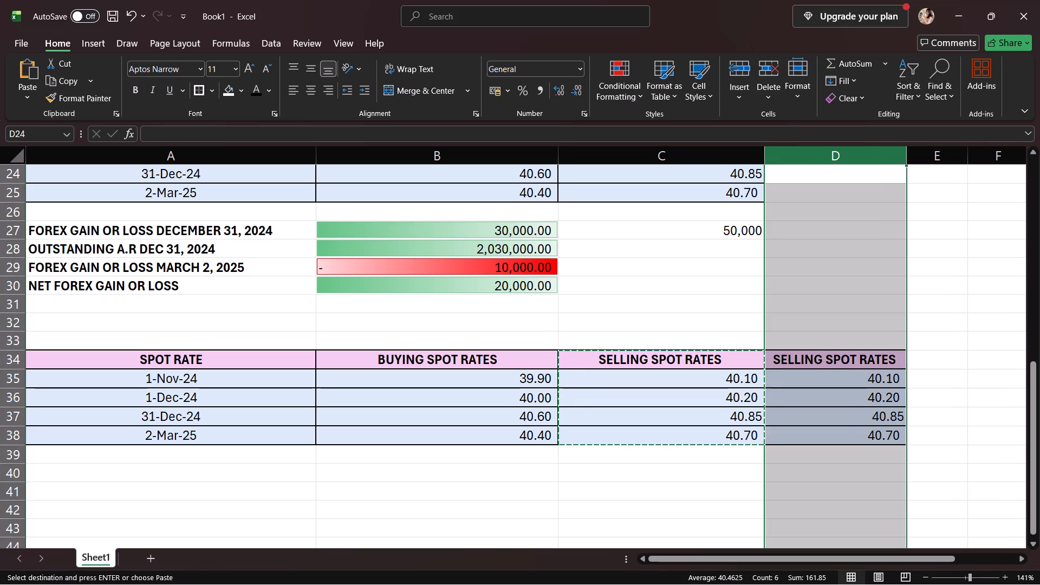
left_click_drag(907, 158, 922, 158)
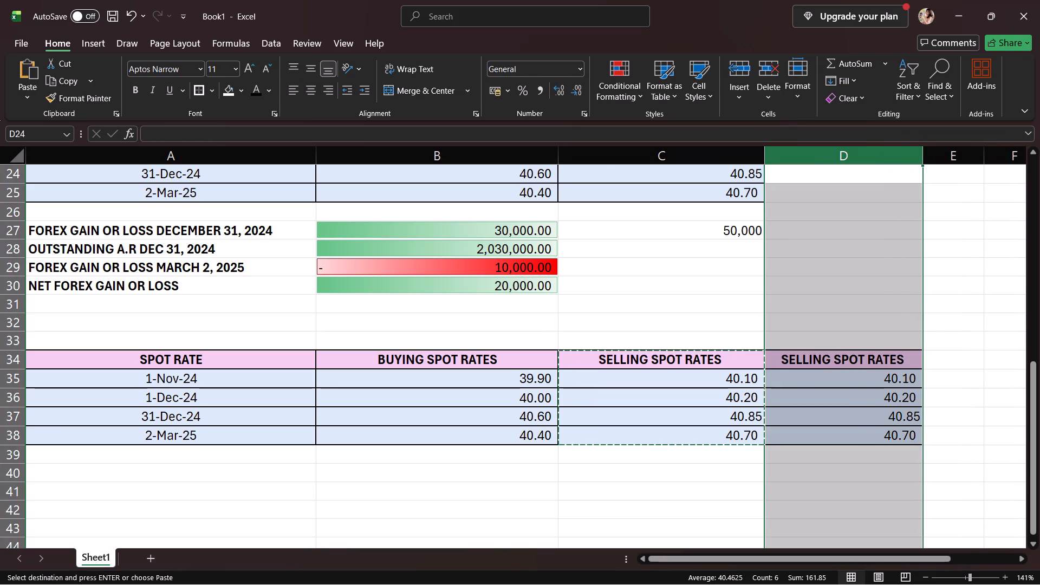
left_click(746, 404)
Replace the BUYING SPOT RATES header in cell B34 with the date NOVEMBER 1, 2024.
left_click(485, 376)
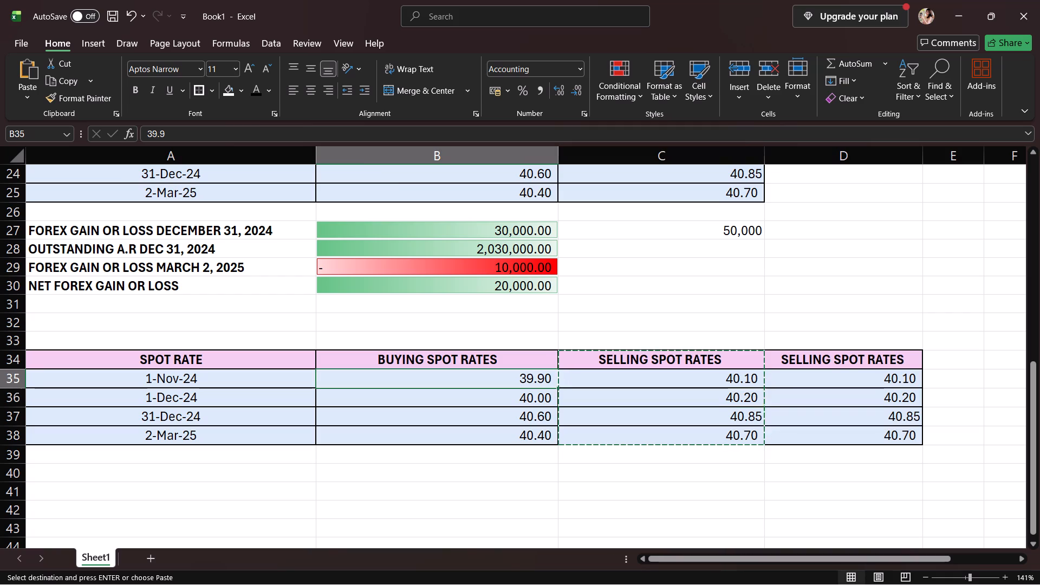
left_click(531, 357)
key("BackSpace")
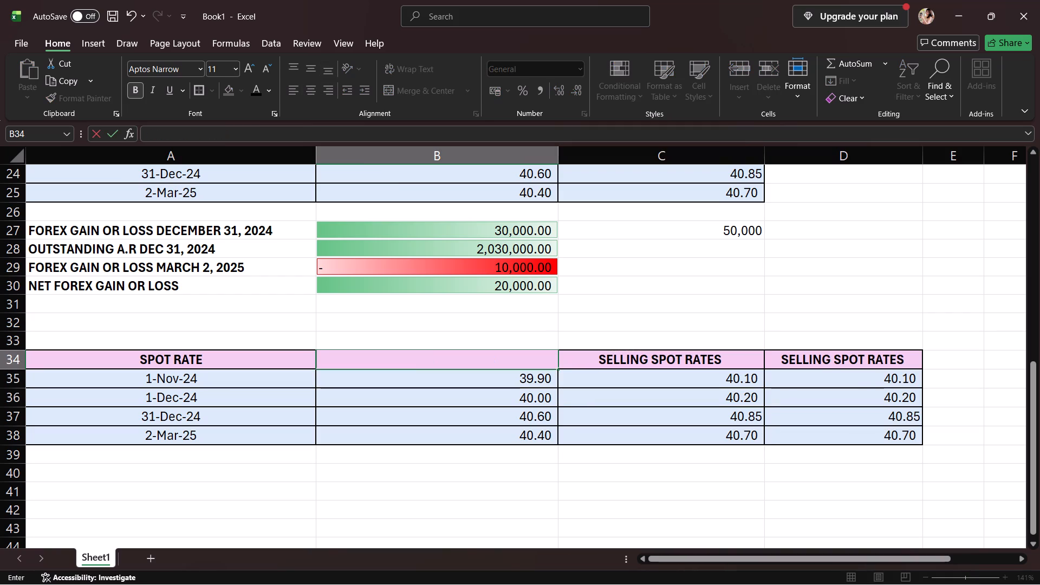
key("n")
type("OVEMBER")
key("space")
type("1, 2024")
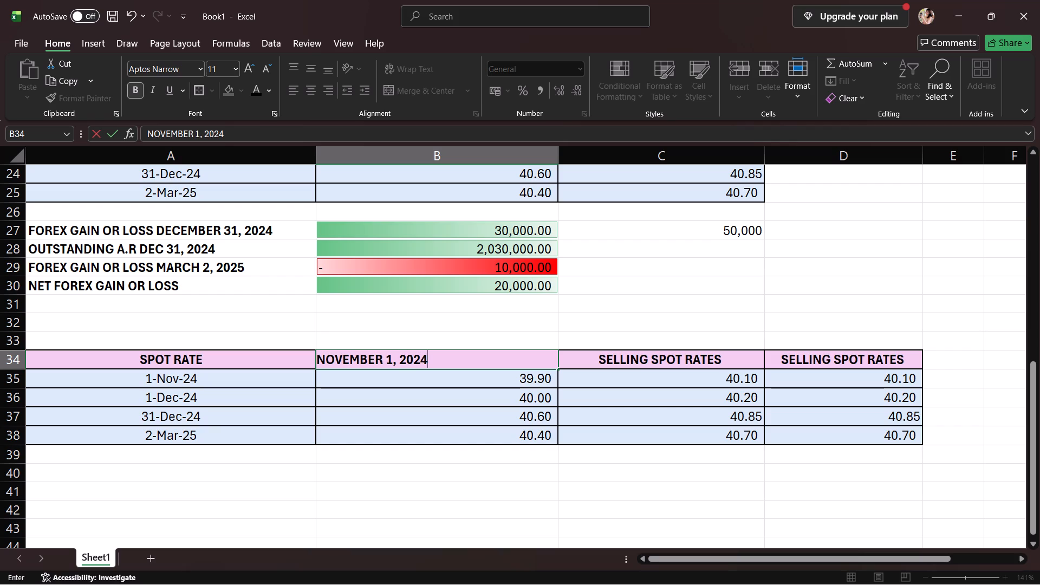
left_click(593, 355)
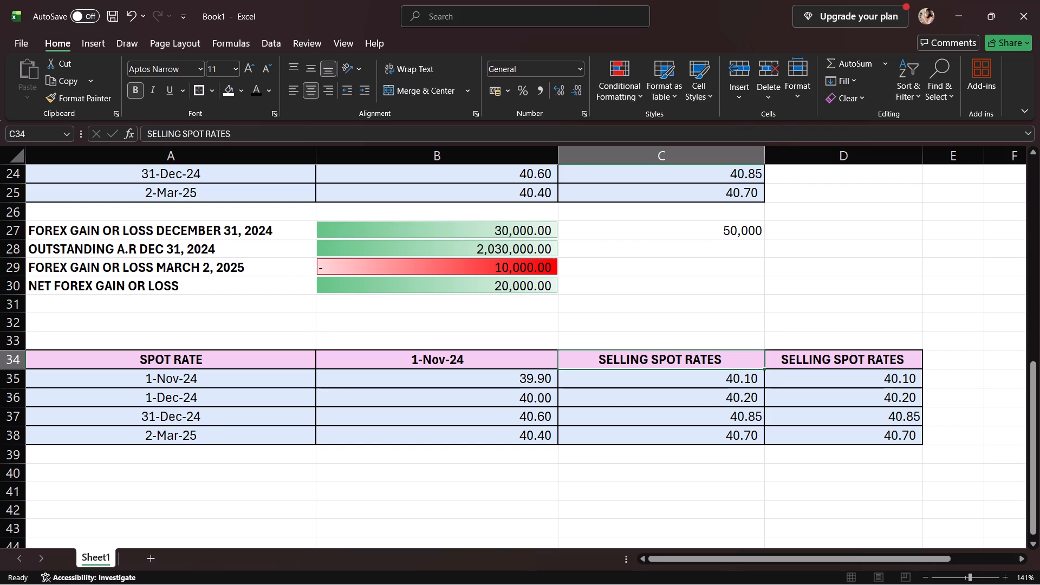
Replace the SELLING SPOT RATES header in cell C34 with the date DECEMBER 31, 2024.
left_click(616, 350)
left_click(629, 358)
key("BackSpace")
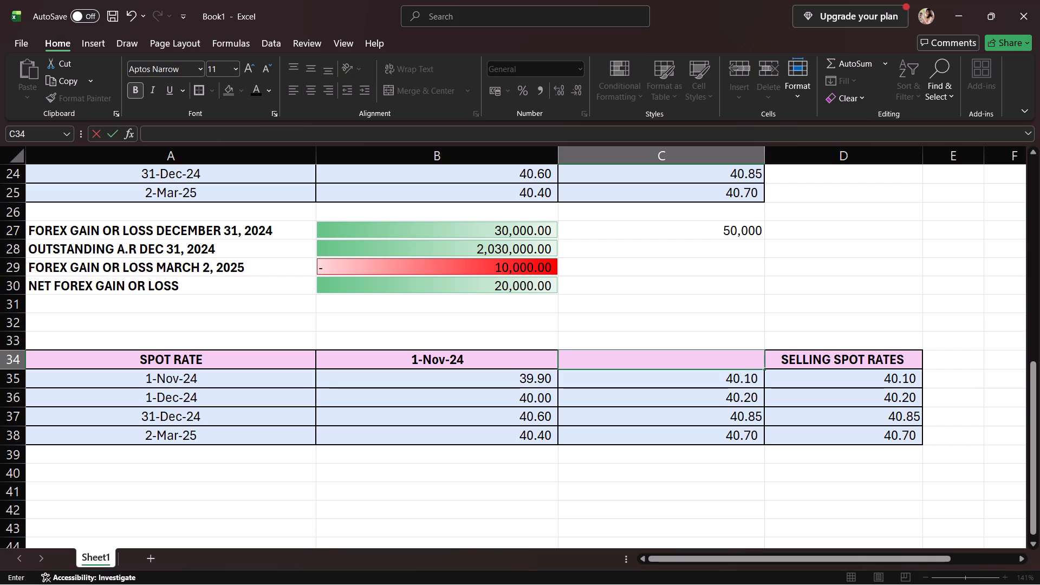
type("DECEMBER")
key("space")
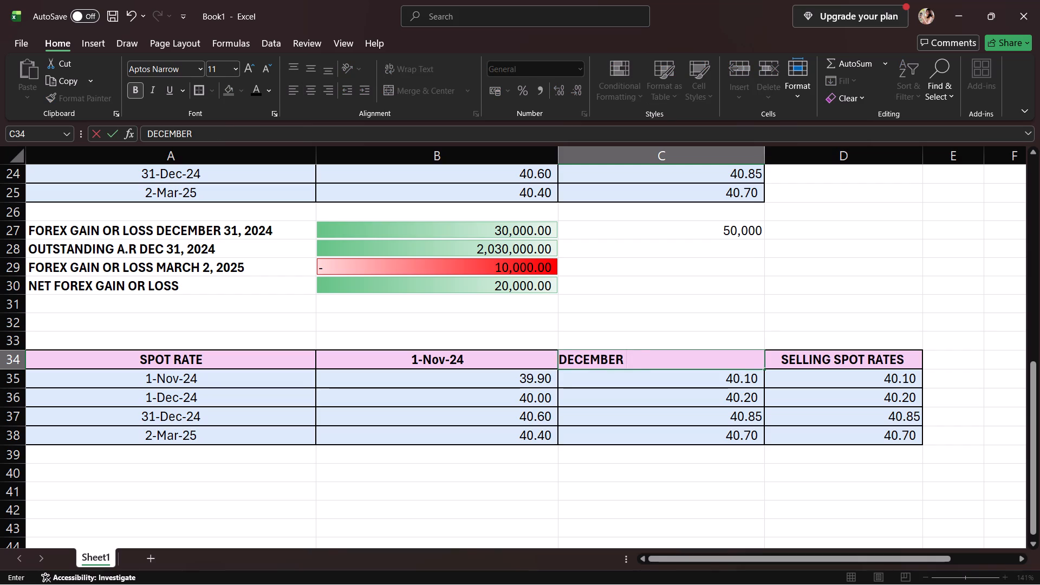
type("31,")
key("space")
type("2024")
key("Return")
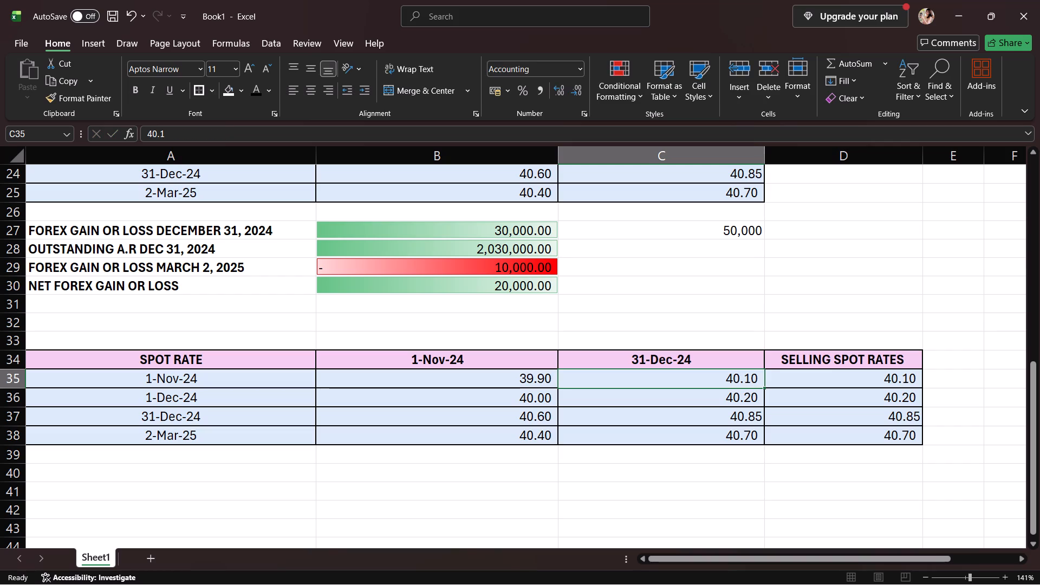
Replace the SELLING SPOT RATES header in cell D34 with the date FEBRUARY 1, 2024.
left_click(775, 363)
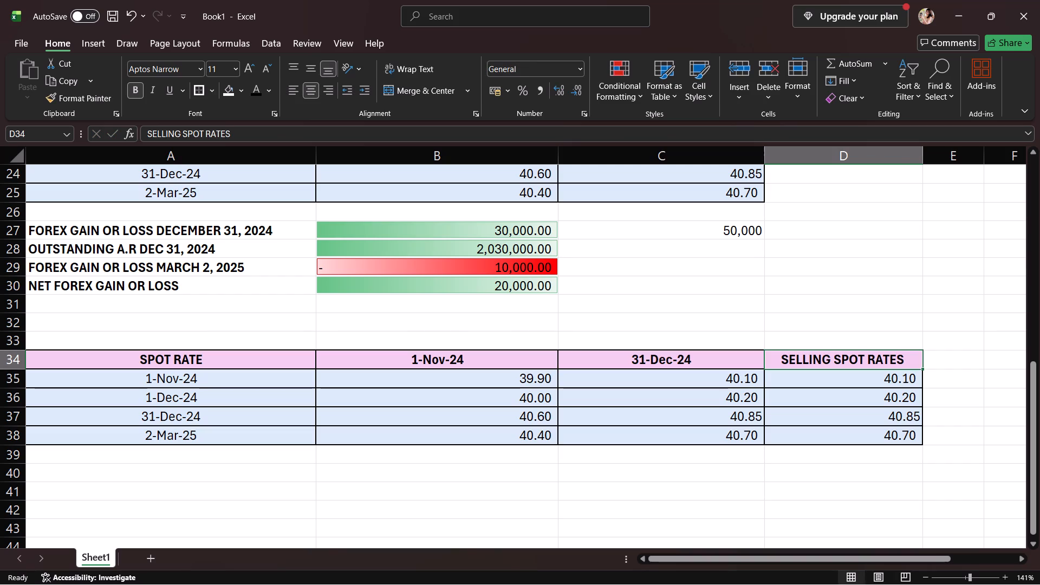
key("BackSpace")
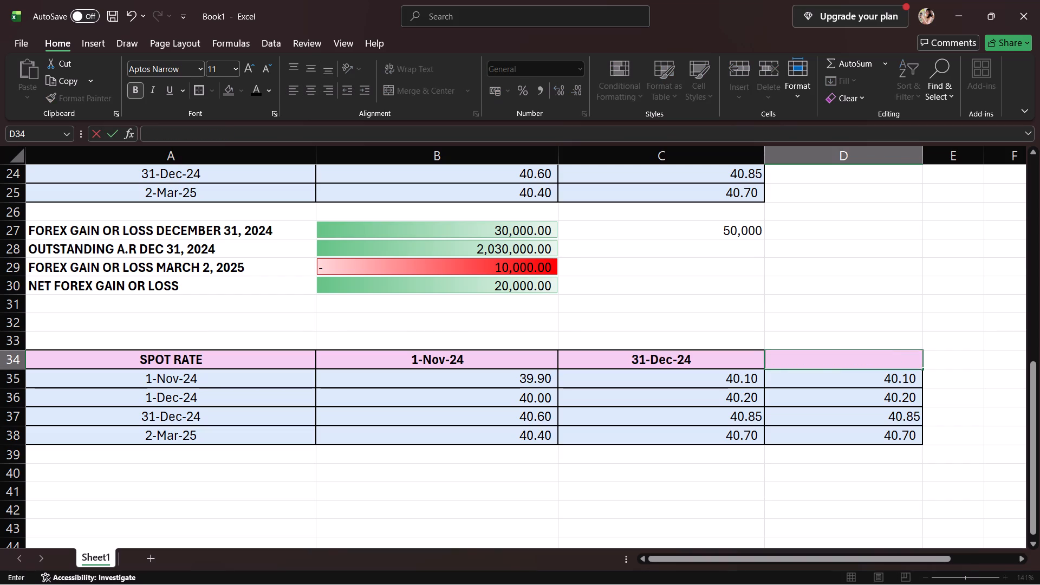
key("BackSpace")
type("FEBRUARY 1.")
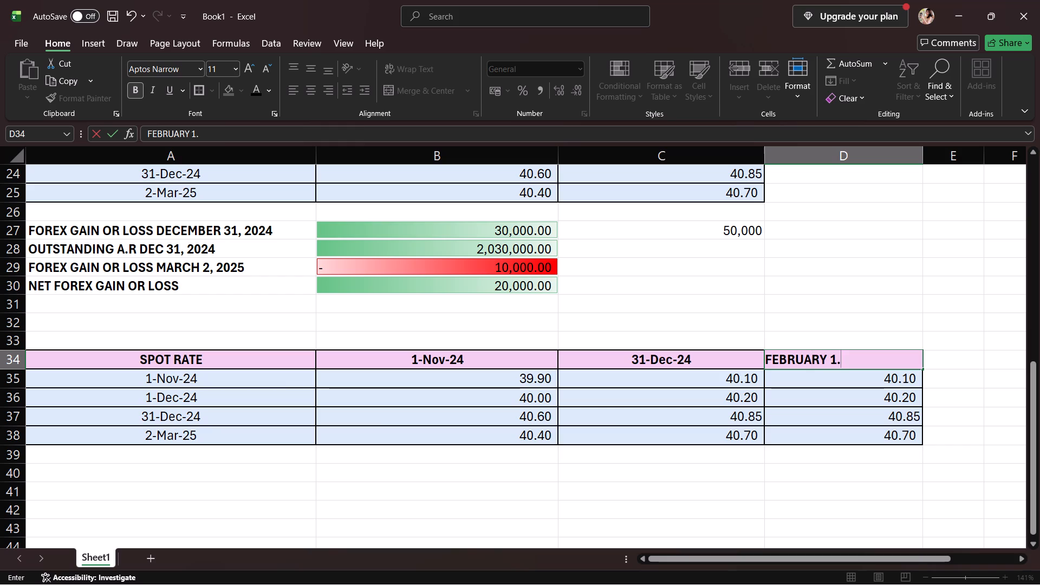
key("BackSpace")
type(", 2024")
key("Return")
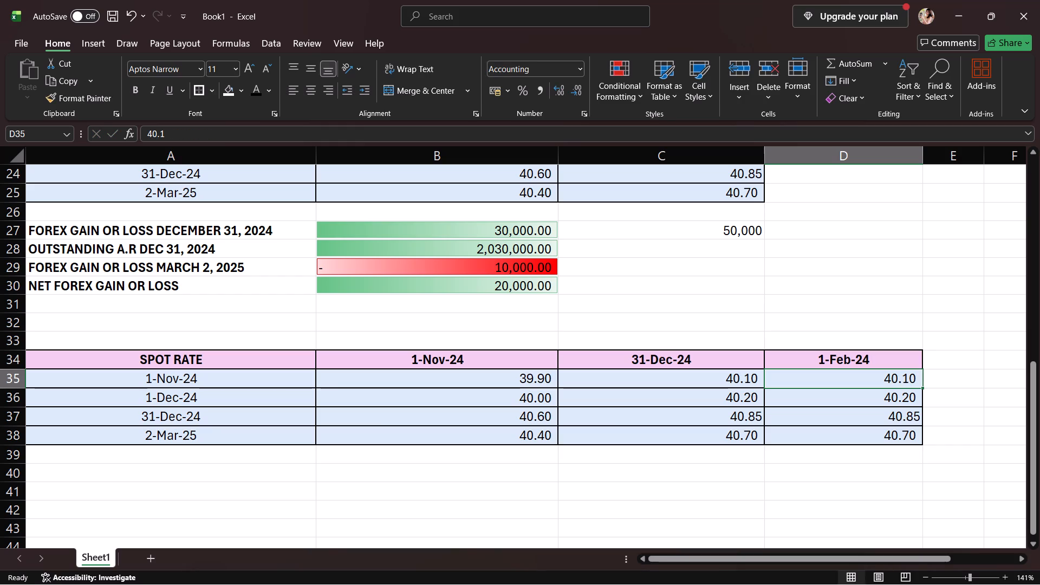
Replace the date in cell A35, below the SPOT RATE header, with the label 30 DAY FORWARD RATE.
left_click(269, 380)
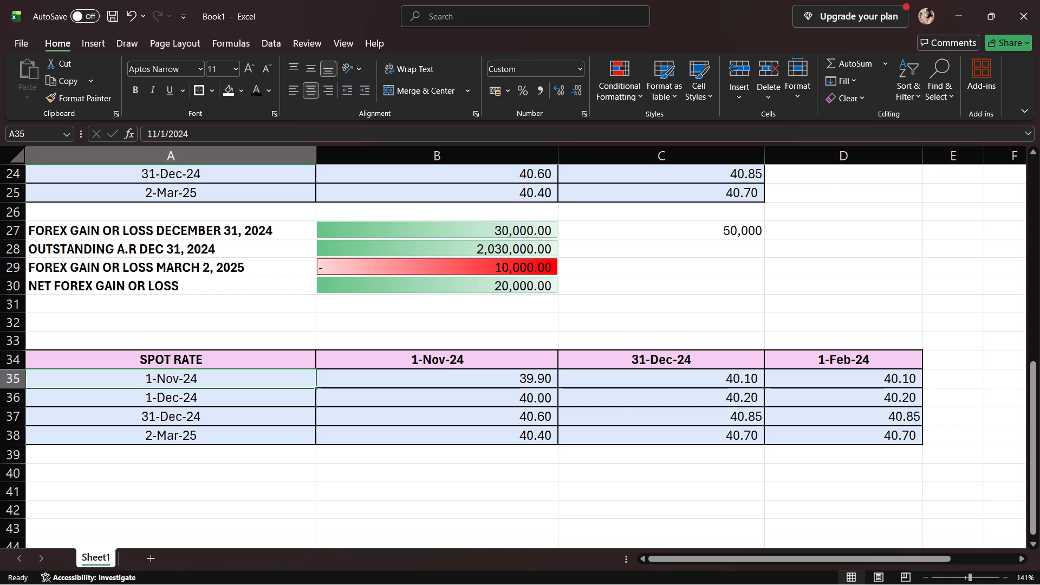
key("BackSpace")
key("BackSpace")
type("30 DAY FORQ")
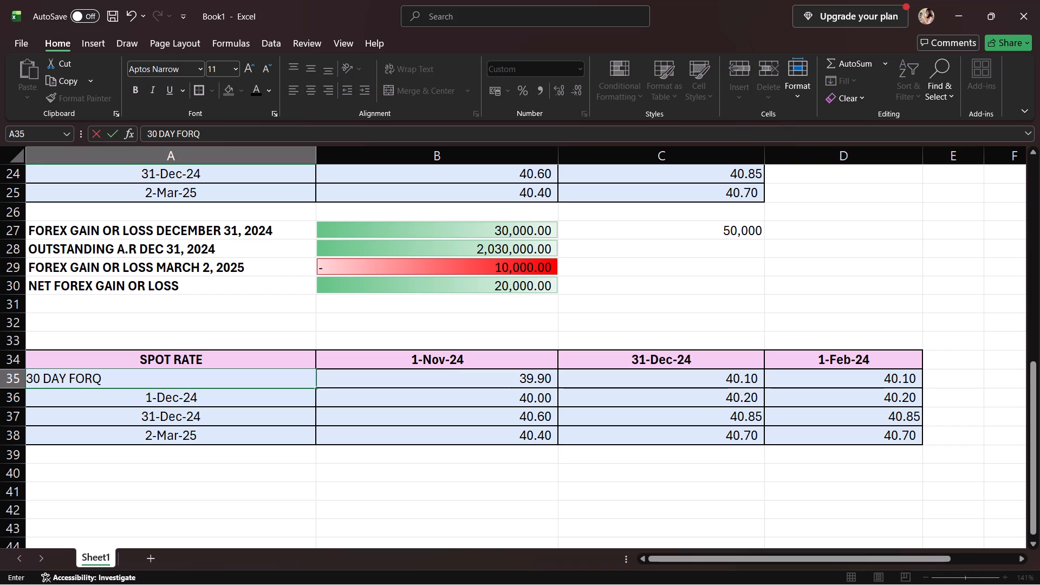
key("BackSpace")
type("WARD RATE")
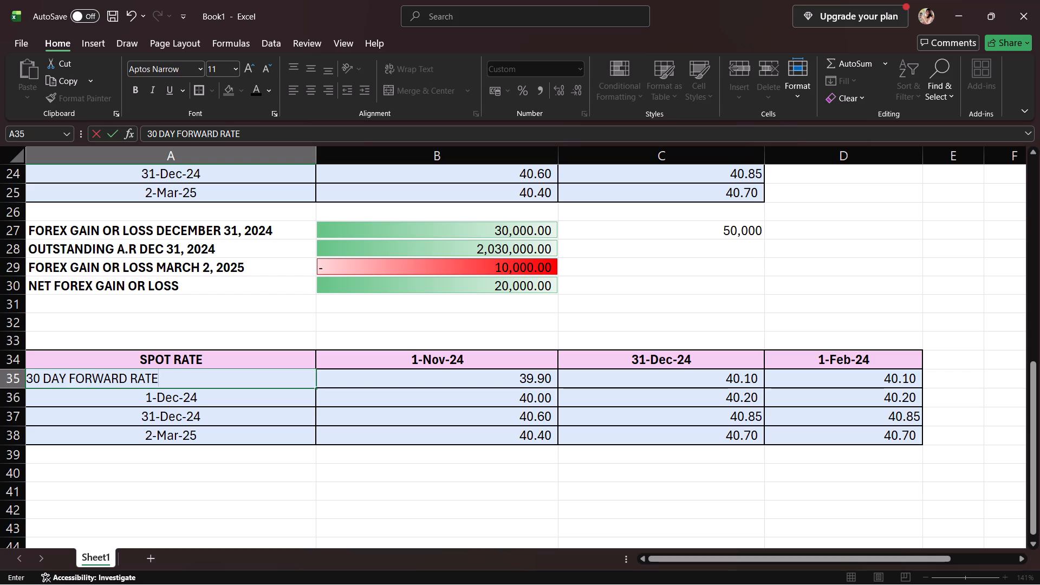
left_click(272, 405)
Replace the date in cell A36 with the label 60 DAY FORWARD RATE.
left_click(264, 397)
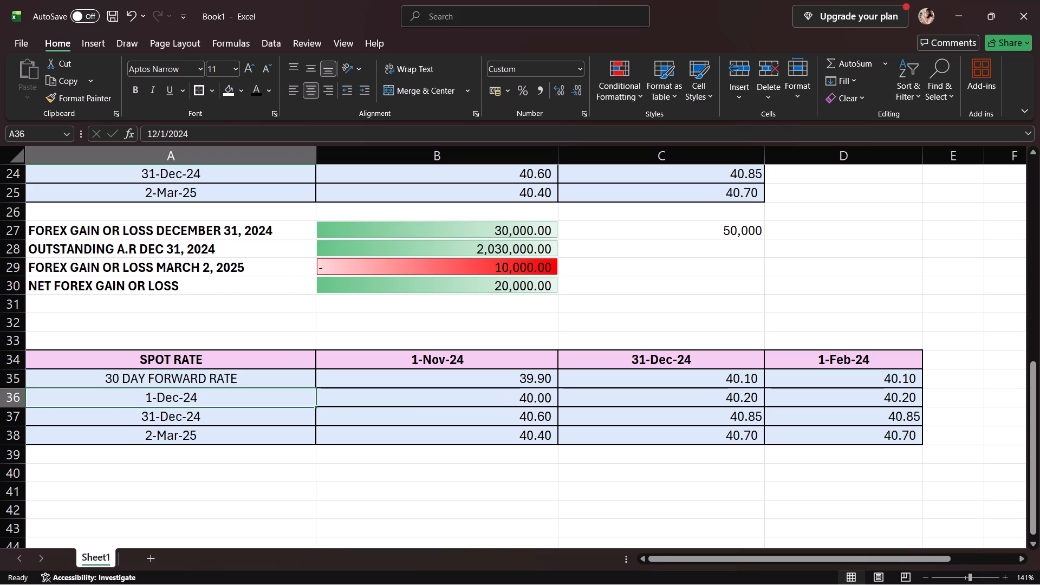
left_click(264, 397)
key("BackSpace")
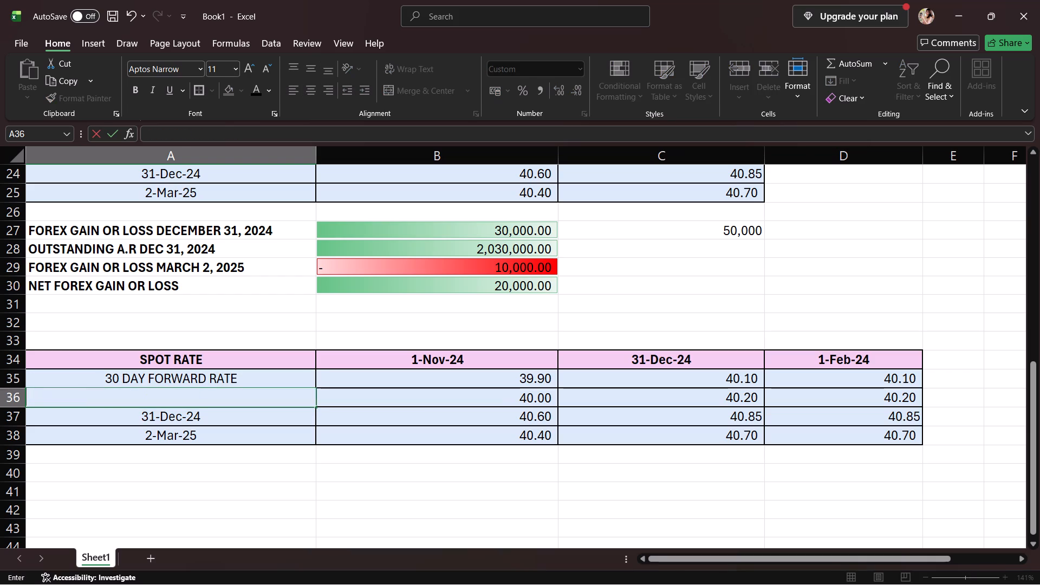
type("60 DAY FORWARD RATE")
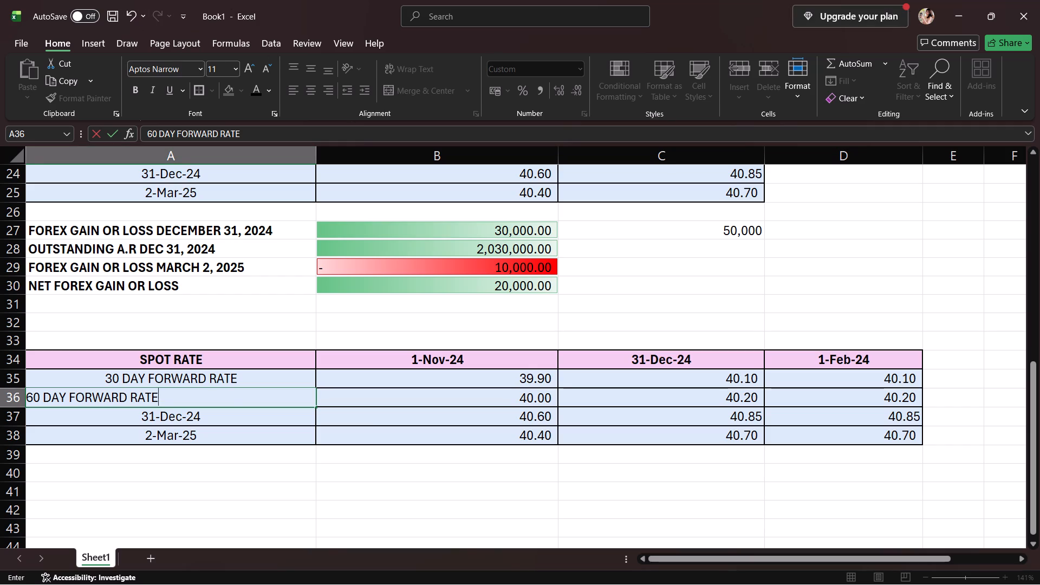
key("Return")
Replace the date in cell A37 with the label 90 DAY FORWARD RATE.
left_click(261, 418)
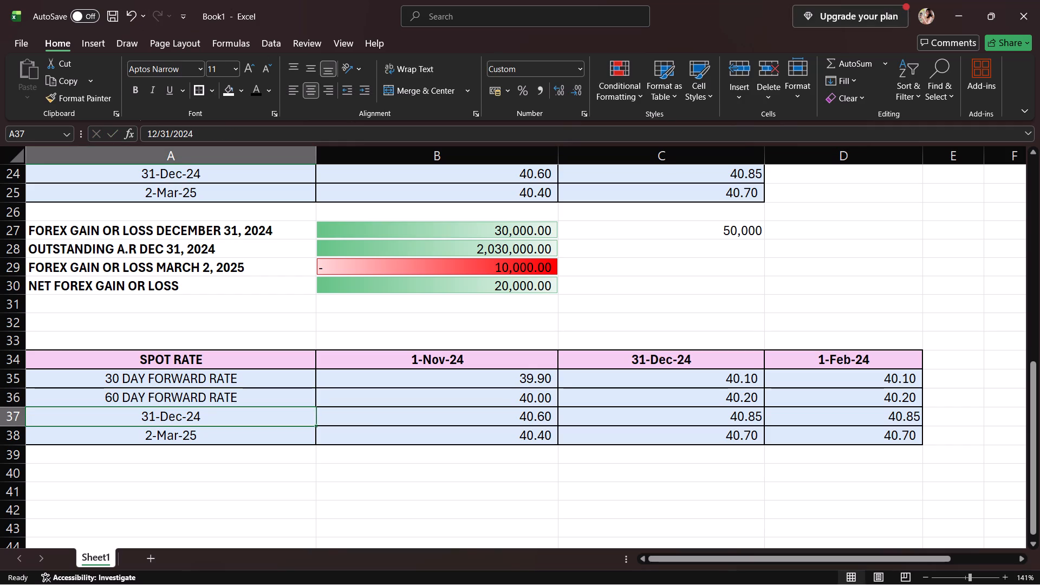
key("BackSpace")
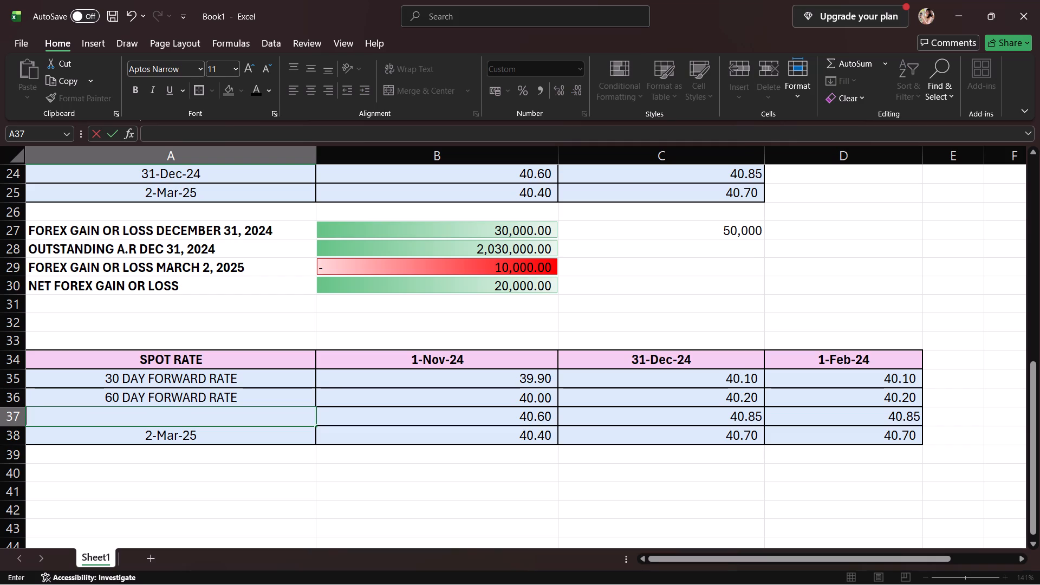
type("90 DAY FOR")
type("WARD RATE")
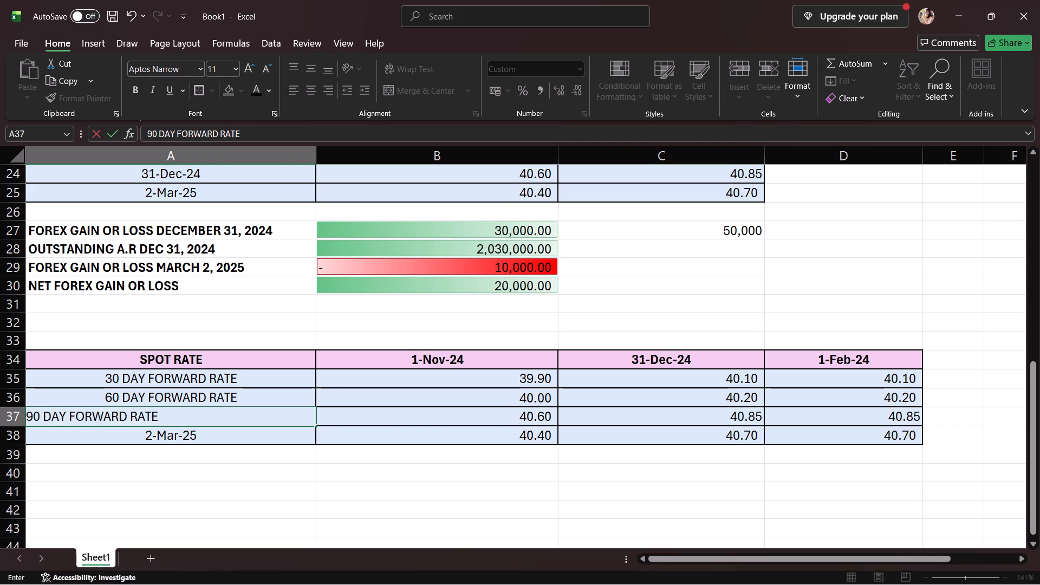
key("Return")
Replace the date in cell A38, the last row of the third table, with a hyphen.
left_click(237, 441)
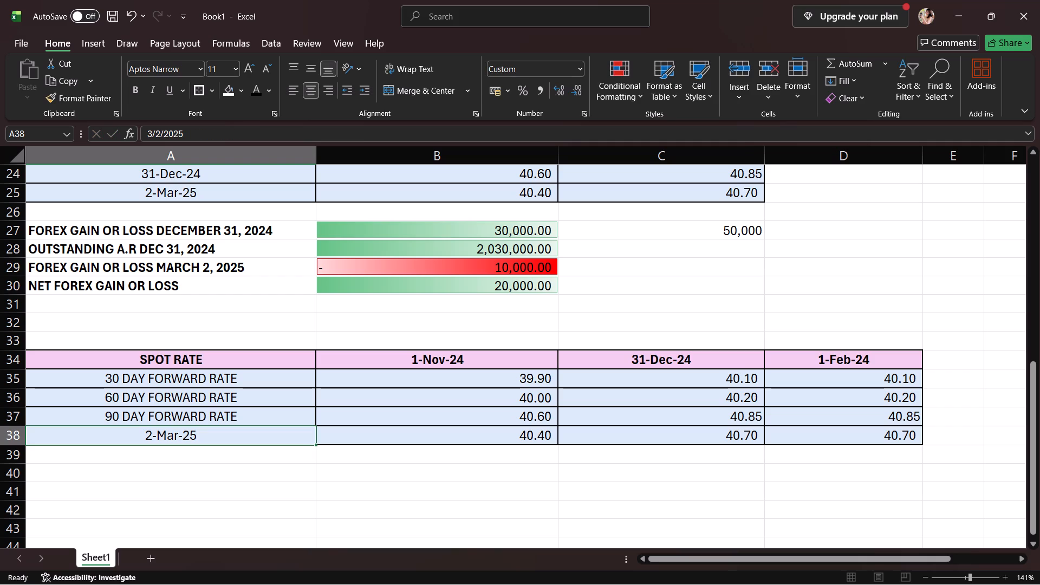
key("BackSpace")
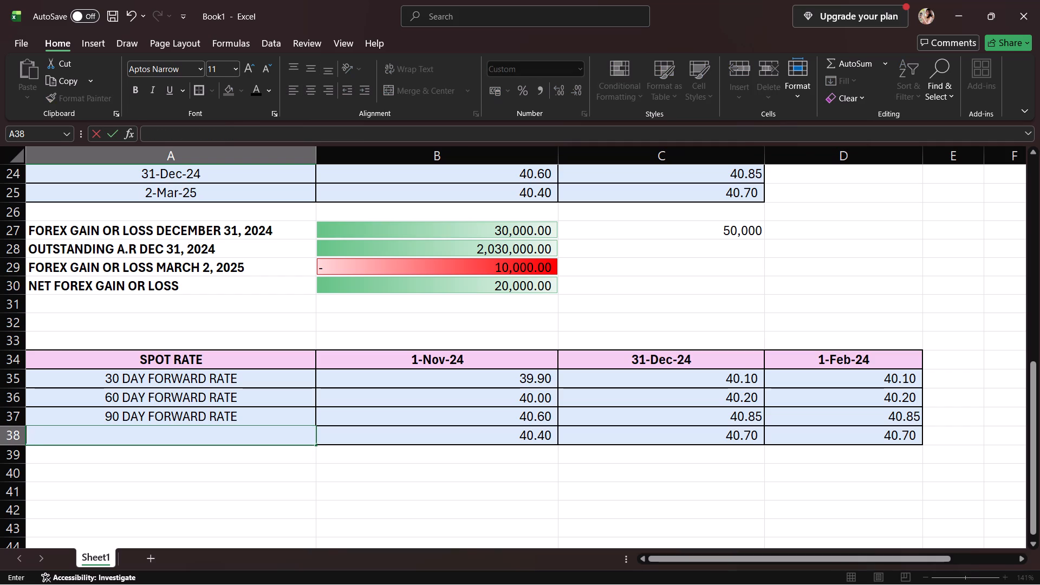
key("minus")
key("Return")
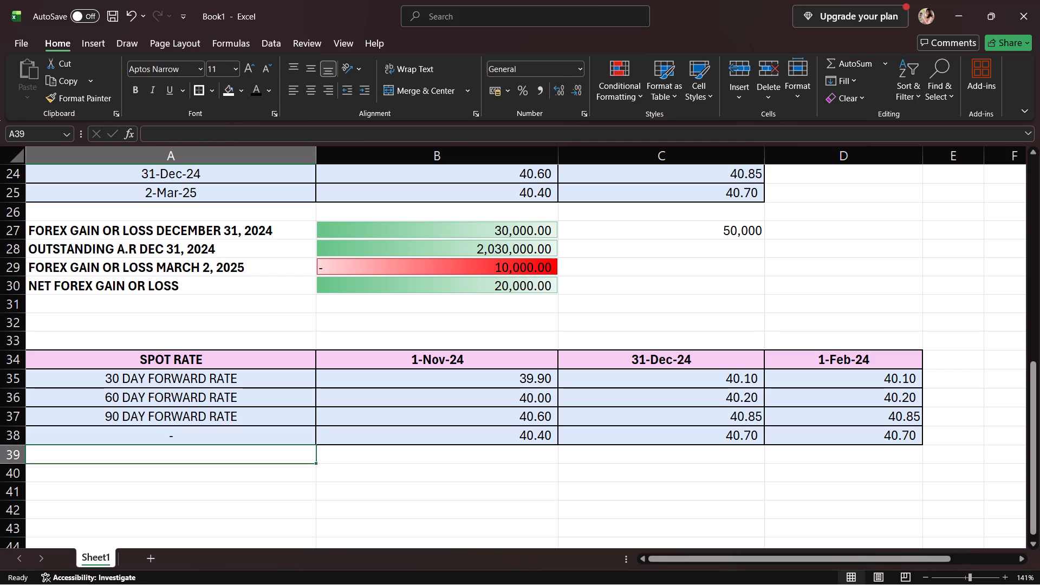
In the 1-Nov-24 column, set the 30 day forward rate in B35 to 40 and the 60 day rate in B36 to 40.10.
left_click(406, 373)
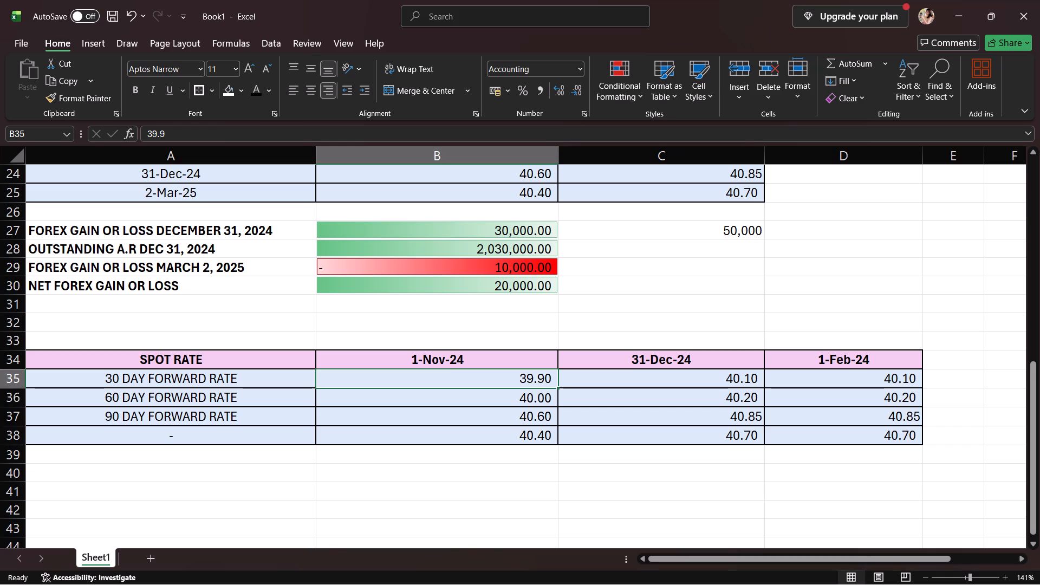
left_click(553, 382)
key("BackSpace")
type("40")
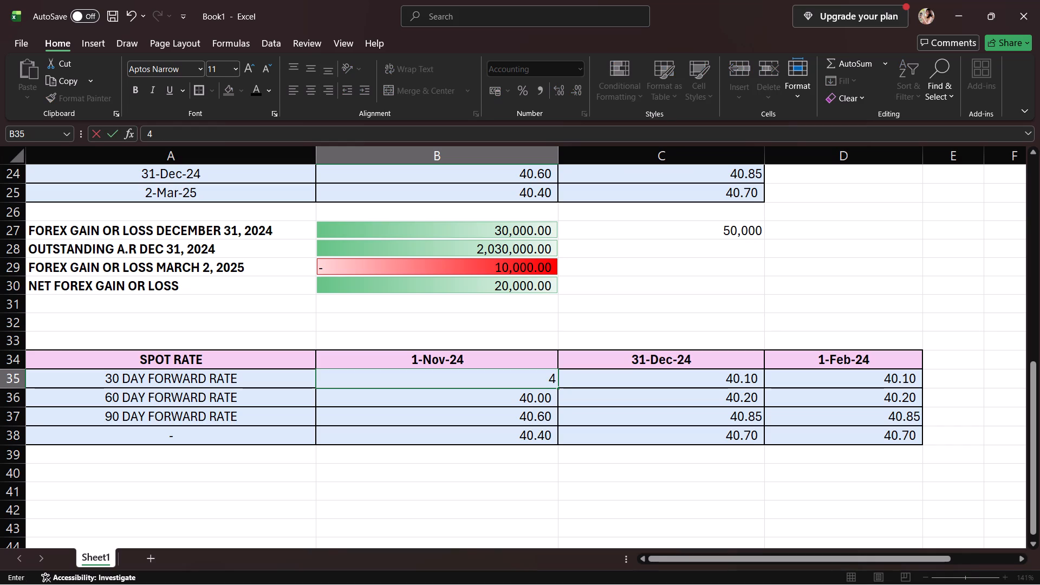
left_click(514, 397)
key("BackSpace")
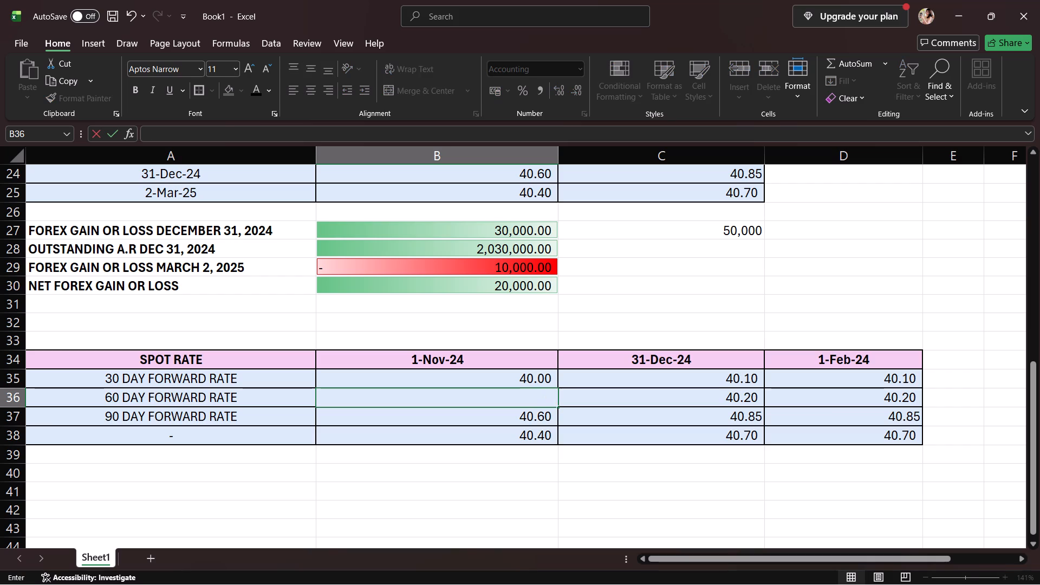
type("40.10")
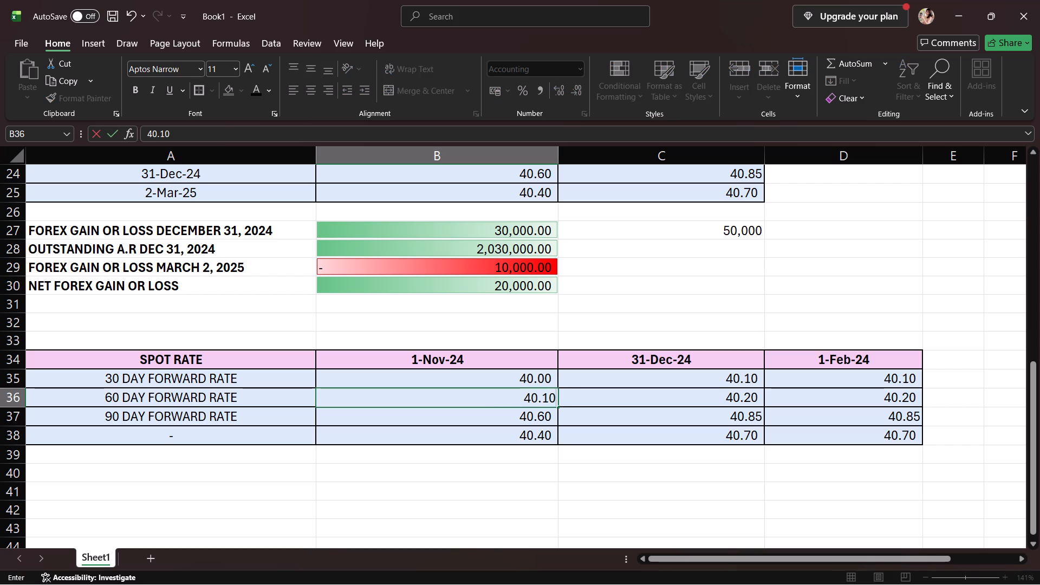
In the 1-Nov-24 column, set the 90 day forward rate in B37 to 40.15 and cell B38 to 40.20.
left_click(526, 418)
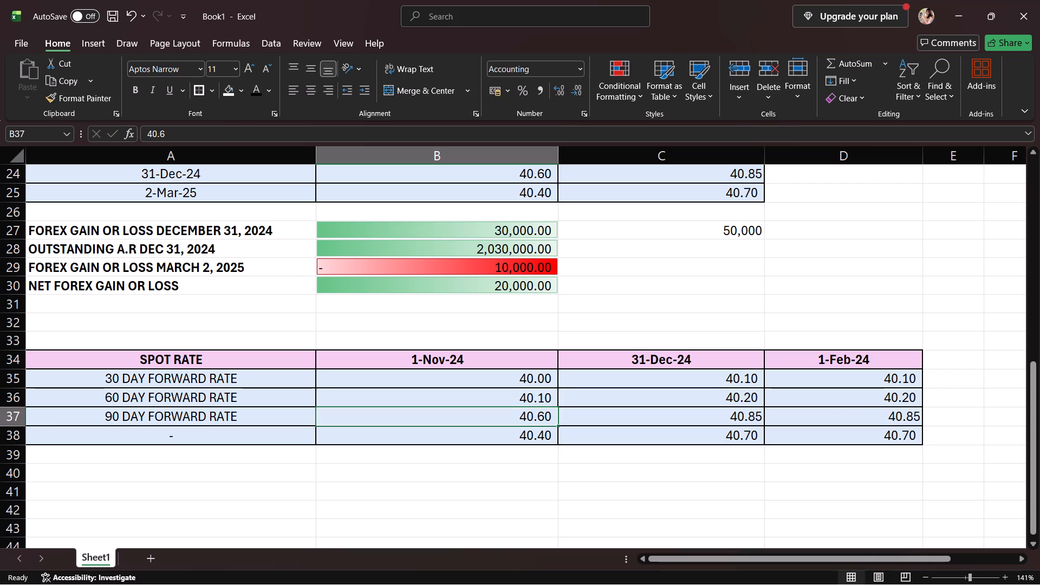
key("BackSpace")
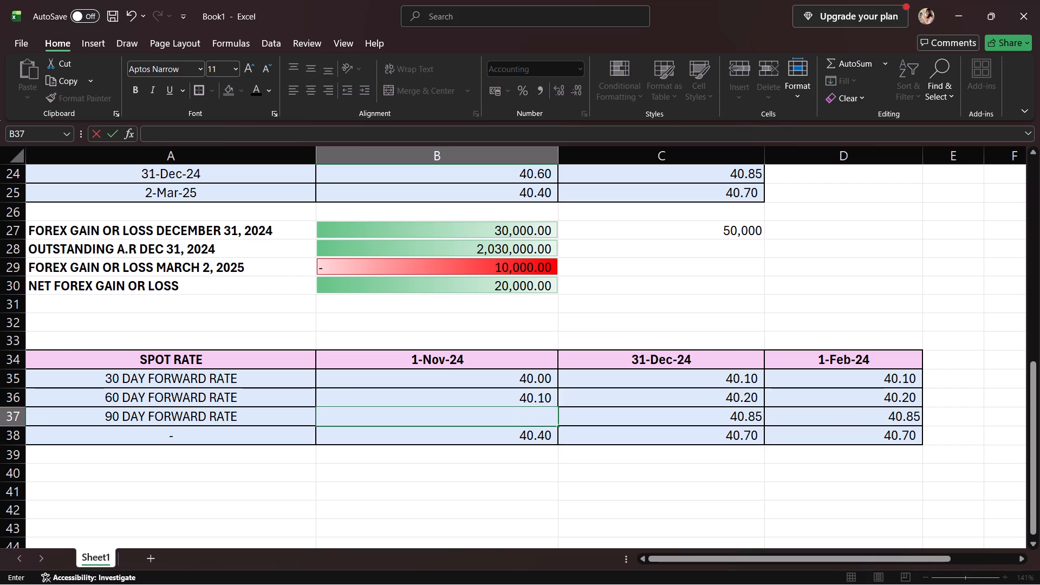
type("40.15")
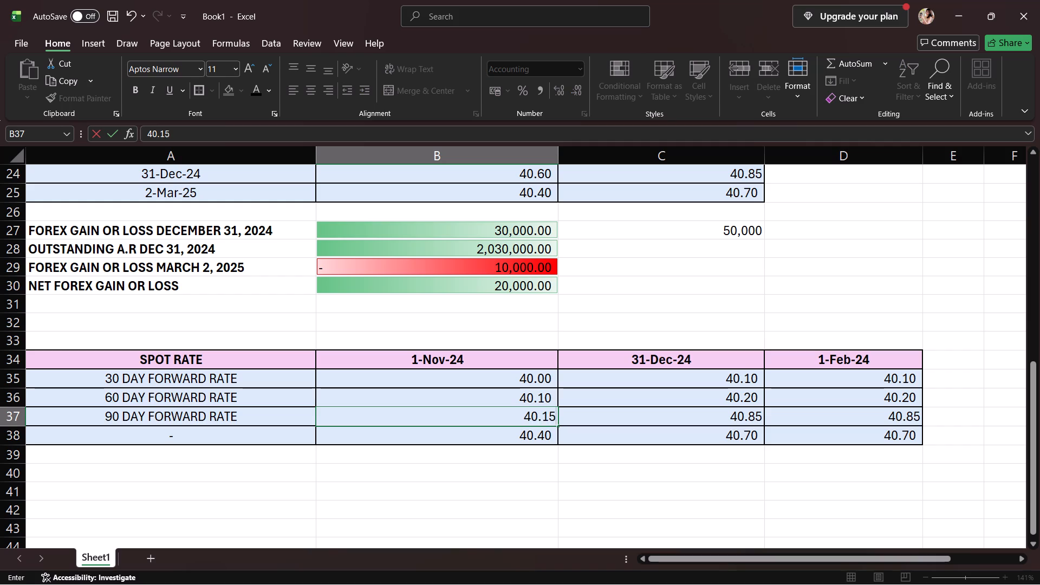
key("Return")
left_click(545, 430)
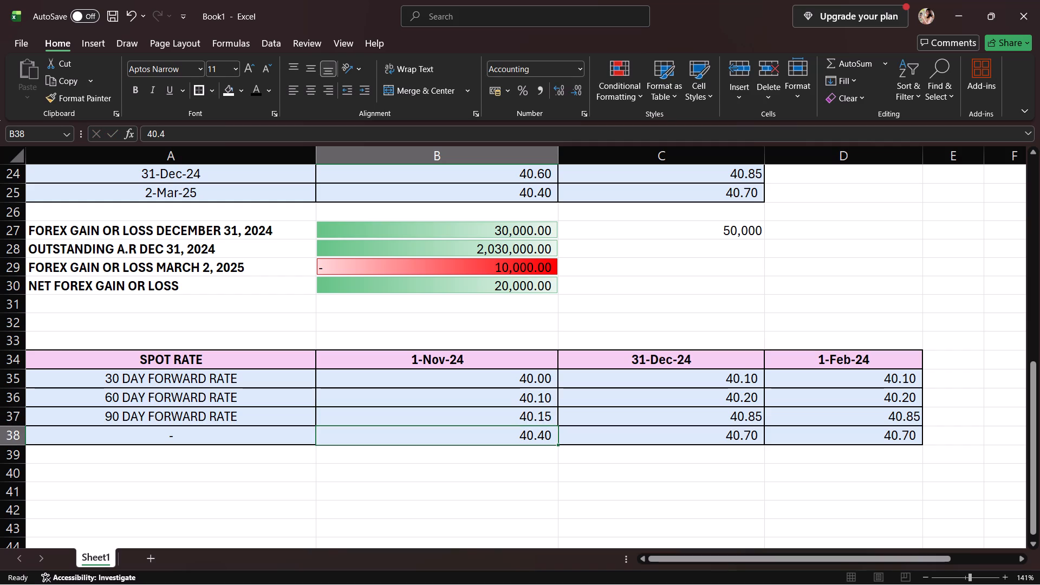
left_click(548, 438)
key("BackSpace")
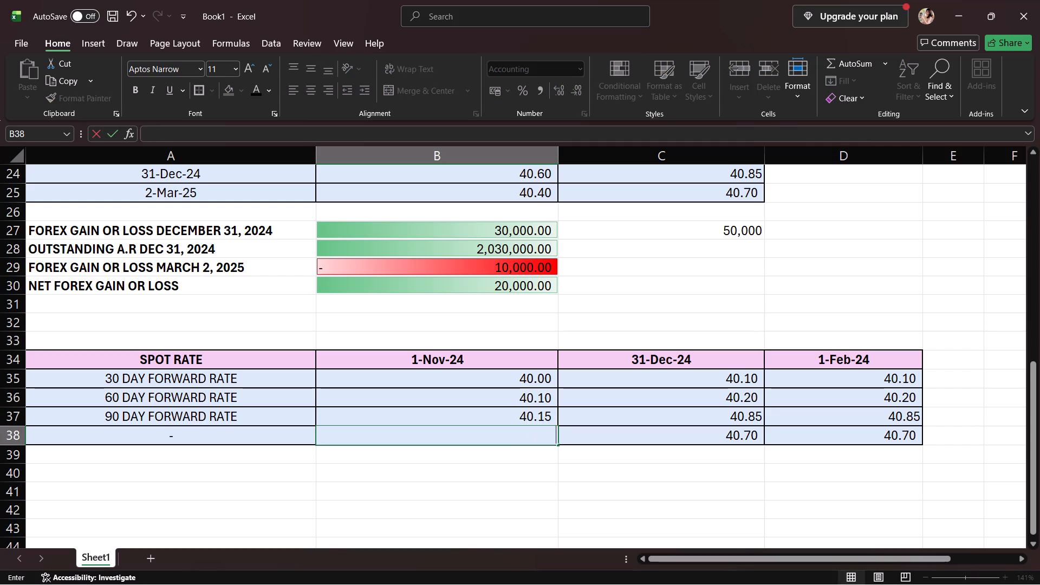
type("40.20")
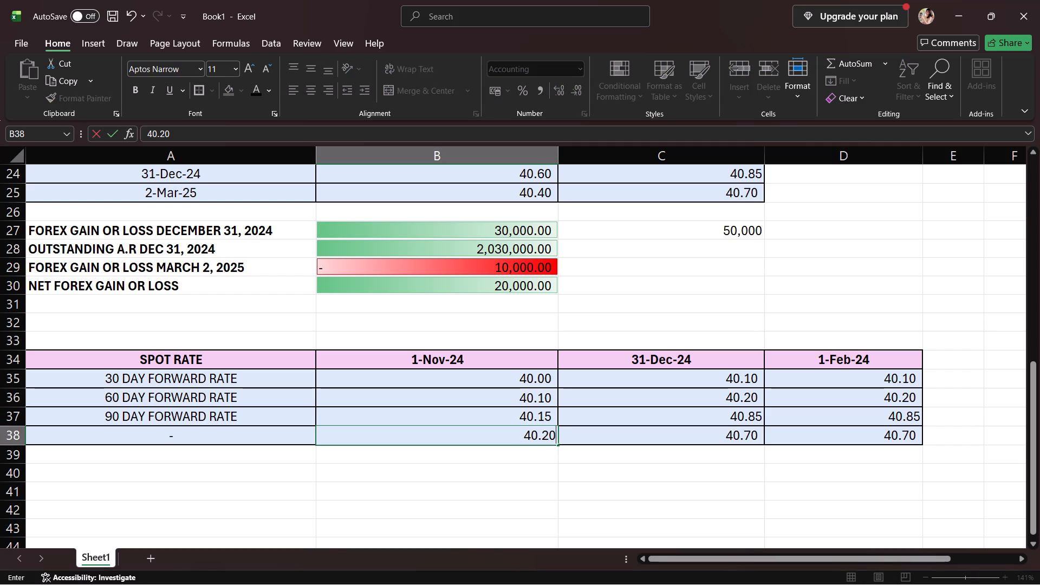
key("Return")
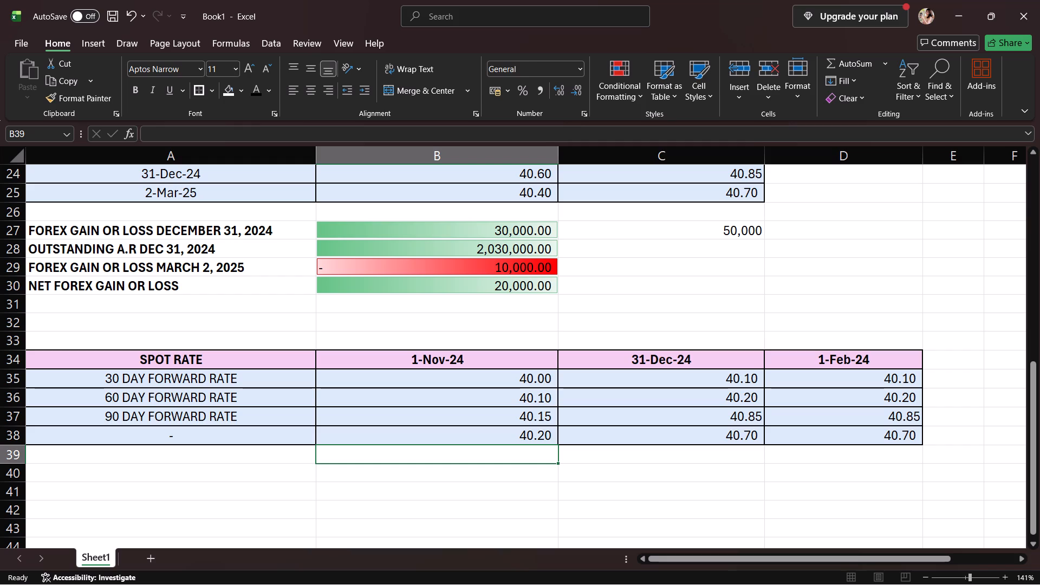
In the 31-Dec-24 column, set the 30 day forward rate in C35 to 40.25 and the 60 day rate in C36 to 40.35.
left_click(614, 381)
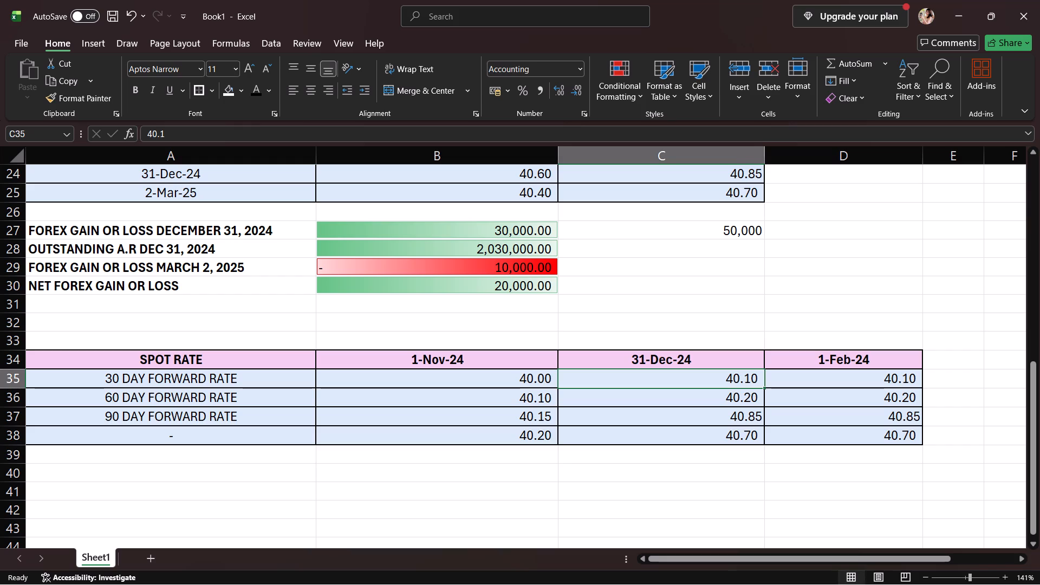
key("BackSpace")
type("40.25")
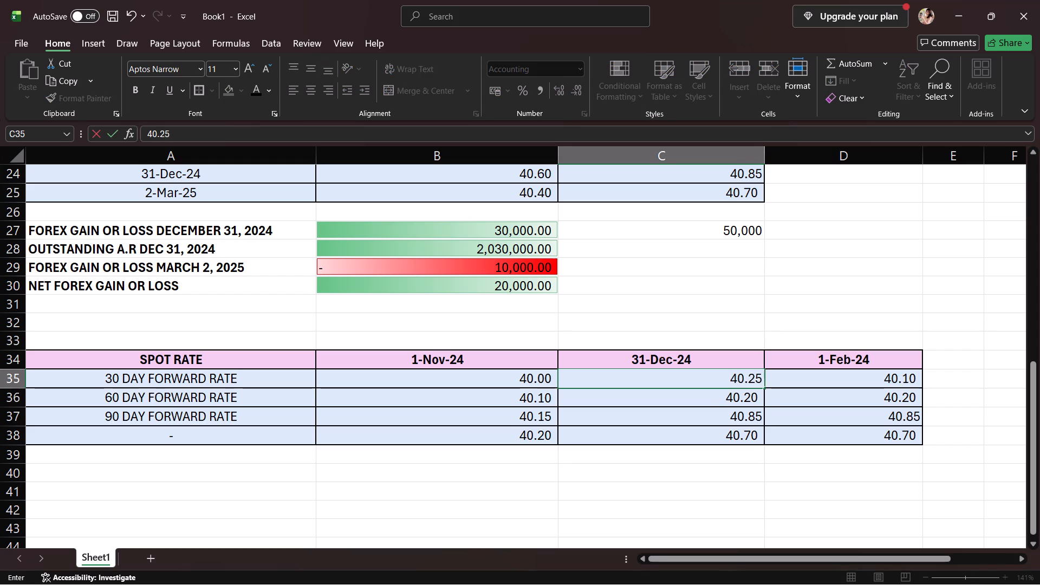
left_click(650, 401)
key("BackSpace")
key("BackSpace")
key("BackSpace")
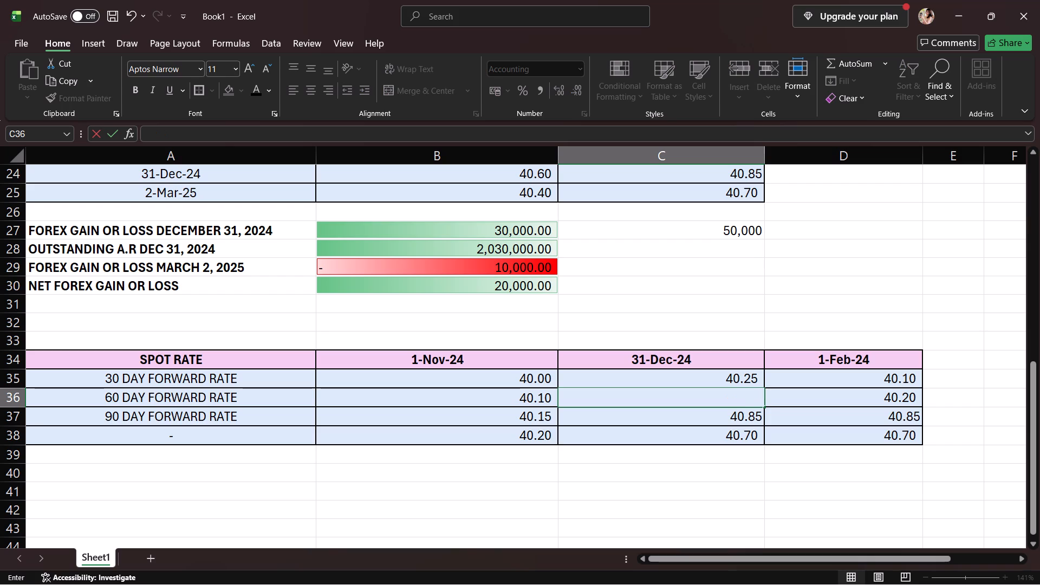
type("40.35")
left_click(669, 408)
left_click(670, 407)
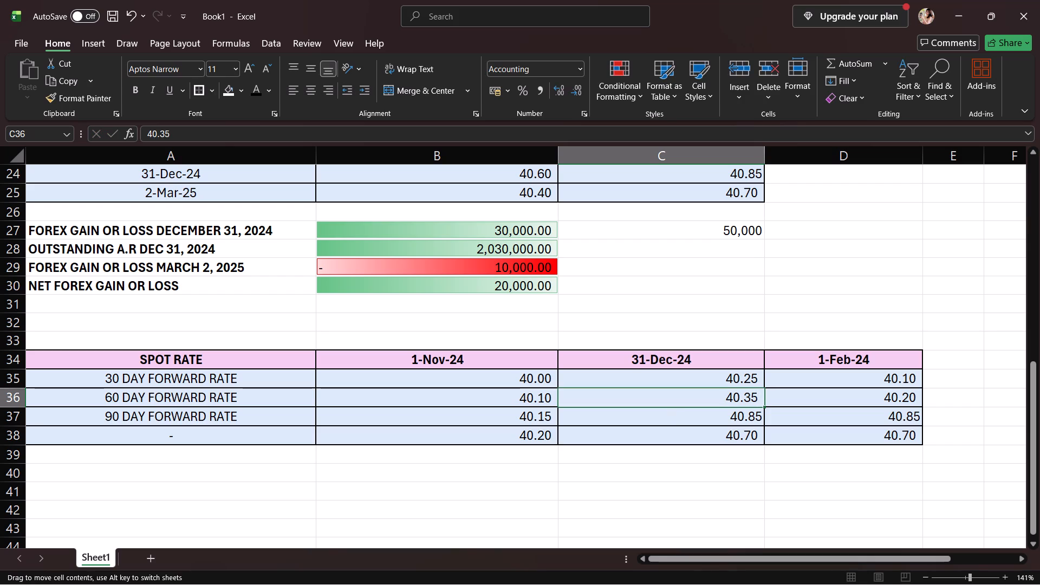
In the 31-Dec-24 column, set the 90 day forward rate in C37 to 40.40 and cell C38 to 40.45.
left_click(675, 414)
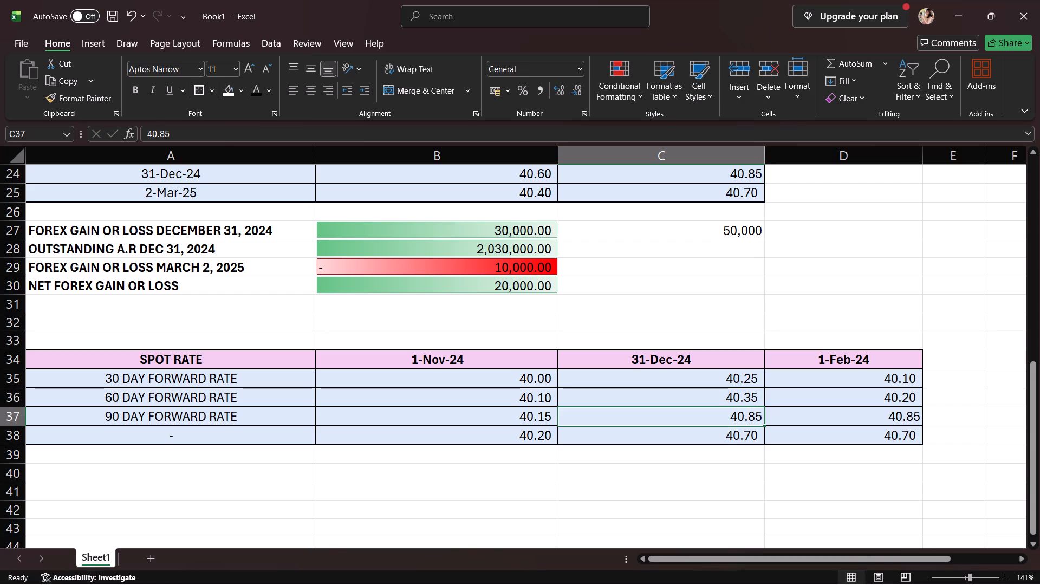
key("BackSpace")
key("BackSpace")
key("BackSpace")
type("40.40")
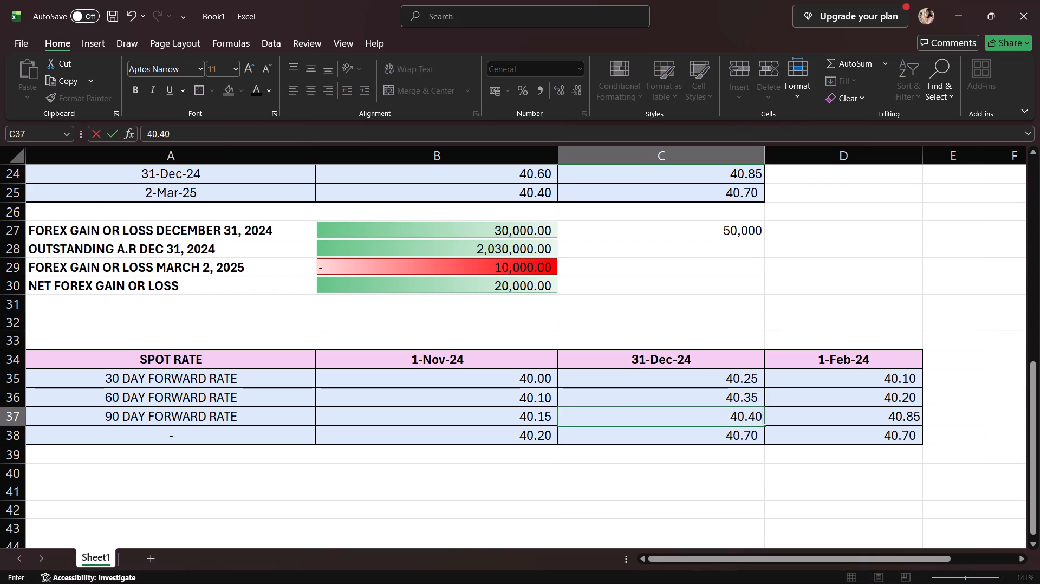
left_click(704, 447)
left_click(711, 443)
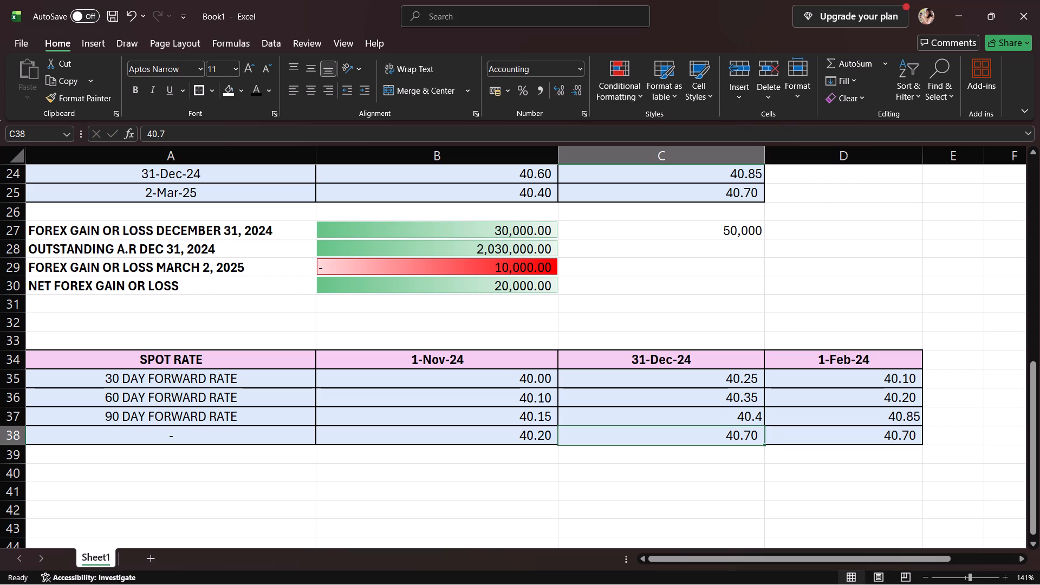
key("BackSpace")
key("BackSpace")
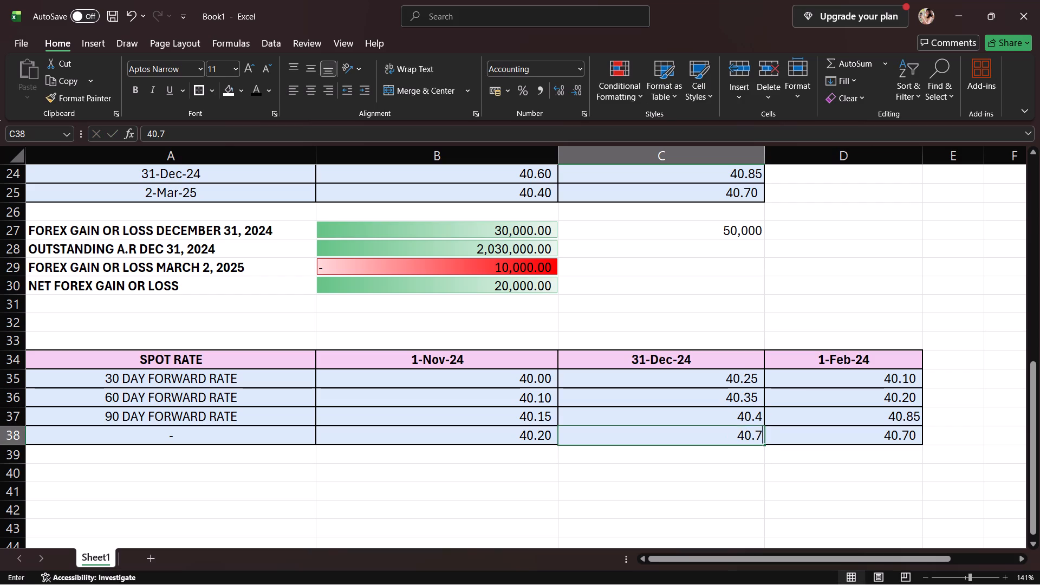
type("40.45")
key("Return")
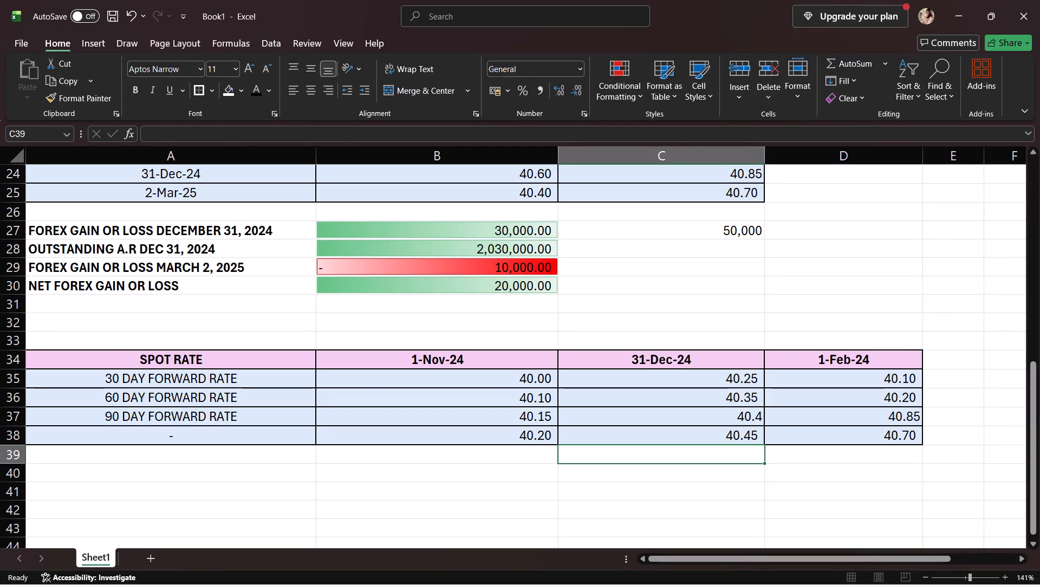
Apply the comma number style to the 31-Dec-24 90 day forward rate in cell C37.
left_click(703, 419)
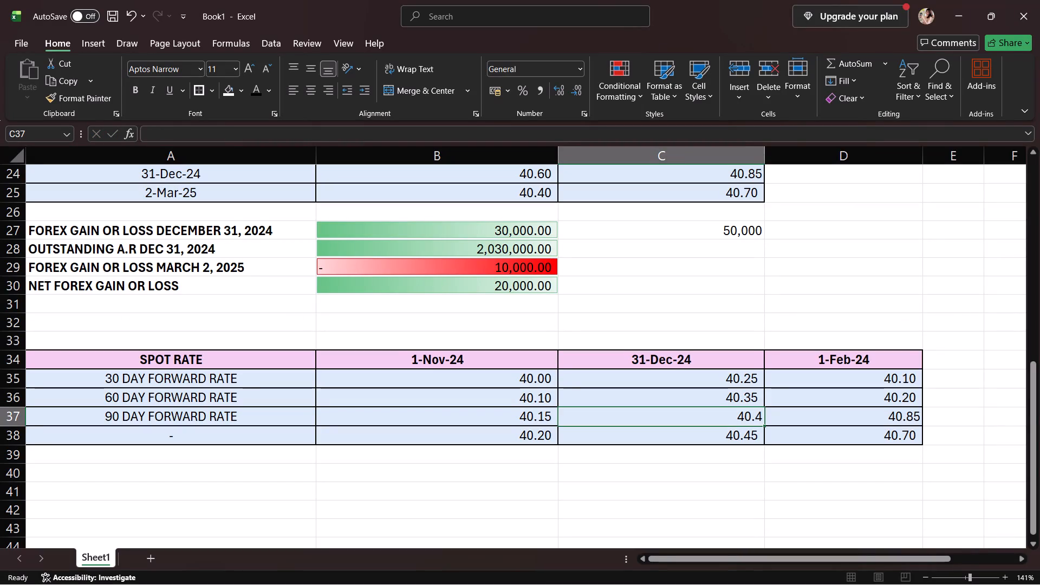
left_click(543, 86)
In the 1-Feb-24 column, set the 30, 60 and 90 day forward rates in D35 to D37 to 40.40, 40.50 and 40.70.
left_click(835, 402)
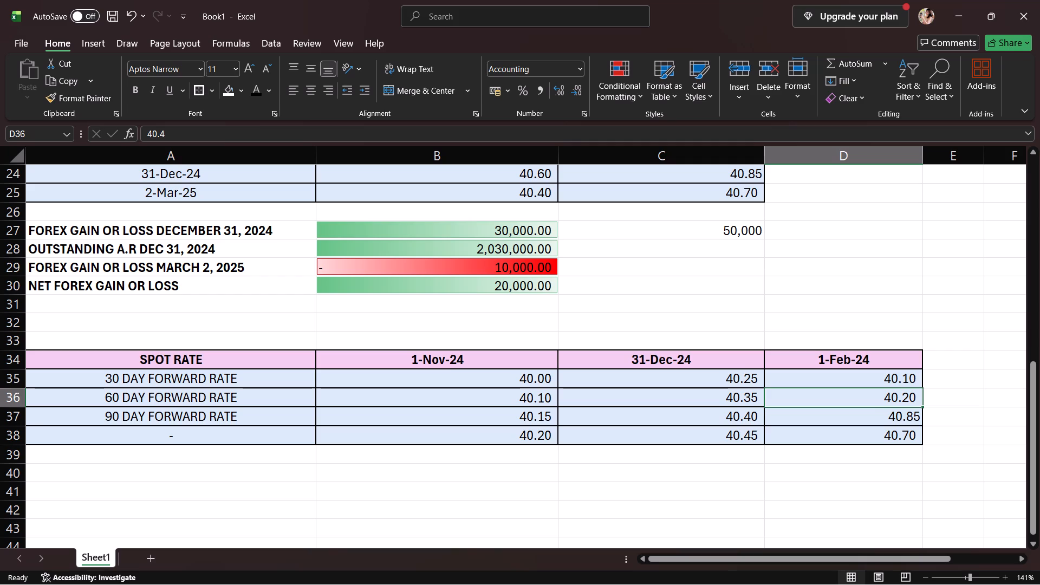
left_click(855, 383)
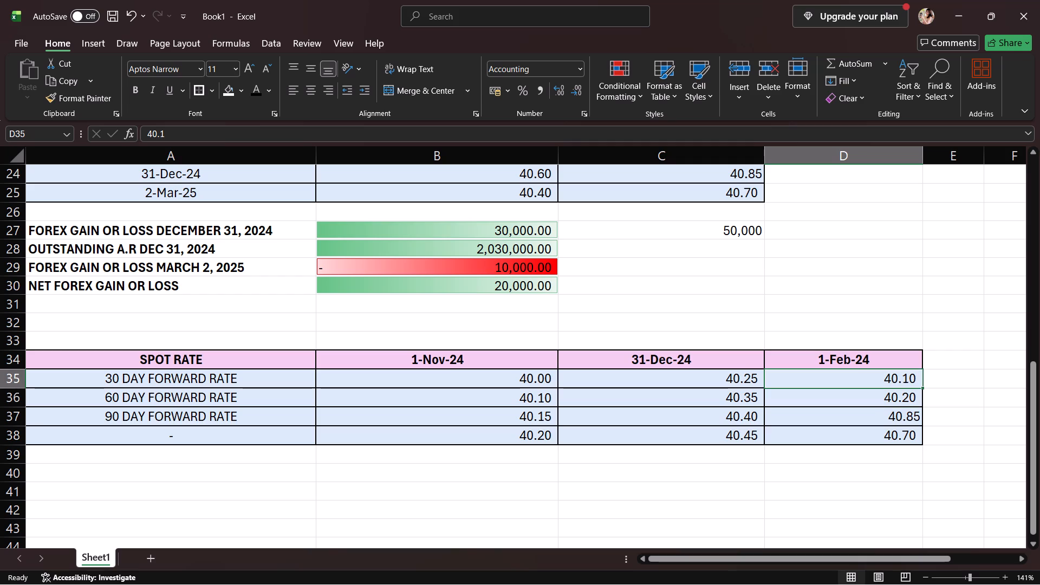
key("BackSpace")
key("BackSpace")
type("40.40")
key("Return")
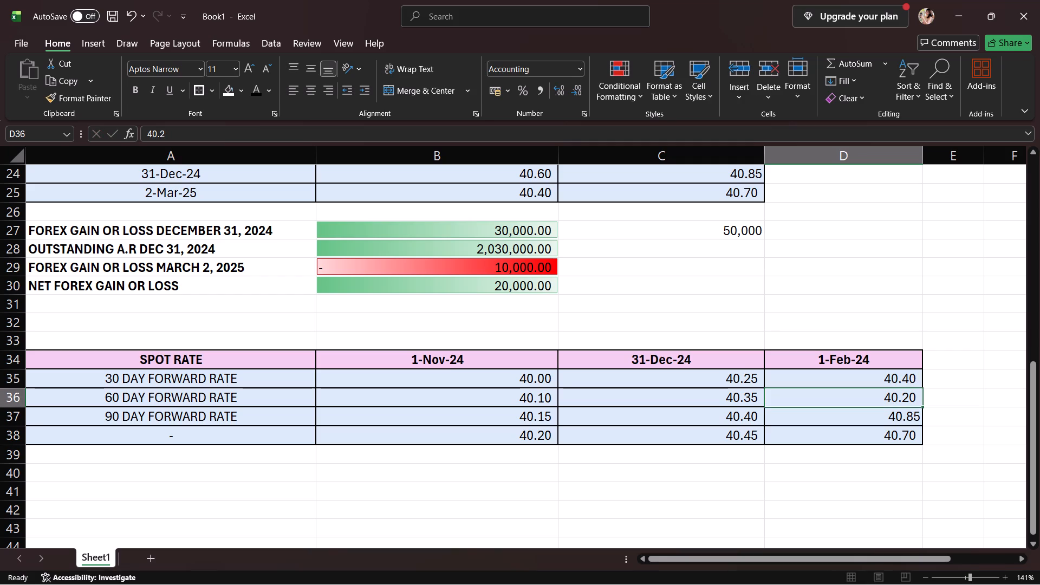
type("40")
key("period")
type("50")
key("Return")
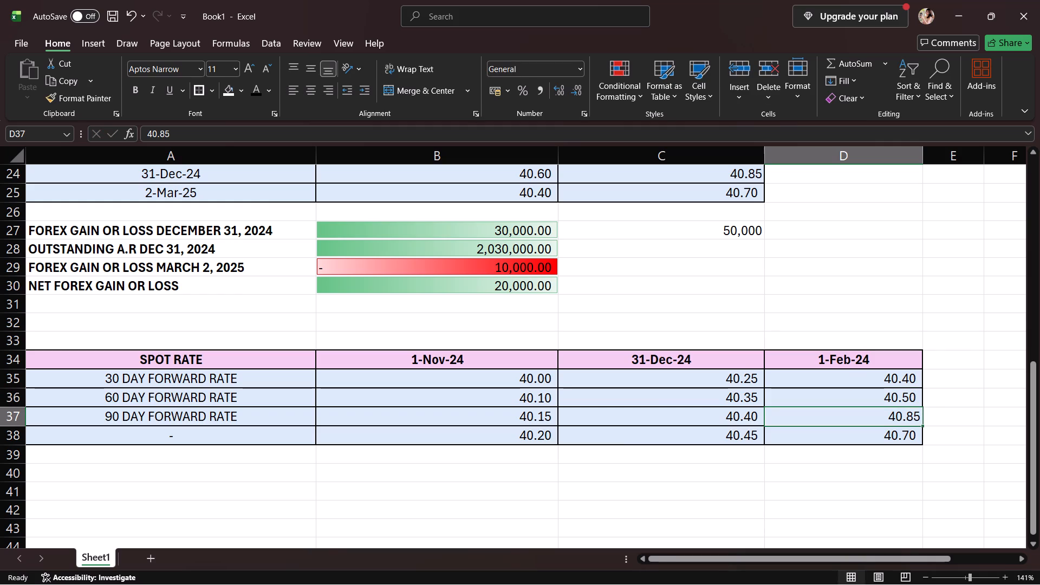
type("40.")
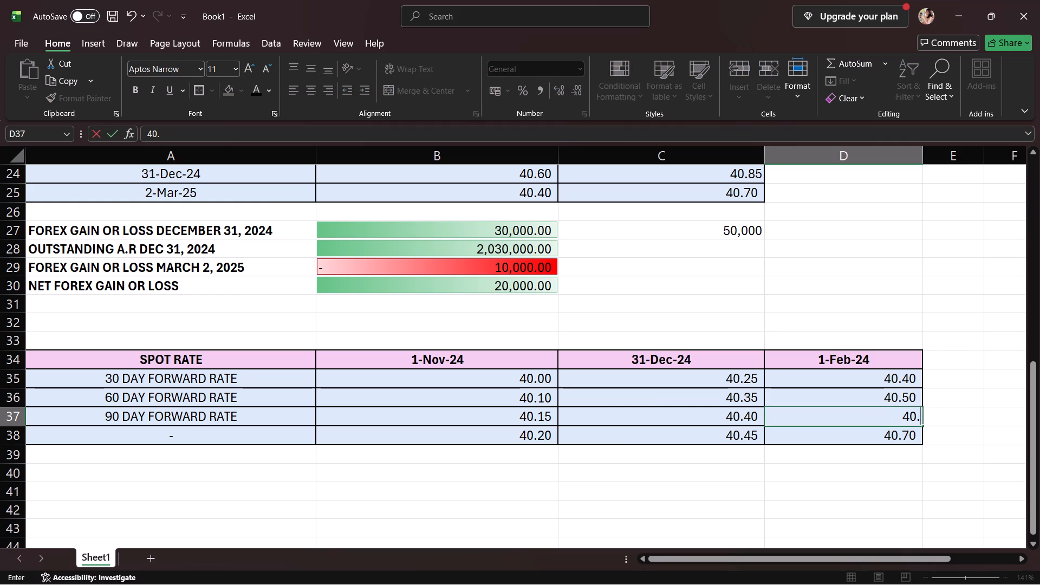
type("70")
key("Return")
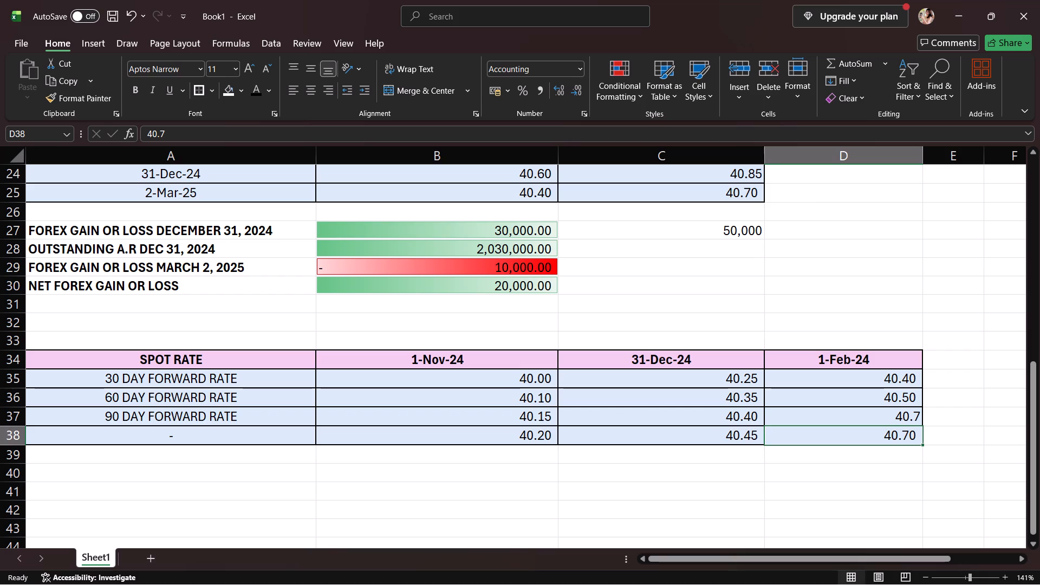
In the 1-Feb-24 column, set cell D38 to 40.65.
type("40.65")
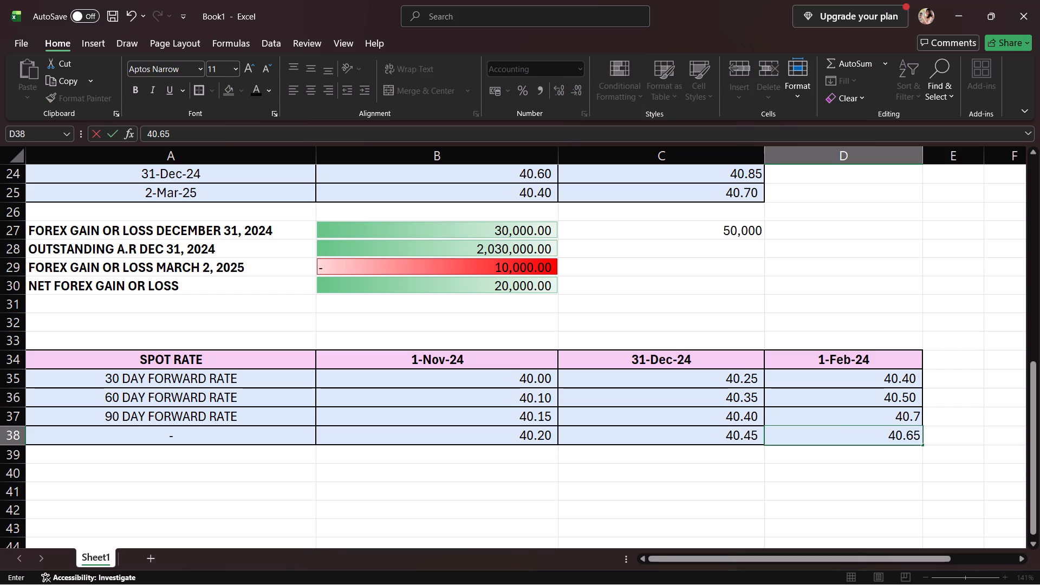
key("Return")
Apply the comma number style to the 1-Feb-24 90 day forward rate in cell D37.
left_click(891, 420)
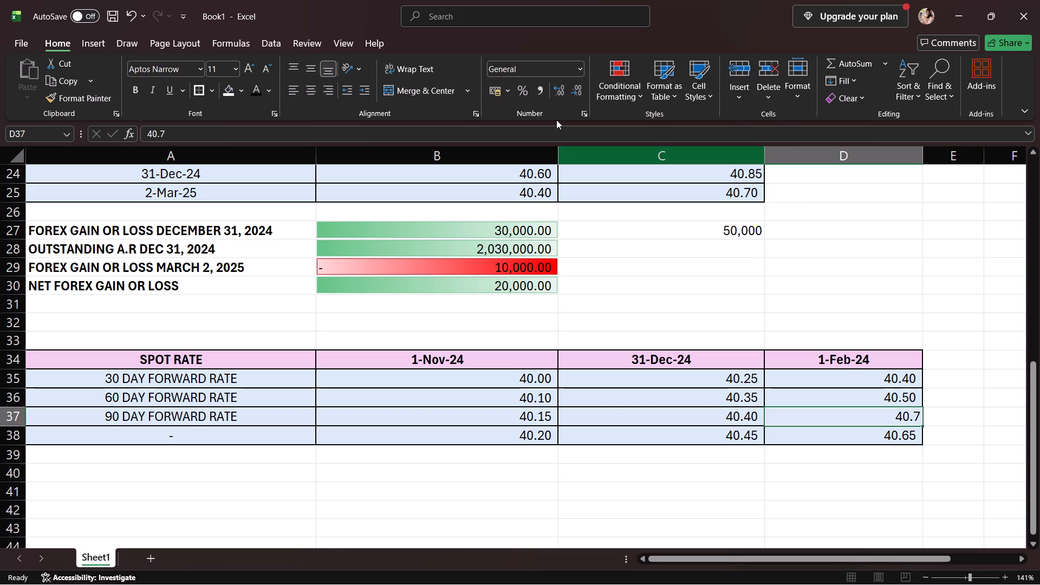
left_click(541, 89)
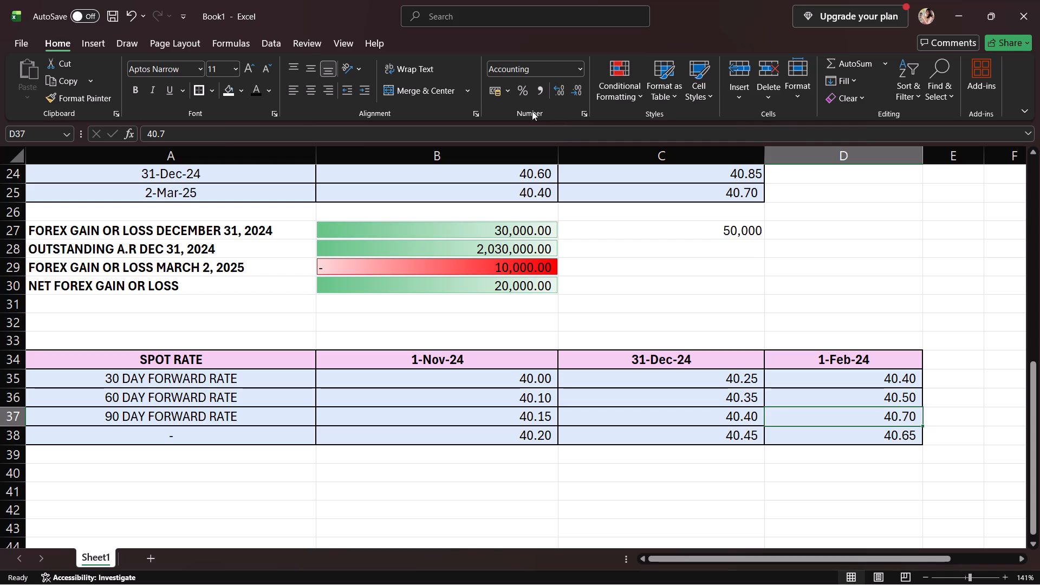
Enter the label FOREX GAIN OR LOSS DECEMBER 31, 2024 in cell A40, below the third rate table.
scroll(418, 365, "up", 1)
scroll(418, 365, "down", 3)
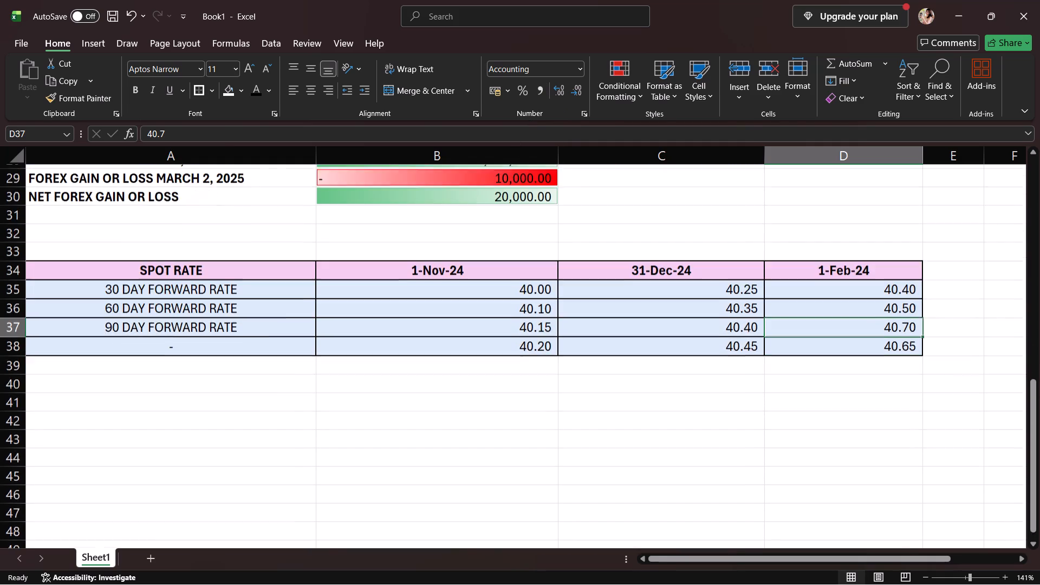
scroll(422, 363, "down", 1)
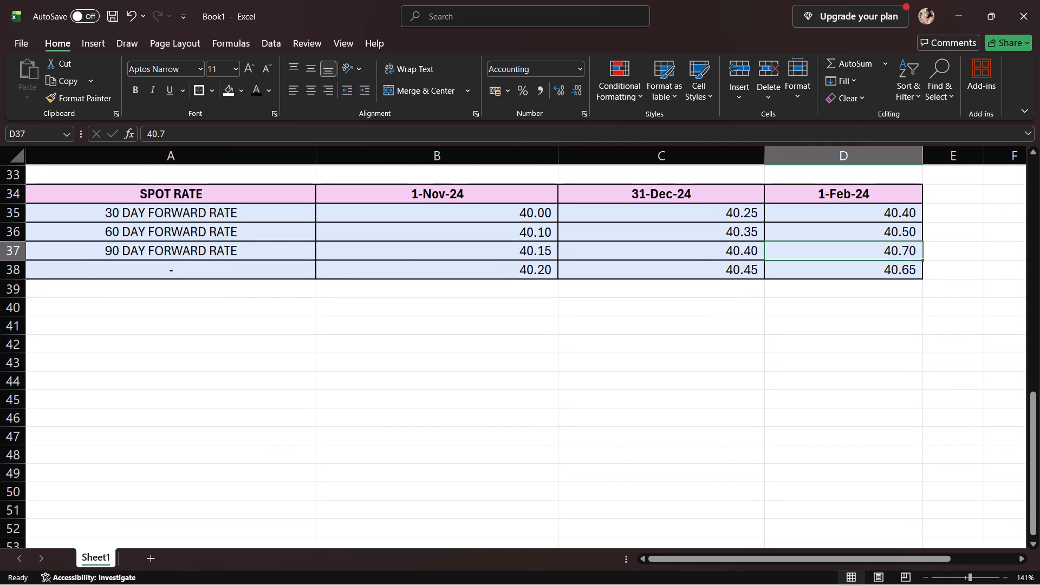
left_click(175, 311)
type("FORE")
type("X GAIN OR LOSS")
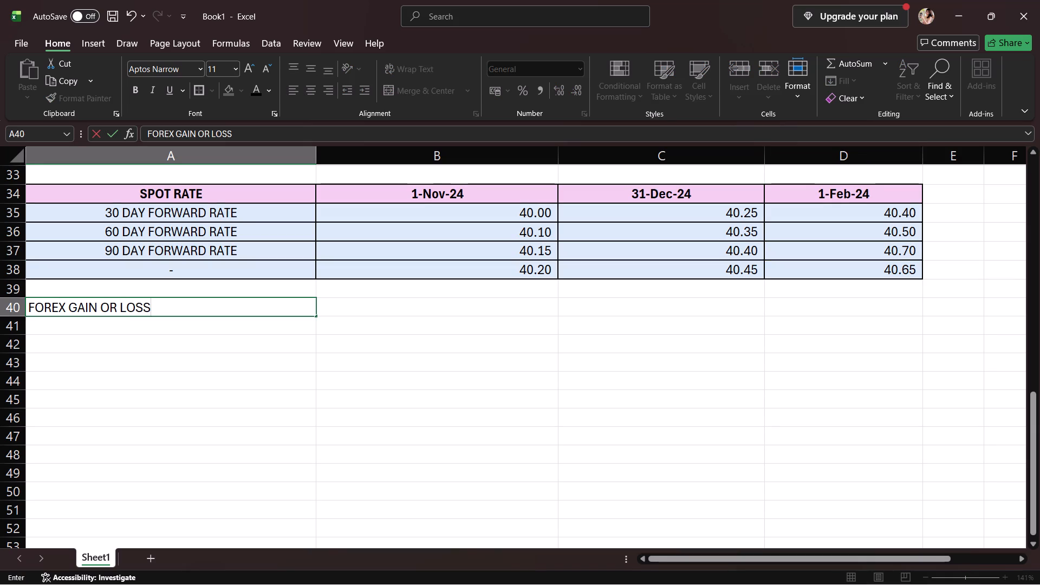
key("space")
type("DECEMBER")
key("space")
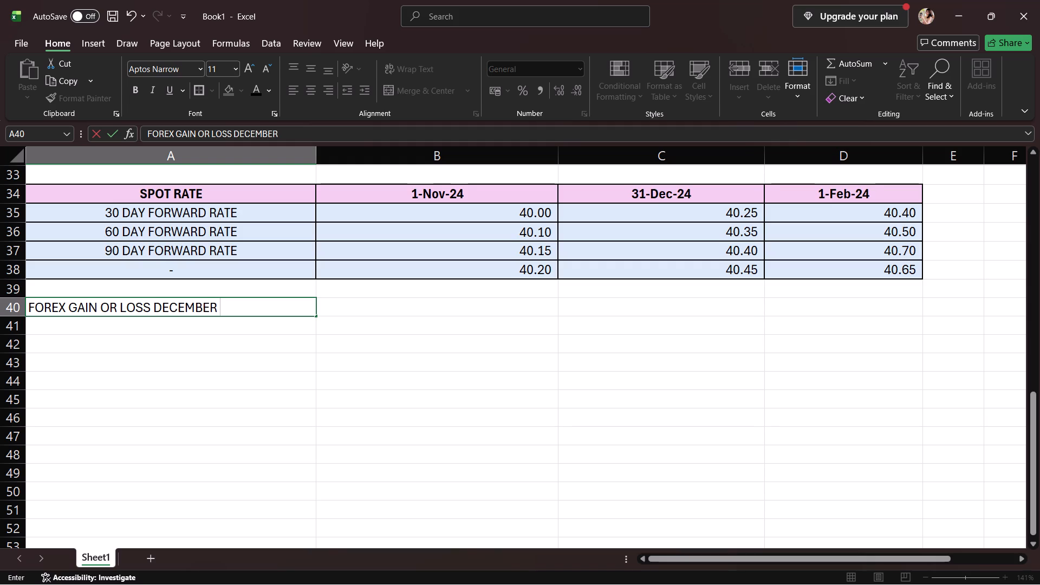
type("31, 2024")
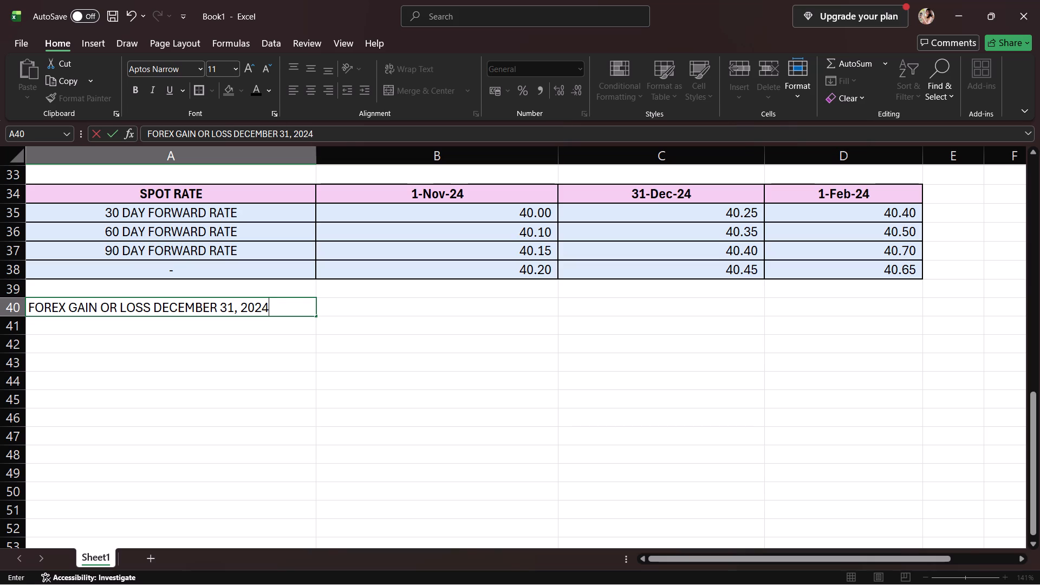
Change the year of the last date header in cell D34 so that the date is 2/1/2025.
left_click(890, 195)
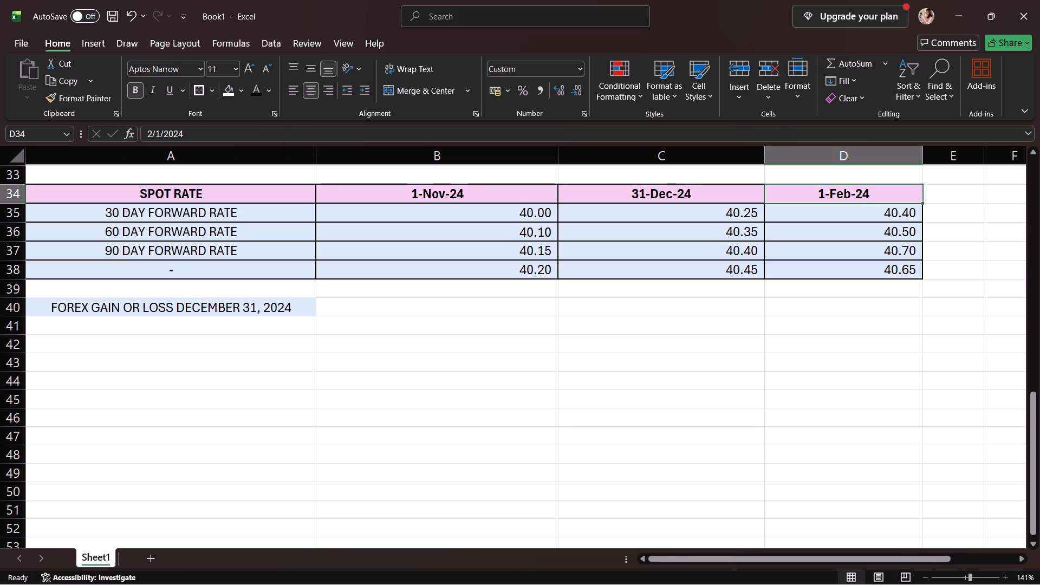
left_click(327, 135)
key("BackSpace")
key("5")
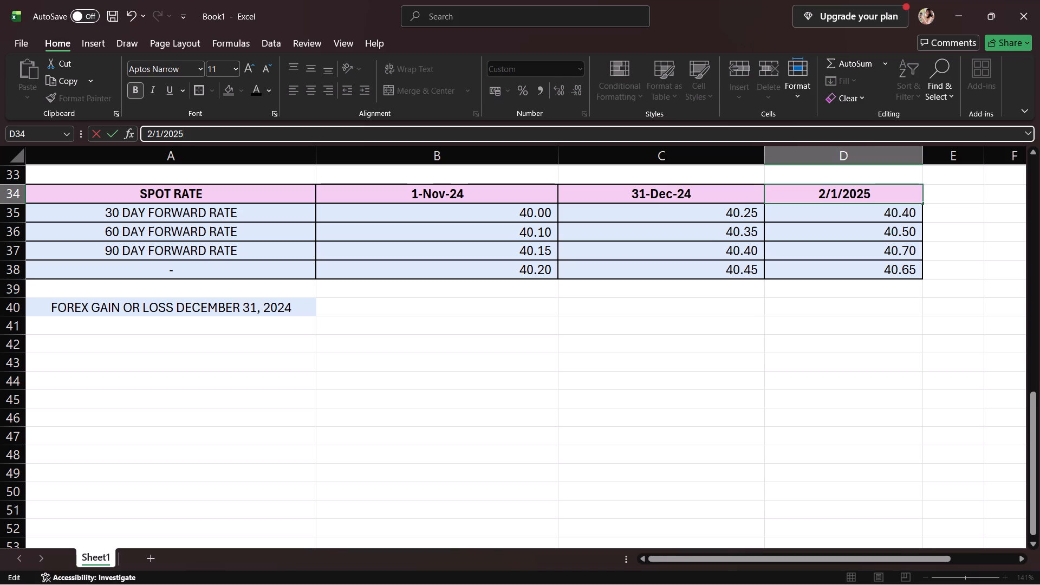
key("Return")
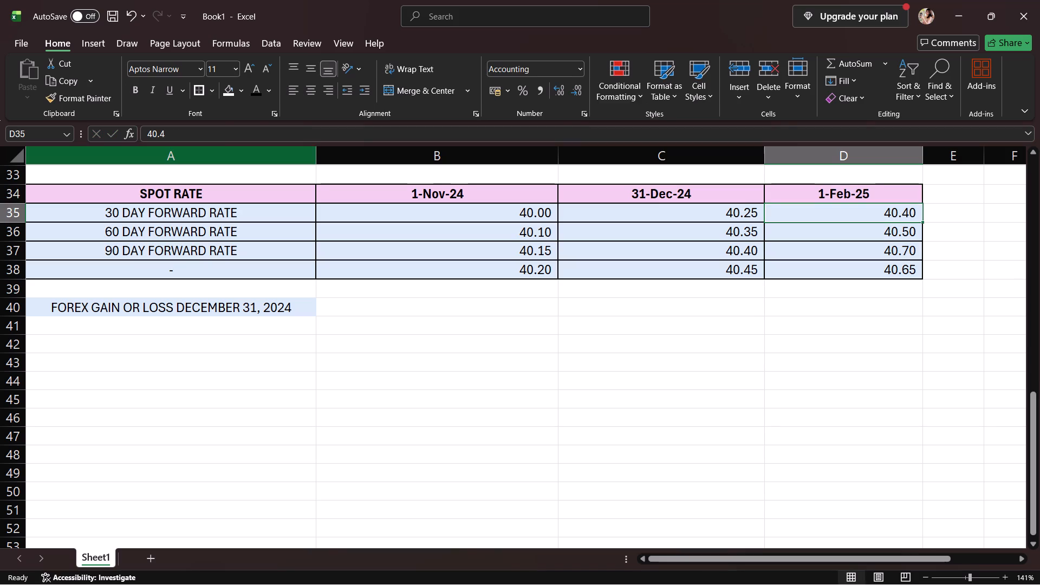
Remove the light blue fill from the forex gain or loss label in cell A40.
left_click(361, 314)
left_click(300, 314)
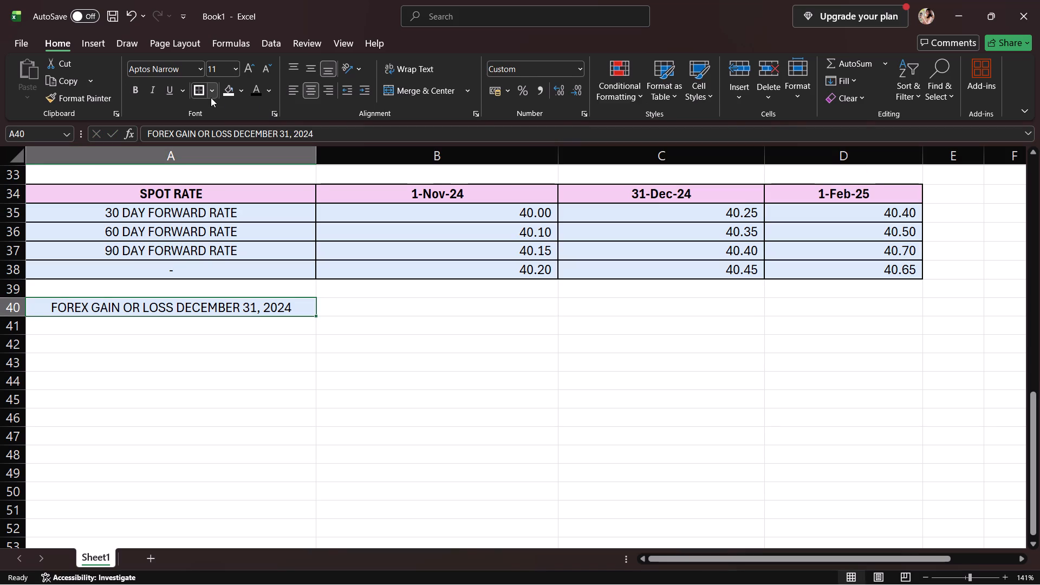
left_click(230, 89)
left_click(264, 329)
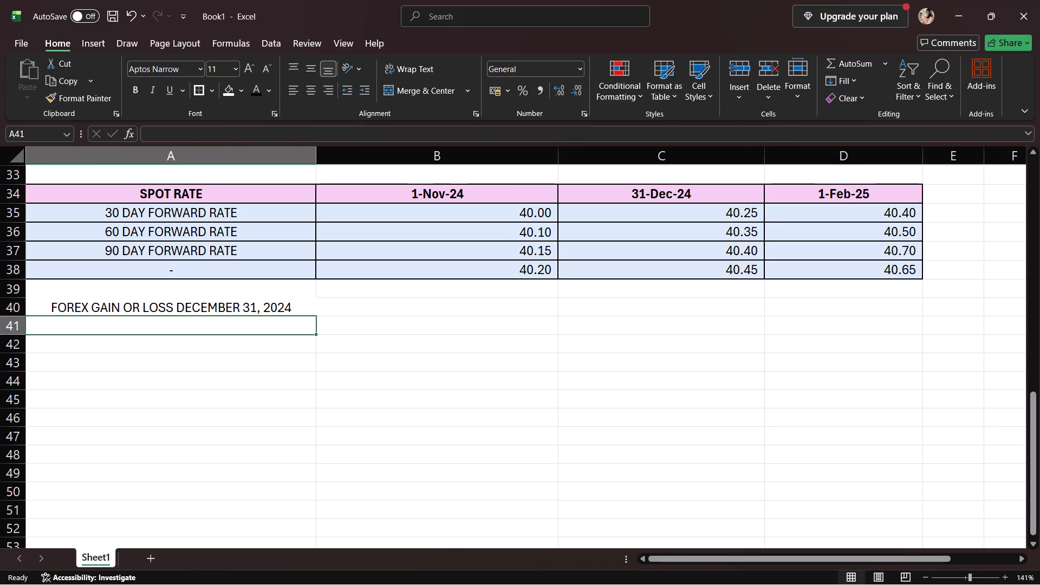
Make the forex gain or loss label in cell A40 bold.
left_click(313, 314)
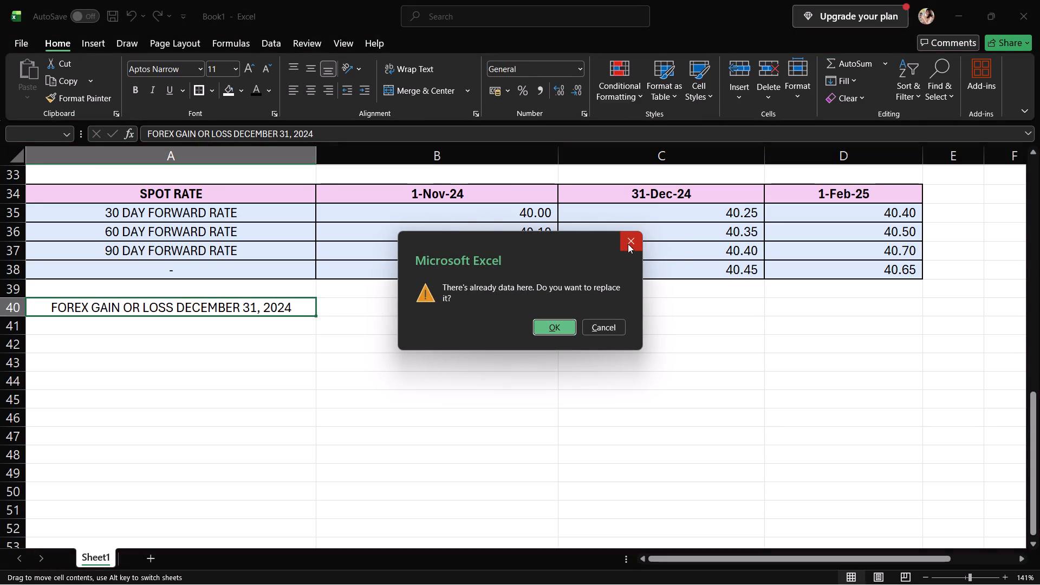
left_click(628, 244)
left_click(132, 84)
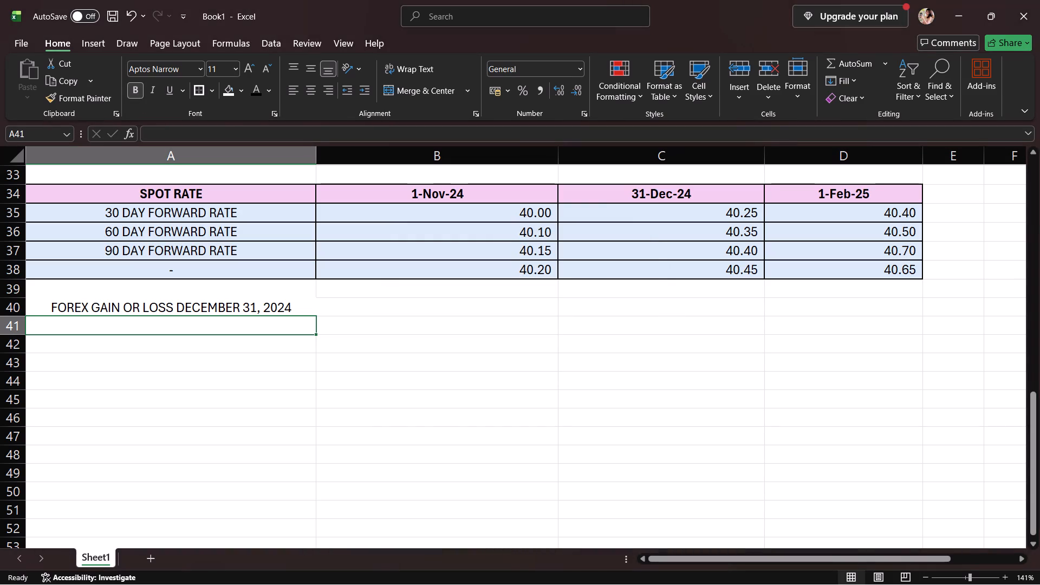
left_click(272, 300)
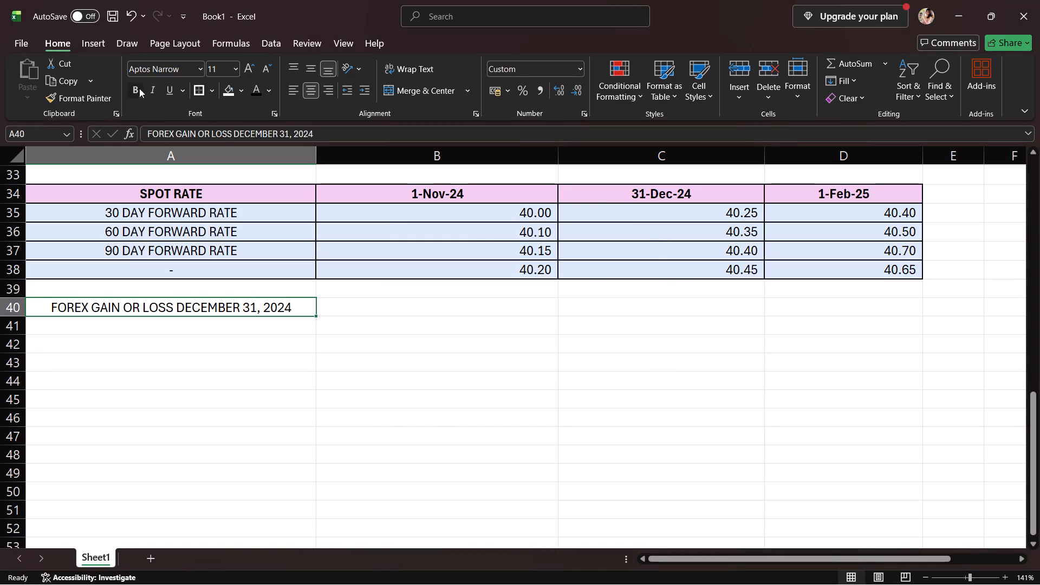
left_click(139, 88)
Enter the amount 20,000 in cell C40, on the forex gain or loss row.
left_click(365, 308)
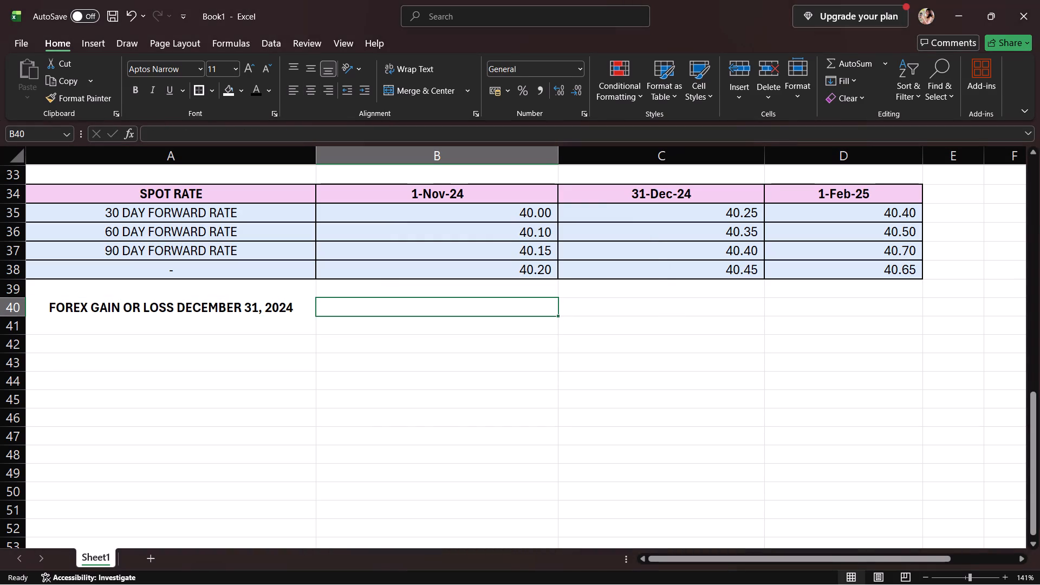
left_click(666, 300)
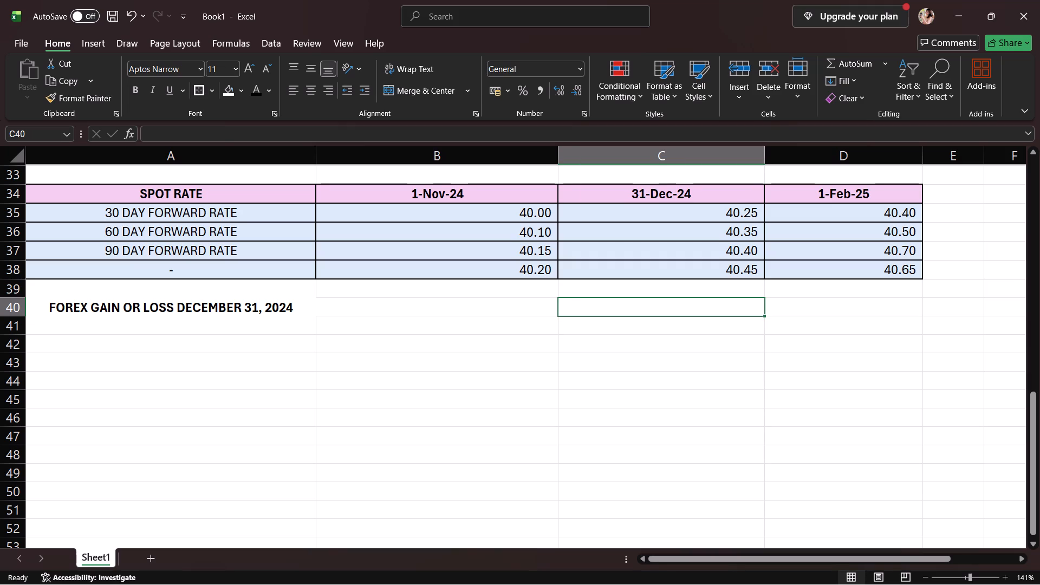
type("20,000")
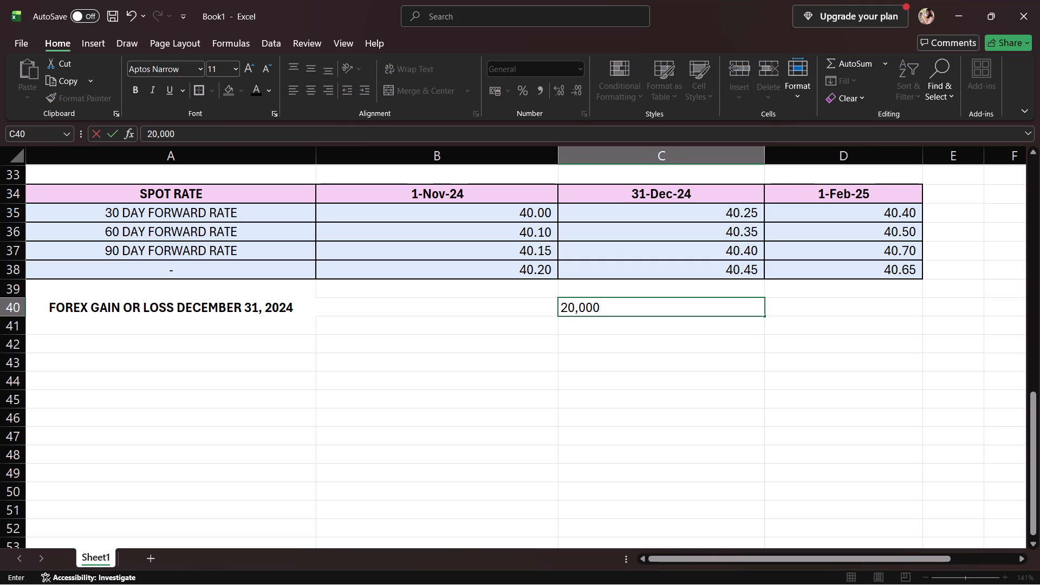
Calculate the December 31, 2024 forex gain or loss in cell B40 with the formula =(C36-B38)*C40.
left_click(457, 309)
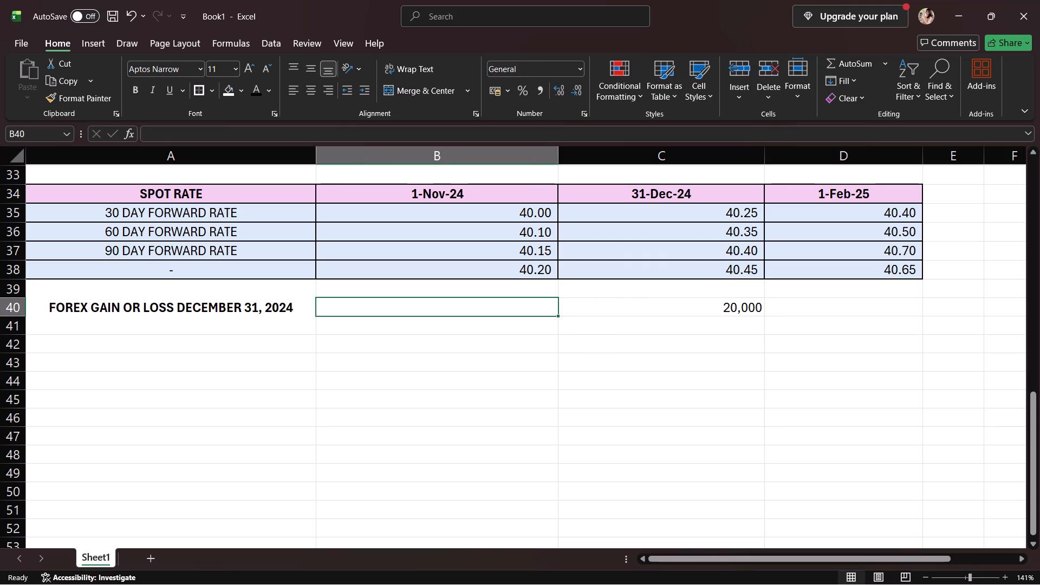
key("equal")
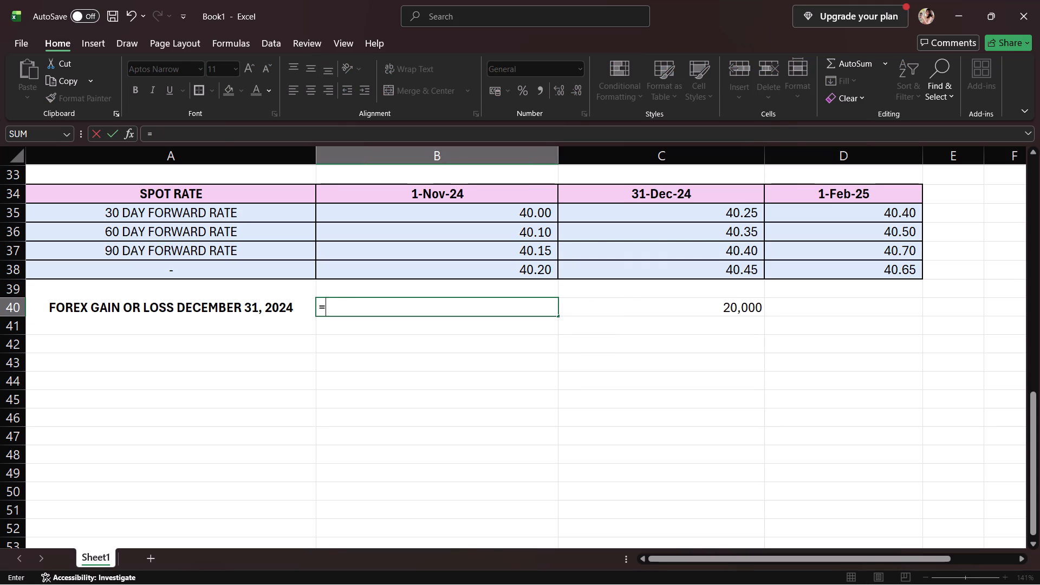
left_click(625, 240)
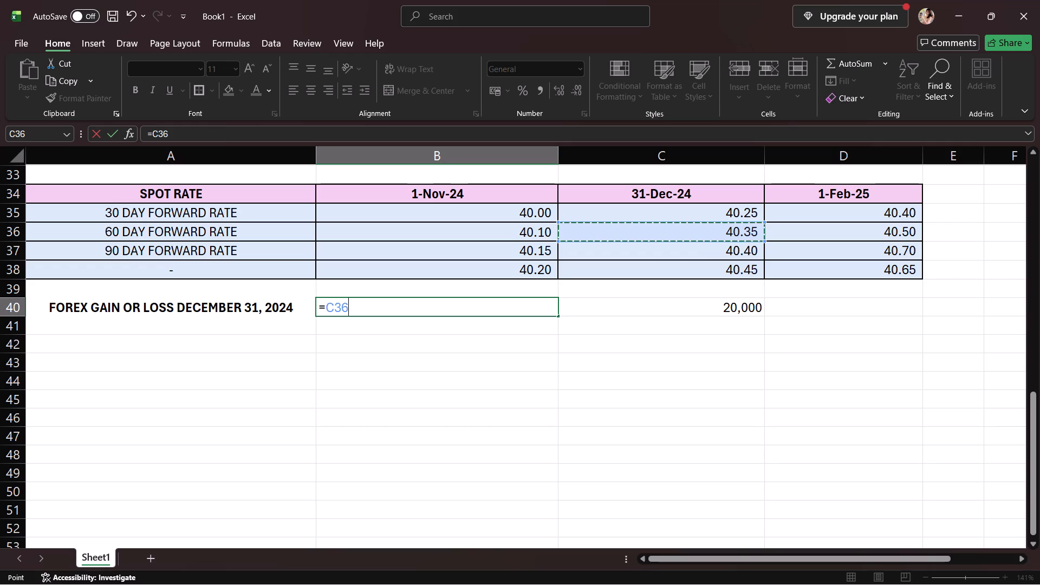
left_click(326, 307)
key("9")
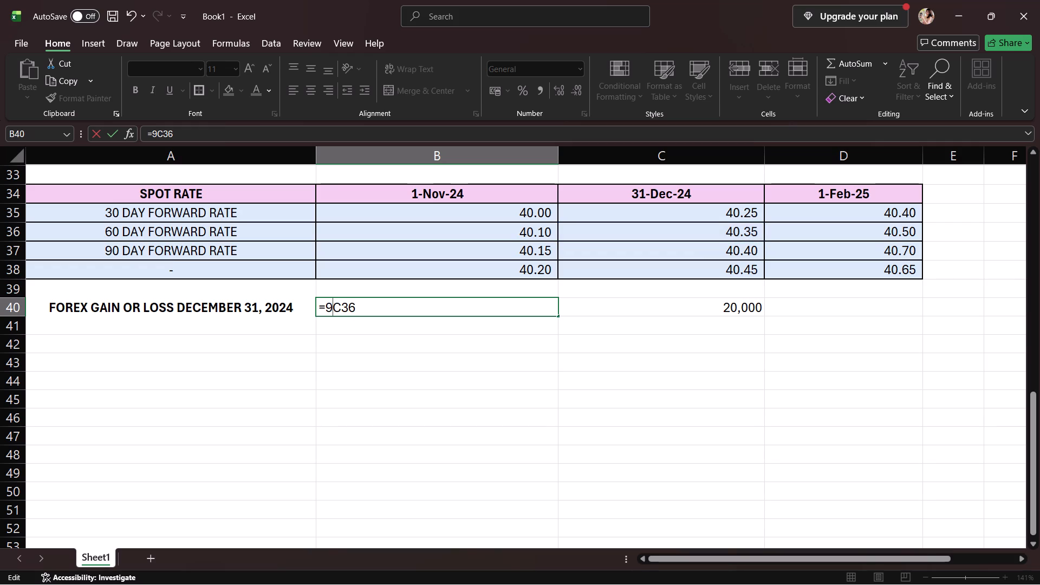
key("BackSpace")
key("shift+parenleft")
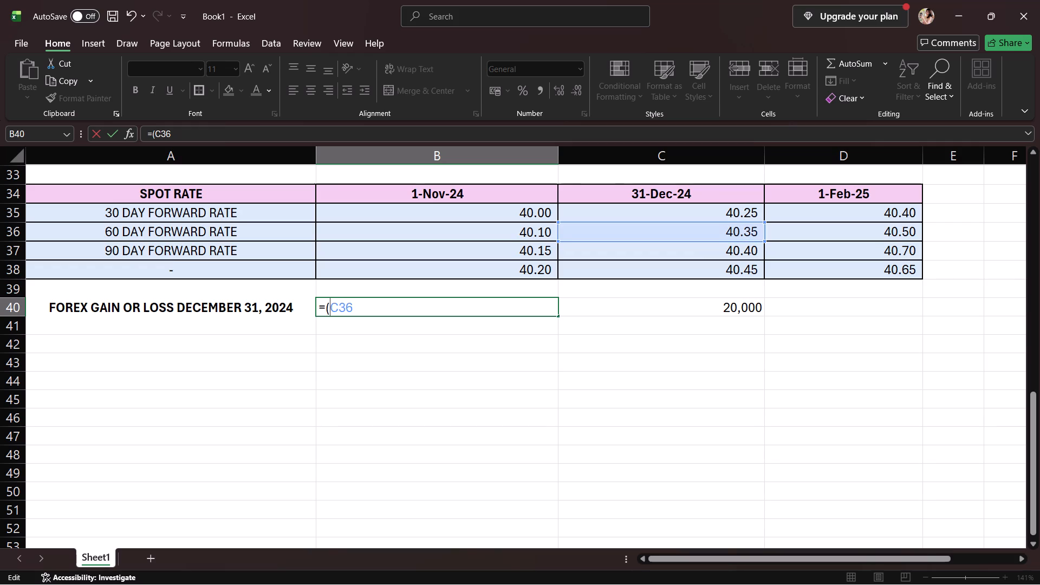
left_click(380, 307)
key("minus")
left_click(517, 280)
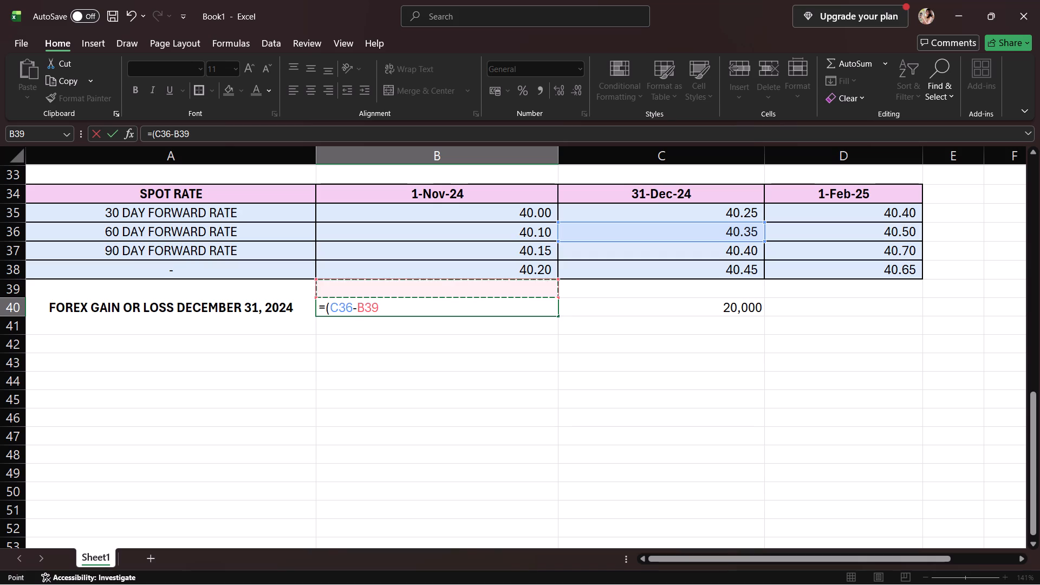
left_click(518, 274)
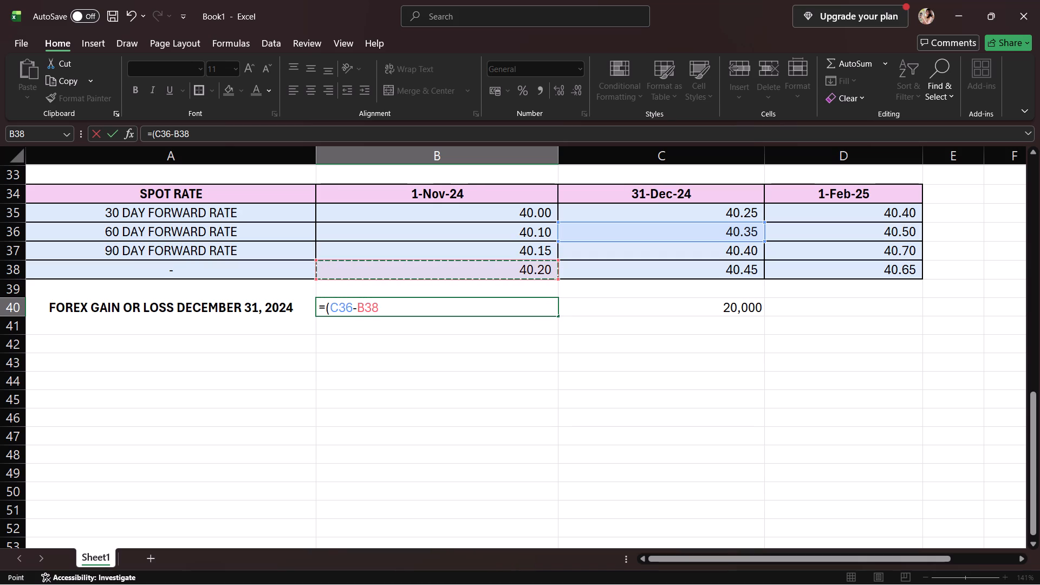
key("0")
key("BackSpace")
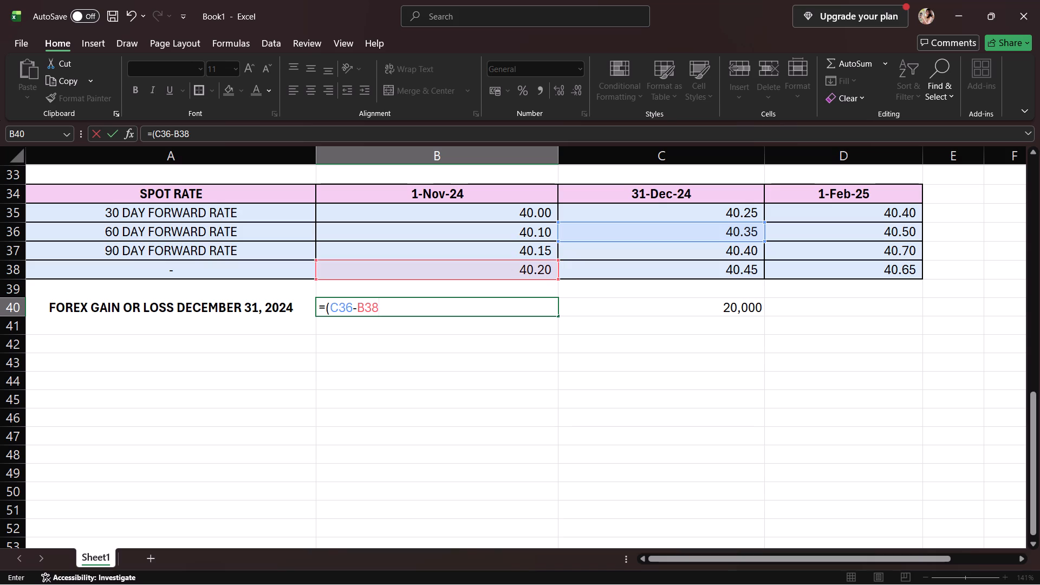
key("shift+parenright")
key("asterisk")
left_click(738, 305)
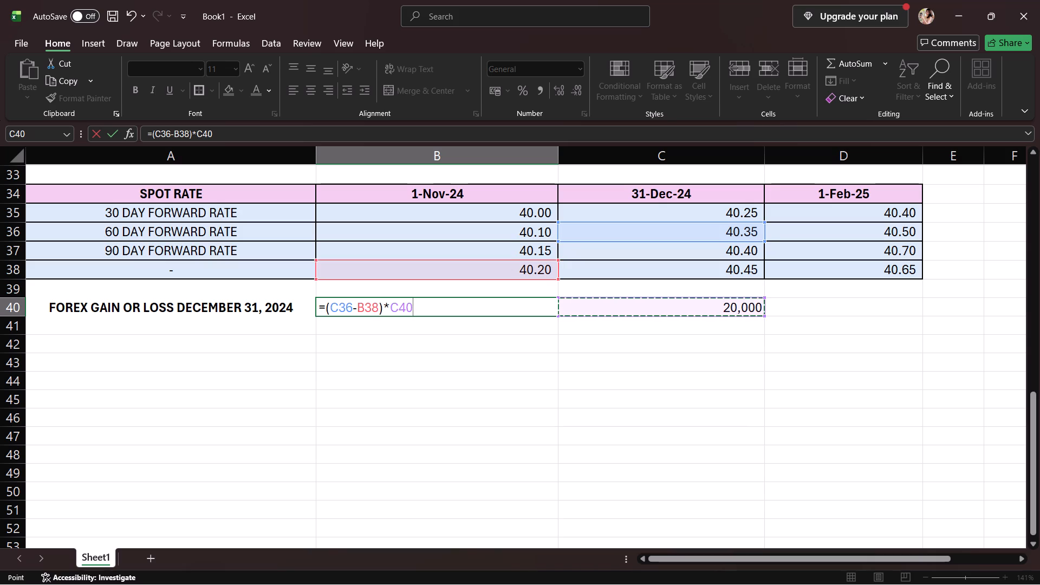
key("Return")
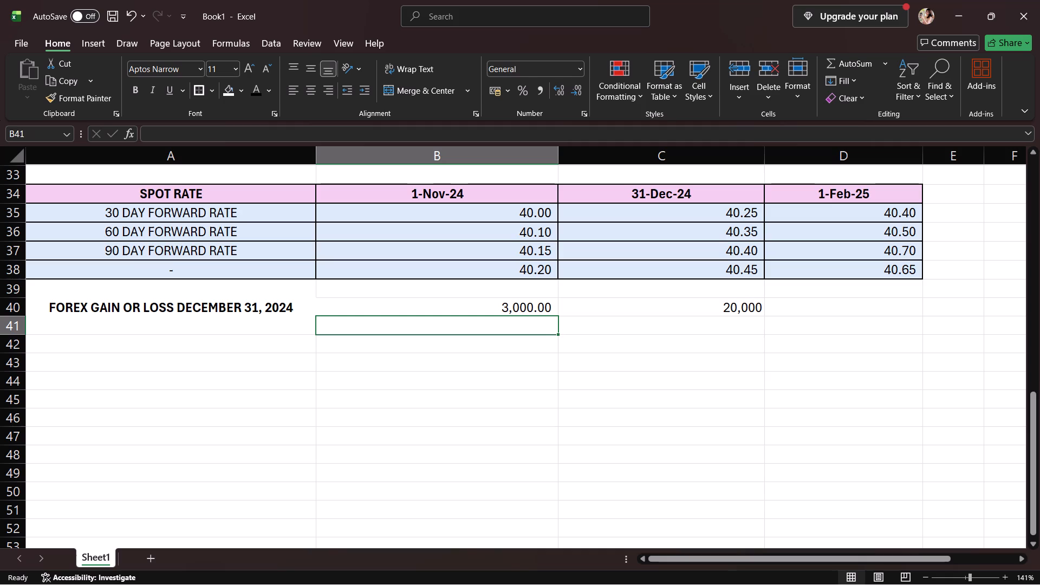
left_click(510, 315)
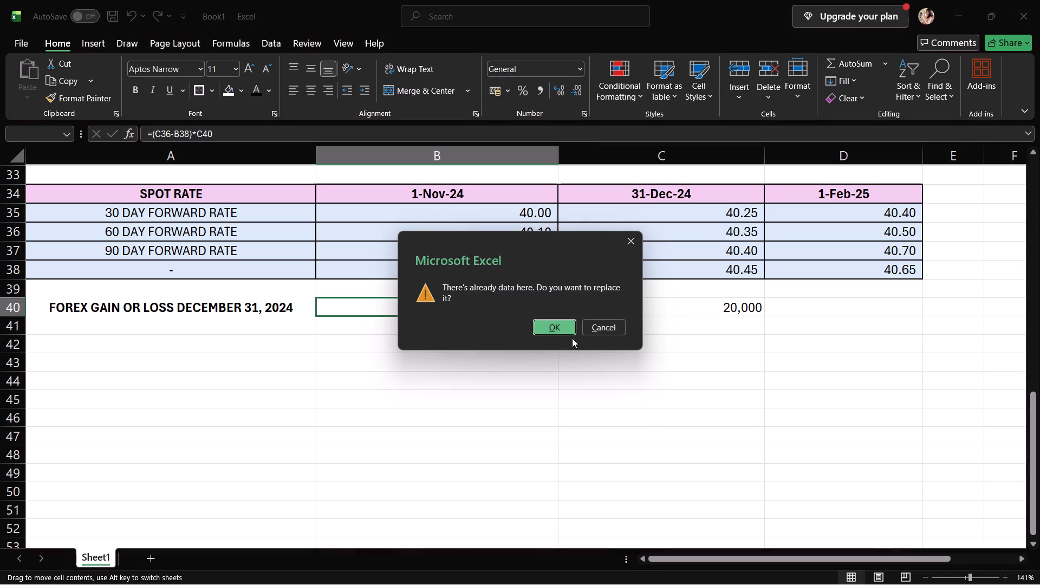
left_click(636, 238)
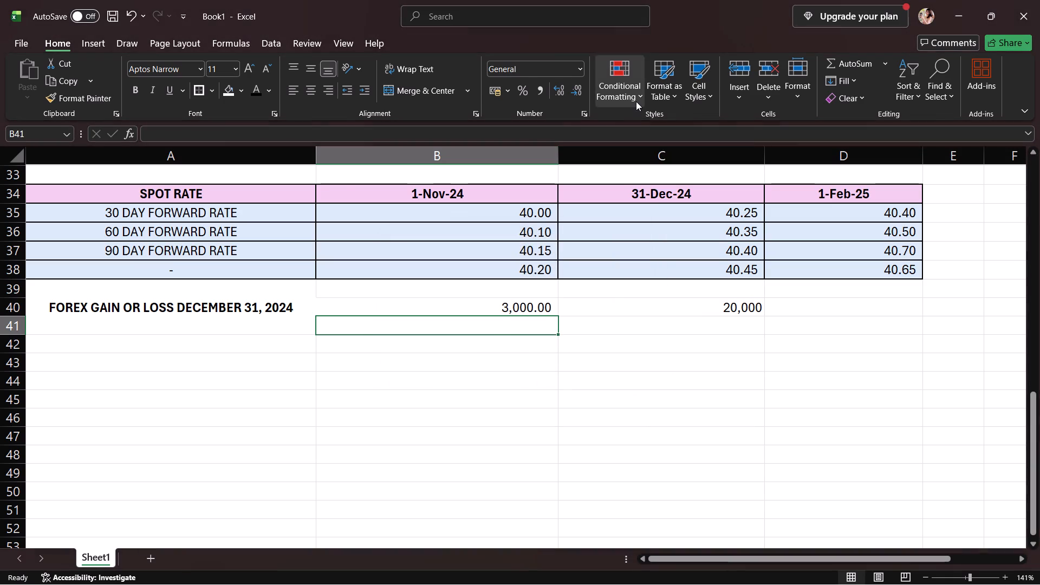
Start a new conditional formatting rule for cell B41 from the data bar options.
left_click(636, 101)
left_click(638, 184)
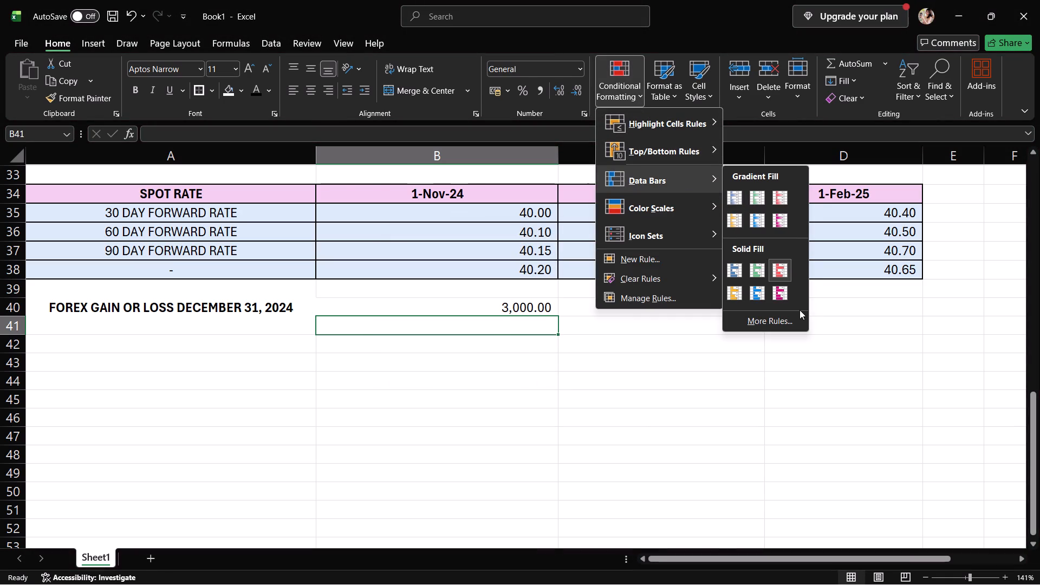
left_click(799, 317)
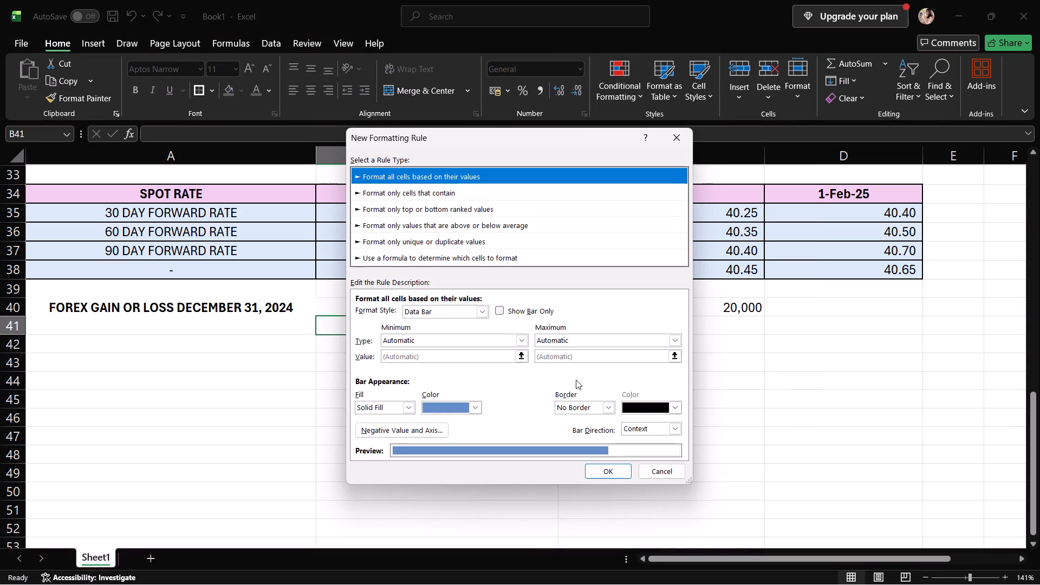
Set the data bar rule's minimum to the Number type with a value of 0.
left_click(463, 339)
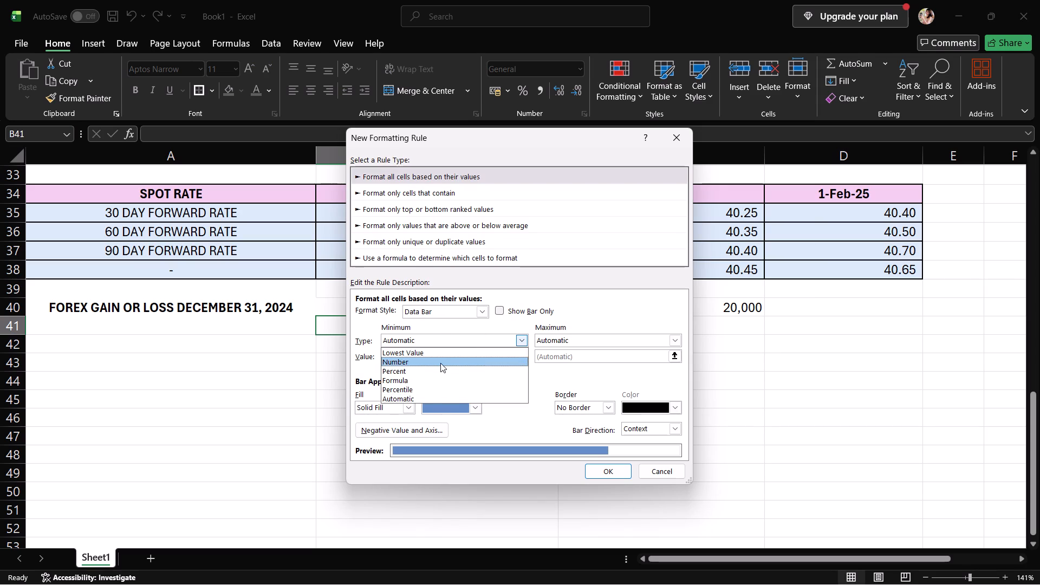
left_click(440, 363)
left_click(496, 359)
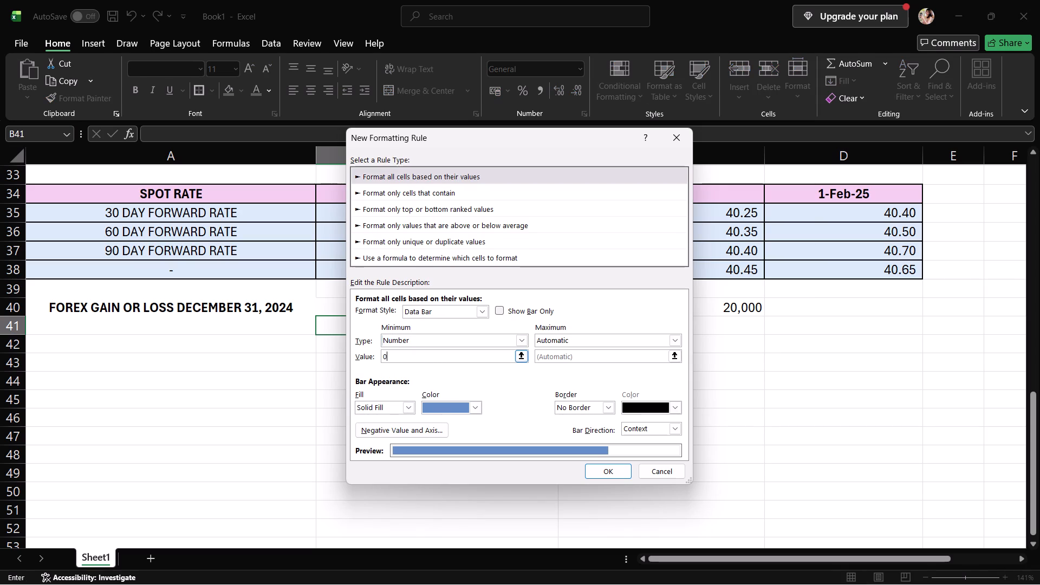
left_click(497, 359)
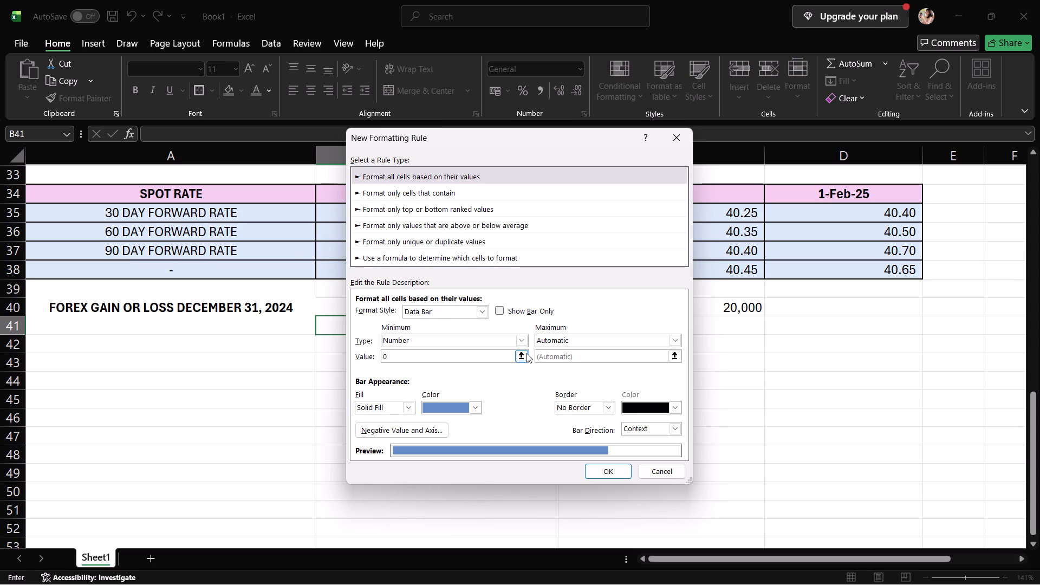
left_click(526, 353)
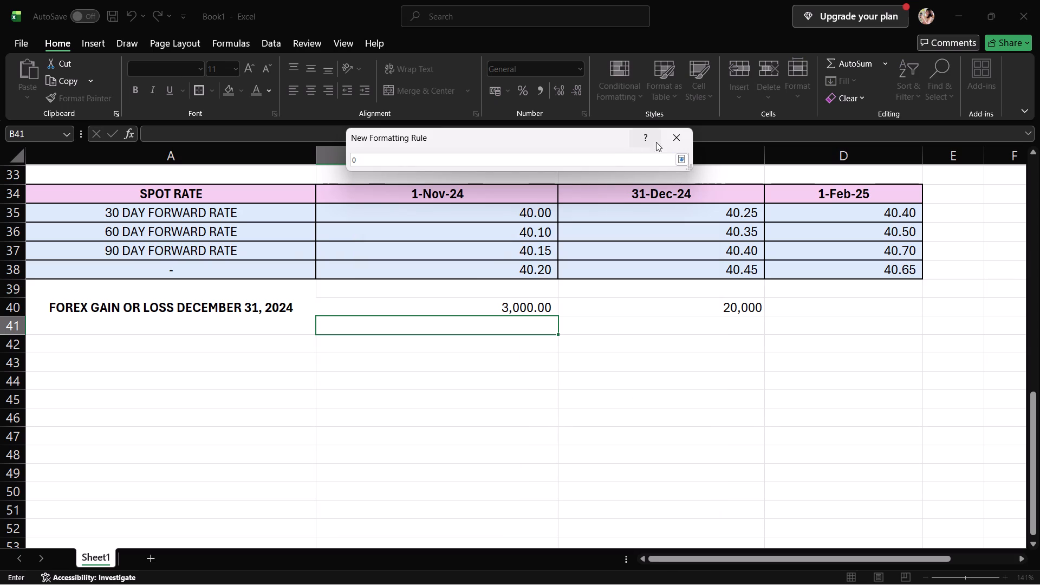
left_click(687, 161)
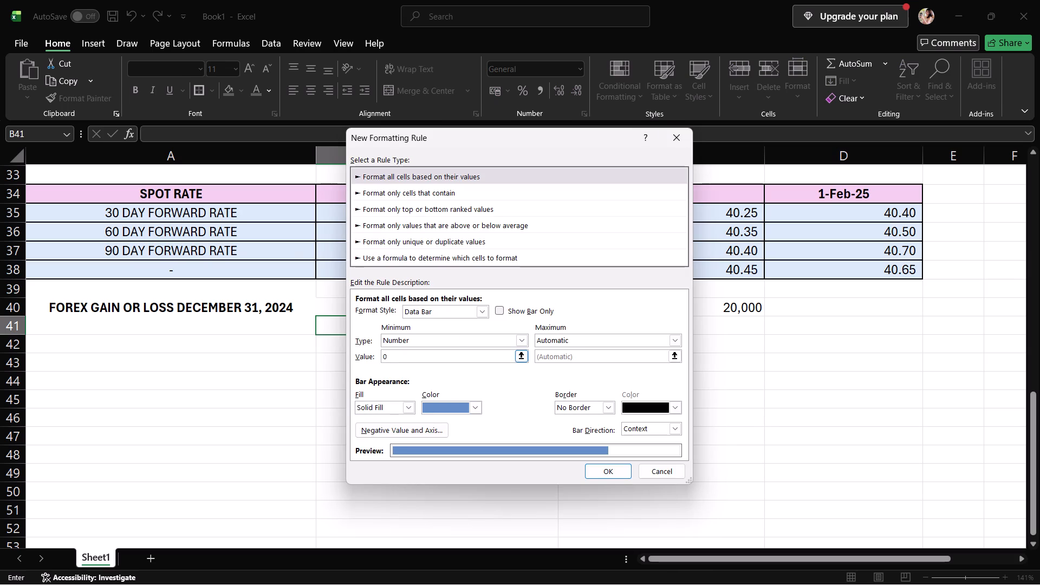
Make the rule format only cells whose cell value is greater than 1.
left_click(406, 191)
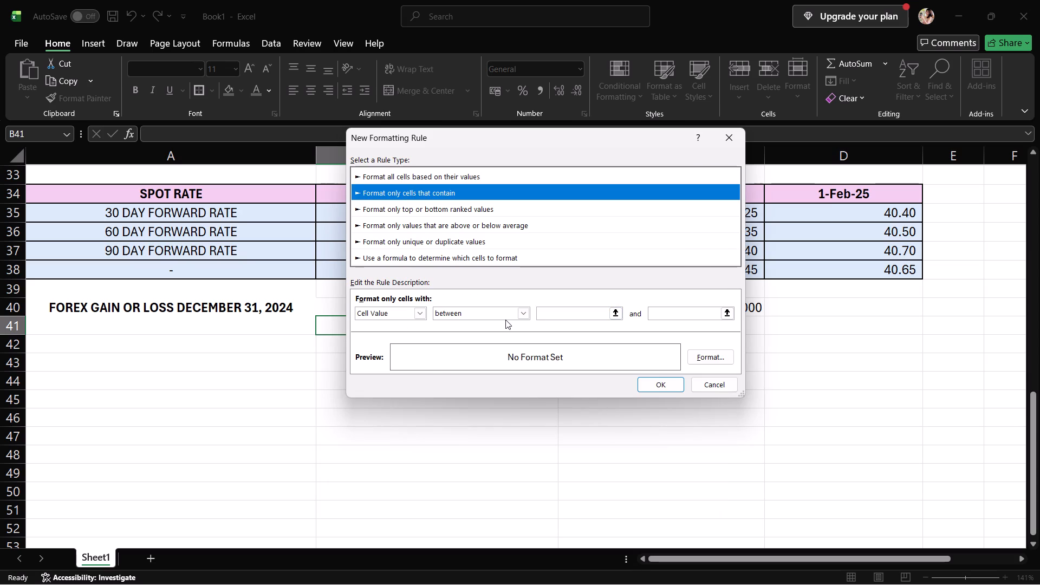
left_click(521, 315)
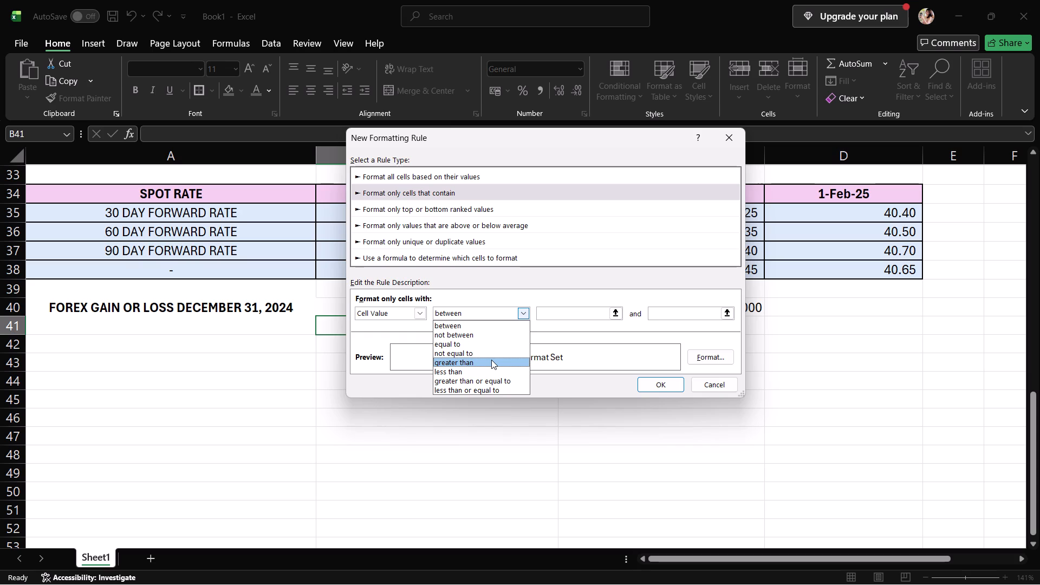
left_click(491, 360)
left_click(555, 311)
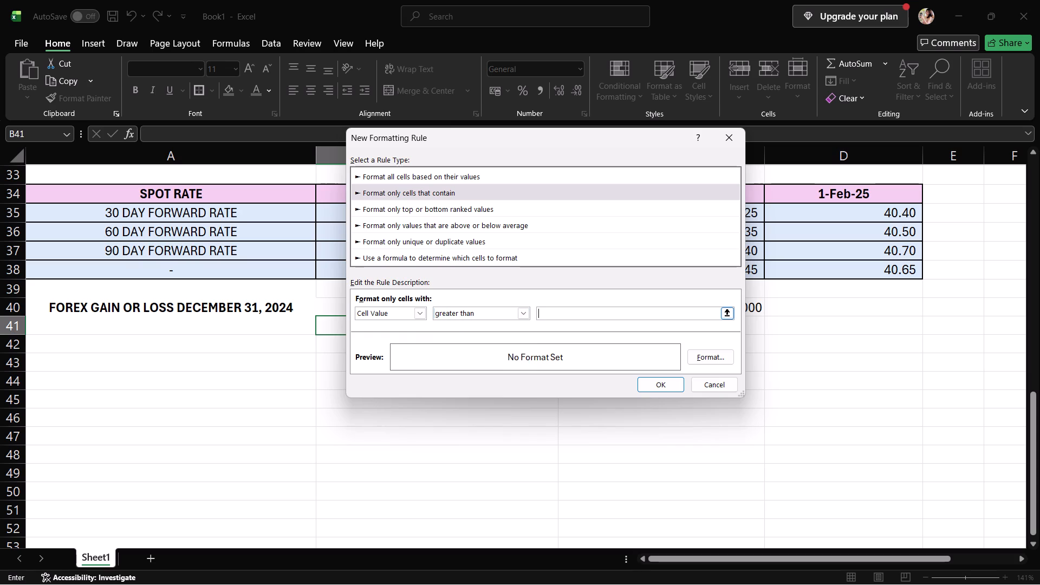
key("1")
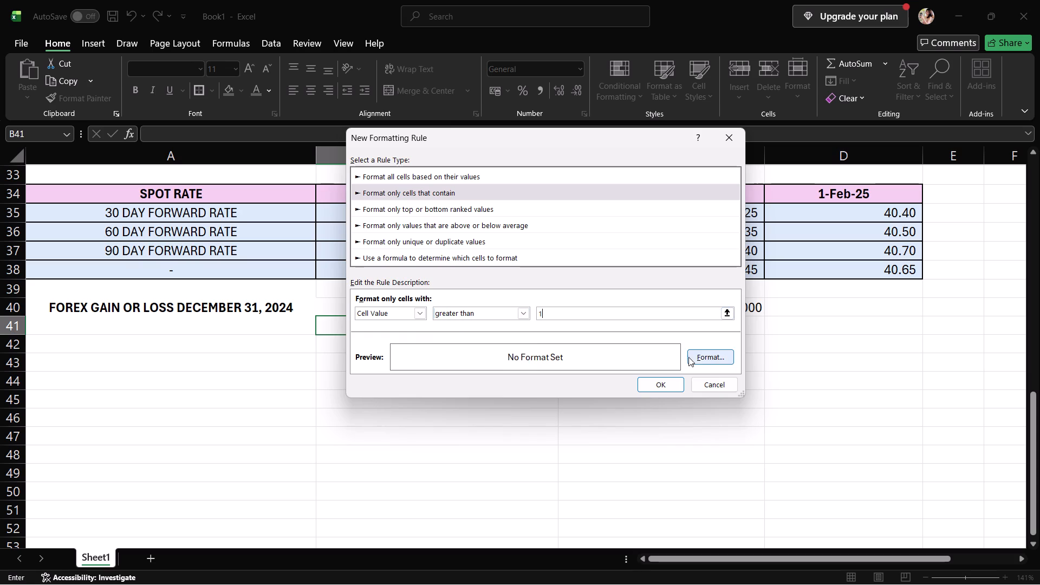
Open the gradient fill effects for the format of the greater-than rule.
left_click(690, 357)
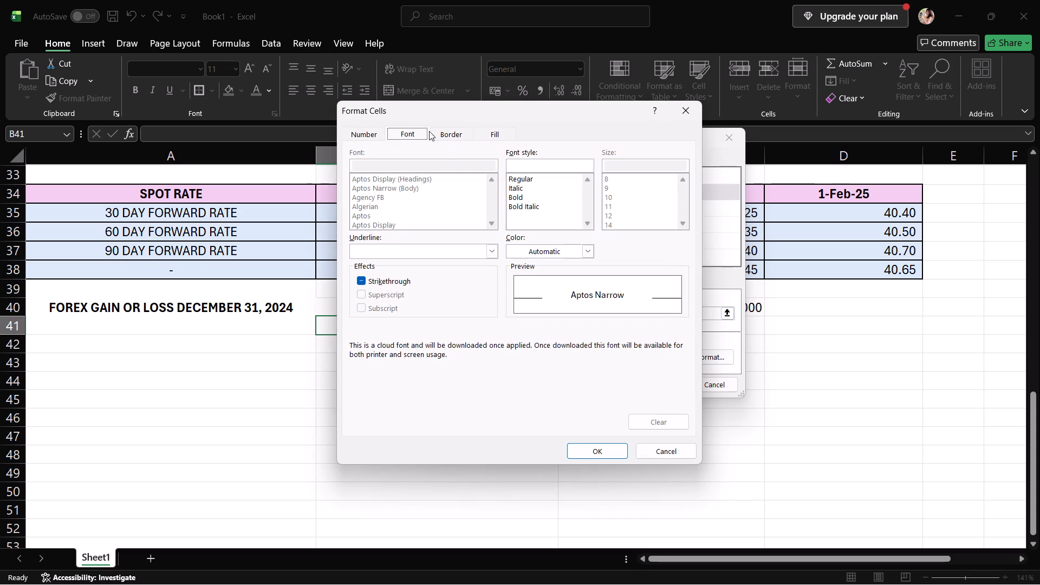
left_click(409, 134)
left_click(451, 134)
left_click(497, 145)
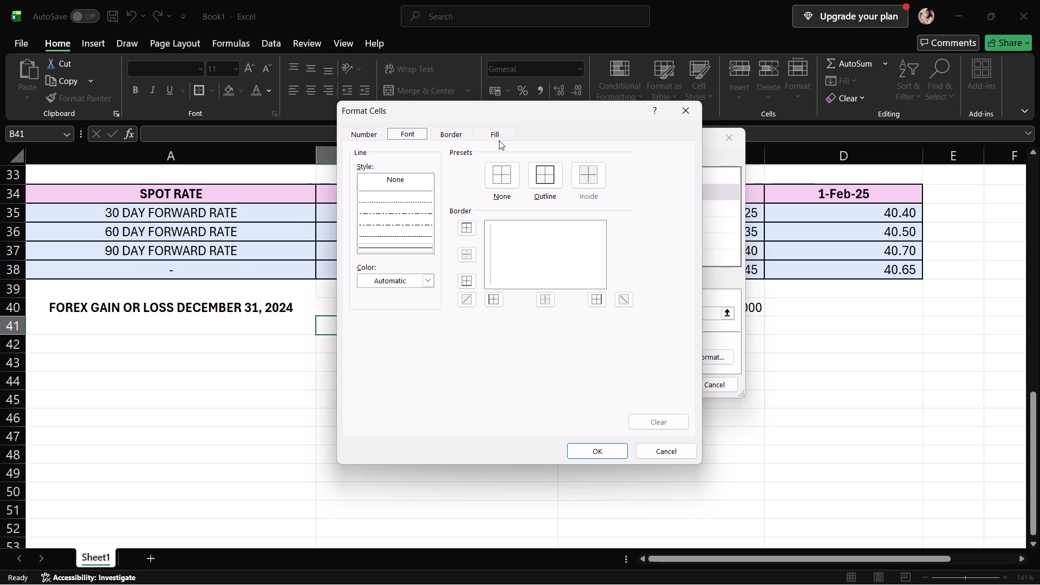
left_click(498, 138)
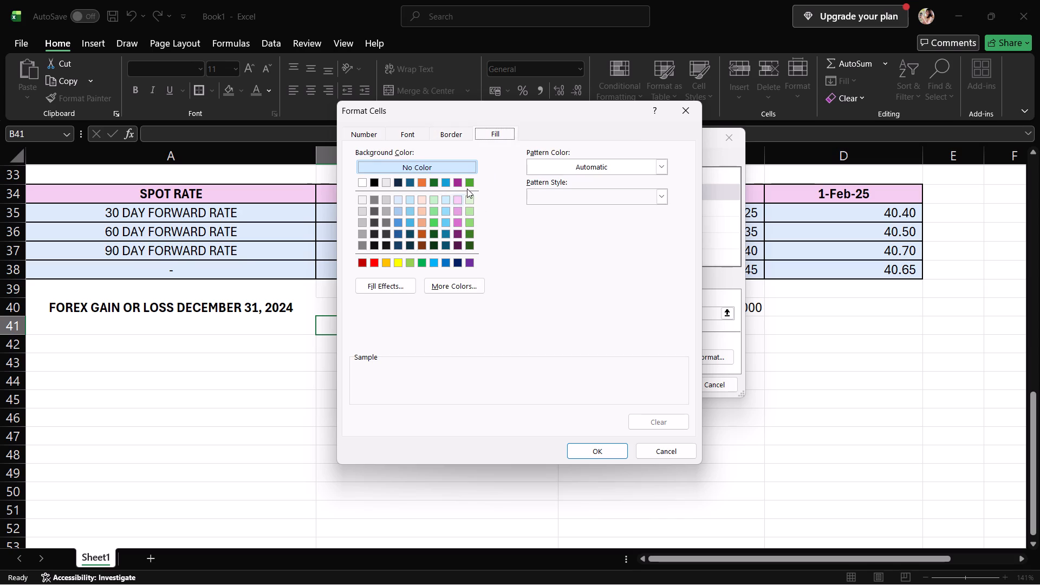
left_click(549, 198)
left_click(565, 185)
left_click(600, 157)
left_click(603, 165)
left_click(604, 165)
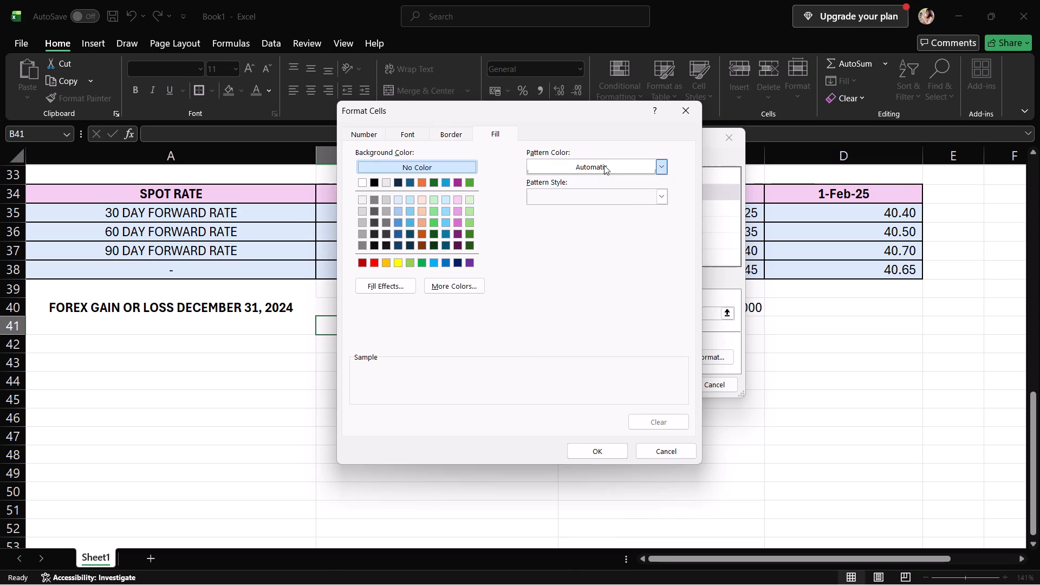
left_click(387, 276)
left_click(392, 285)
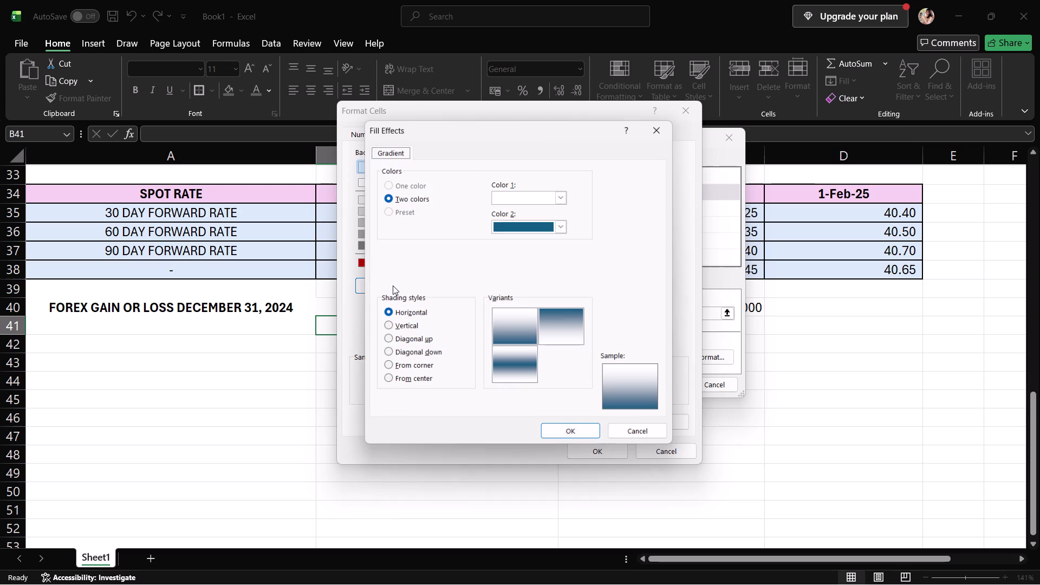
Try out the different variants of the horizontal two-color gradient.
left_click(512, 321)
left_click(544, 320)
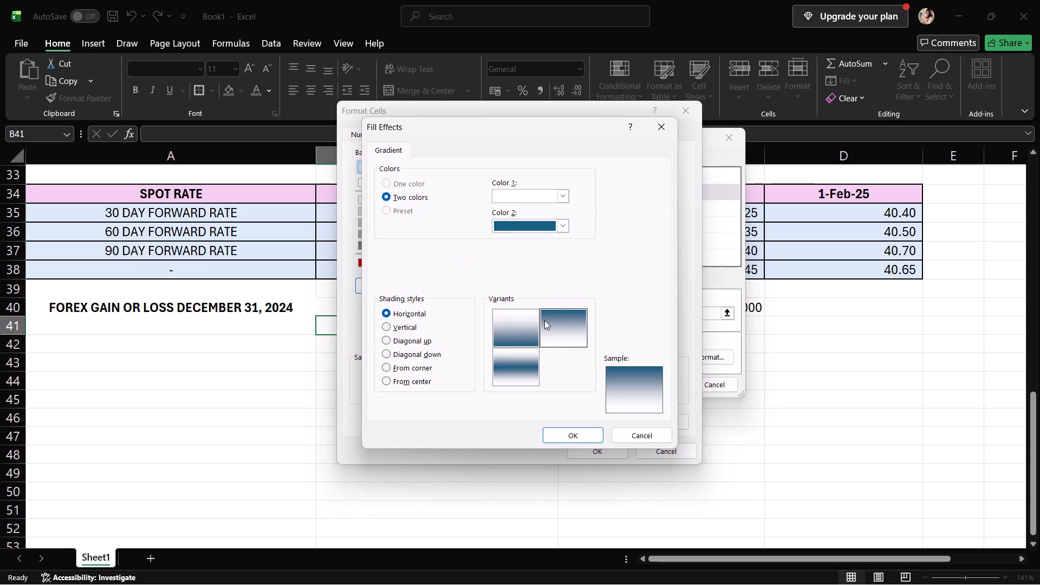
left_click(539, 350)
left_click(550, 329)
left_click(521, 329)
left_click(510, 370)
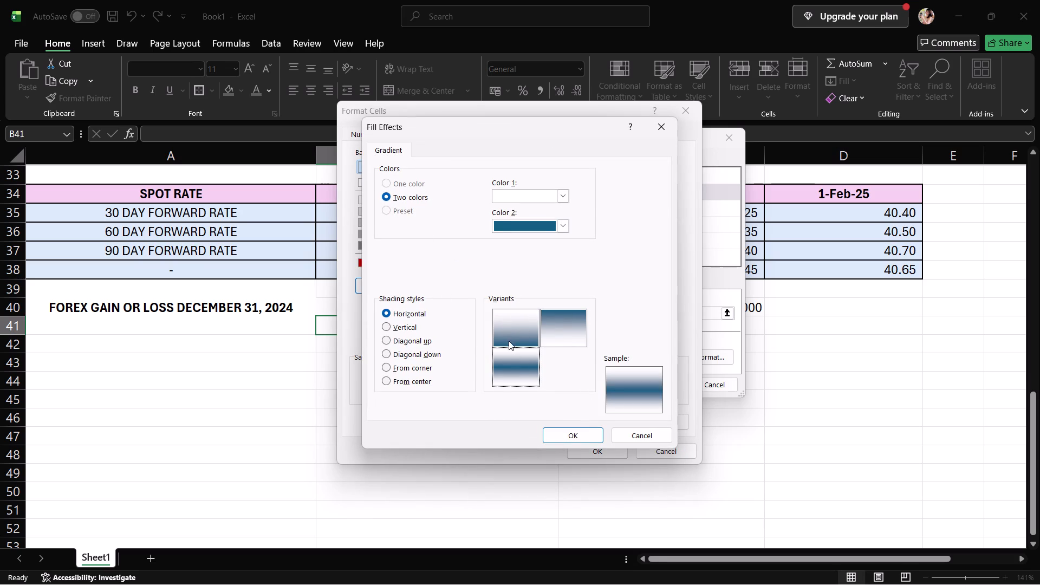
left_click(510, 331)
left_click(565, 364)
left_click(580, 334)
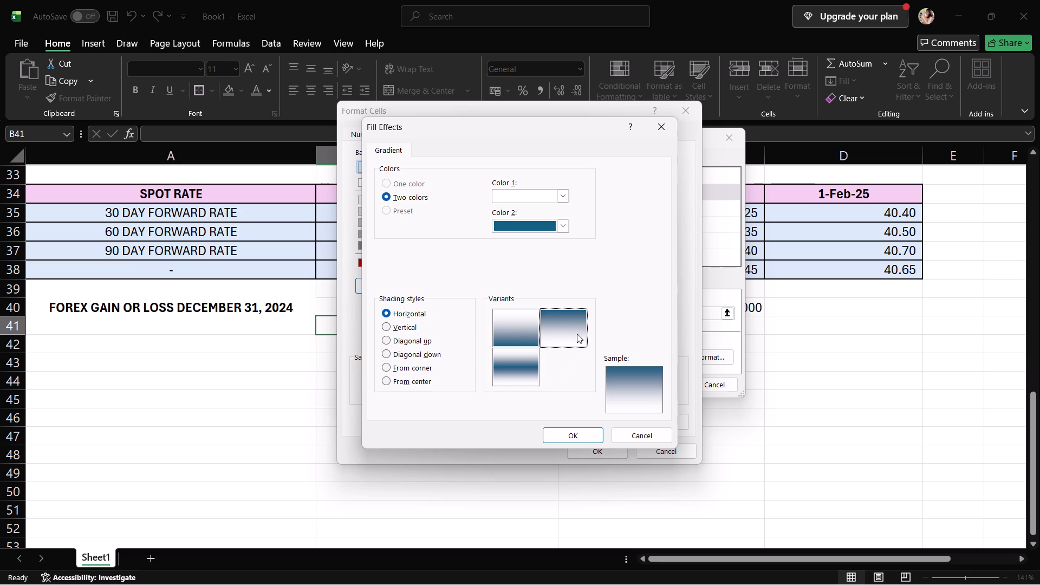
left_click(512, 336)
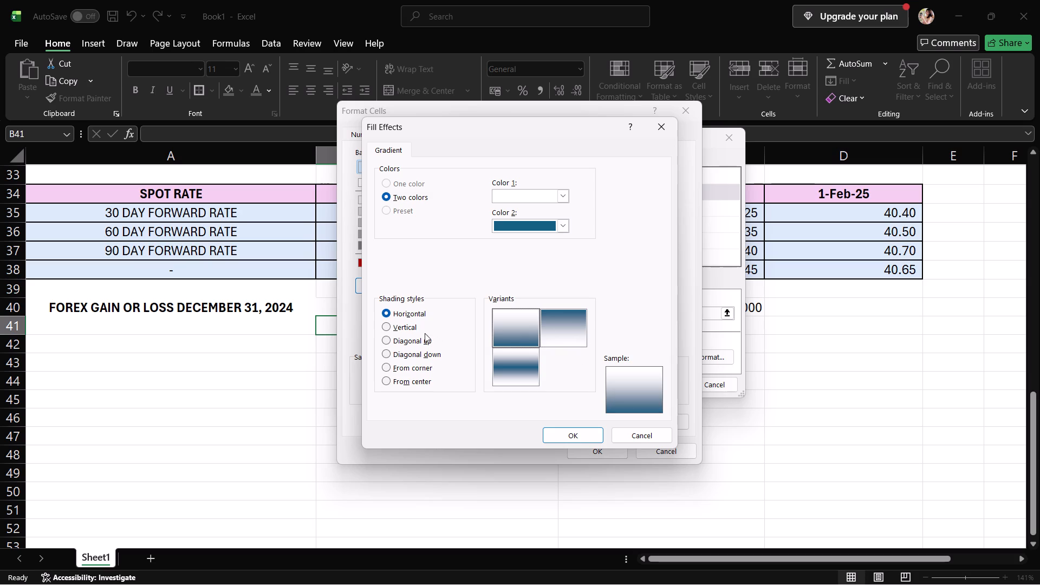
Set the gradient's shading style to Vertical, using the variant that runs from Color 1 to Color 2.
left_click(424, 327)
left_click(390, 326)
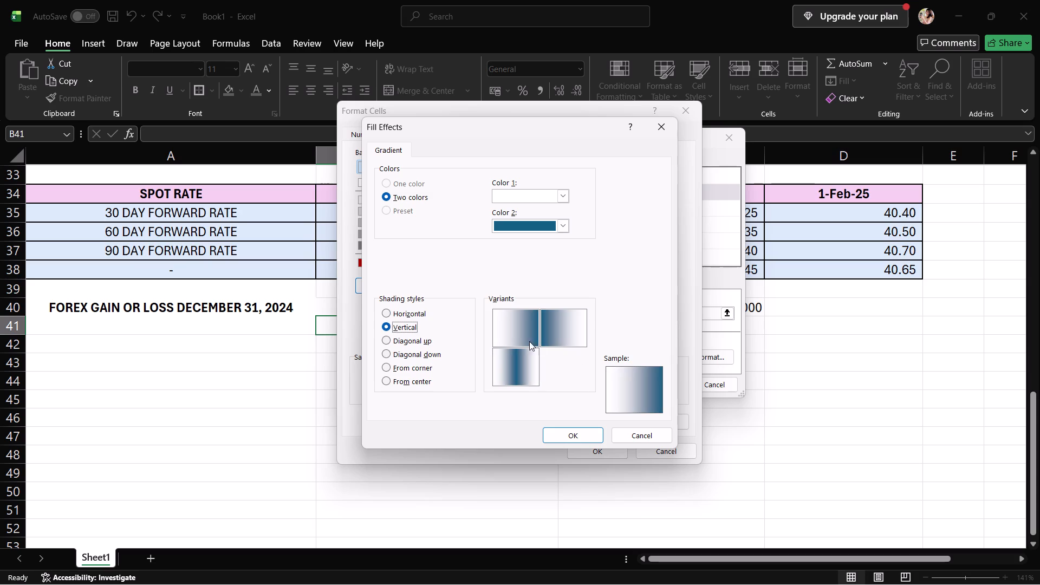
left_click(564, 335)
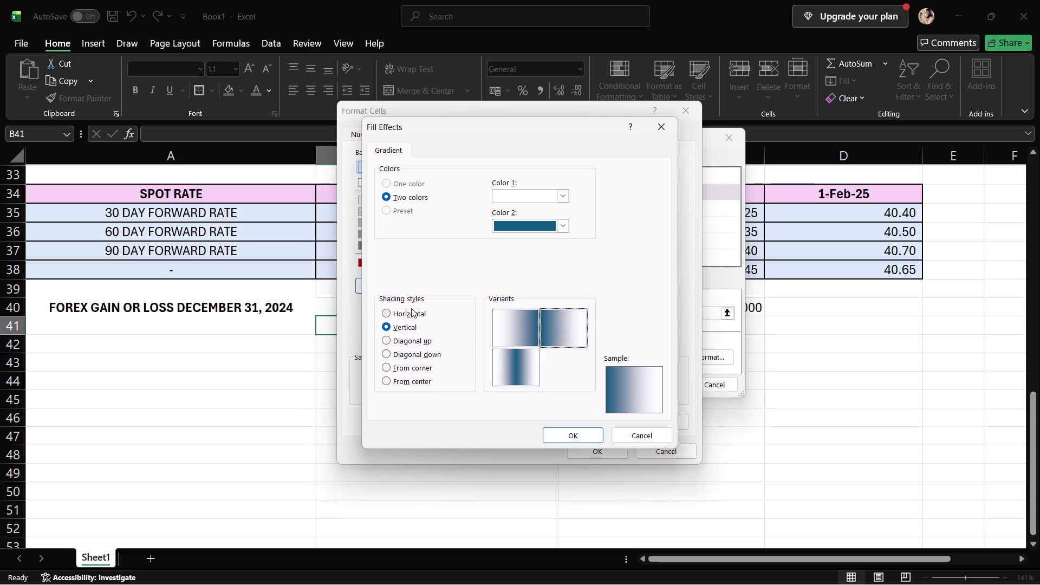
left_click(521, 337)
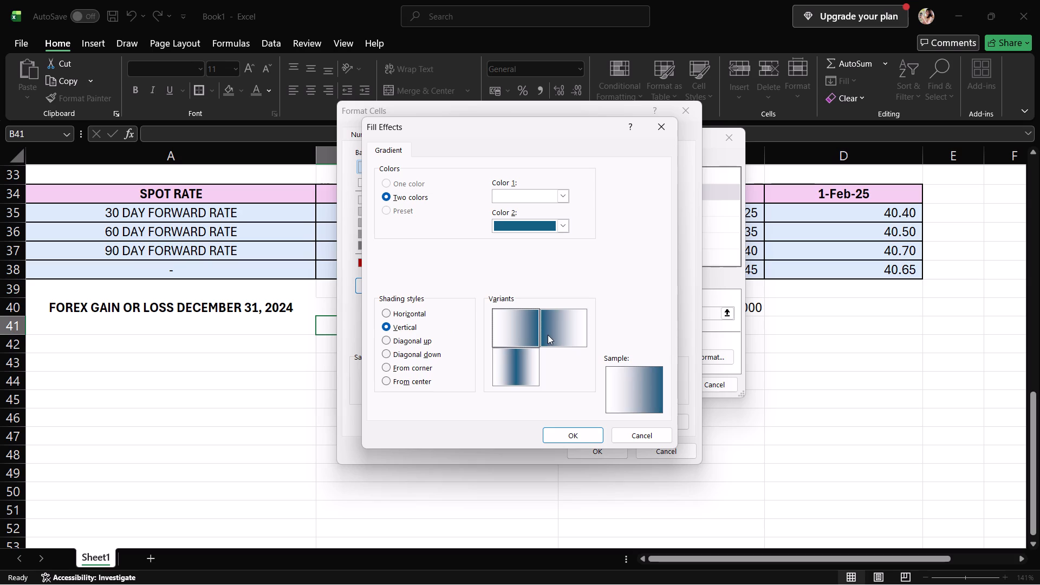
left_click(548, 335)
left_click(519, 332)
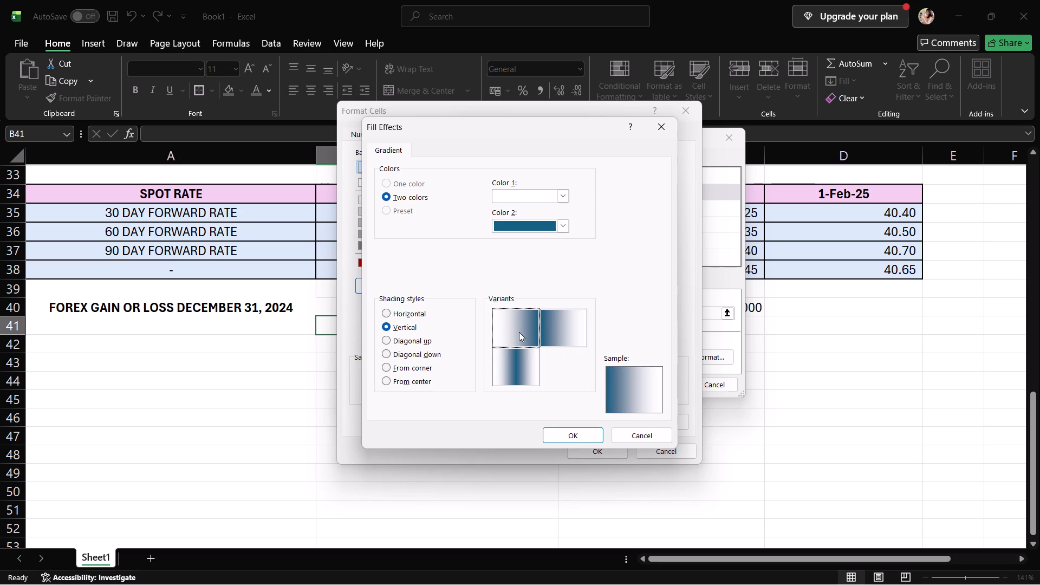
Set the gradient's Color 1 to the lightest green theme shade and Color 2 to the bright mid-green shade.
left_click(538, 194)
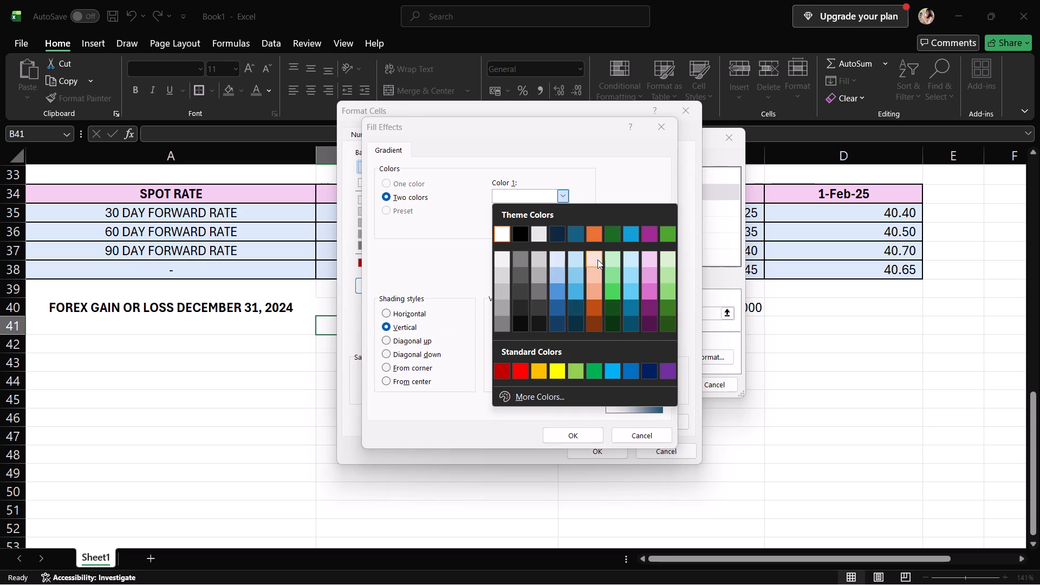
left_click(610, 258)
left_click(545, 224)
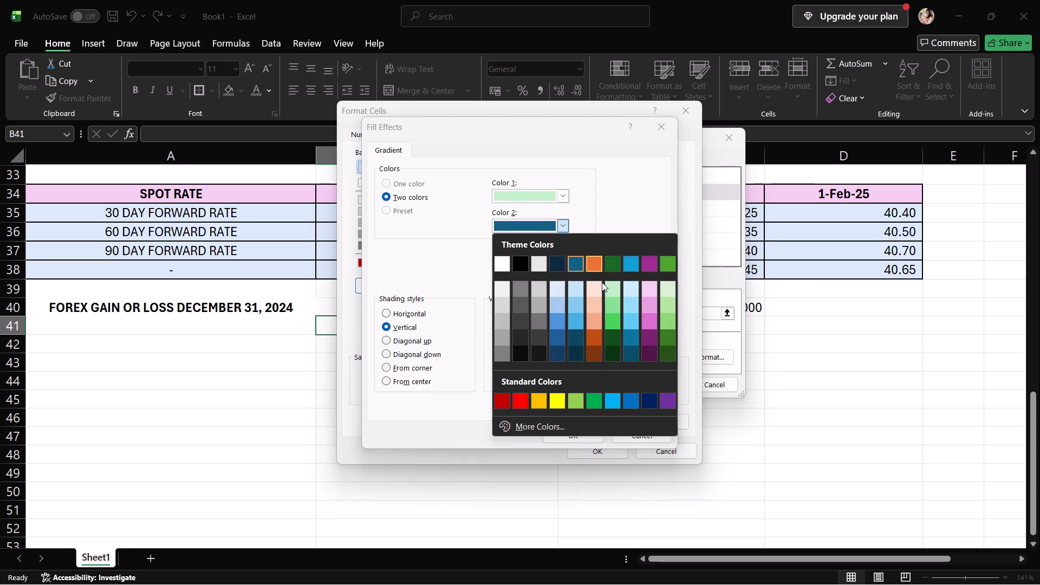
left_click(619, 298)
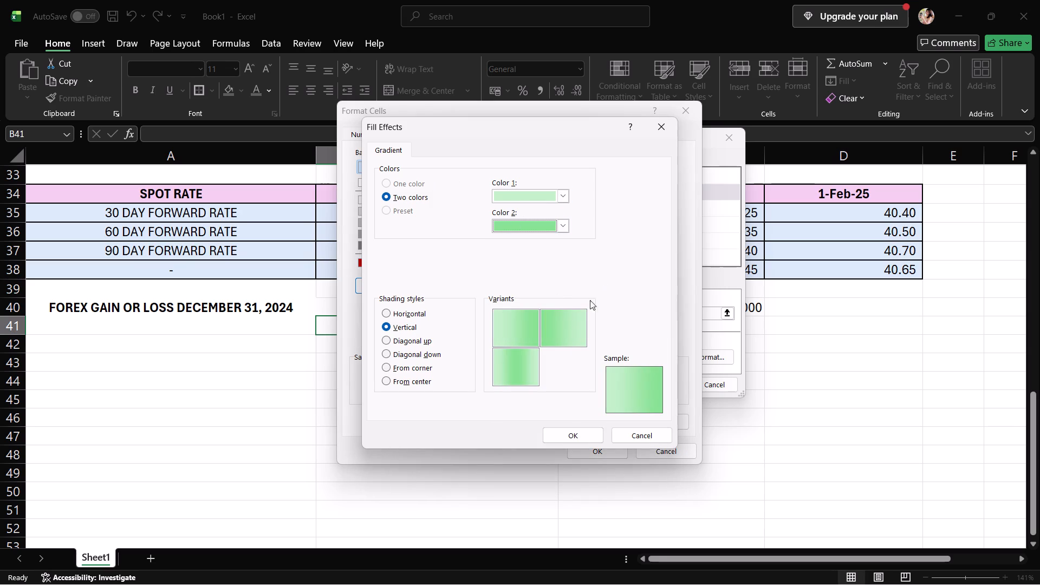
left_click(552, 201)
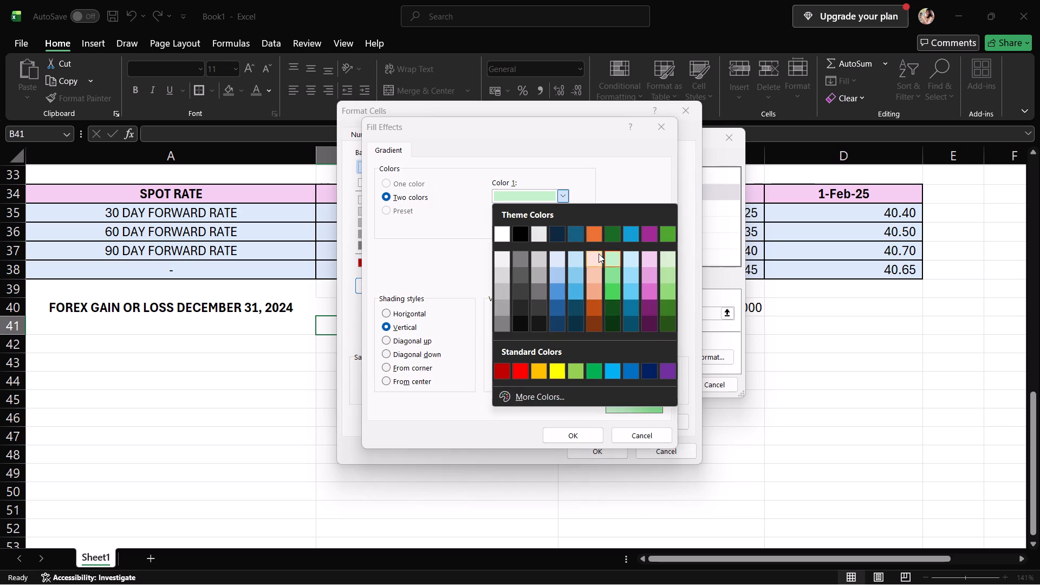
left_click(619, 283)
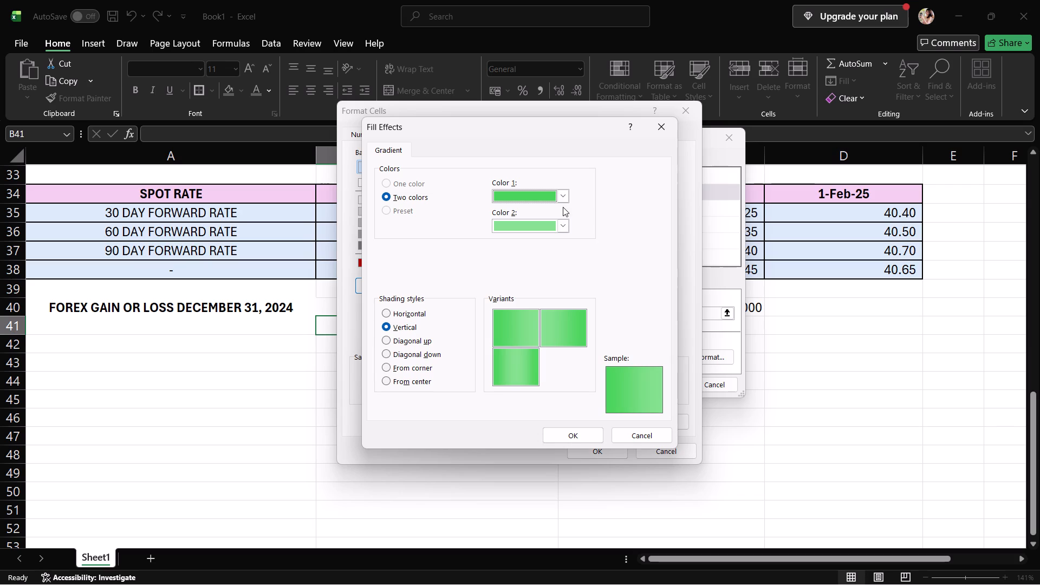
left_click(551, 218)
left_click(553, 196)
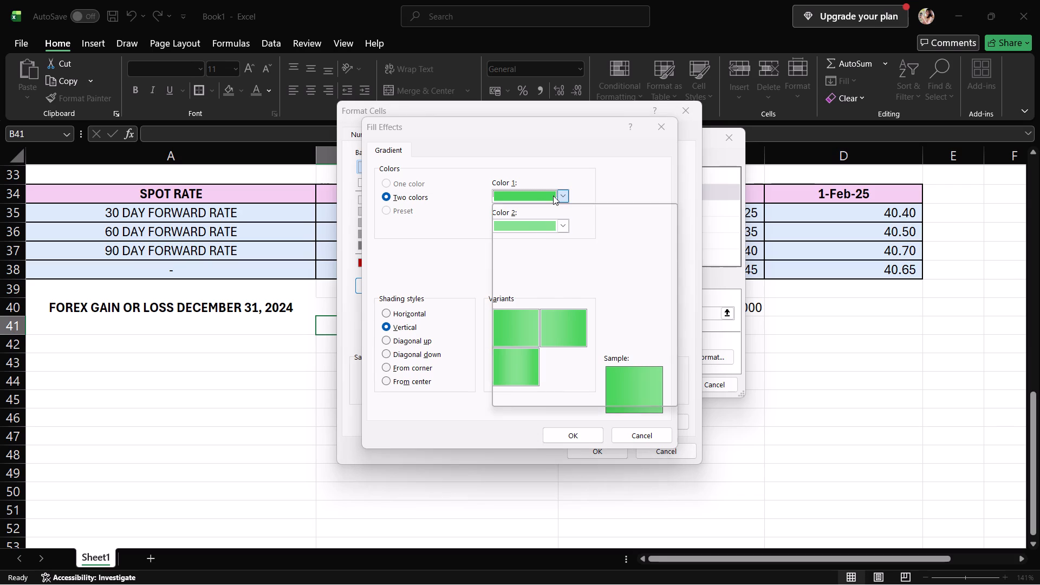
left_click(606, 265)
left_click(544, 229)
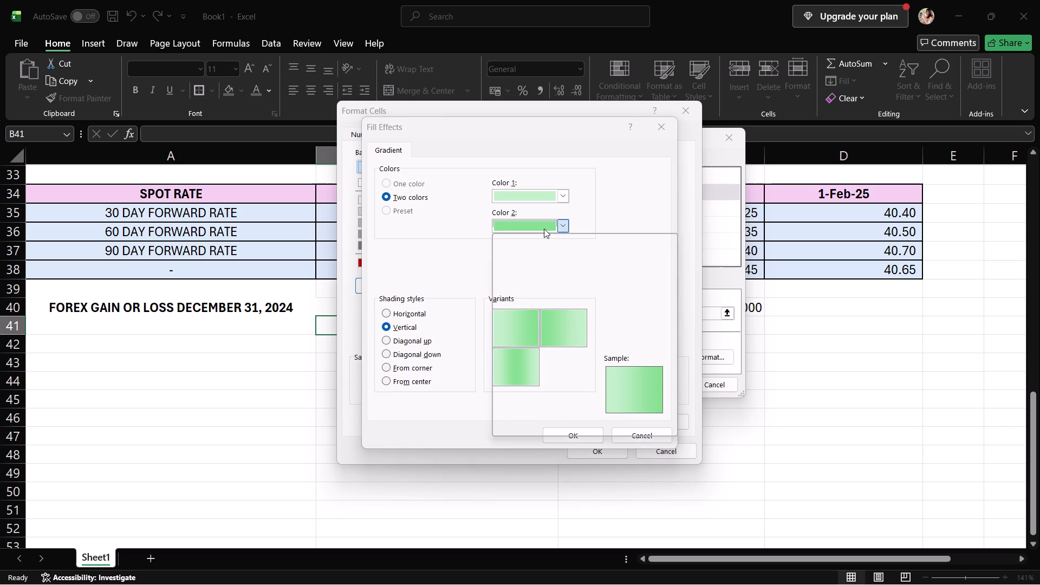
left_click(609, 320)
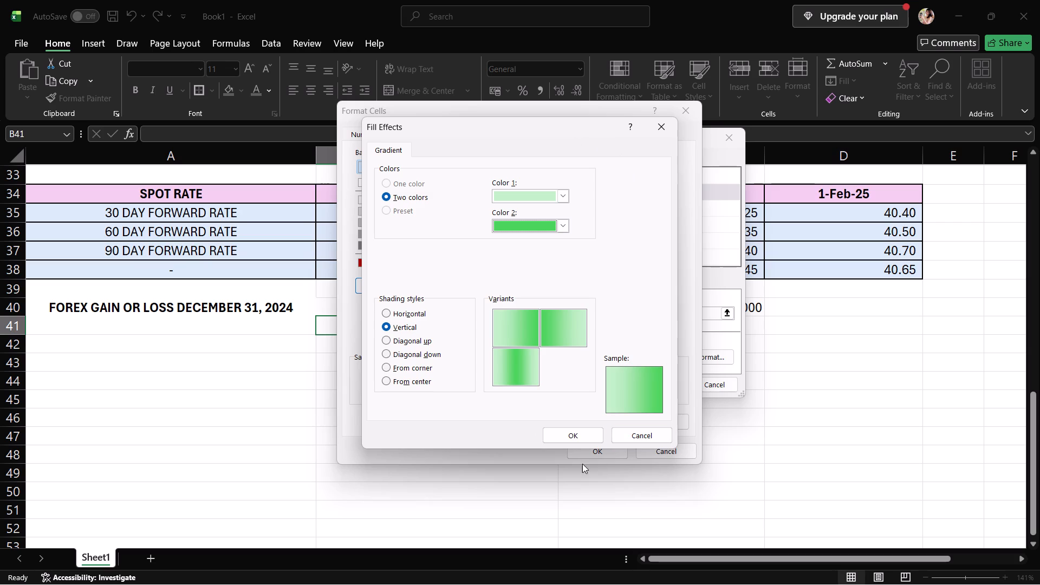
left_click(576, 427)
Finish the greater-than-1 conditional formatting rule with the green gradient for cell B41.
left_click(409, 136)
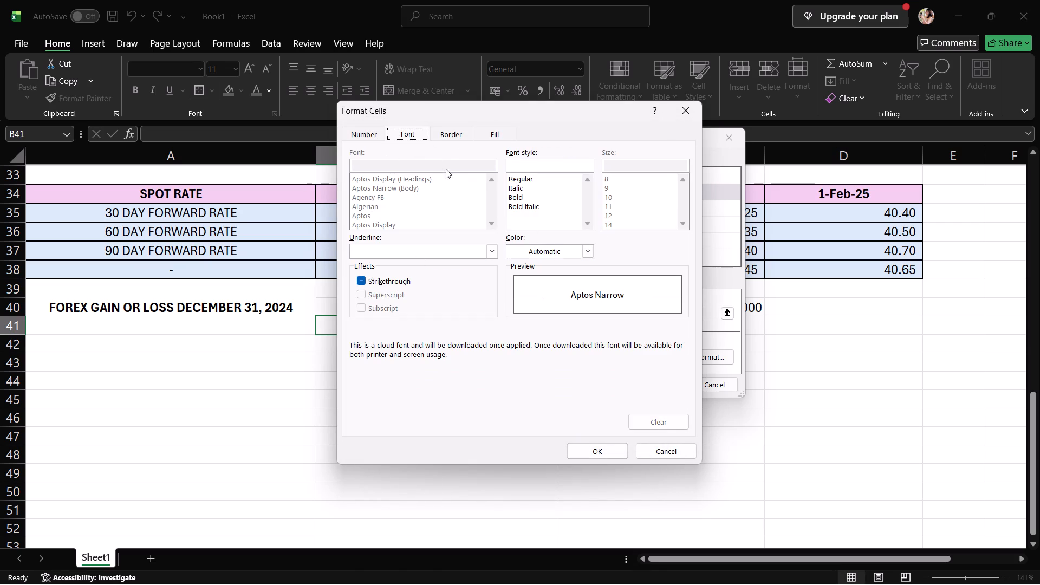
left_click(595, 448)
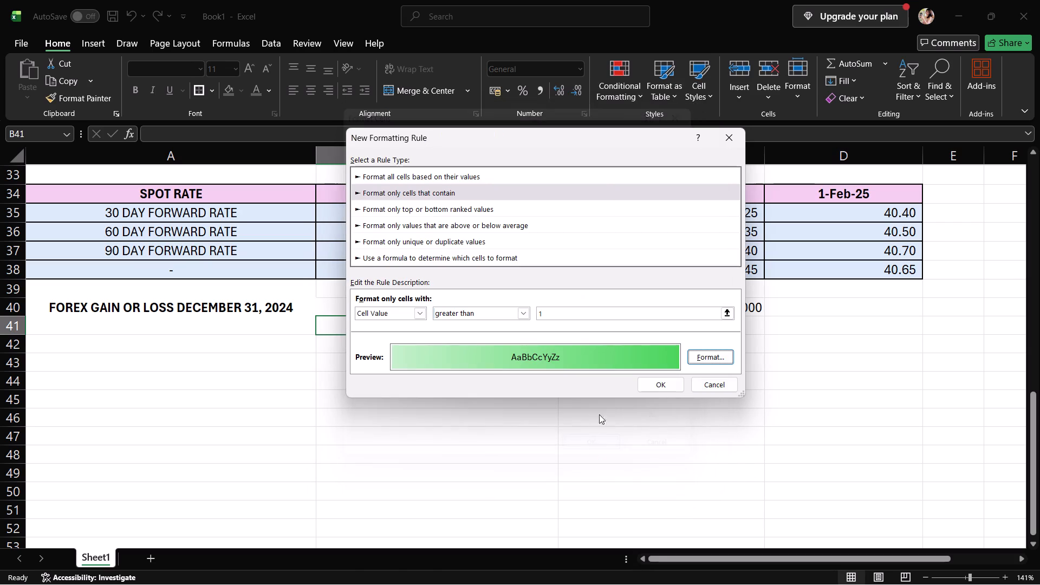
left_click(674, 386)
Check the conditional formatting rules that apply to the forex gain or loss cell B40.
left_click(532, 317)
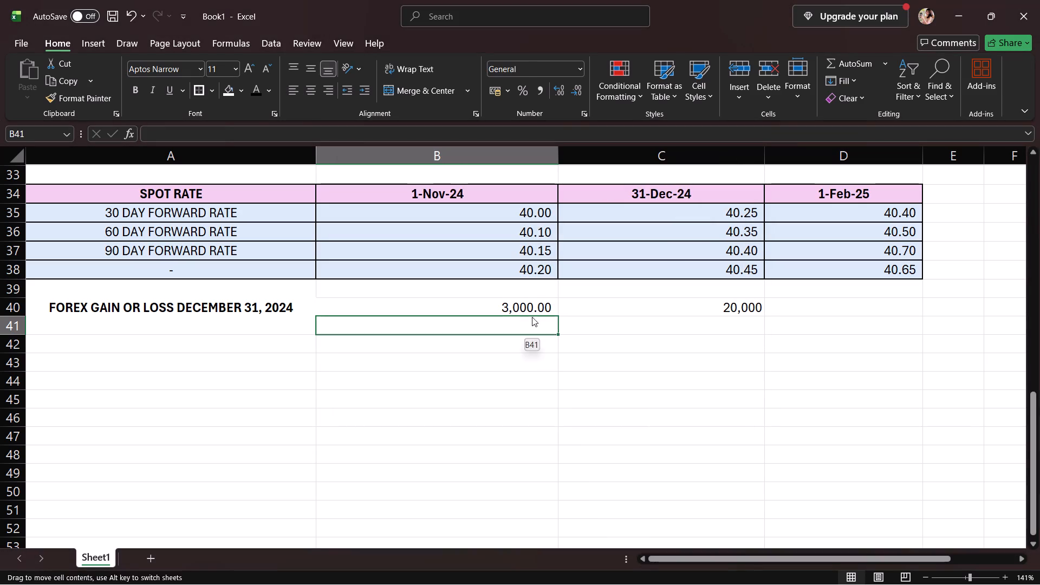
left_click(541, 311)
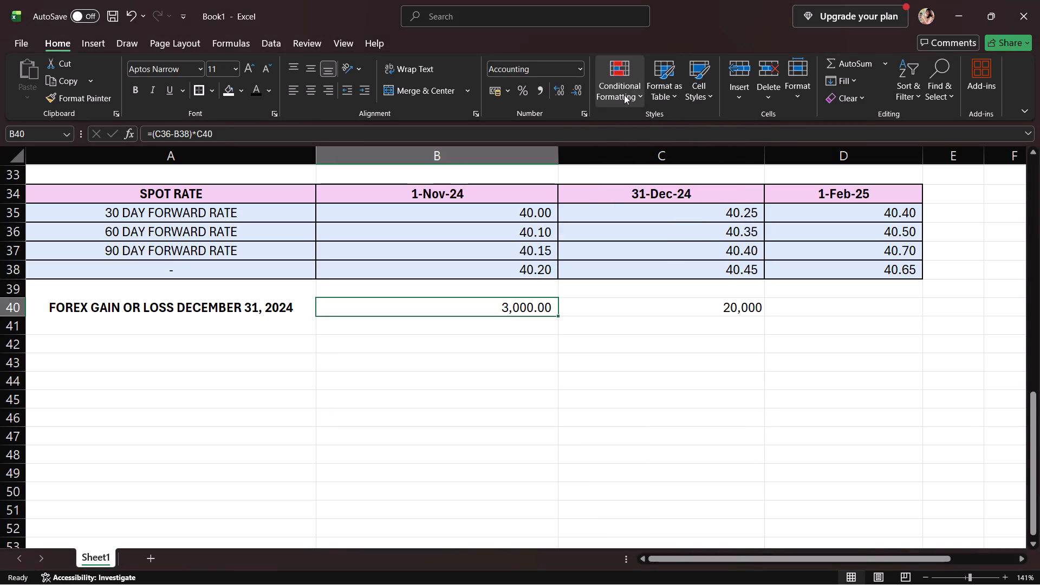
left_click(624, 95)
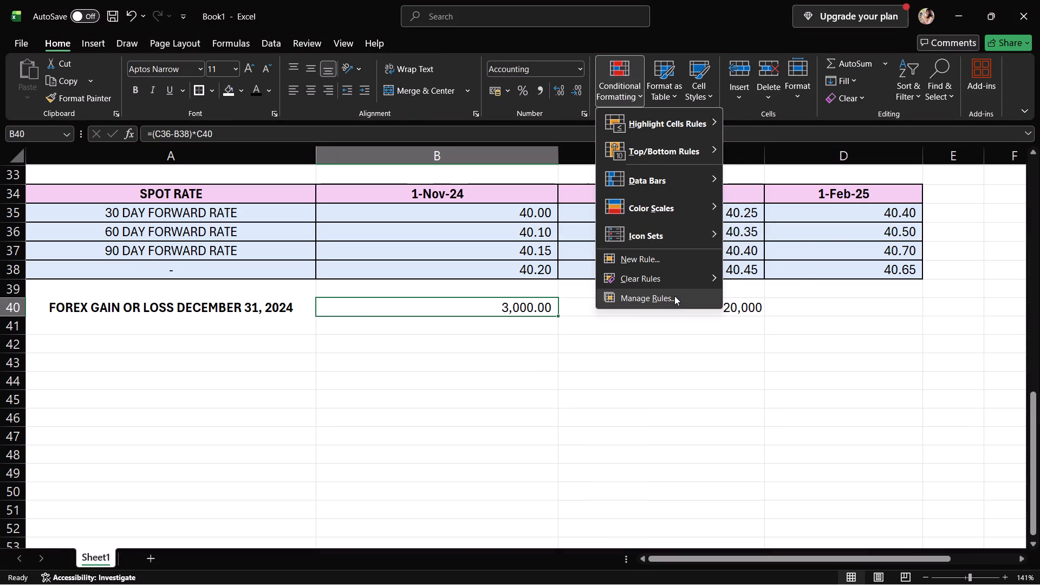
left_click(674, 296)
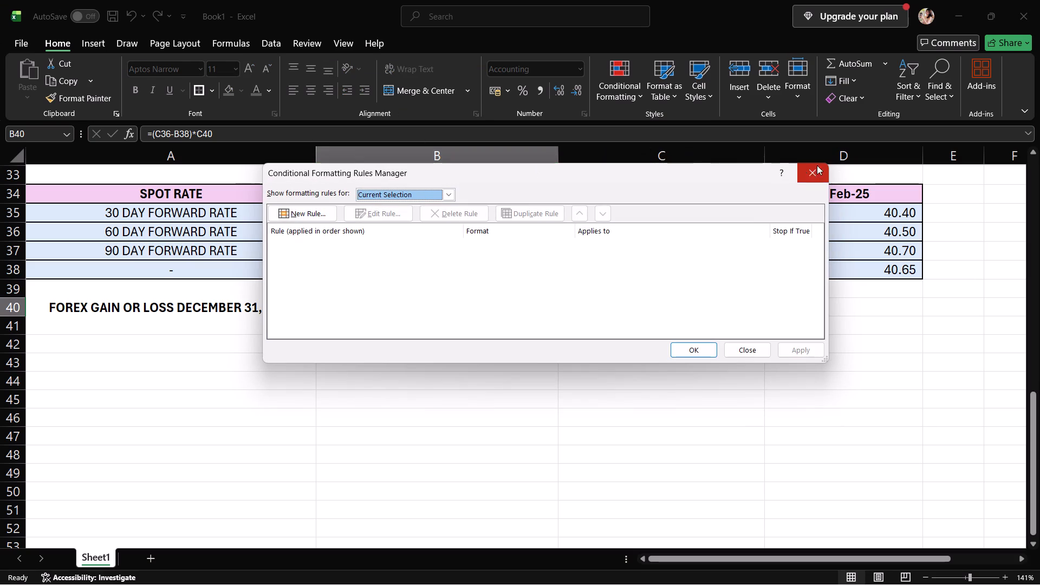
left_click(796, 175)
left_click(803, 167)
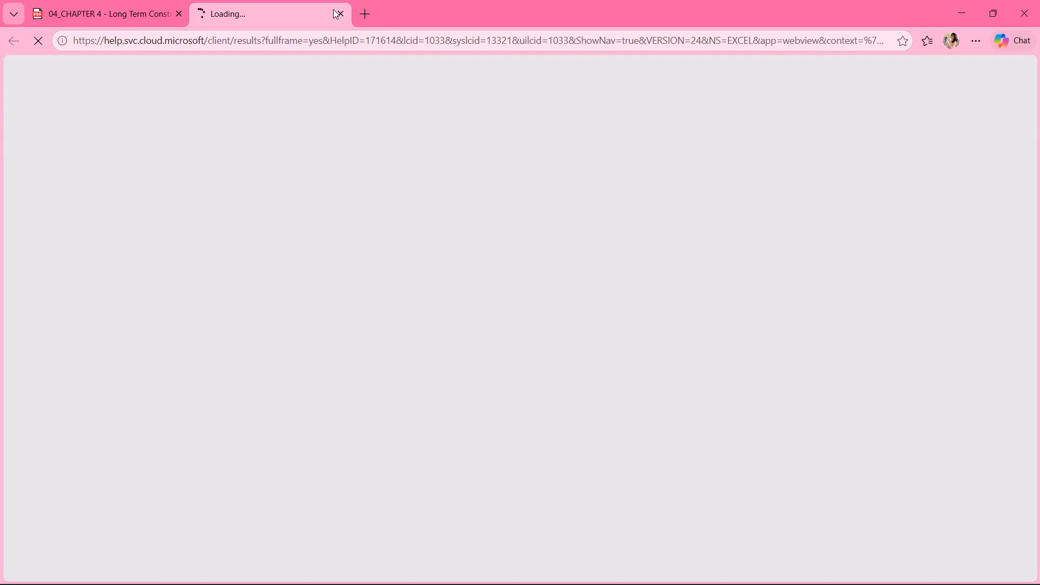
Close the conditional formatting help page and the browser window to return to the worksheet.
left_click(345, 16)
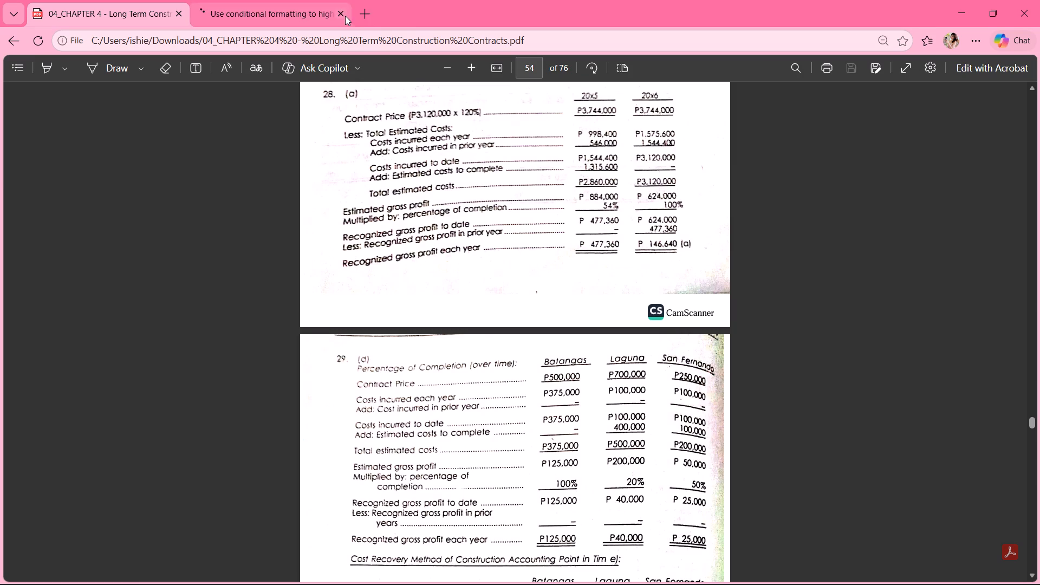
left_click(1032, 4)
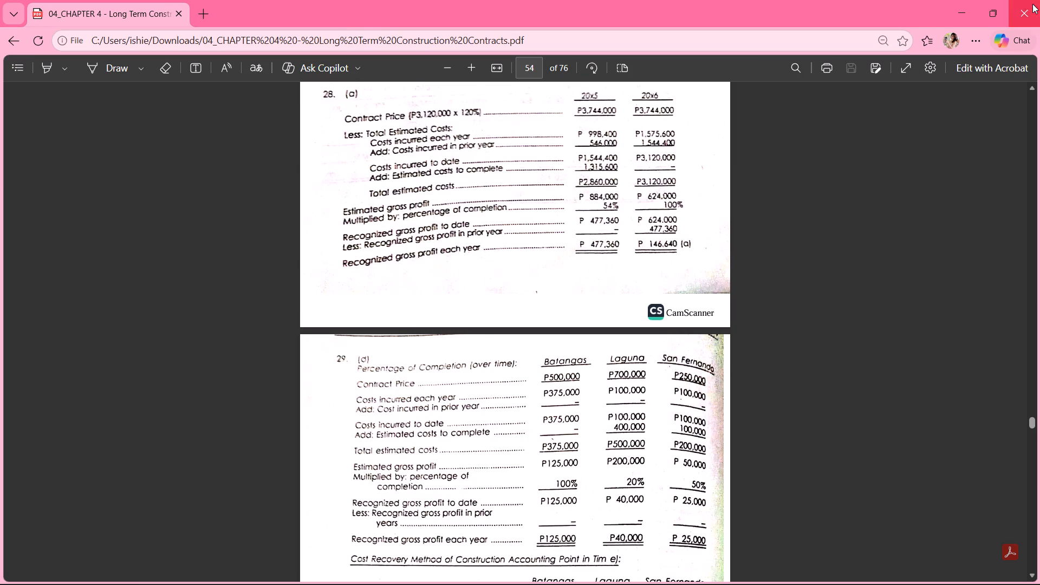
Start a new conditional formatting rule for cell B40 that formats only cells with a cell value greater than 1.
left_click(543, 315)
left_click(620, 327)
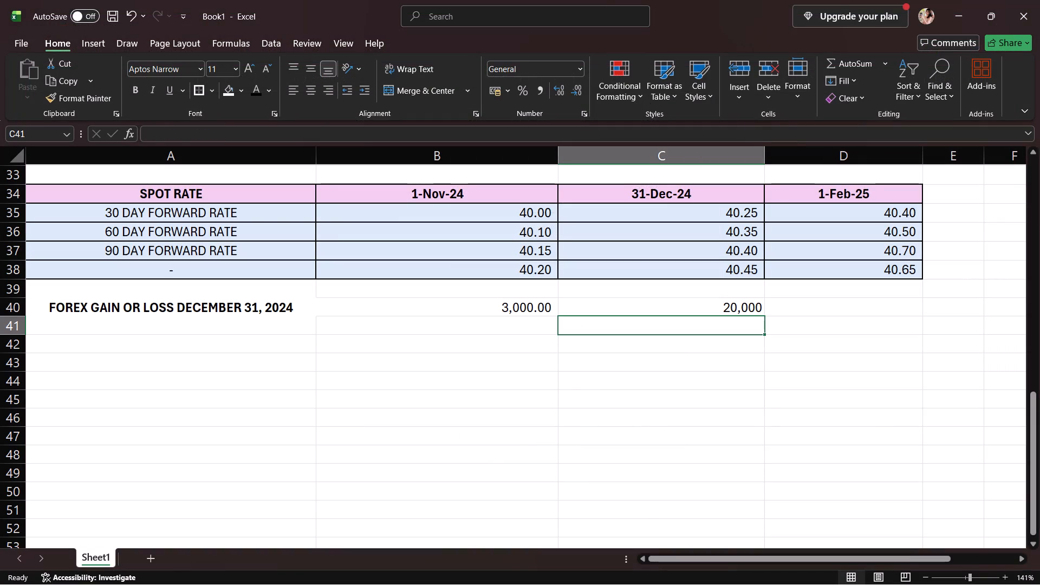
left_click(625, 313)
left_click(534, 308)
left_click(638, 71)
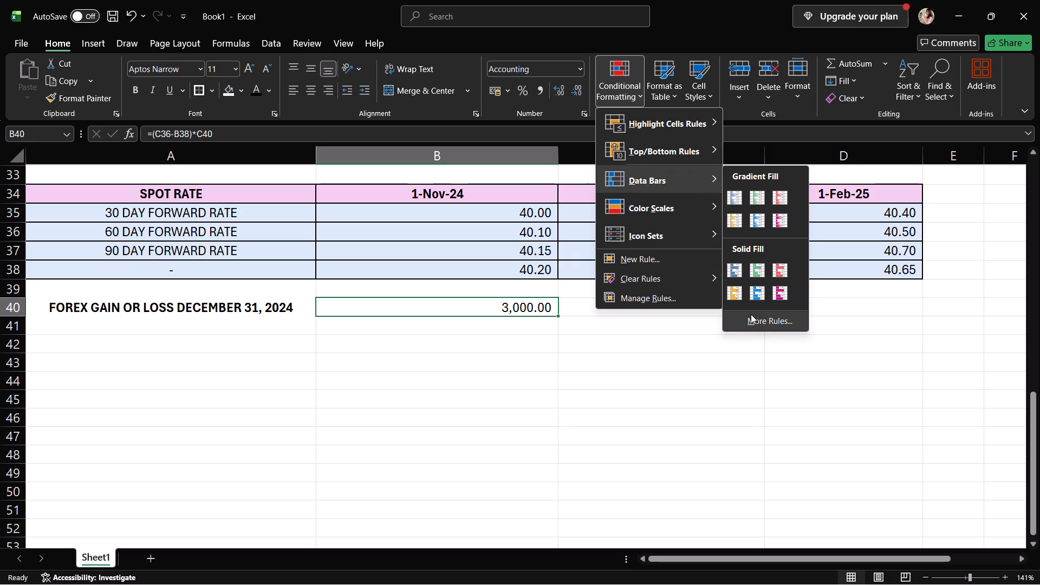
left_click(751, 315)
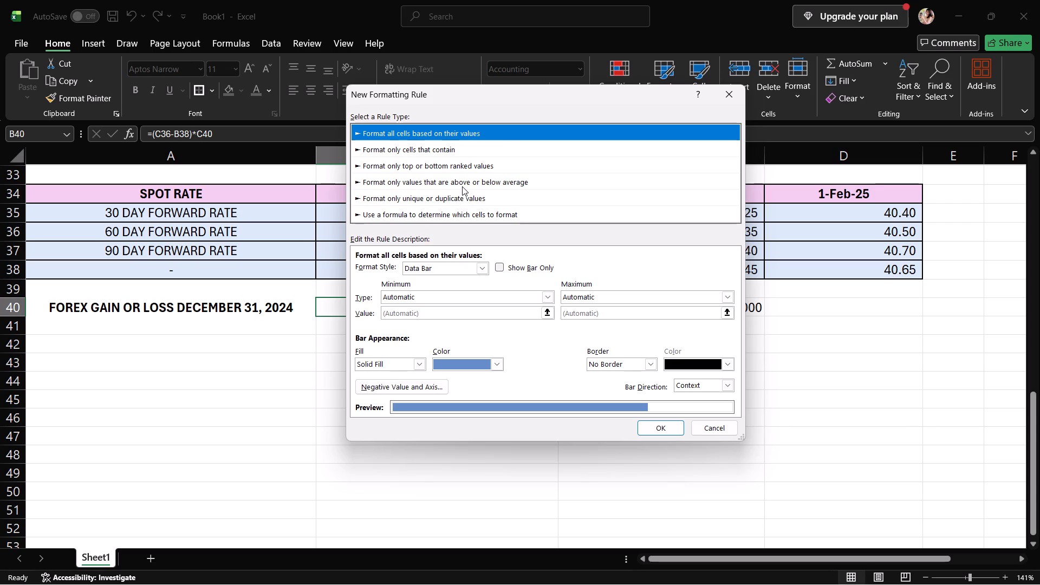
left_click(507, 146)
left_click(487, 271)
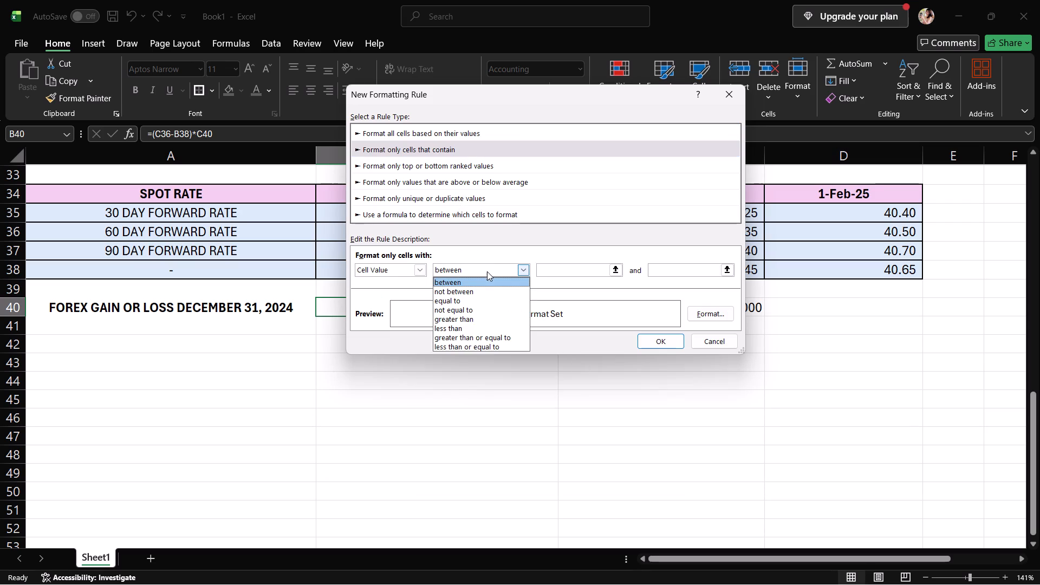
left_click(491, 316)
left_click(568, 270)
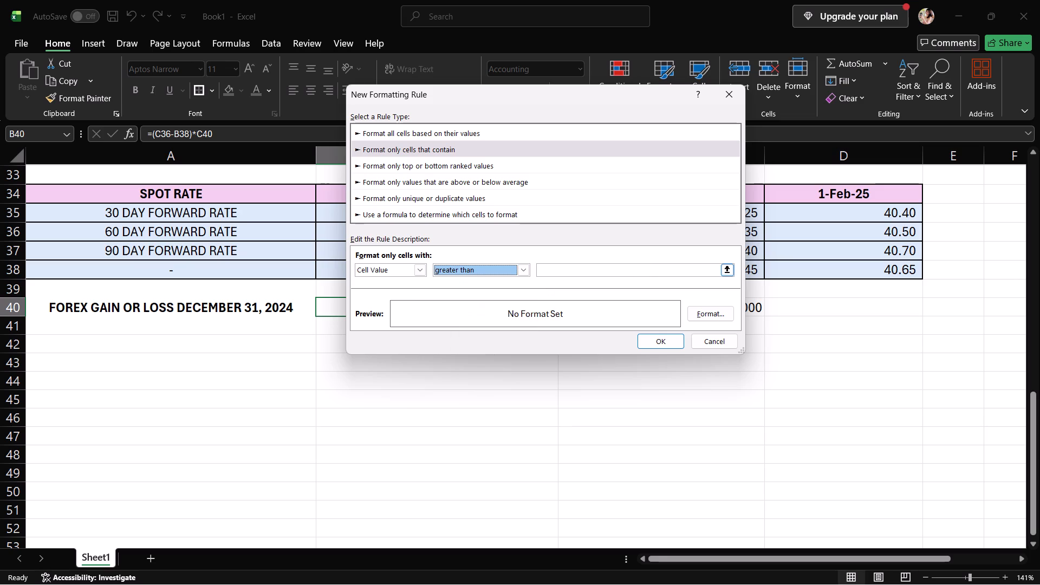
key("1")
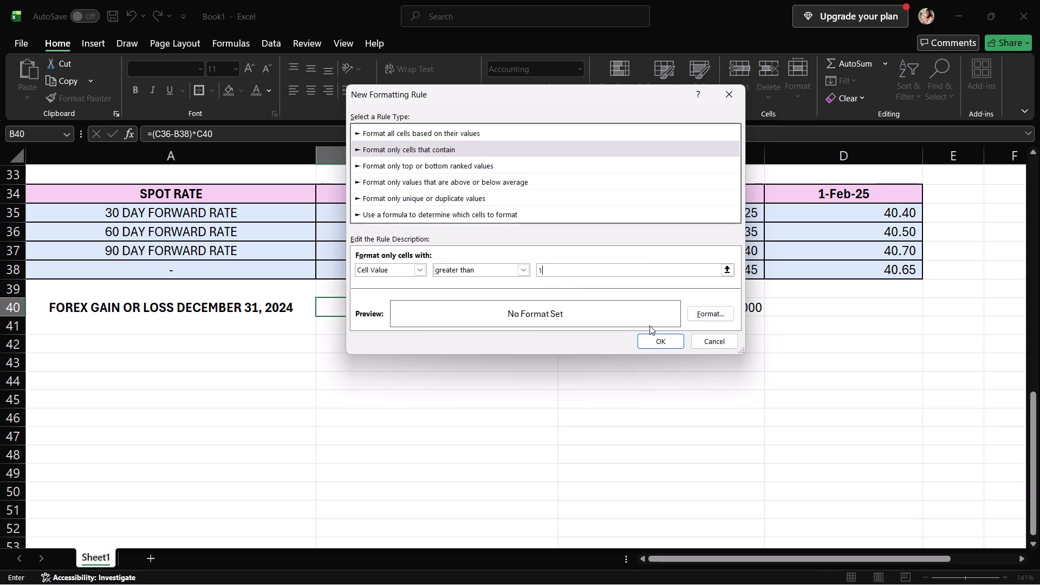
Give the B40 rule's format a two-color gradient fill with Vertical shading, using the variant from Color 1 to Color 2.
left_click(727, 320)
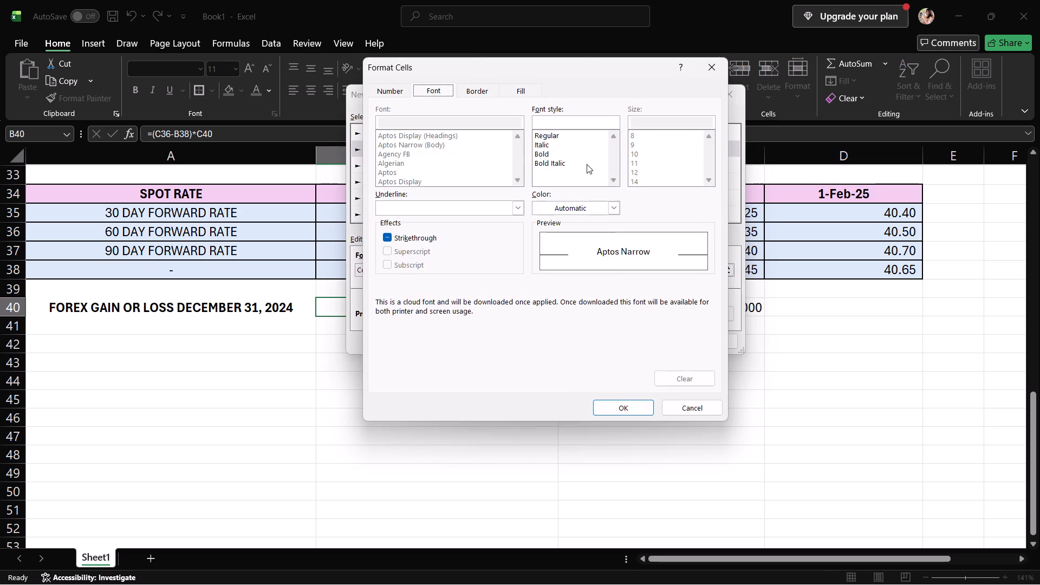
left_click(483, 93)
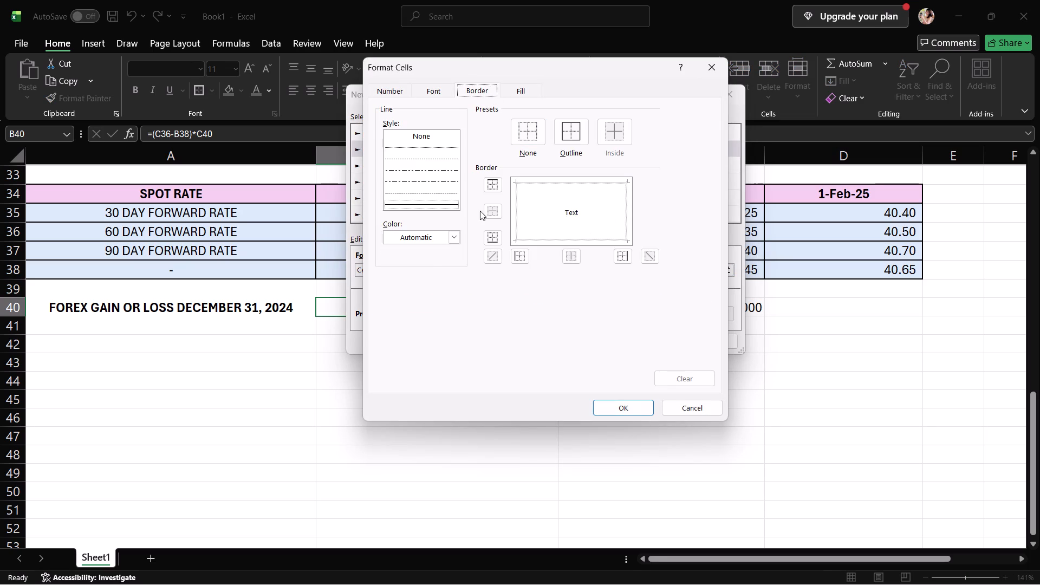
left_click(516, 91)
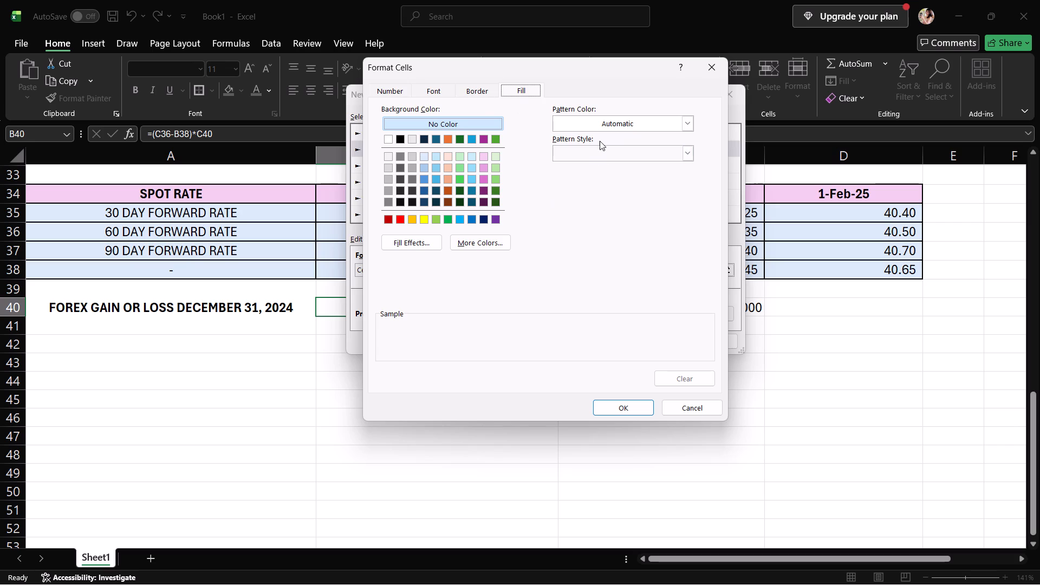
left_click(602, 156)
left_click(603, 150)
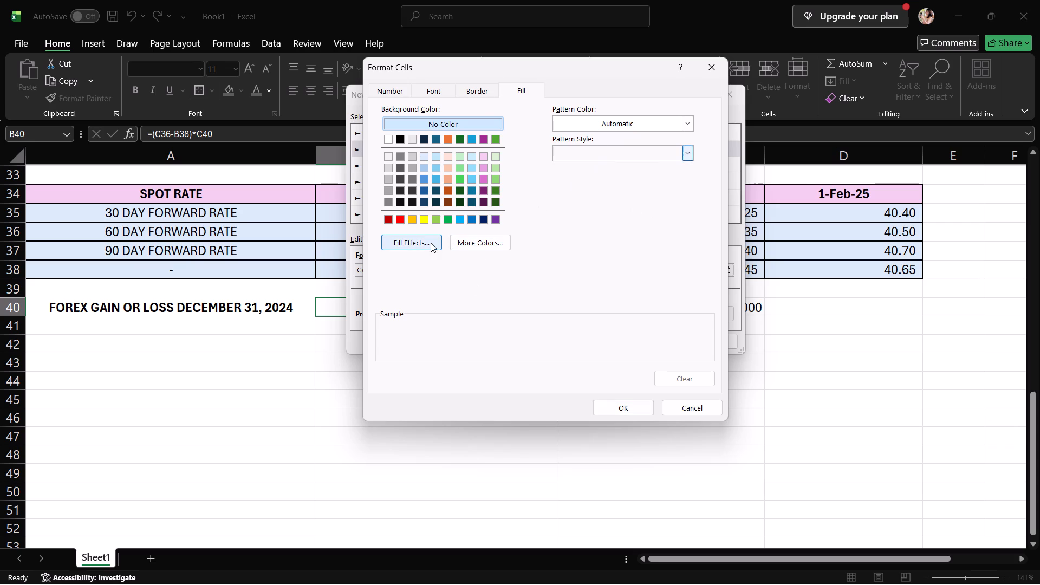
left_click(431, 243)
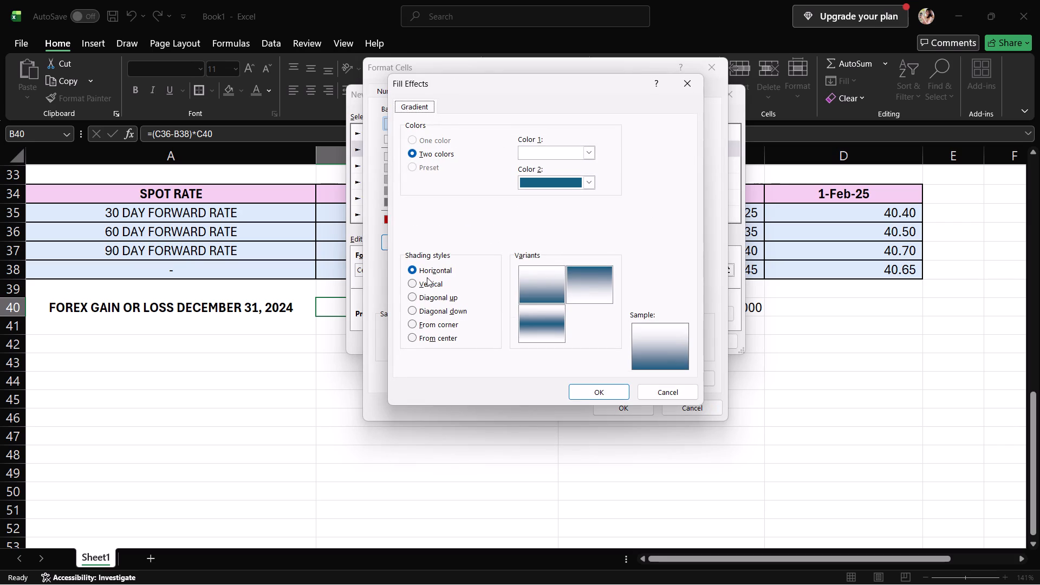
left_click(427, 277)
left_click(461, 283)
left_click(406, 279)
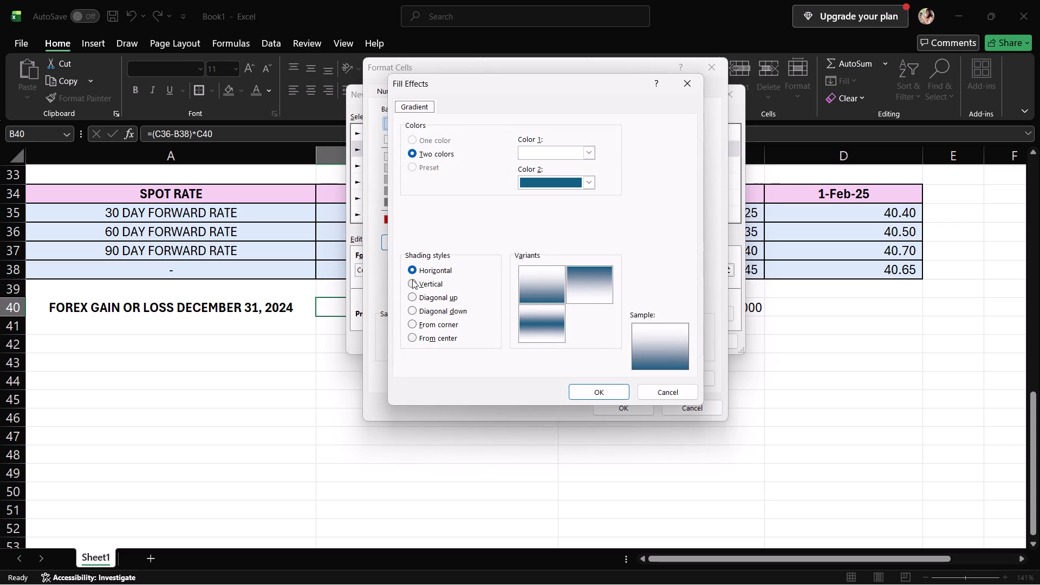
left_click(414, 279)
left_click(541, 268)
Set the B40 rule's gradient to the lightest green theme shade for Color 1 and bright mid-green for Color 2.
left_click(548, 183)
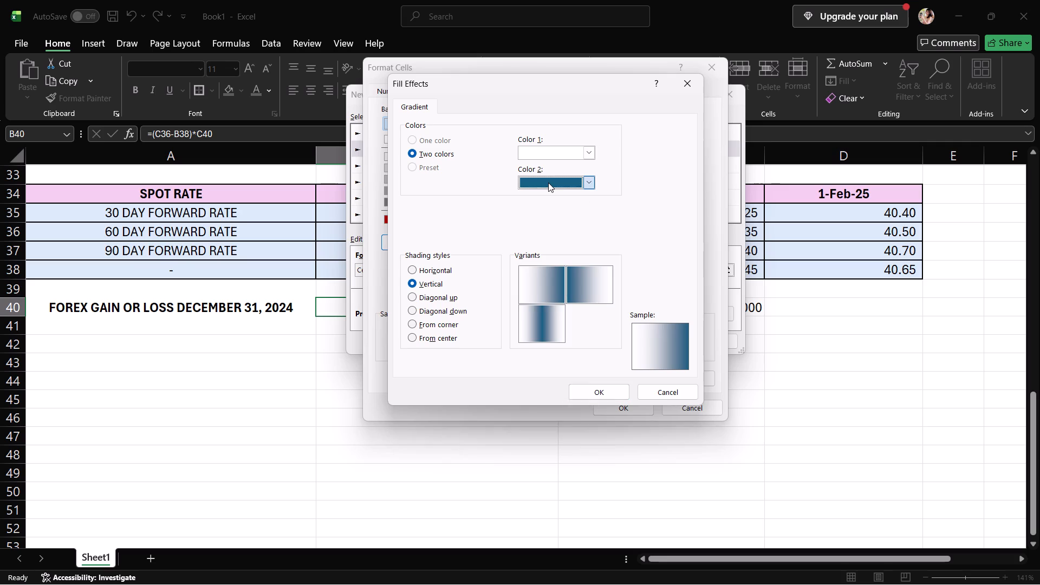
left_click(641, 272)
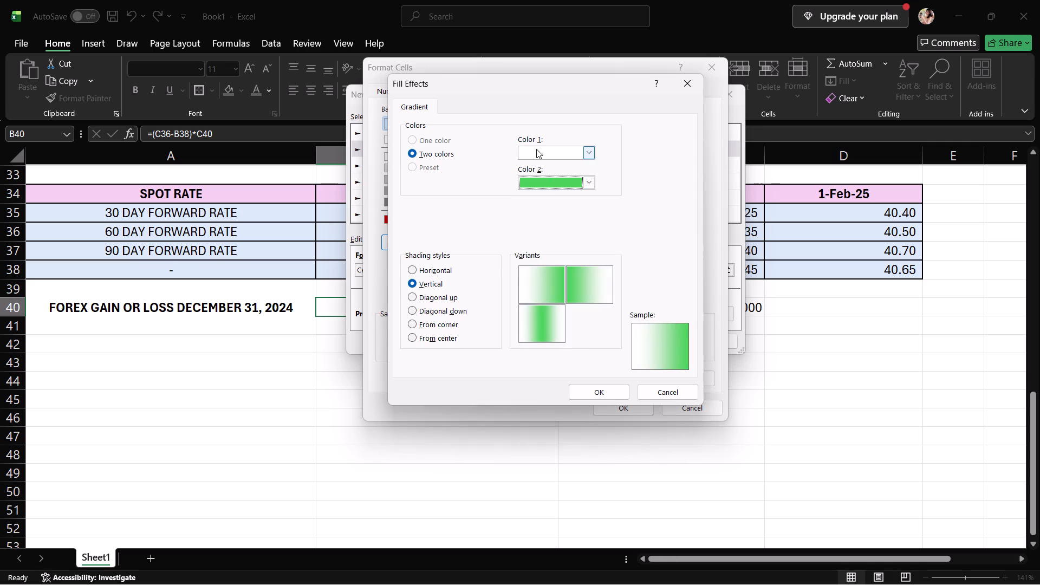
left_click(536, 149)
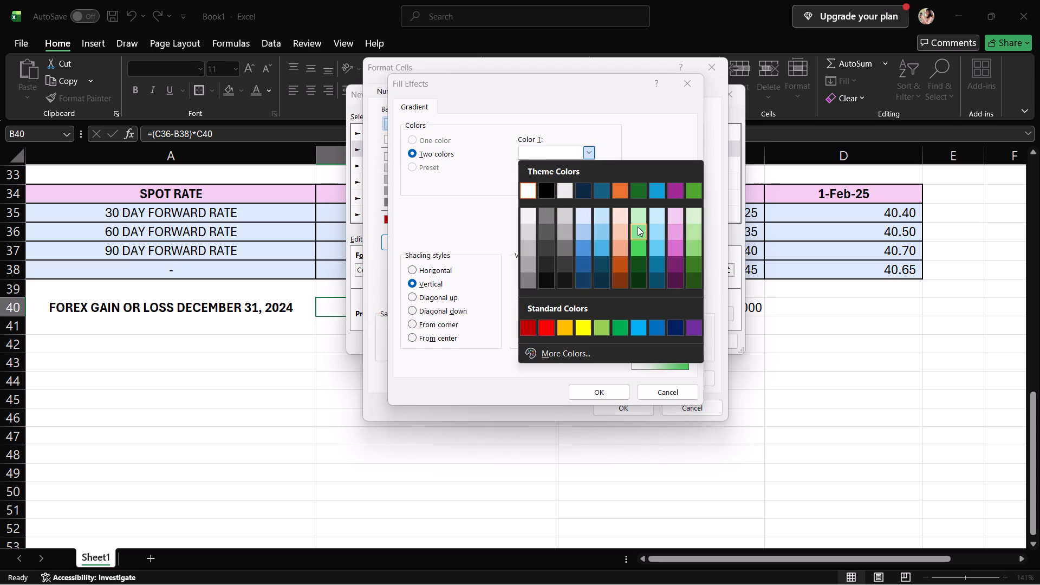
left_click(642, 223)
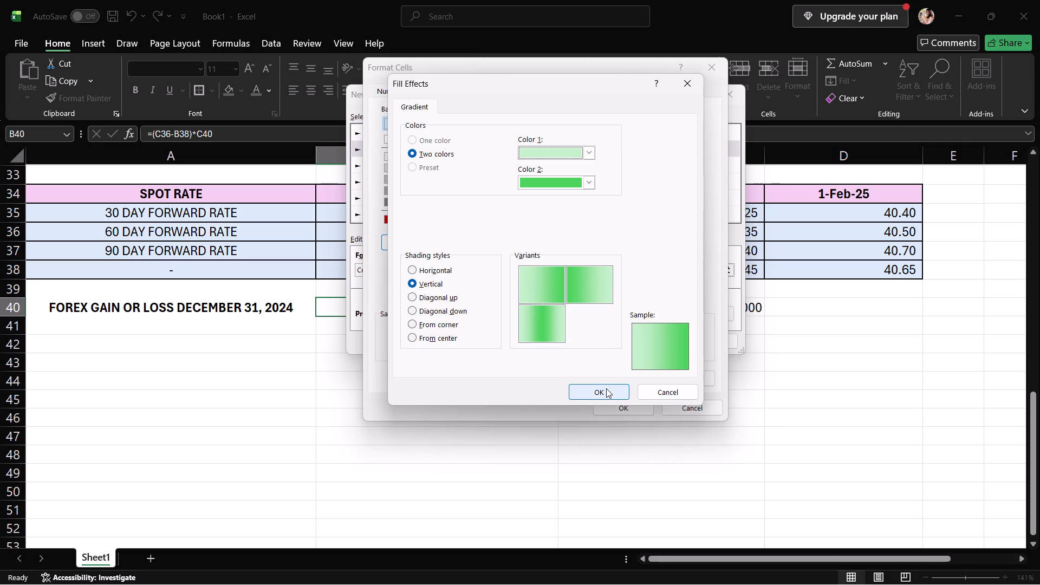
left_click(606, 388)
left_click(628, 412)
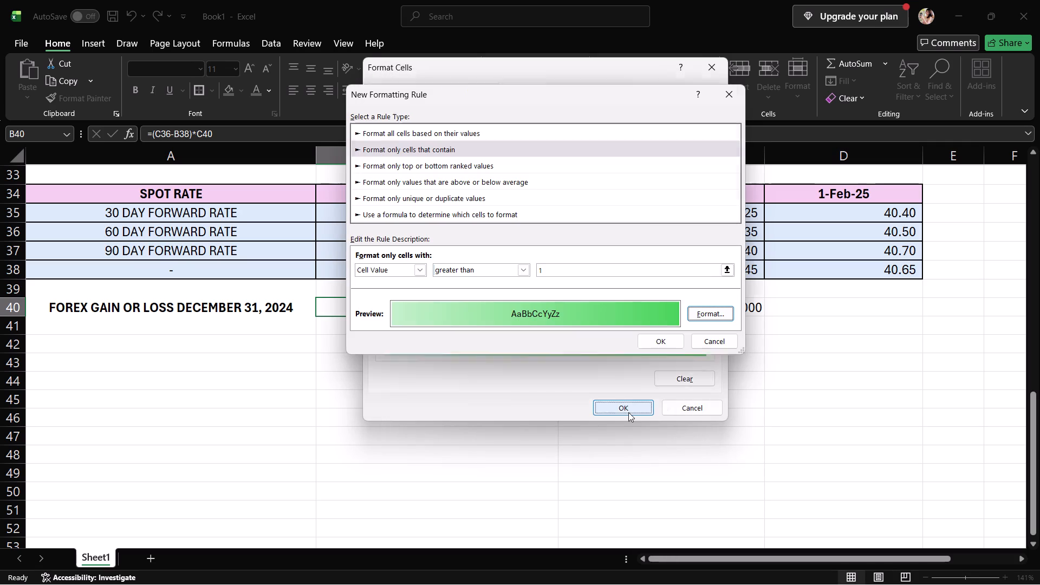
Apply the greater-than-1 rule with the green gradient fill to cell B40.
left_click(664, 342)
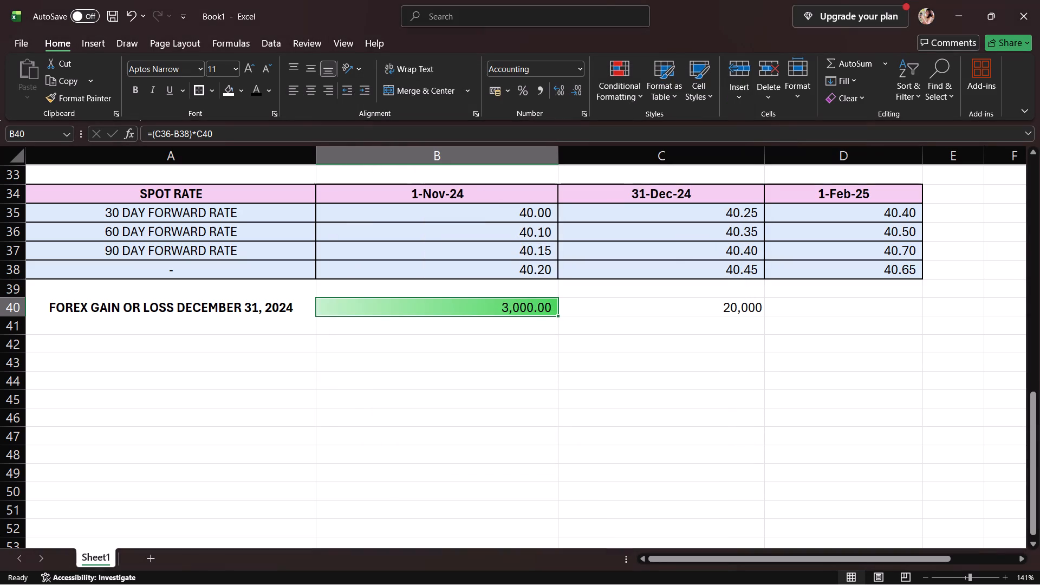
left_click(547, 333)
left_click(600, 302)
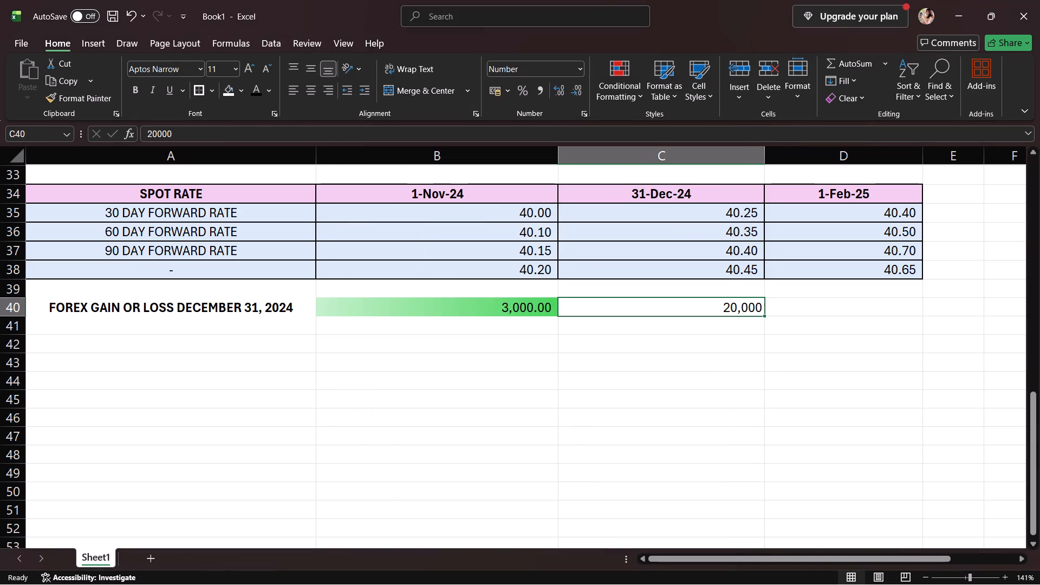
left_click(476, 332)
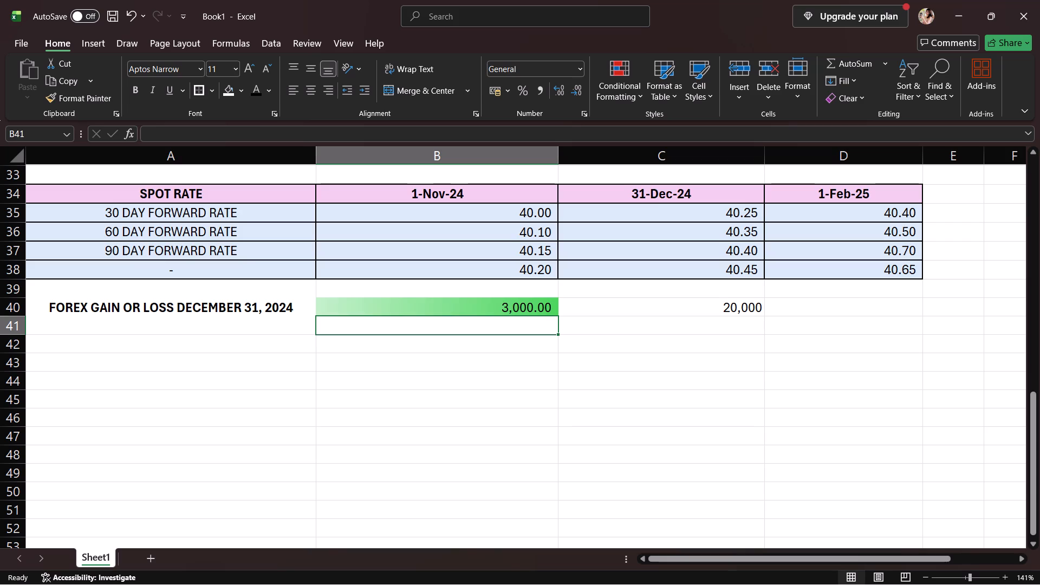
Enter the label "FOREIGN CURRENCY RECEIVABLE DECEMBER 31,2024" in cell A42.
left_click(299, 346)
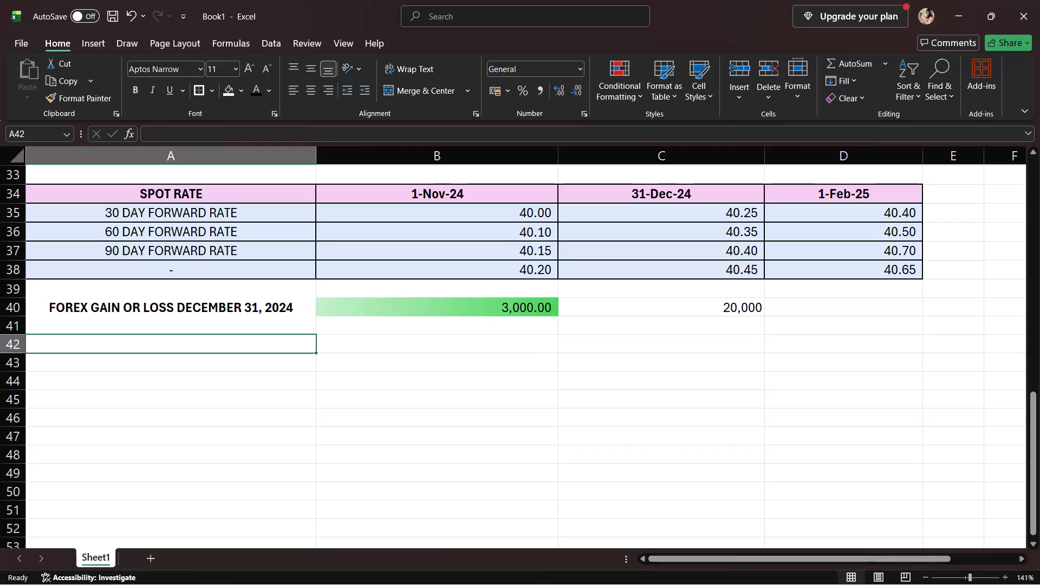
type("FORE")
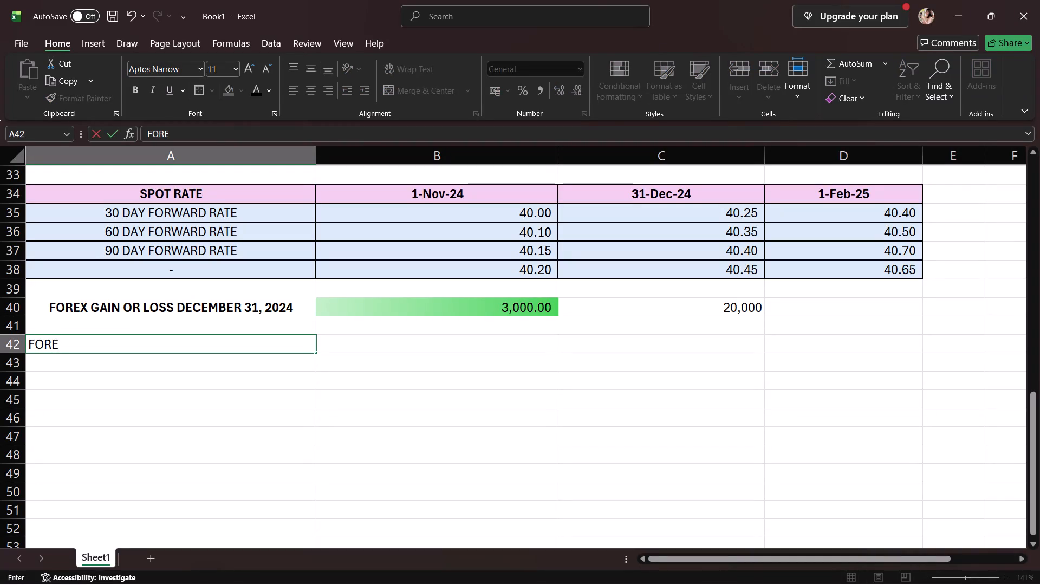
key("c")
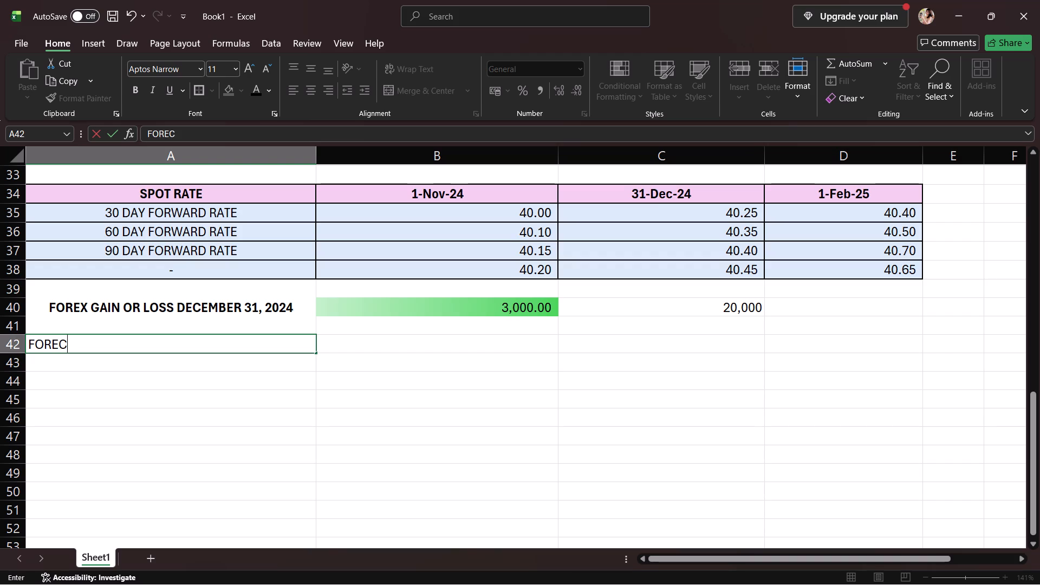
key("BackSpace")
type("IGN CURRENCY RECEI")
type("VABLE")
key("space")
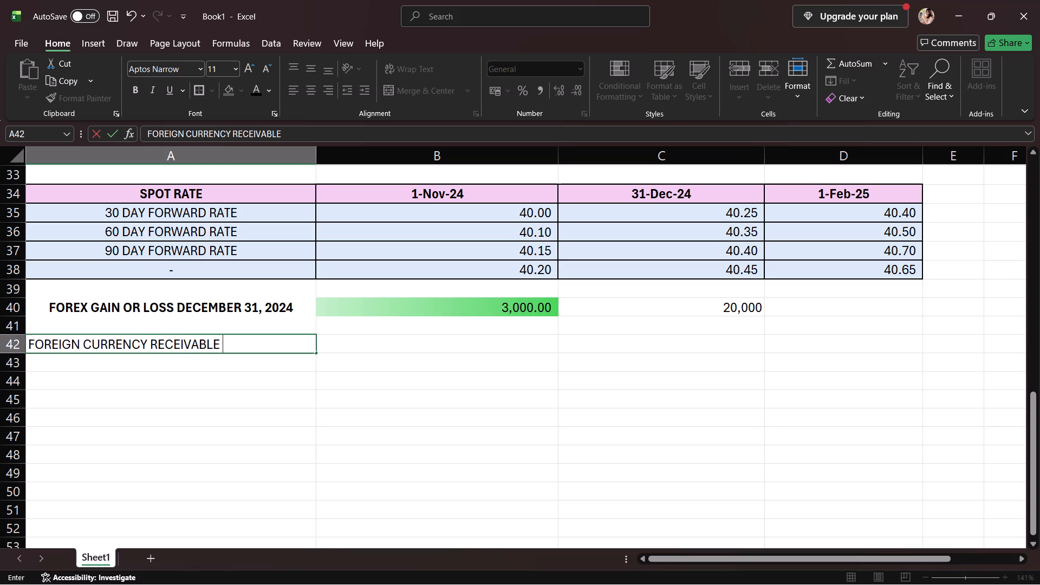
type("DECEMBER 31,L 20")
key("BackSpace")
key("BackSpace")
key("BackSpace")
key("BackSpace")
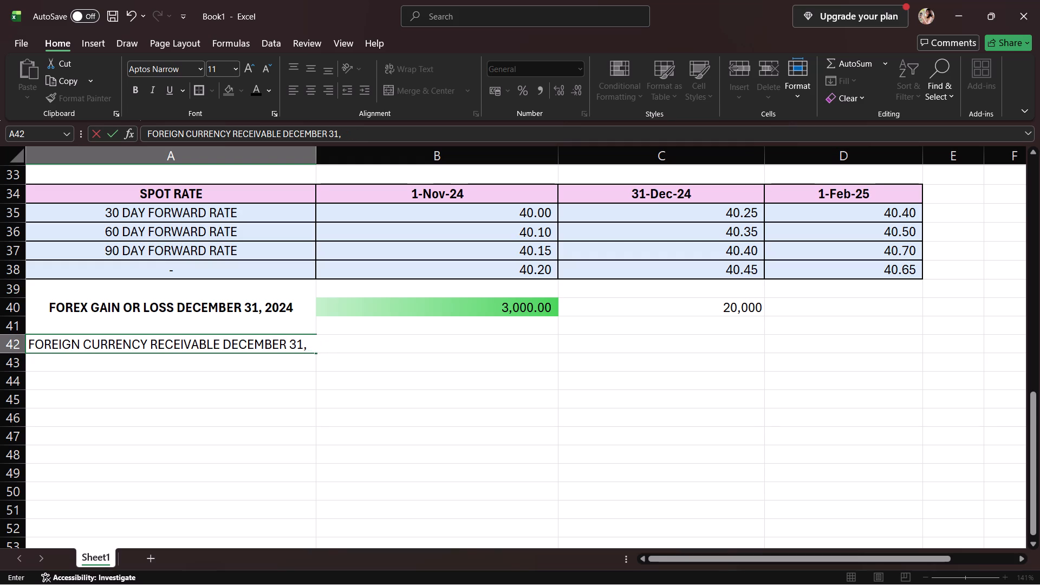
type("2024")
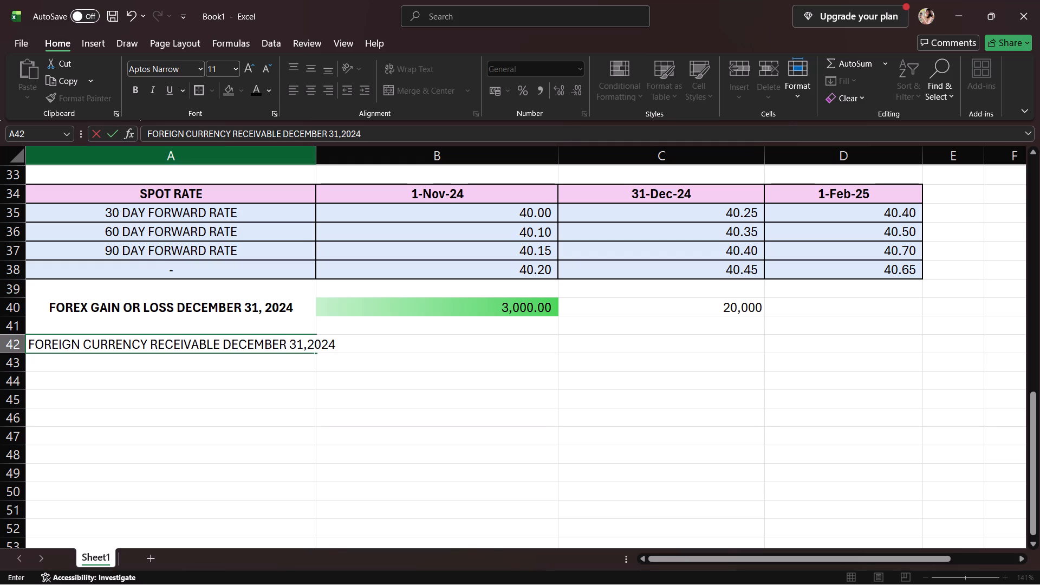
Widen column A so that the foreign currency receivable label in A42 fits.
left_click_drag(317, 158, 325, 155)
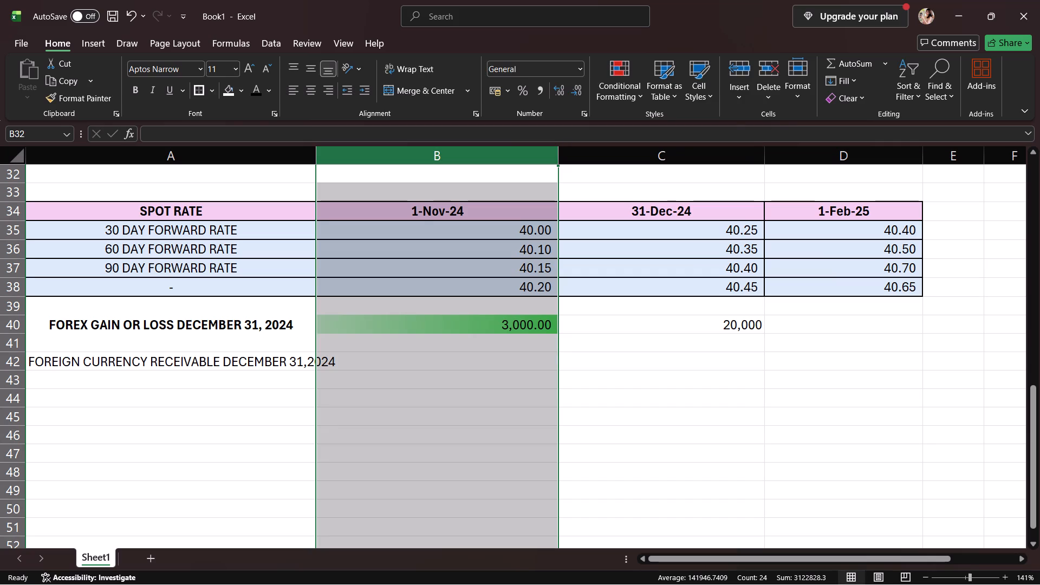
left_click(314, 155)
left_click(311, 155)
left_click(302, 156)
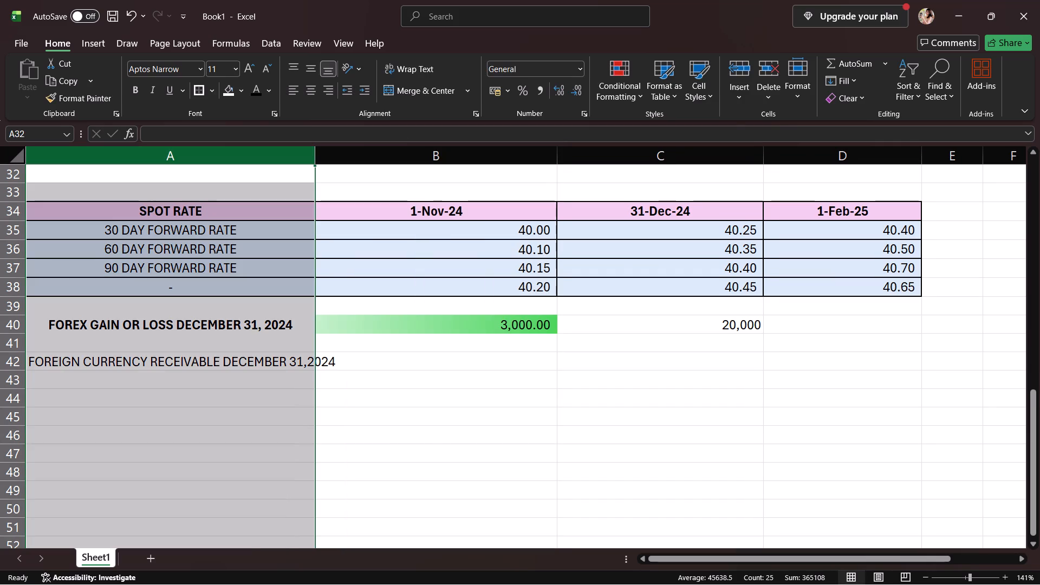
left_click(316, 159)
left_click_drag(360, 160, 370, 162)
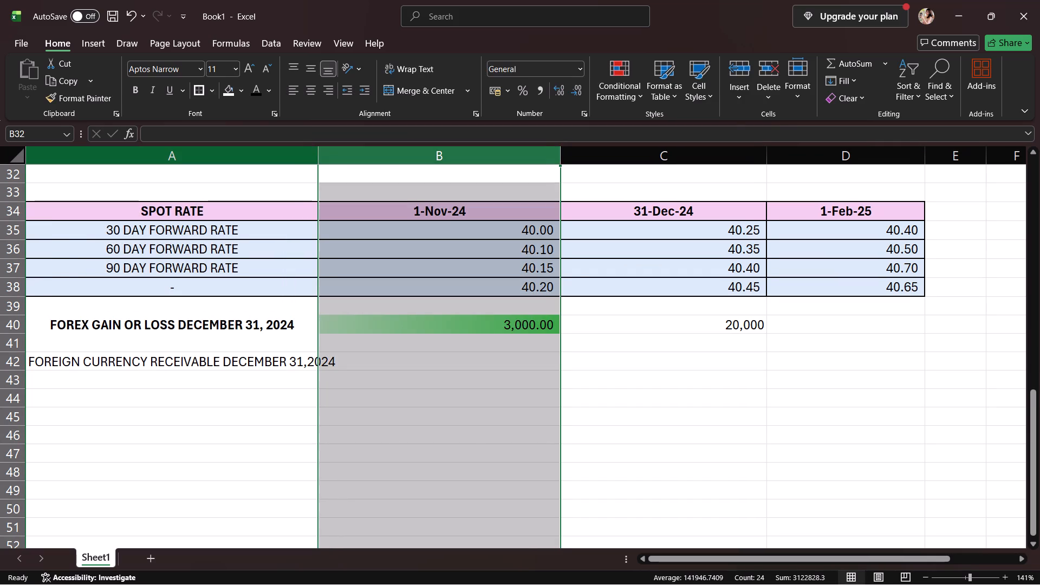
left_click(278, 157)
left_click_drag(318, 159, 339, 160)
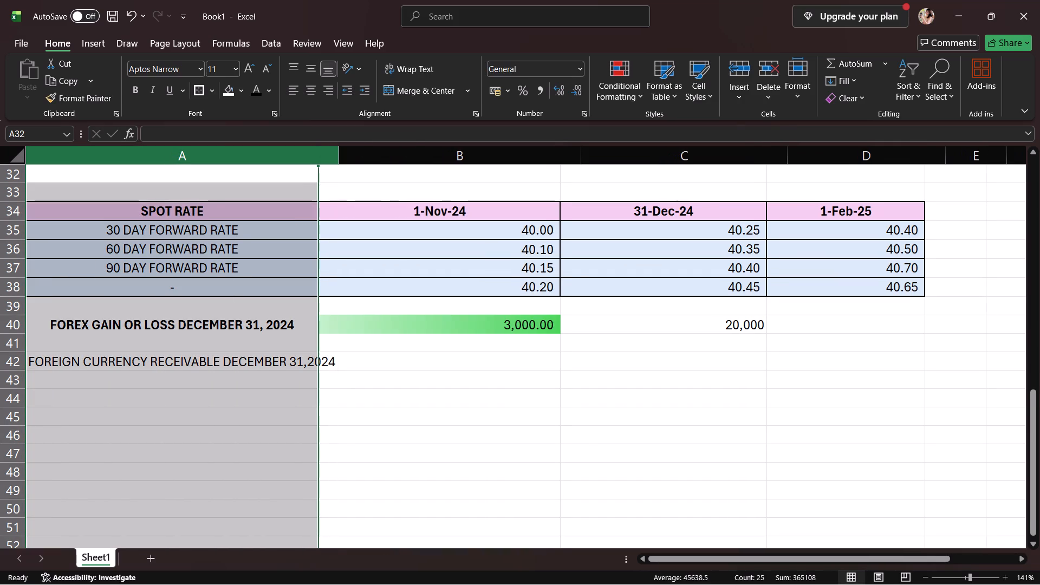
left_click(437, 345)
left_click(417, 368)
Make the foreign currency receivable label in A42 bold.
left_click(322, 362)
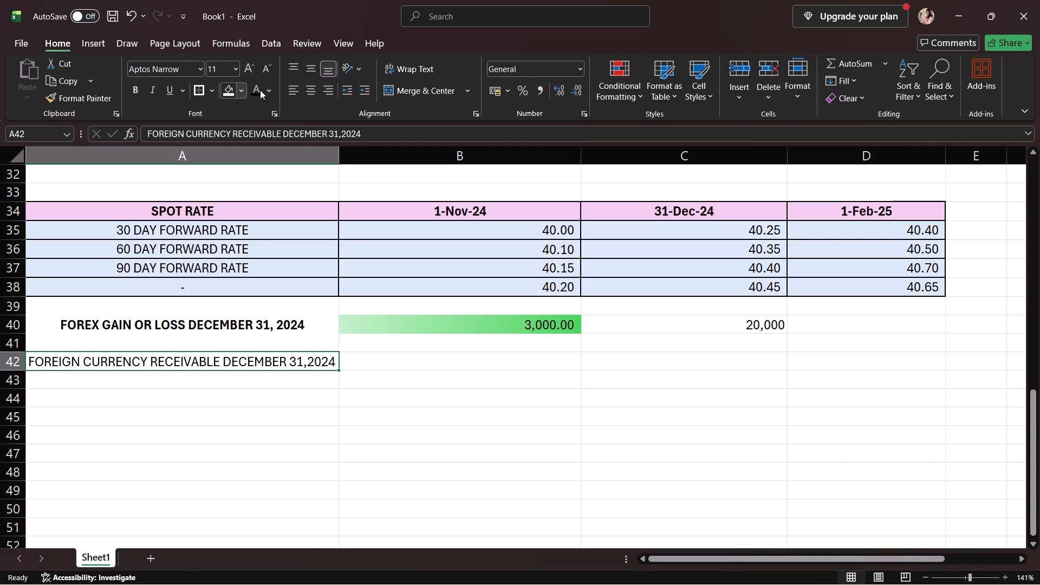
left_click(138, 94)
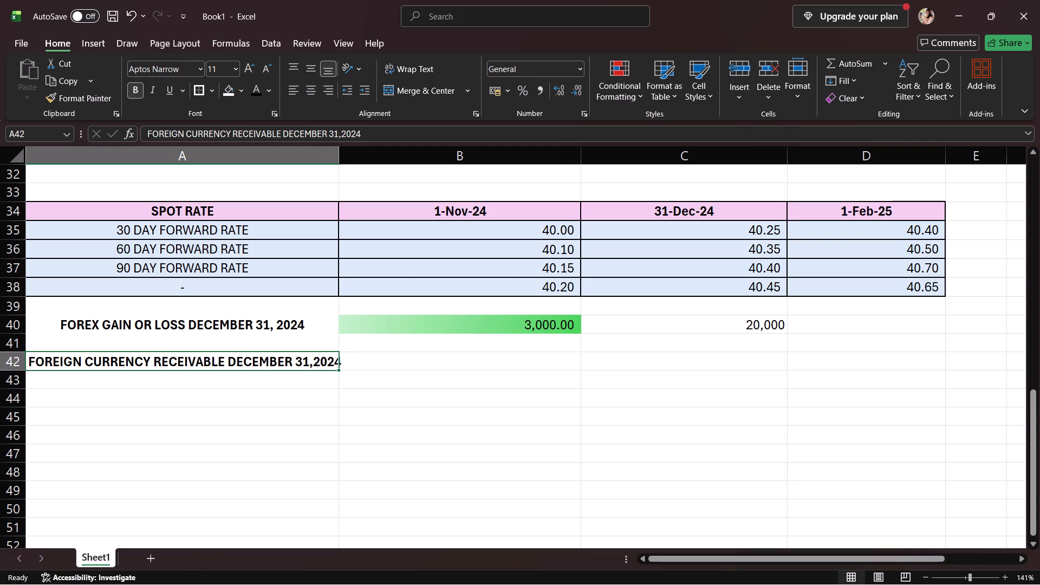
Widen column A a little more so that the bold label in A42 fits inside its cell.
left_click(493, 362)
left_click(281, 154)
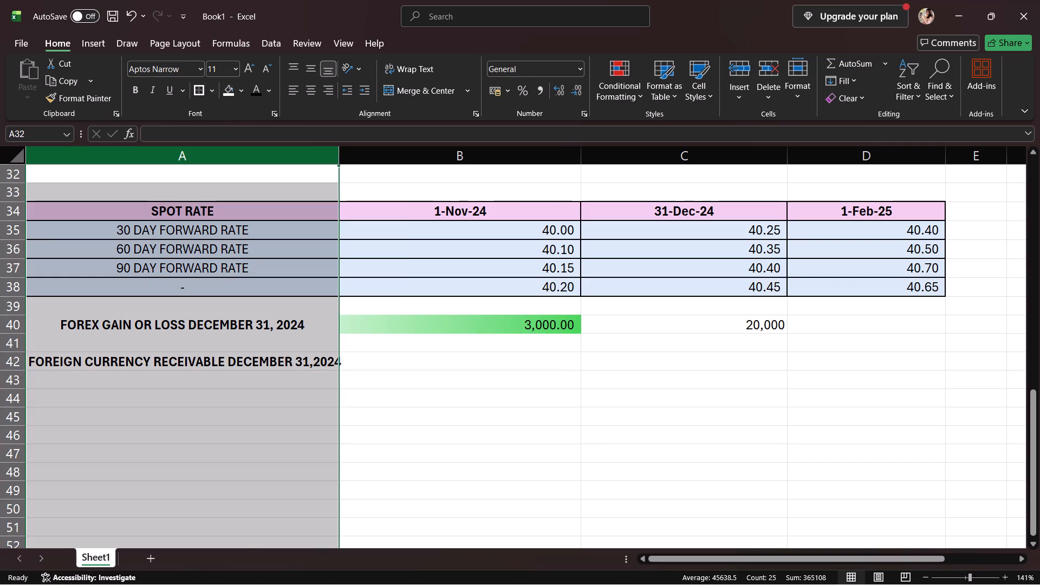
left_click_drag(337, 154, 350, 153)
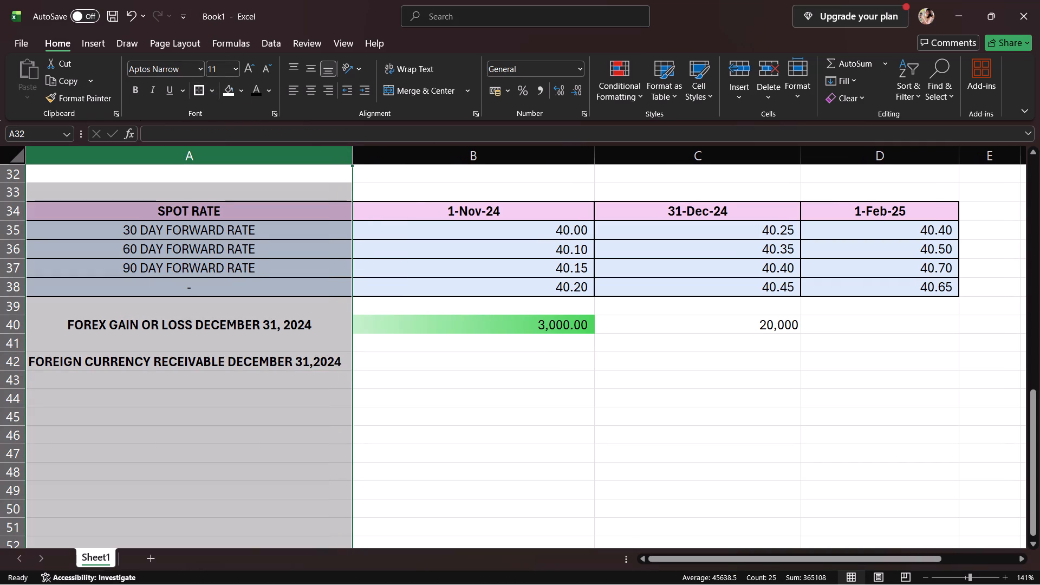
Calculate the foreign currency receivable in cell B42 with the formula =C36*C40.
left_click(397, 360)
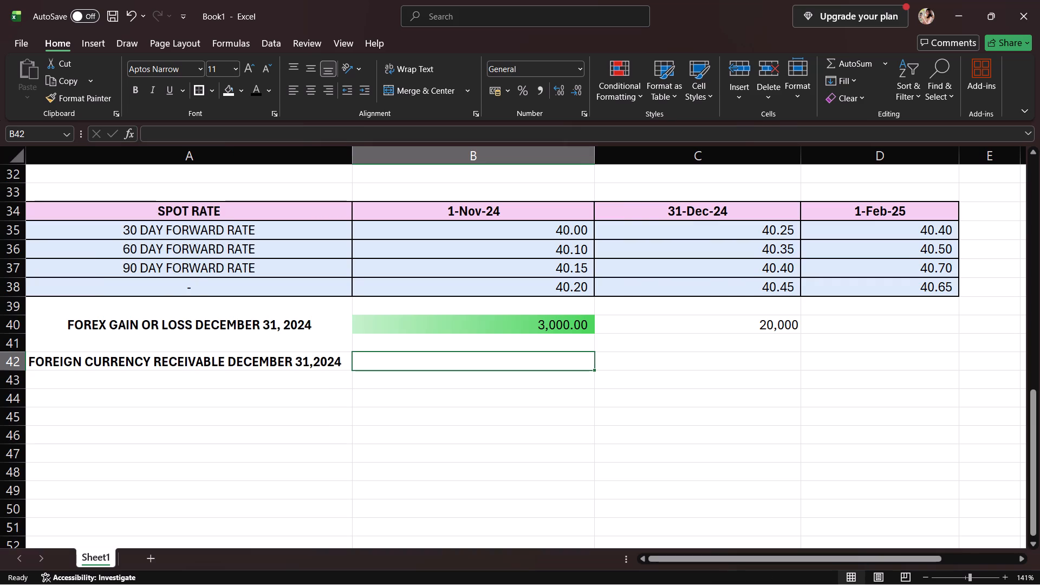
key("equal")
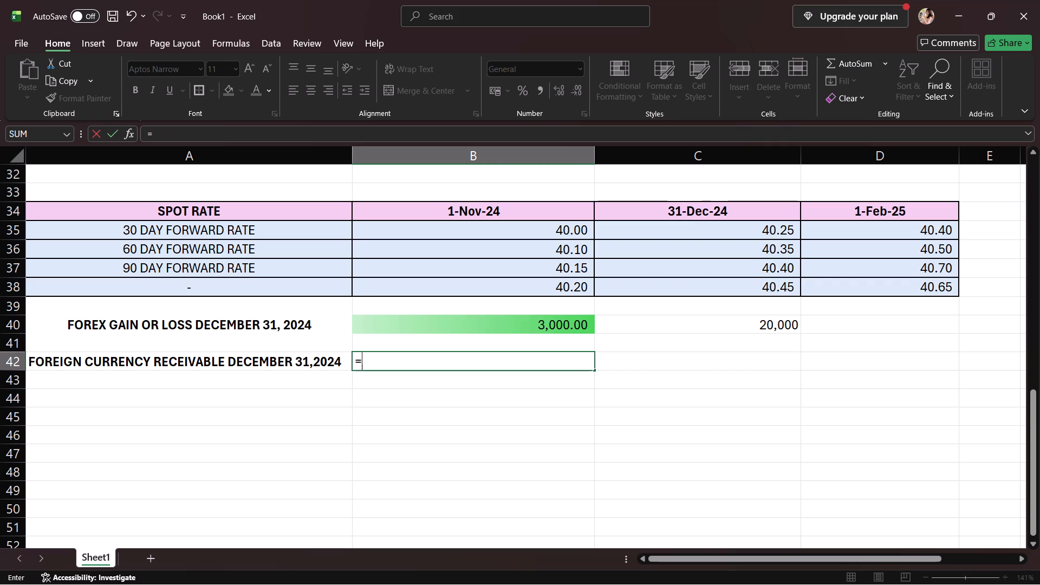
key("shift+parenleft")
key("BackSpace")
left_click(737, 251)
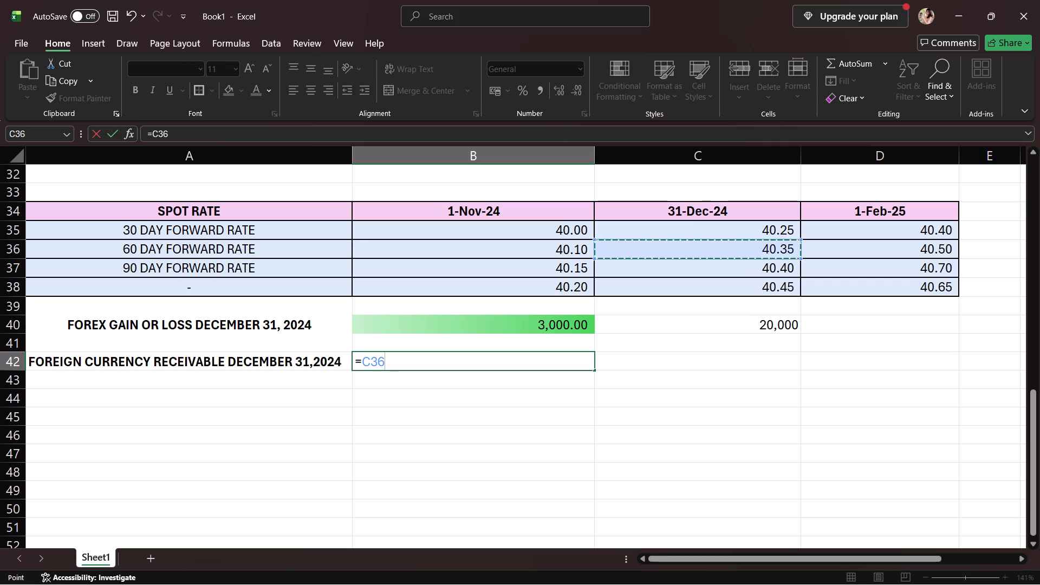
key("asterisk")
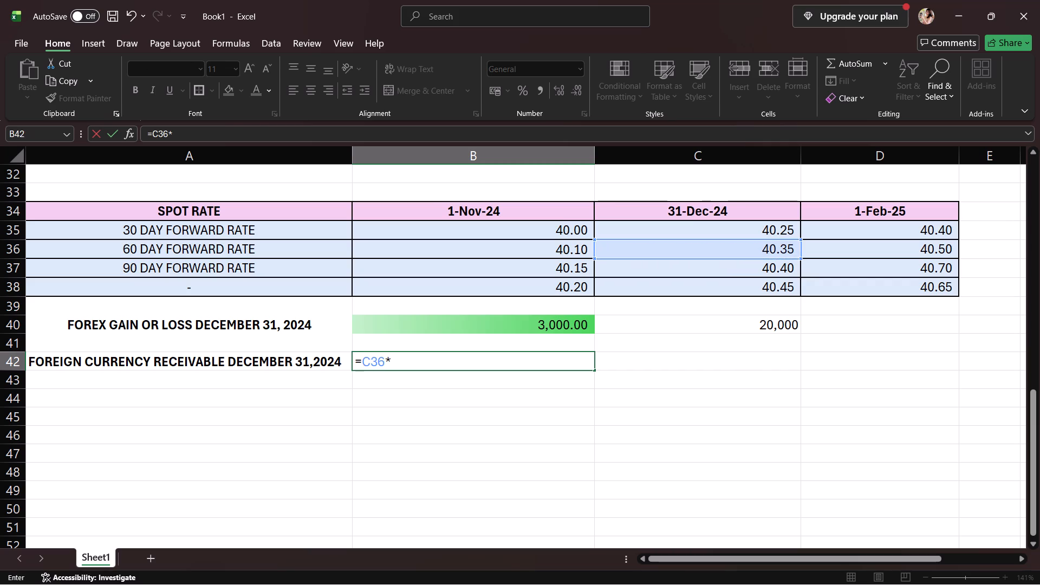
left_click(781, 327)
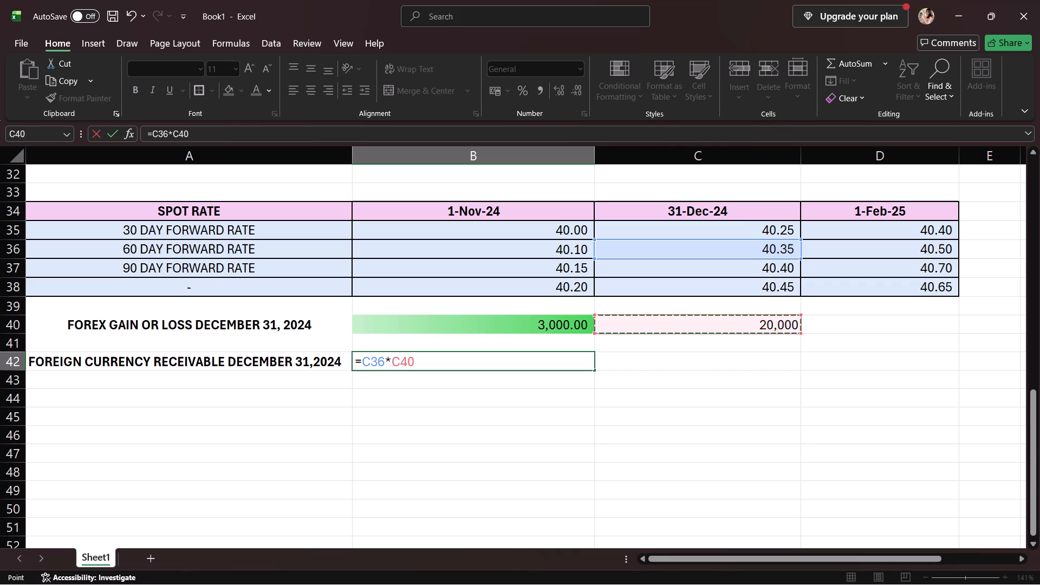
key("Return")
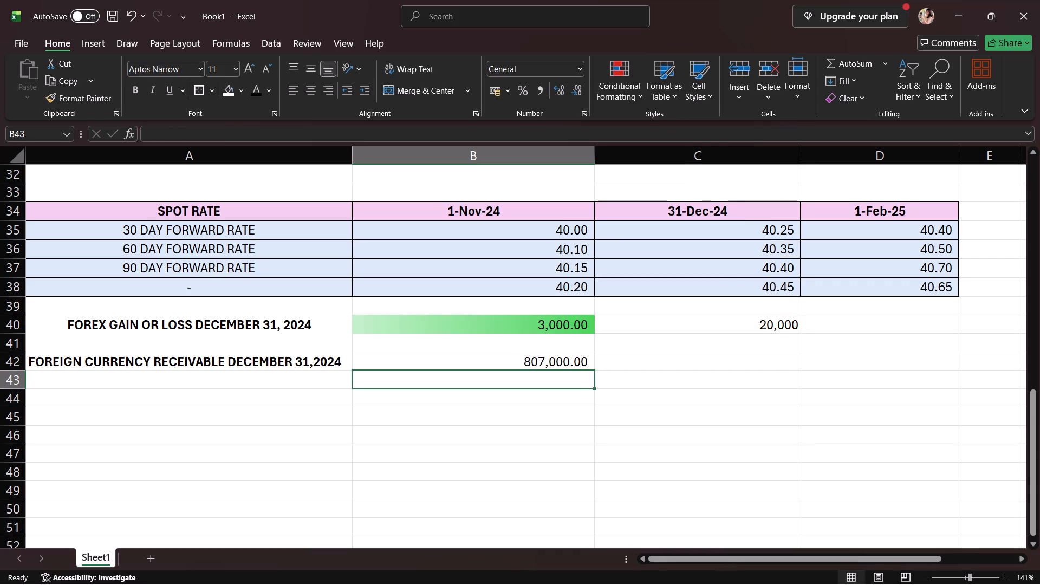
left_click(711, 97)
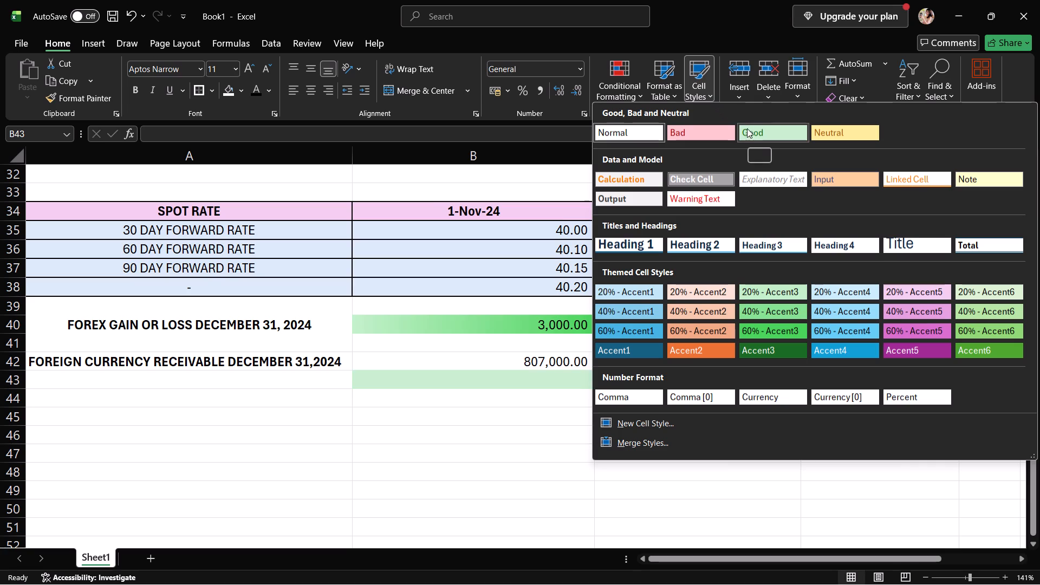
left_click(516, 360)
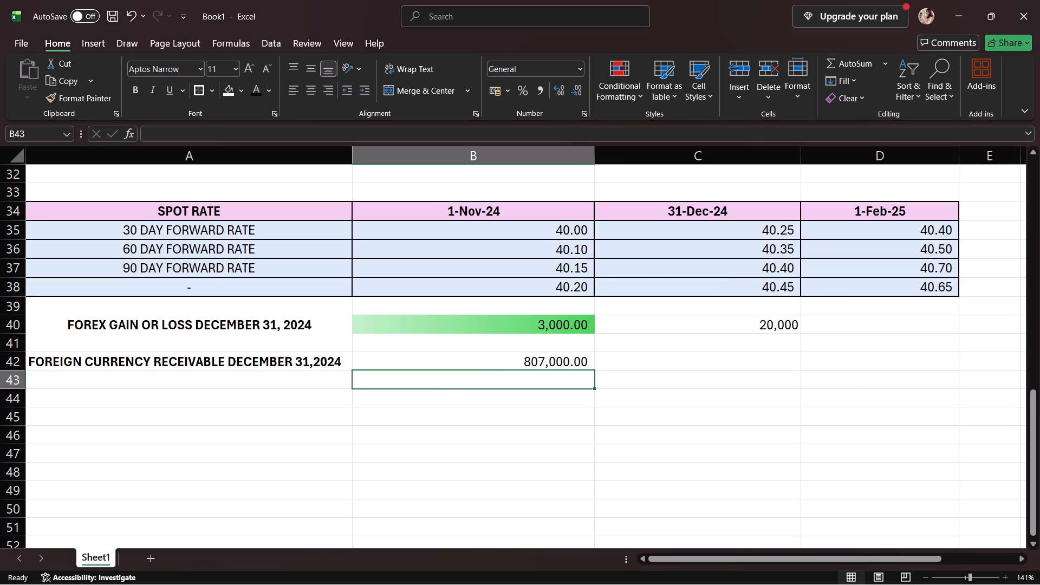
Start a new conditional formatting rule for cell B42 that formats only cells with a cell value greater than 1.
left_click(594, 359)
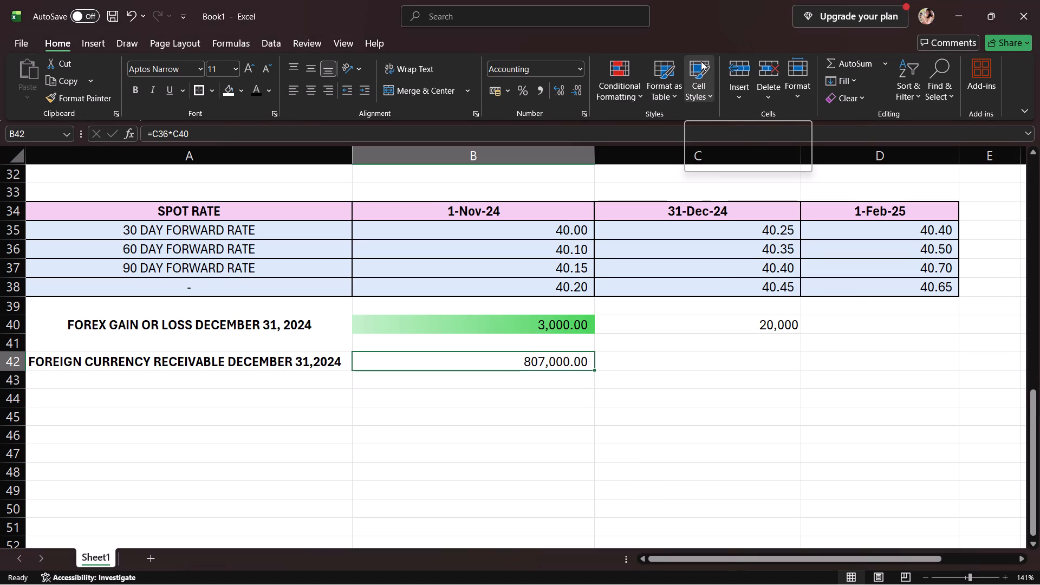
left_click(625, 82)
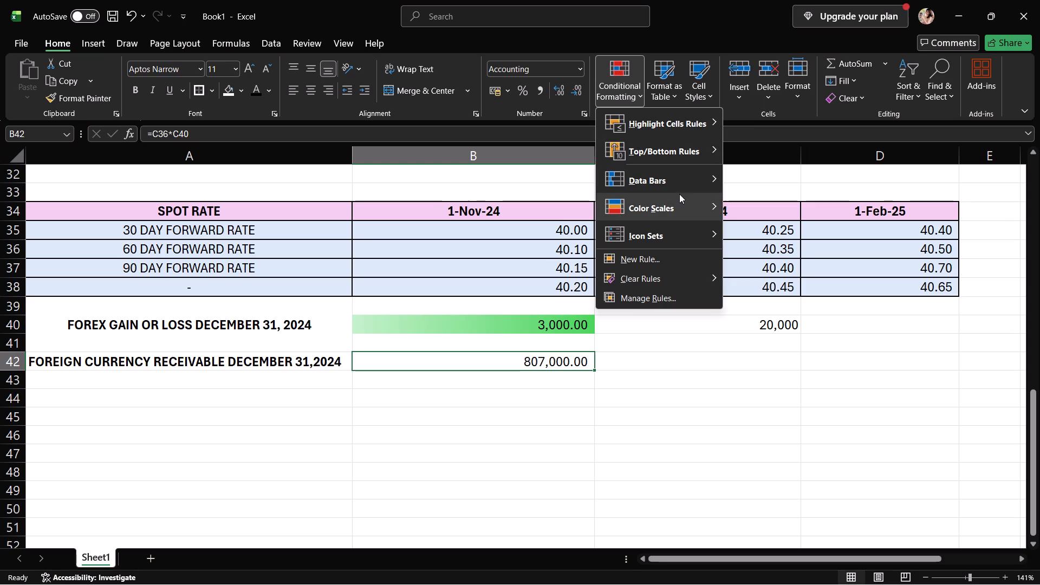
left_click(677, 183)
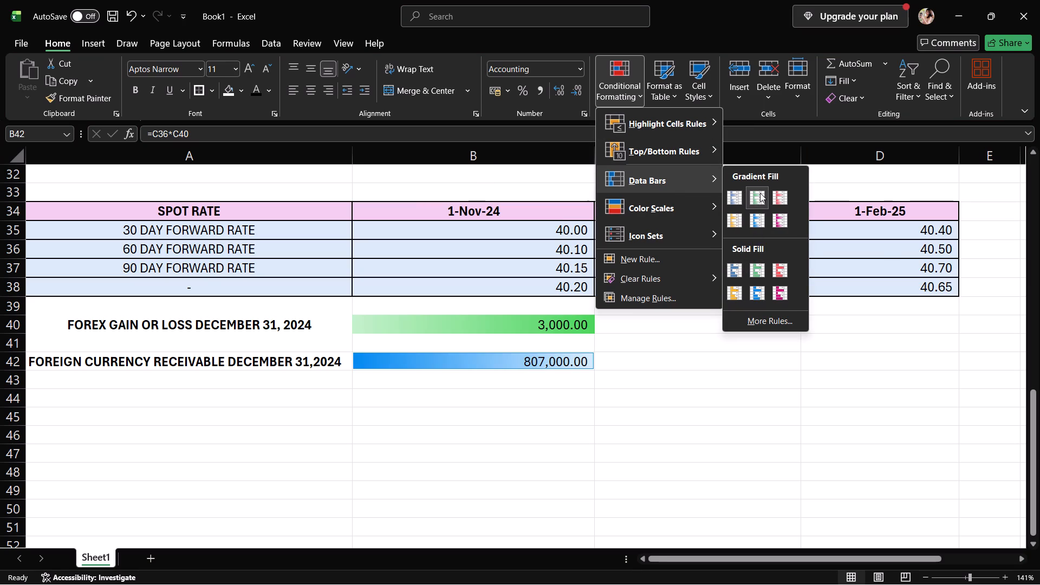
left_click(743, 320)
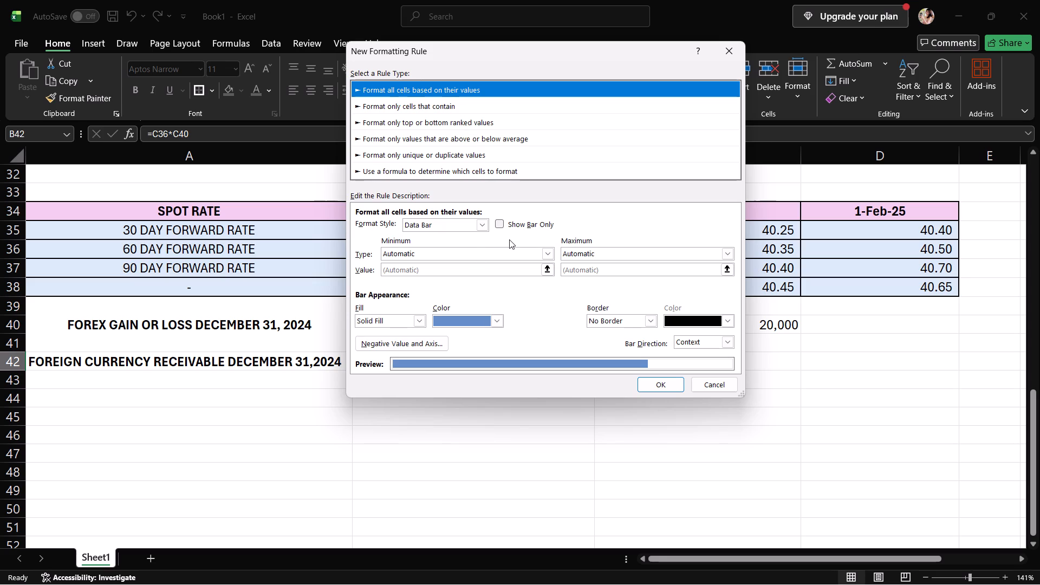
left_click(483, 133)
left_click(483, 119)
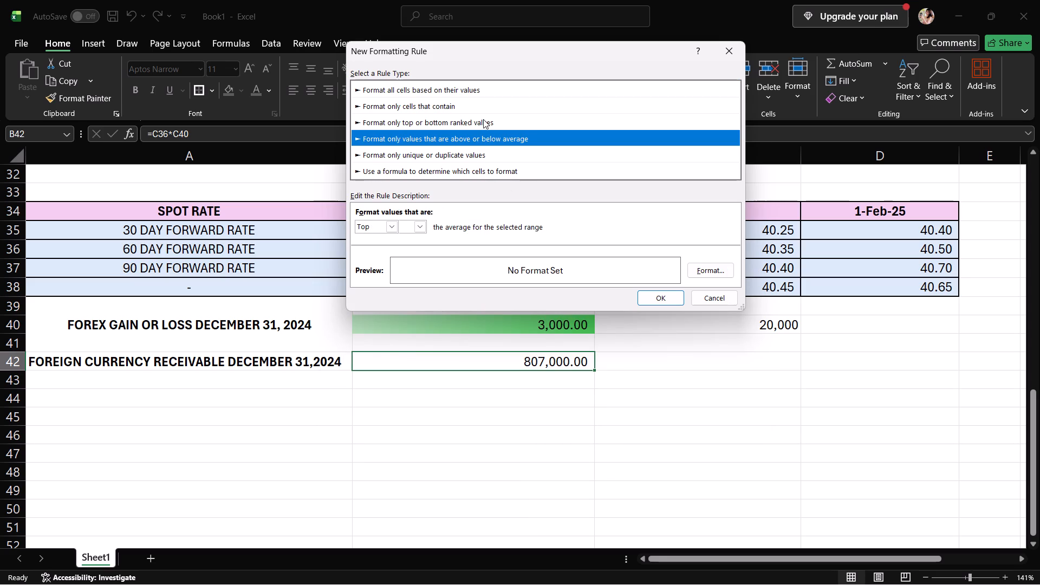
left_click(479, 134)
left_click(489, 93)
left_click(490, 97)
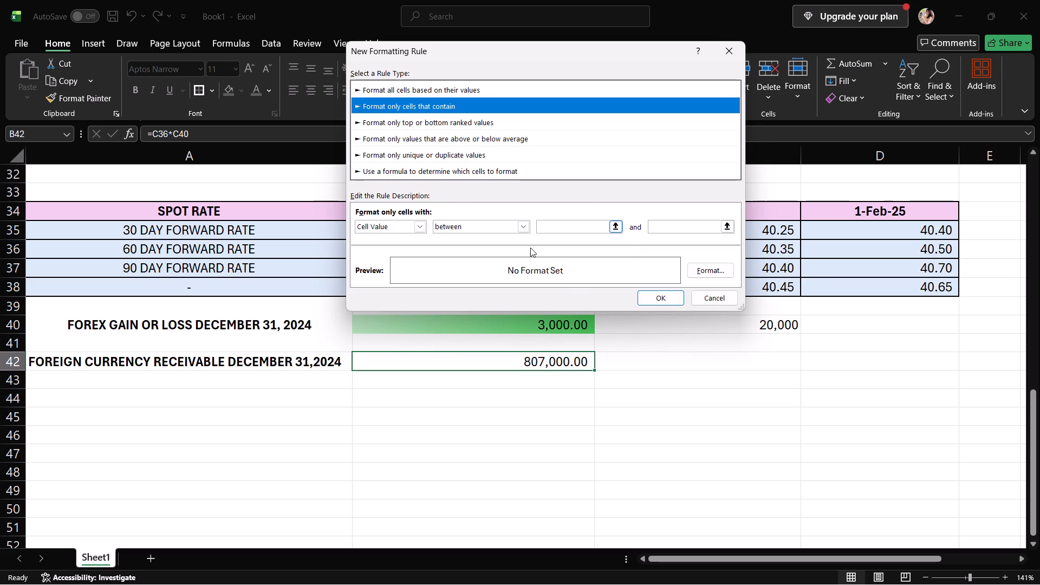
left_click(529, 229)
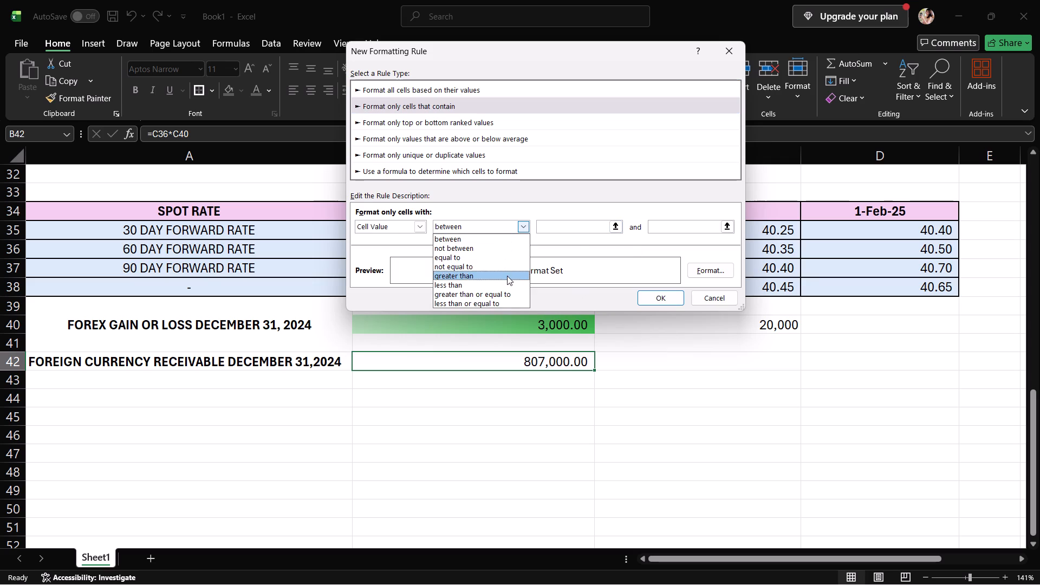
left_click(505, 275)
left_click(606, 229)
key("1")
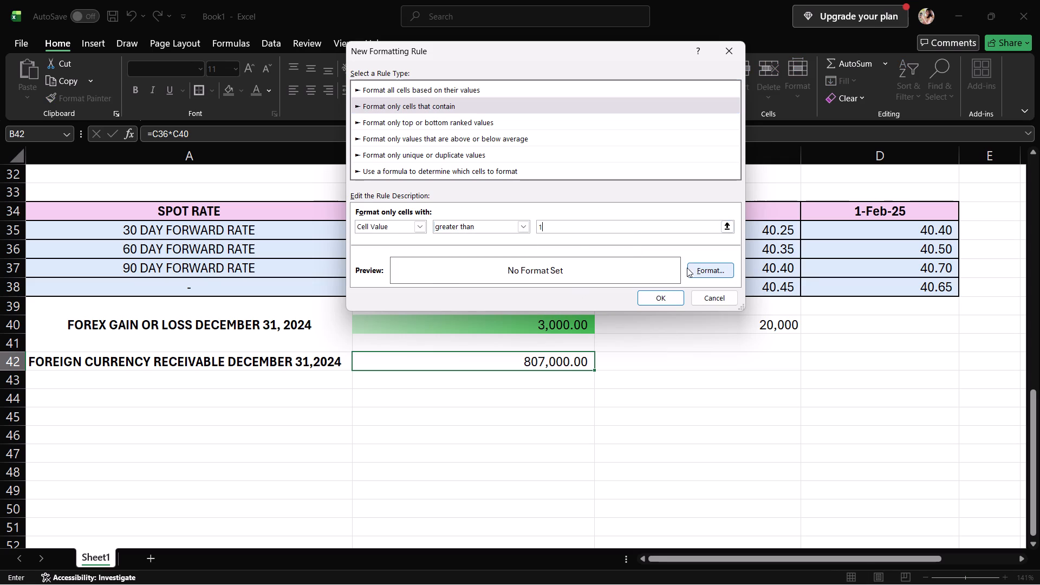
Give the new rule's format a two-color gradient fill with vertical shading, using the first variant.
left_click(714, 275)
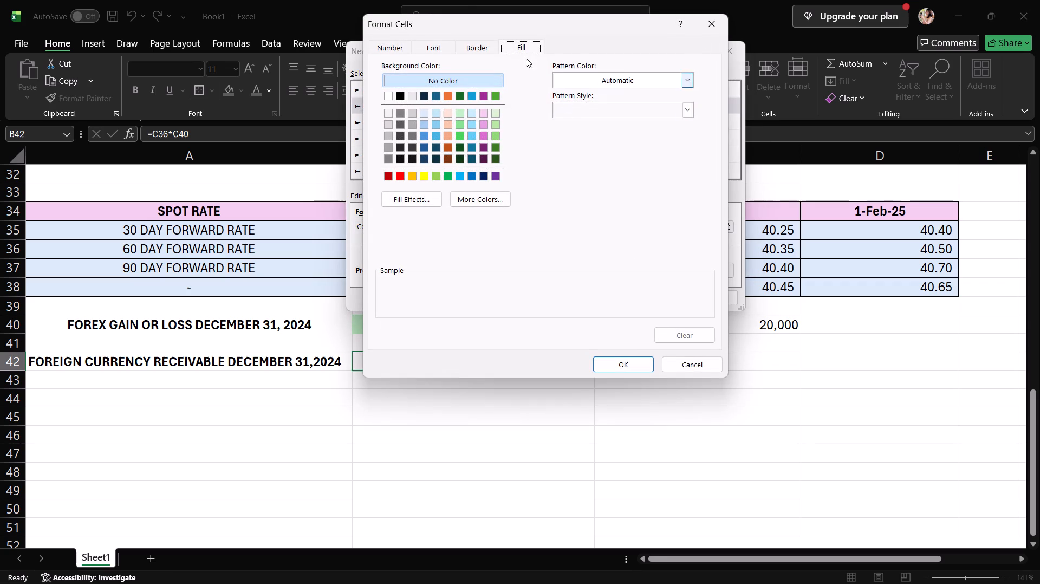
left_click(428, 193)
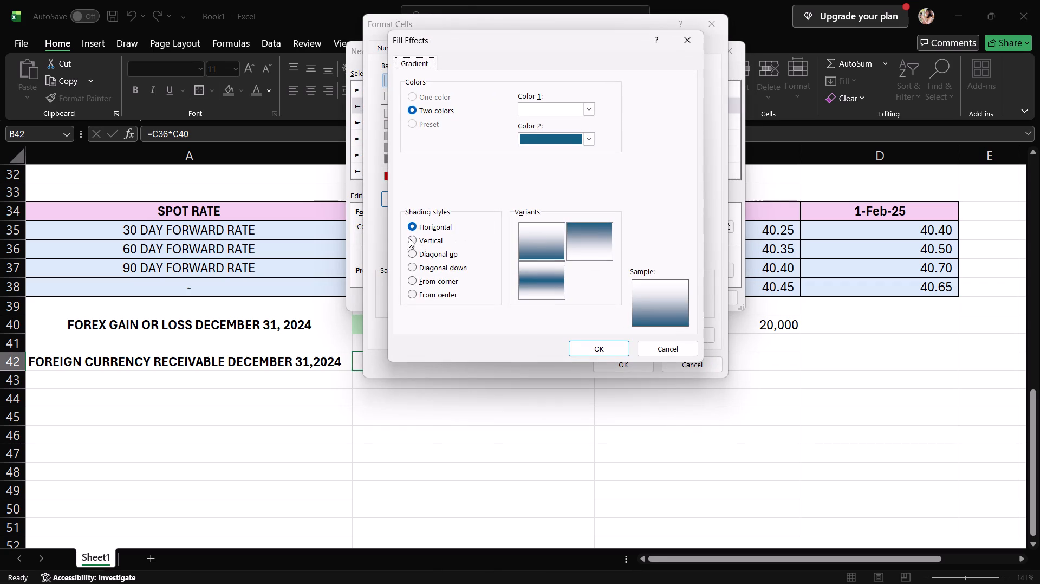
left_click(410, 238)
left_click(551, 237)
left_click(614, 349)
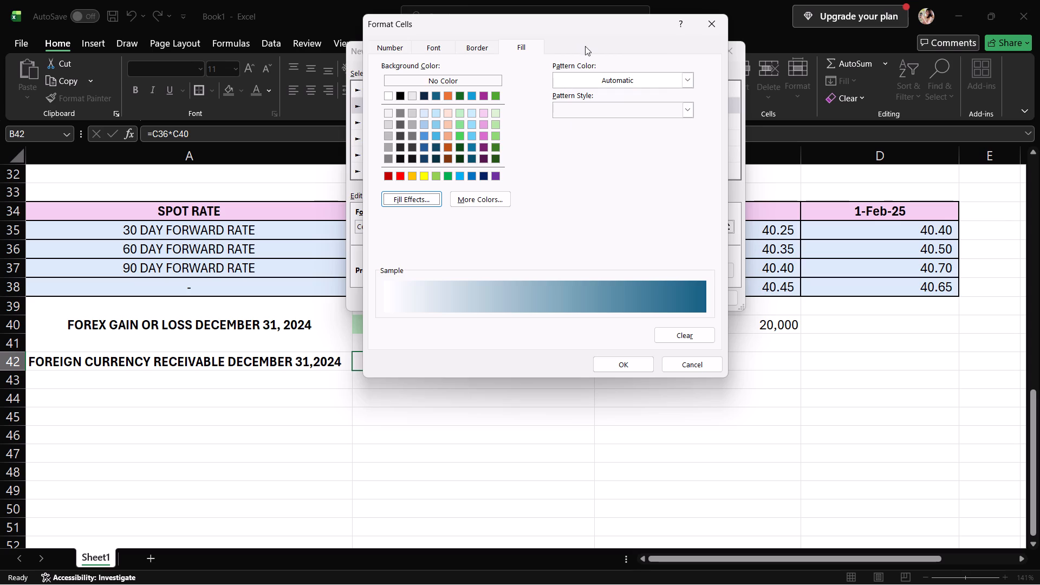
Change the gradient colors to light green and a brighter green, and apply the conditional formatting rule to cell B42.
left_click(573, 109)
left_click(573, 109)
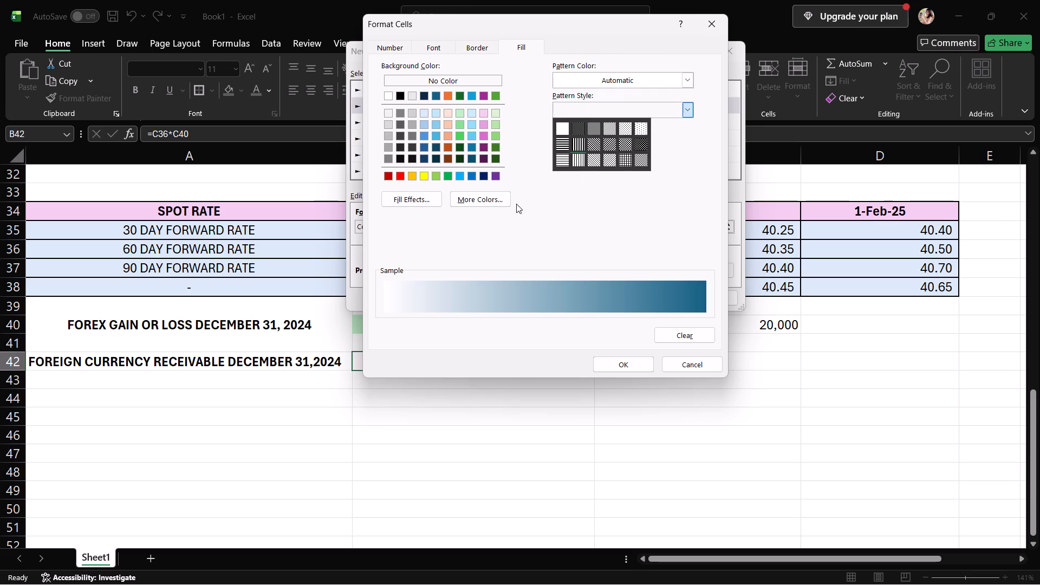
left_click(466, 193)
double_click(441, 197)
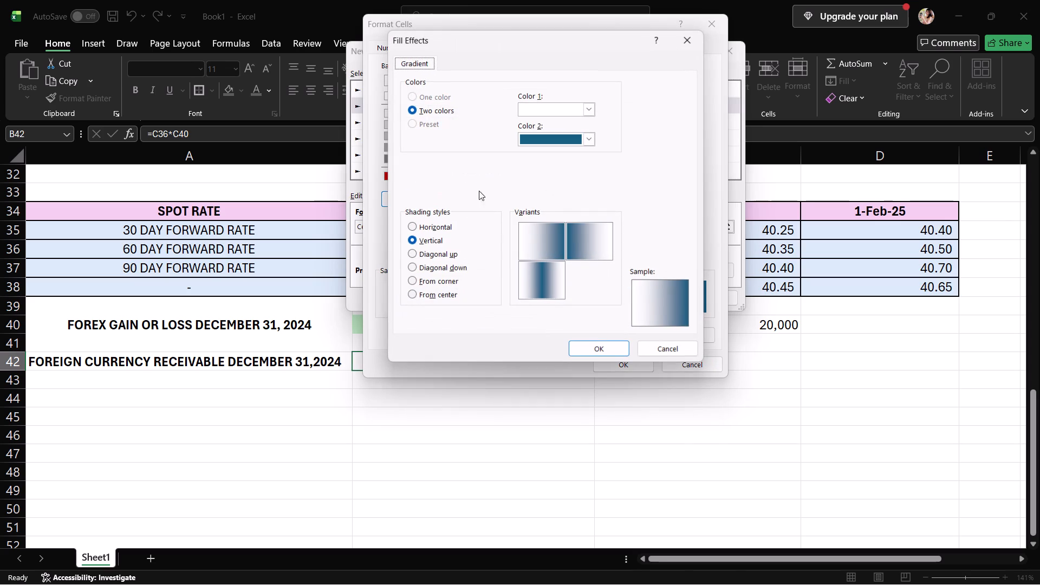
left_click(541, 118)
left_click(555, 108)
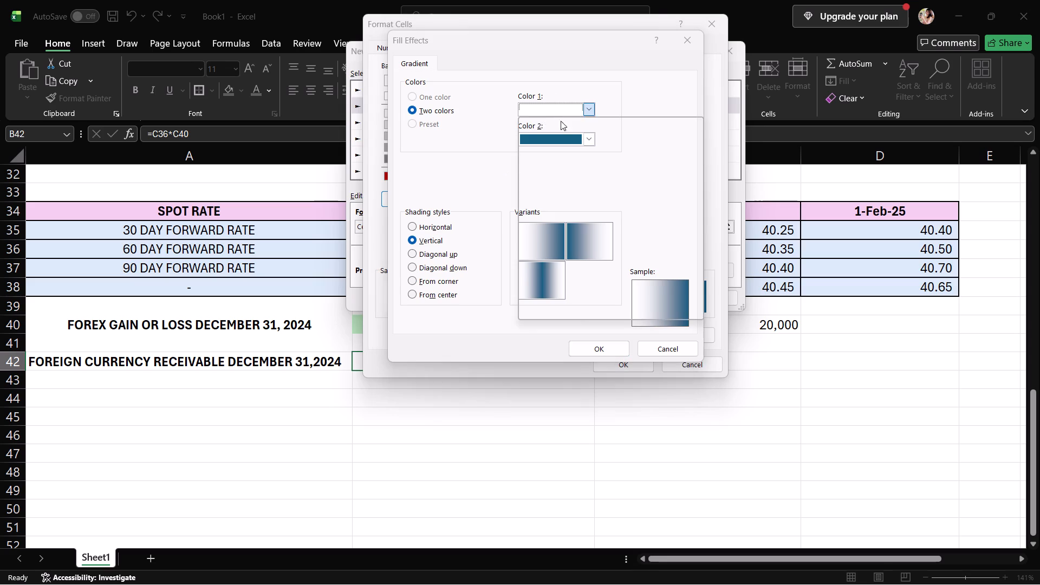
left_click(635, 179)
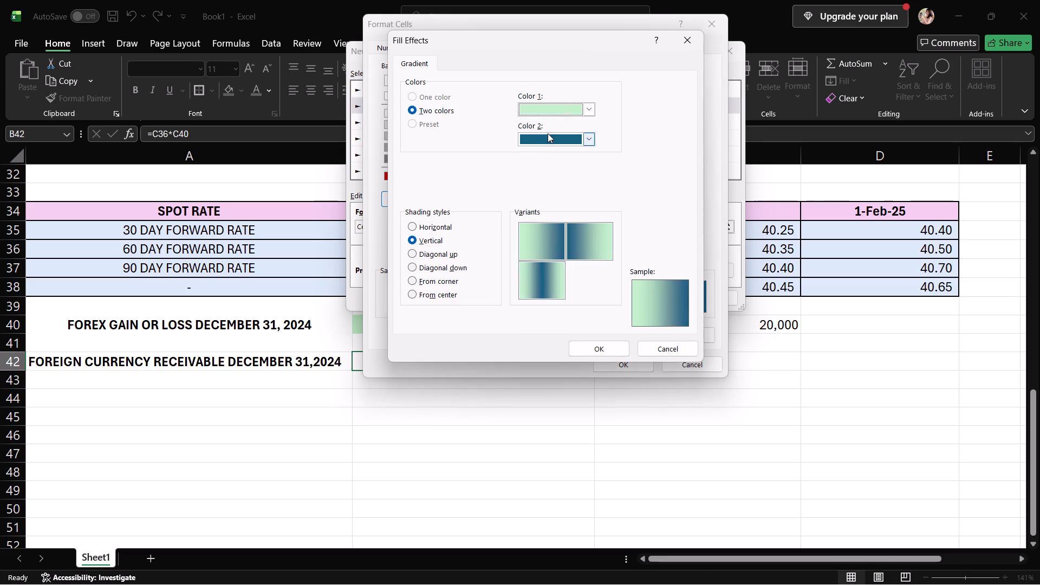
left_click(548, 133)
left_click(633, 221)
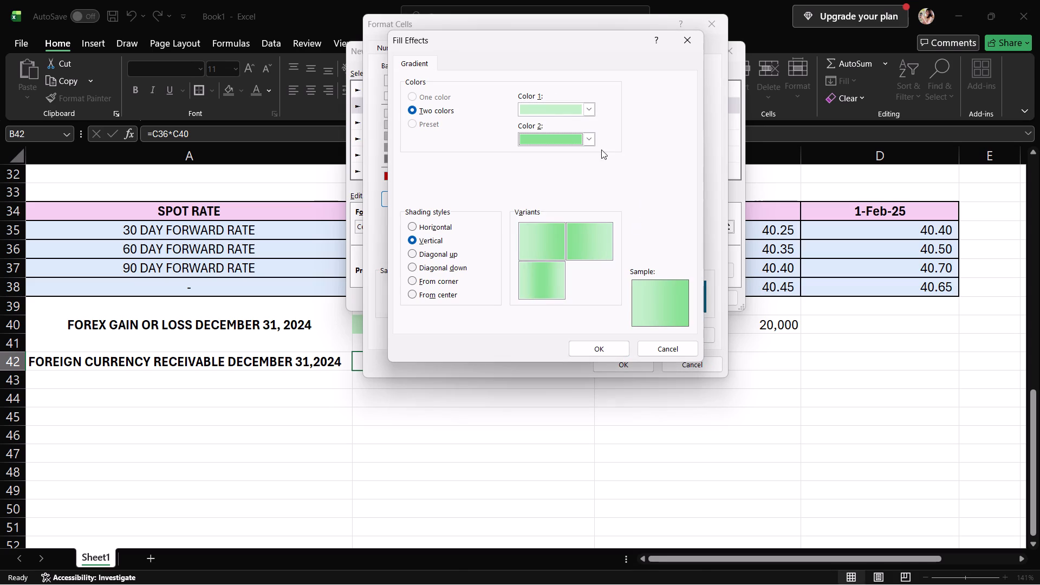
left_click(582, 138)
left_click(638, 229)
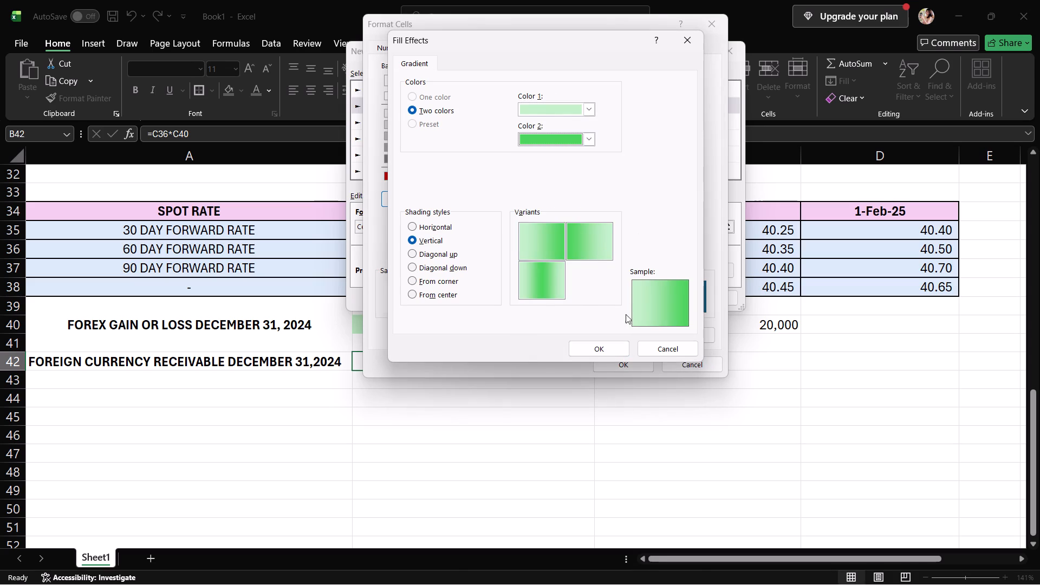
left_click(603, 346)
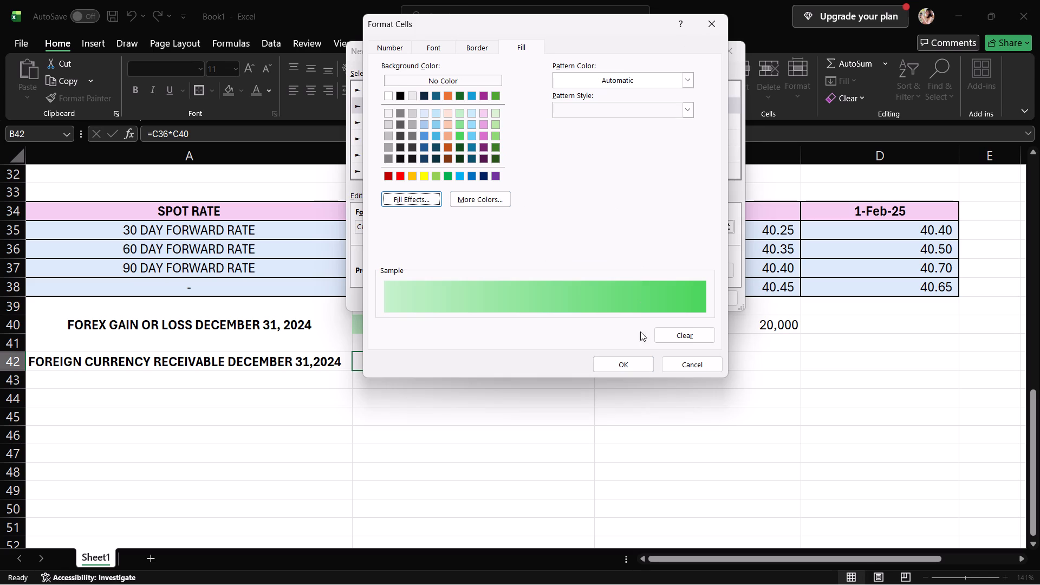
left_click(636, 365)
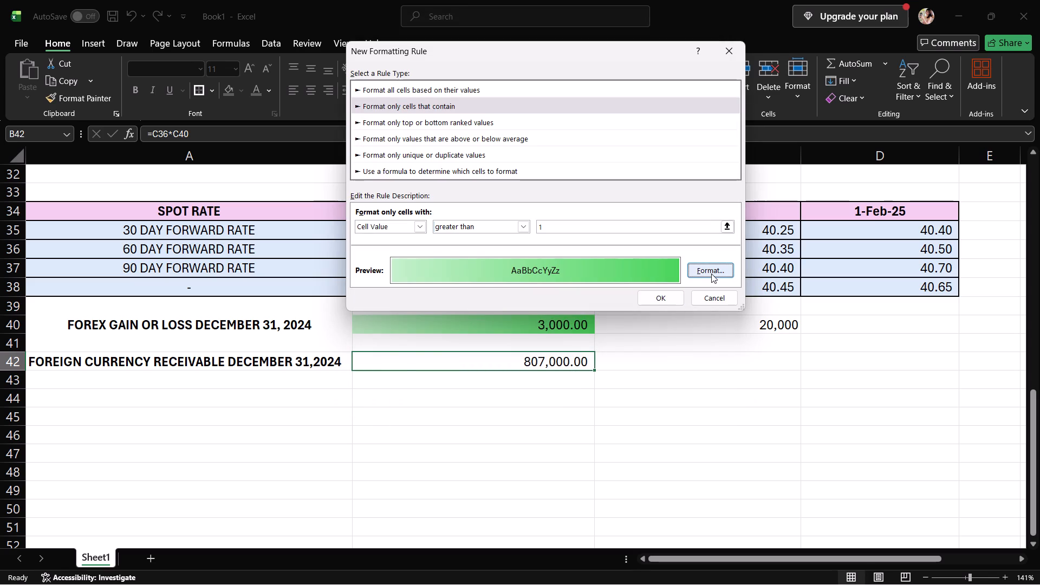
left_click(570, 100)
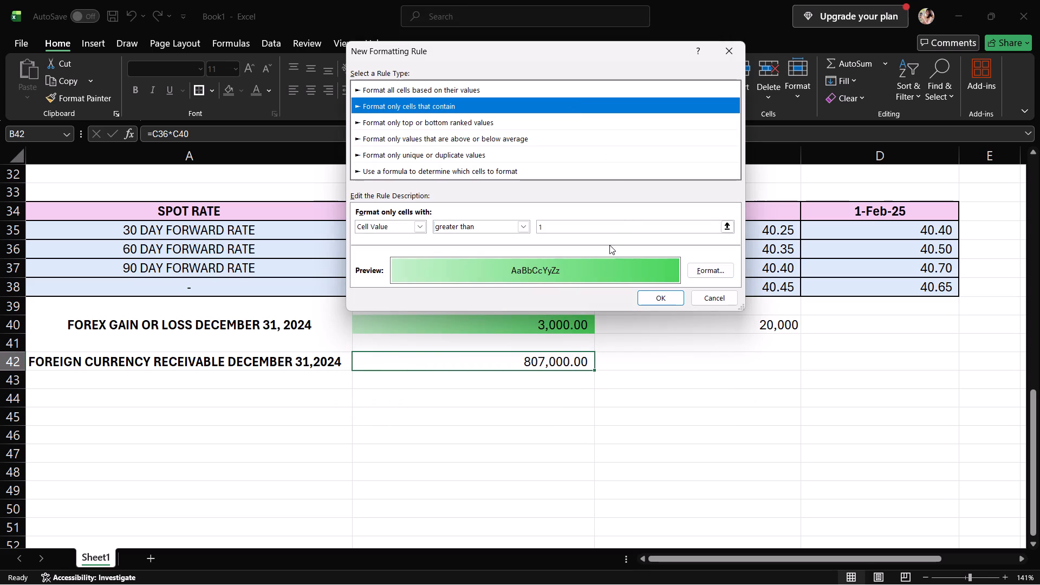
left_click(654, 302)
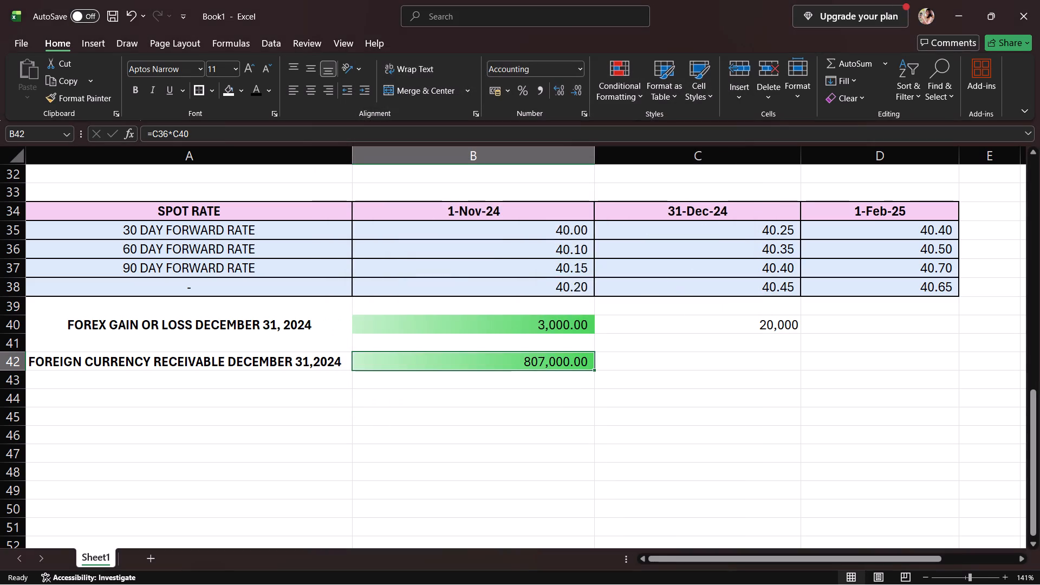
left_click(444, 378)
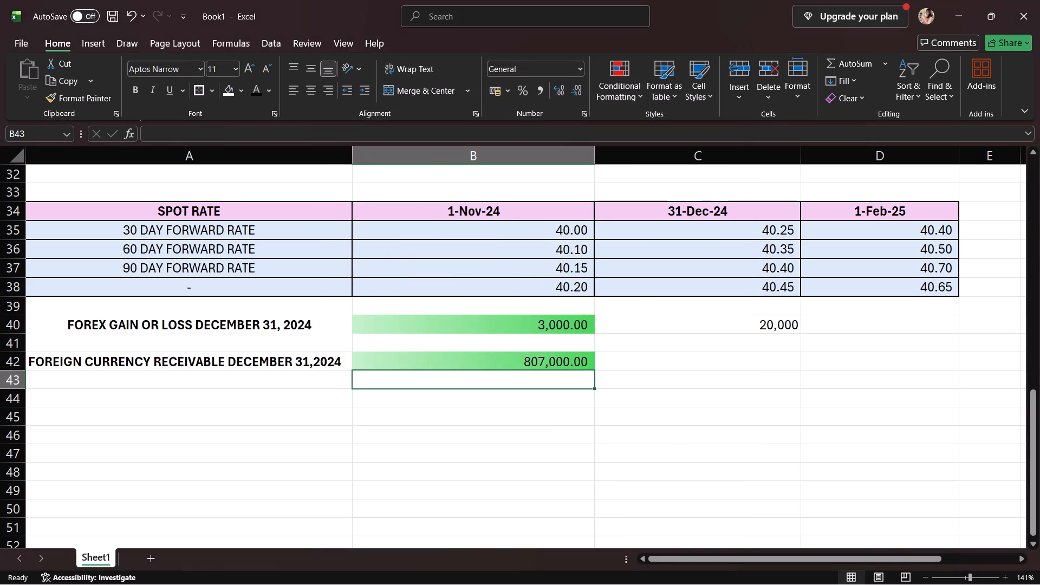
Review the rate tables and the forex results in the earlier sections of the worksheet.
scroll(494, 328, "up", 5)
scroll(504, 301, "down", 1)
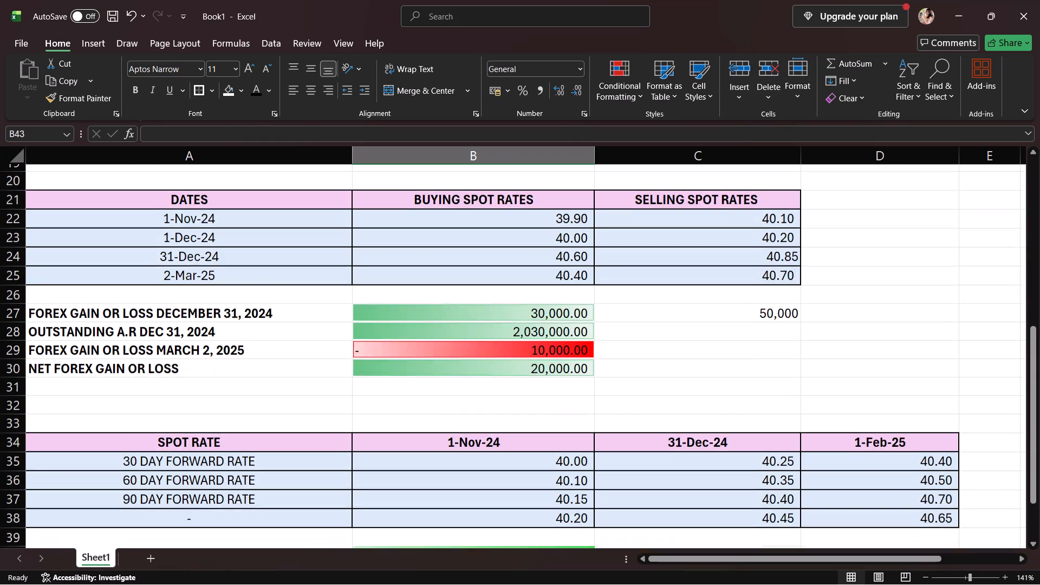
scroll(504, 301, "down", 2)
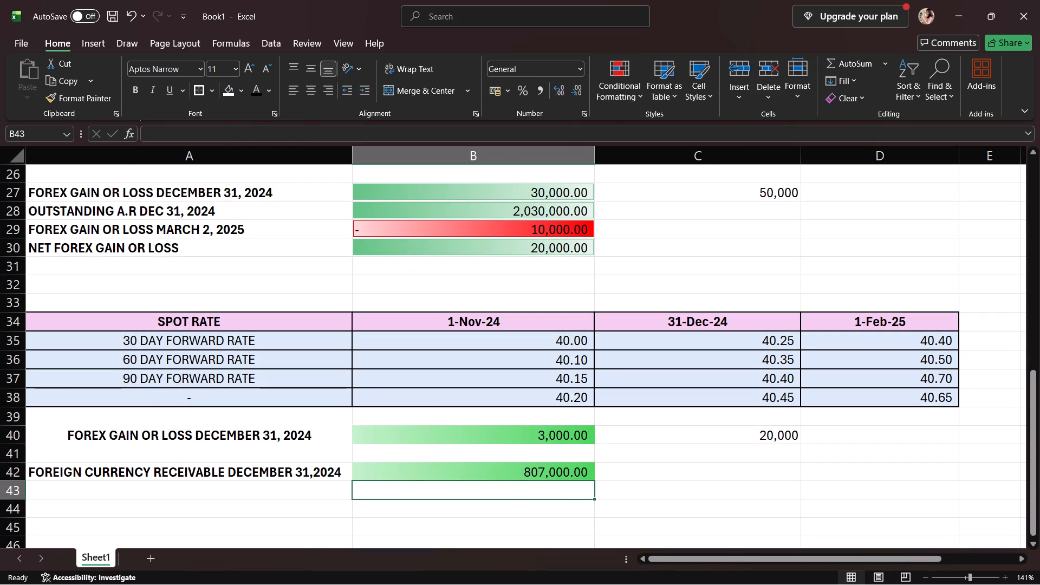
scroll(501, 283, "up", 12)
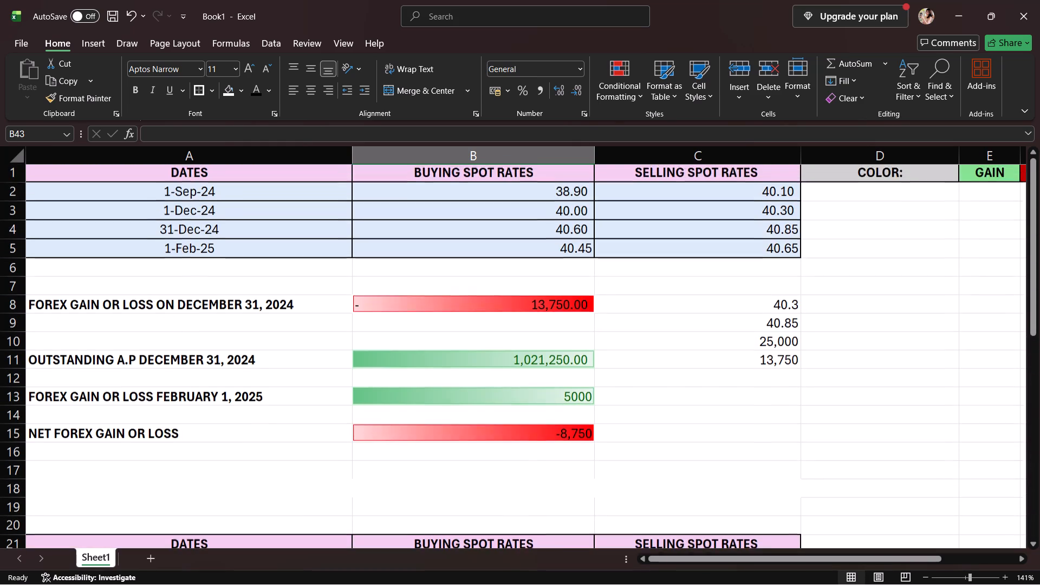
scroll(501, 283, "down", 10)
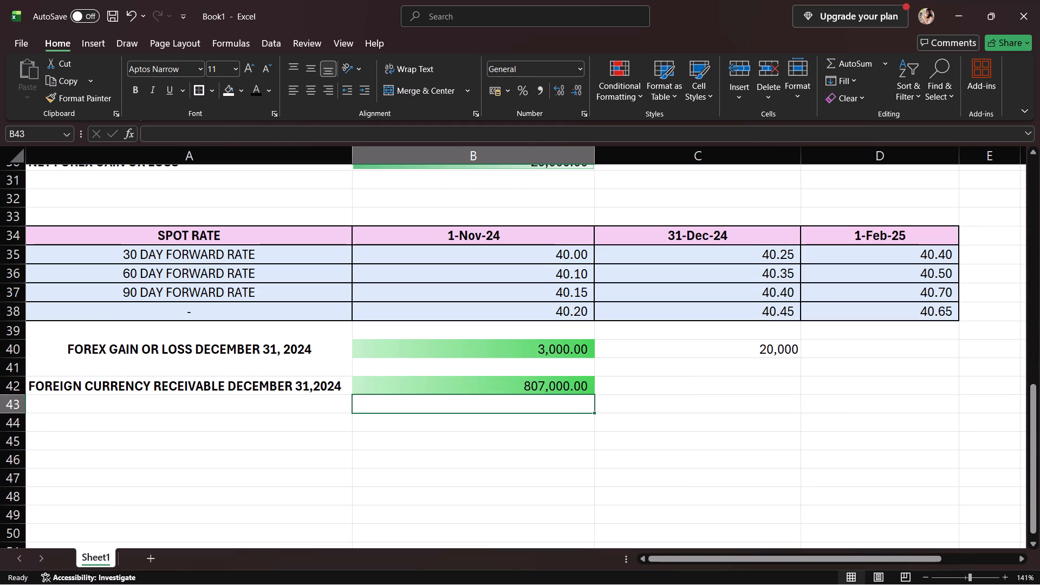
left_click(301, 405)
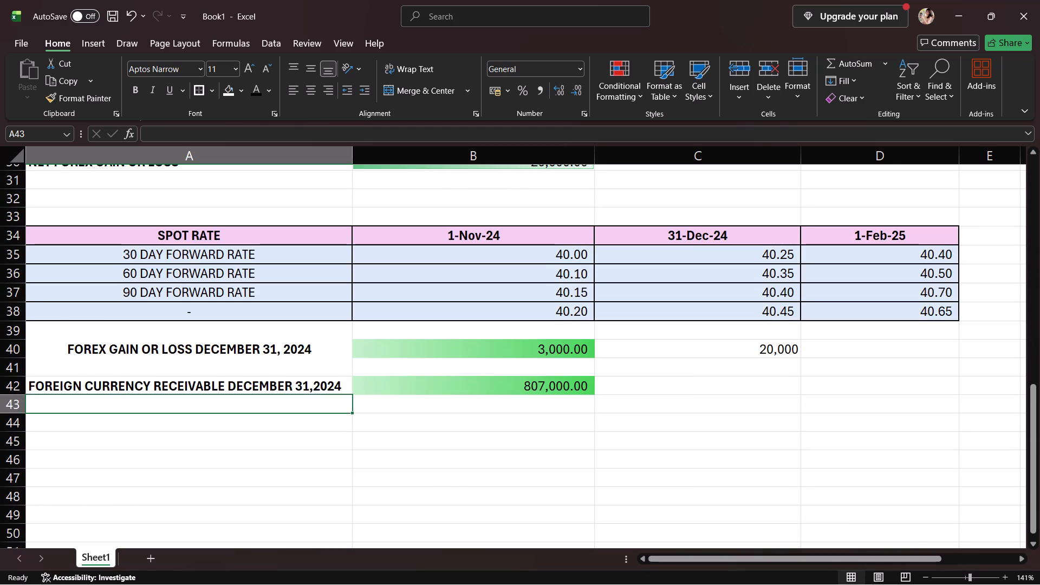
left_click(293, 429)
scroll(388, 360, "up", 5)
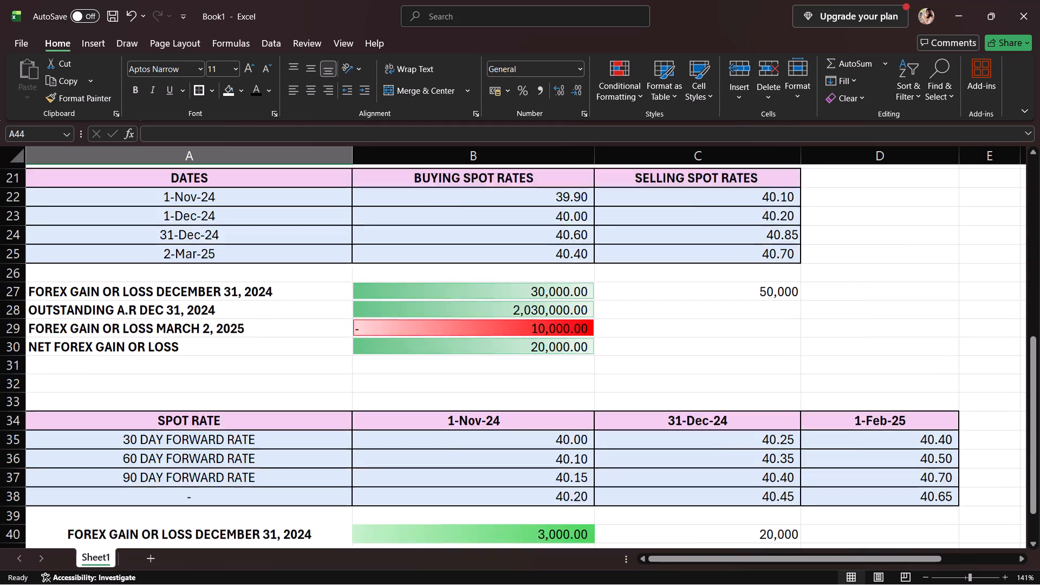
scroll(388, 360, "down", 4)
scroll(388, 360, "up", 9)
scroll(388, 360, "down", 6)
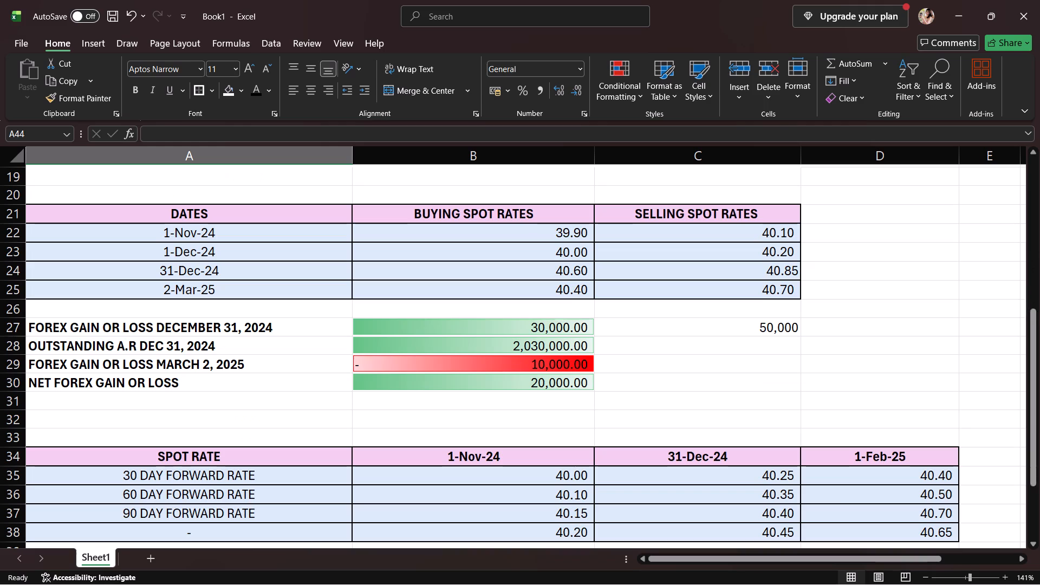
scroll(388, 360, "up", 1)
scroll(388, 360, "down", 7)
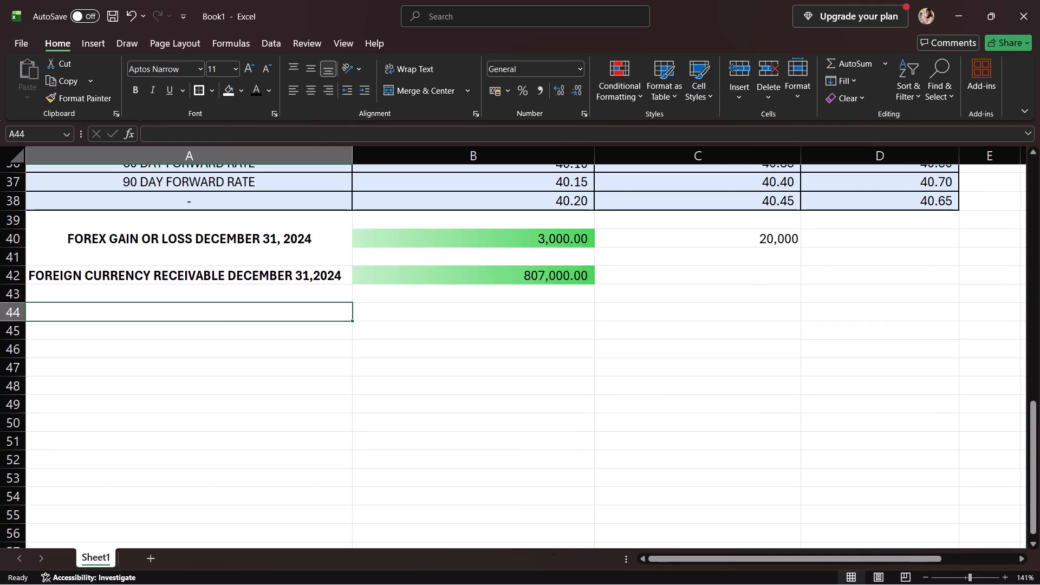
Enter the label PESO PAYABLE BALANCE AS OF DECEMBER 31, 2024 in cell A43.
left_click(314, 294)
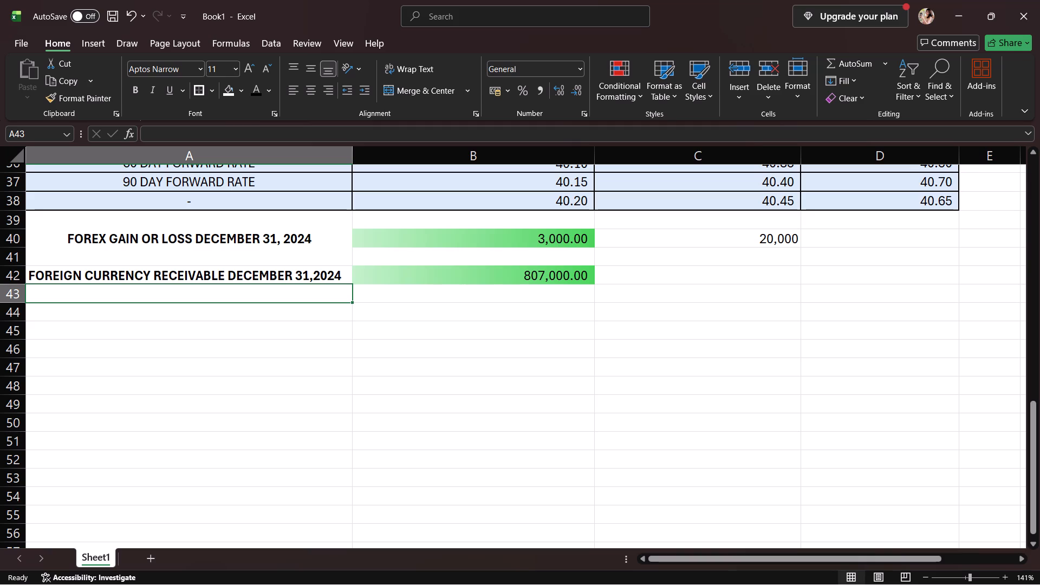
type("PESO")
key("space")
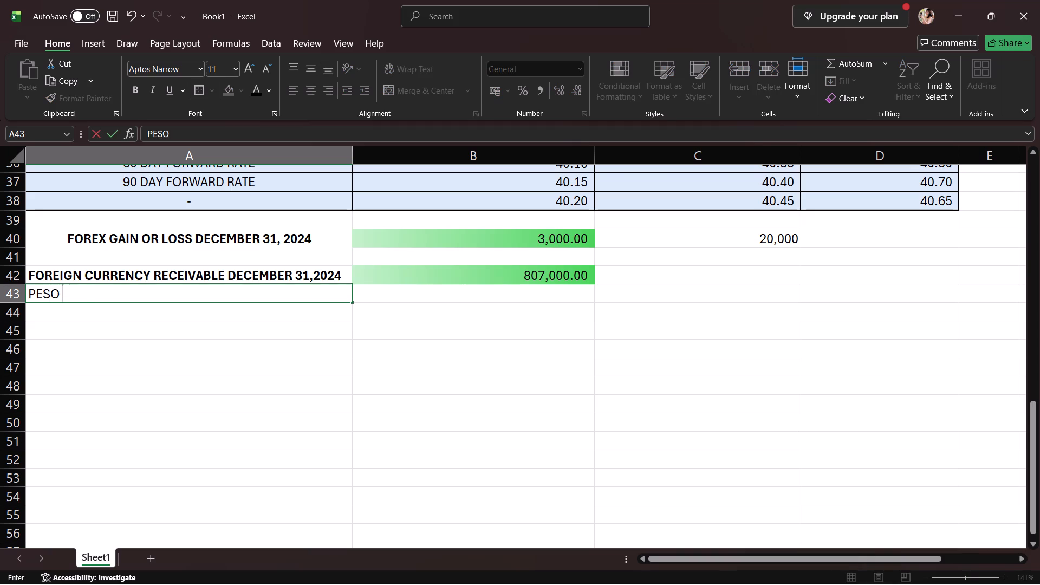
type("PAYABLE")
key("space")
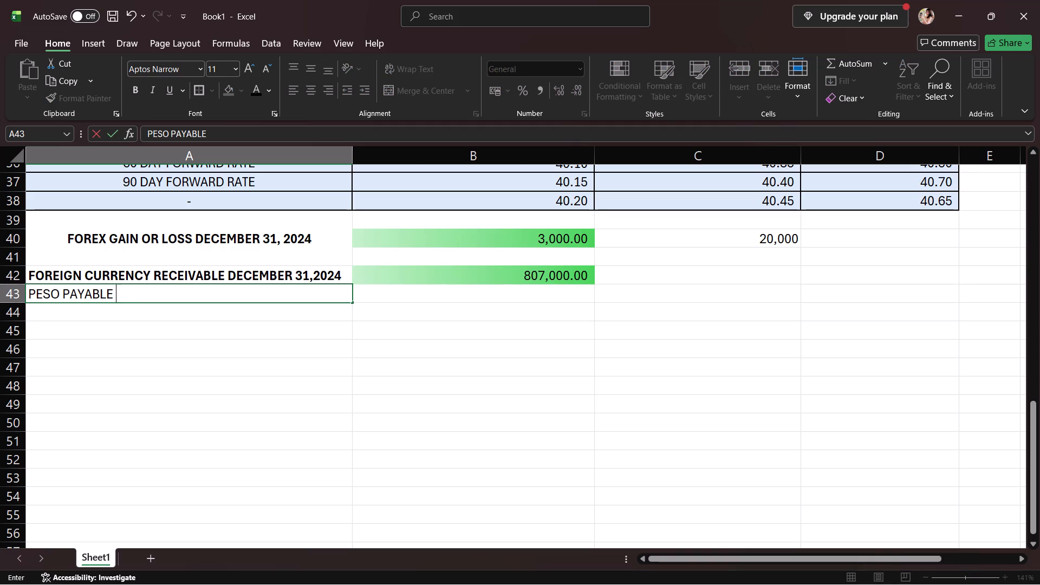
type("AS")
key("space")
key("BackSpace")
key("BackSpace")
key("BackSpace")
type("BALANCE AS OF DCE")
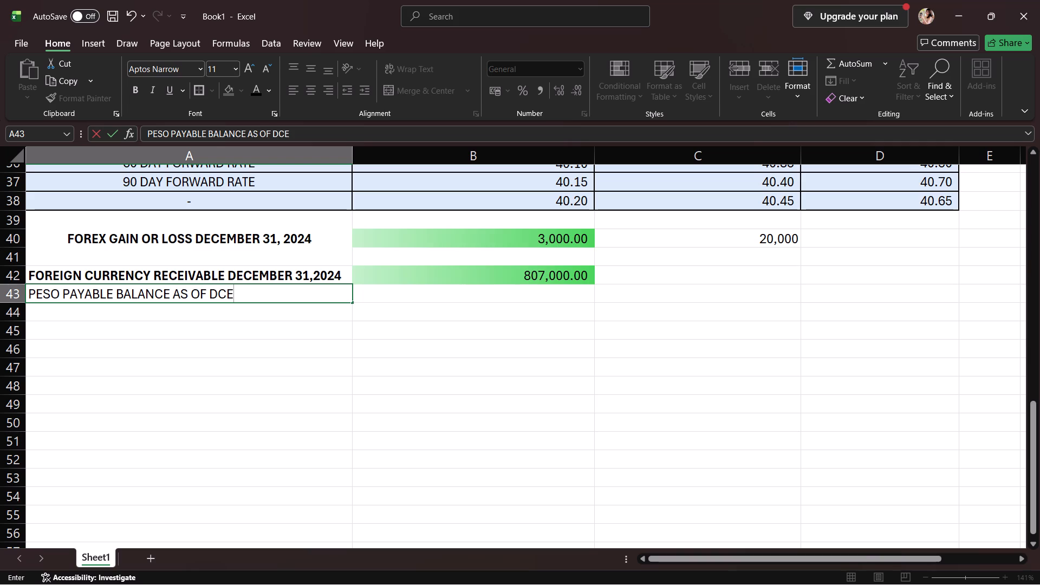
key("BackSpace")
key("BackSpace")
type("ED")
key("BackSpace")
type("CEMBER 31")
key("comma")
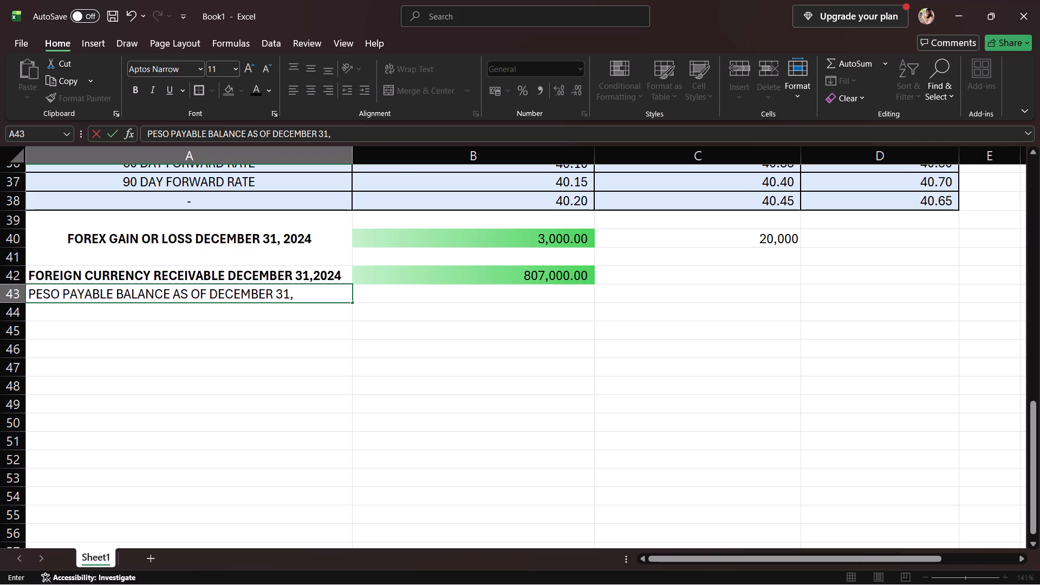
key("space")
type("2024")
left_click(367, 290)
Make the peso payable balance label in A43 bold.
left_click(347, 292)
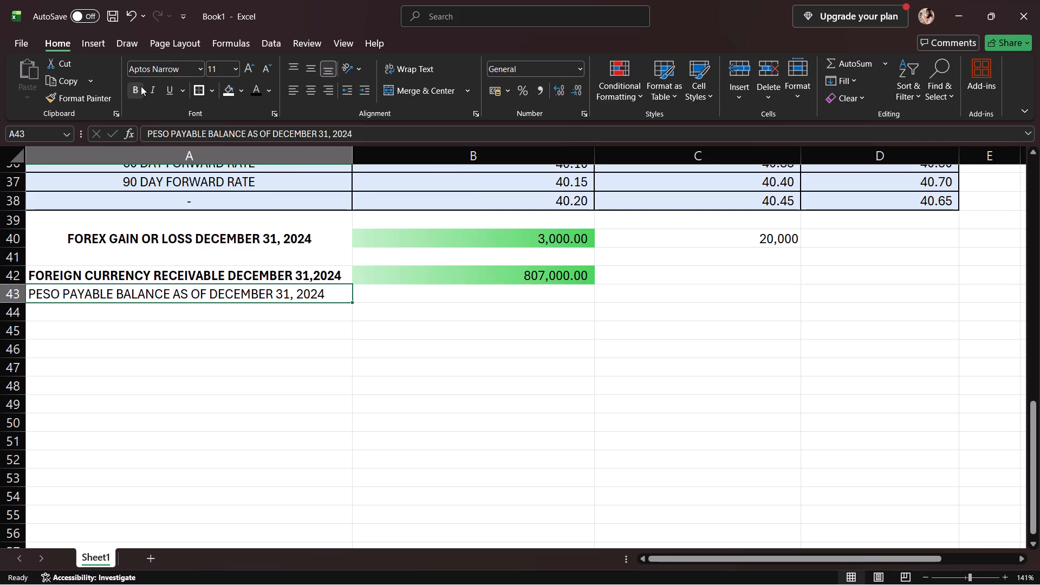
left_click(141, 86)
Calculate the peso payable balance in B43 with the formula =C40*B38, and reselect that cell.
left_click(426, 298)
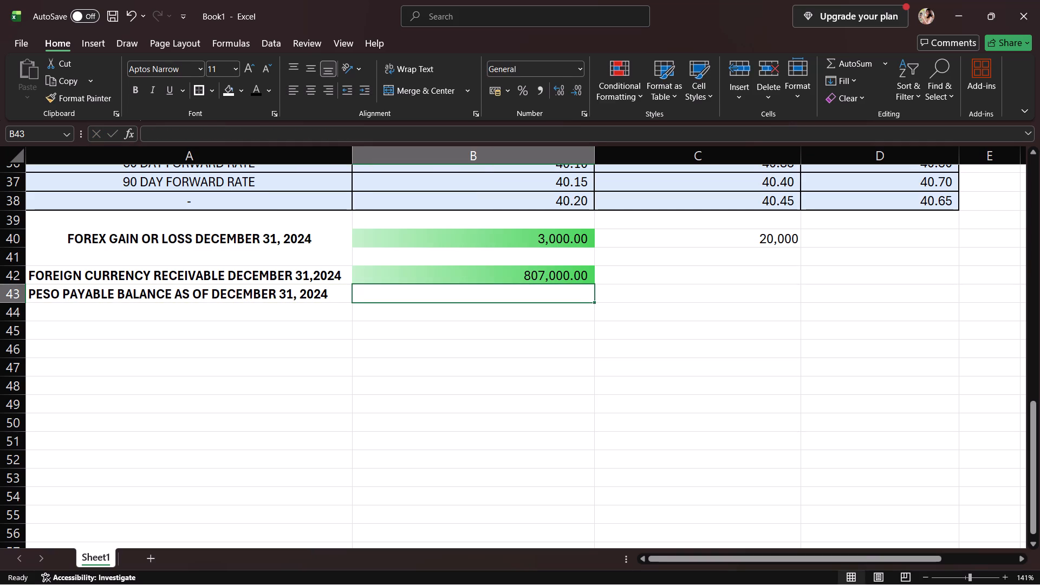
key("equal")
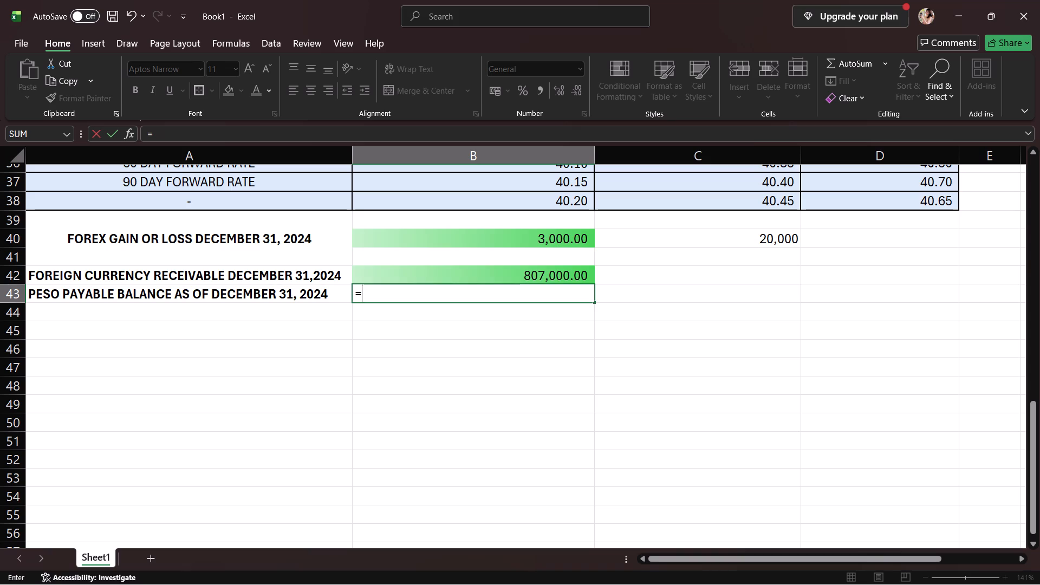
left_click(636, 242)
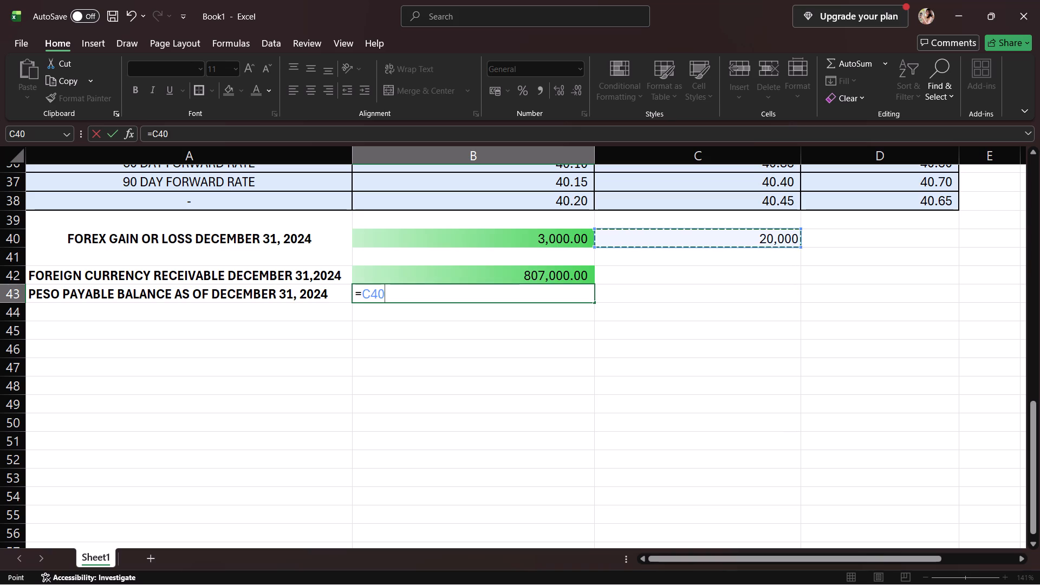
key("asterisk")
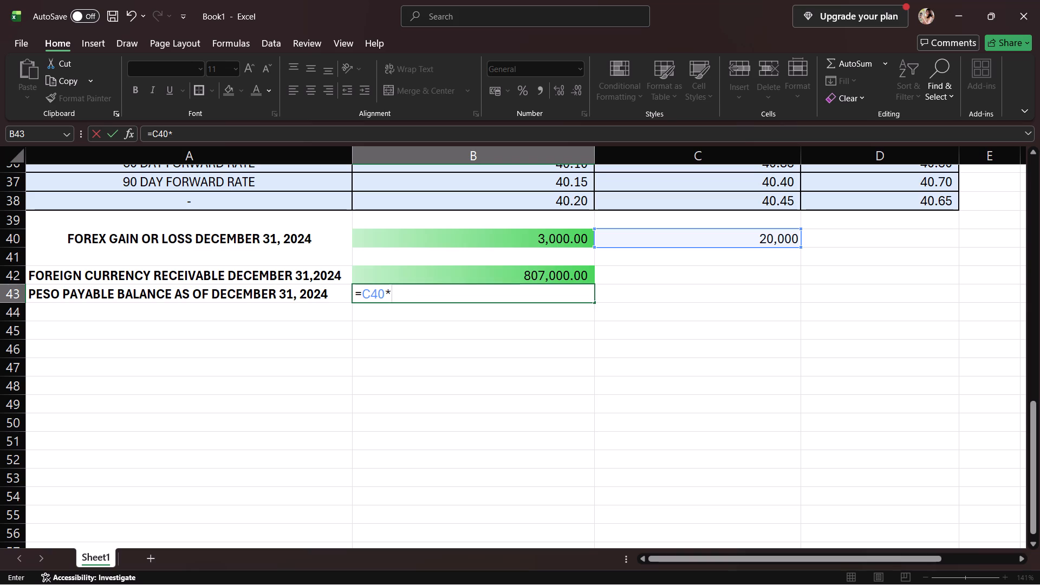
scroll(498, 343, "down", 1)
scroll(498, 343, "up", 2)
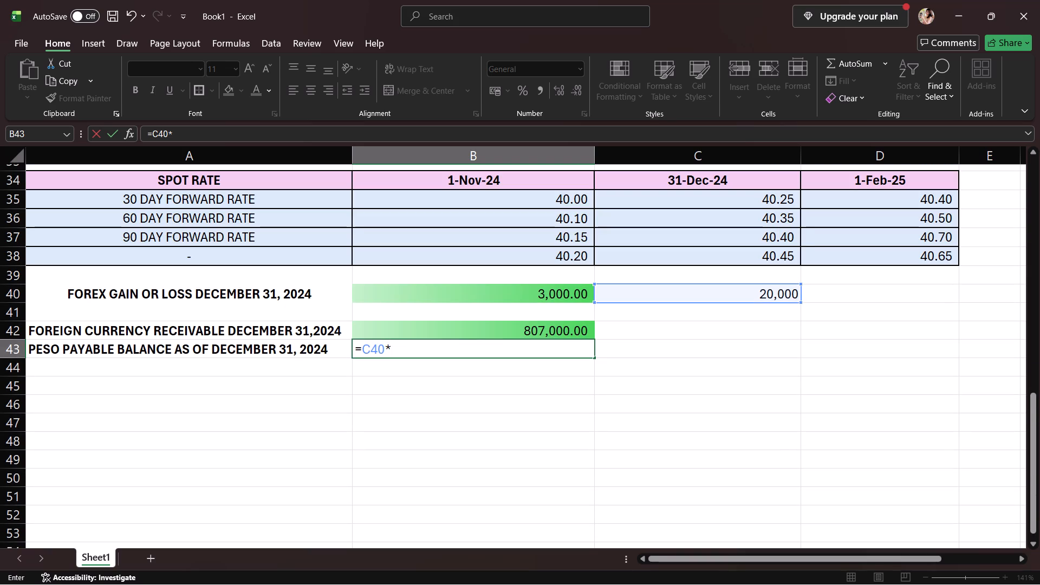
left_click(543, 261)
key("Return")
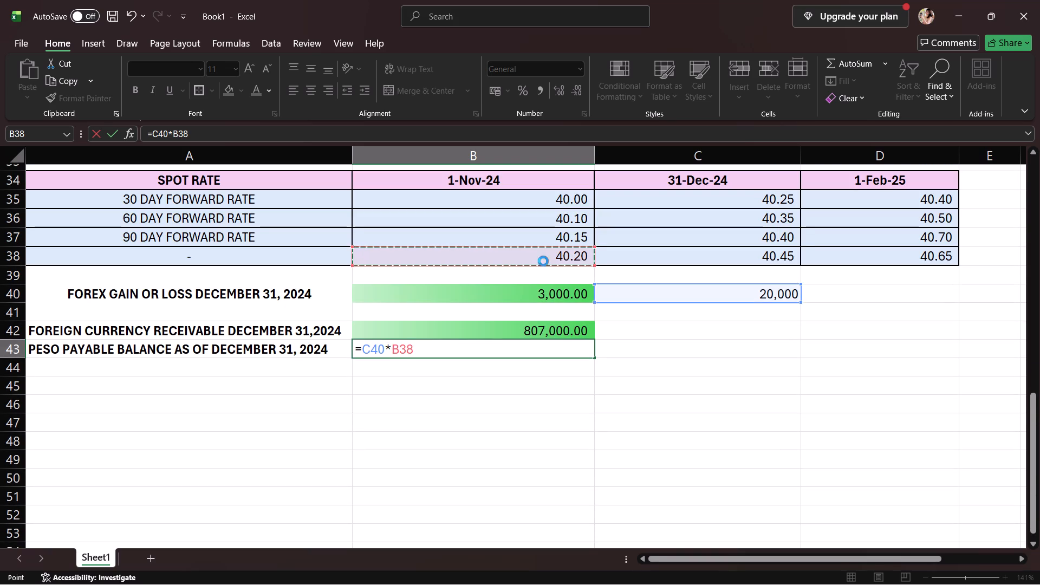
left_click(566, 341)
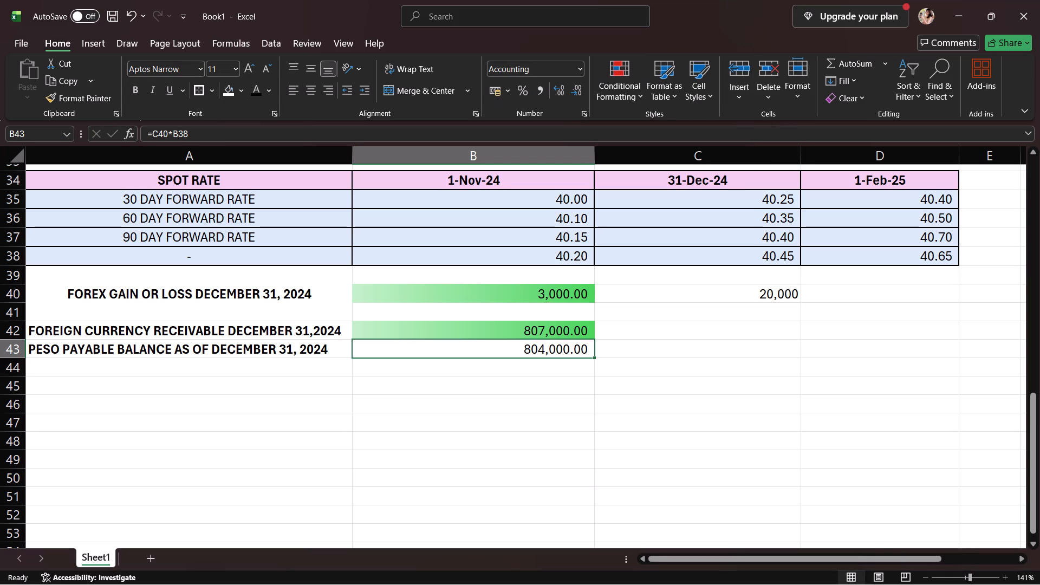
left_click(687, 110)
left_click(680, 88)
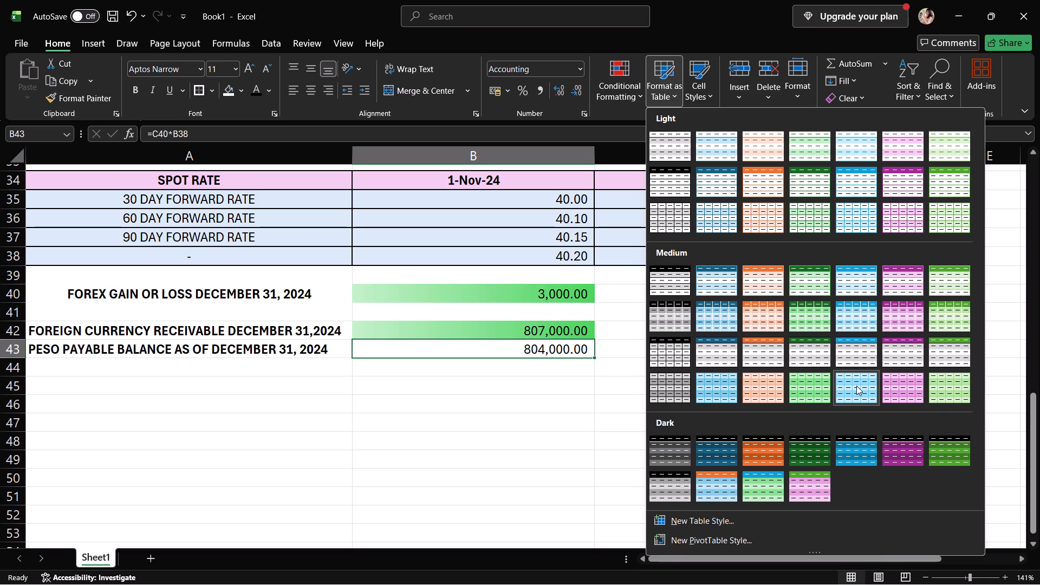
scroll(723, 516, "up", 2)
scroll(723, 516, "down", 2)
Apply green gradient-fill data bars to the peso payable balance in cell B43.
left_click(610, 83)
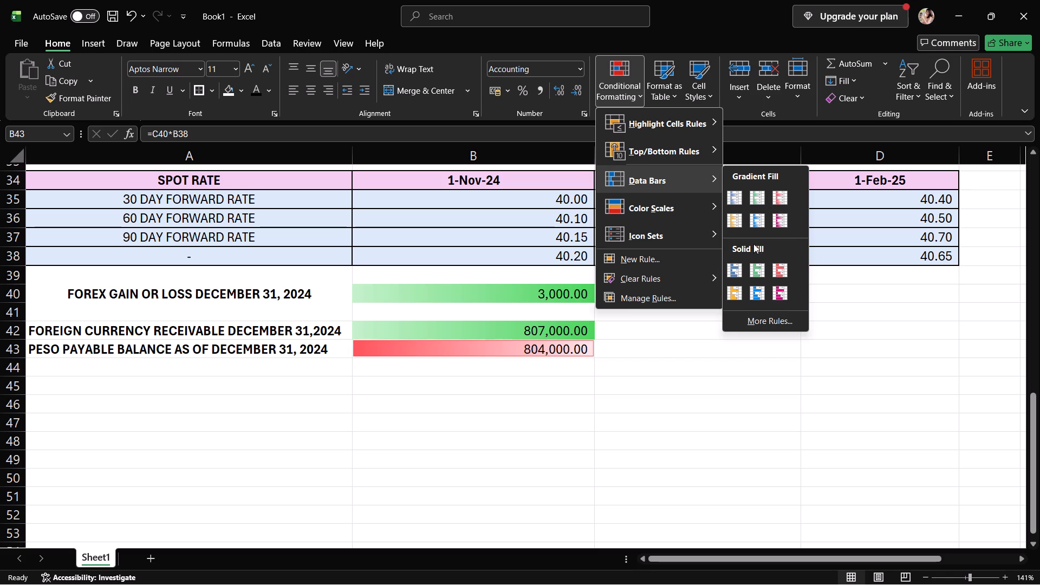
left_click(755, 207)
left_click(482, 378)
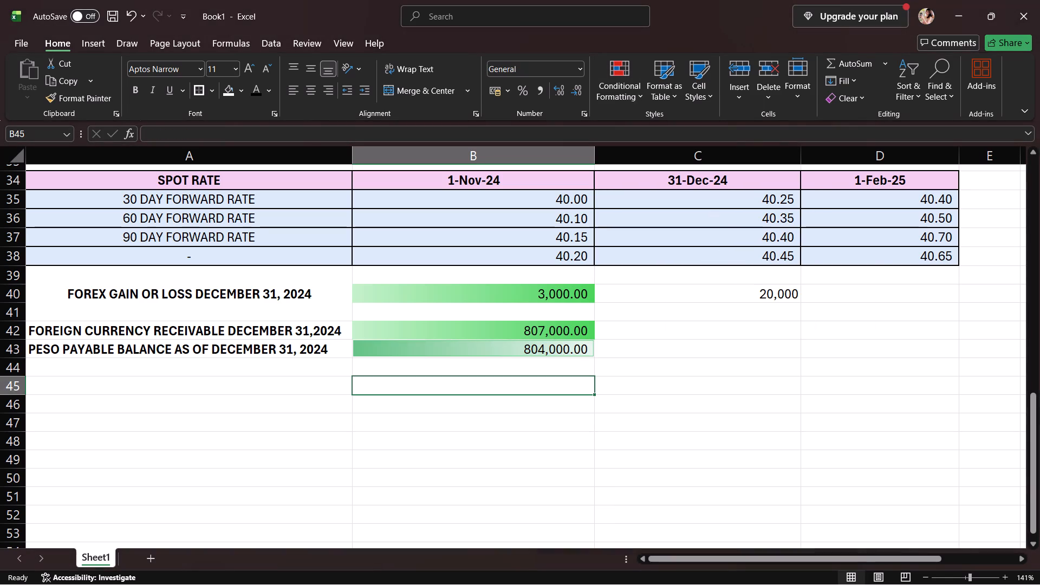
Select the empty cell A44 below the peso payable balance label.
left_click(357, 364)
left_click(315, 357)
left_click(312, 365)
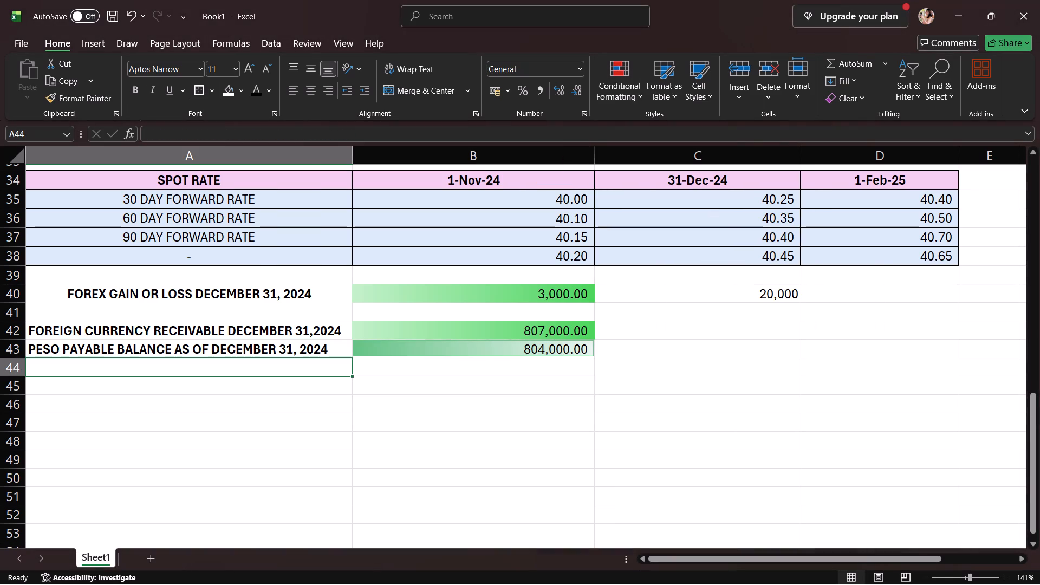
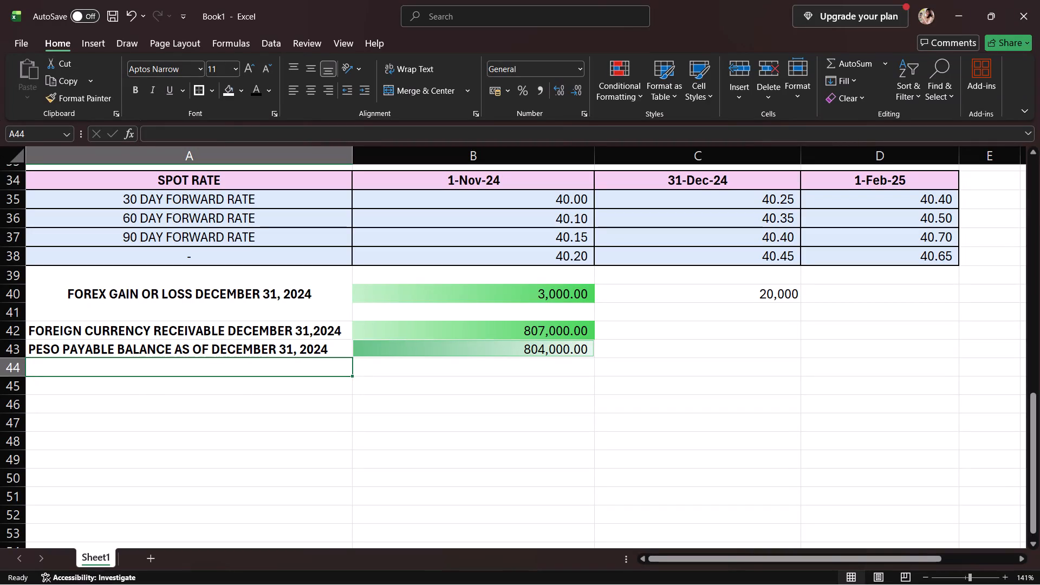
Enter the label "FOREX GAIN OR LOSS FEBRUARY 1 2025" in cell A44.
type("FORE")
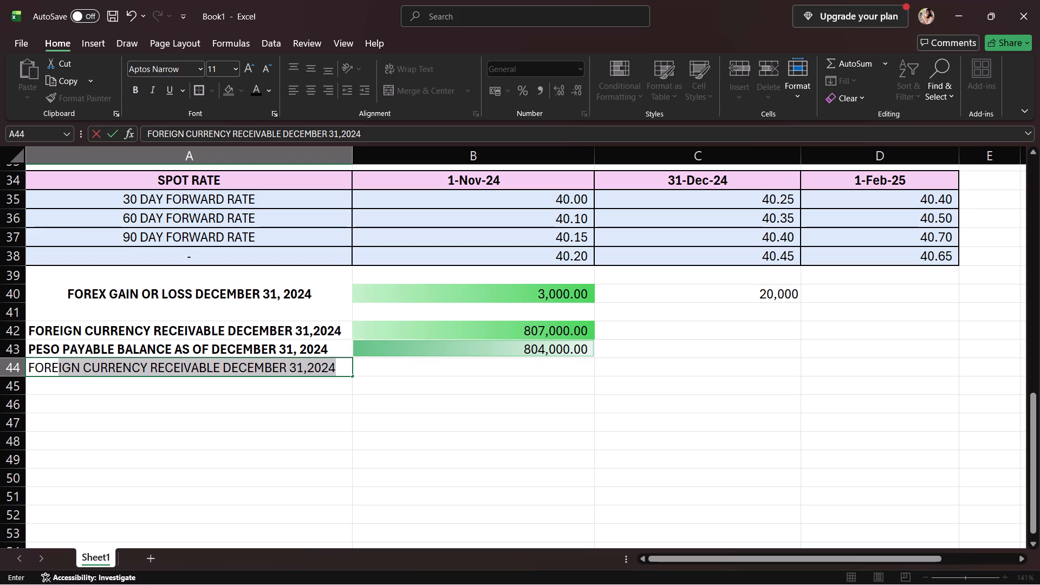
type("X A")
type("\\GA")
key("BackSpace")
key("BackSpace")
key("BackSpace")
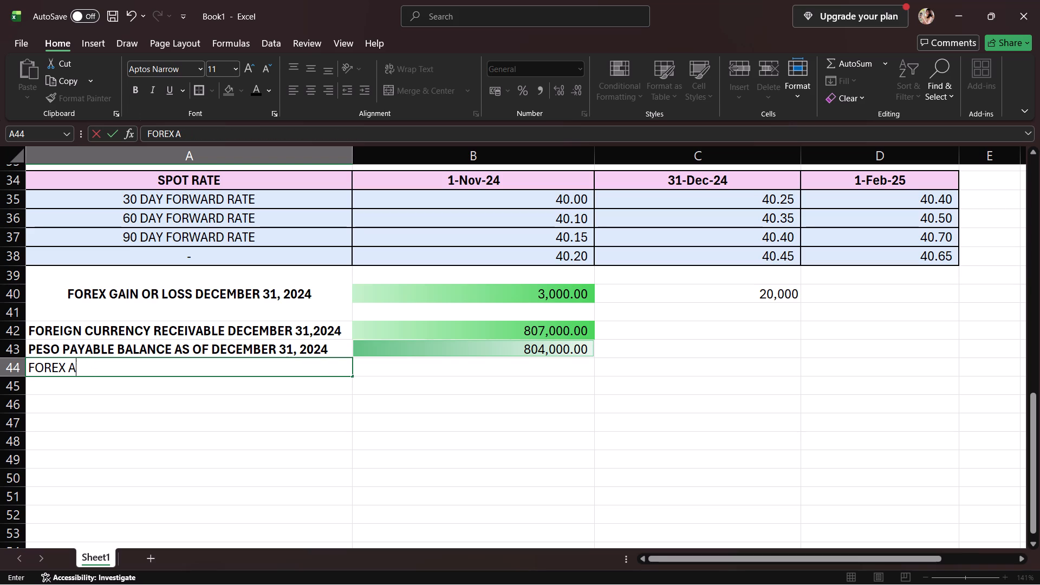
key("BackSpace")
type("GAIN OR LOSS")
key("space")
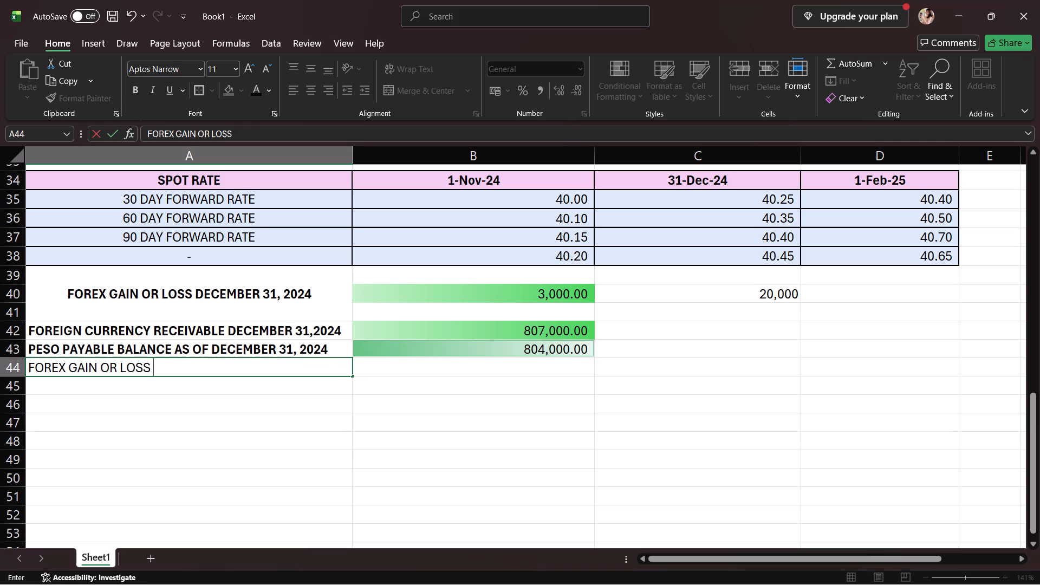
type("FEBR")
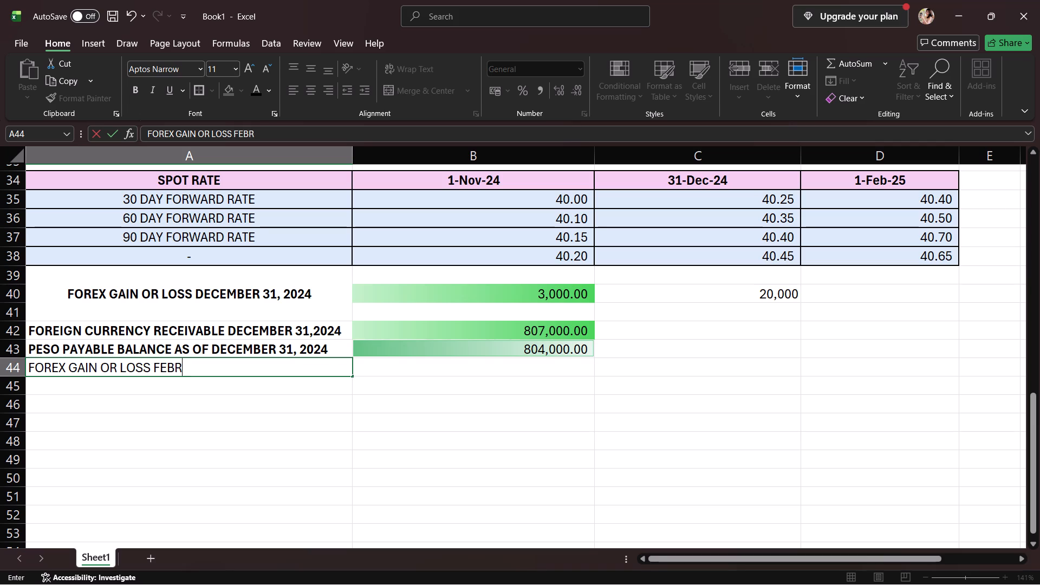
key("u")
type("ARY 1")
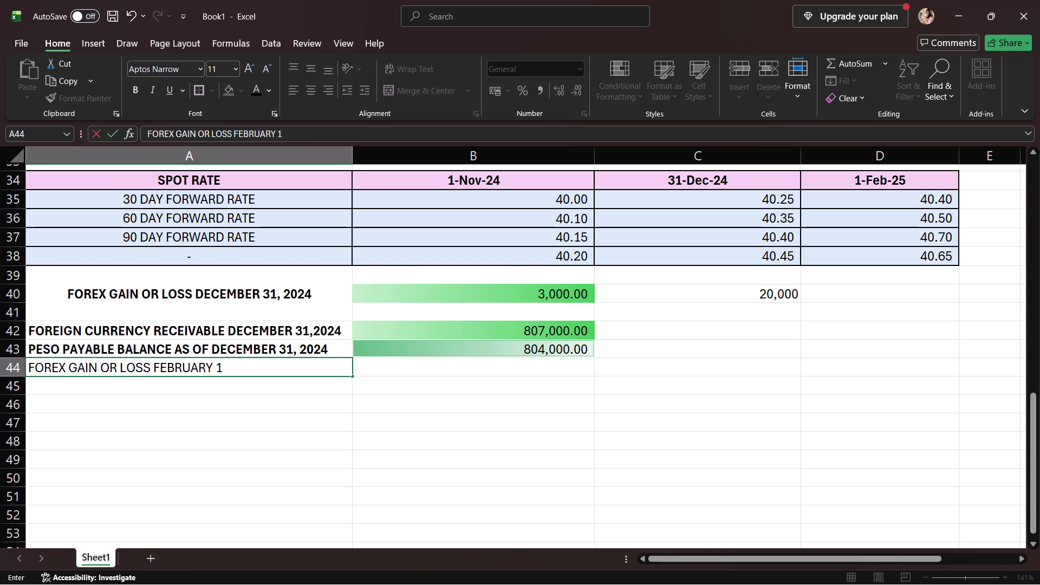
key("space")
type("2025")
left_click(510, 354)
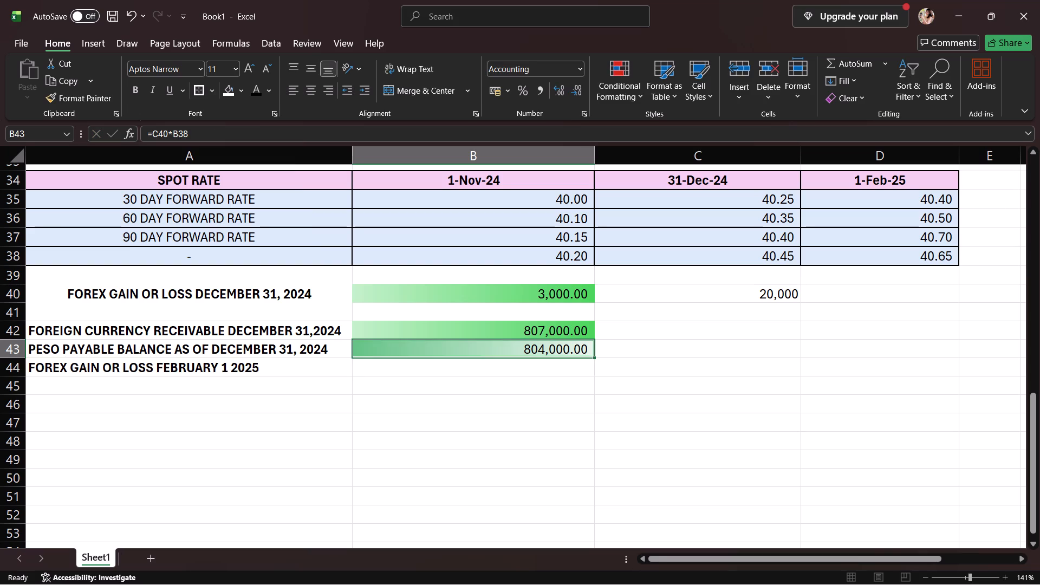
Calculate the February 1 forex gain or loss in cell B44 with the formula =(D35-C36)*C40.
left_click(439, 370)
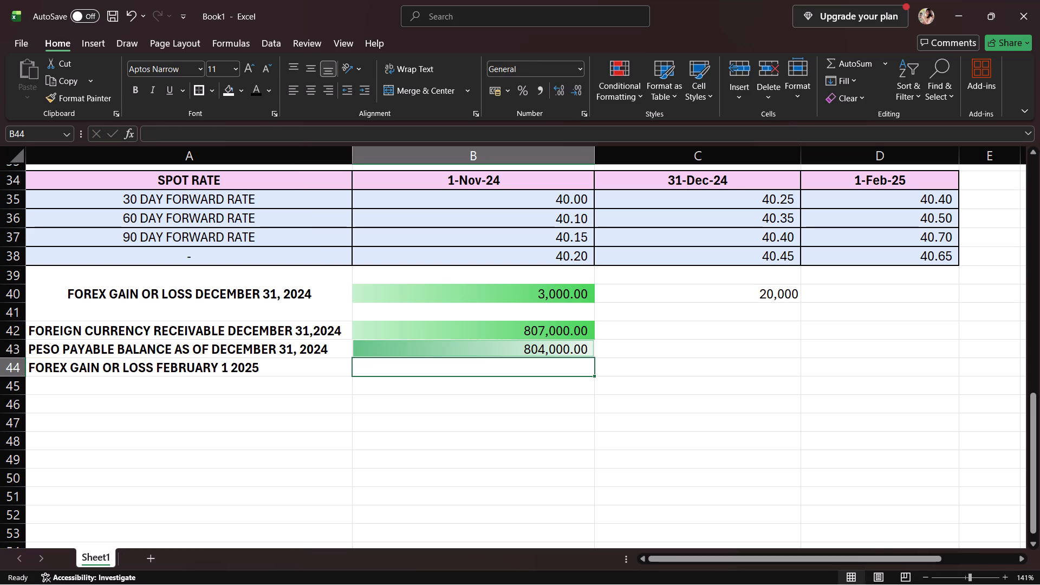
key("equal")
key("shift+parenleft")
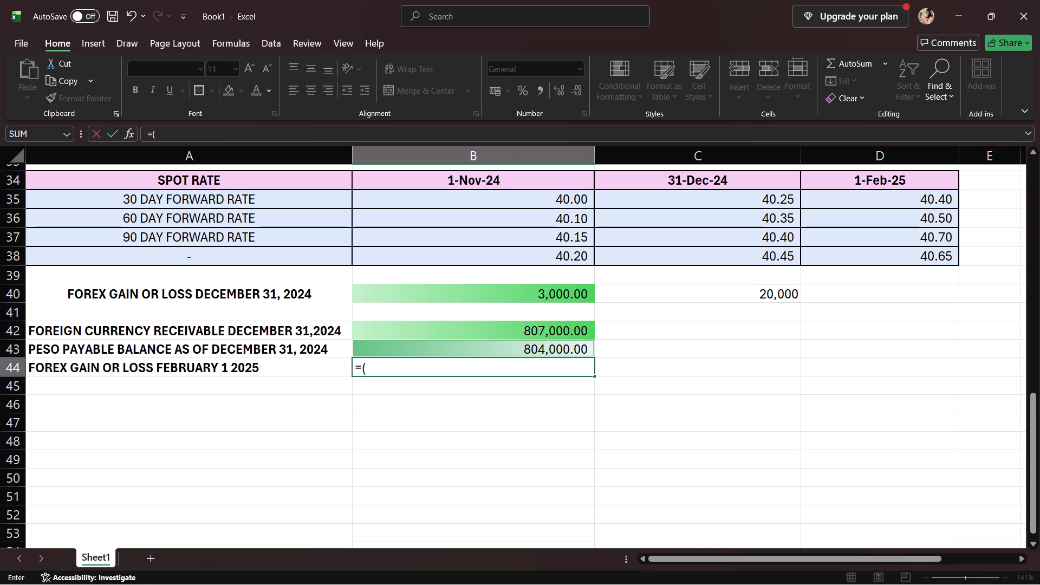
left_click(953, 205)
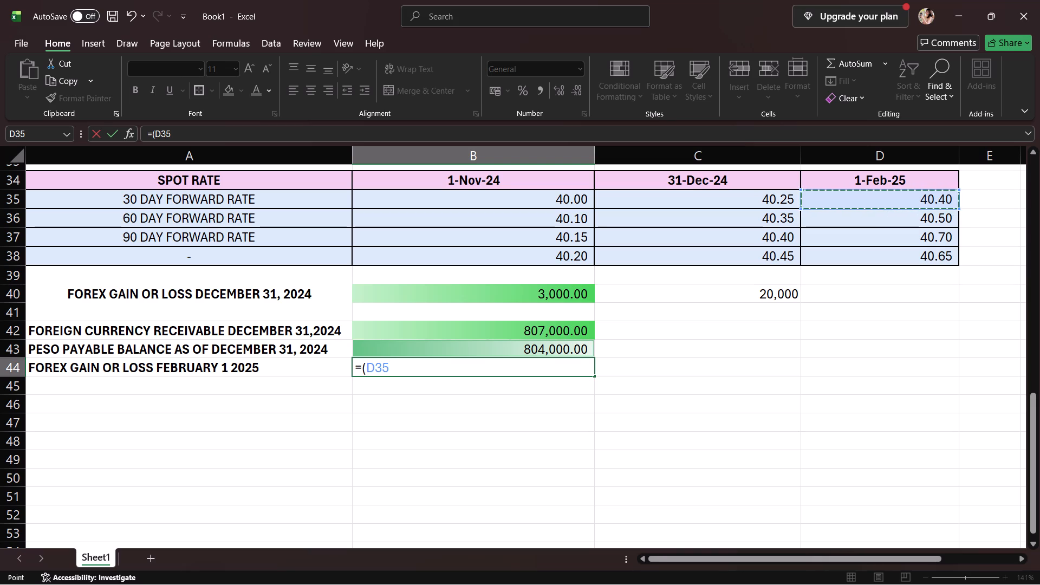
key("minus")
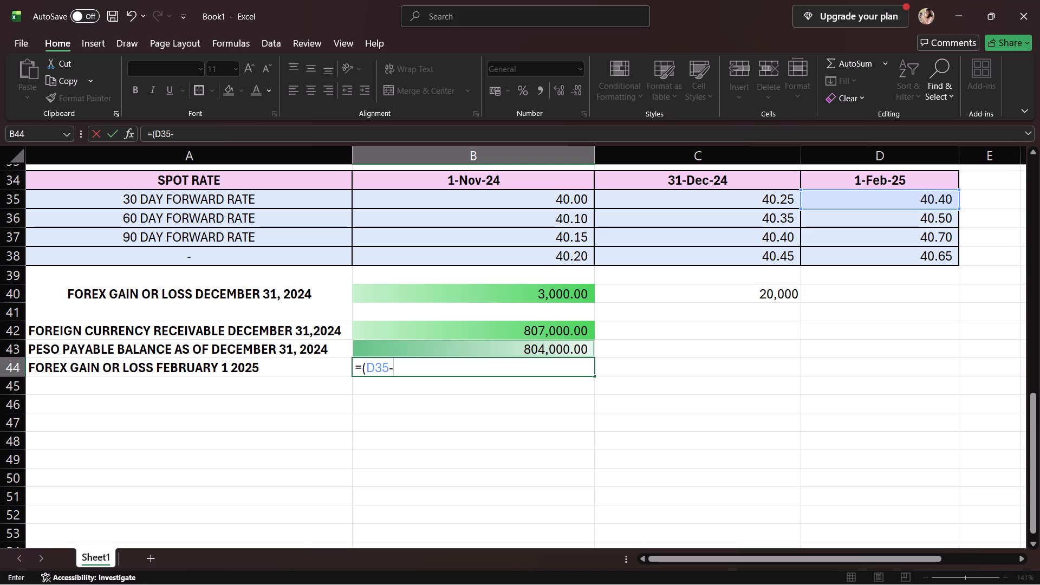
left_click(682, 218)
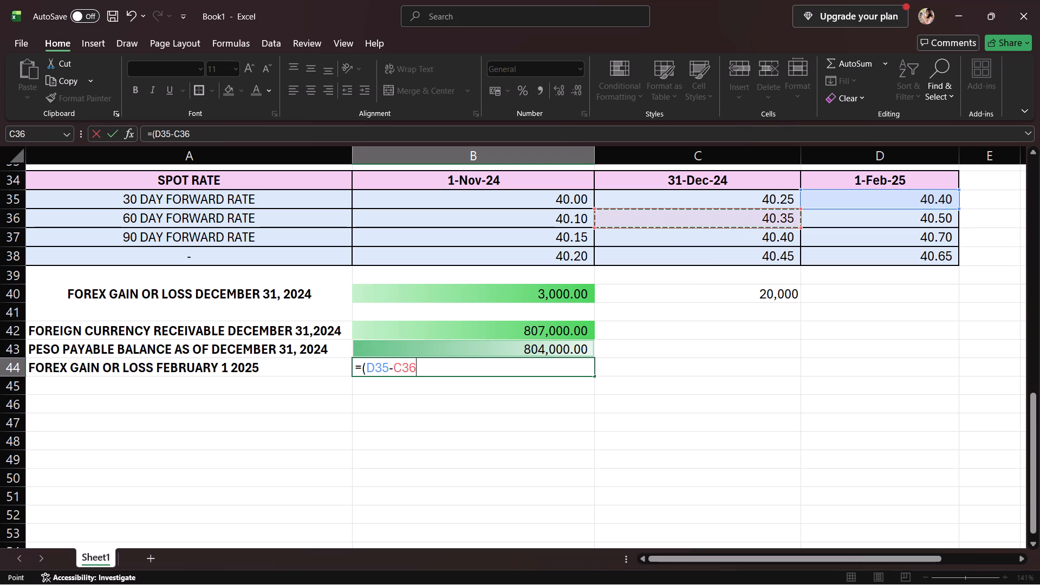
key("shift+parenright")
key("asterisk")
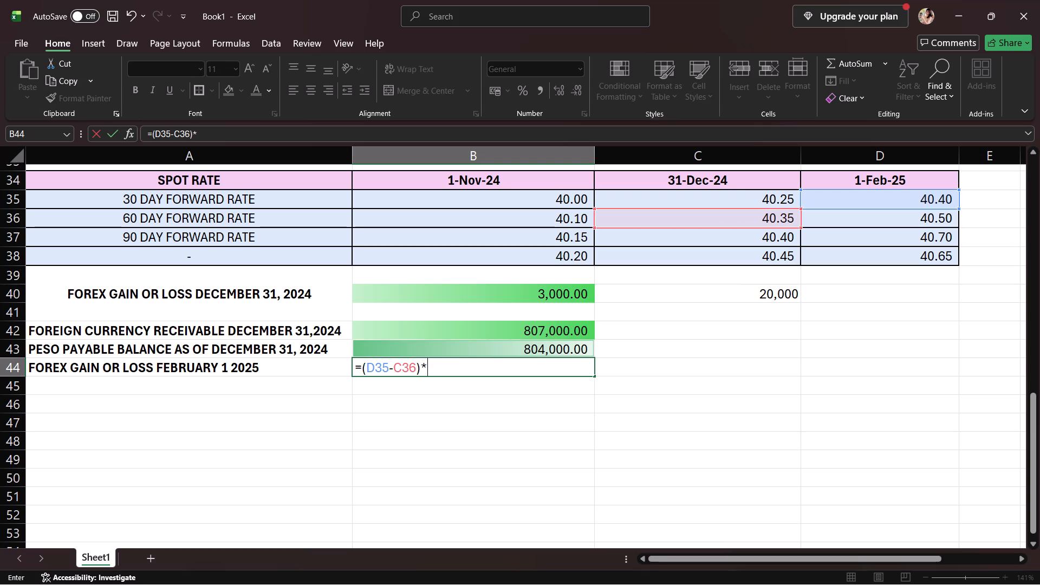
left_click(755, 297)
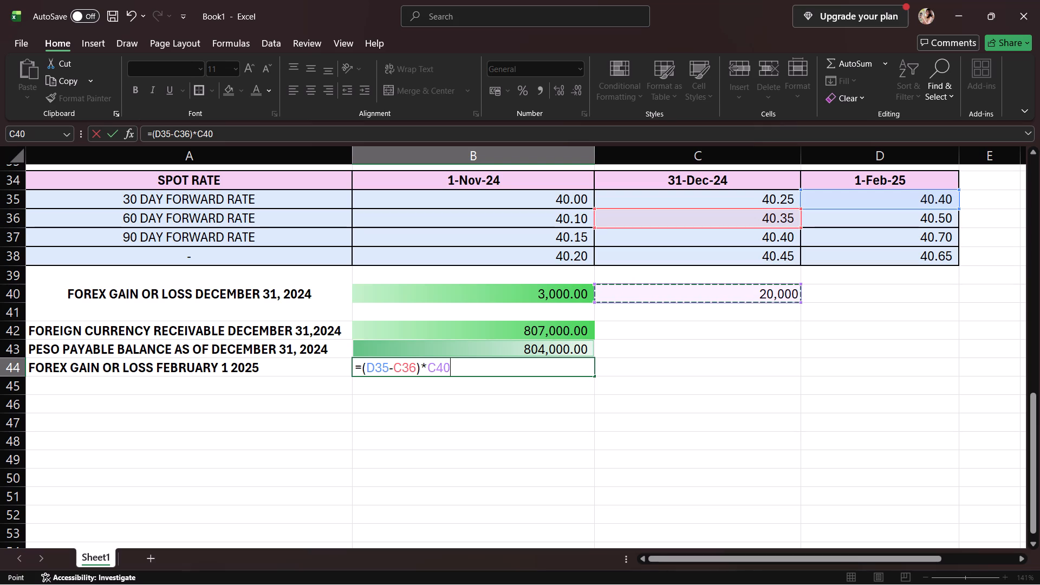
key("Return")
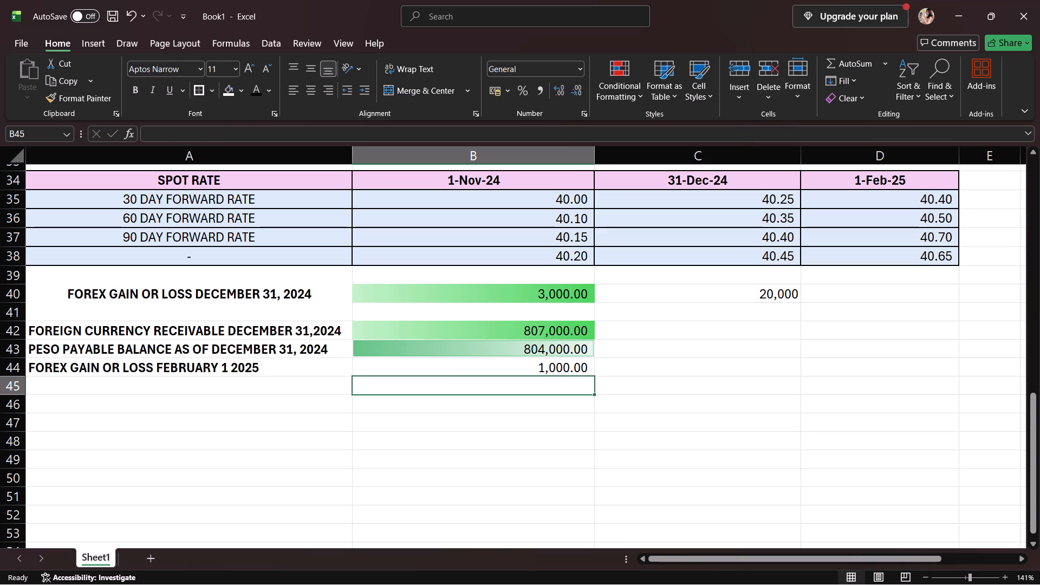
Apply green gradient data bar conditional formatting to the February 1 forex result in cell B44.
left_click(555, 372)
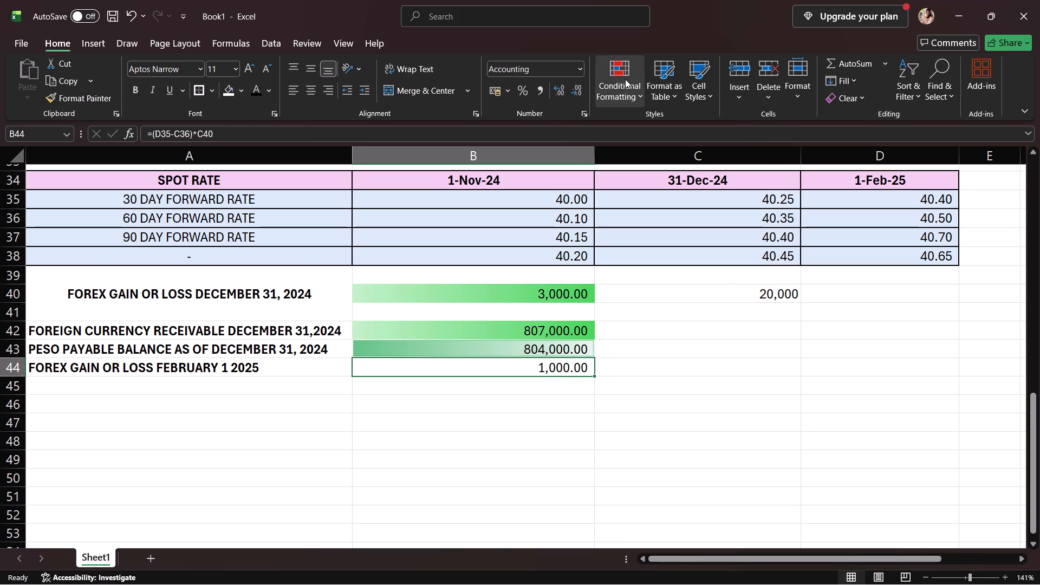
left_click(625, 79)
left_click(751, 196)
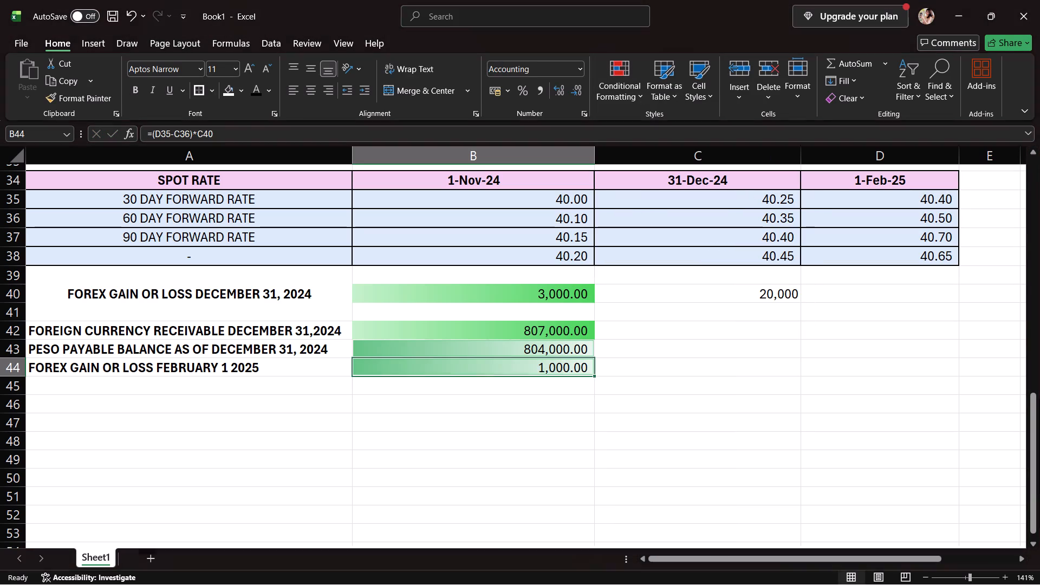
Review the rate tables and forex gain or loss results in the earlier sections of the sheet.
scroll(695, 372, "down", 2)
scroll(695, 372, "up", 13)
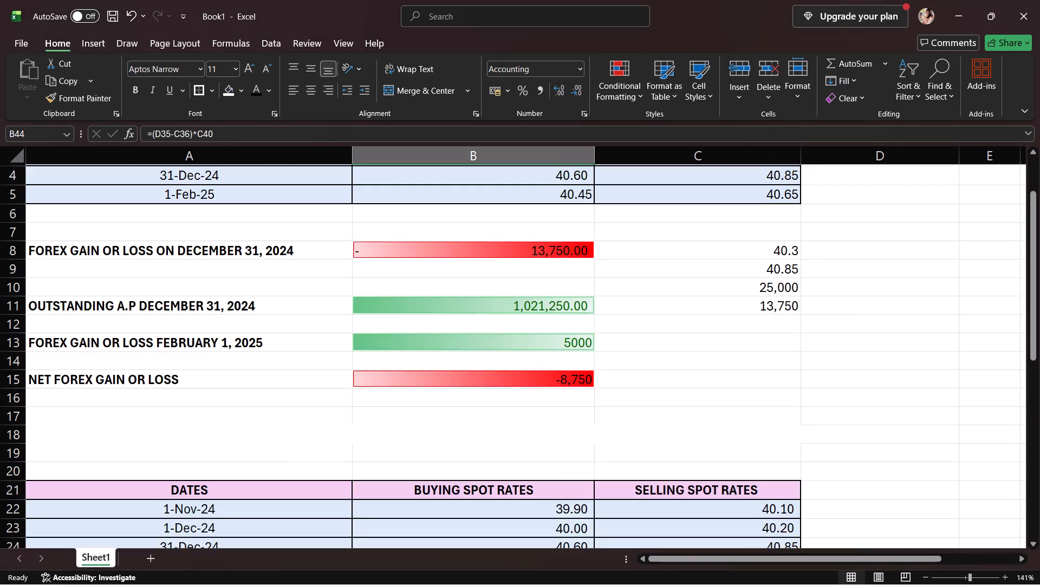
scroll(711, 361, "up", 3)
scroll(802, 401, "up", 3)
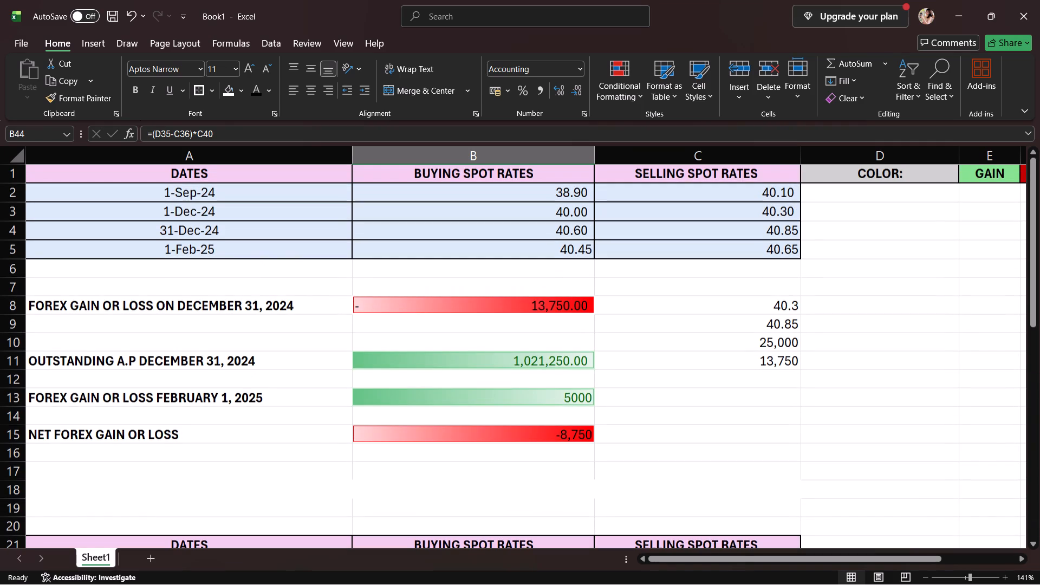
scroll(801, 401, "up", 2)
scroll(801, 401, "down", 3)
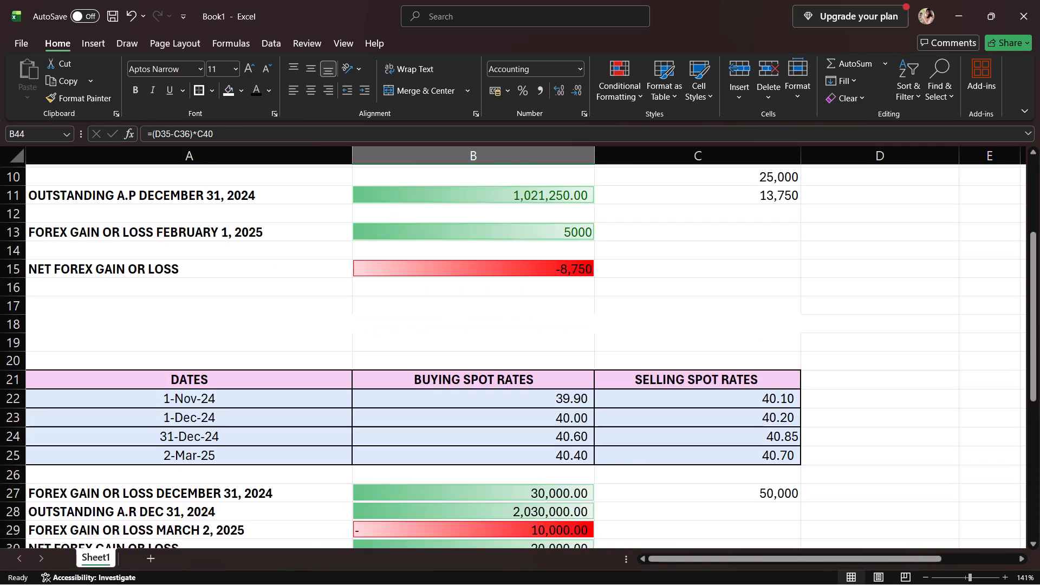
scroll(801, 401, "down", 8)
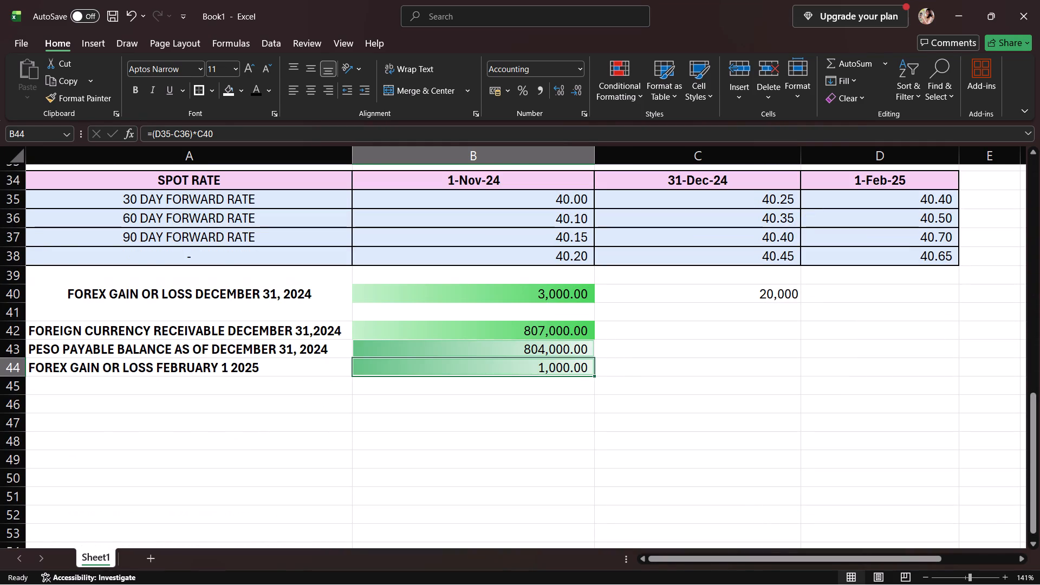
scroll(801, 401, "down", 2)
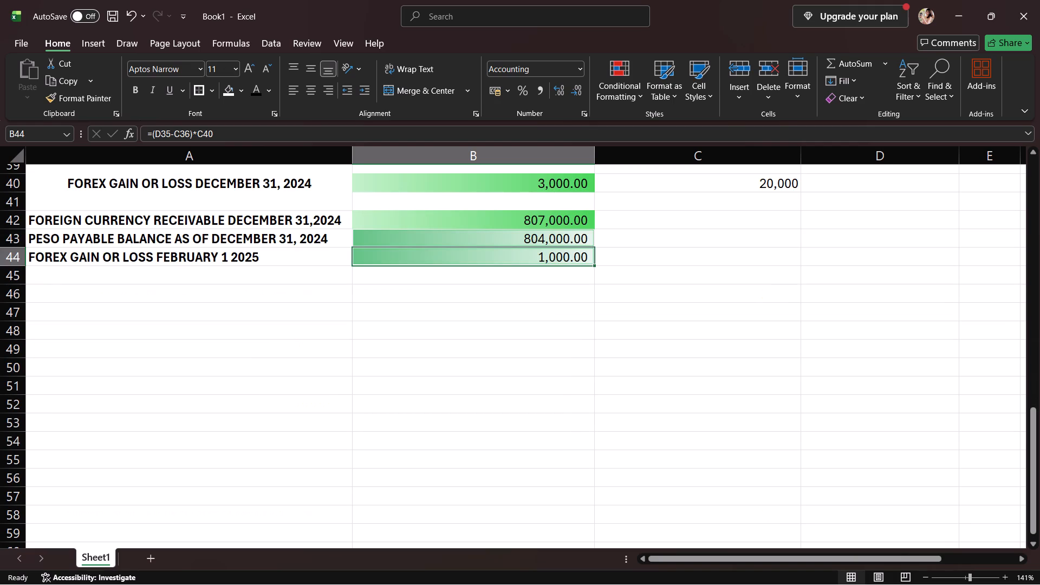
scroll(700, 424, "down", 2)
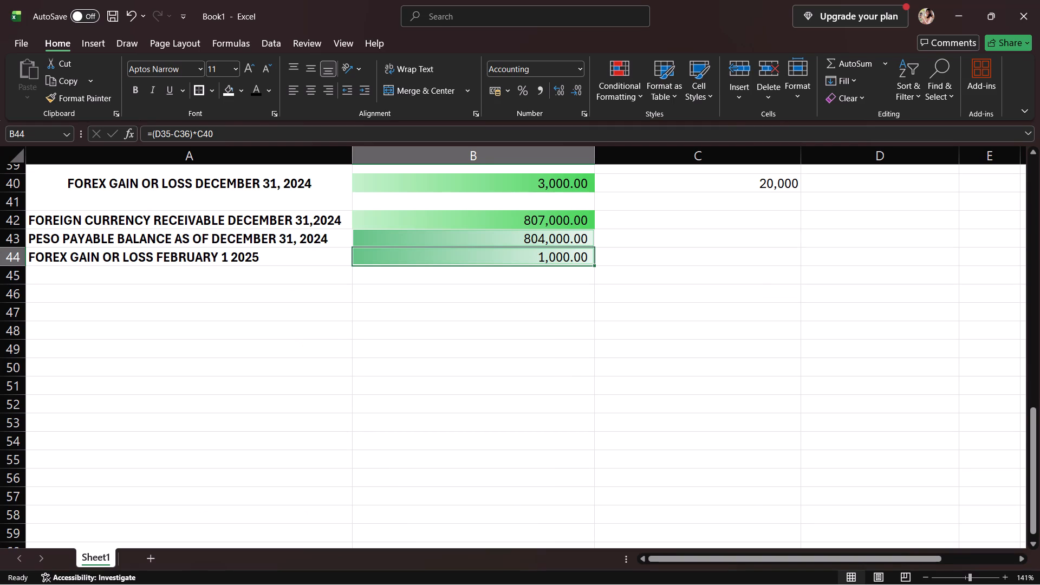
scroll(503, 393, "up", 2)
Enter the label "NET FOREX GAIN OR LOSS" in cell A45.
left_click(302, 278)
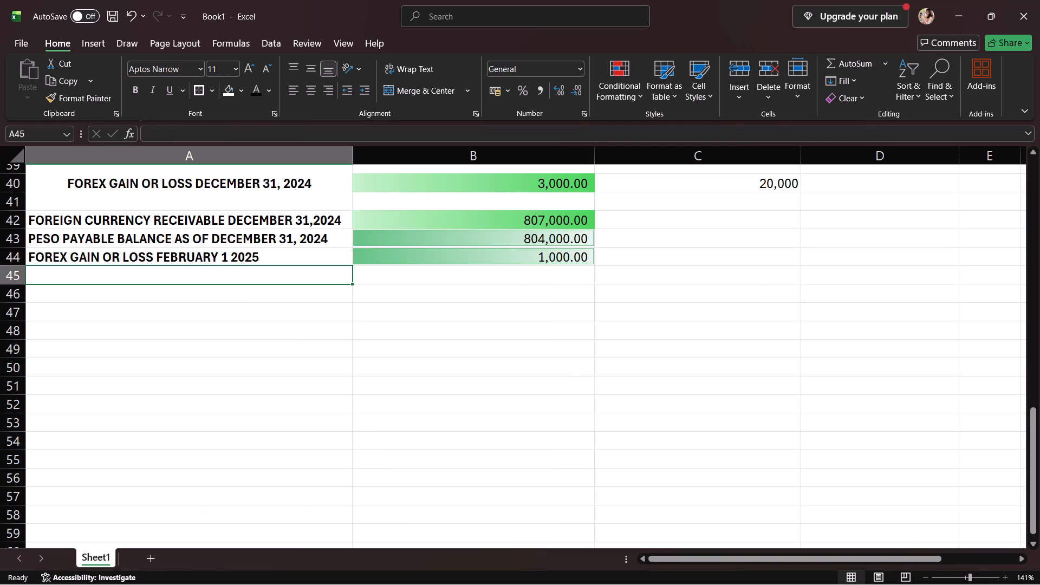
type("NET FOREX GAIN OR LOSS")
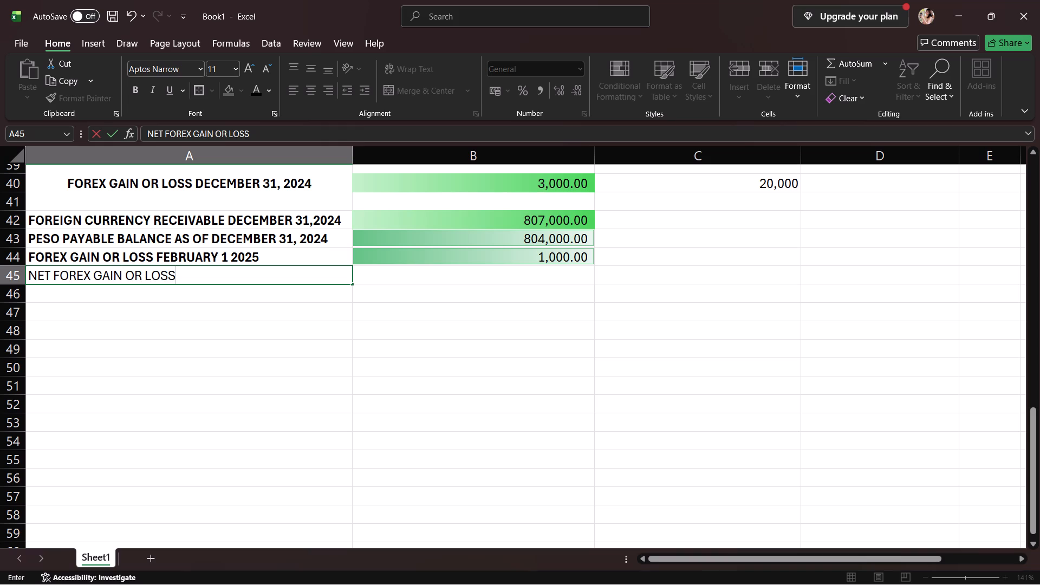
key("Return")
Calculate the net forex gain or loss in cell B45 with the formula =B40+B44.
left_click(380, 275)
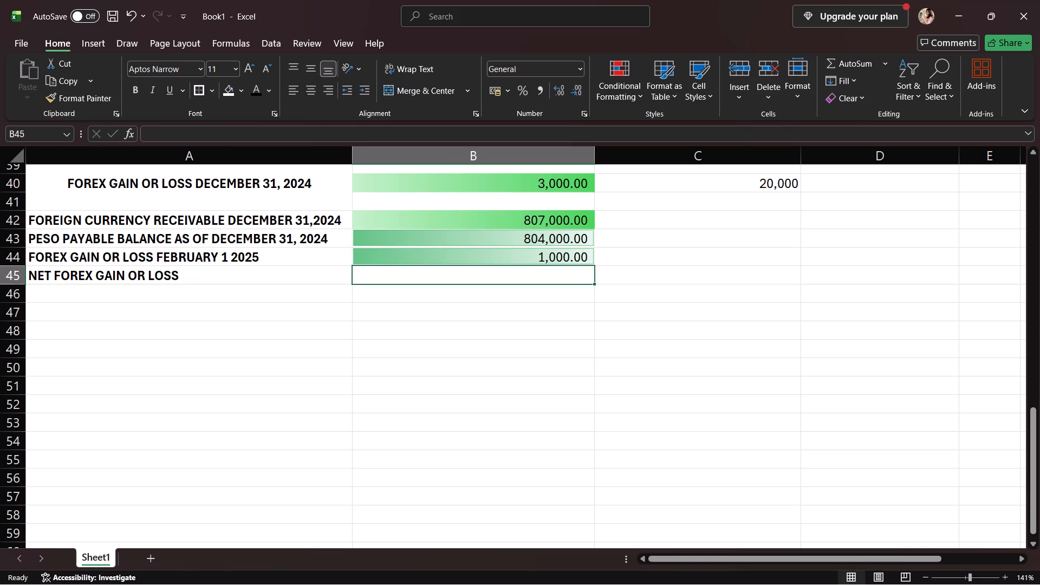
key("equal")
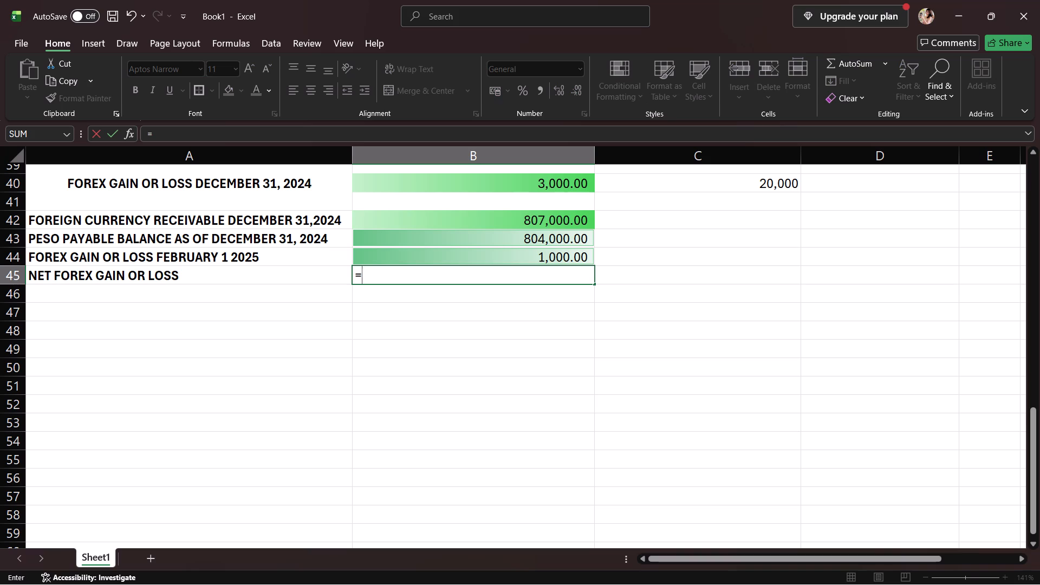
left_click(509, 189)
key("plus")
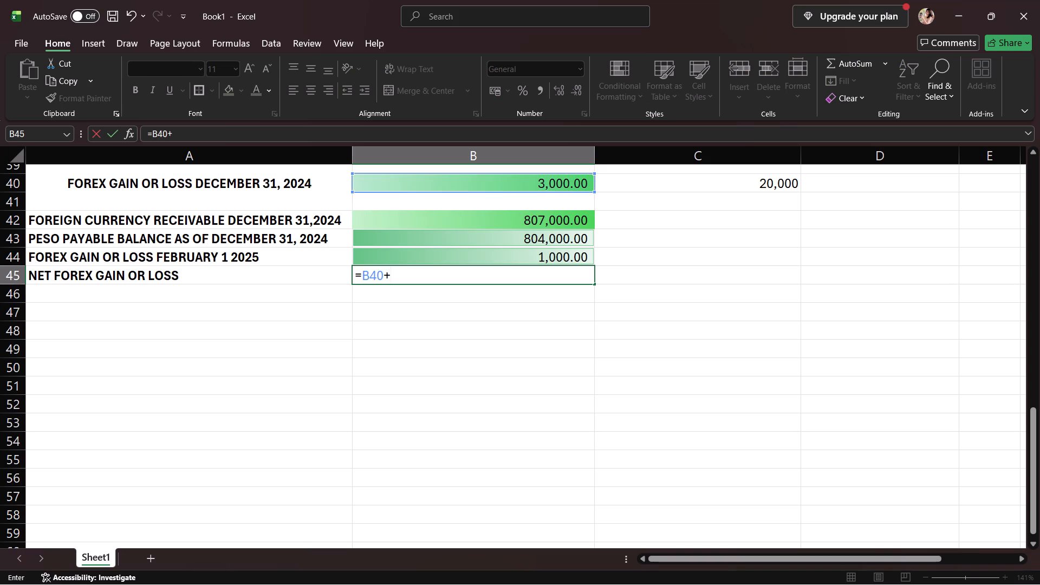
left_click(554, 253)
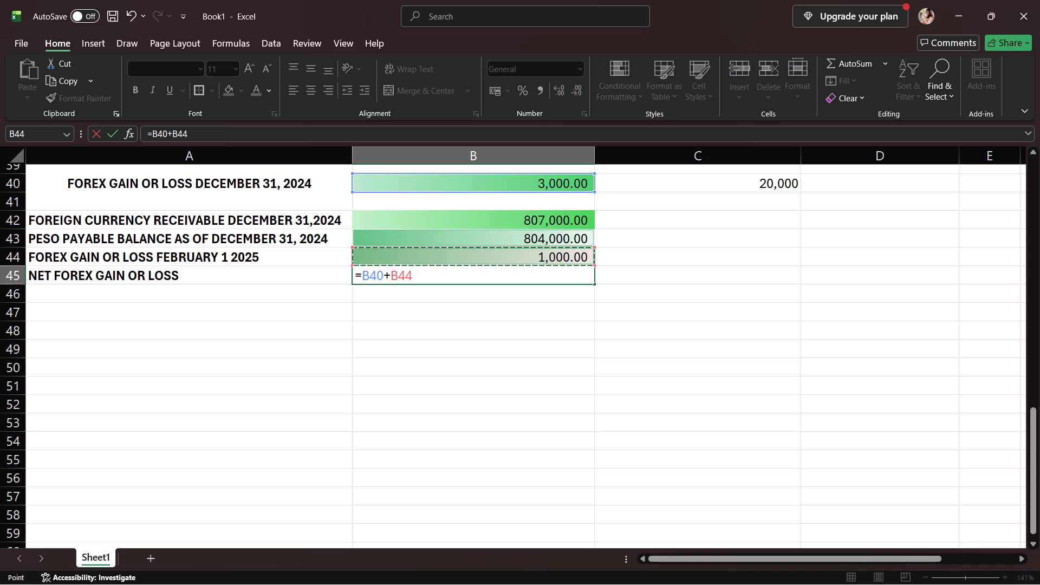
key("Return")
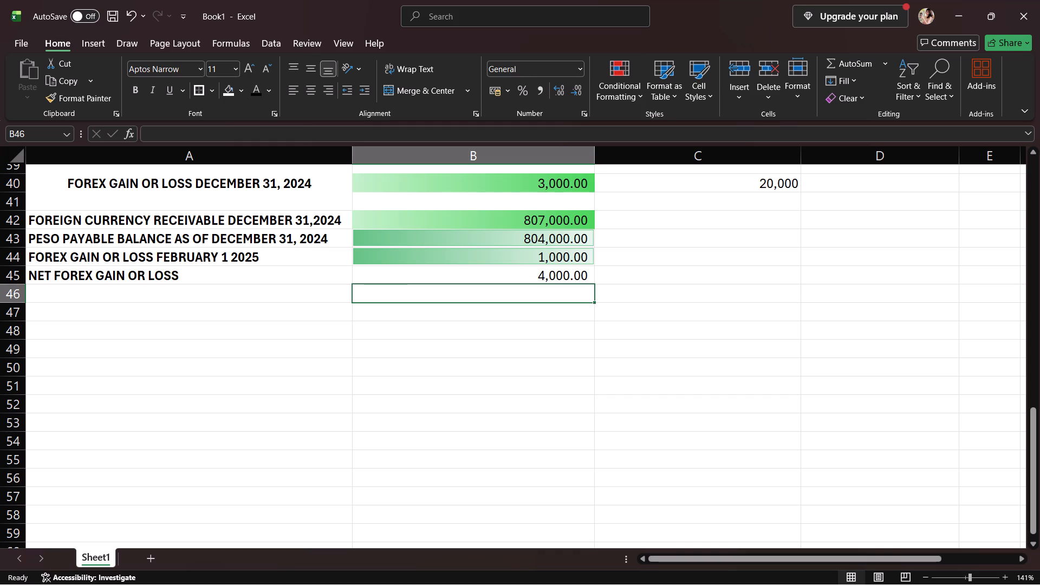
Apply green gradient data bar conditional formatting to the net forex result in cell B45.
left_click(551, 285)
left_click(562, 276)
left_click(625, 83)
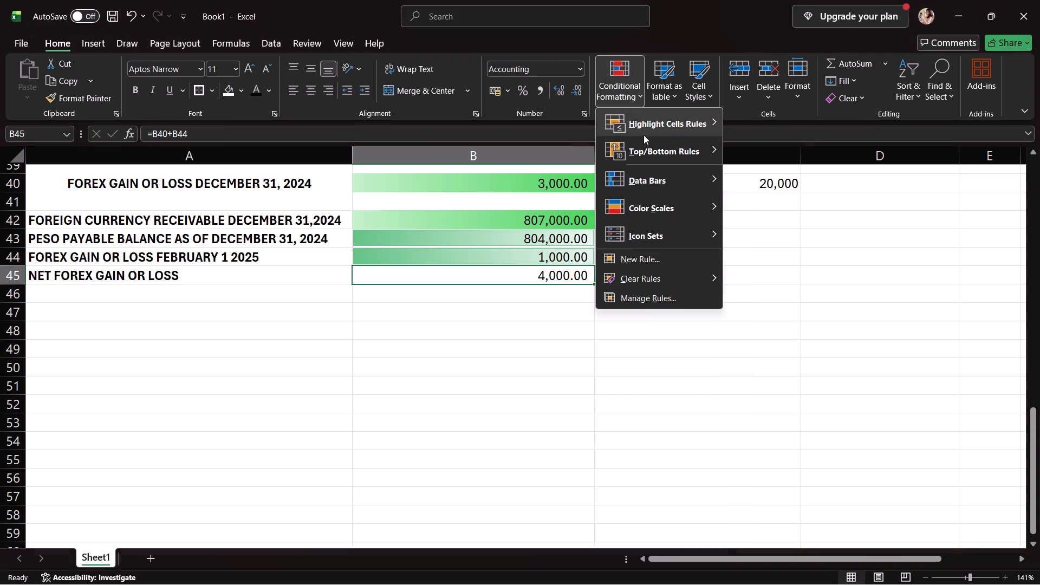
left_click(750, 200)
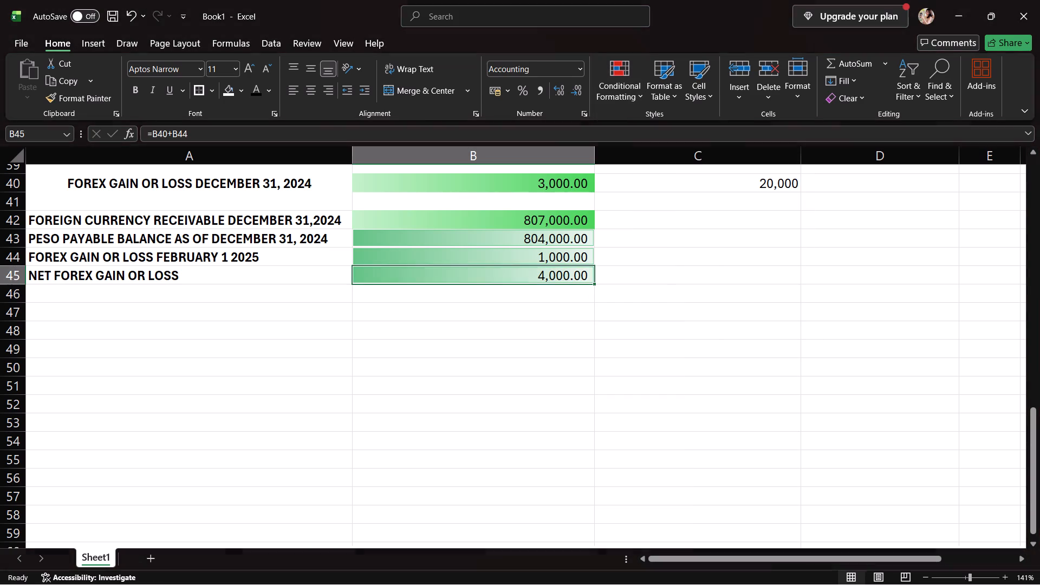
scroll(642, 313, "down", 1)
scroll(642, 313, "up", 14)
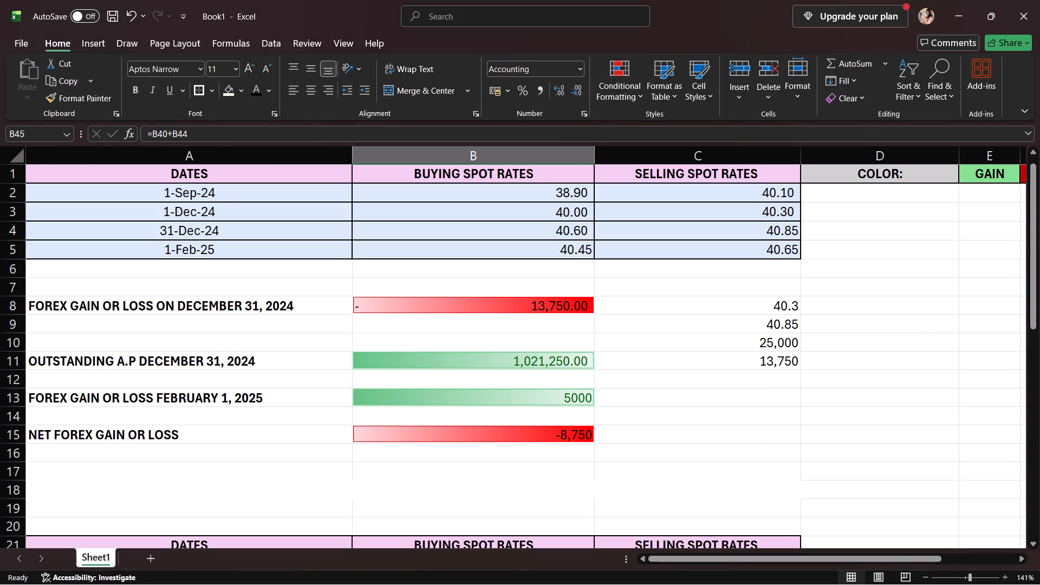
Review the rate tables and forex gain or loss results in the earlier sections of the sheet.
scroll(642, 282, "up", 4)
scroll(642, 282, "down", 2)
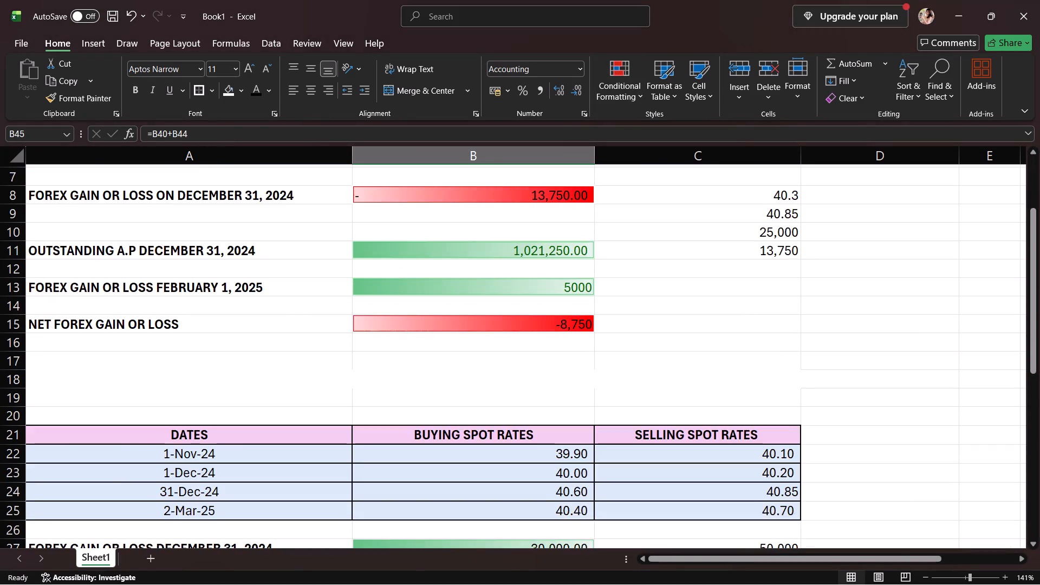
scroll(643, 282, "down", 2)
scroll(643, 285, "up", 7)
scroll(650, 279, "down", 5)
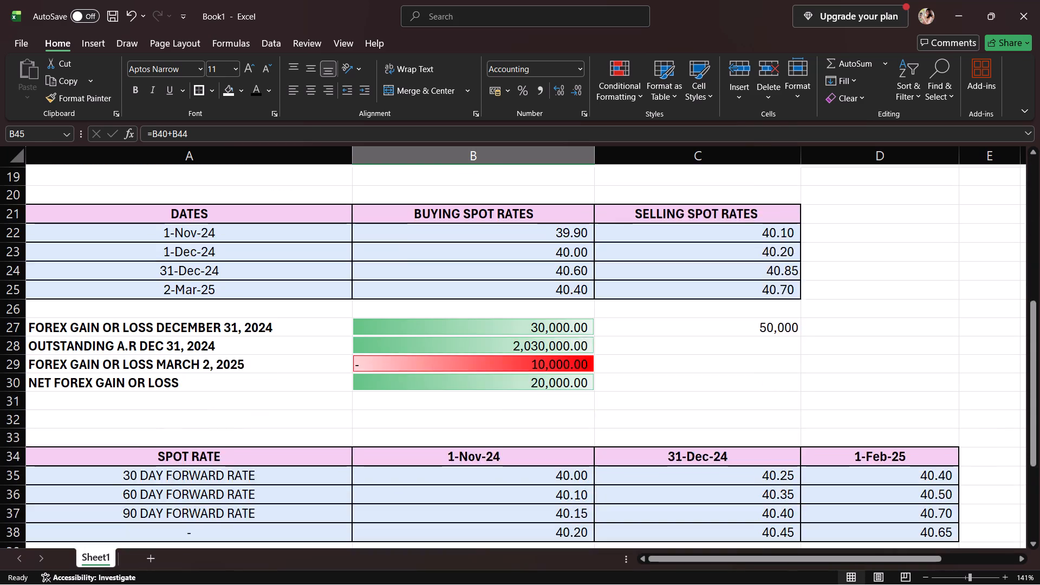
scroll(650, 279, "down", 3)
scroll(740, 250, "down", 4)
Fill cells A48, B48 and C48 with a custom pink colour as the header row of a new table.
left_click(291, 381)
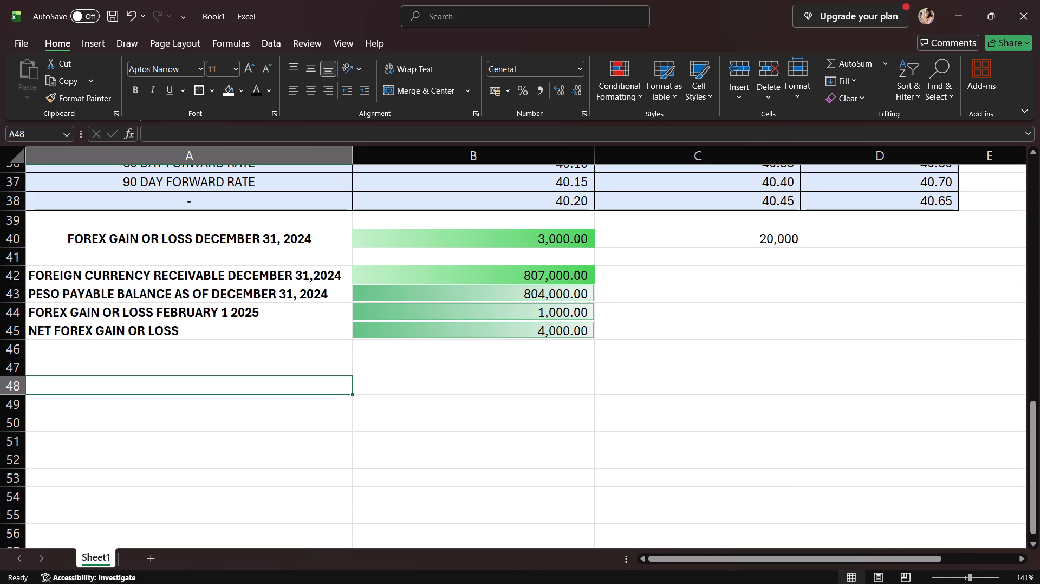
left_click(288, 392)
left_click(226, 94)
left_click(242, 90)
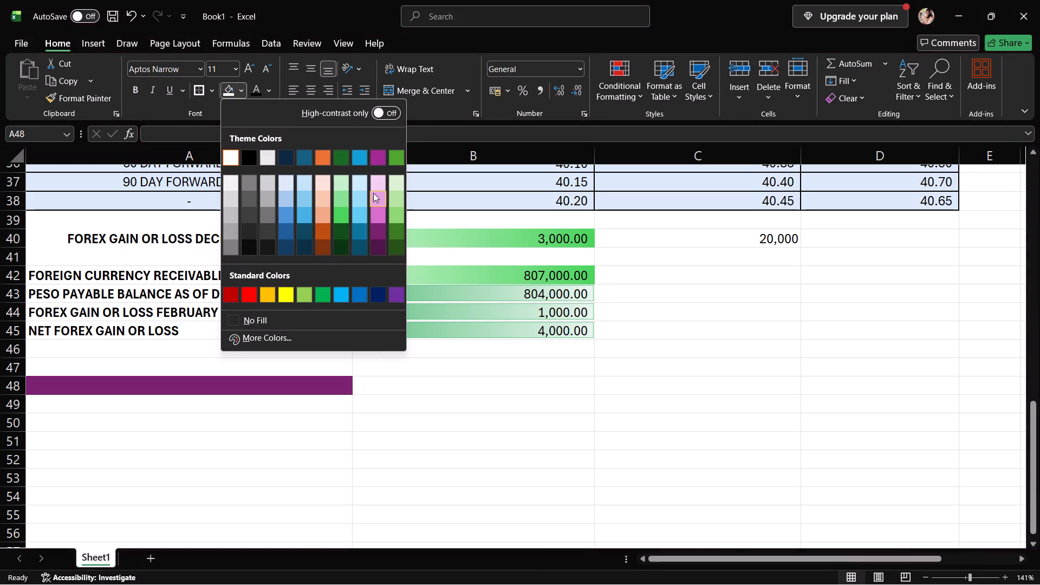
left_click(252, 338)
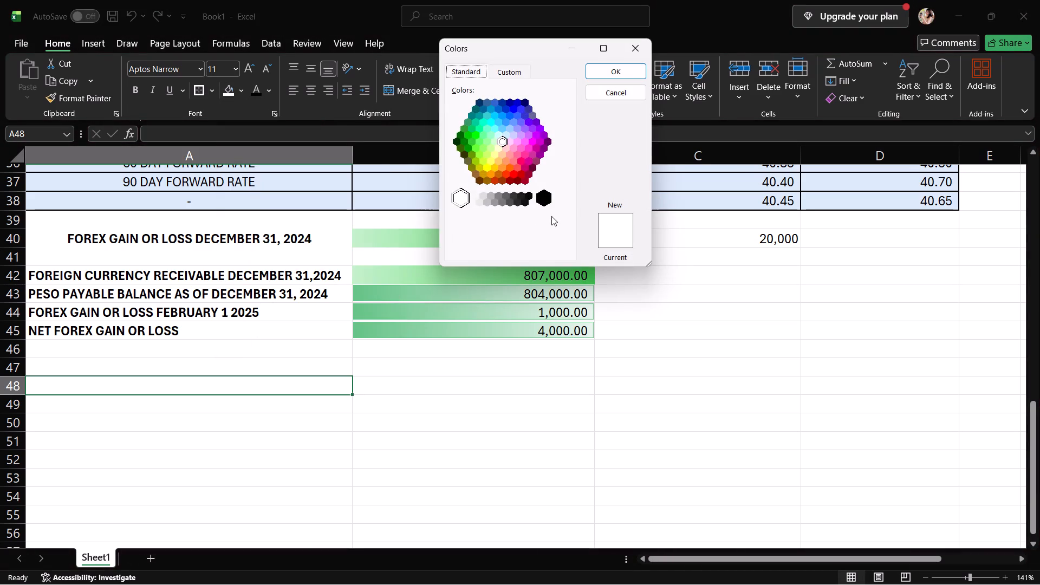
left_click(513, 147)
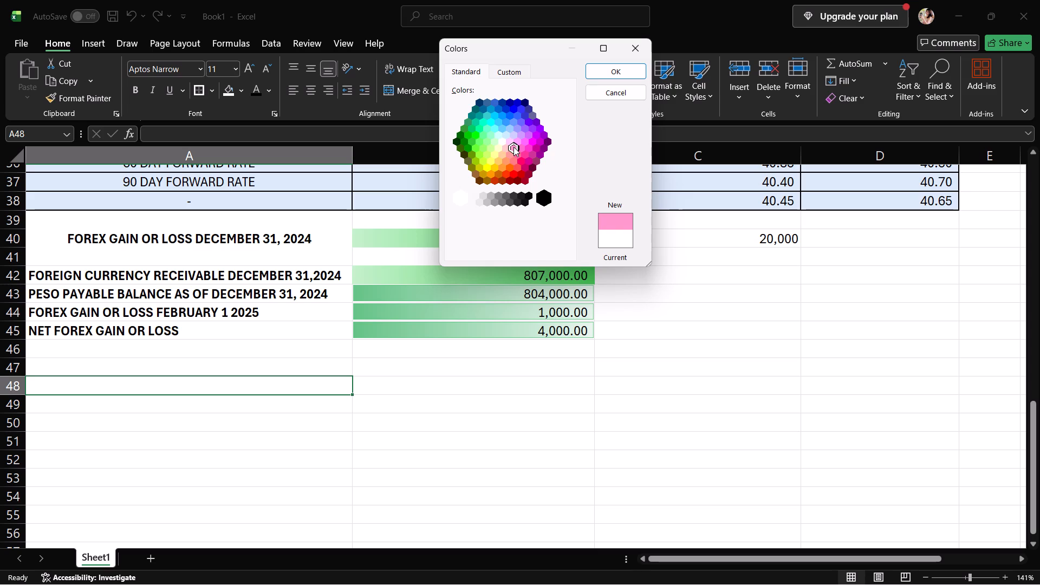
left_click(599, 72)
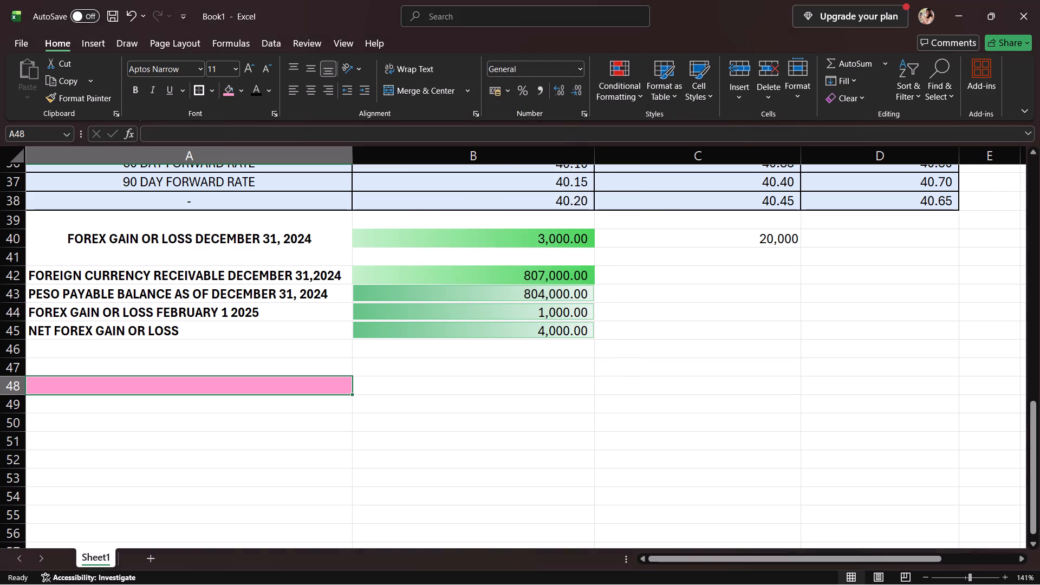
left_click(374, 387)
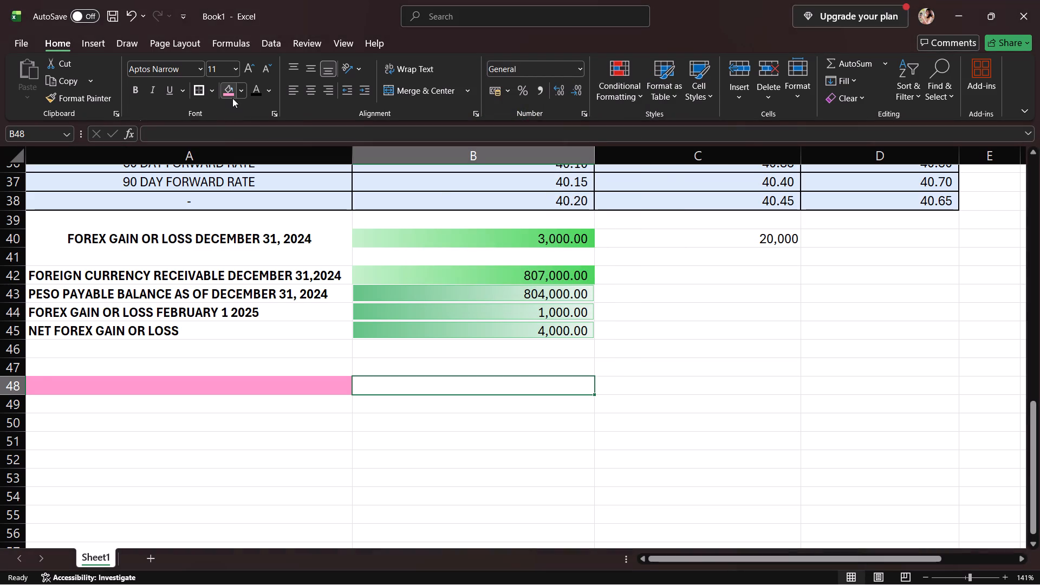
left_click(232, 98)
left_click(706, 388)
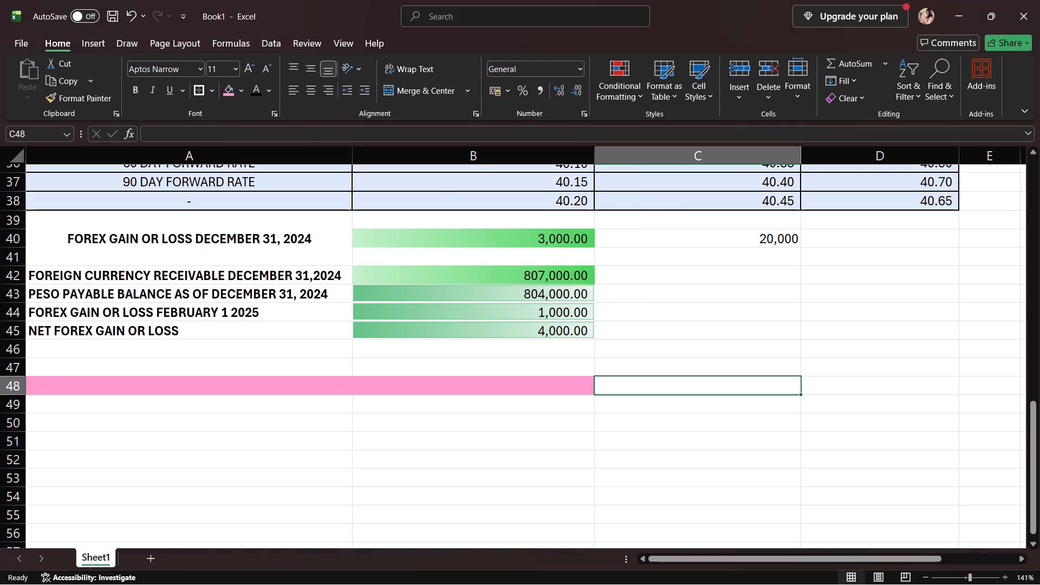
left_click(228, 91)
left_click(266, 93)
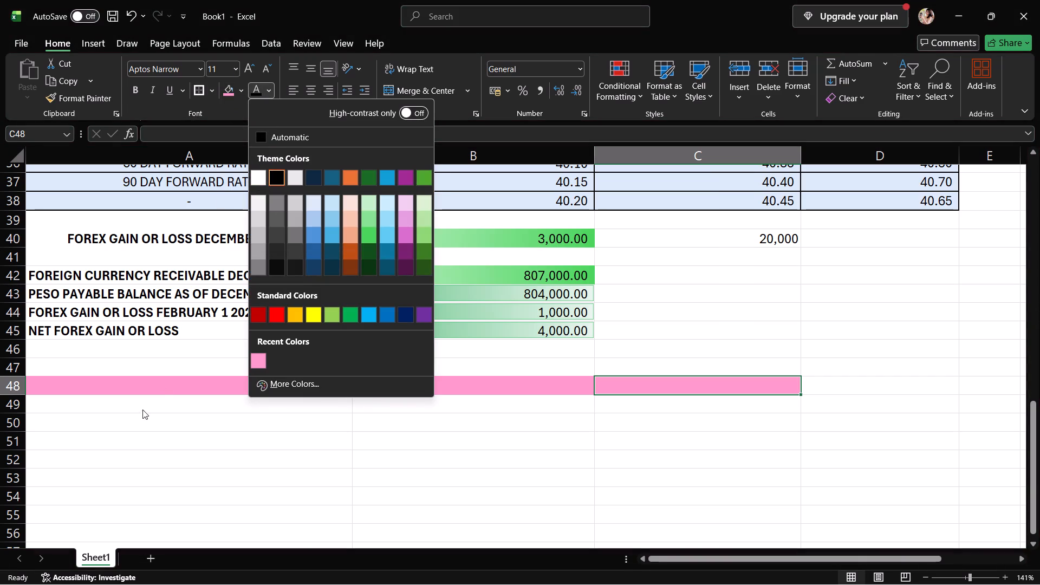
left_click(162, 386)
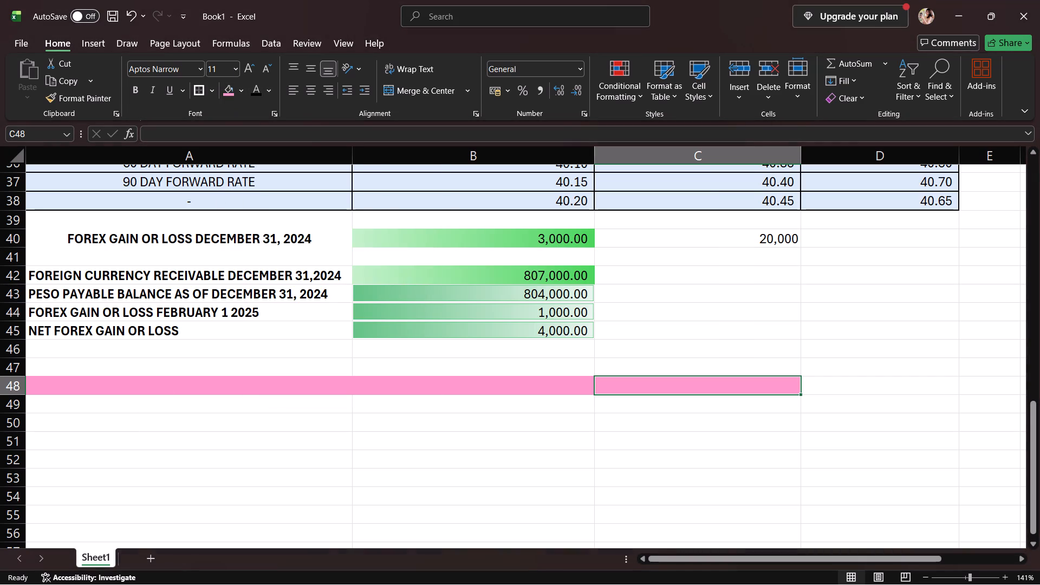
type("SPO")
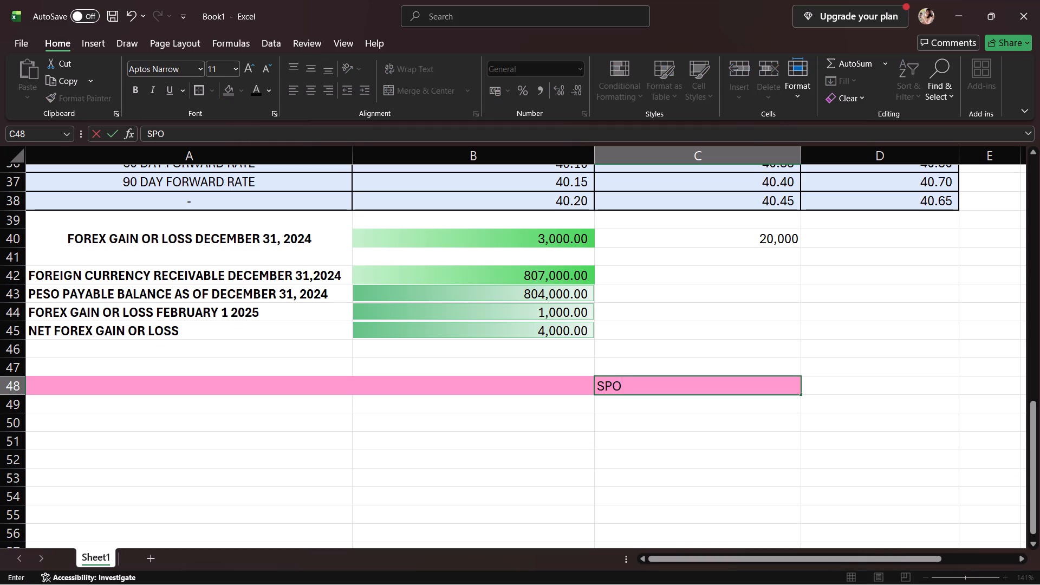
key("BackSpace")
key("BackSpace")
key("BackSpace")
Enter the header label "SPOT RATE" in cell A48.
left_click(162, 386)
type("SOT")
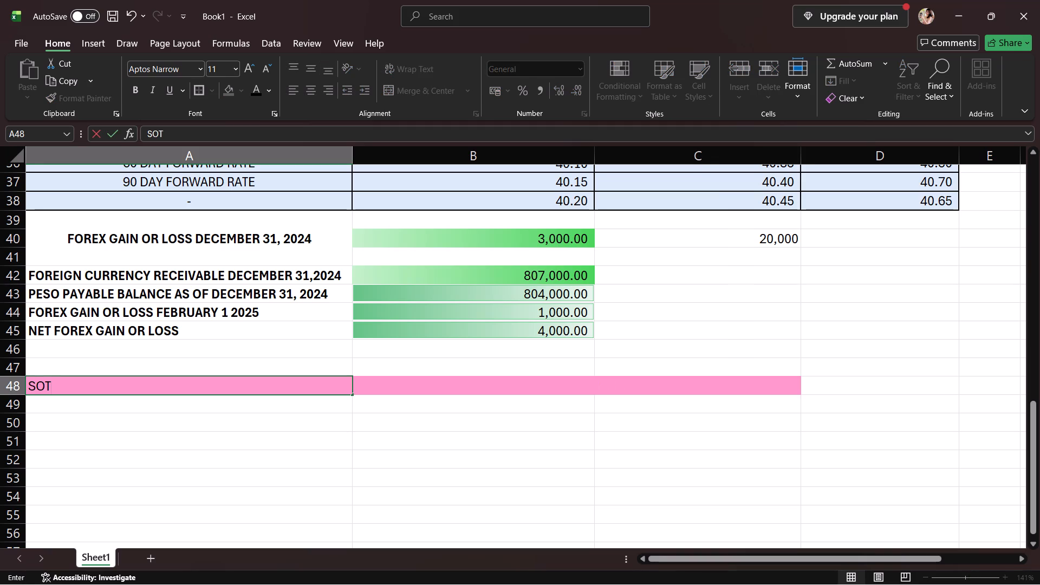
key("space")
key("BackSpace")
key("BackSpace")
type("POY")
key("BackSpace")
key("BackSpace")
key("BackSpace")
key("BackSpace")
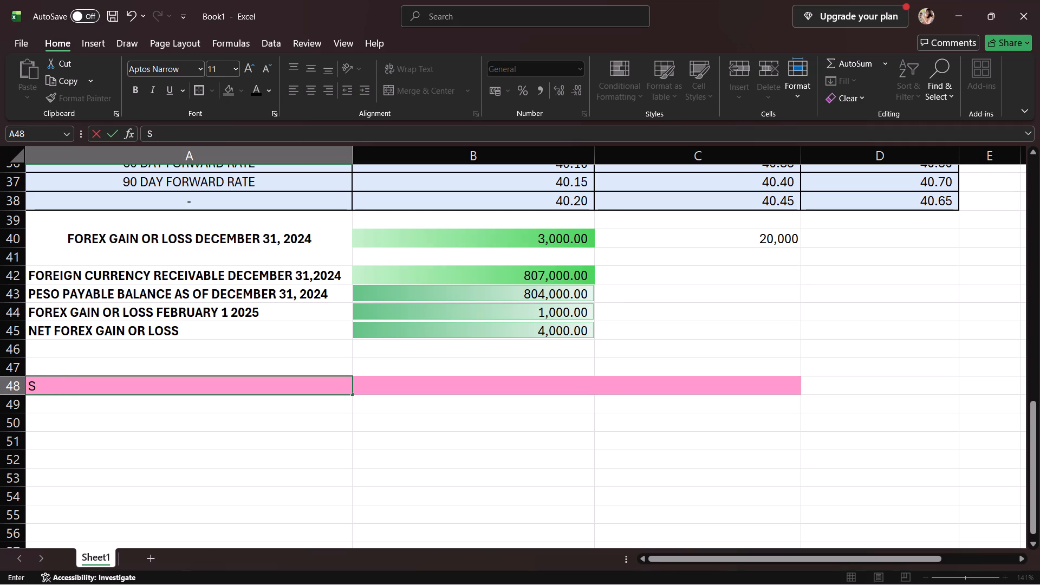
type("POY")
key("BackSpace")
type("T RATE")
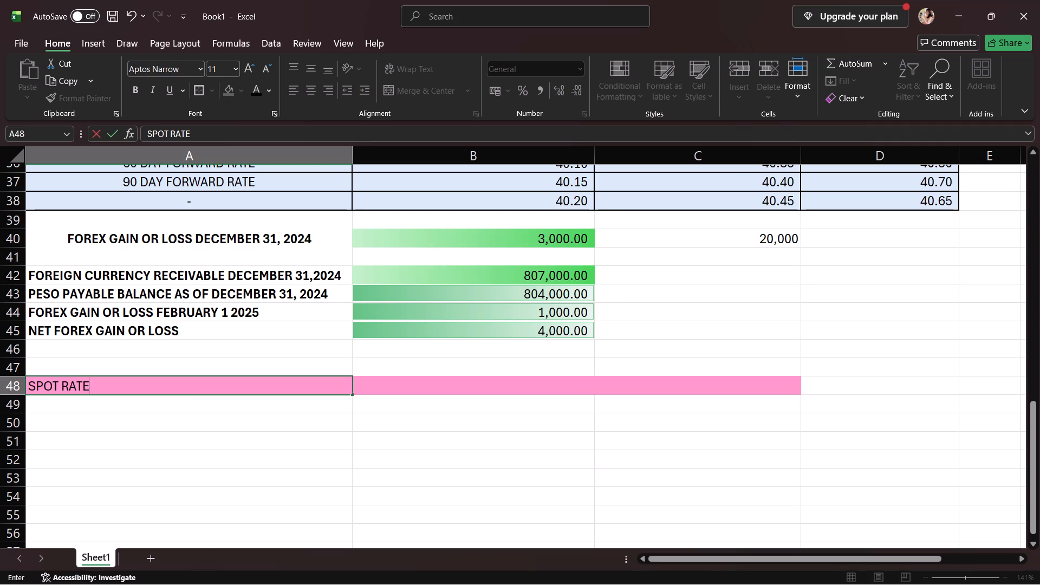
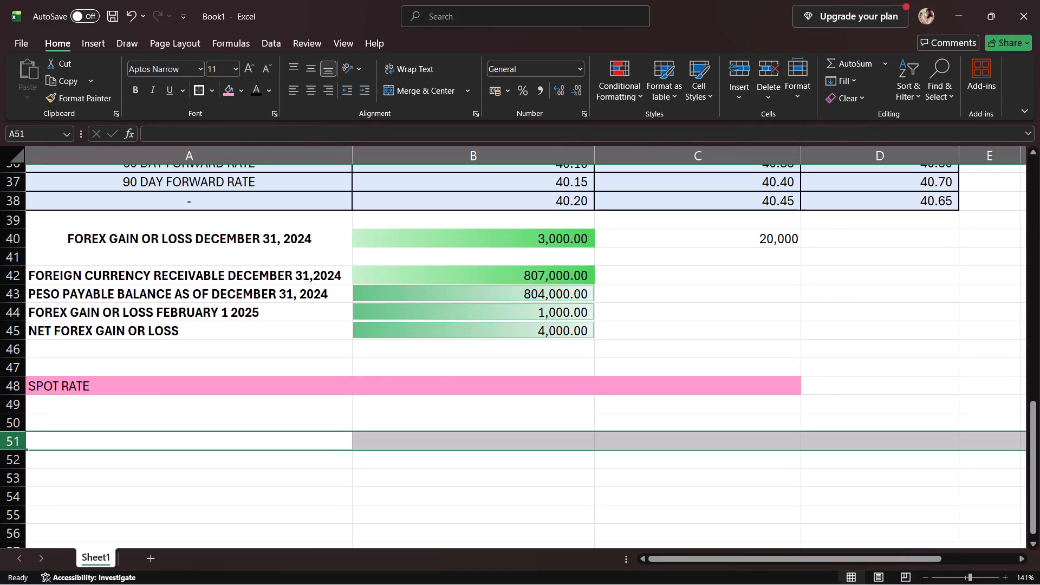
Make the SPOT RATE header in cell A48 bold and centre it.
left_click(248, 387)
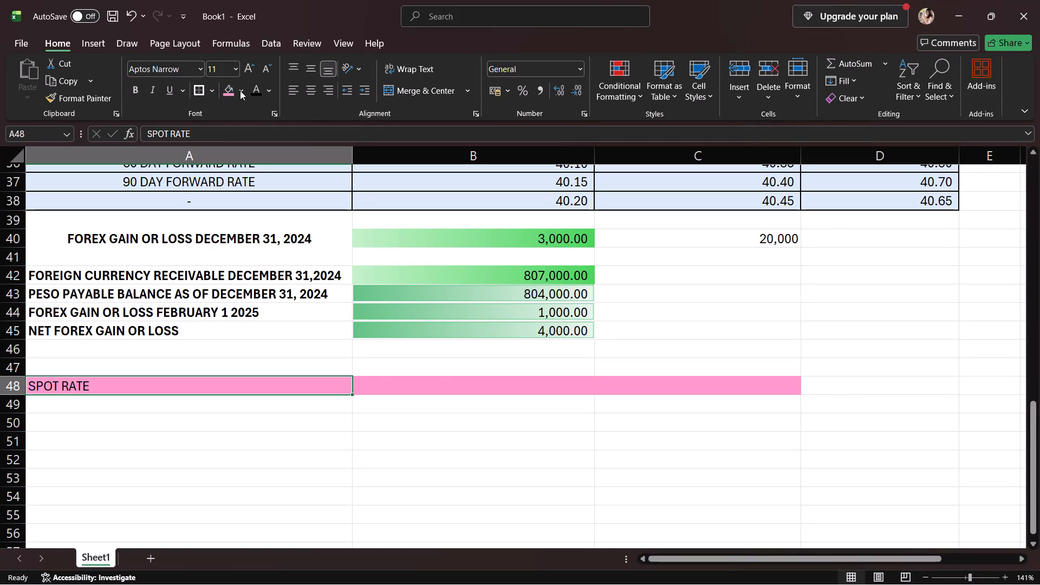
left_click(139, 86)
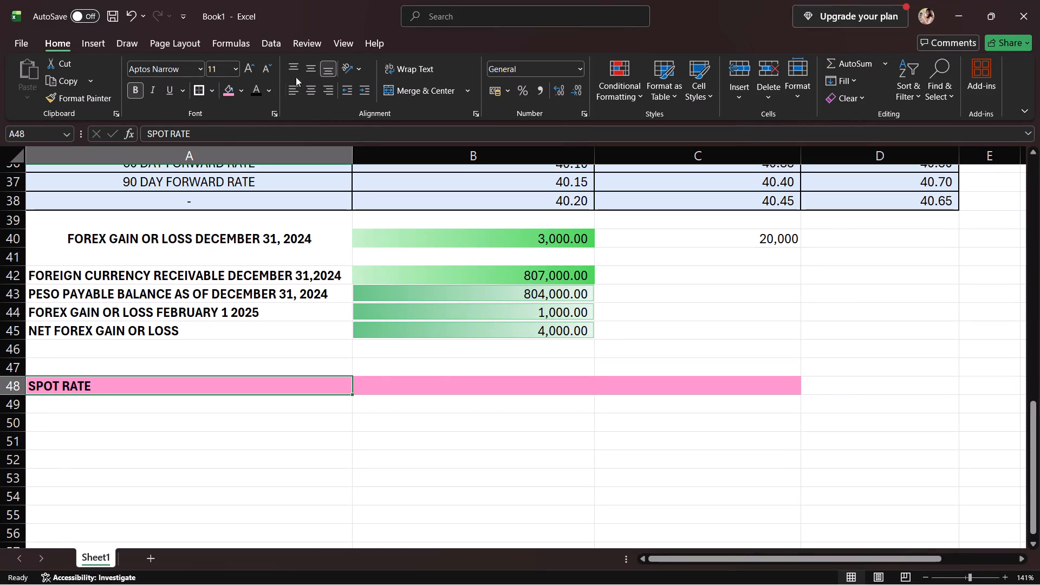
left_click(309, 94)
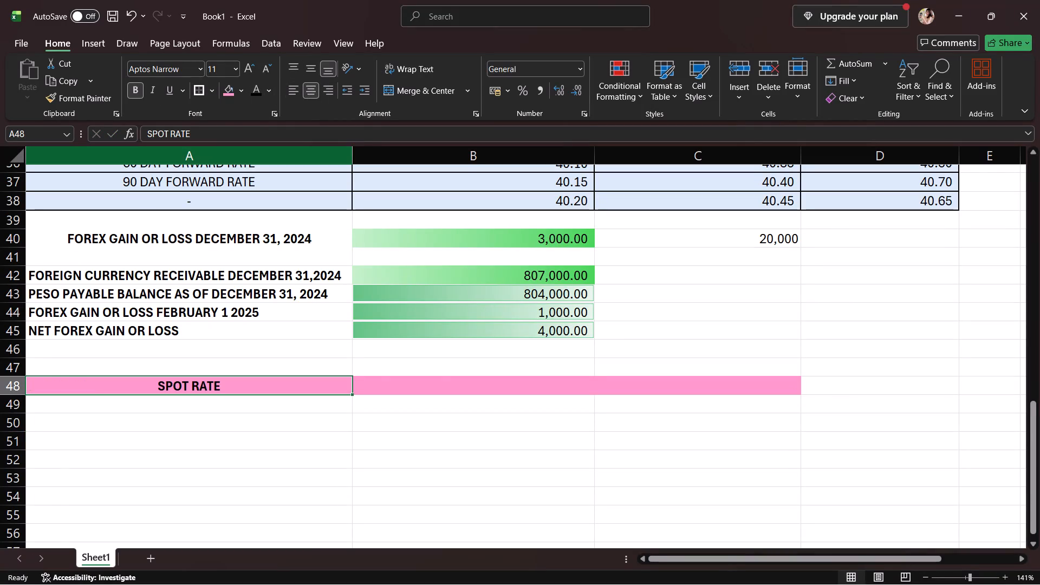
Enter the header dates DECEMBER 1, 2024 in cell B48 and DECEMBER 31, 2024 in cell C48.
left_click(501, 387)
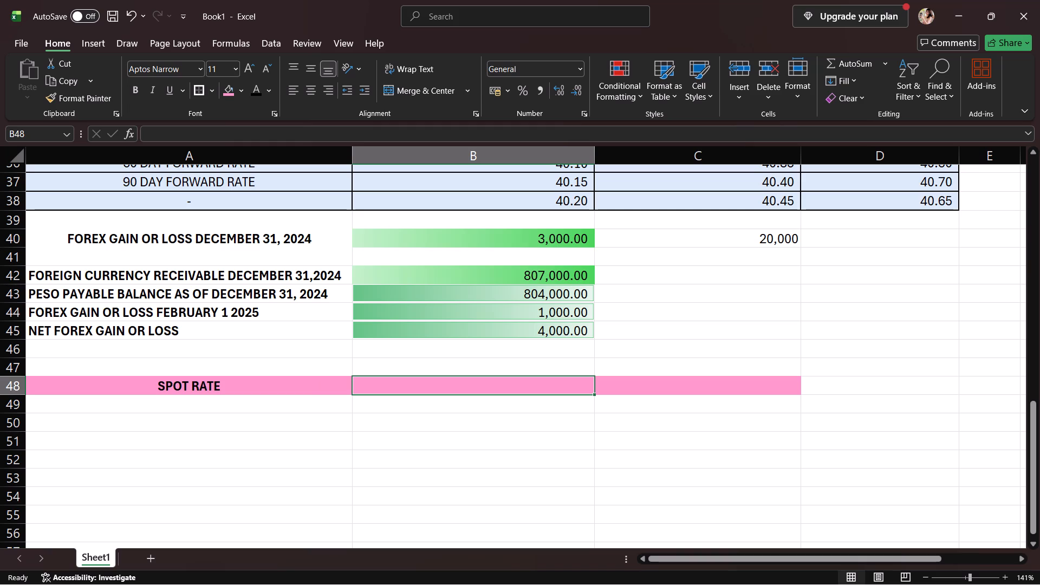
type("DEE")
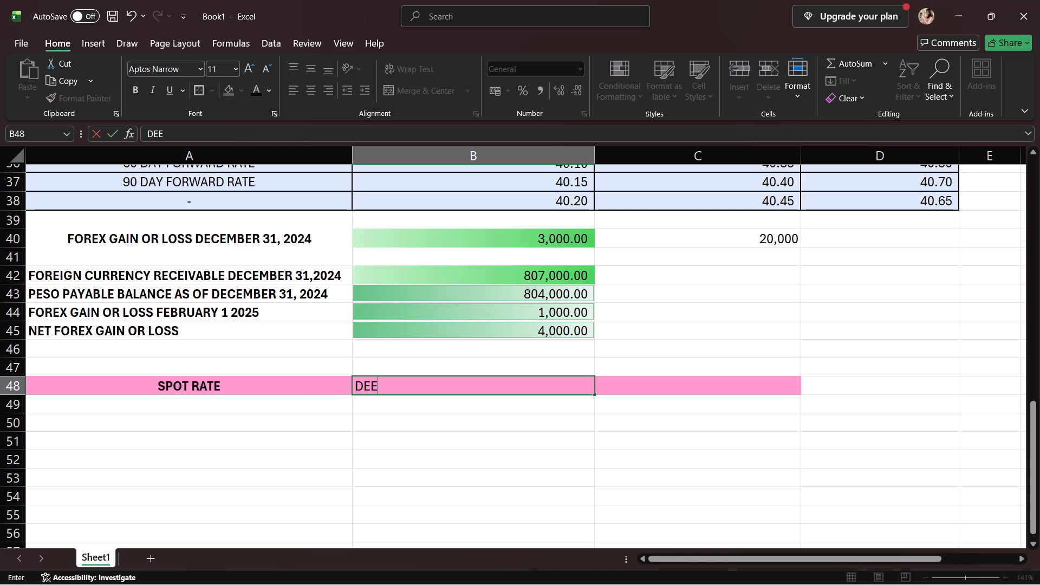
key("BackSpace")
type("CEMBER 1, 2024")
left_click(615, 388)
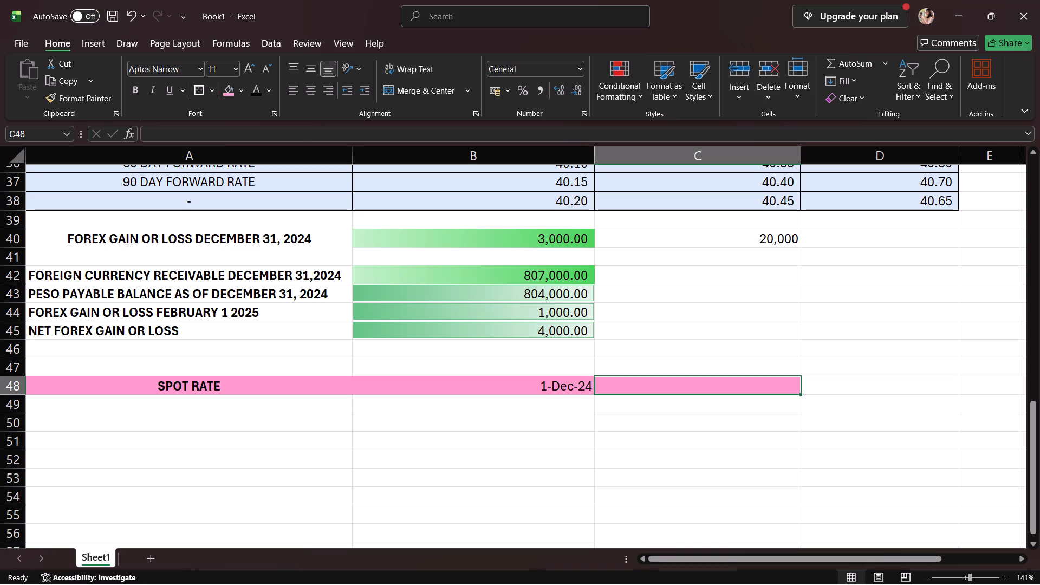
type("DECEMBER 31, 2024")
Extend the pink header row by filling cell D48 with the same pink colour.
left_click(820, 382)
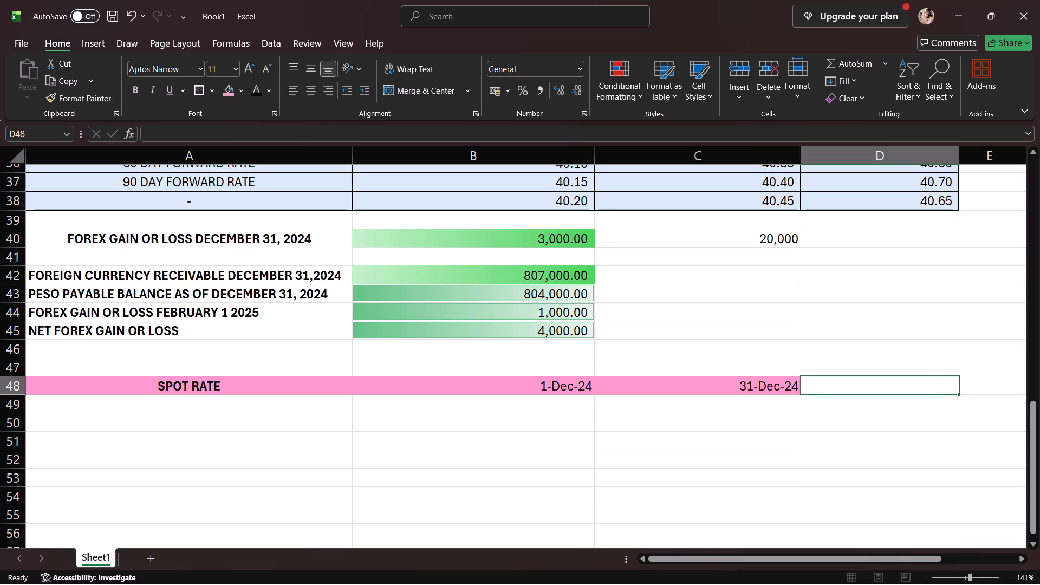
left_click(222, 94)
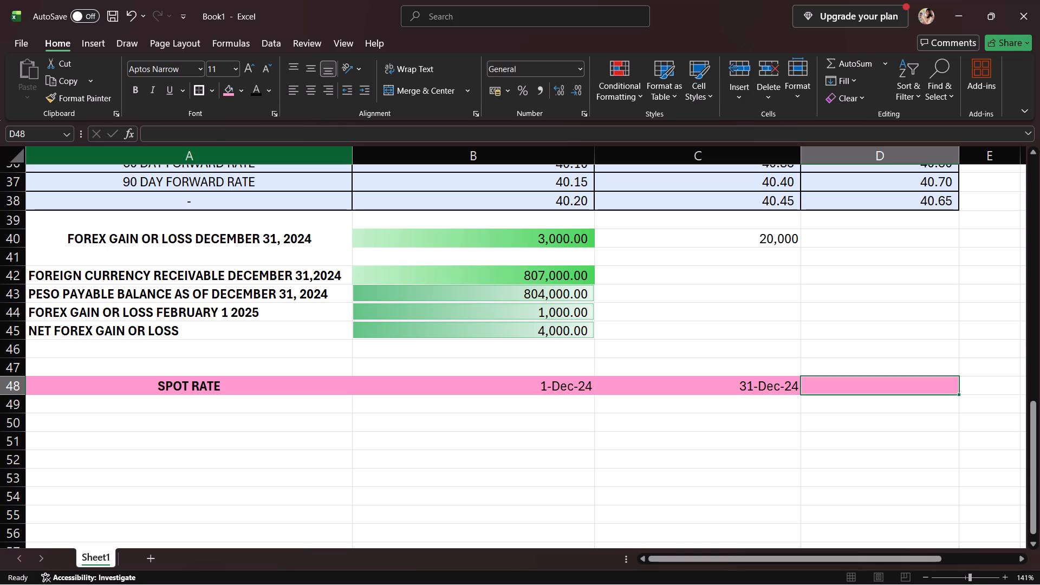
Centre the December header dates in cells B48 and C48.
left_click(567, 389)
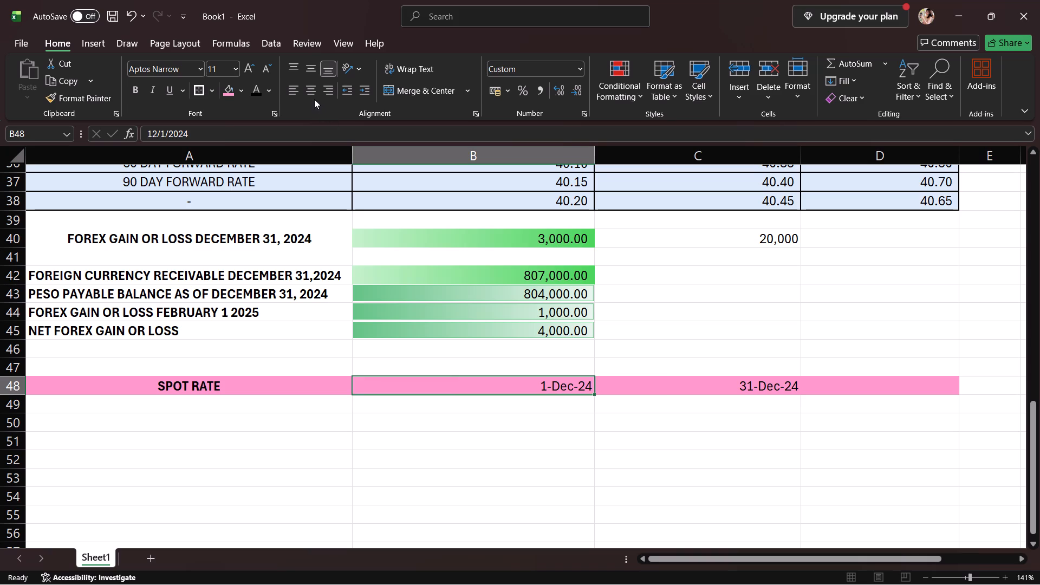
left_click(312, 97)
left_click(688, 392)
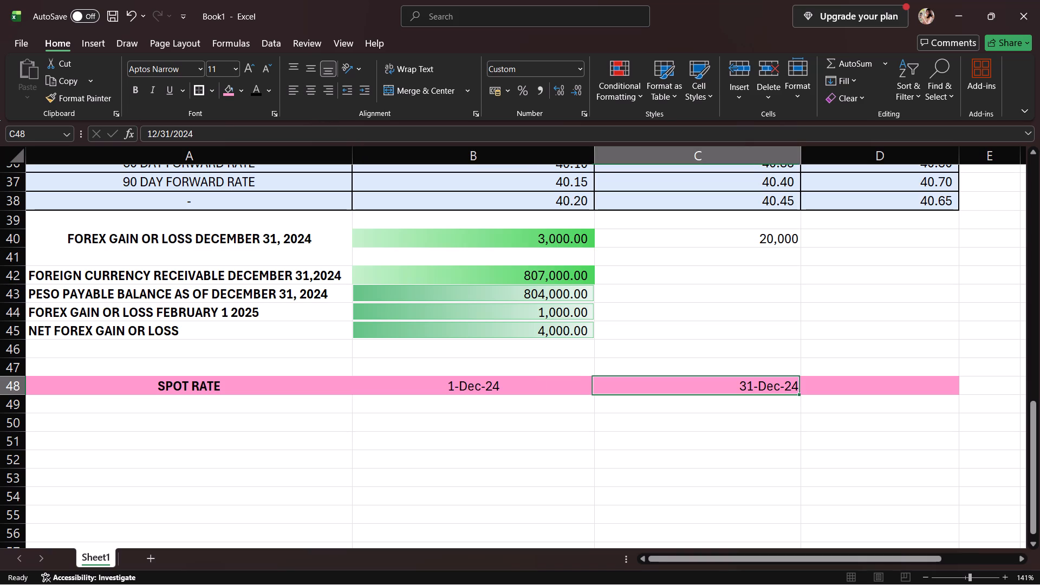
left_click(311, 89)
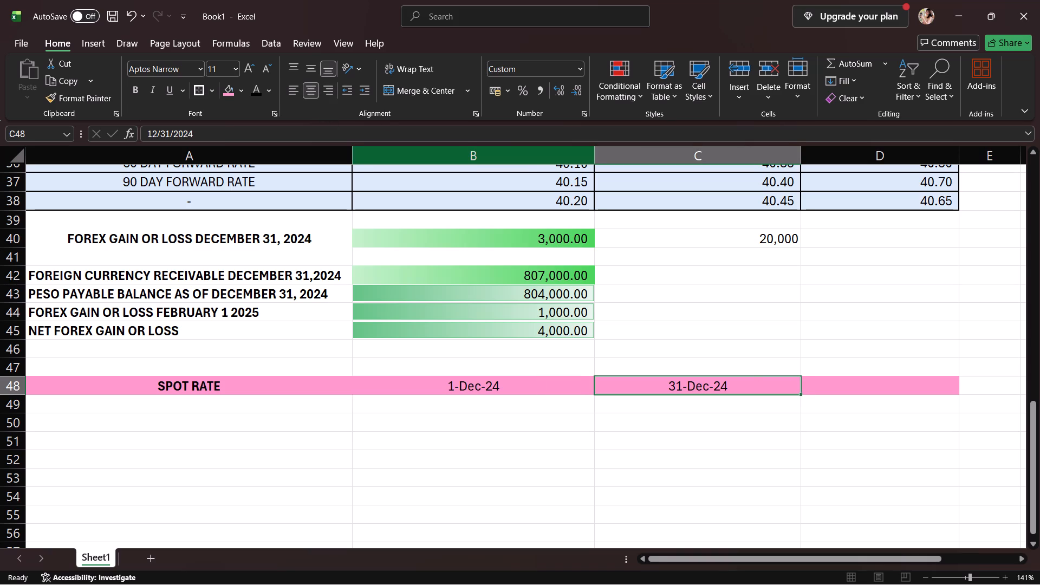
Enter the header date MARCH 1, 2025 in cell D48 and centre it.
left_click(835, 383)
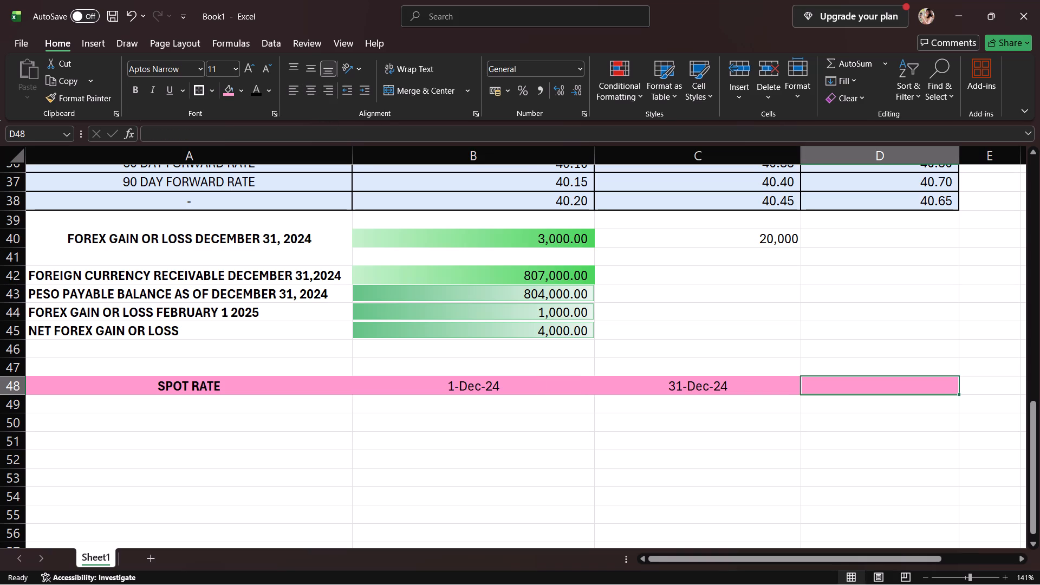
type("MARCH 1, 2025")
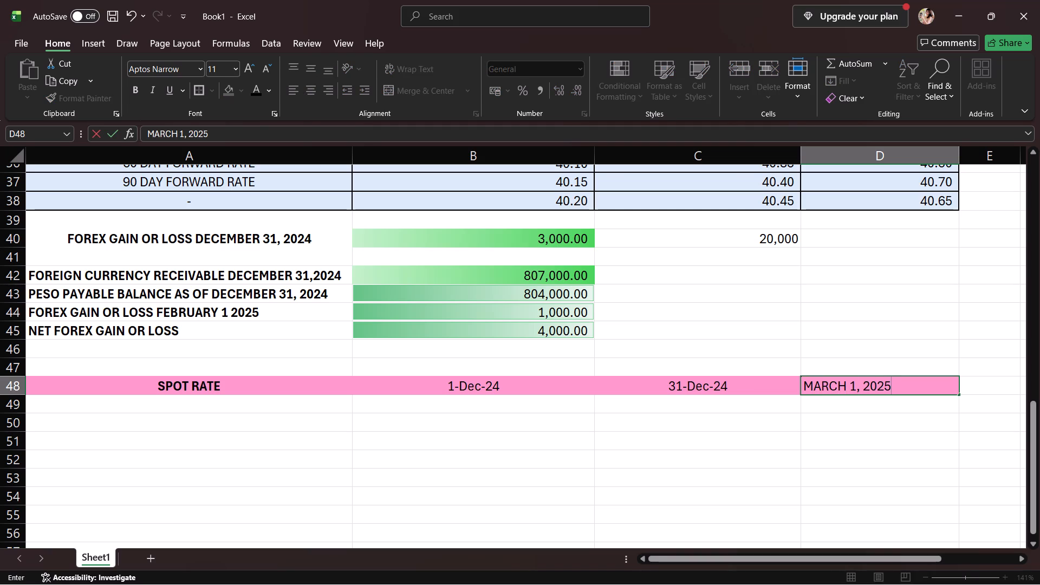
key("Return")
left_click(835, 383)
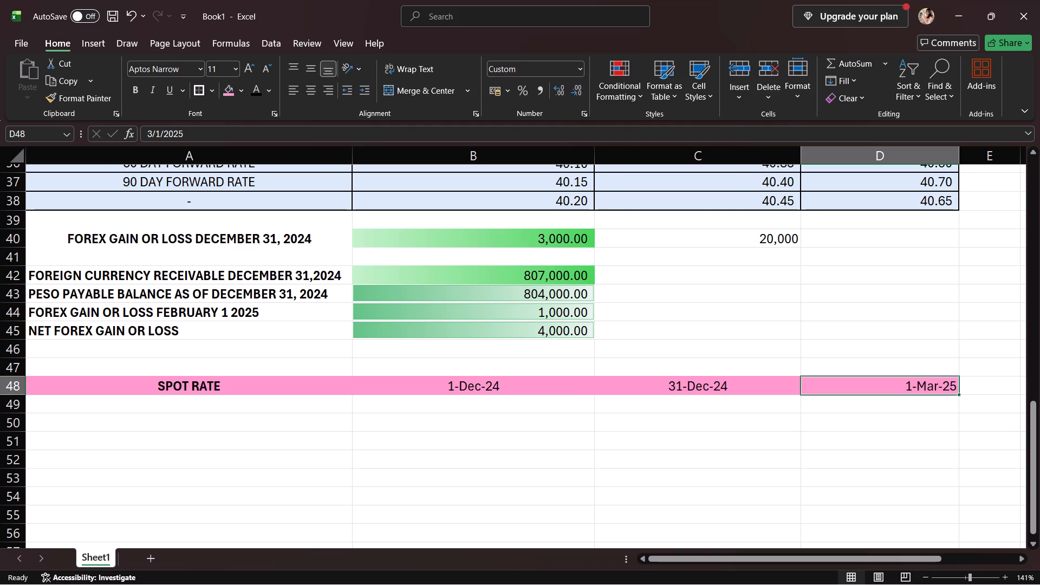
left_click(310, 92)
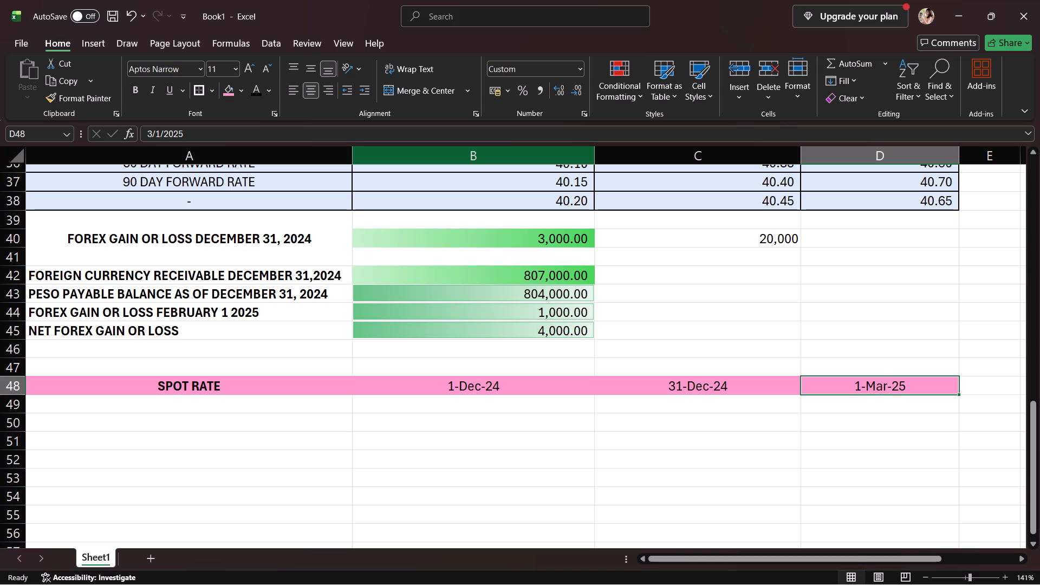
Make the three header dates in cells B48, C48 and D48 bold, matching the header row of the rate table above.
left_click(386, 382)
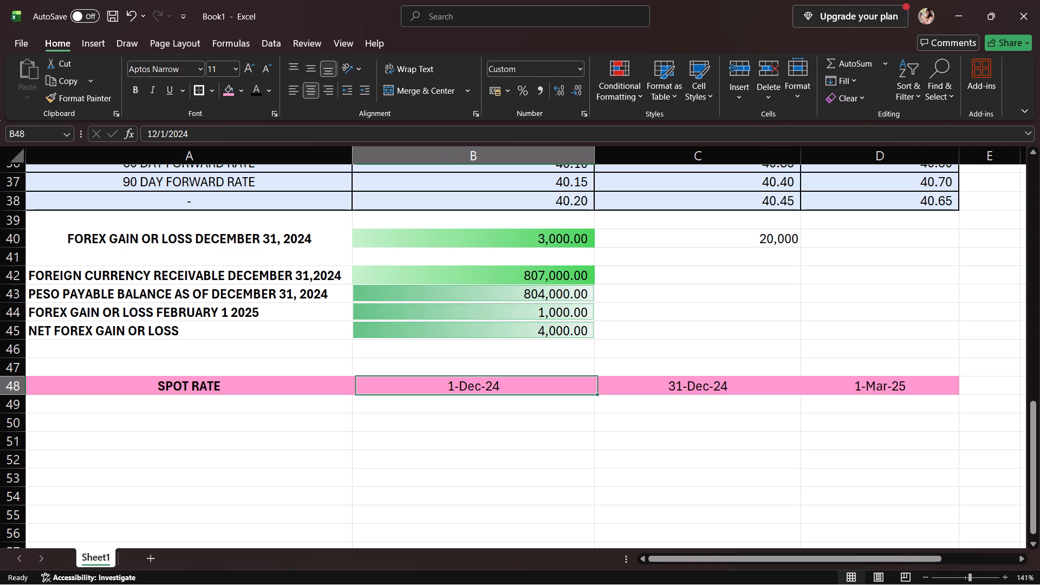
scroll(386, 382, "up", 1)
scroll(386, 382, "down", 1)
scroll(386, 382, "up", 1)
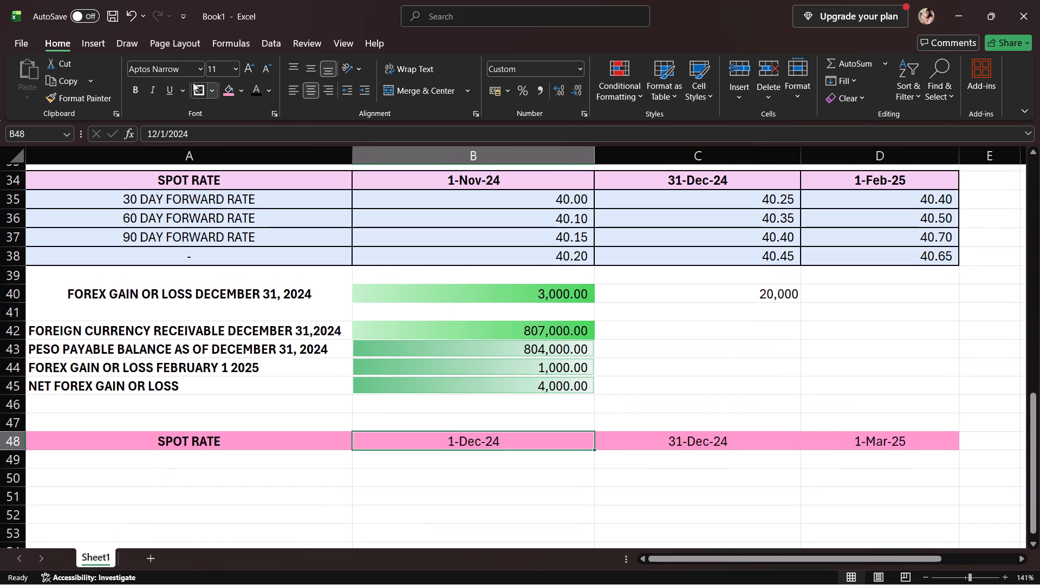
left_click(129, 86)
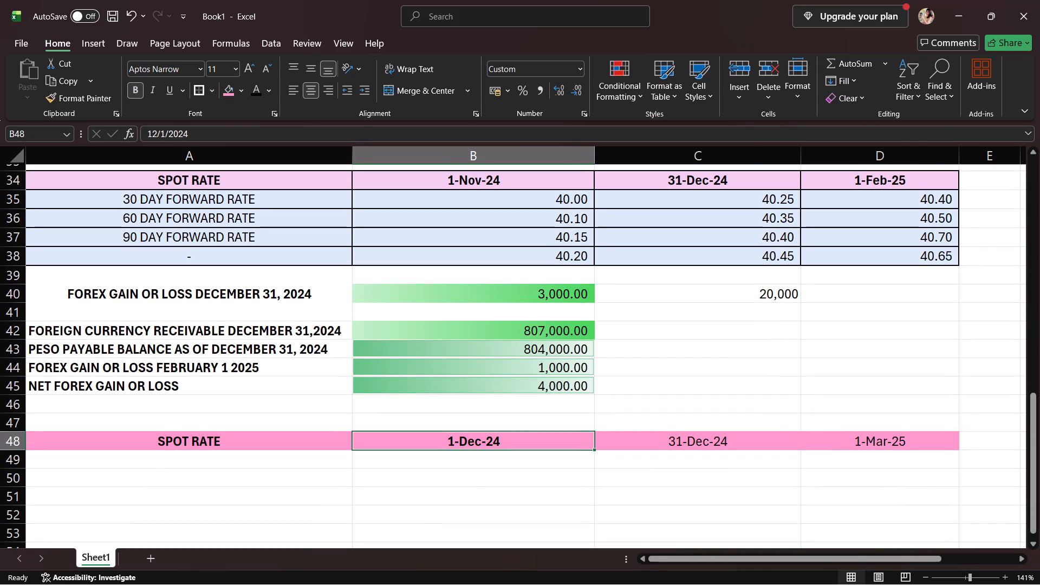
left_click(642, 444)
left_click(131, 88)
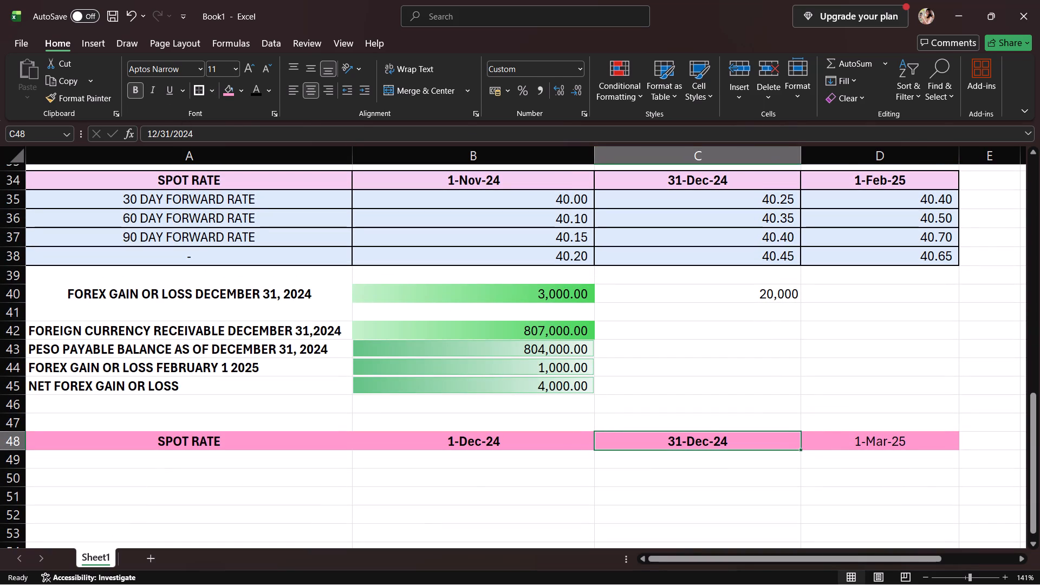
left_click(843, 446)
left_click(139, 89)
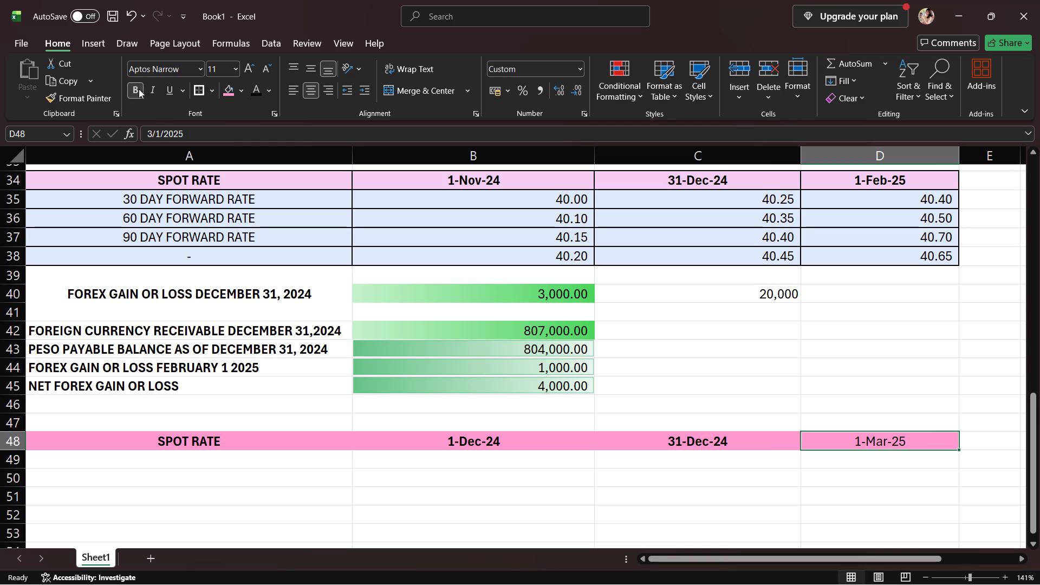
scroll(505, 423, "down", 2)
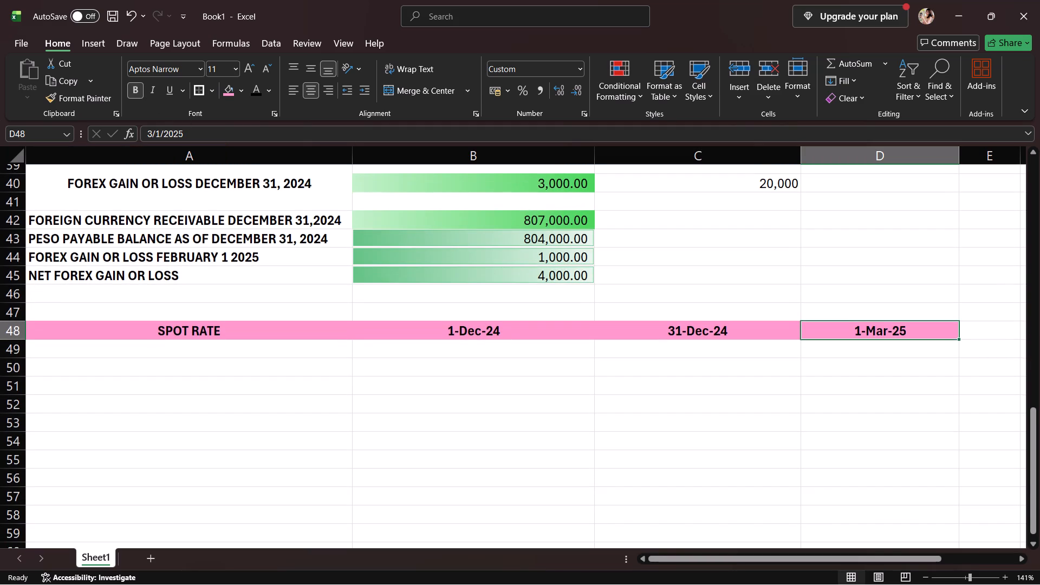
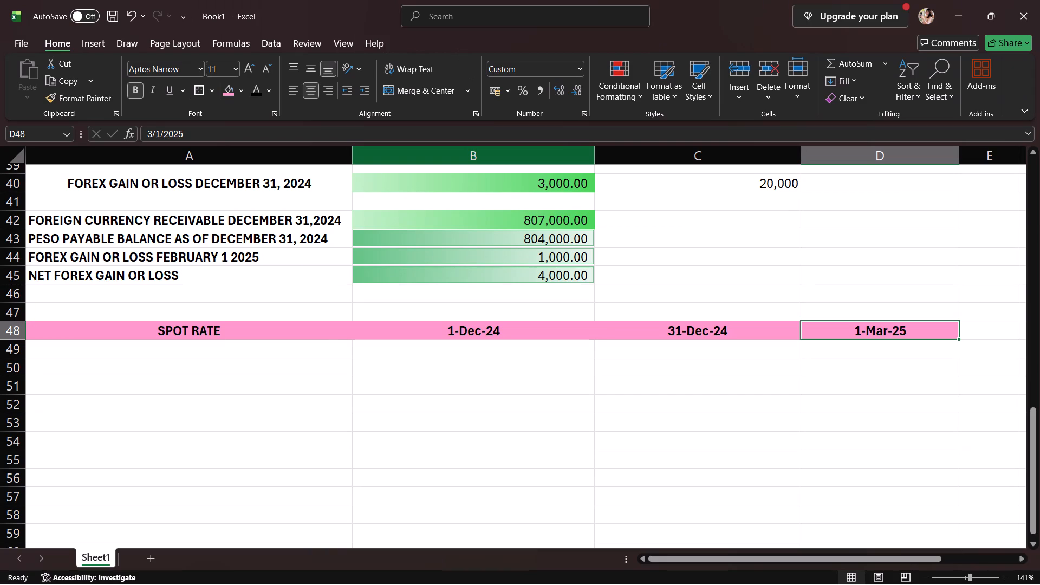
Enter the row labels 30 DAY FORWARD RATE in cell A49 and 60 DAY FORWARD RATE in cell A50.
left_click(288, 354)
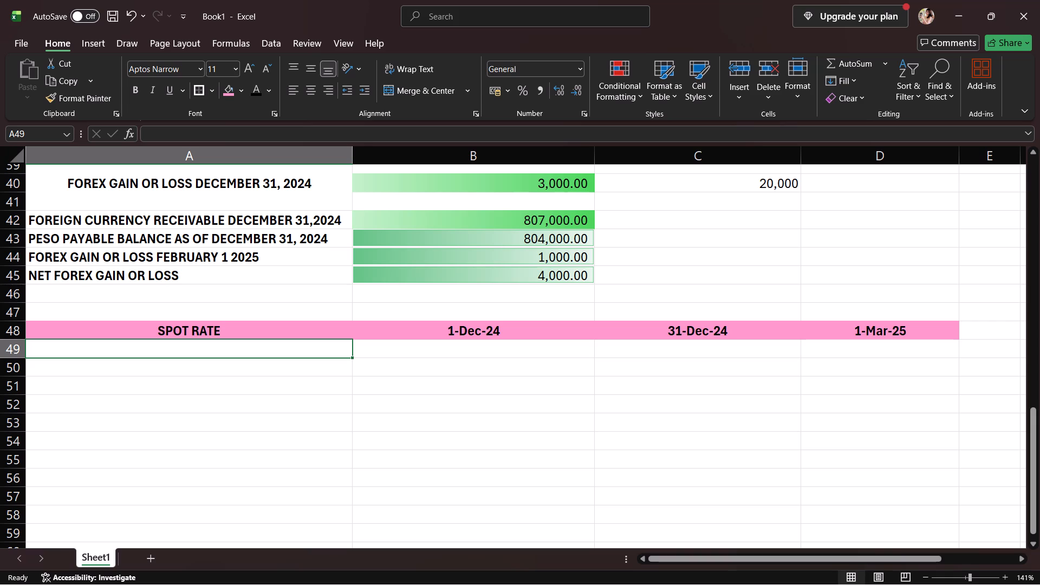
left_click(300, 354)
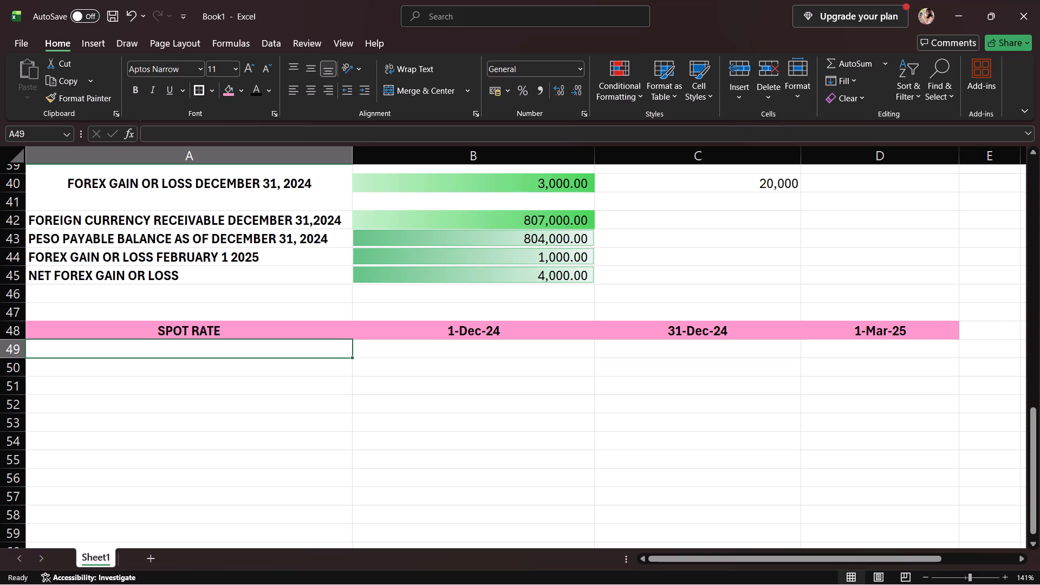
left_click(405, 355)
left_click(326, 355)
type("30 DAY FORWARD RATE")
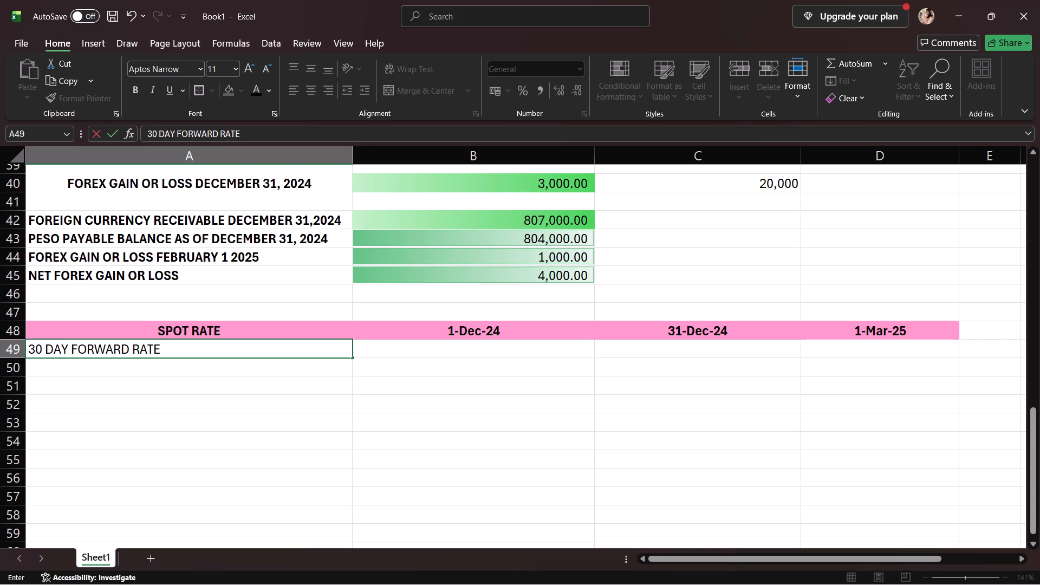
left_click(311, 362)
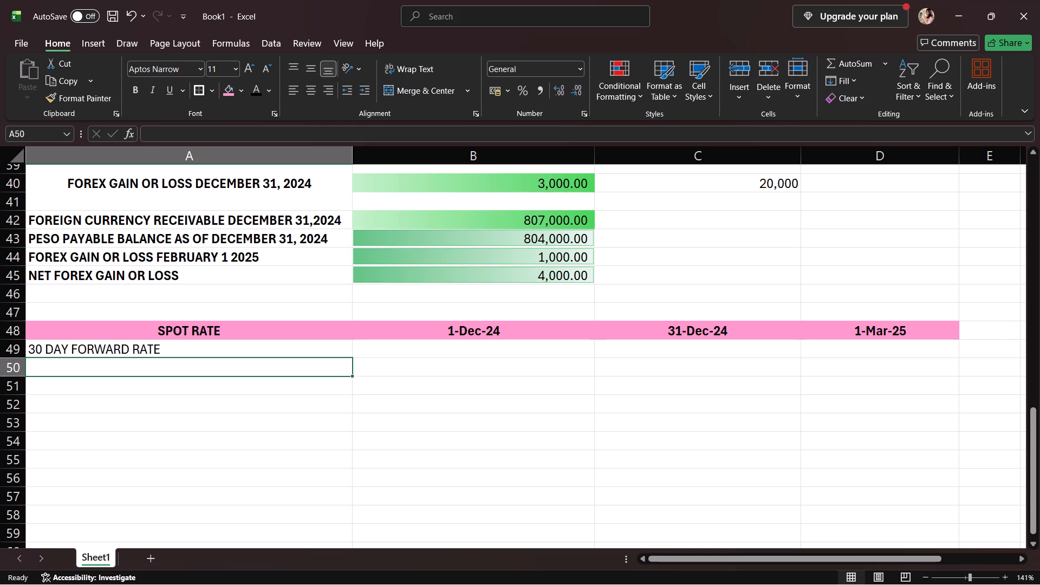
type("60 DAY FORWARD RATE")
key("space")
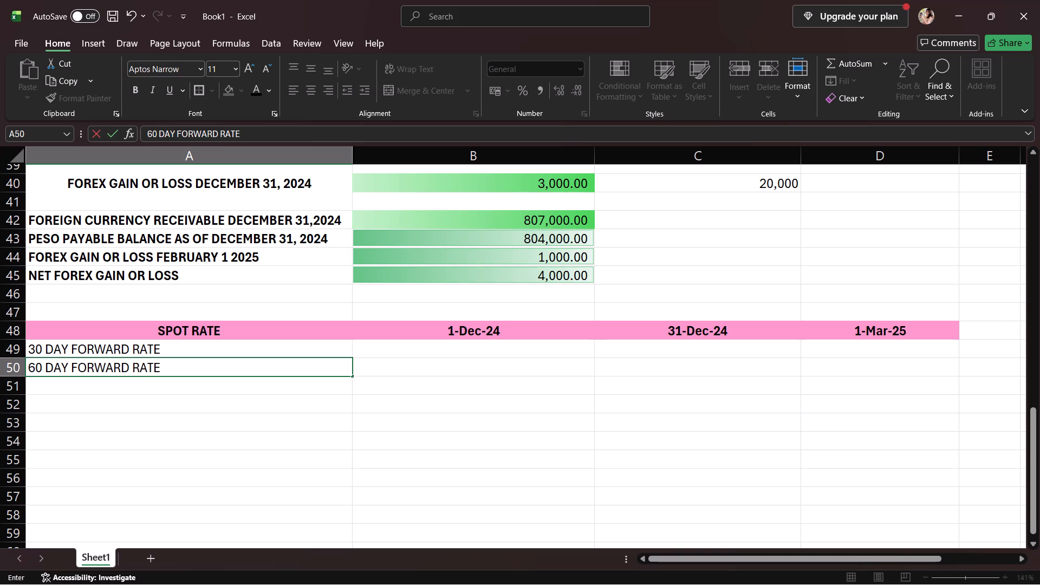
key("Return")
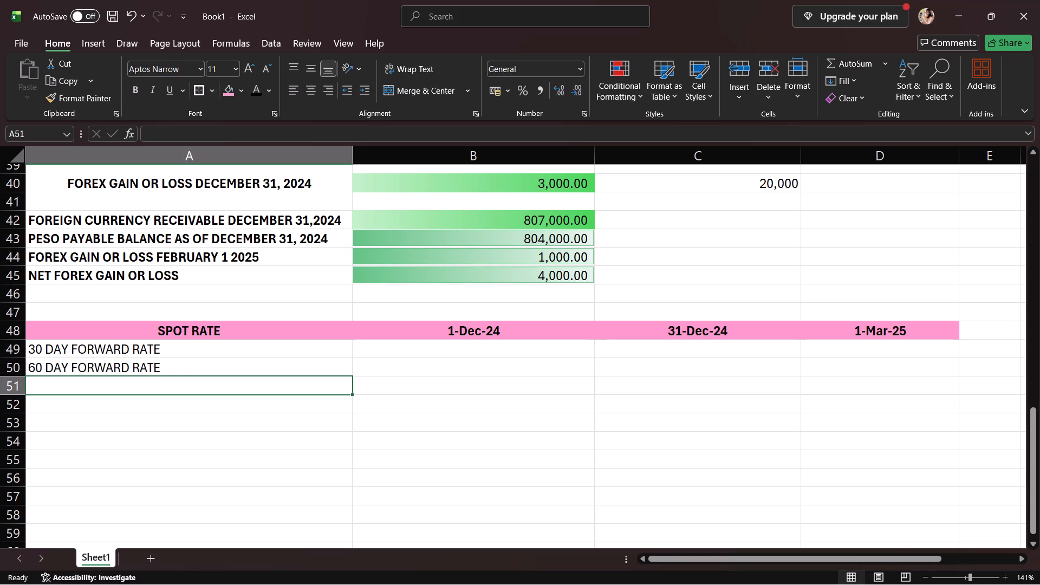
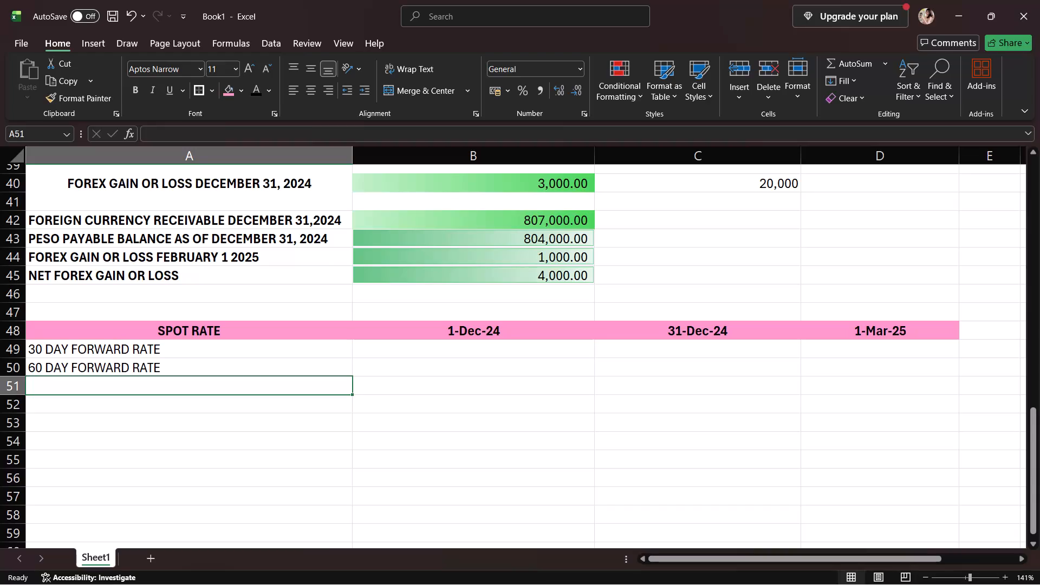
Enter the row label 90 DAY FORWARD RATE in cell A51, below the 60-day label.
type("90 DAY FORWARD RATE")
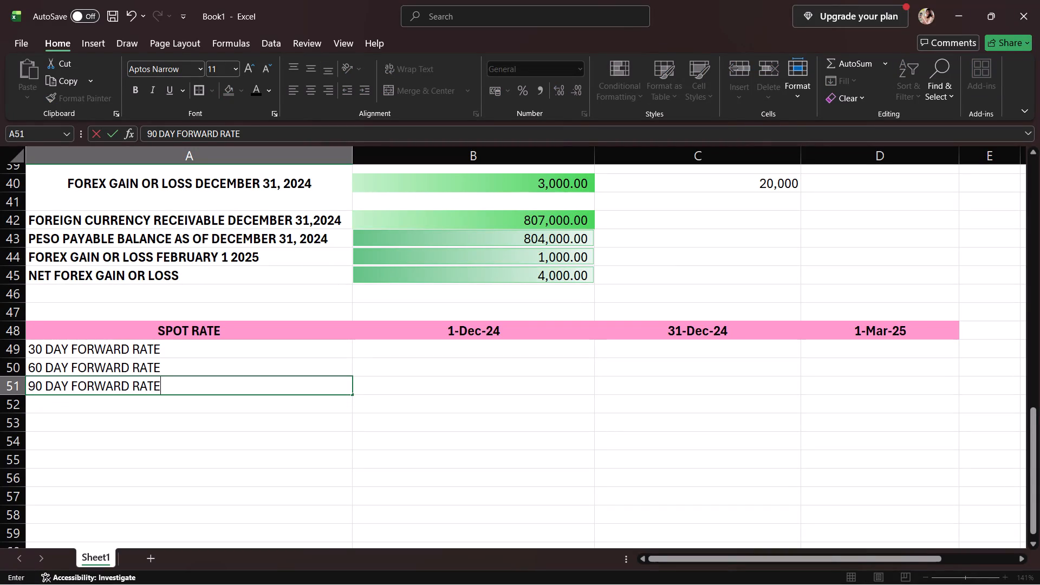
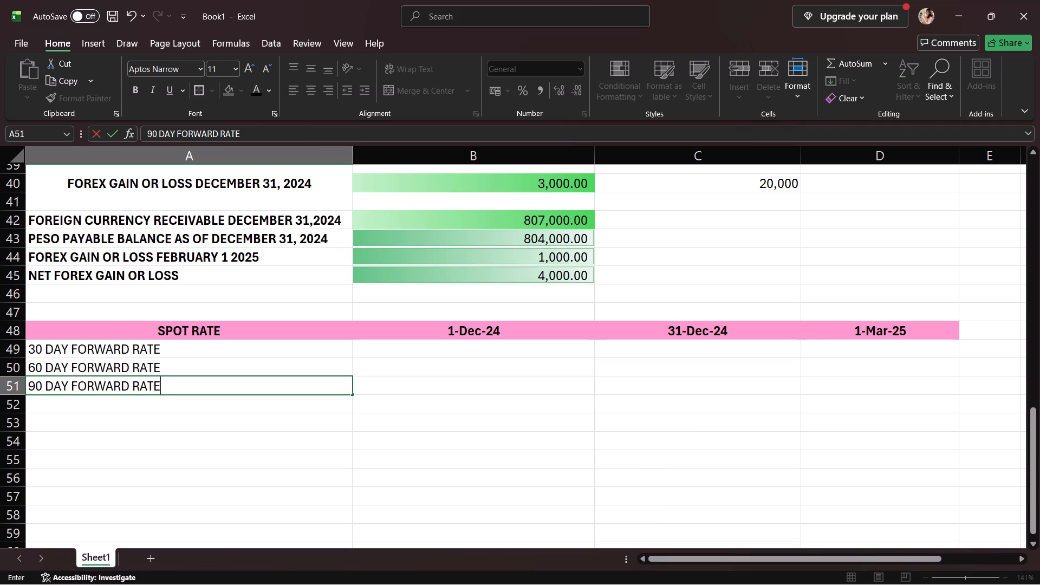
Enter the row label 120 DAY FORWARD RATE in cell A52, below the 90-day label.
left_click(287, 401)
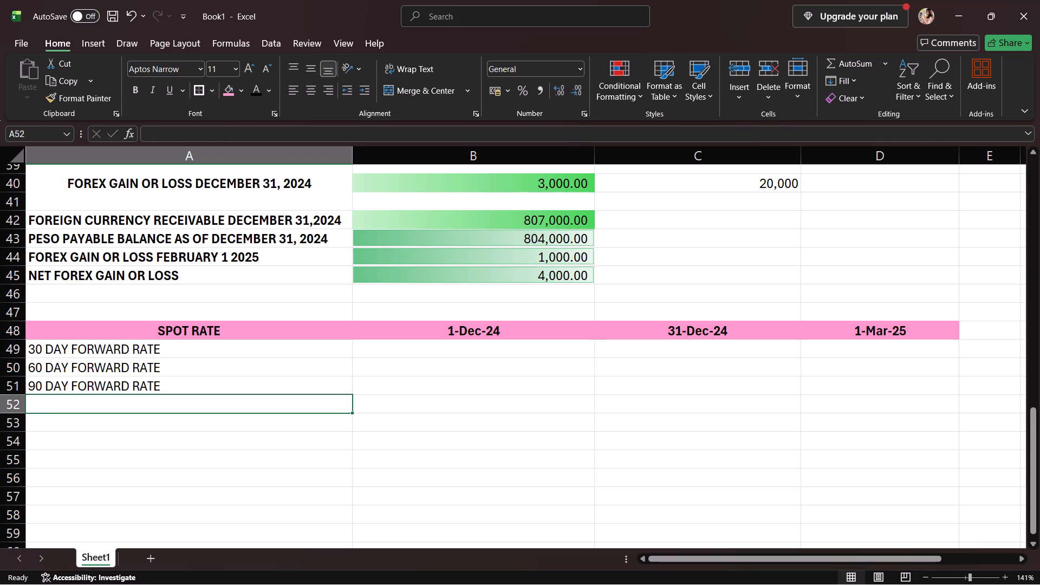
type("120 DAY FORWARD RATE")
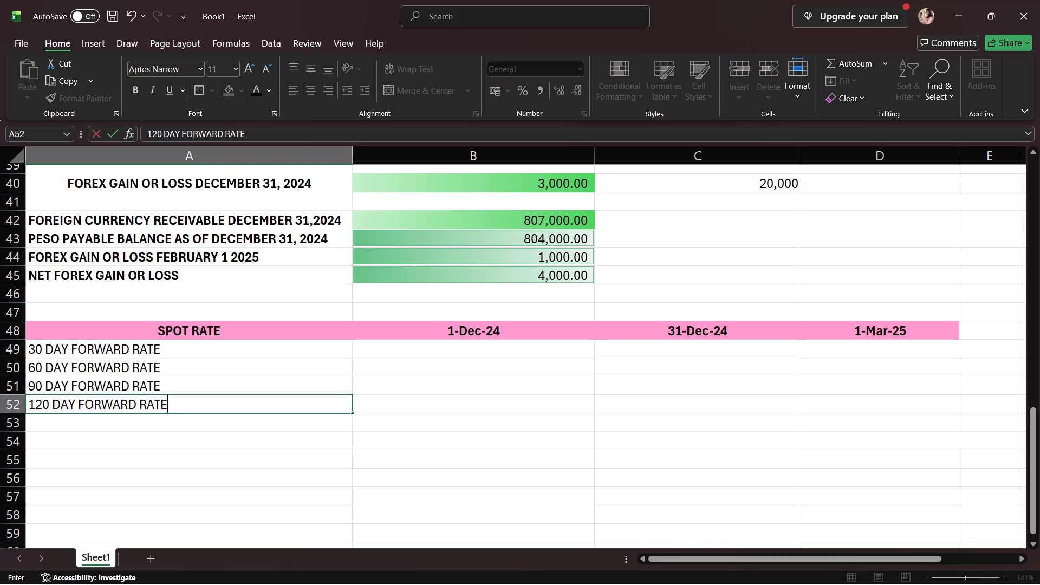
key("Return")
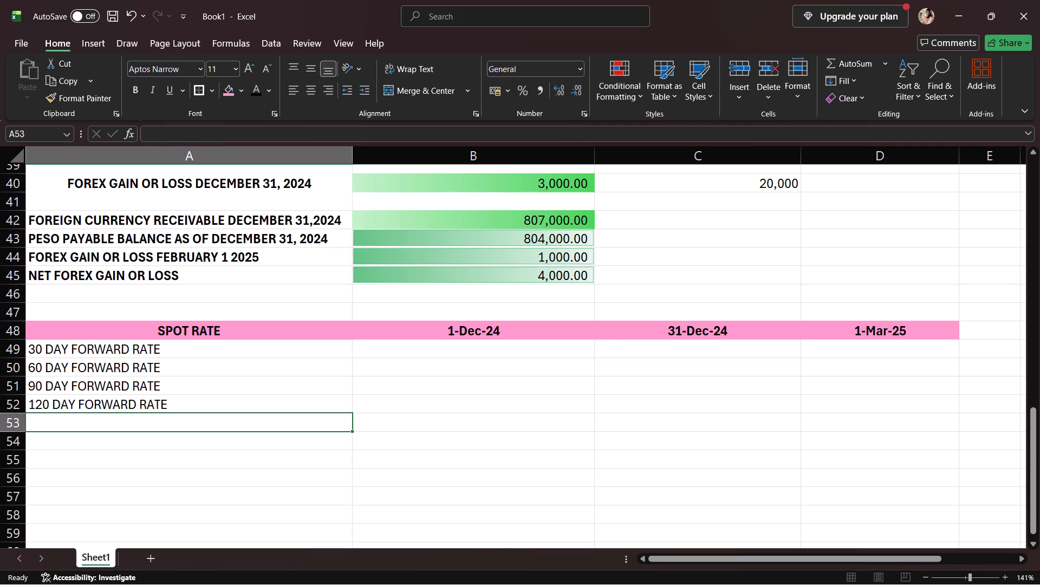
Apply an outside border around the whole new spot rate table, cells A48 to D52.
left_click(270, 357)
left_click(237, 322)
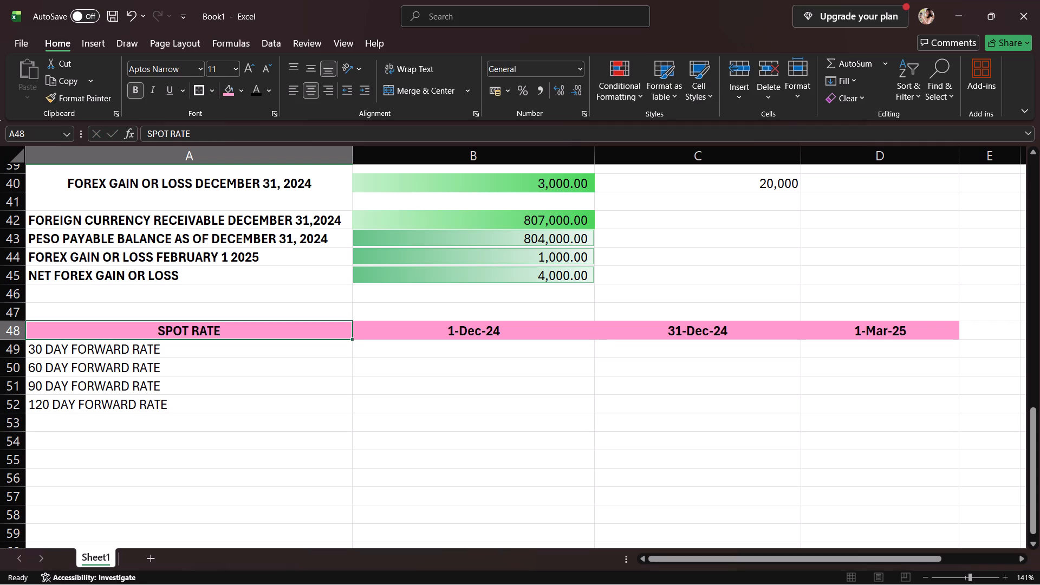
left_click_drag(353, 342, 402, 370)
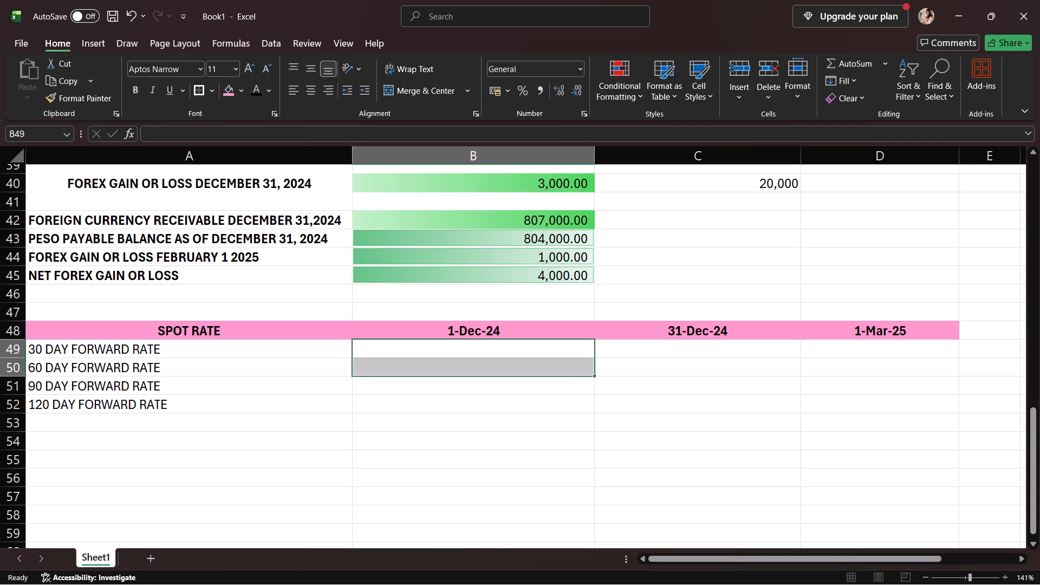
left_click(326, 320)
left_click(349, 341)
left_click(349, 332)
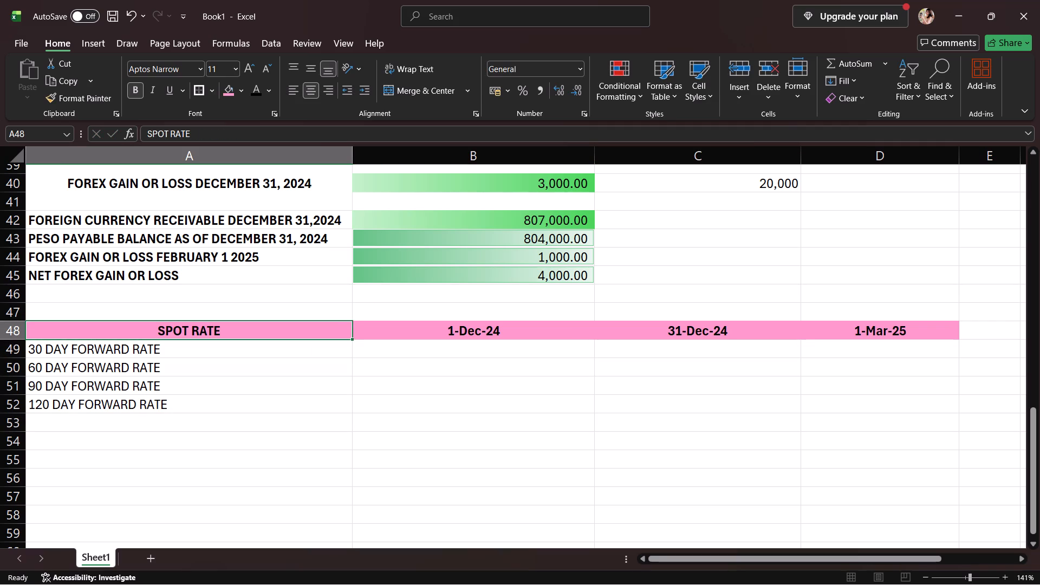
left_click_drag(335, 331, 452, 406)
left_click_drag(649, 414, 693, 391)
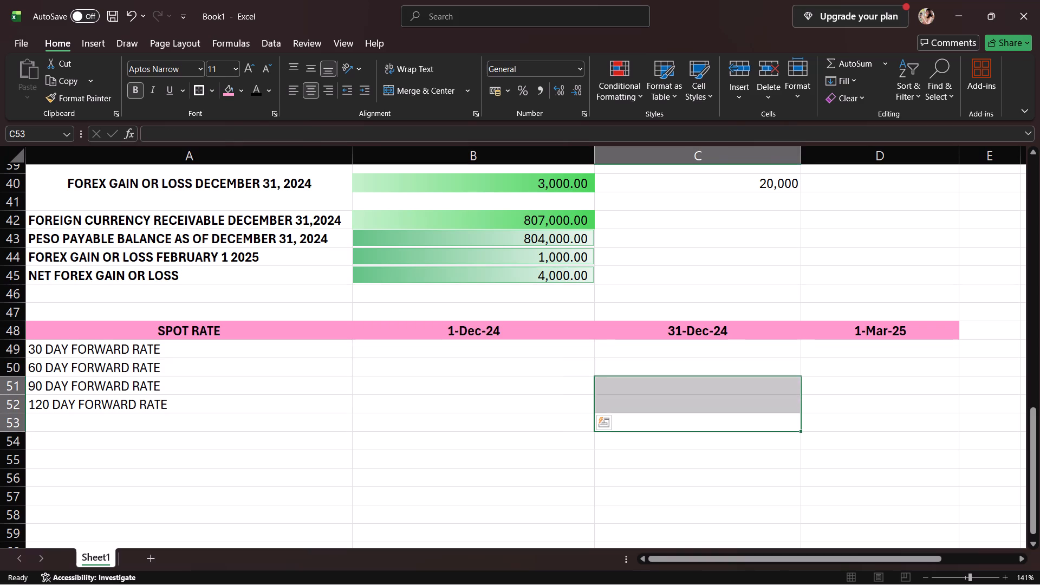
left_click_drag(307, 327, 843, 374)
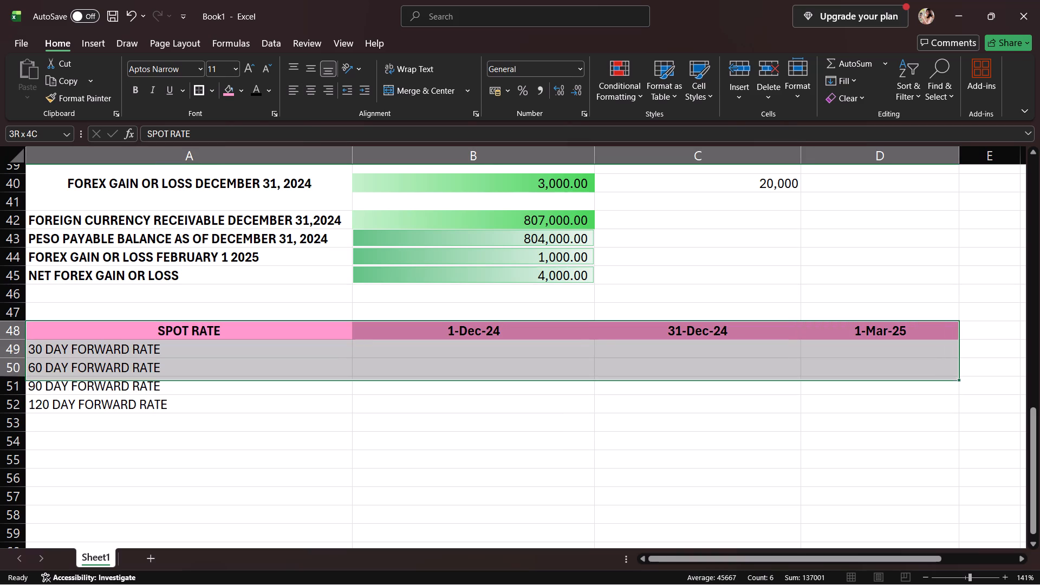
left_click_drag(843, 374, 872, 398)
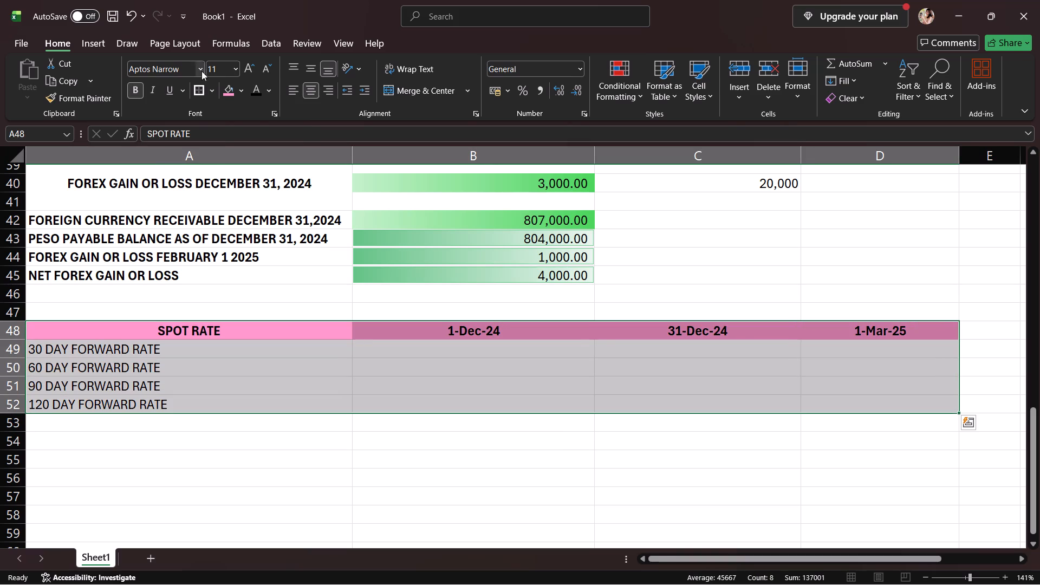
left_click(202, 94)
Apply outside borders separately to columns A, B and C of the spot rate table, rows 48 to 52.
left_click(249, 352)
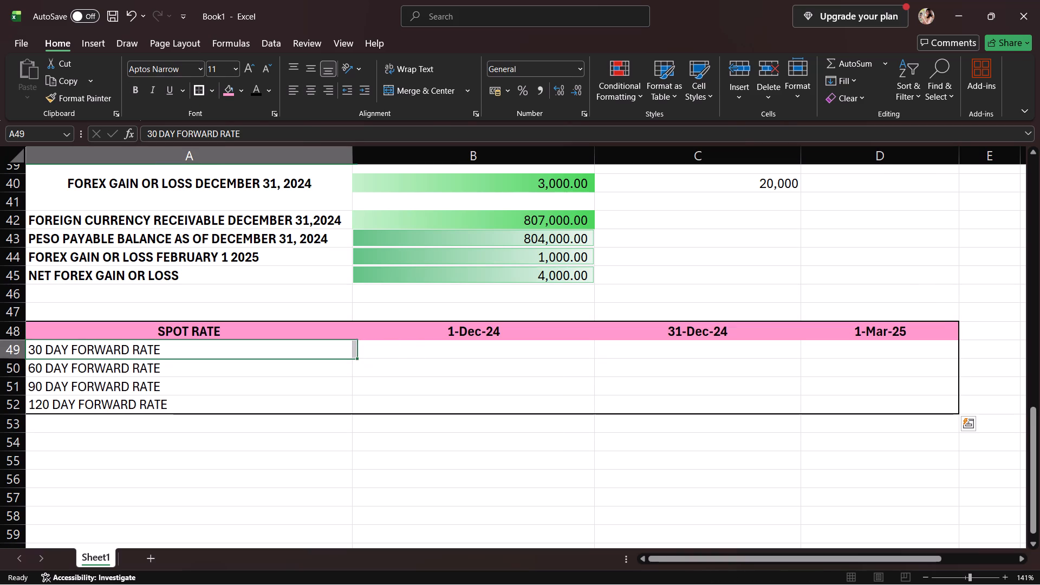
left_click_drag(310, 326, 317, 349)
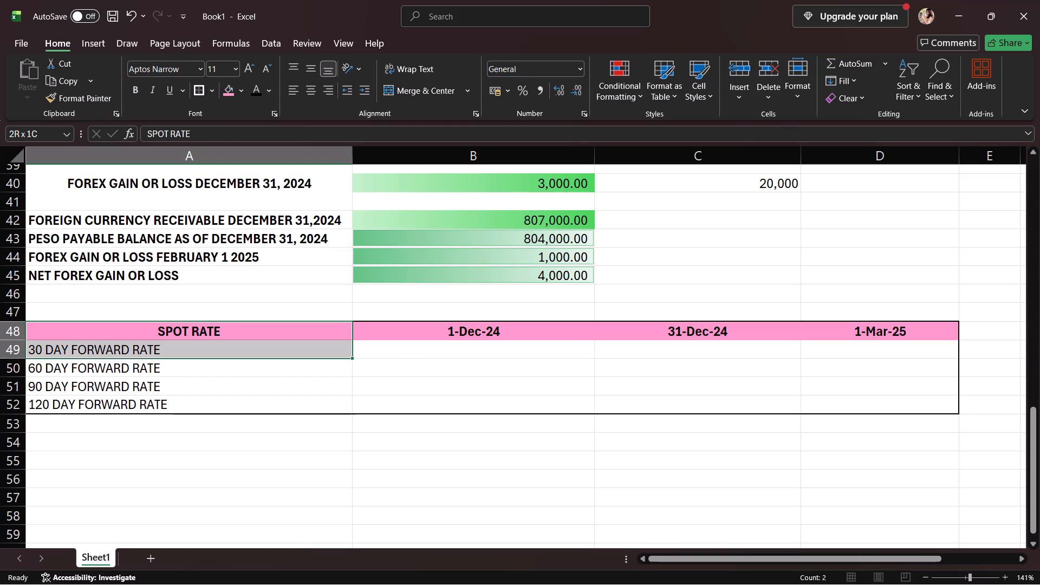
left_click_drag(317, 349, 323, 400)
left_click(200, 93)
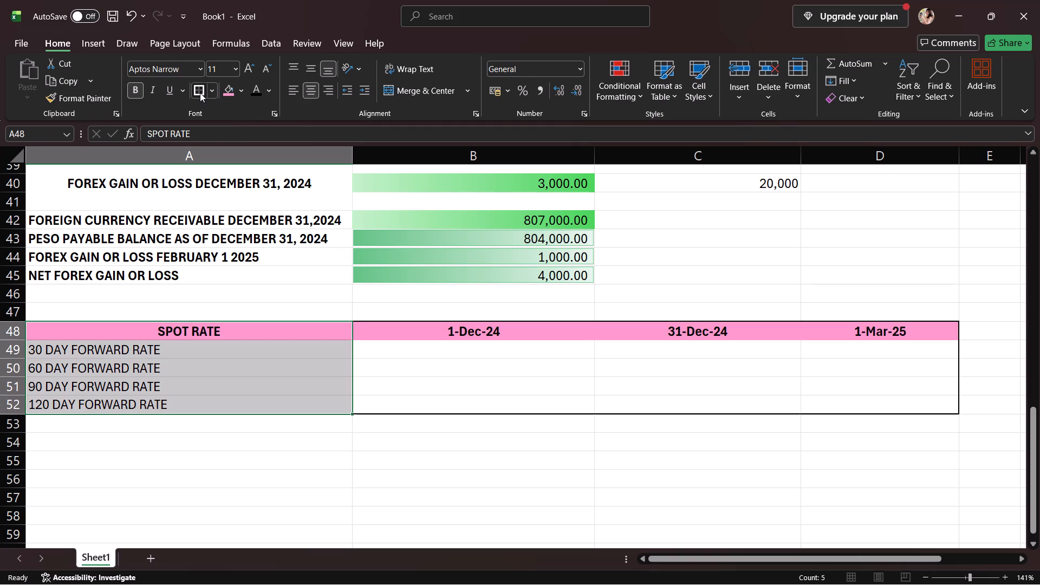
left_click(369, 336)
left_click_drag(401, 331, 427, 392)
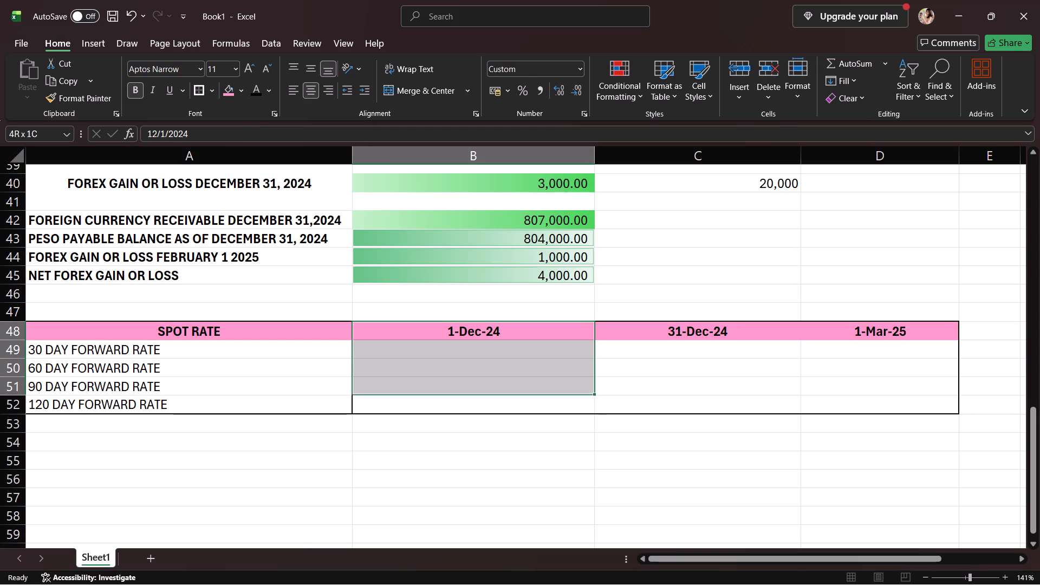
left_click_drag(427, 392, 428, 398)
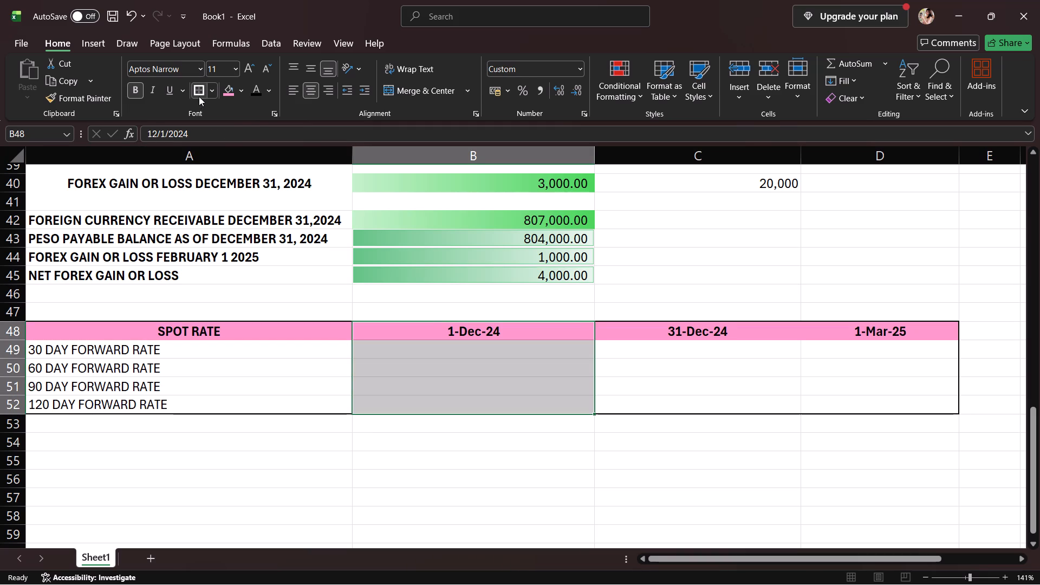
left_click(199, 96)
left_click_drag(714, 341, 728, 384)
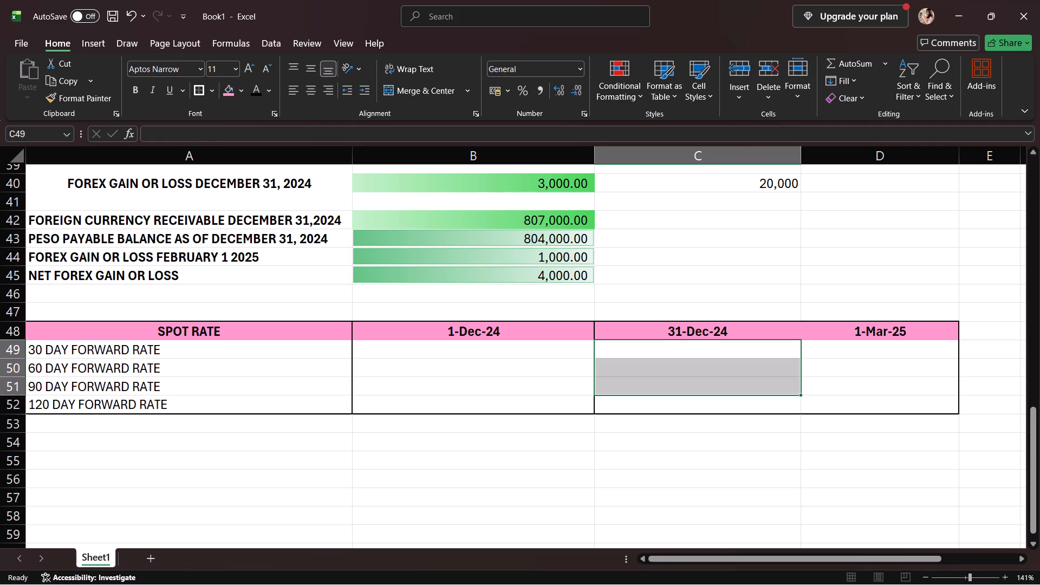
left_click(749, 317)
left_click_drag(753, 337, 757, 399)
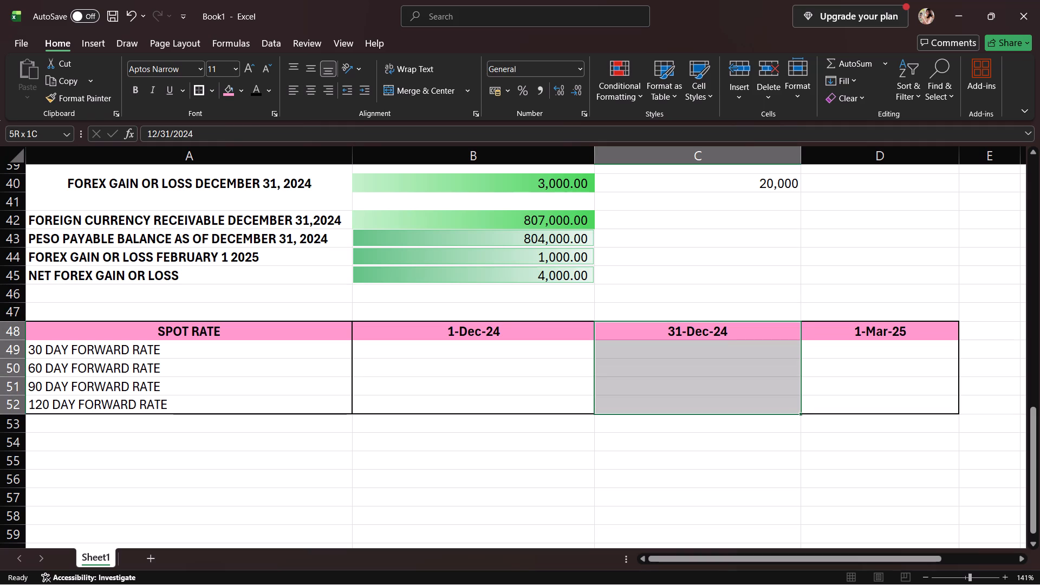
left_click_drag(757, 399, 757, 400)
left_click(197, 94)
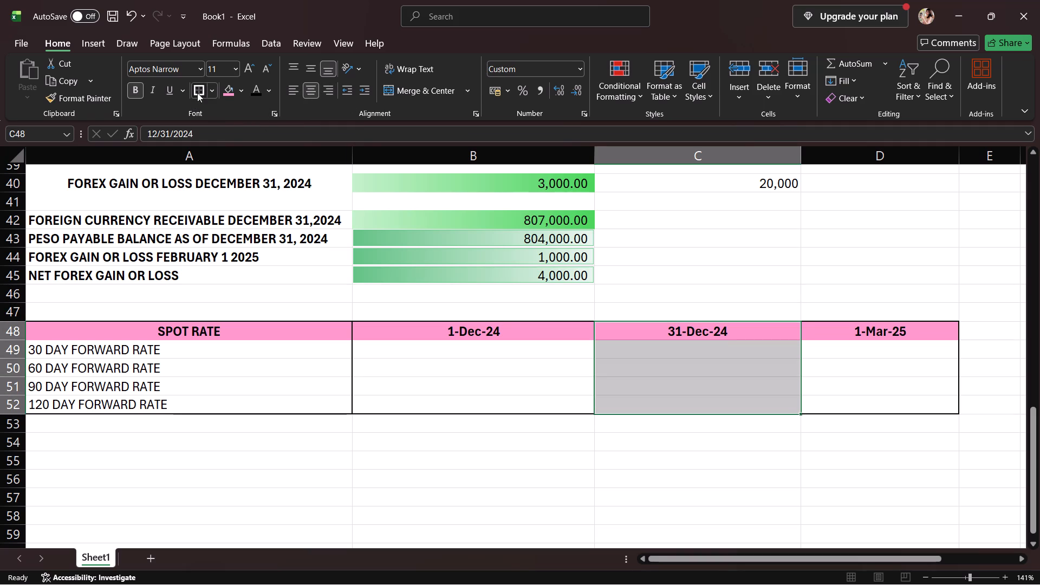
Apply outside borders separately to the 30, 60 and 90 day forward rate rows, columns A to D.
left_click_drag(266, 349, 373, 371)
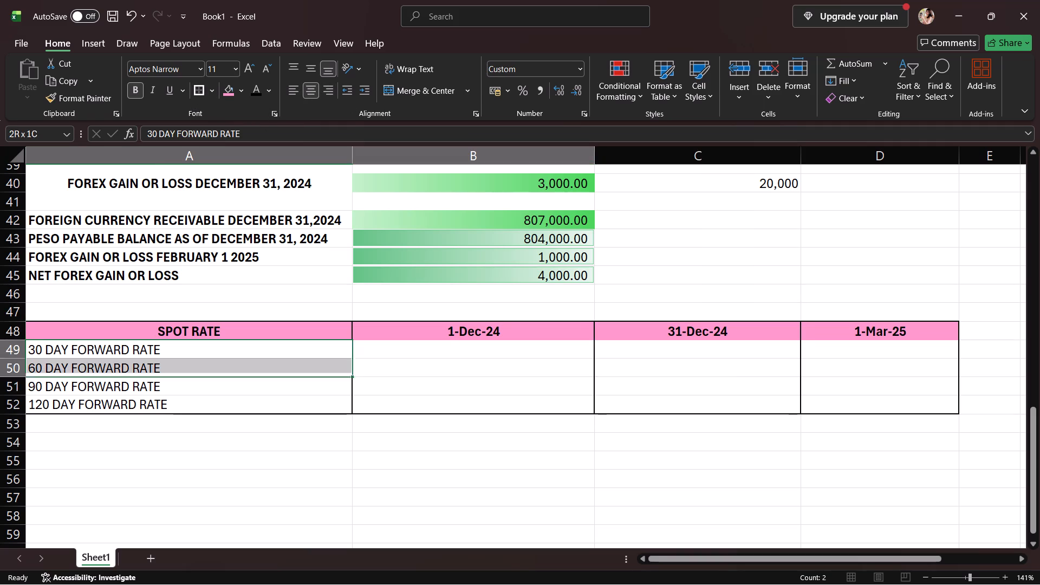
left_click_drag(373, 371, 838, 340)
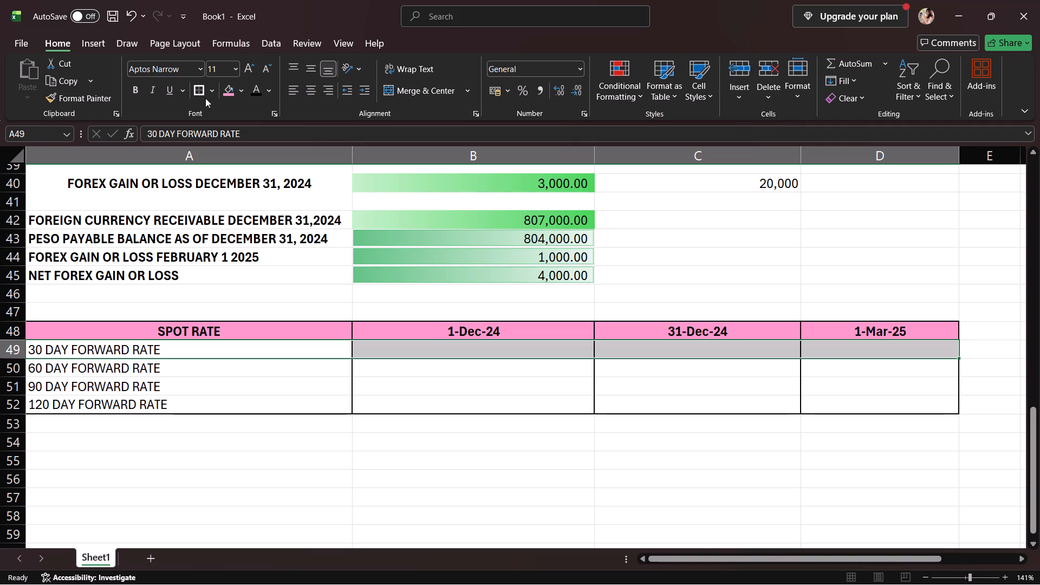
left_click(205, 93)
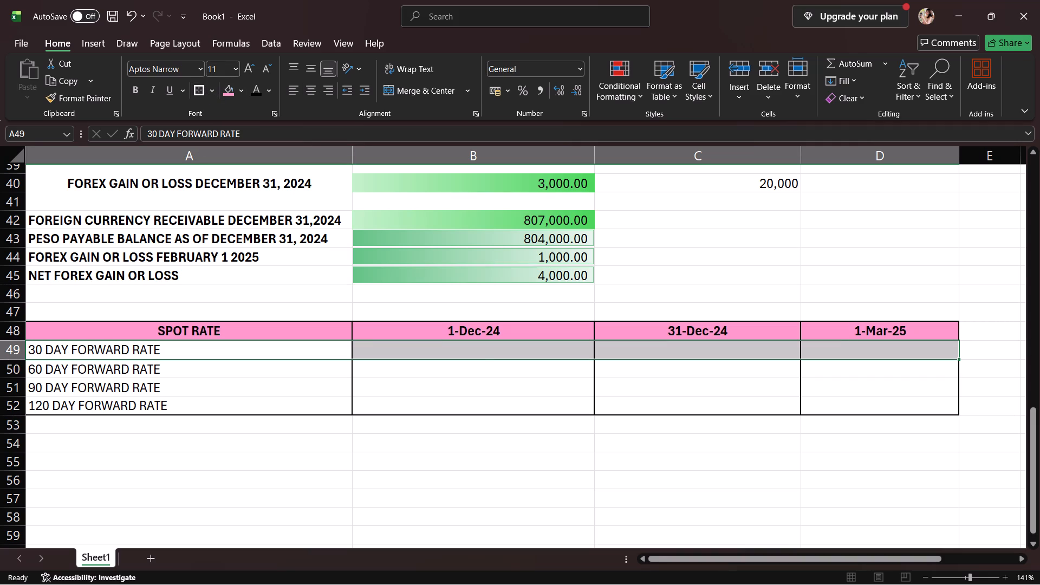
left_click_drag(222, 367, 809, 377)
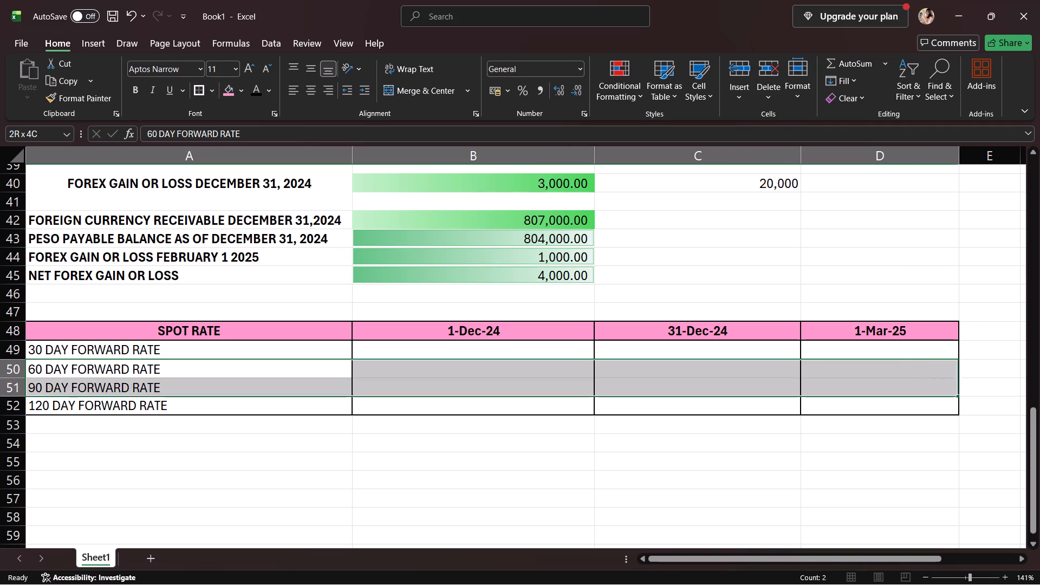
left_click_drag(809, 377, 834, 365)
left_click(200, 92)
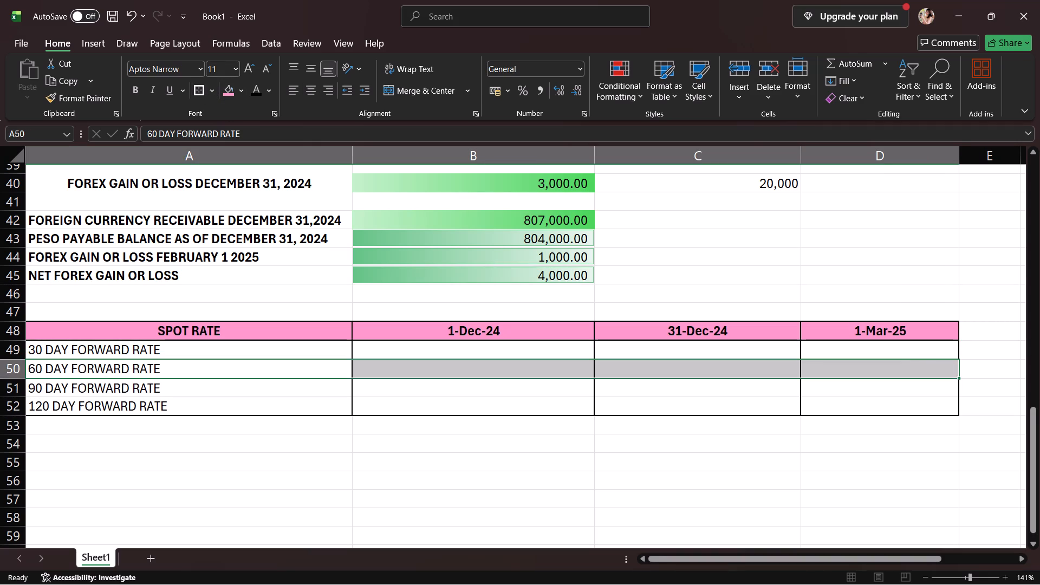
left_click_drag(198, 393, 523, 441)
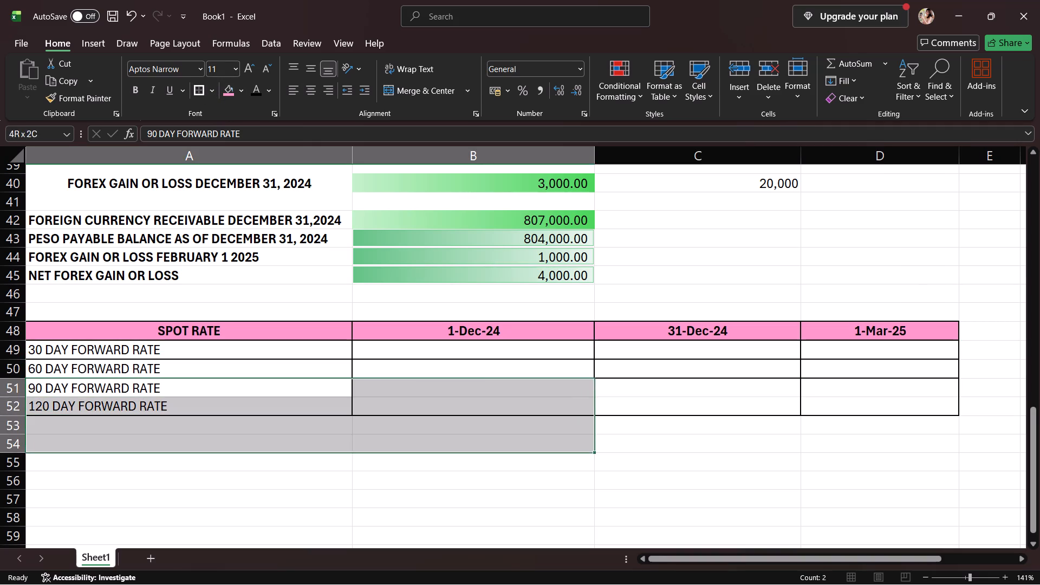
left_click_drag(523, 441, 517, 442)
left_click_drag(660, 380, 858, 400)
left_click_drag(285, 385, 828, 389)
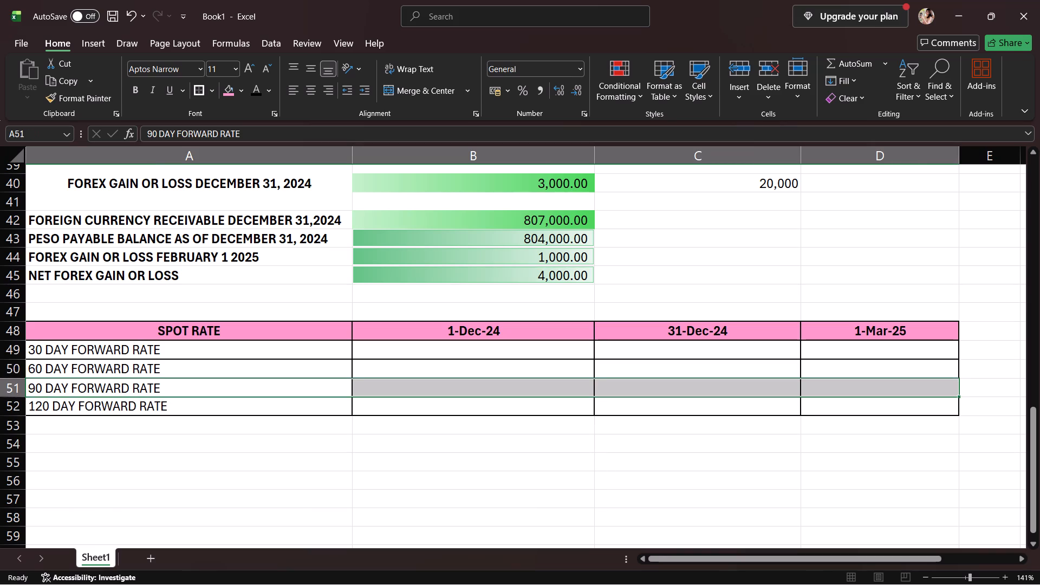
left_click(200, 86)
left_click(348, 395)
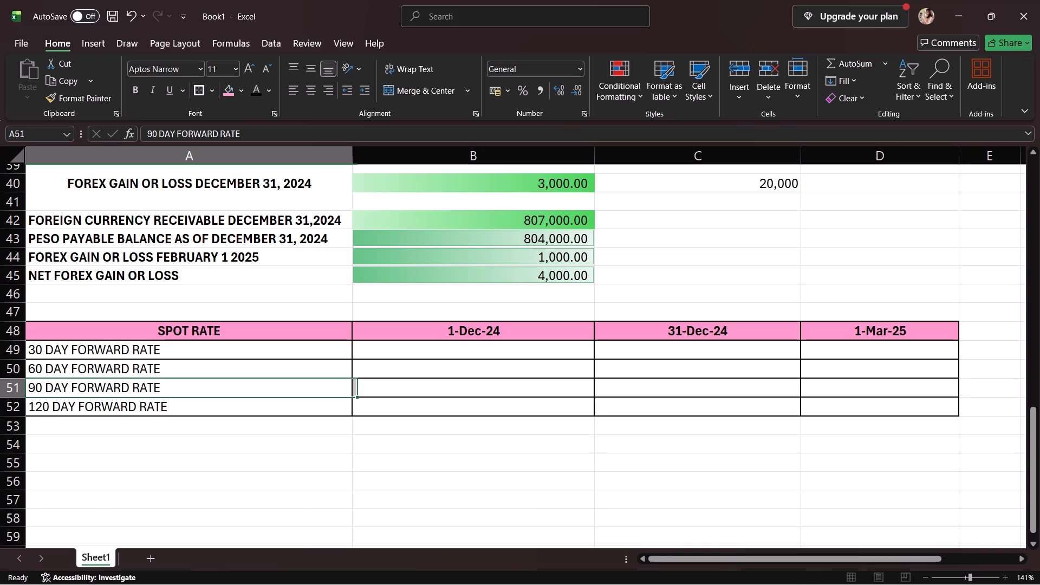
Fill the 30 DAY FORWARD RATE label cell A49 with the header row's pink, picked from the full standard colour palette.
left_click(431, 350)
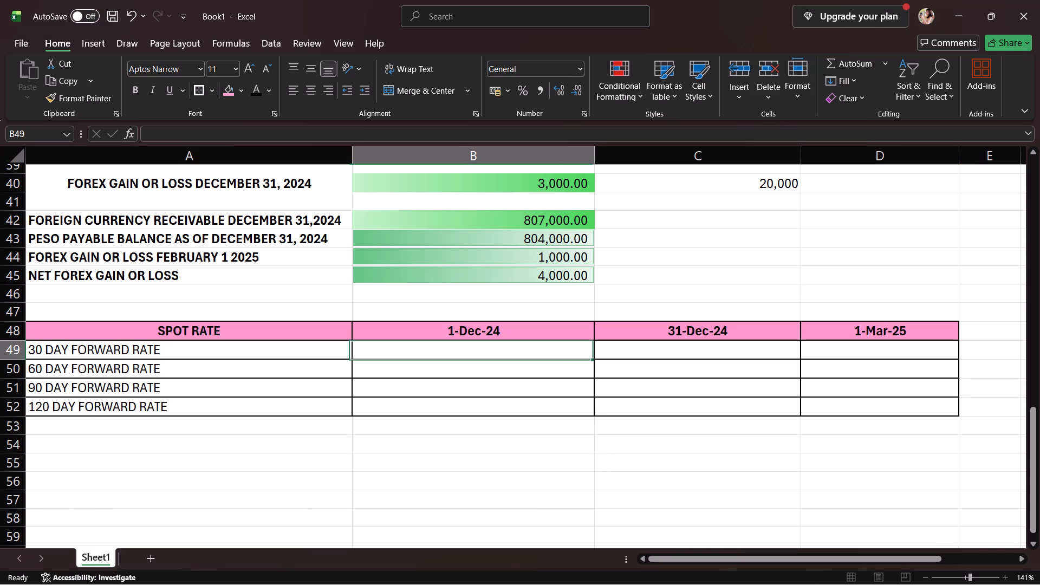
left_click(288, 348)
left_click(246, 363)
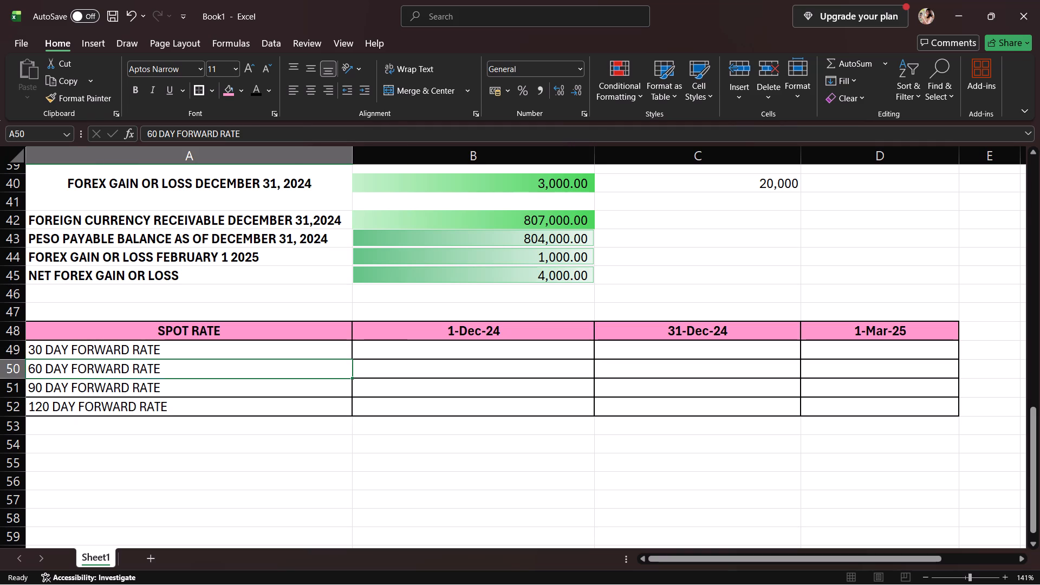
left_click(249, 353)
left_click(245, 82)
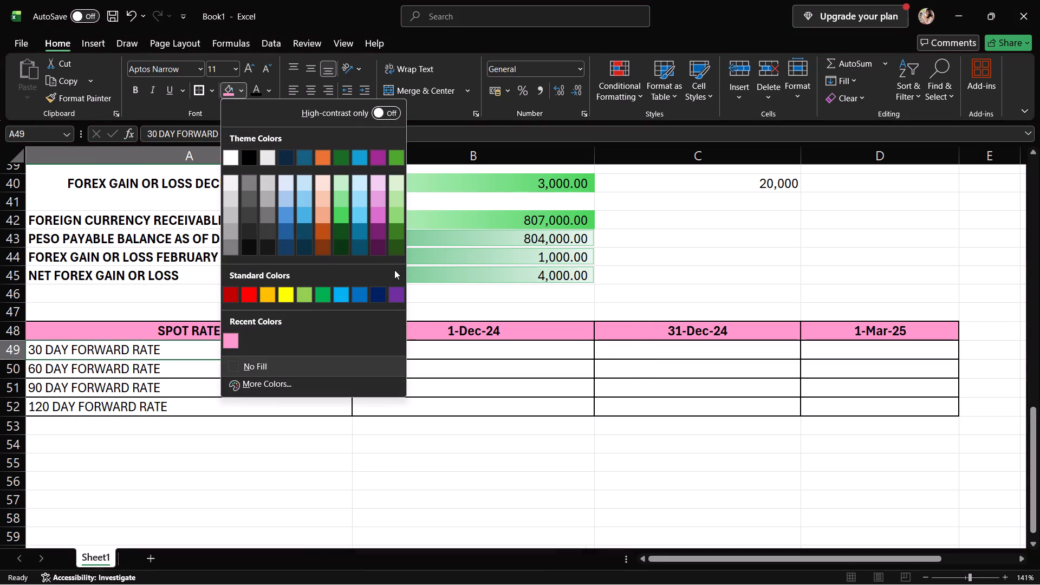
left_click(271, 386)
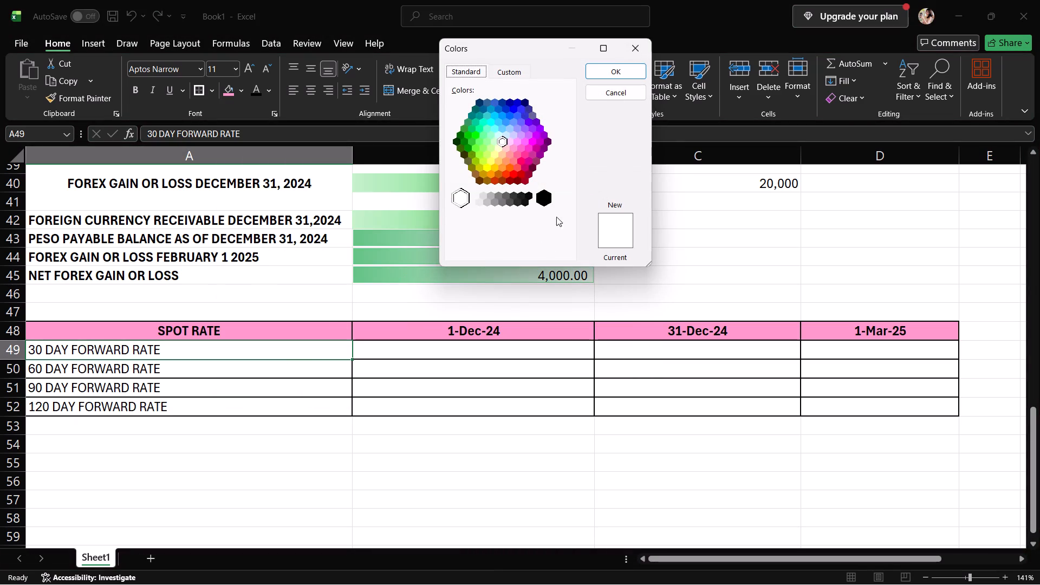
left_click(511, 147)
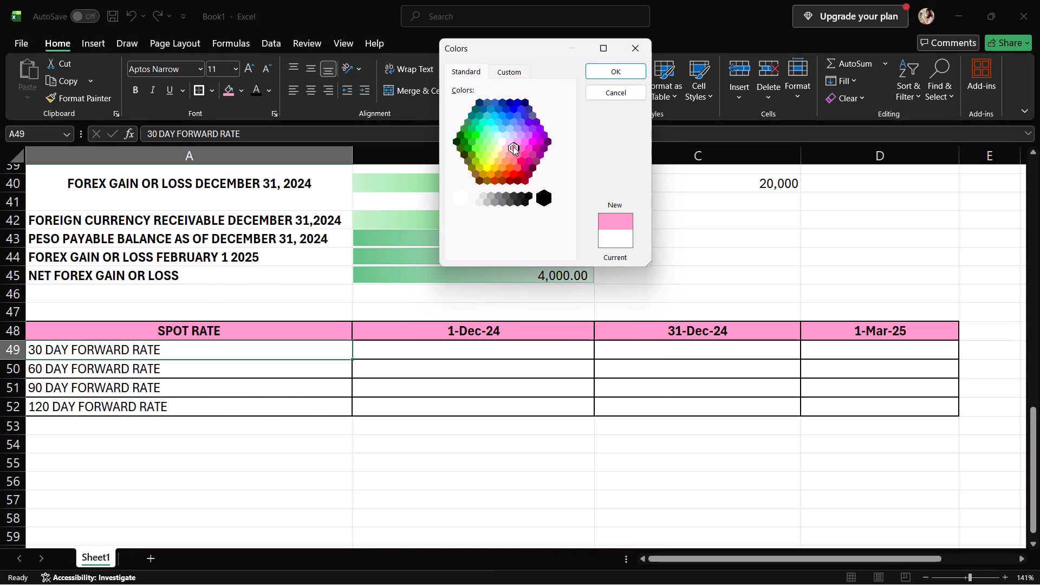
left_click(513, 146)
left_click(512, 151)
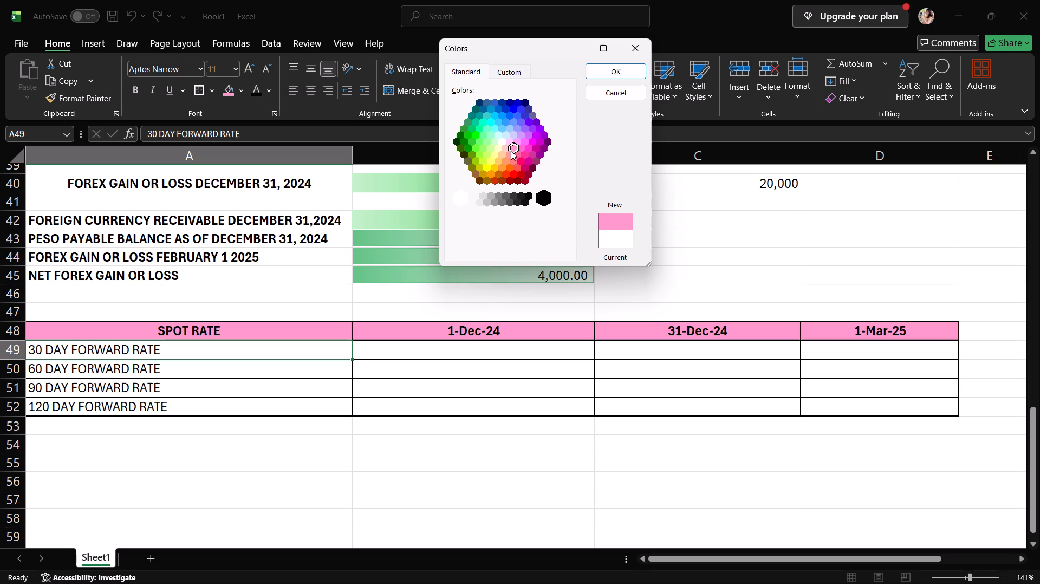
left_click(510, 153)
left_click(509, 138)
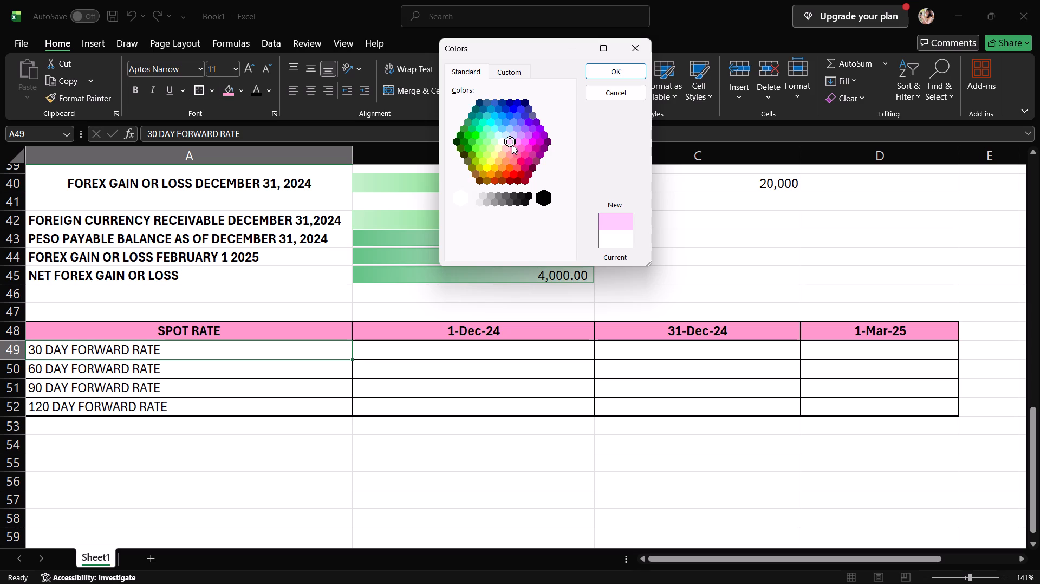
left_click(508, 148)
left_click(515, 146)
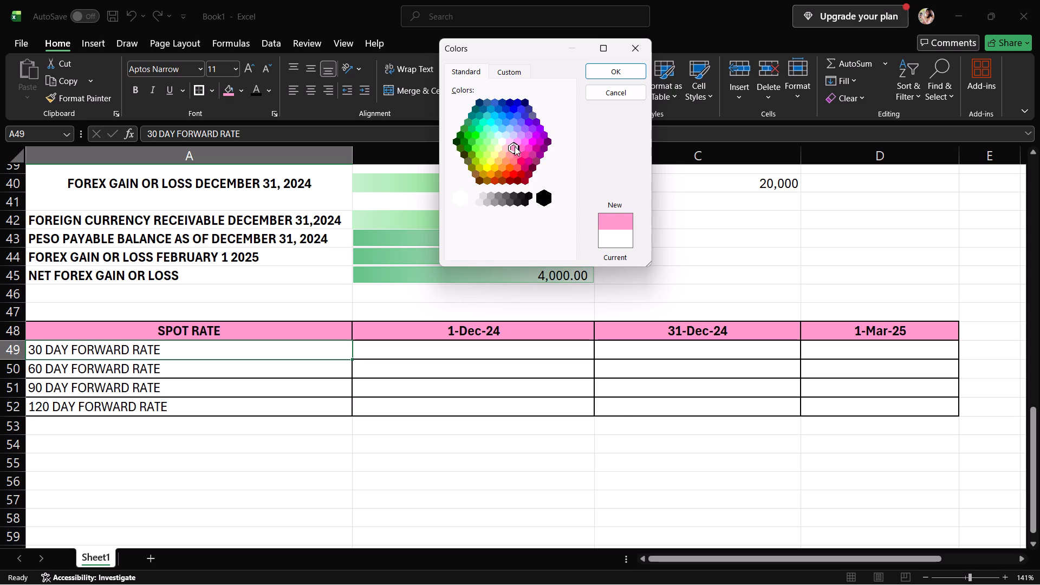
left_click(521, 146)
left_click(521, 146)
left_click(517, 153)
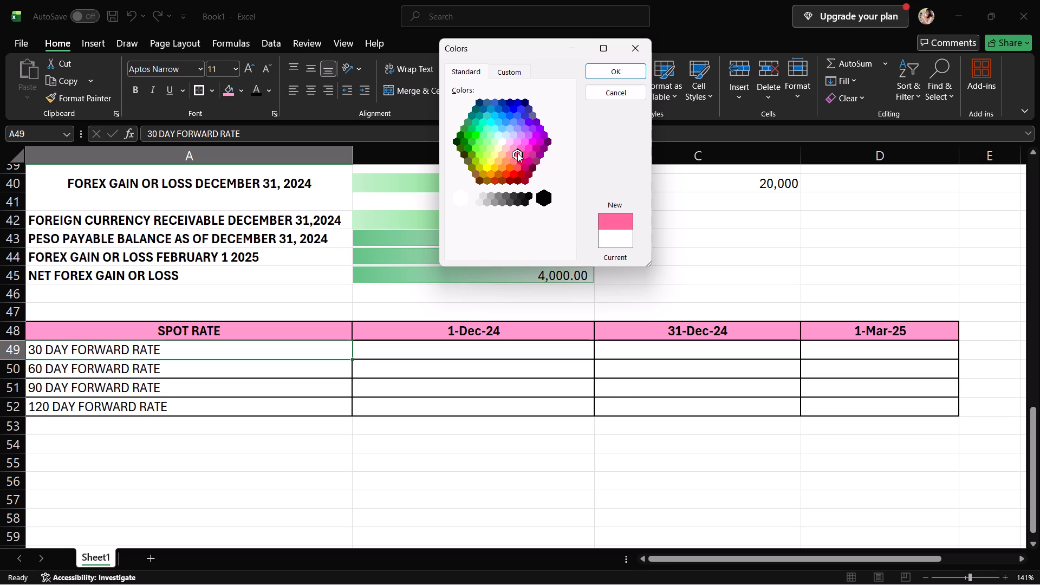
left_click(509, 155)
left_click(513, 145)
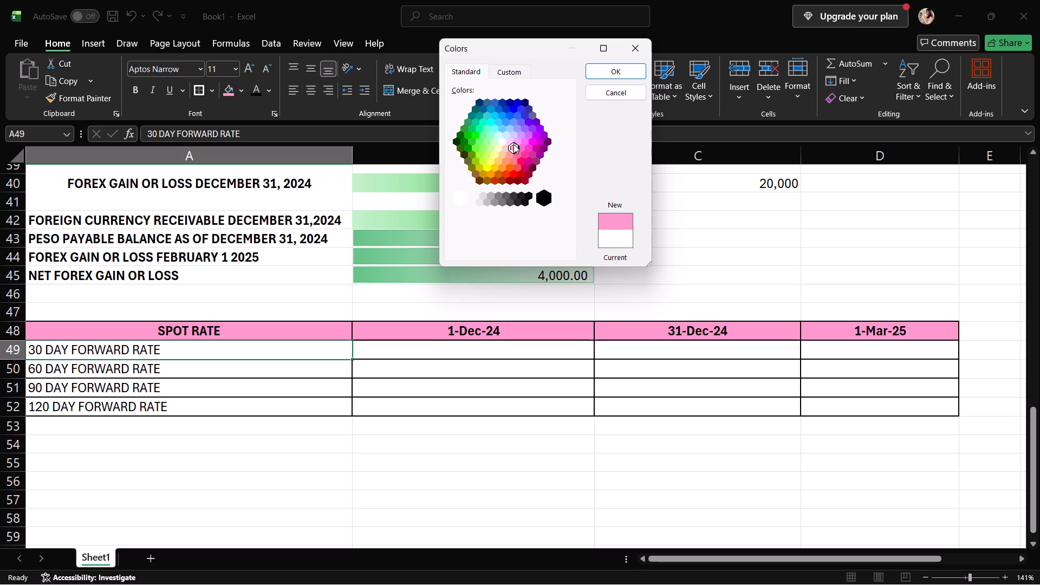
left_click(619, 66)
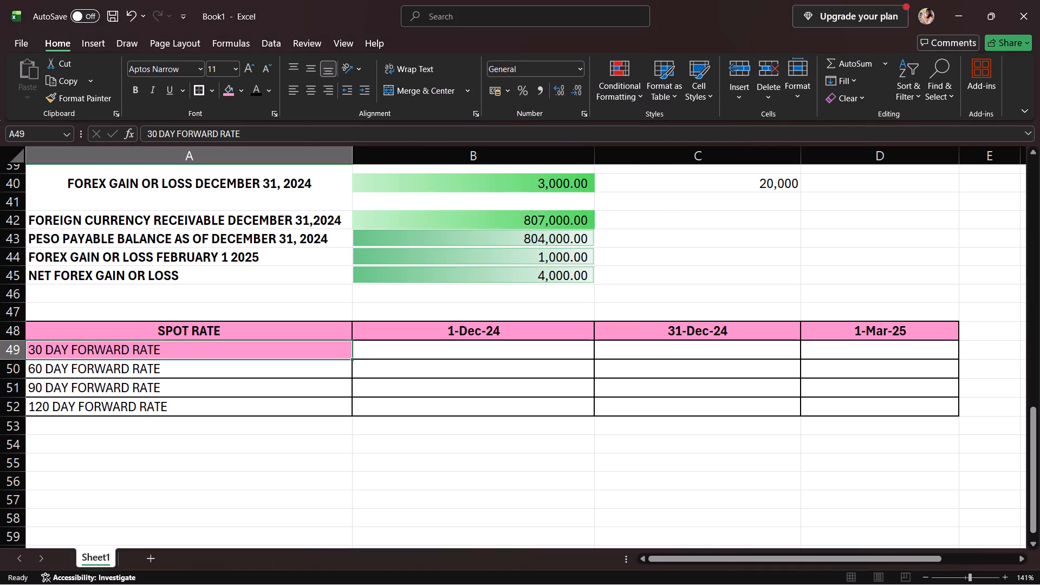
Change the fill of the 30 DAY FORWARD RATE label cell A49 to the lightest grey theme colour.
left_click(279, 355)
left_click(337, 378)
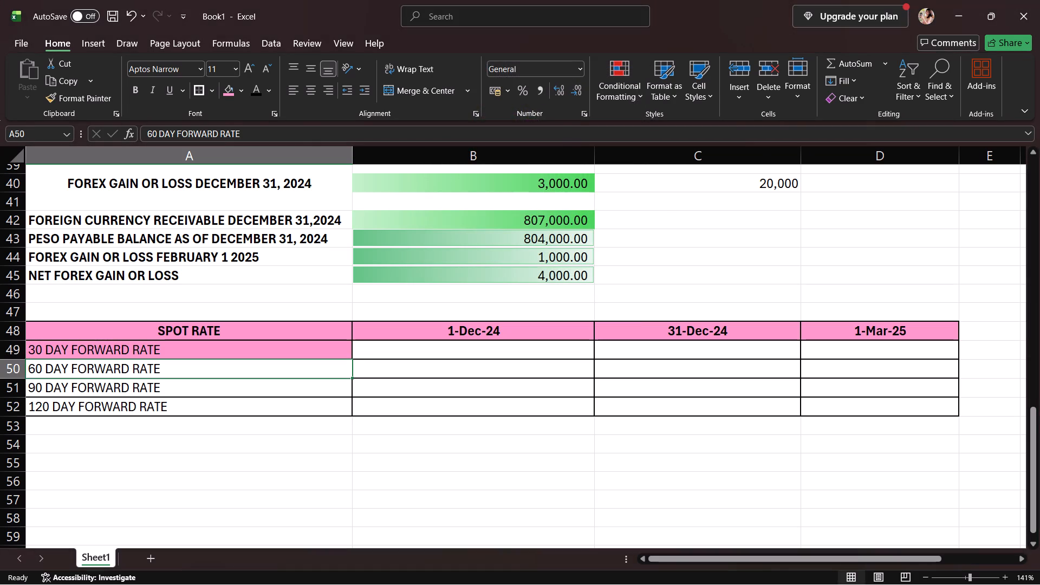
left_click(321, 346)
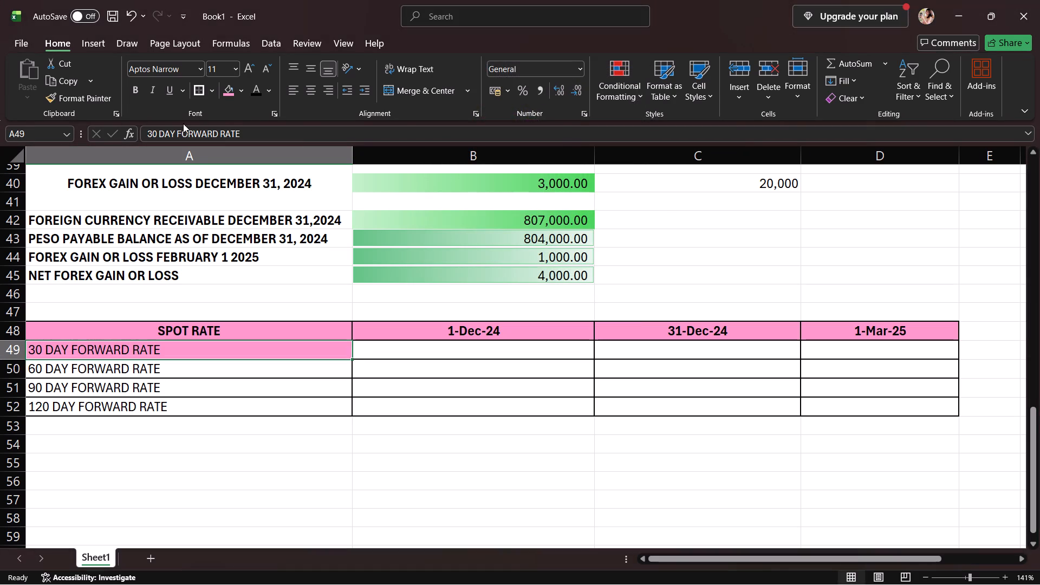
left_click(240, 96)
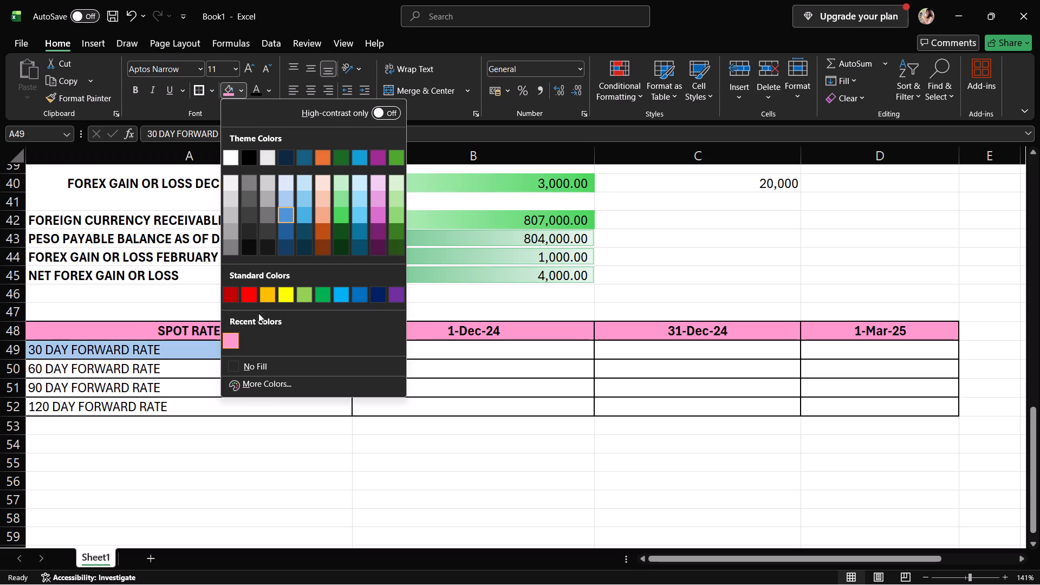
left_click(233, 178)
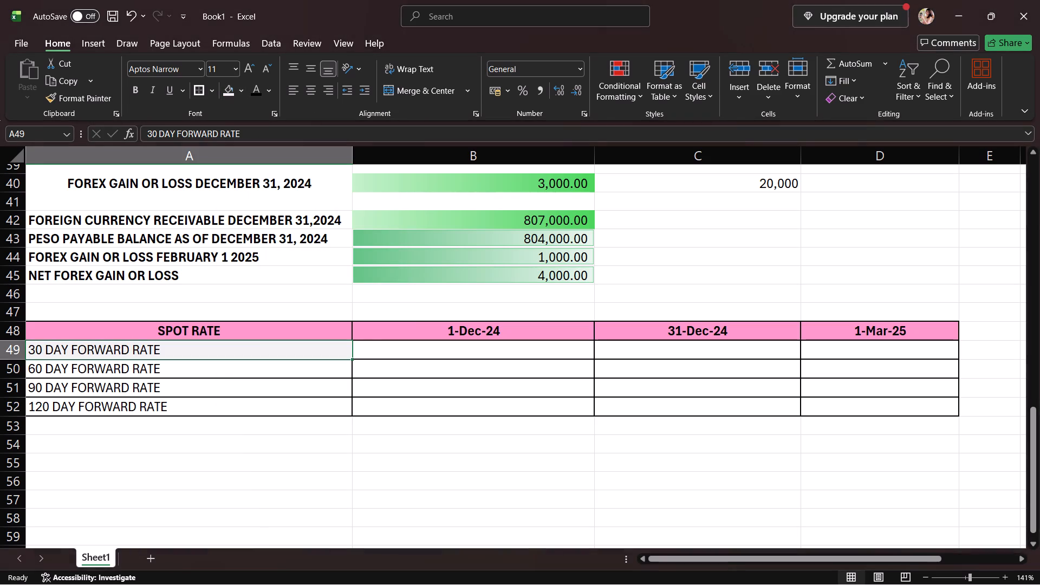
left_click(326, 385)
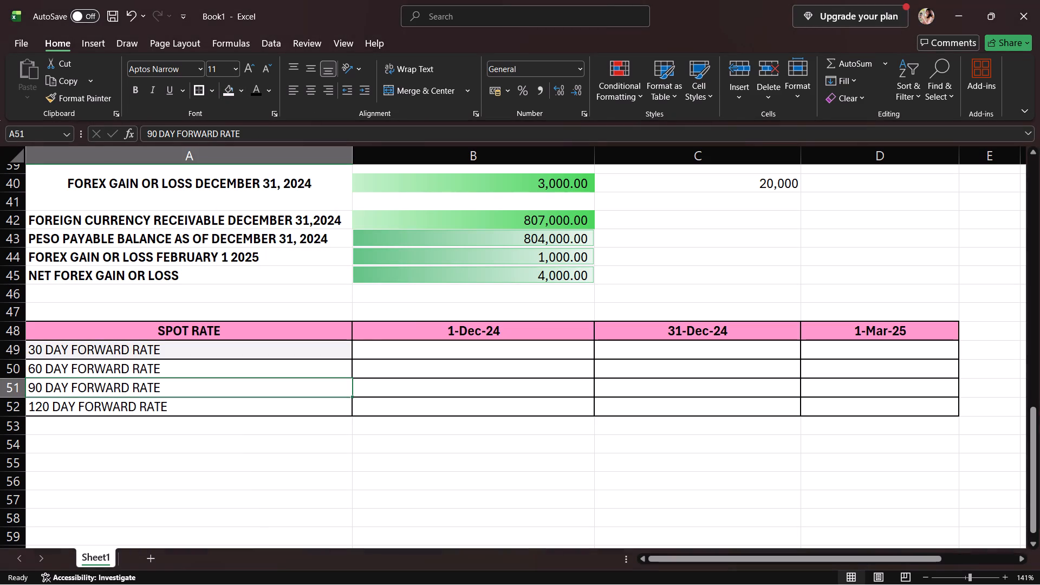
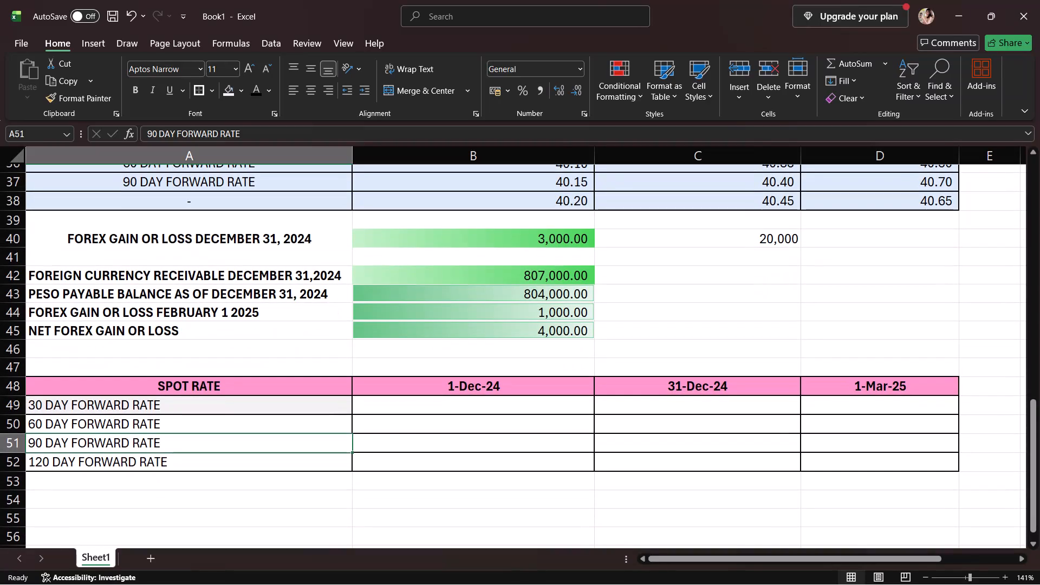
Enter the 1-Dec-24 rates in column B: 40 for 30 day forward and 40.10 for 60 day forward.
left_click(399, 408)
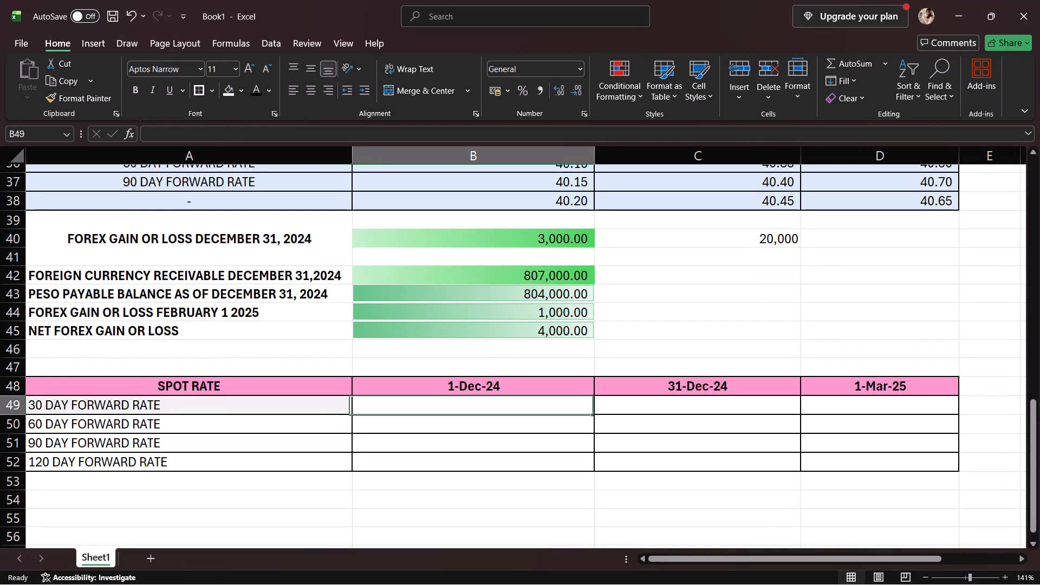
type("40")
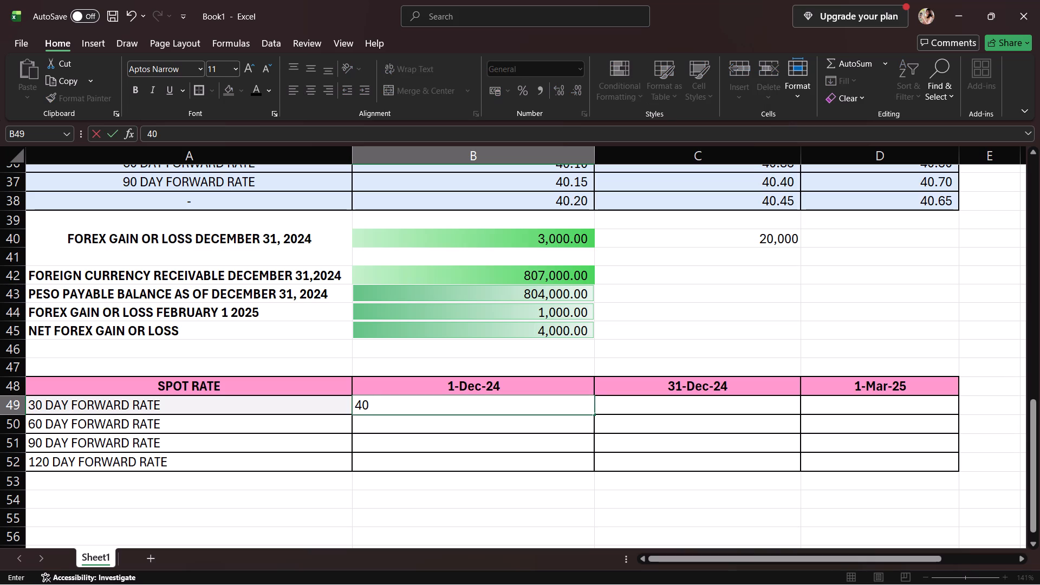
left_click(398, 427)
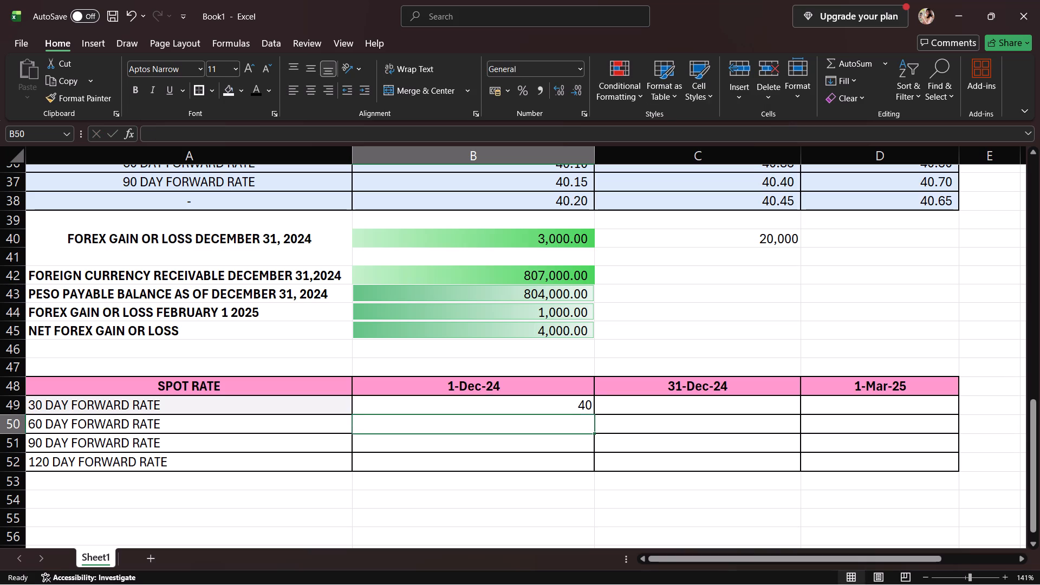
type("40.10")
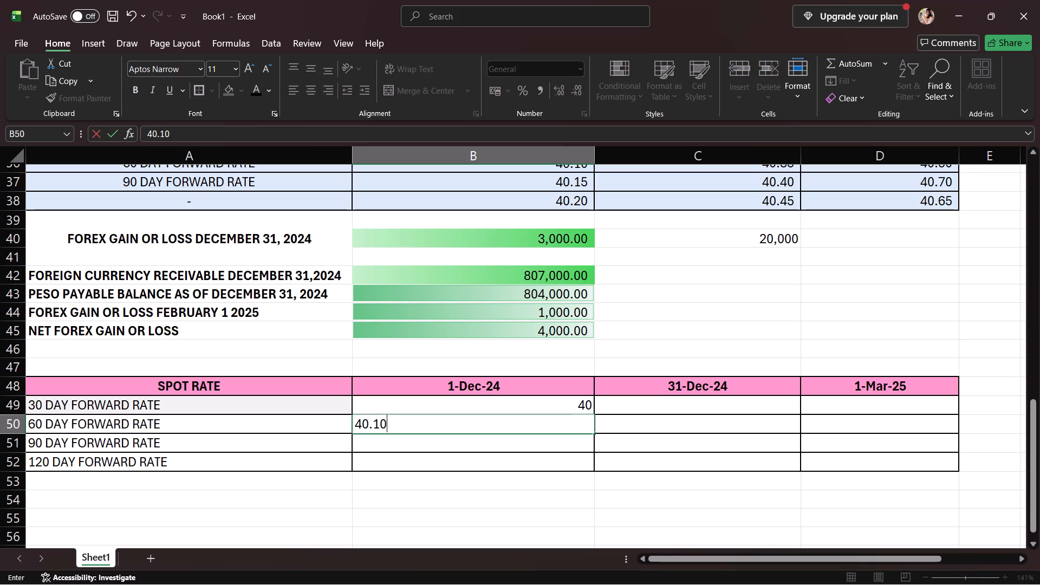
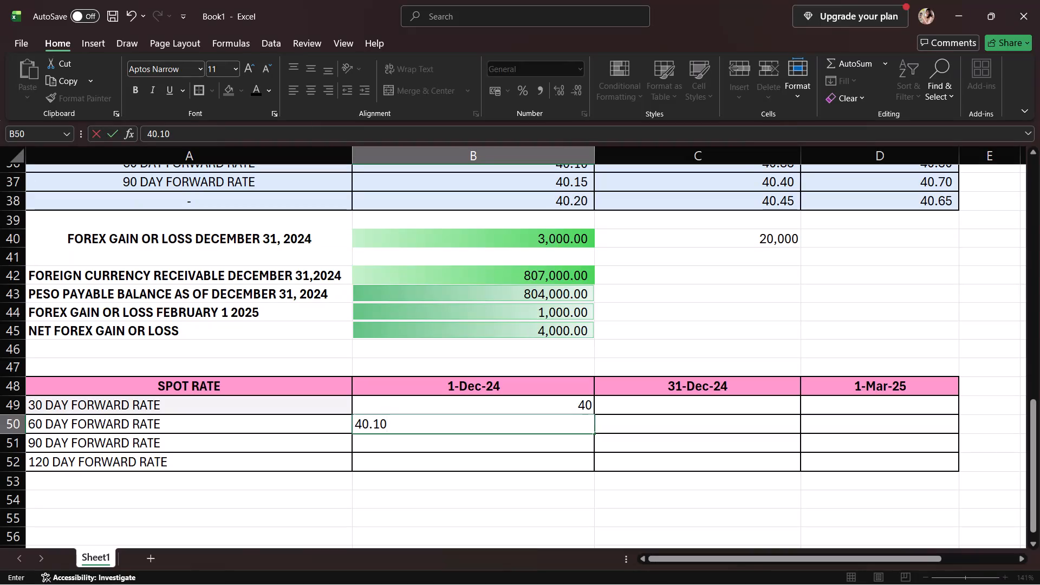
Enter 40.15 as the 1-Dec-24 rate for the 90 day forward row.
left_click(367, 445)
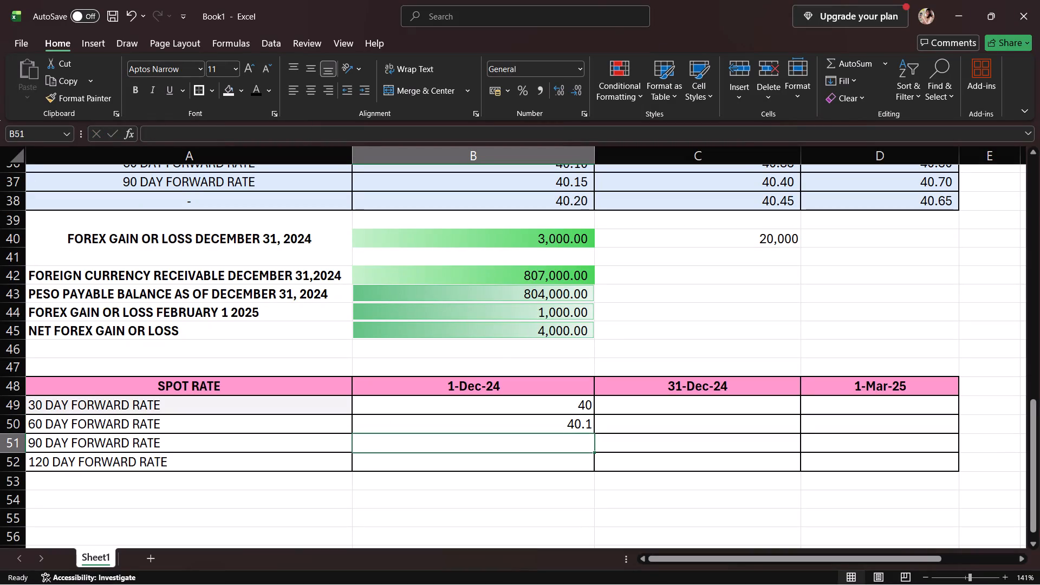
type("40")
type(".15")
left_click(392, 457)
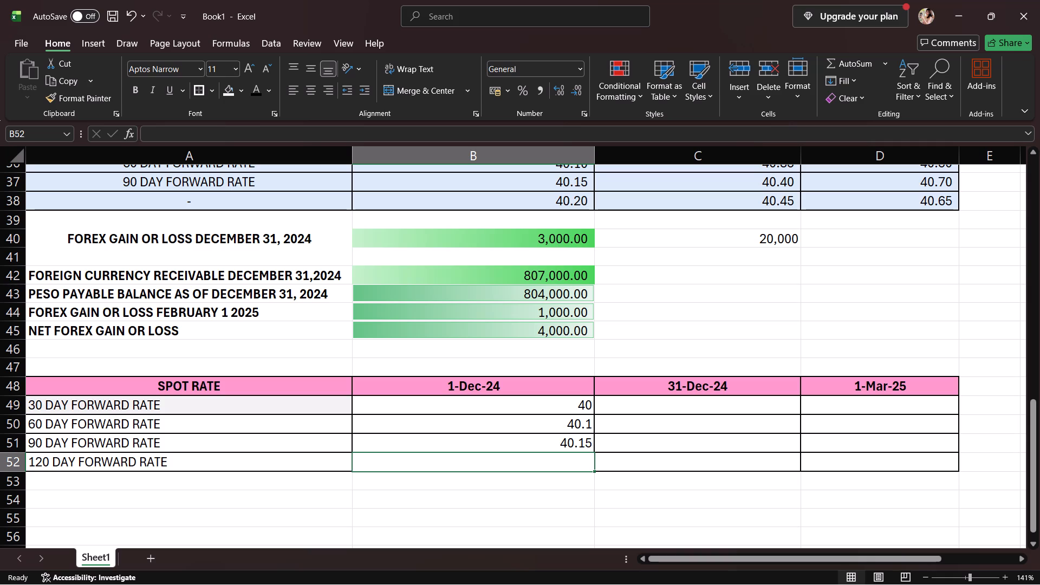
Extend the spot rate table into row 53 with outside borders around A53, the range B53:D53, and B53.
left_click(348, 483)
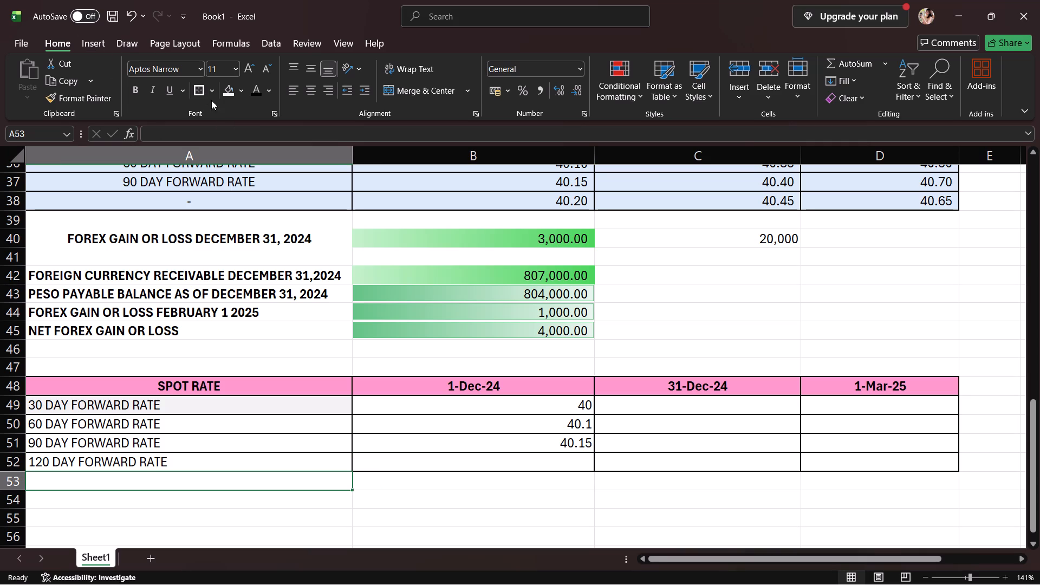
left_click(197, 89)
left_click(471, 500)
left_click(477, 485)
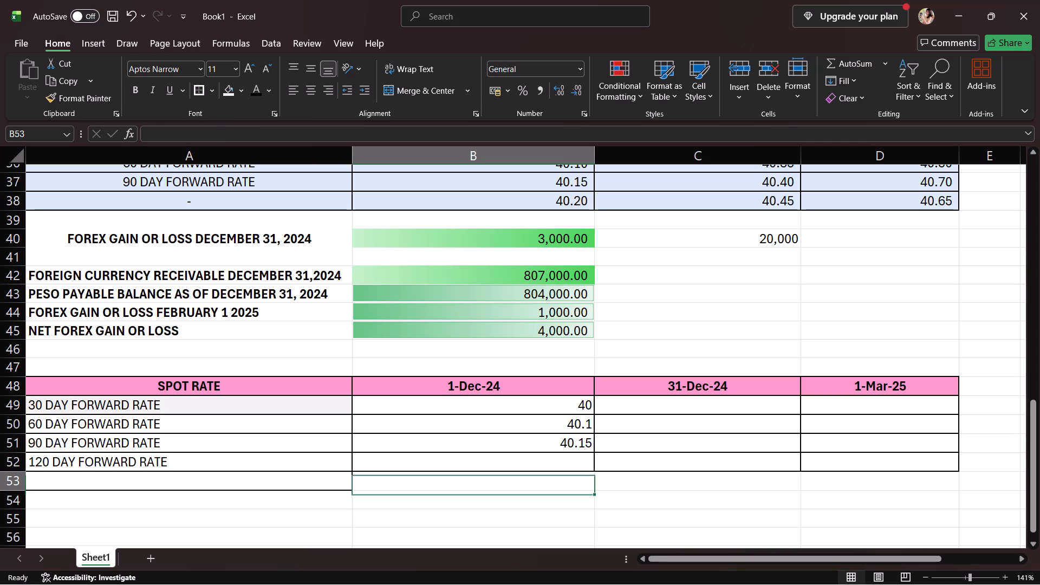
left_click_drag(484, 473, 853, 486)
left_click(193, 94)
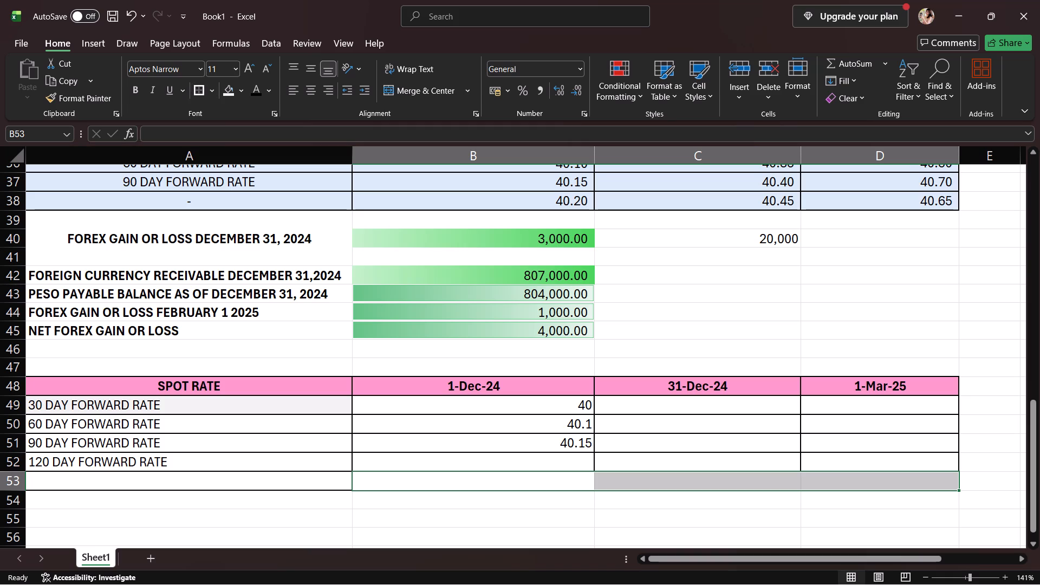
left_click(541, 480)
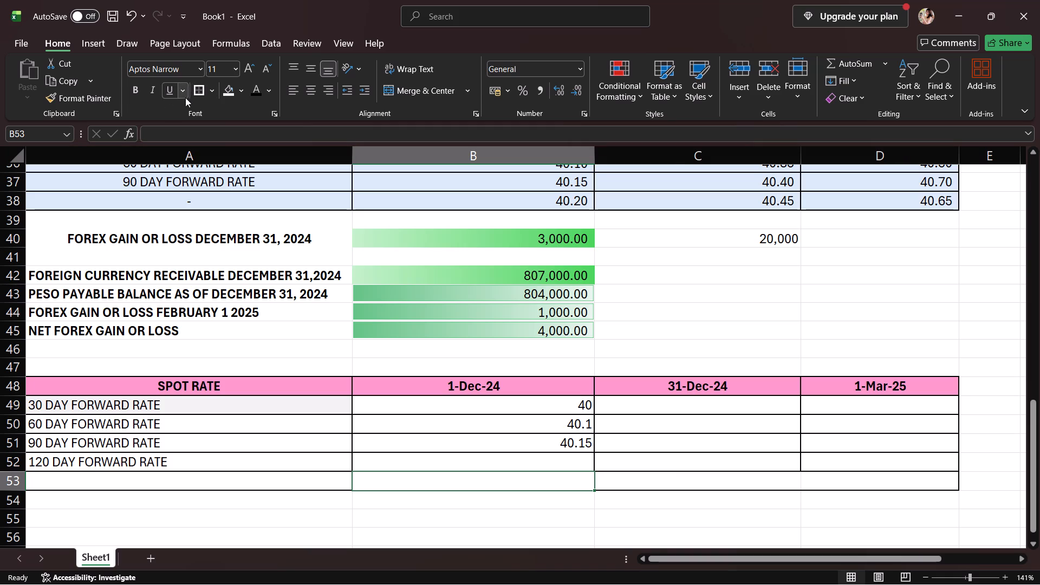
left_click(197, 92)
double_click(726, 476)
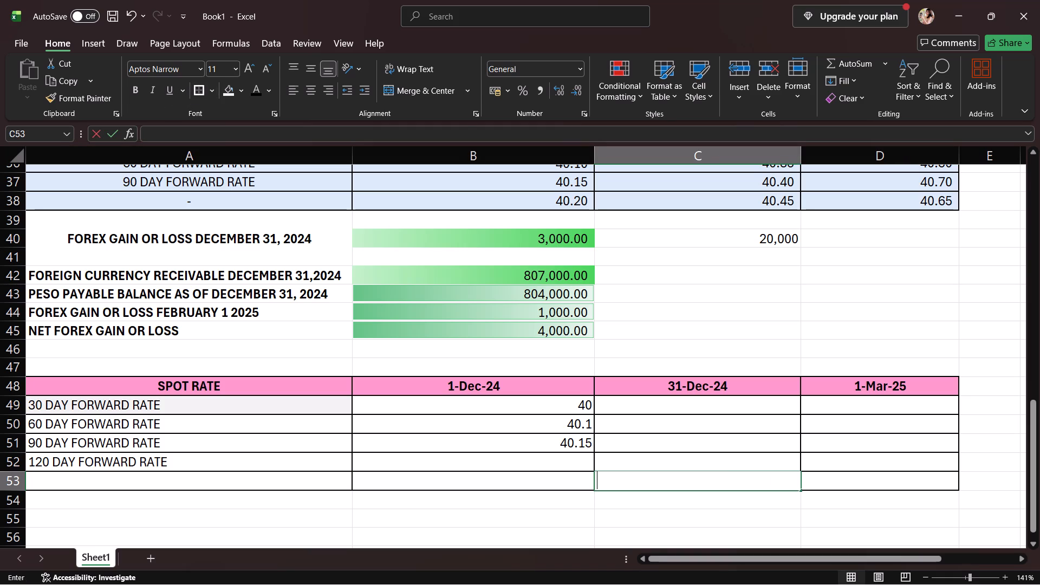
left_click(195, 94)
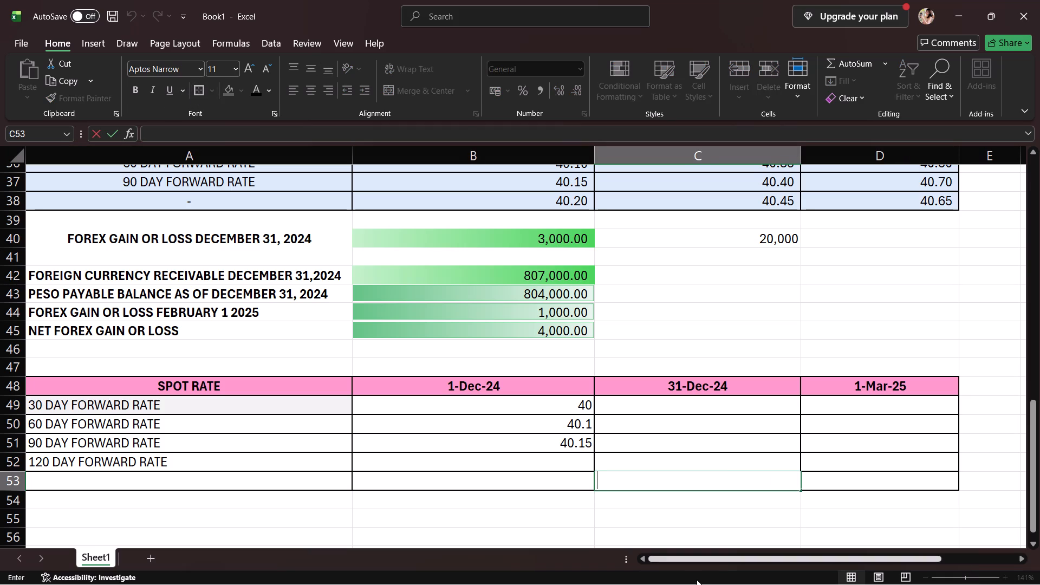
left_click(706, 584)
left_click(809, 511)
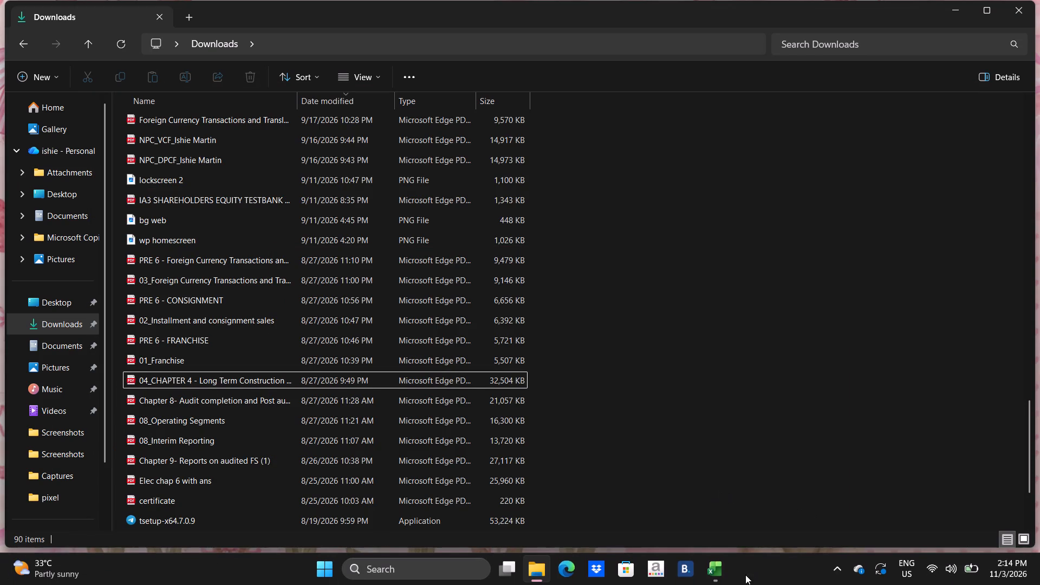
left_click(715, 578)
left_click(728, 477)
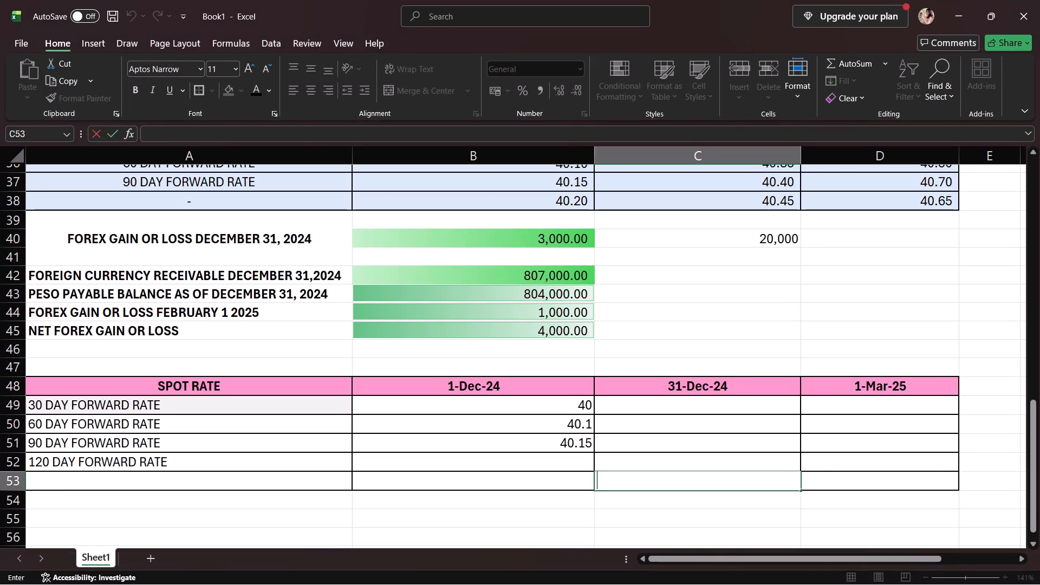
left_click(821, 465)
Add an outside border around cell C53 to separate the columns in the table's new bottom row.
left_click(767, 482)
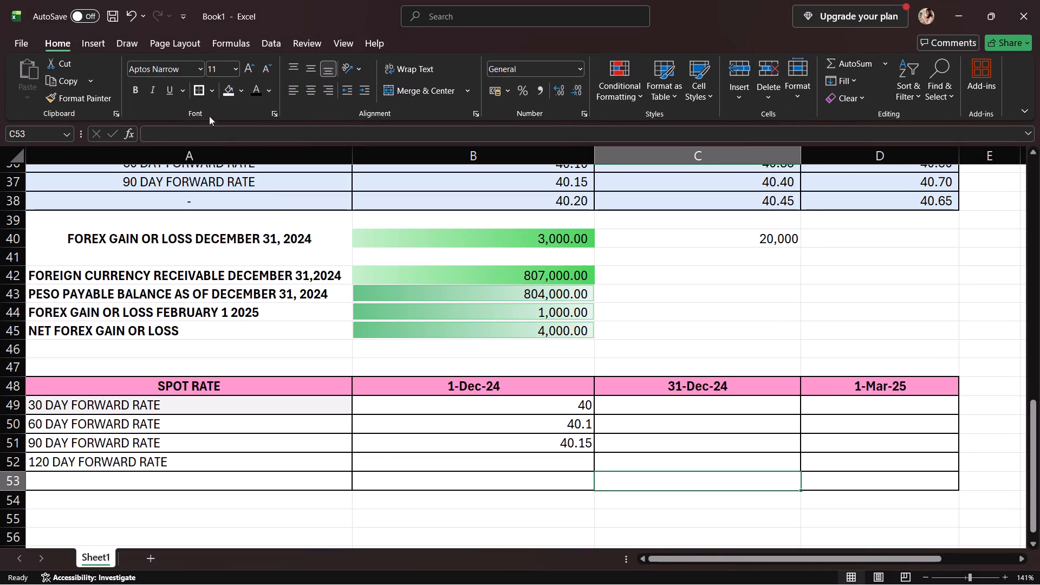
left_click(197, 89)
left_click(828, 493)
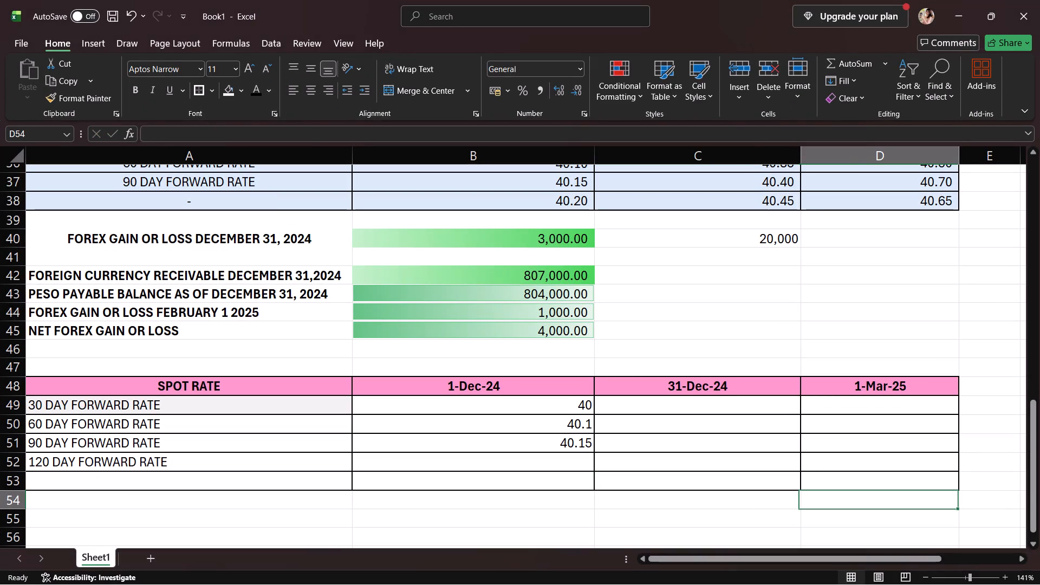
Enter 40.25 as the 1-Dec-24 rate for the 120 day forward row.
left_click(562, 460)
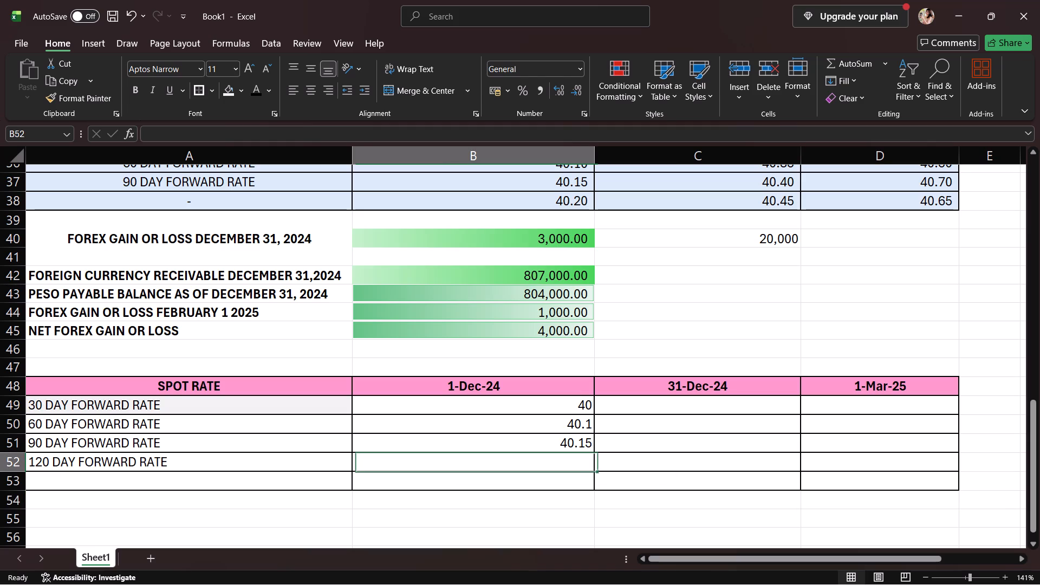
type("40.25")
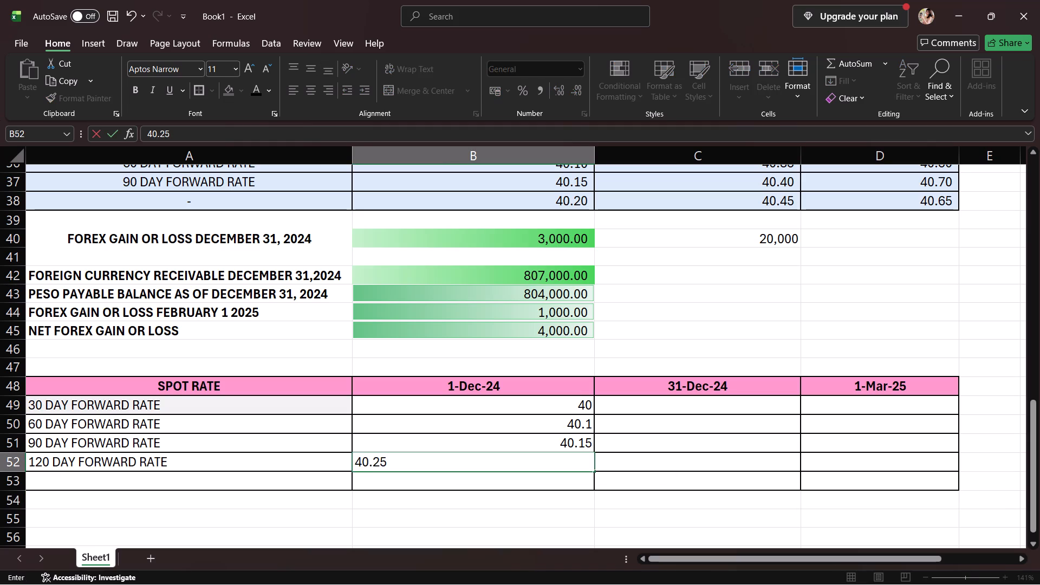
key("Return")
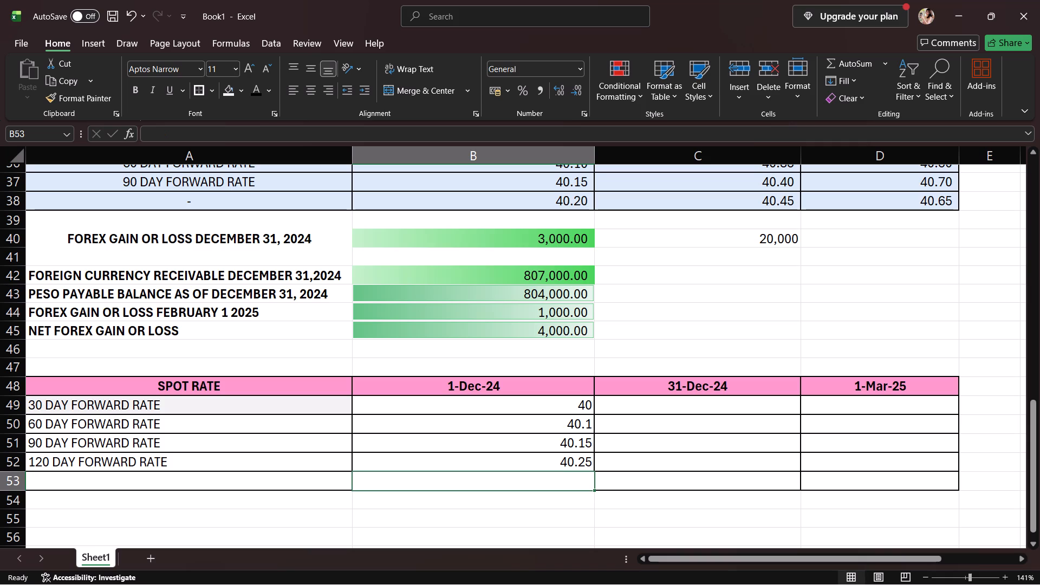
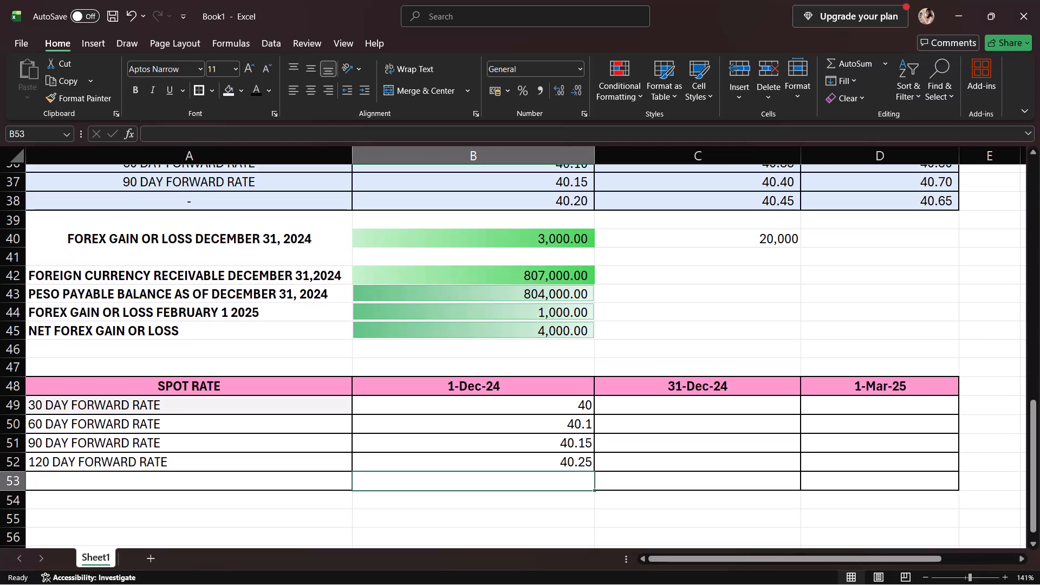
Enter 40.30 as the 1-Dec-24 rate in cell B53, the bottom row of the spot rate table.
left_click(555, 479)
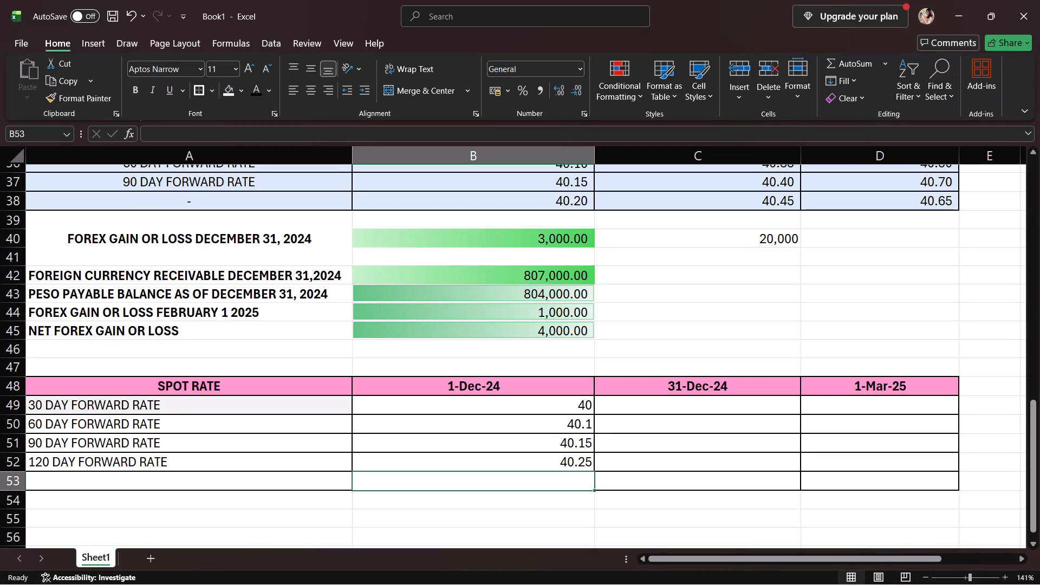
type("40.")
type("30")
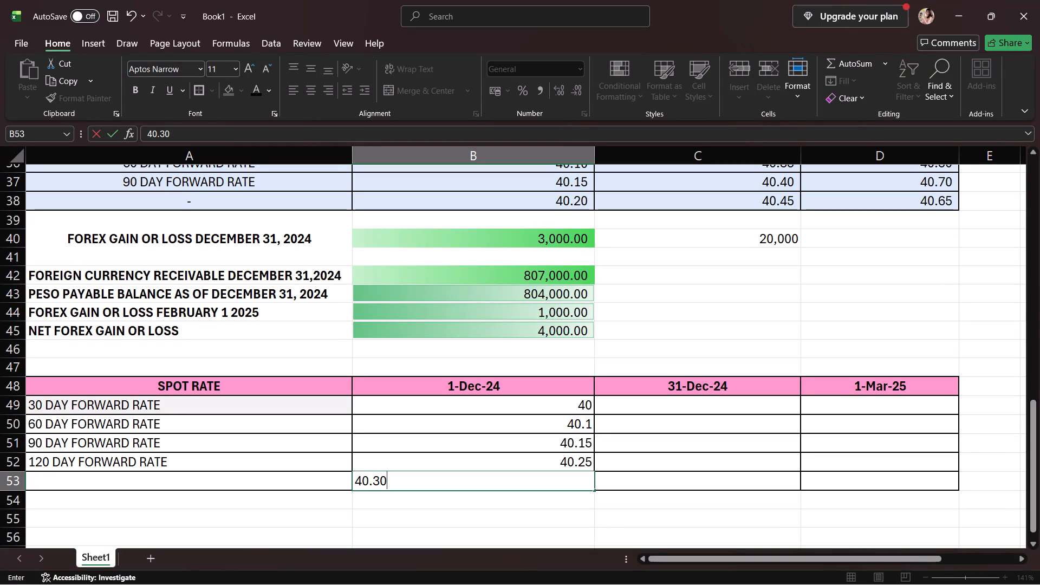
key("Return")
Apply the two-decimal comma number style to the 1-Dec-24 rates in cells B53 and B50.
left_click(557, 477)
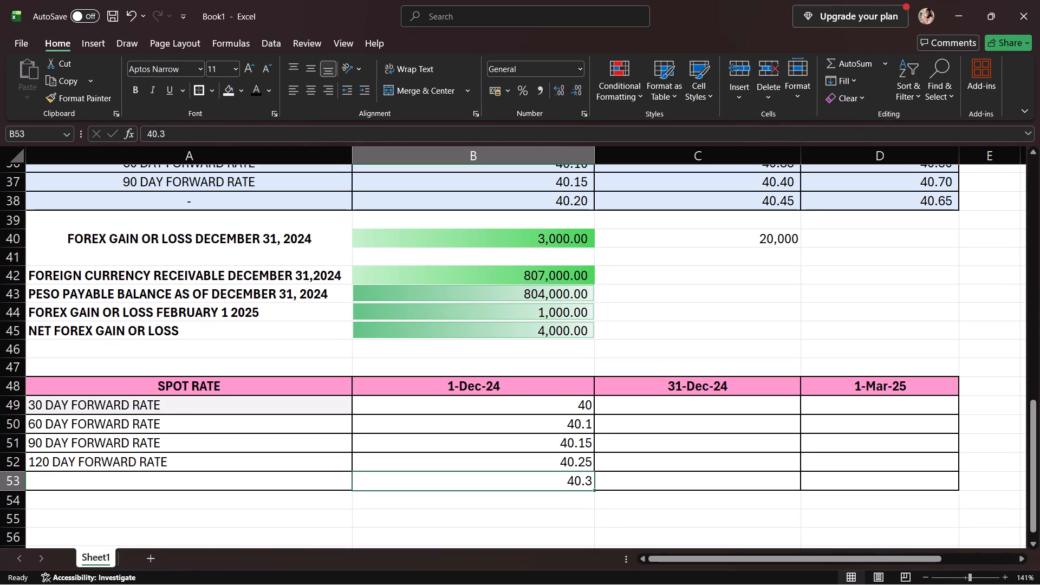
left_click(534, 95)
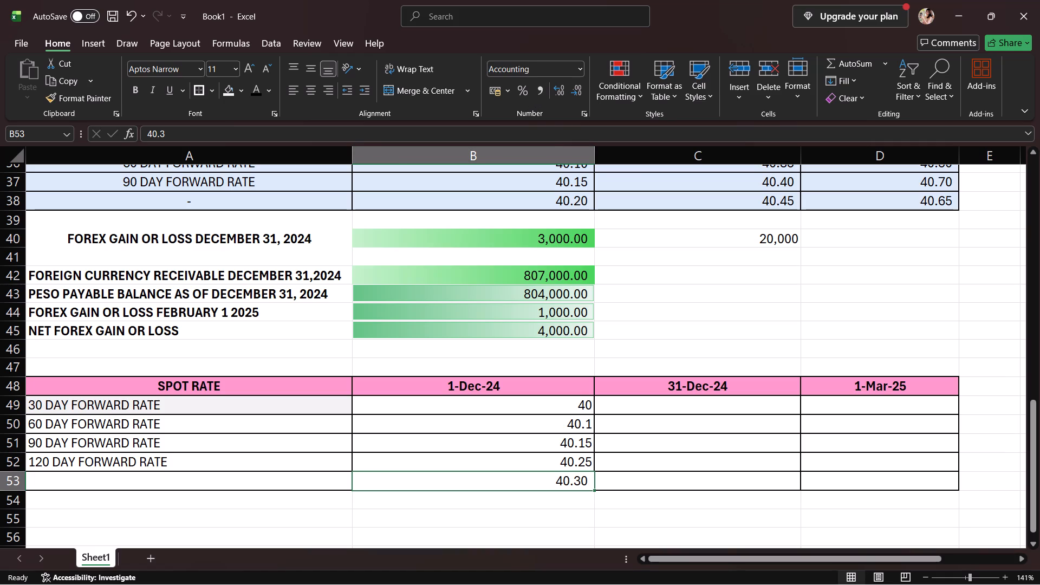
left_click(586, 428)
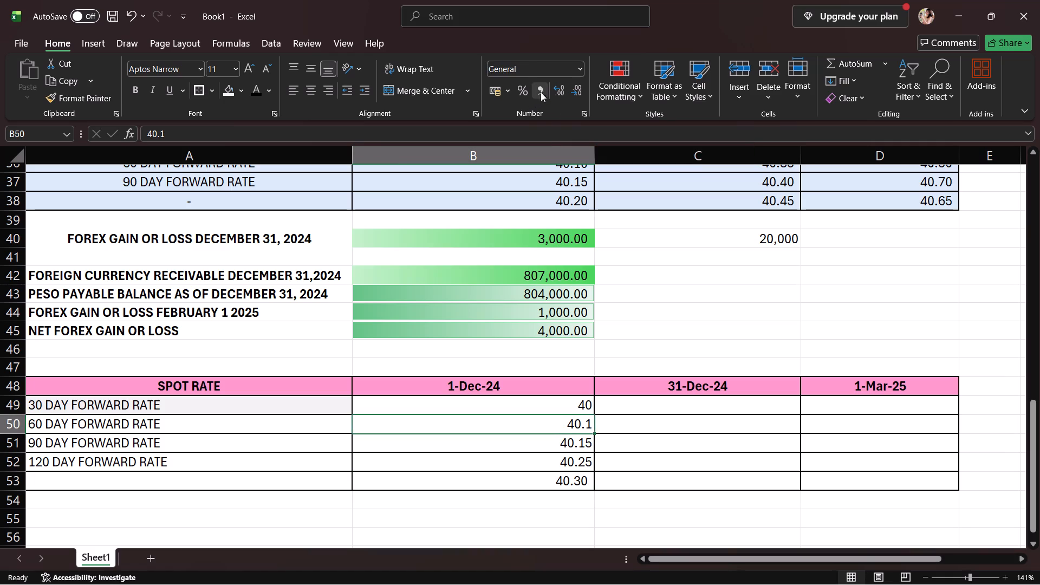
left_click(541, 92)
Select the 31-Dec-24 cell C49 in the 30 day forward row of the spot rate table.
left_click(721, 416)
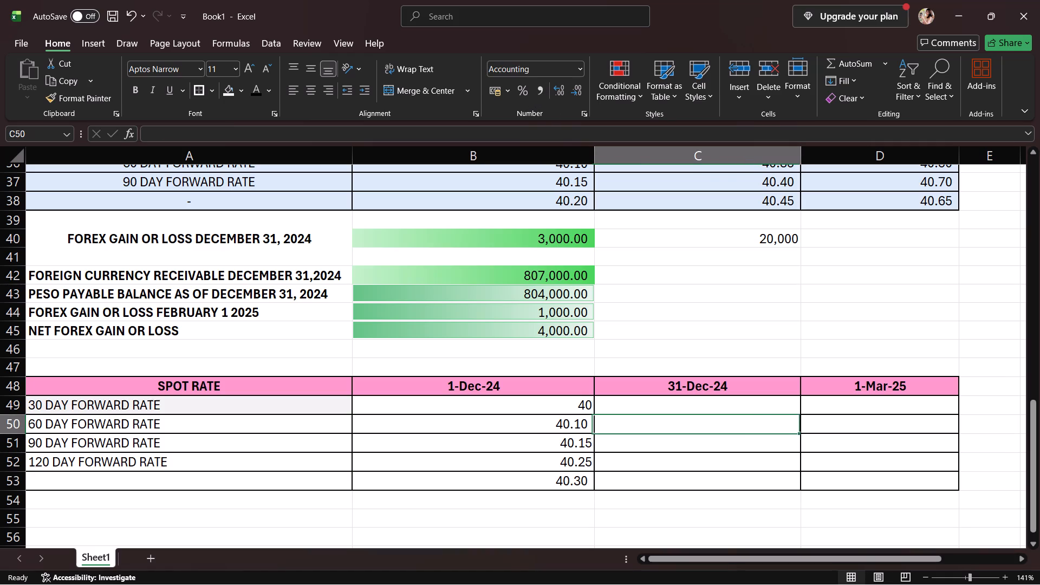
left_click(625, 413)
left_click(633, 406)
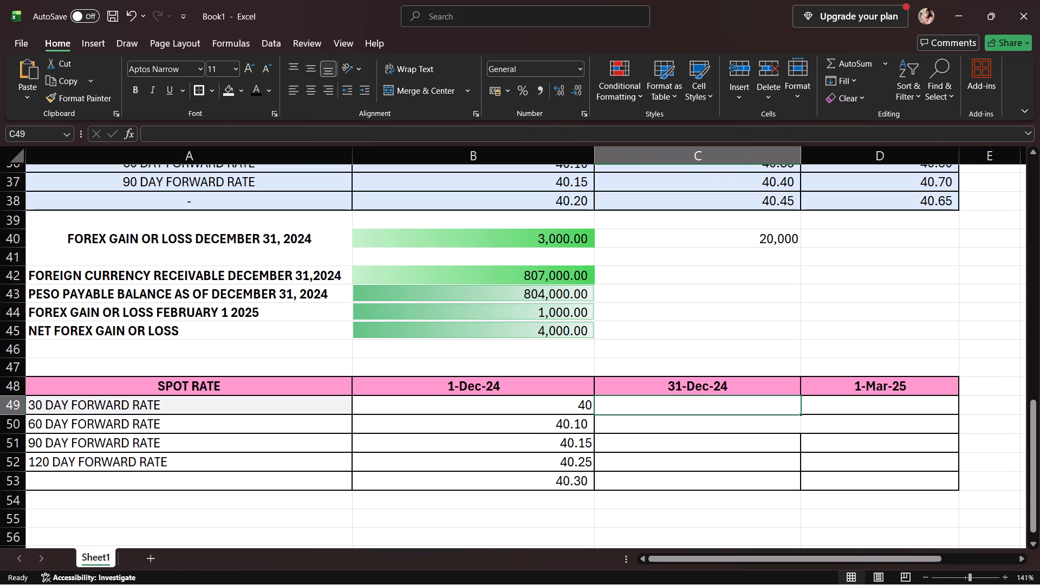
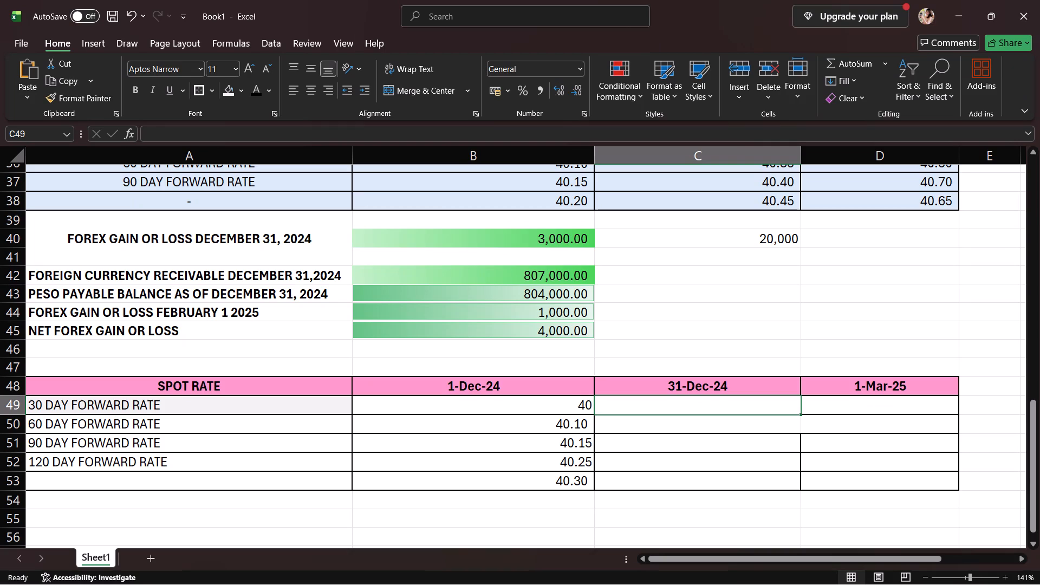
Enter the 31-Dec-24 rates 40.25 in cell C49 and 40.35 in cell C50 of the spot rate table.
left_click(638, 411)
left_click(684, 419)
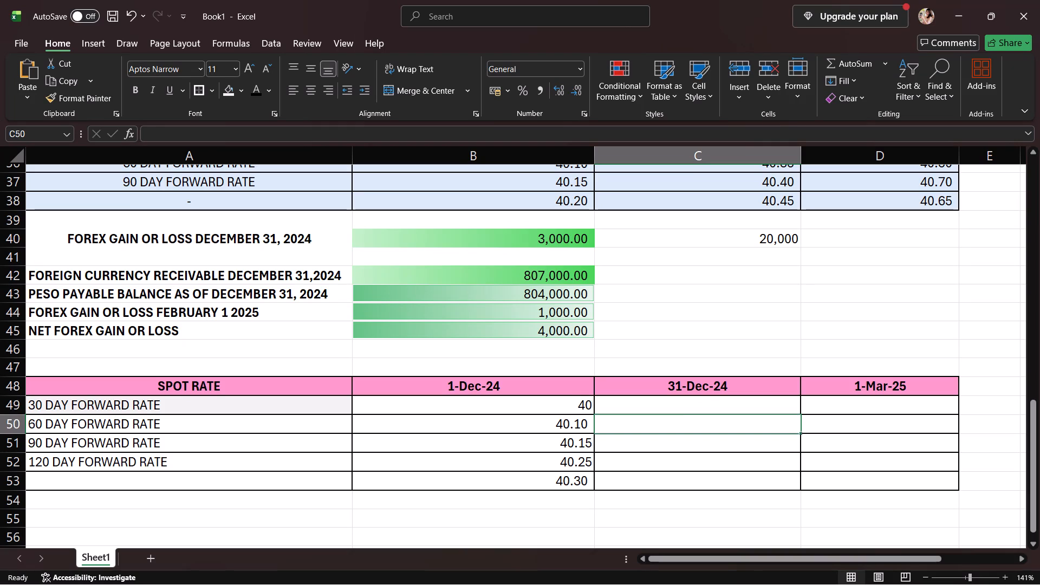
left_click(684, 415)
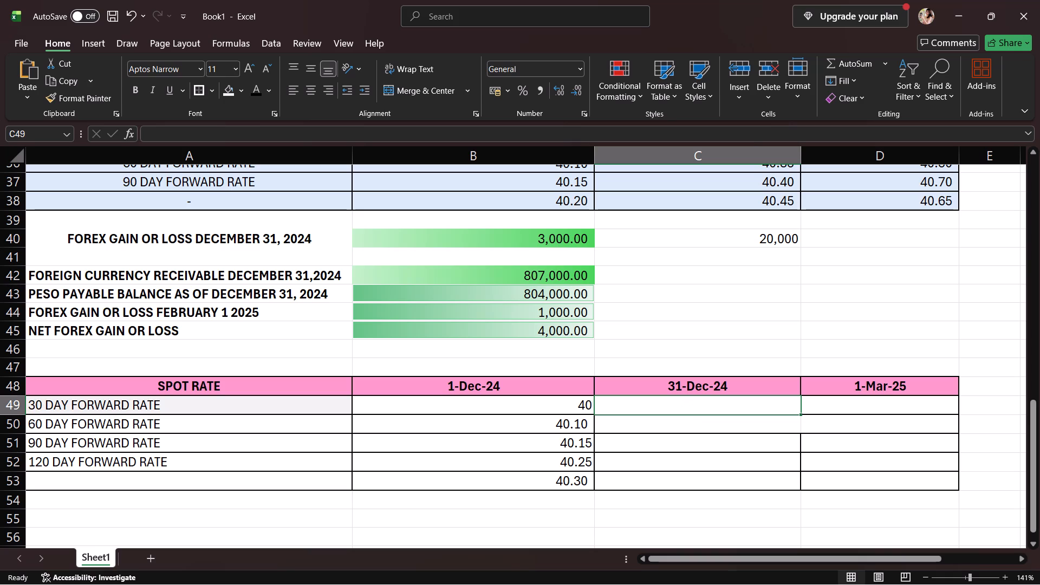
type("40.25")
left_click(701, 425)
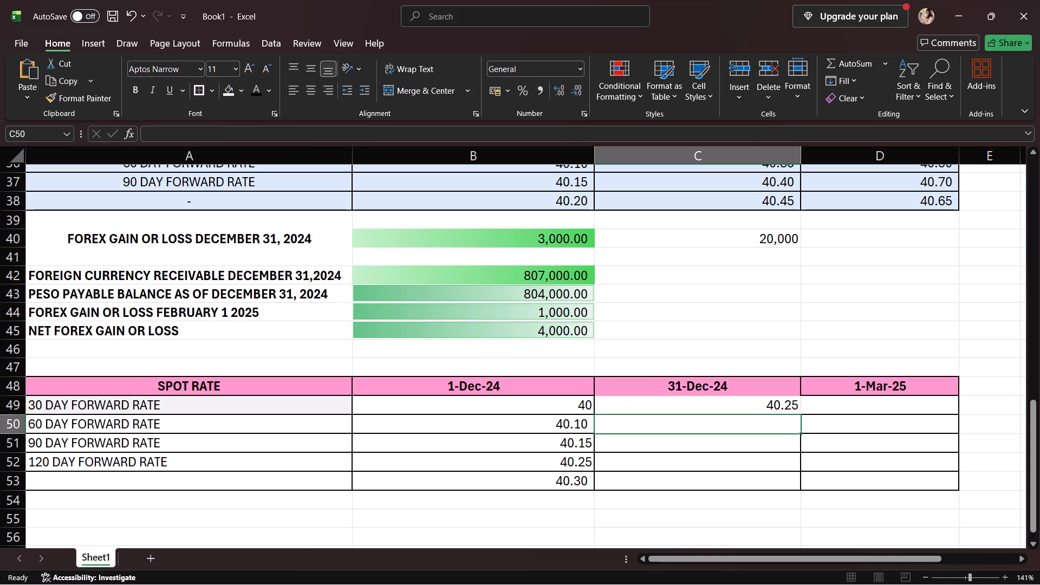
type("40.35")
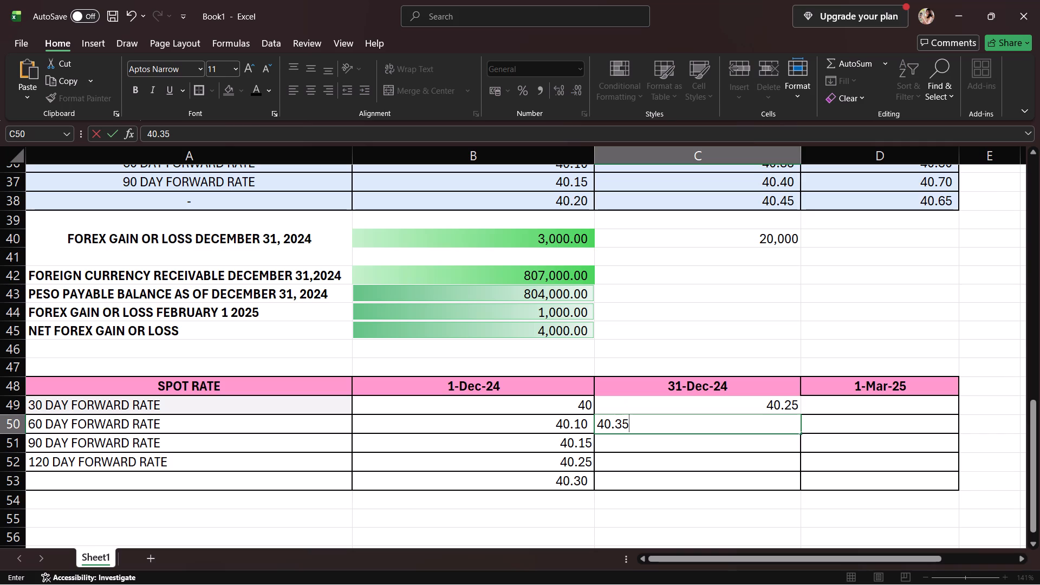
left_click(704, 446)
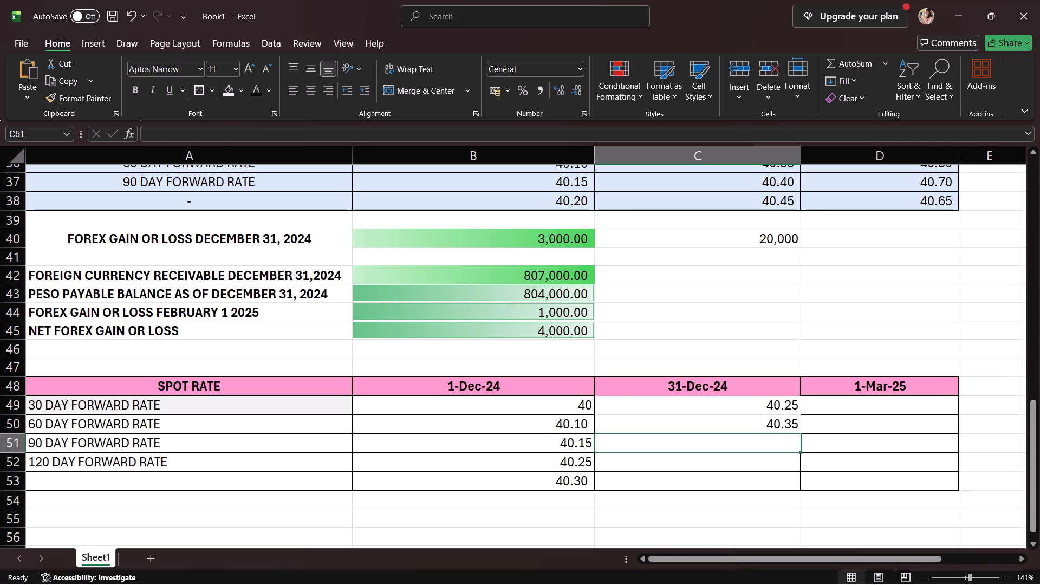
Apply borders to the 31-Dec-24 rate cells C49 and C50 to match the rest of the spot rate table.
left_click(692, 413)
left_click(201, 91)
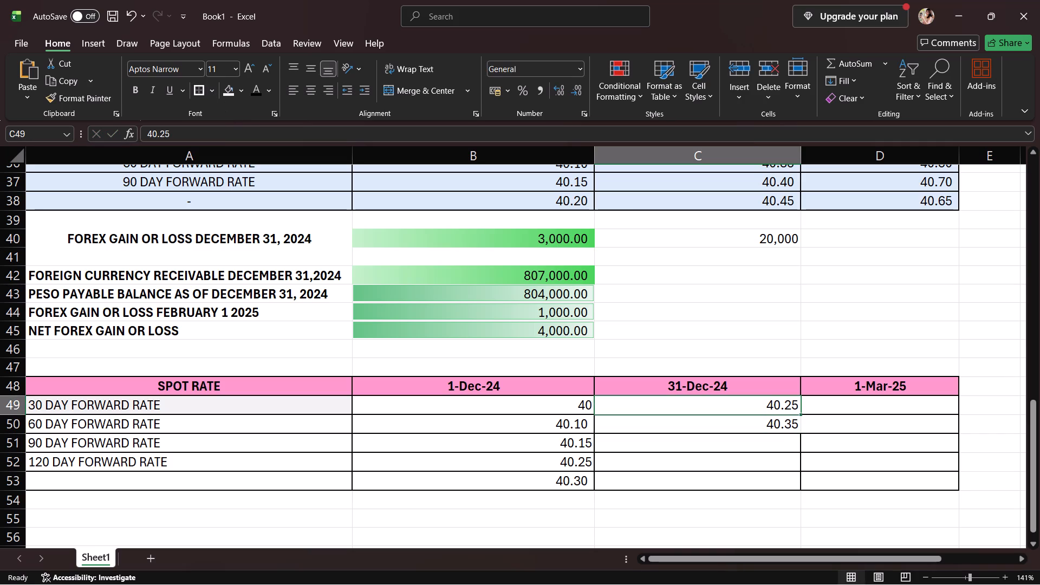
left_click(628, 428)
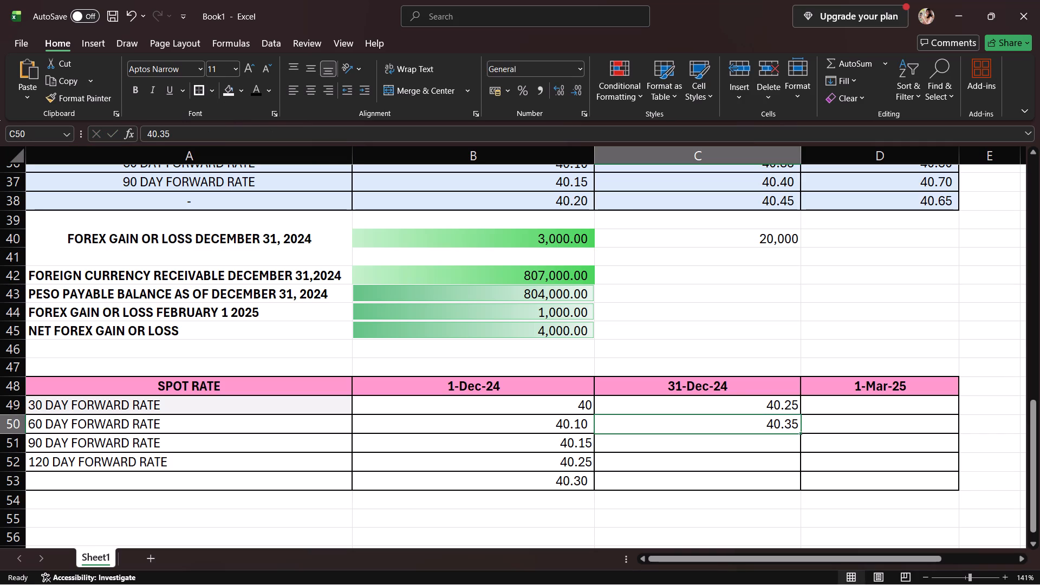
left_click(704, 453)
left_click(705, 453)
left_click(739, 427)
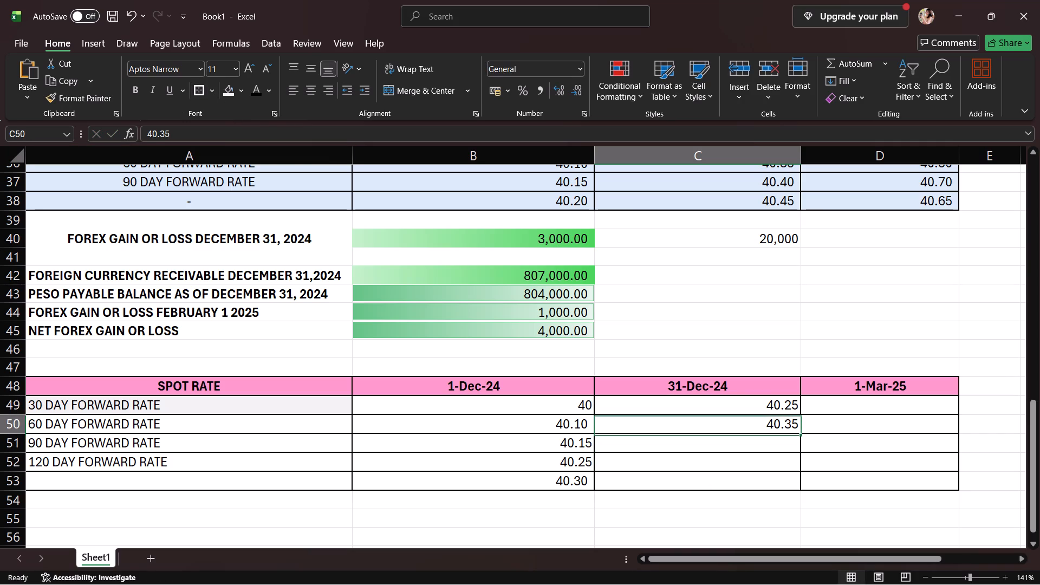
left_click(193, 93)
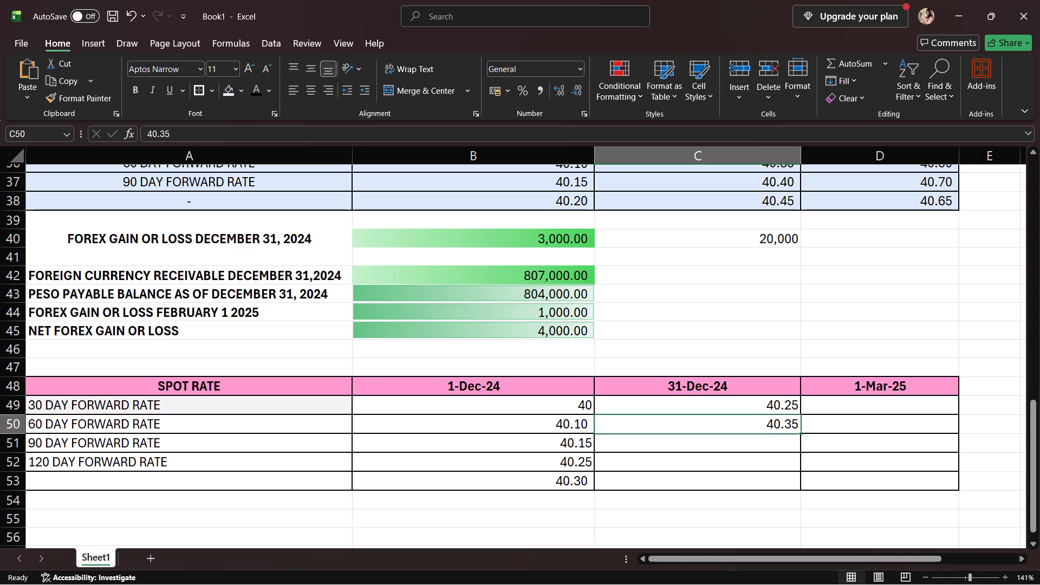
Enter the remaining 31-Dec-24 rates 40.40, 40.45 and 40.50 in cells C51, C52 and C53.
left_click(658, 445)
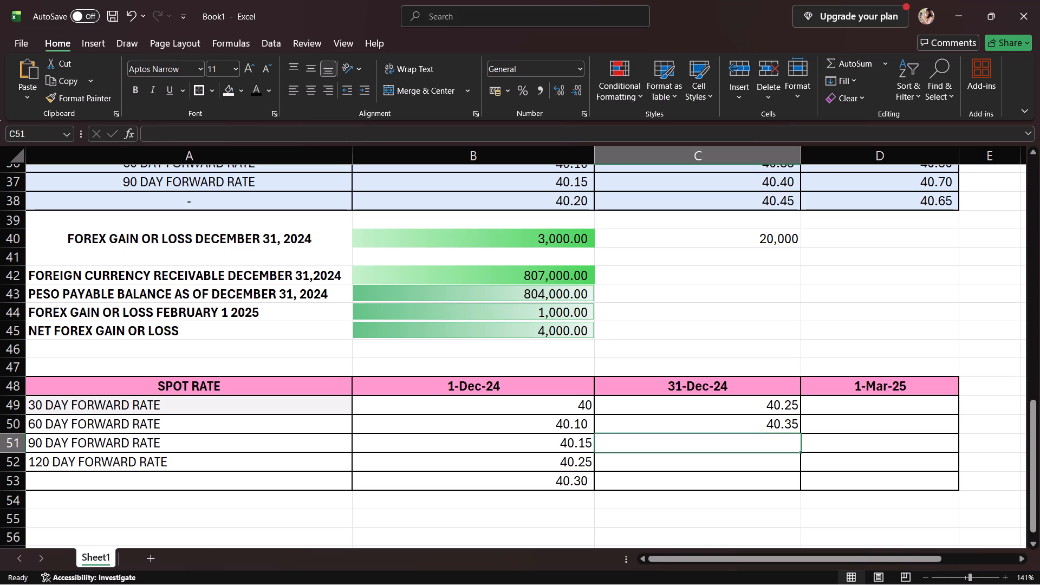
type("40.40")
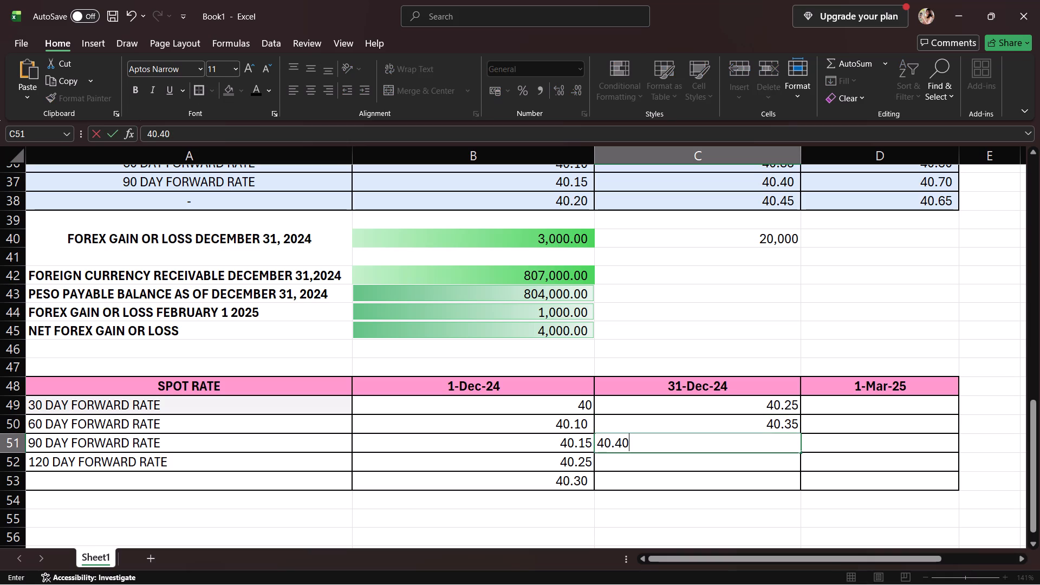
key("Return")
left_click(673, 468)
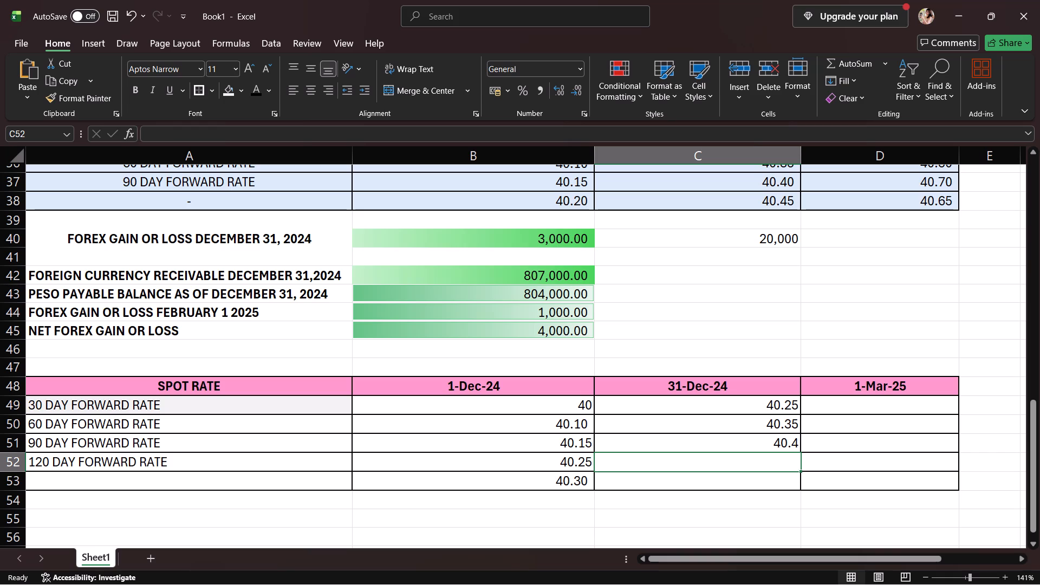
type("40.45")
key("Return")
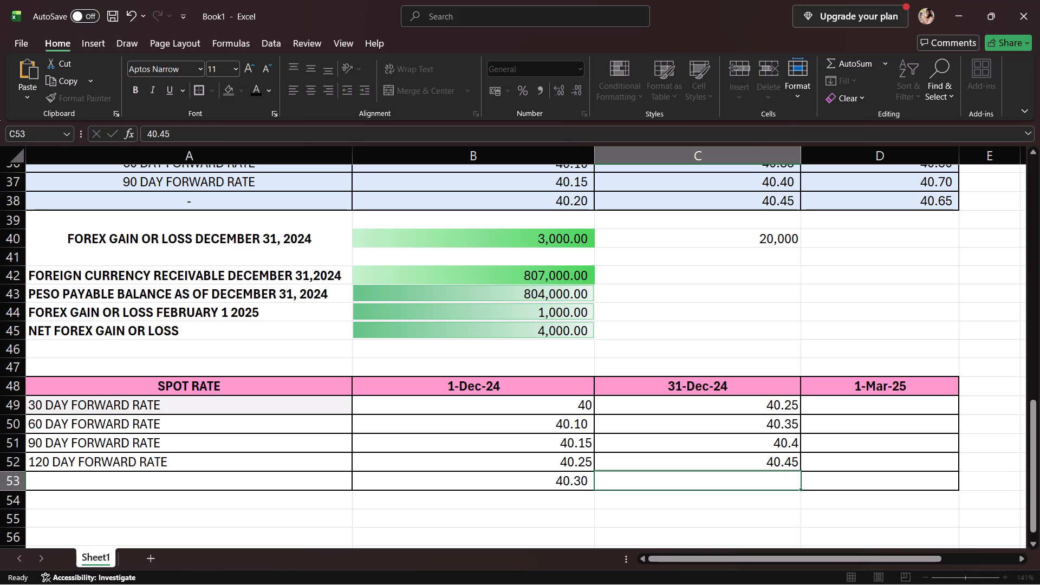
type("40.59")
key("BackSpace")
key("0")
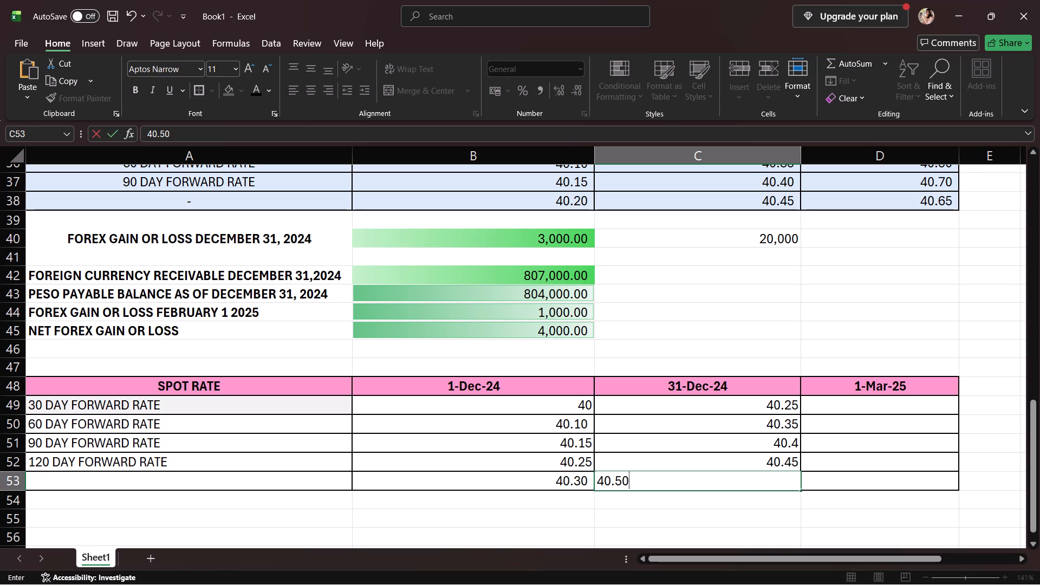
key("Return")
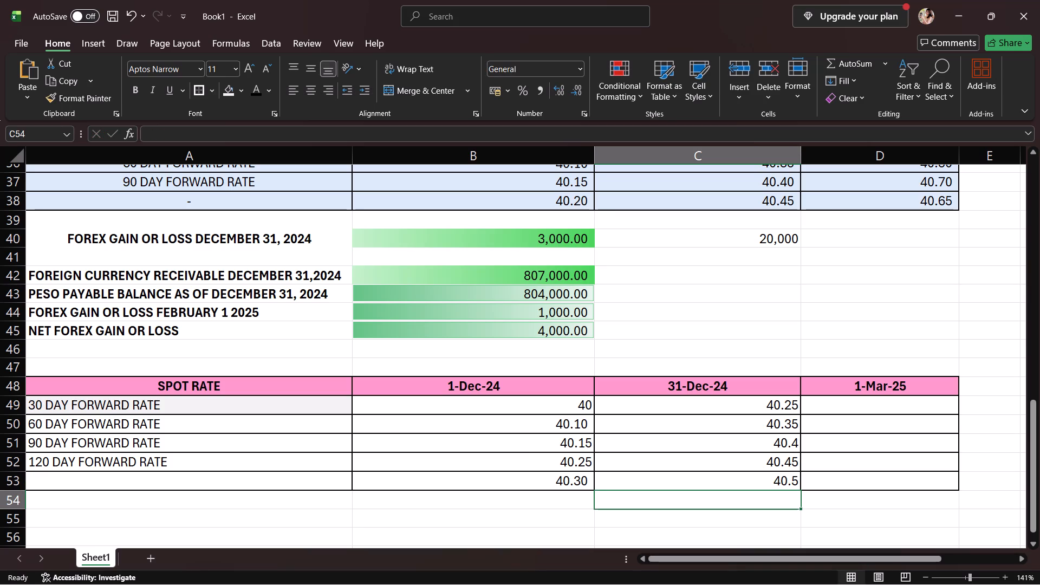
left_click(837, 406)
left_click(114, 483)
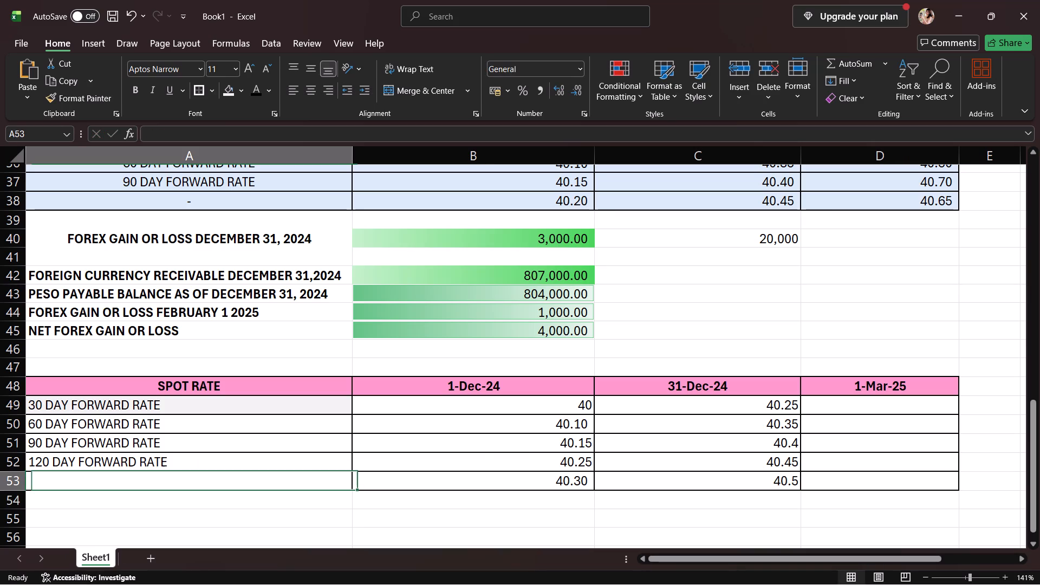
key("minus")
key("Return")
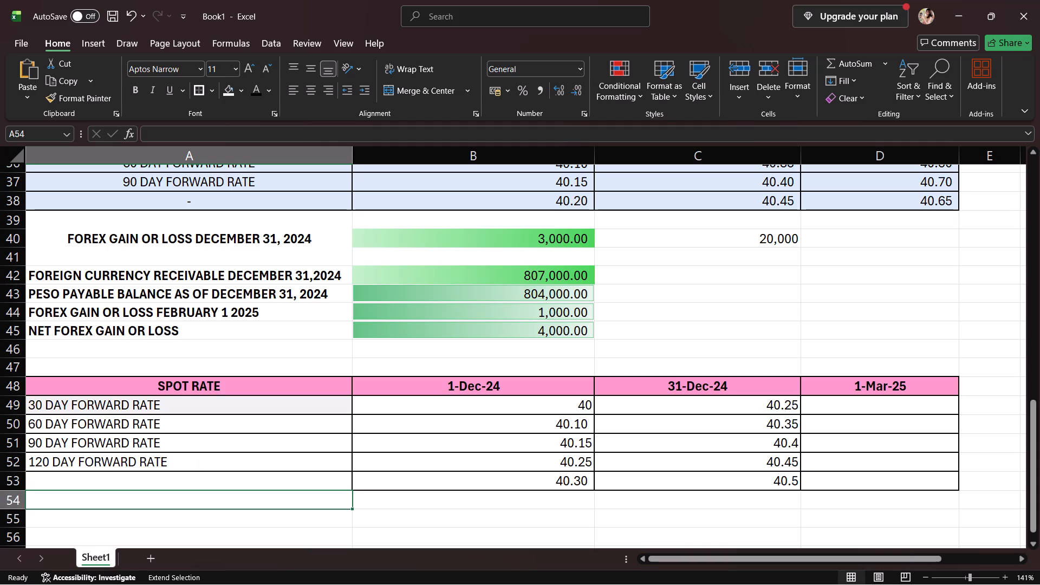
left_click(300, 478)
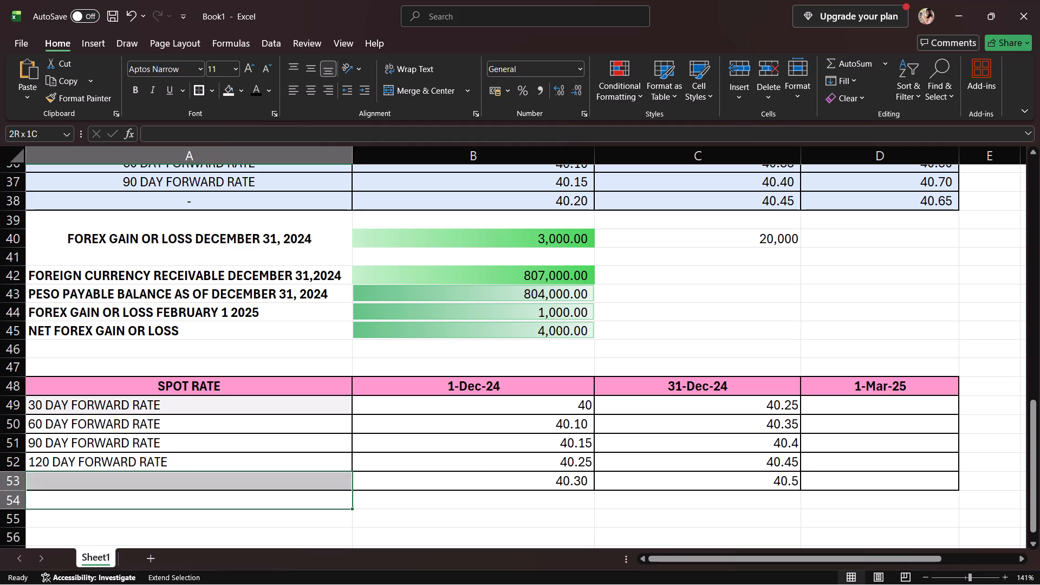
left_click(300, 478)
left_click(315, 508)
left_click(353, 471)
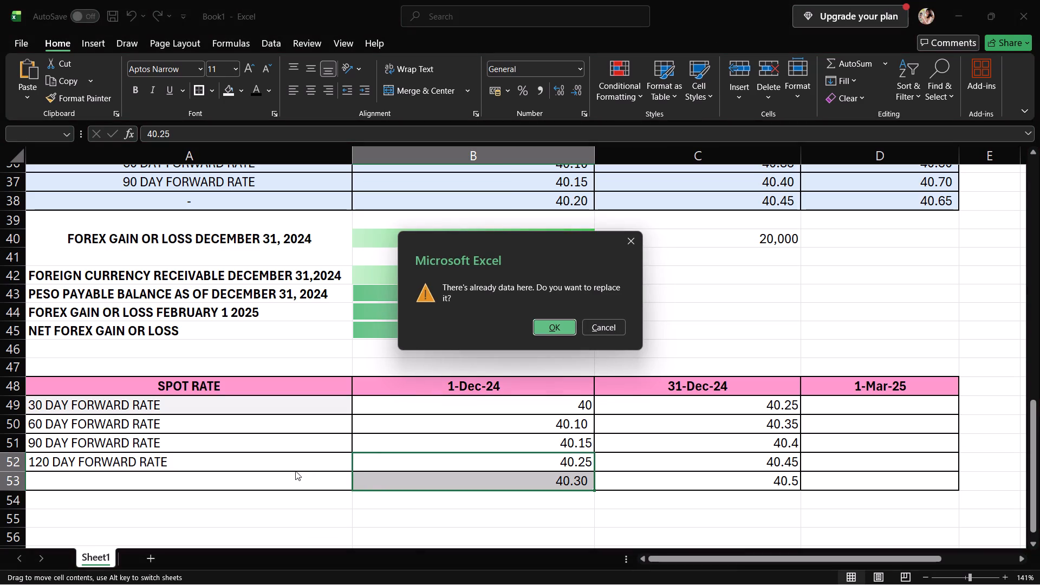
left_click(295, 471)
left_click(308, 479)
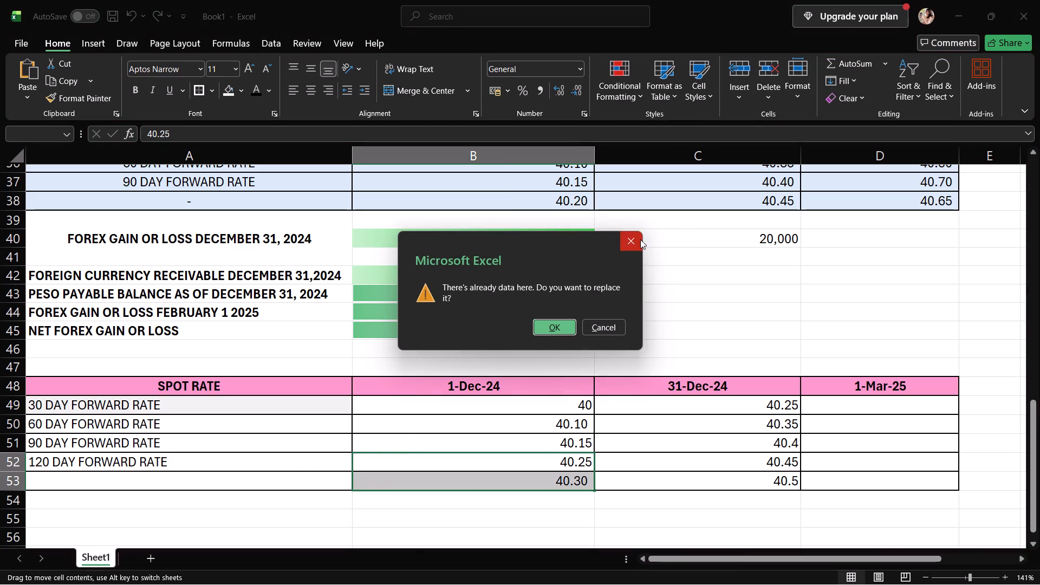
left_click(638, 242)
Enter a hyphen as the label in cell A53, the bottom row of the spot rate table.
left_click(328, 484)
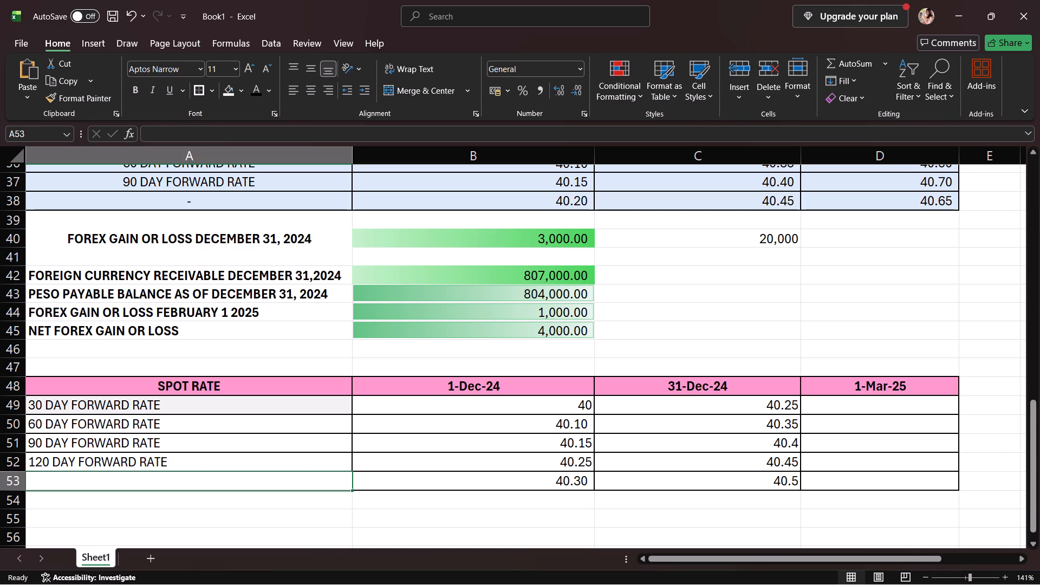
key("minus")
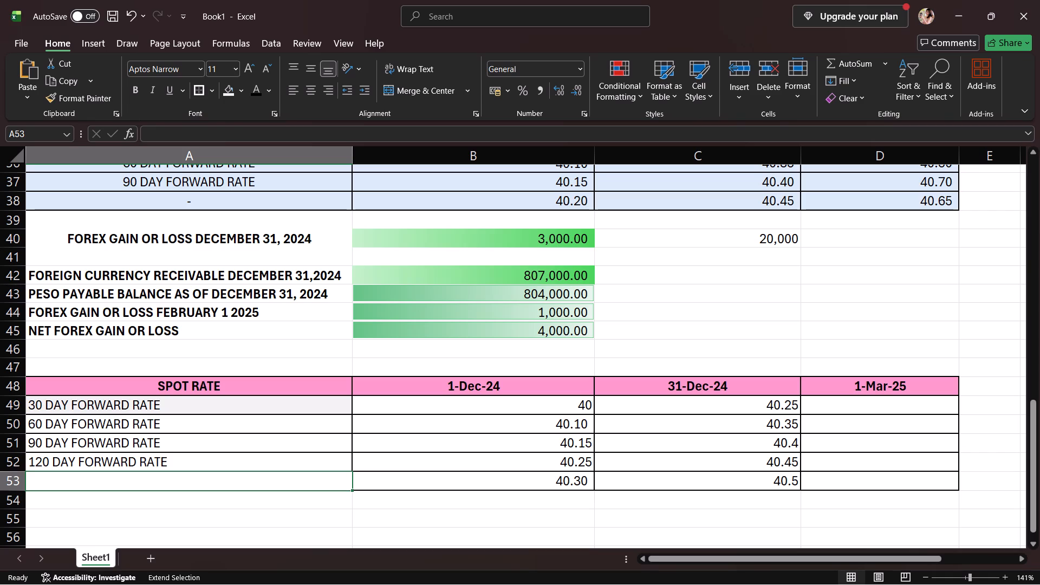
key("minus")
key("Return")
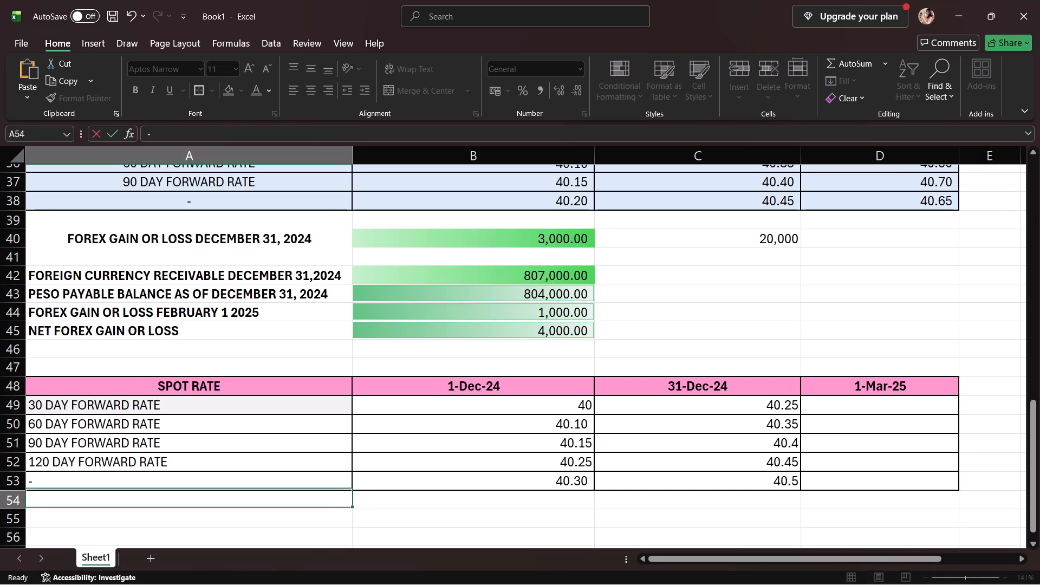
Centre the hyphen in A53 and the 30, 60, 90 and 120 day forward rate labels in A49 to A52.
left_click(318, 480)
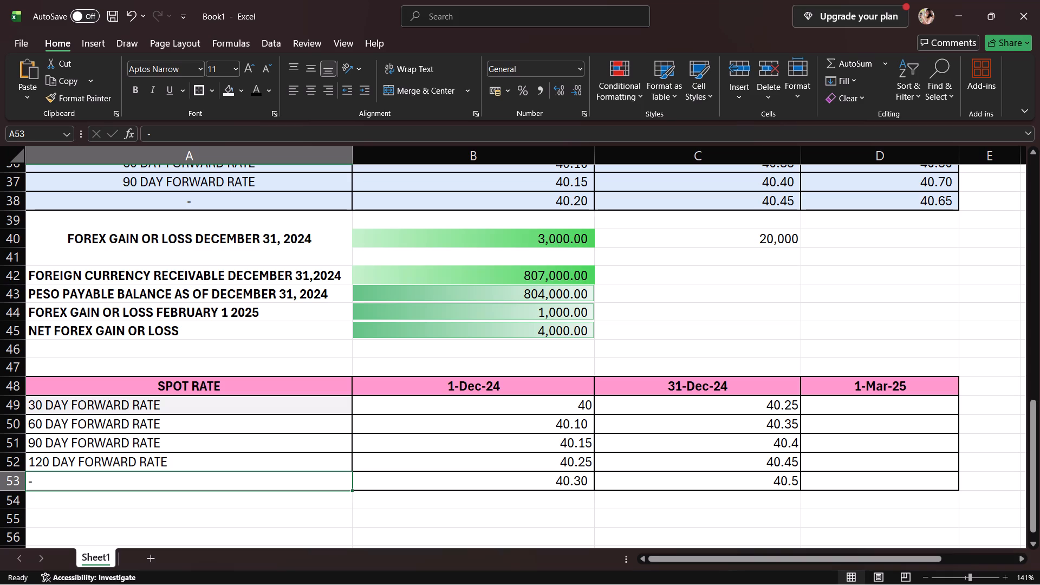
left_click(303, 91)
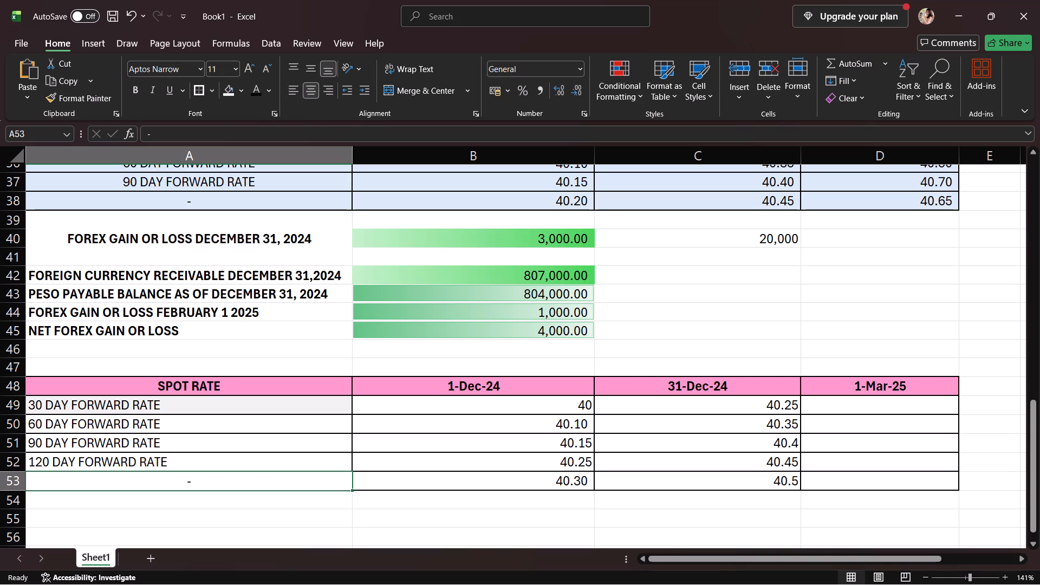
left_click(305, 483)
left_click(204, 390)
left_click(215, 410)
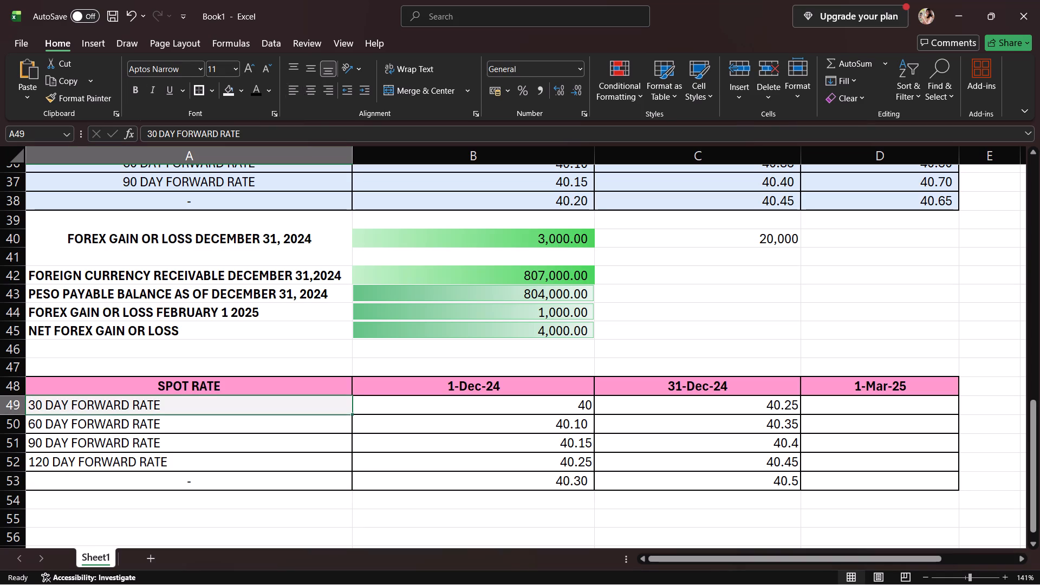
left_click(309, 87)
left_click(278, 431)
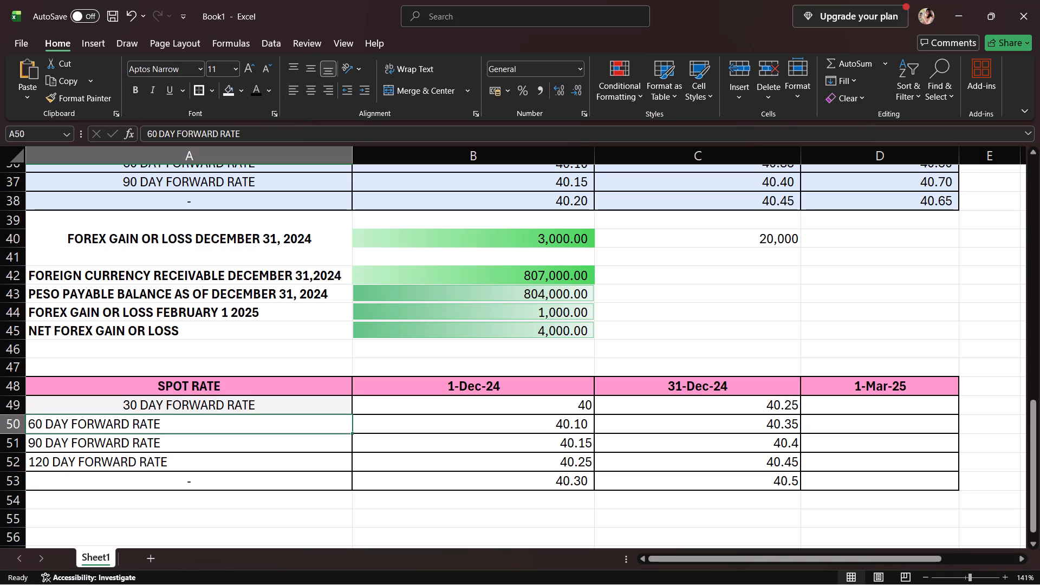
left_click(313, 88)
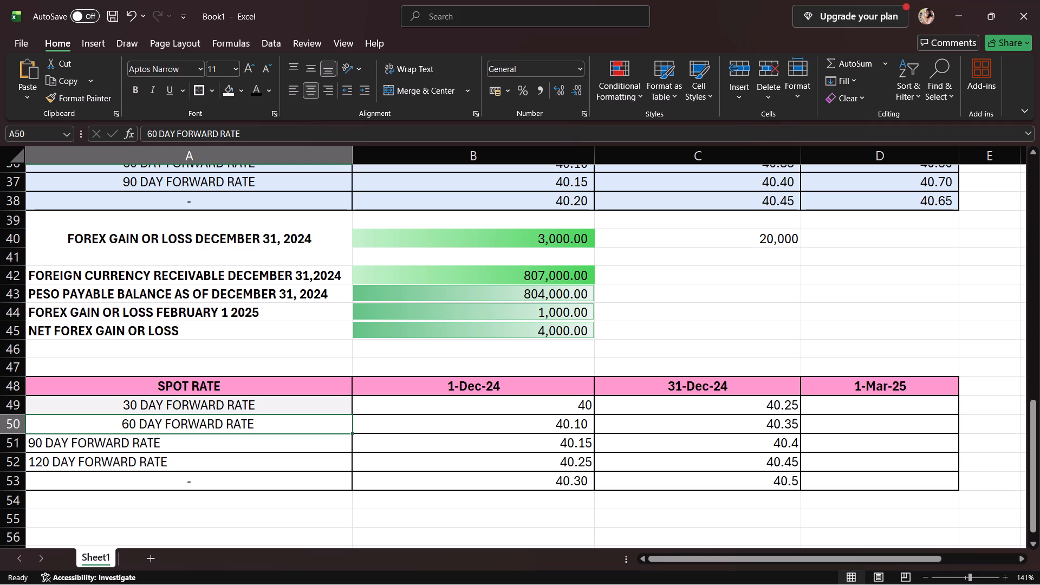
left_click(243, 446)
left_click(308, 96)
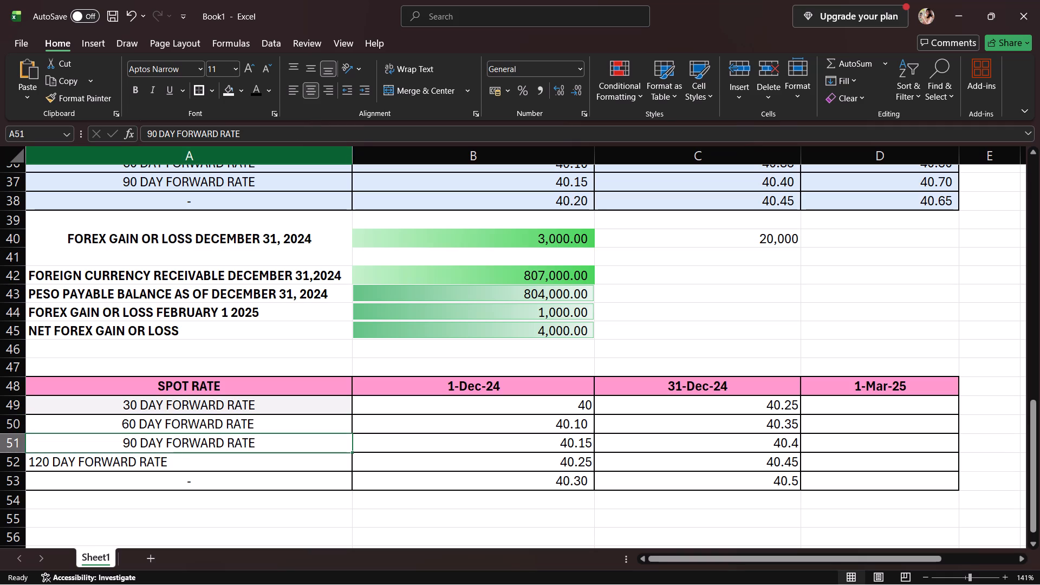
left_click(212, 458)
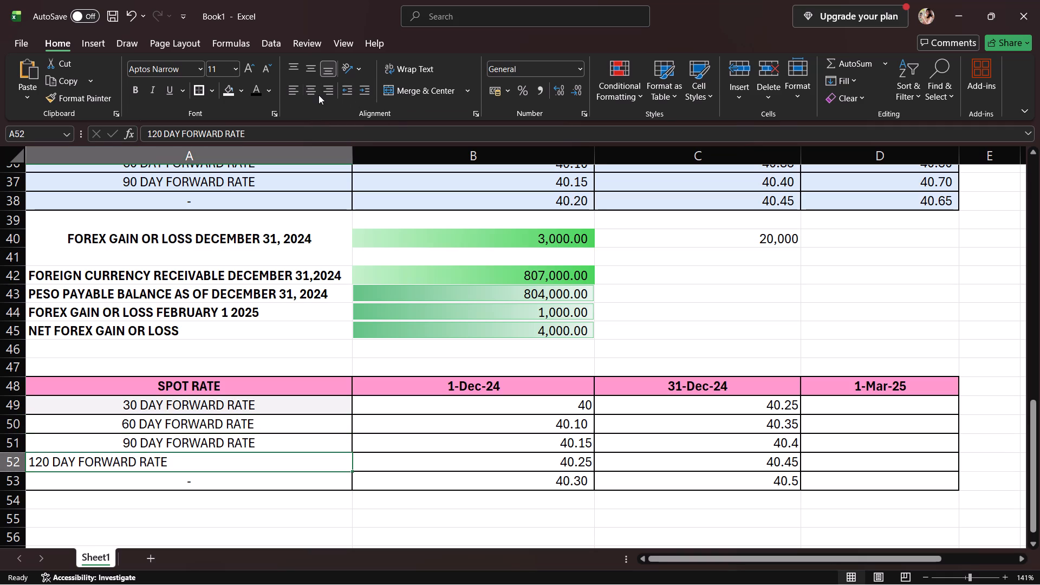
left_click(315, 95)
Select the 1-Mar-25 cell D49 in the 30 day forward row of the spot rate table.
left_click(633, 442)
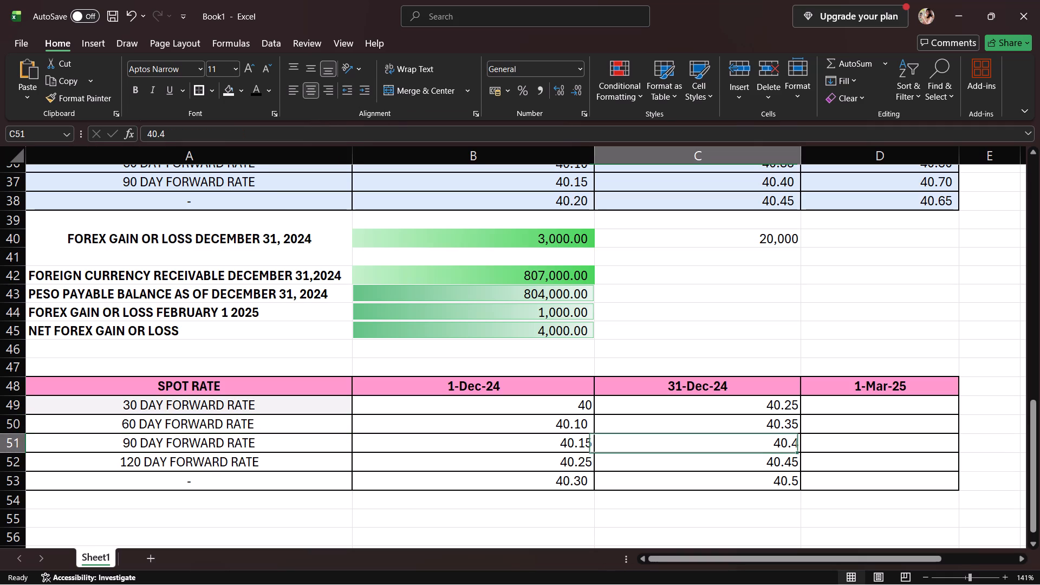
left_click(833, 403)
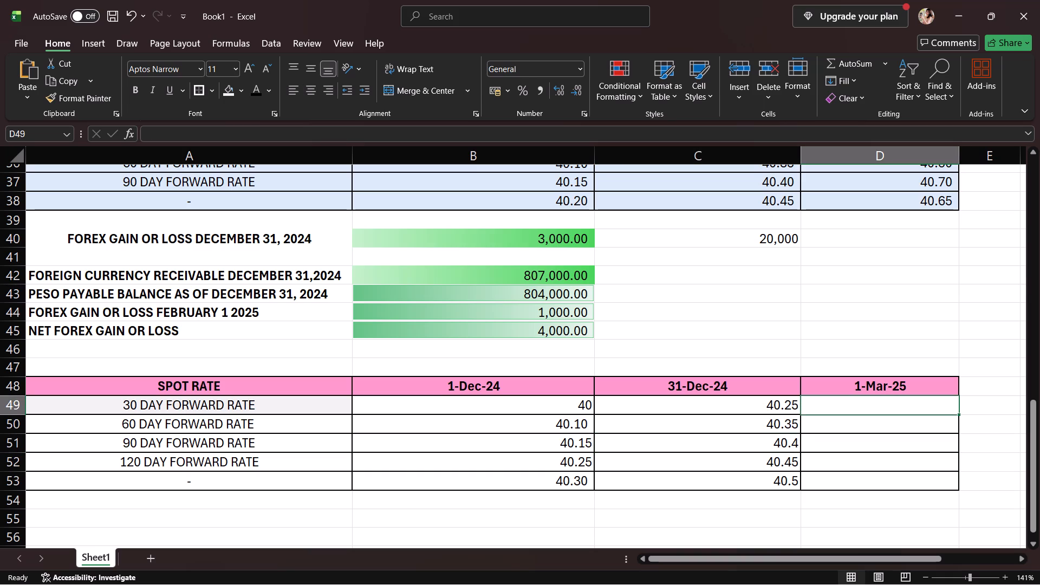
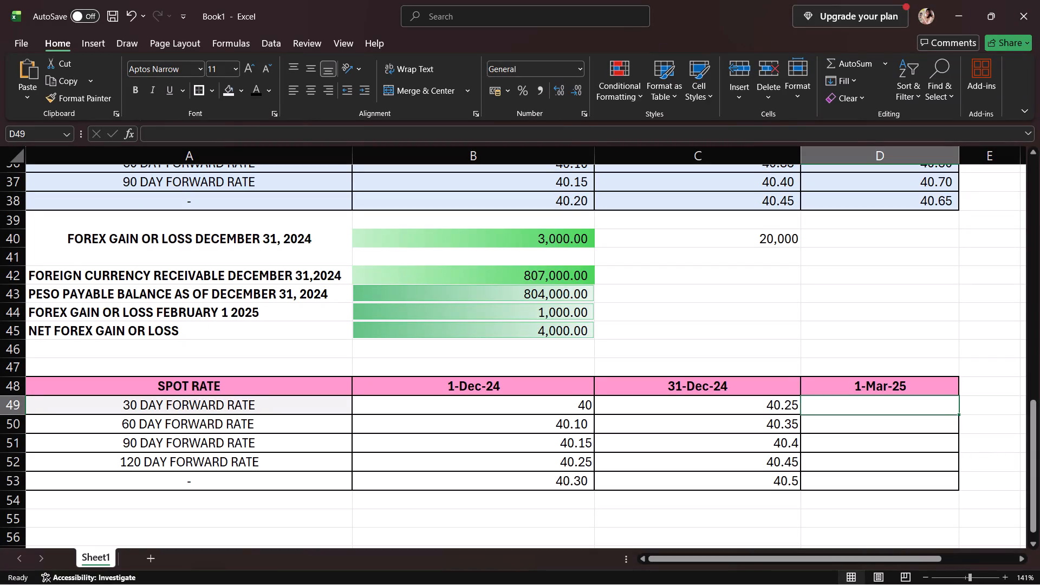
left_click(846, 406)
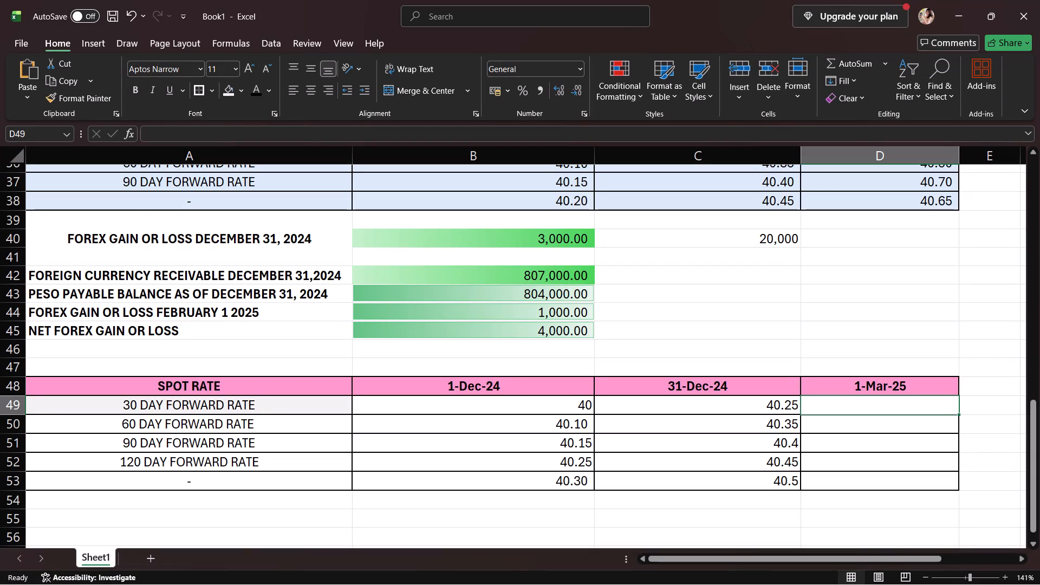
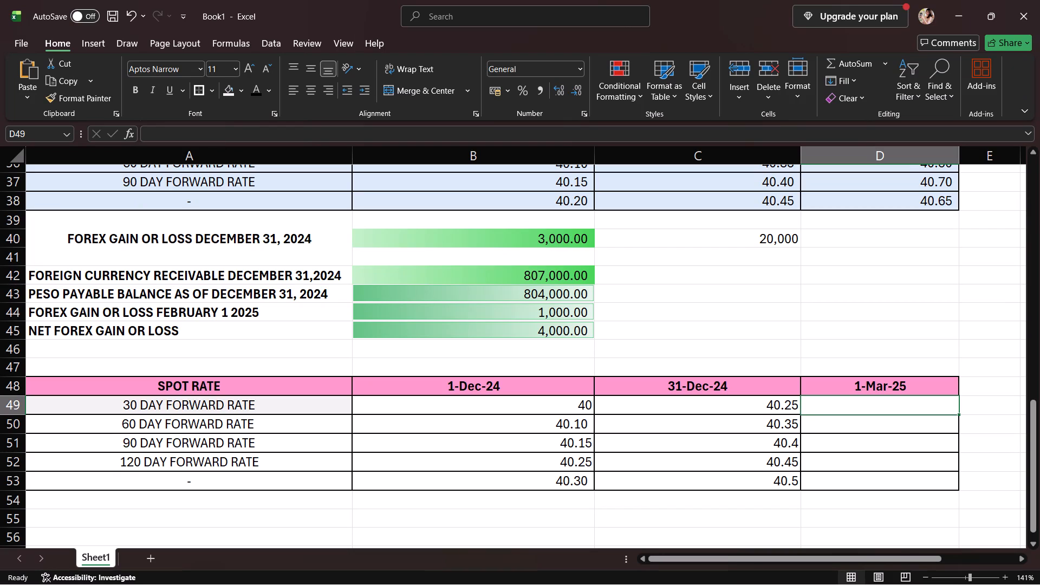
Fill the 1-Mar-25 column of the lower spot rate table with 40.35 for 30 days and 40.50 for 60 days.
left_click(862, 408)
type("40.")
type("35")
key("Return")
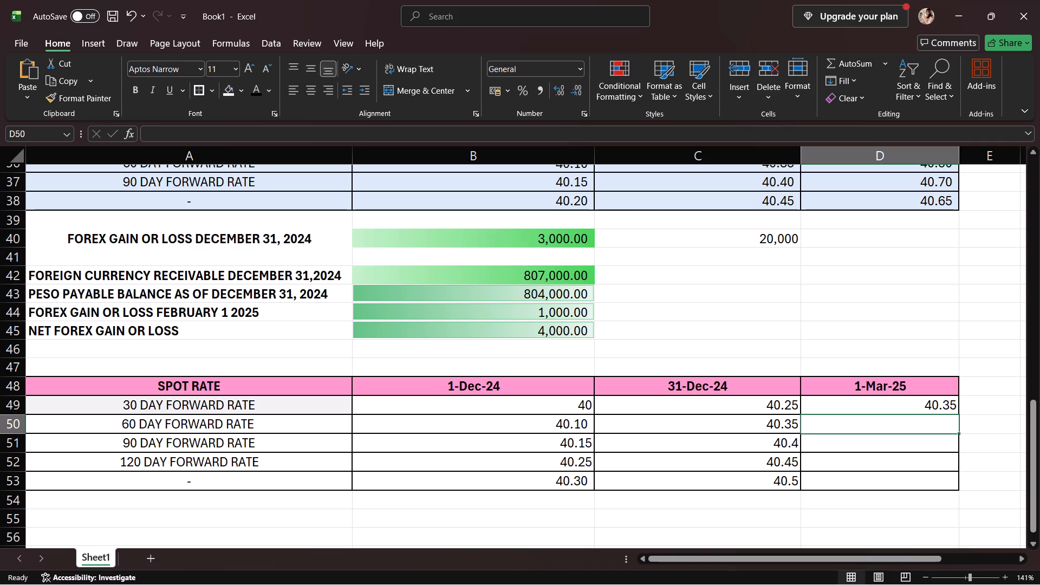
type("40.50")
key("Return")
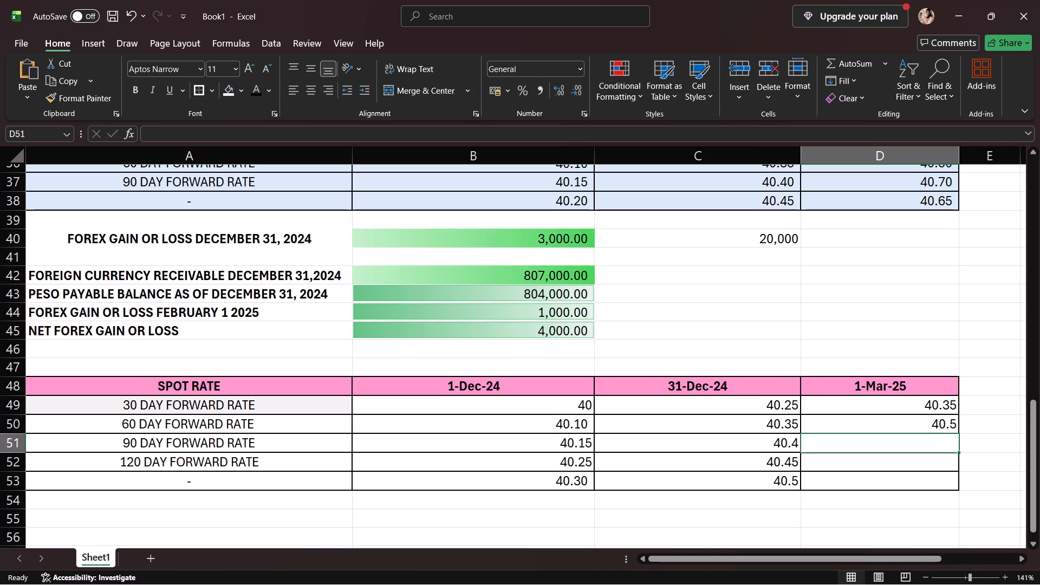
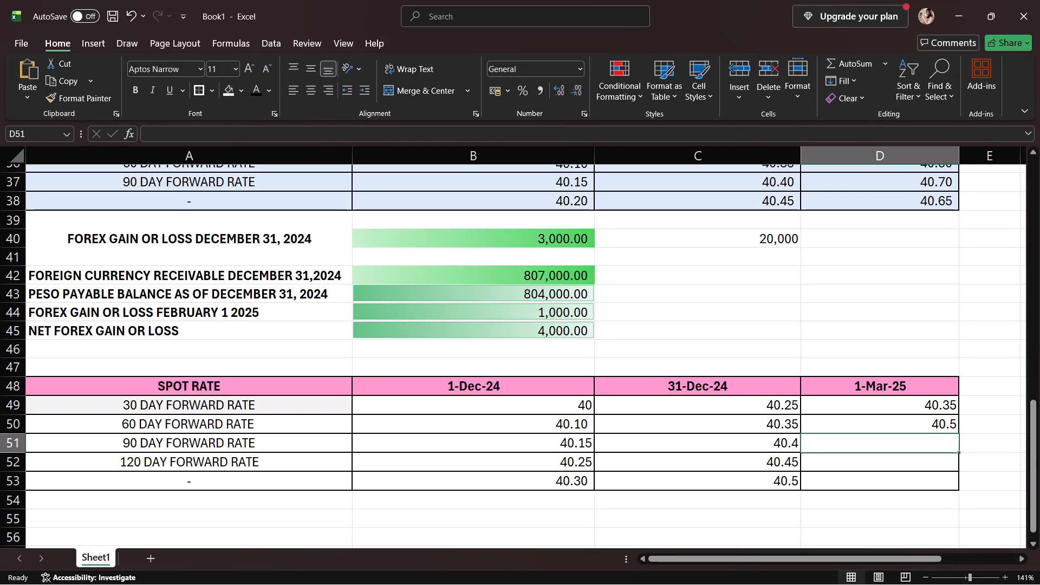
Complete the 1-Mar-25 column of the lower spot rate table with 40.70 for 90 days, 40.65 for 120 days and 40.70 in the last row.
left_click(900, 448)
type("40.70")
key("Return")
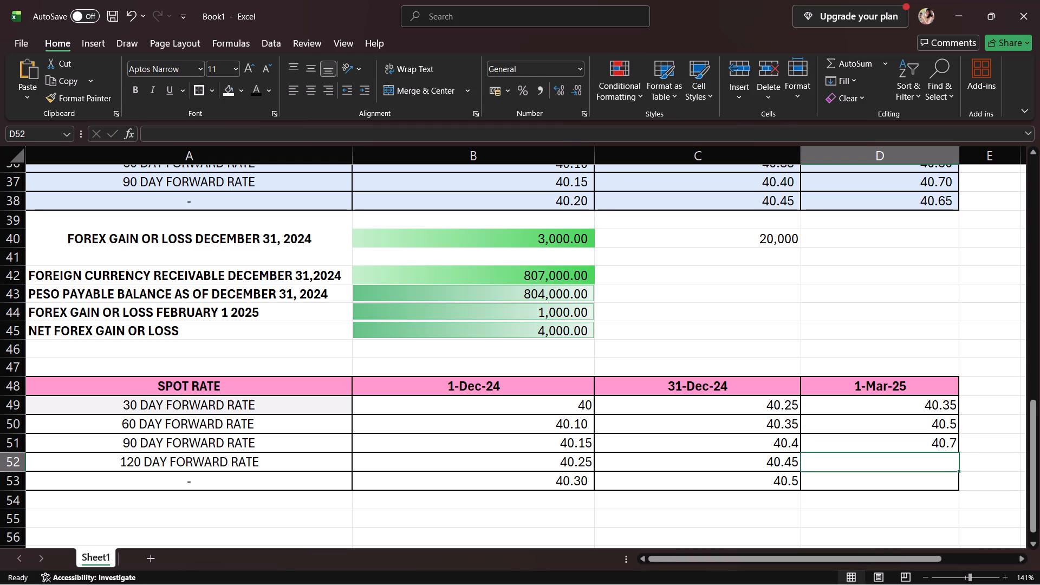
type("40.")
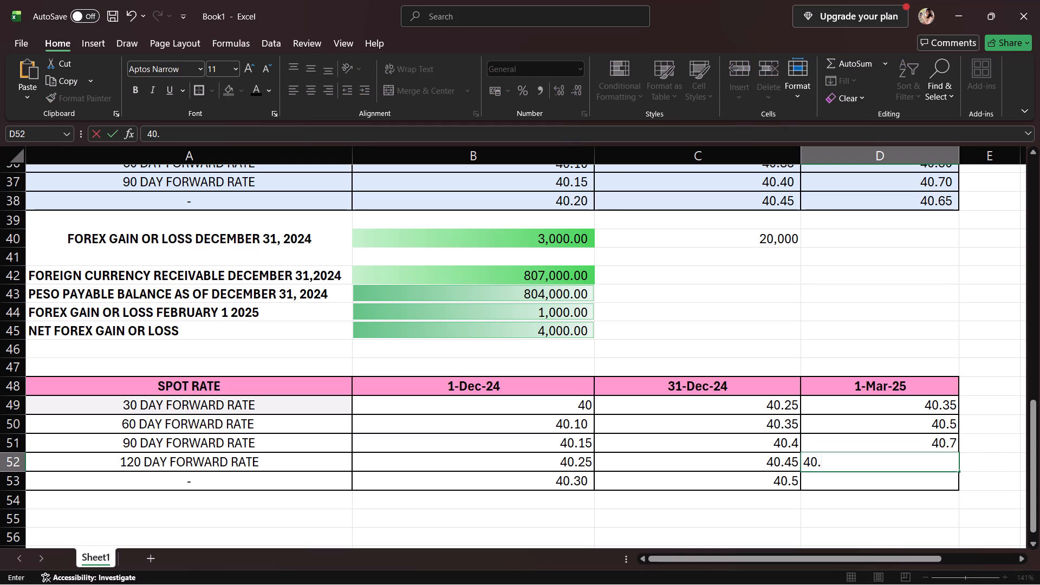
type("65")
key("Return")
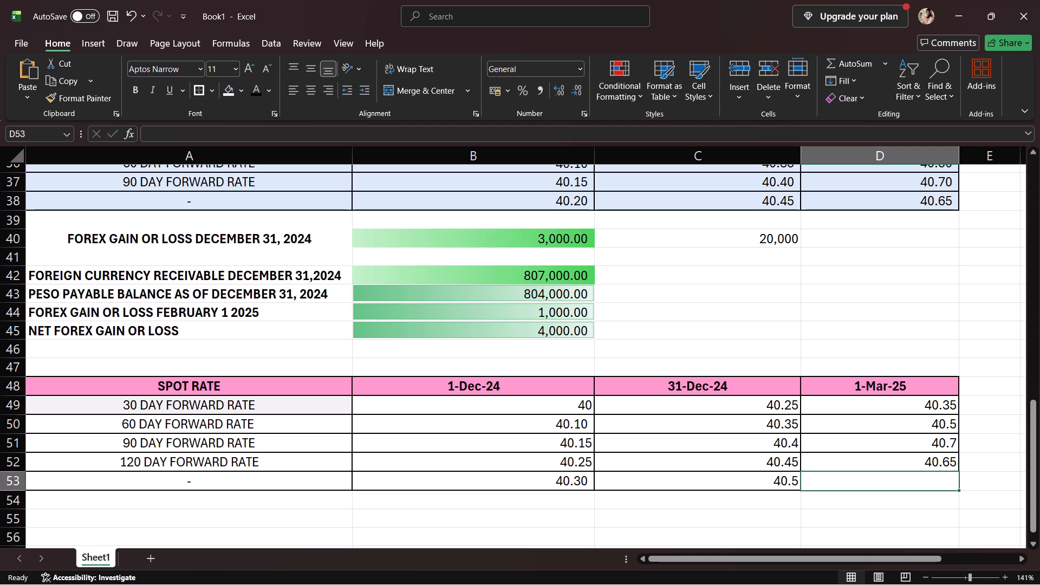
type("40.")
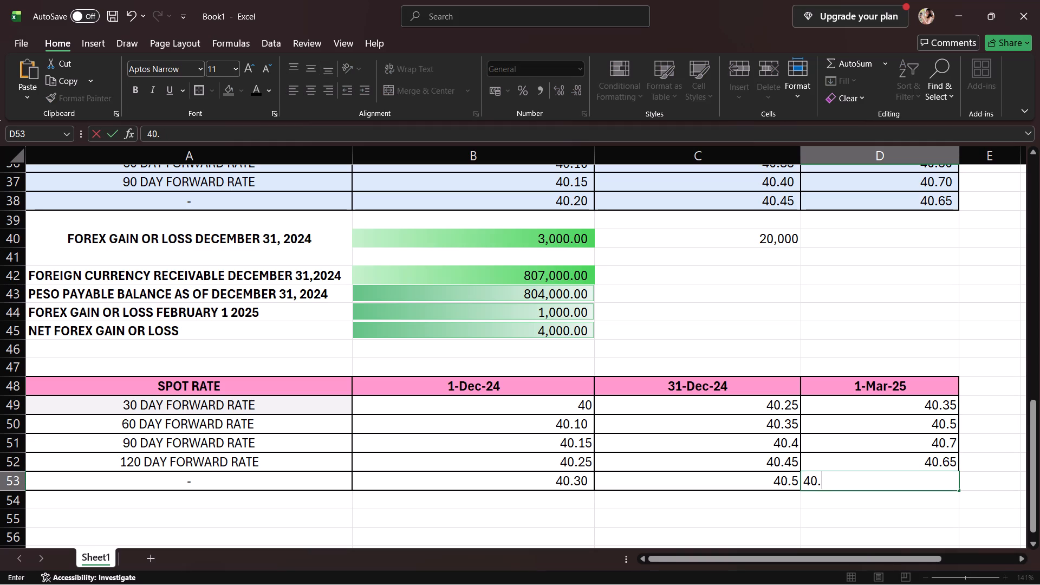
type("70")
key("Return")
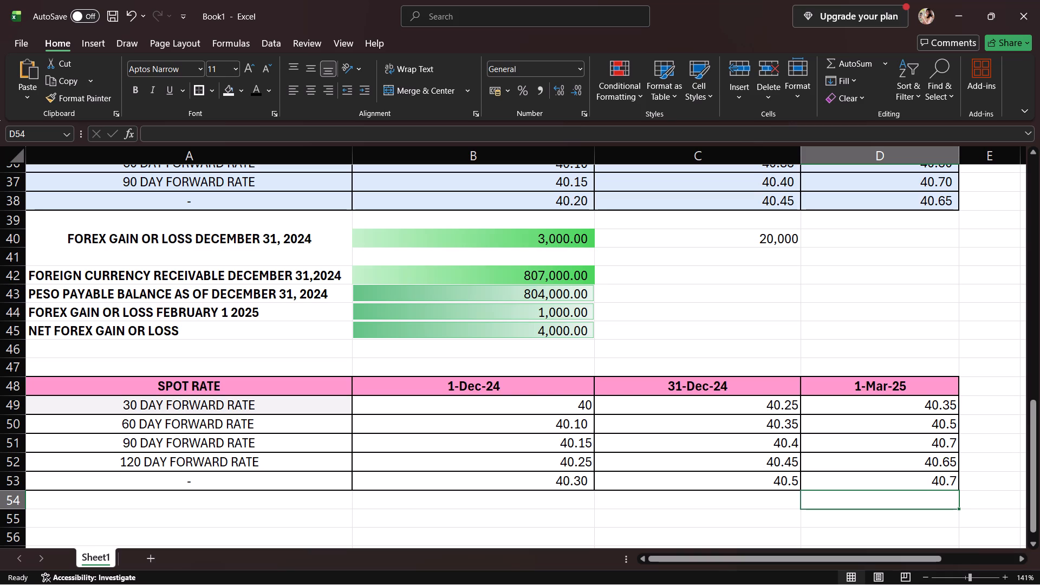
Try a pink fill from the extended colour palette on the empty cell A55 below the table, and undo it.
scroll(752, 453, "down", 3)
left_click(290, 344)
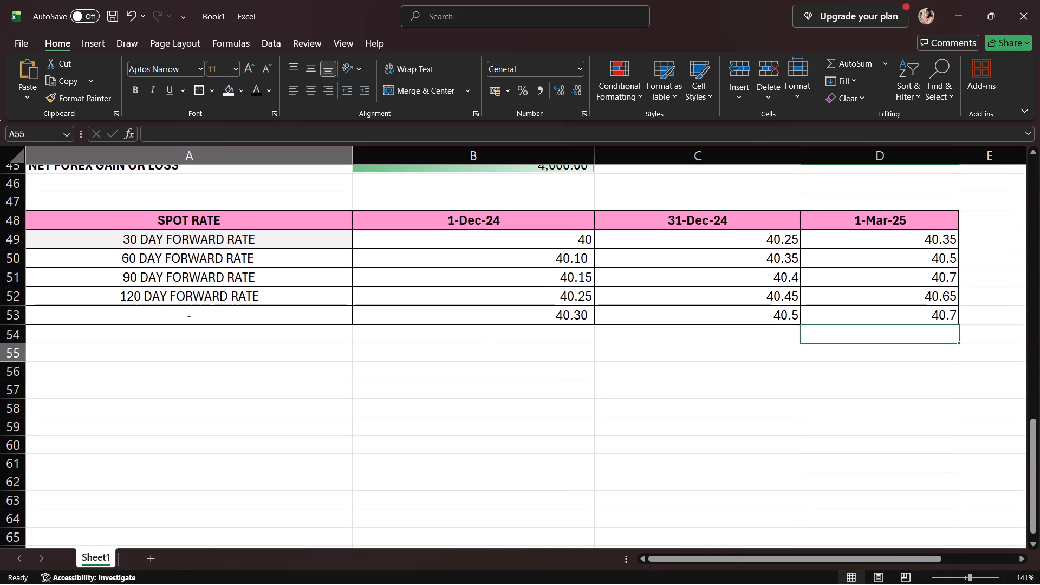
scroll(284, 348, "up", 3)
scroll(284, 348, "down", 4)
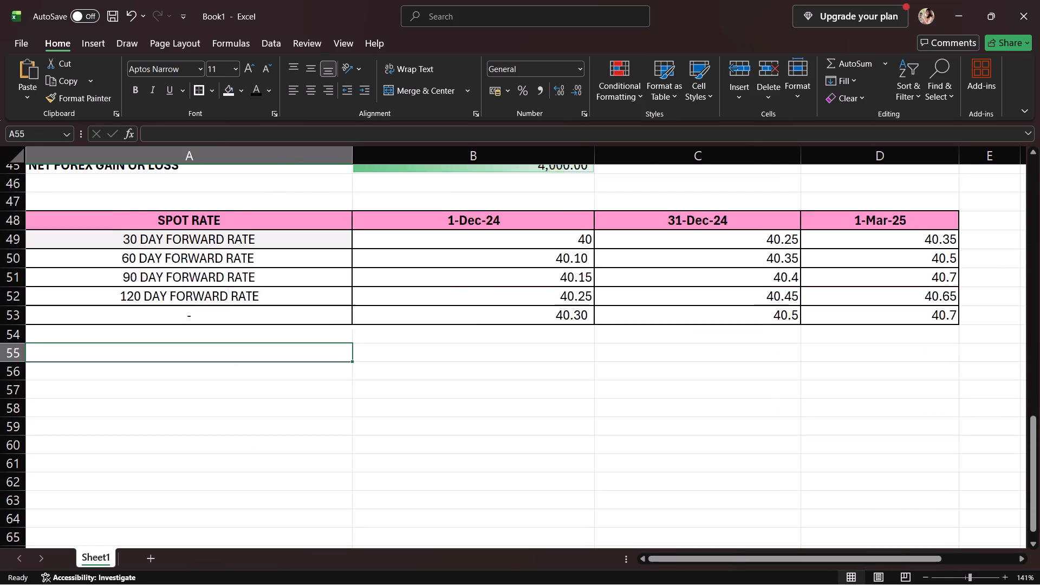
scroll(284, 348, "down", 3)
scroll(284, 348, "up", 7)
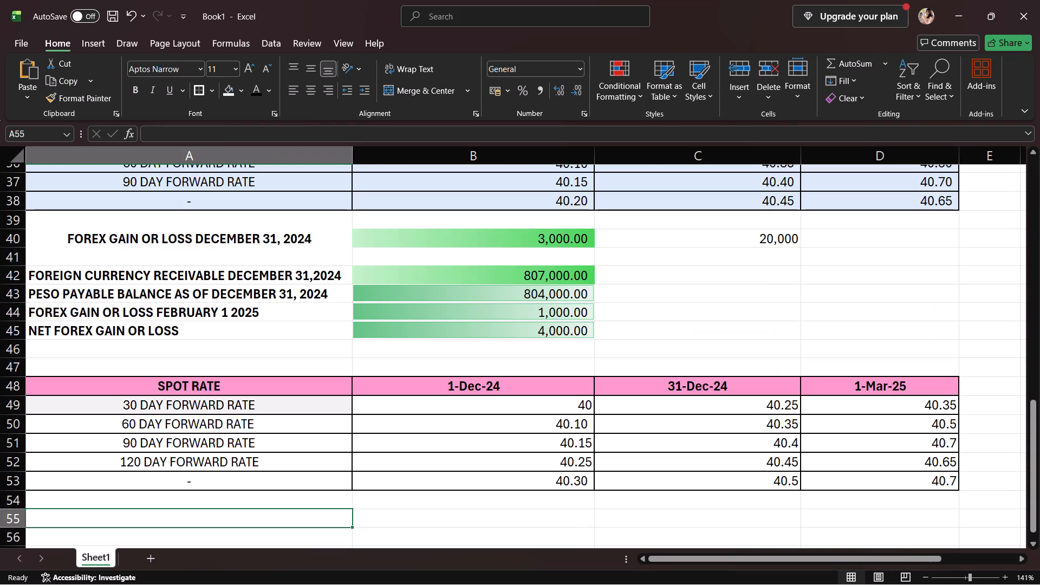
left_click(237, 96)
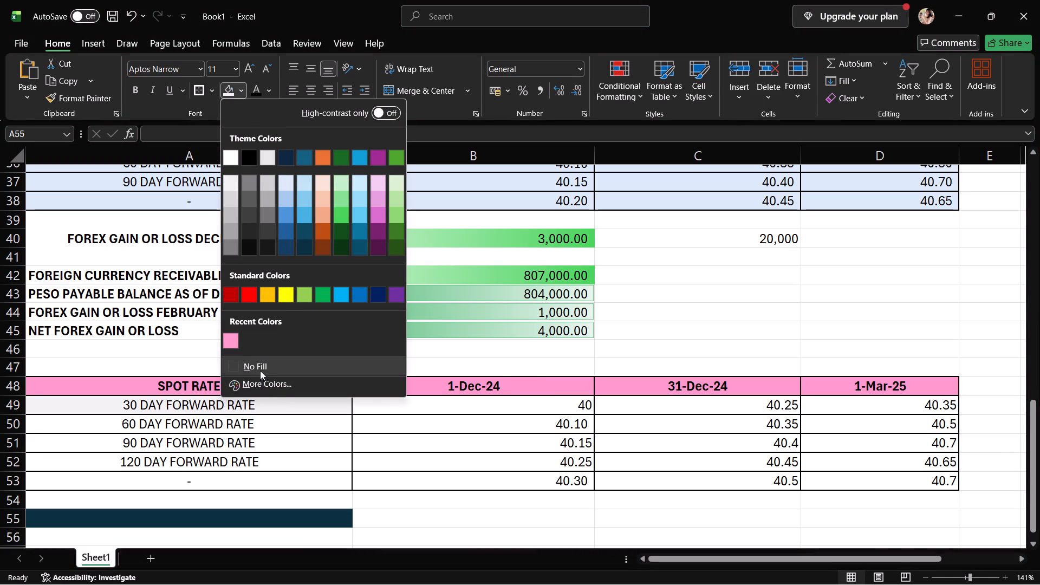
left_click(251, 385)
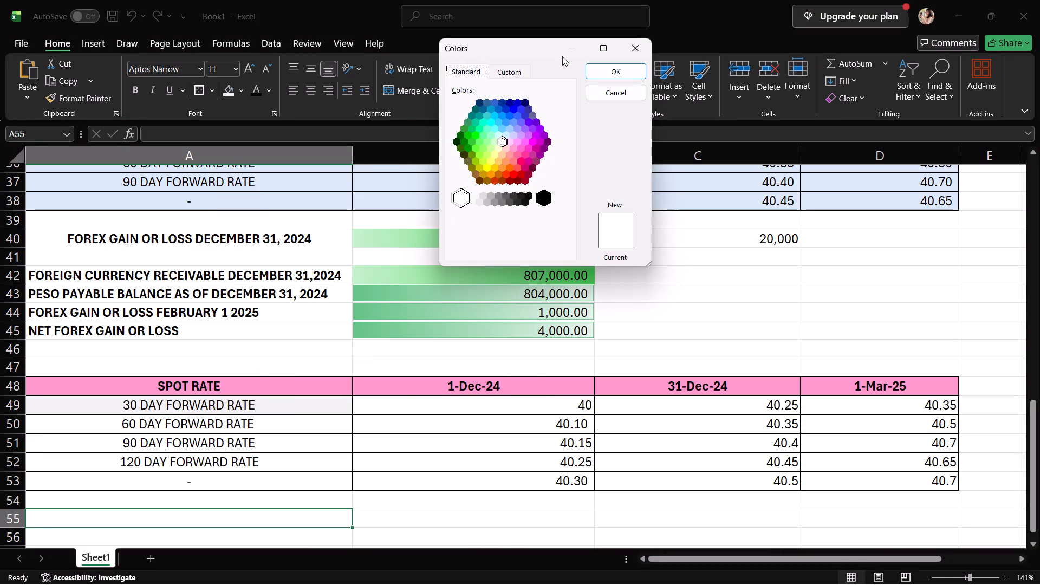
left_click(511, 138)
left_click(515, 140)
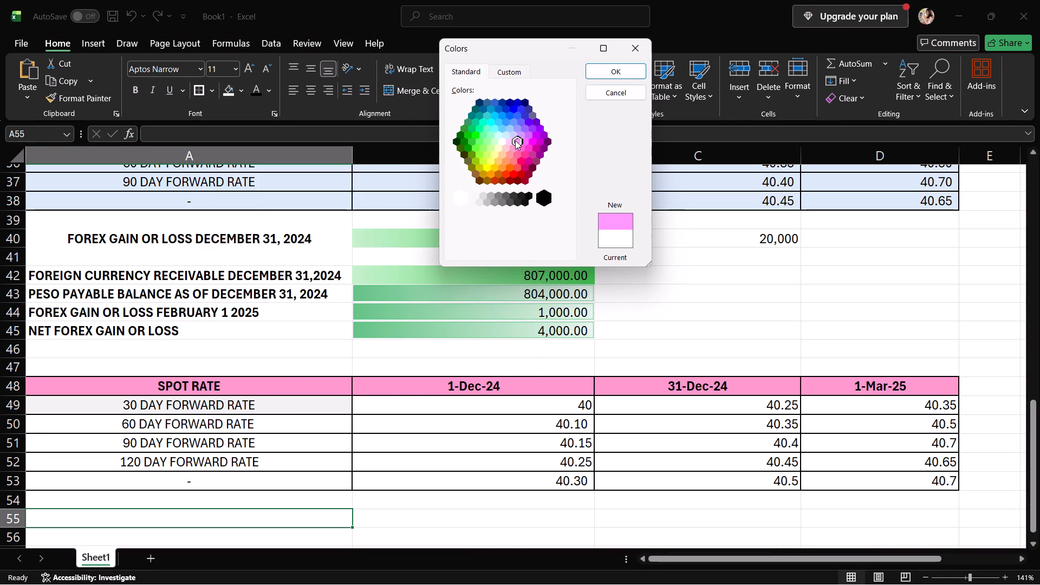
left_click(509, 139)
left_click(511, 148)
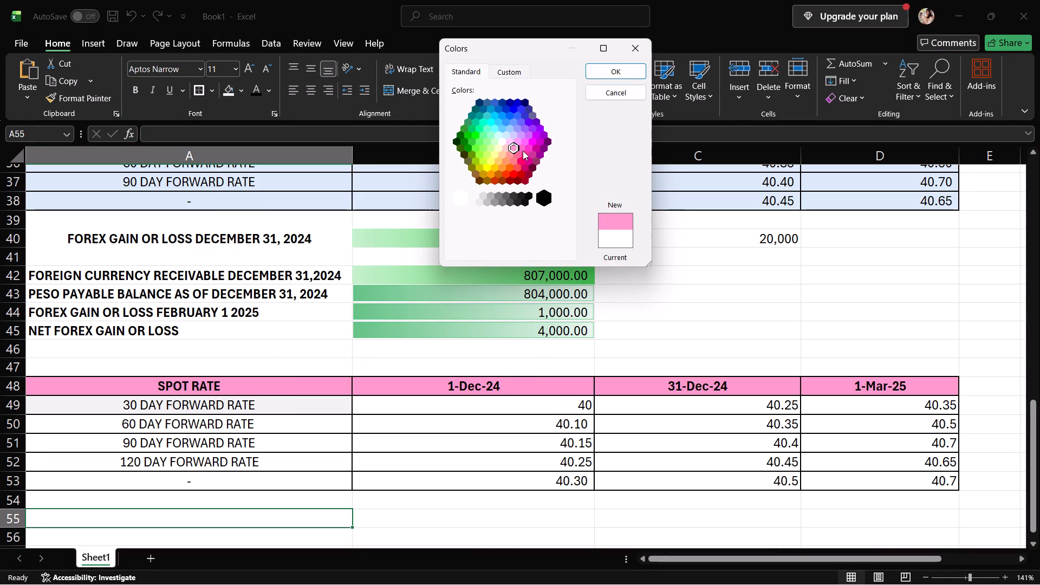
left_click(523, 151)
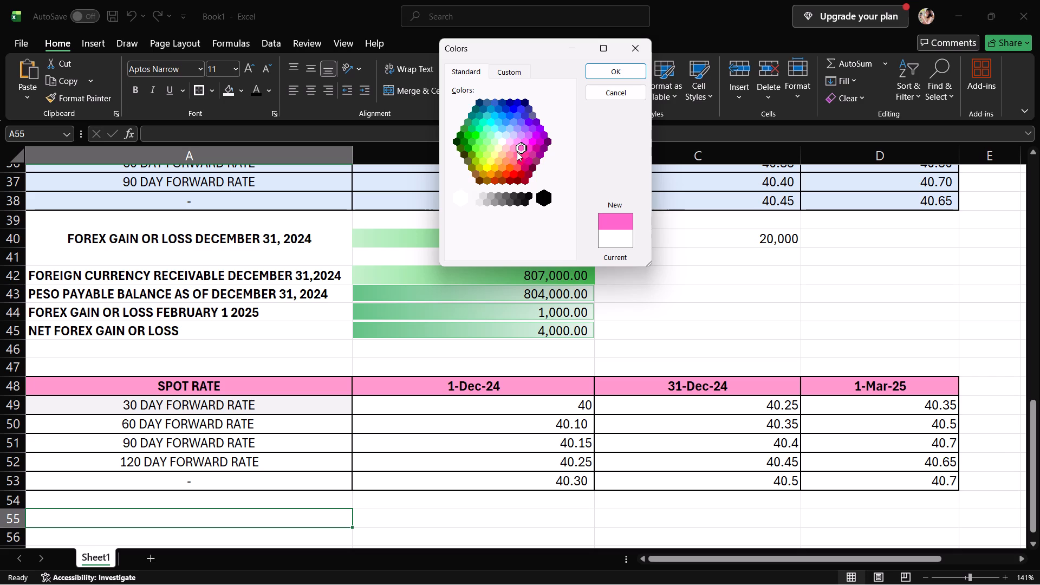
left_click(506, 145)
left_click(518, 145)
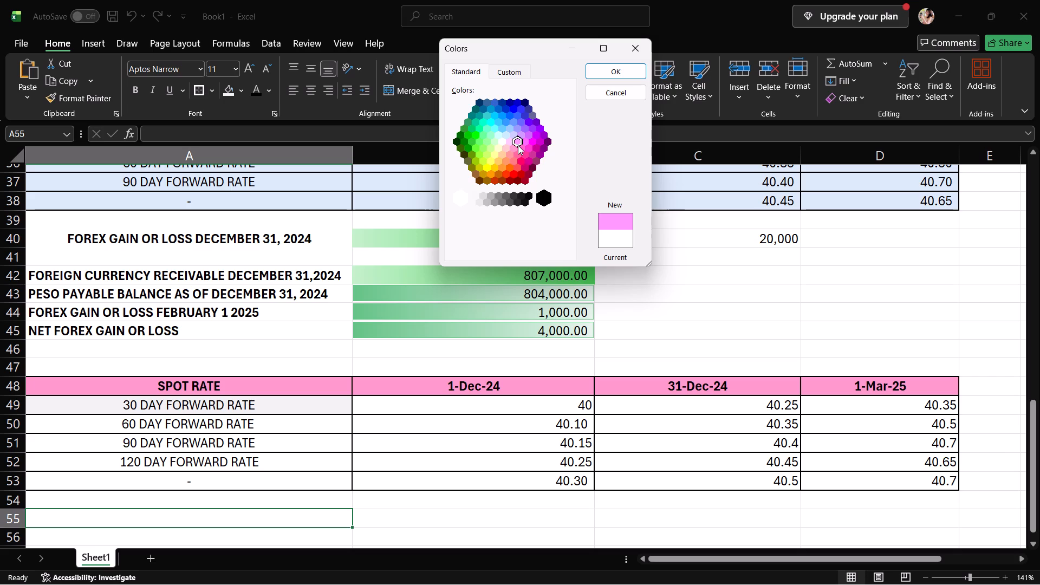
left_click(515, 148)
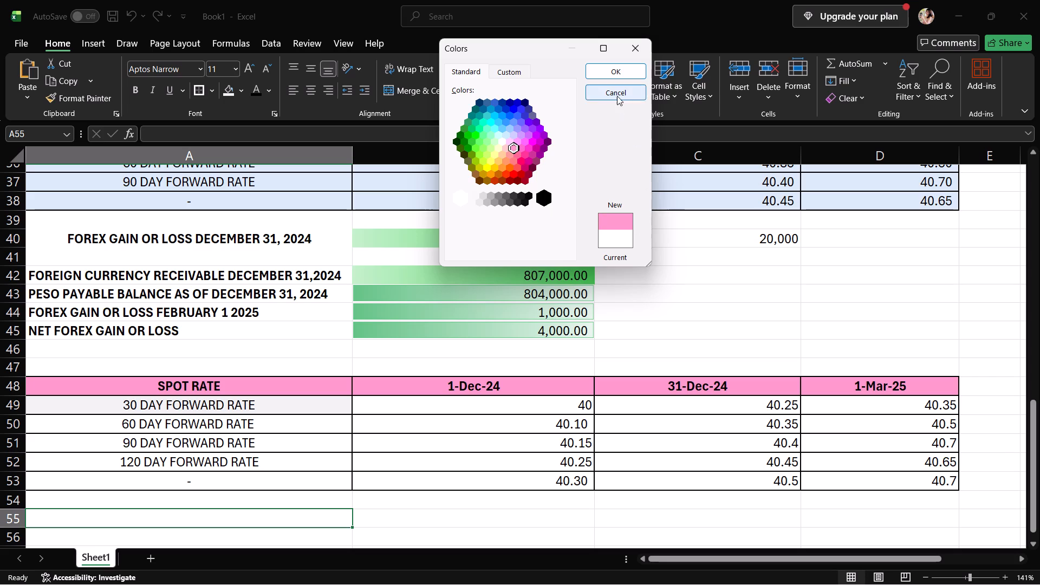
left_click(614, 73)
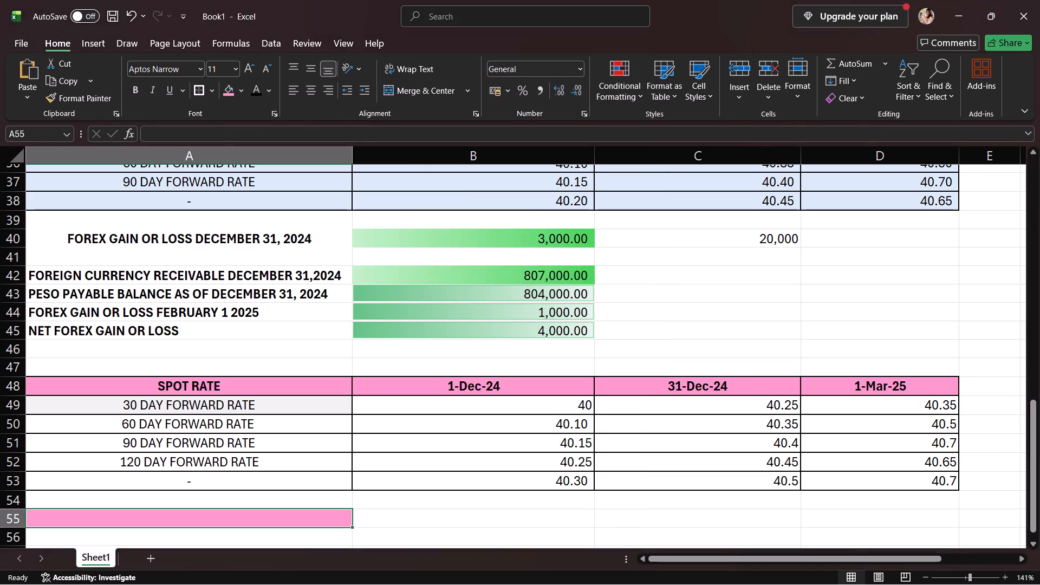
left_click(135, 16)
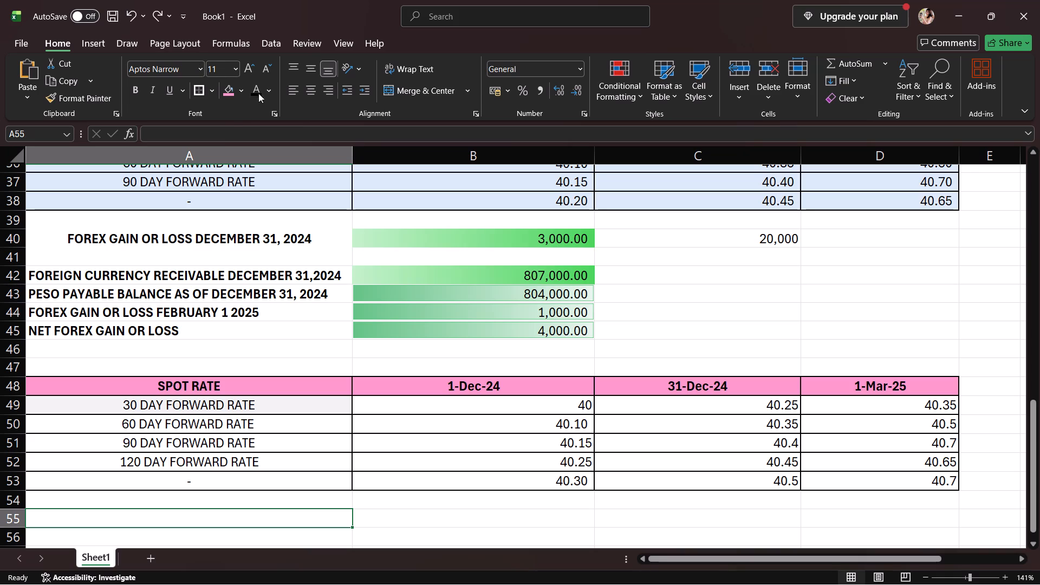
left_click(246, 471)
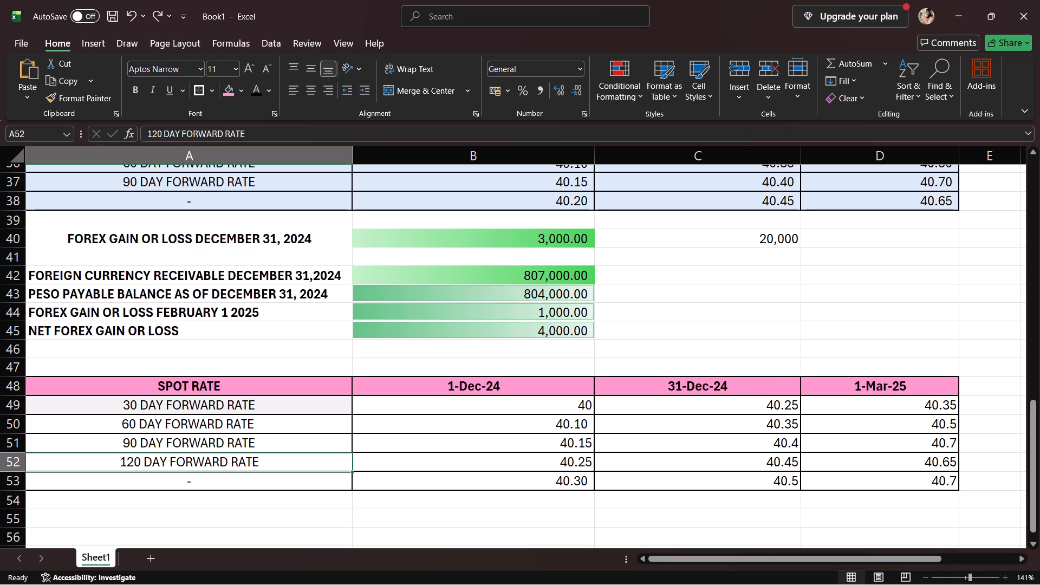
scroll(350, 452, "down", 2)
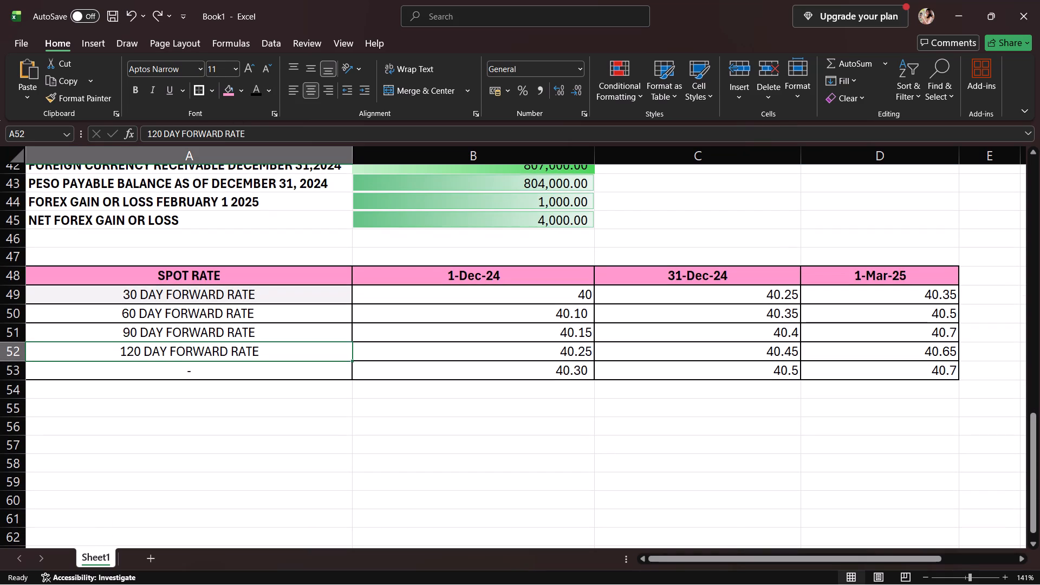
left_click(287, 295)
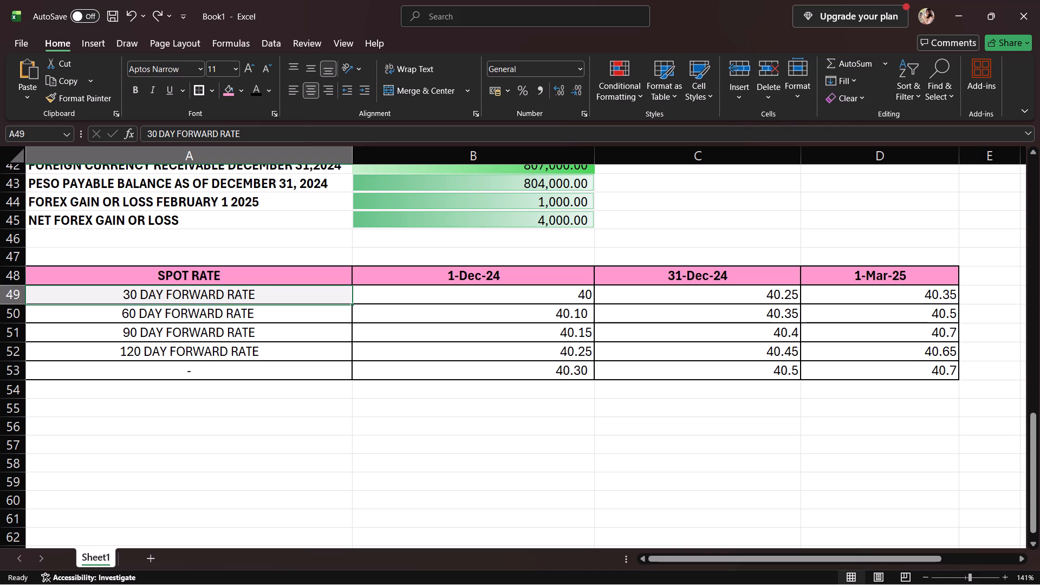
Enter the label FOREX GAIN OR LOSS DECEMBER 31, 2024 in cell A55 below the lower spot rate table.
left_click(214, 407)
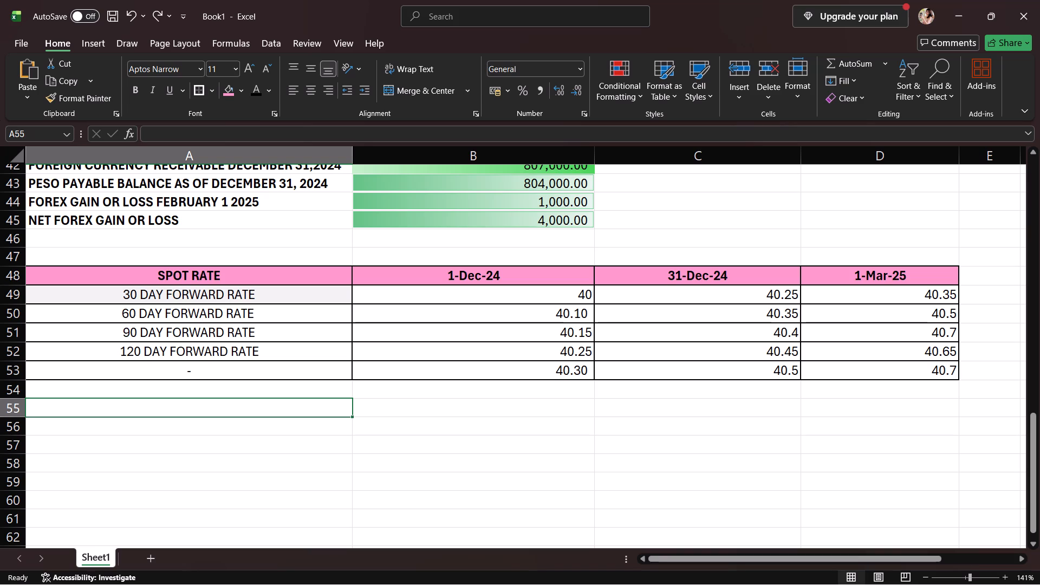
type("FOREX F")
key("BackSpace")
type("GAIN O")
key("space")
key("BackSpace")
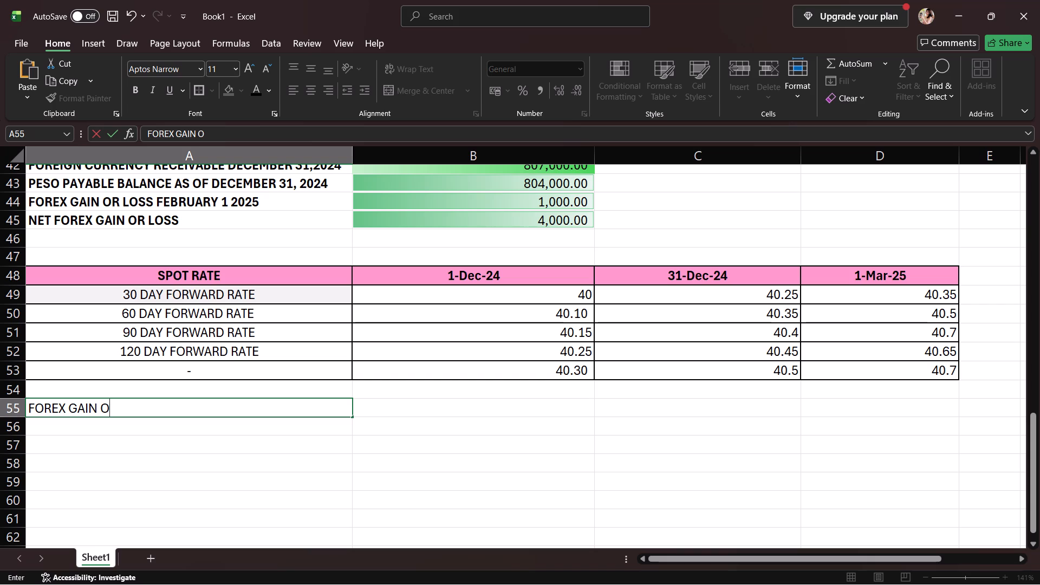
type("R LOSS")
key("space")
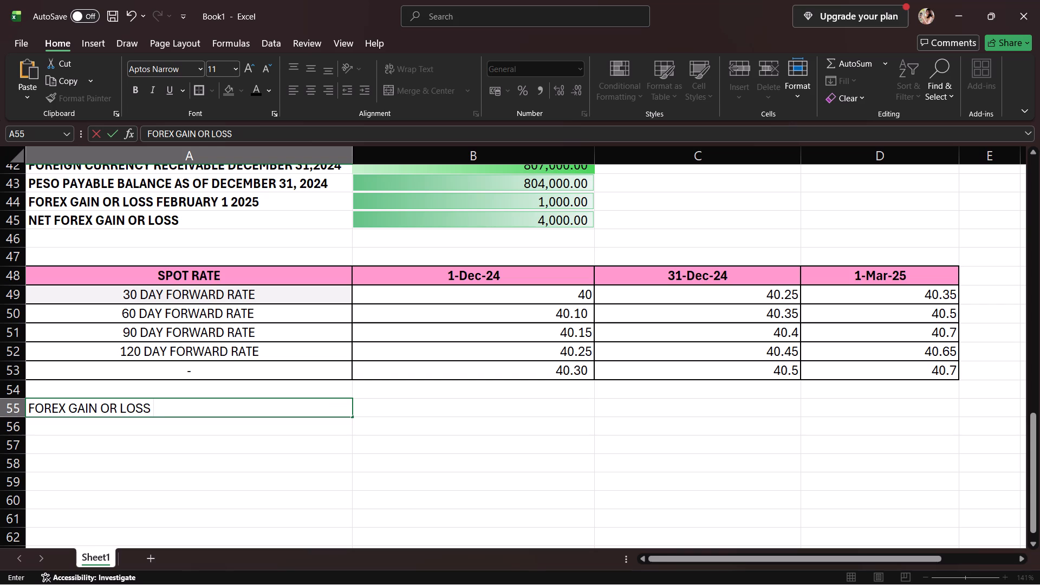
type("DECEME")
key("BackSpace")
type("BER 31")
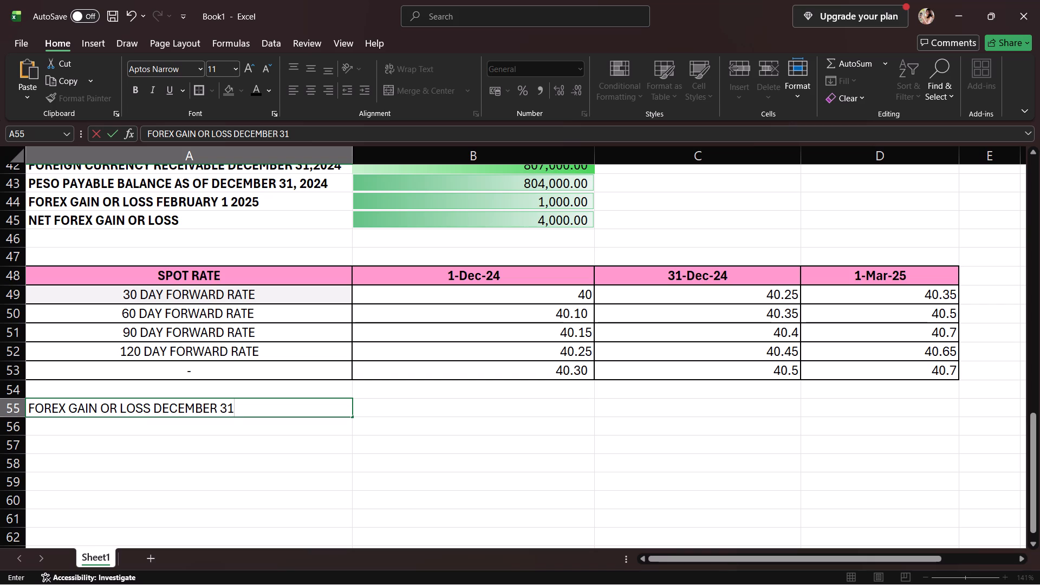
type(",")
key("space")
type("2024")
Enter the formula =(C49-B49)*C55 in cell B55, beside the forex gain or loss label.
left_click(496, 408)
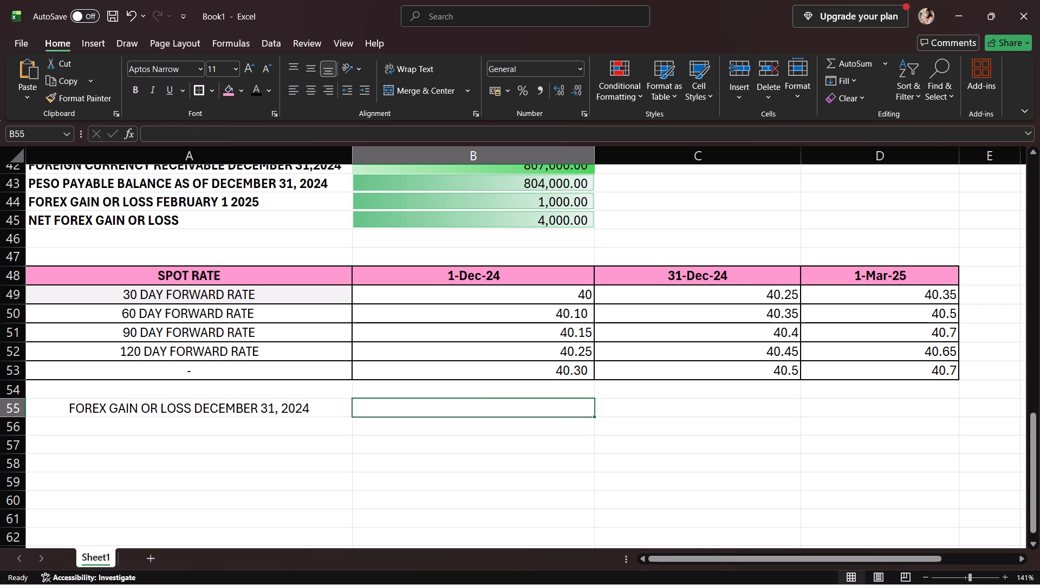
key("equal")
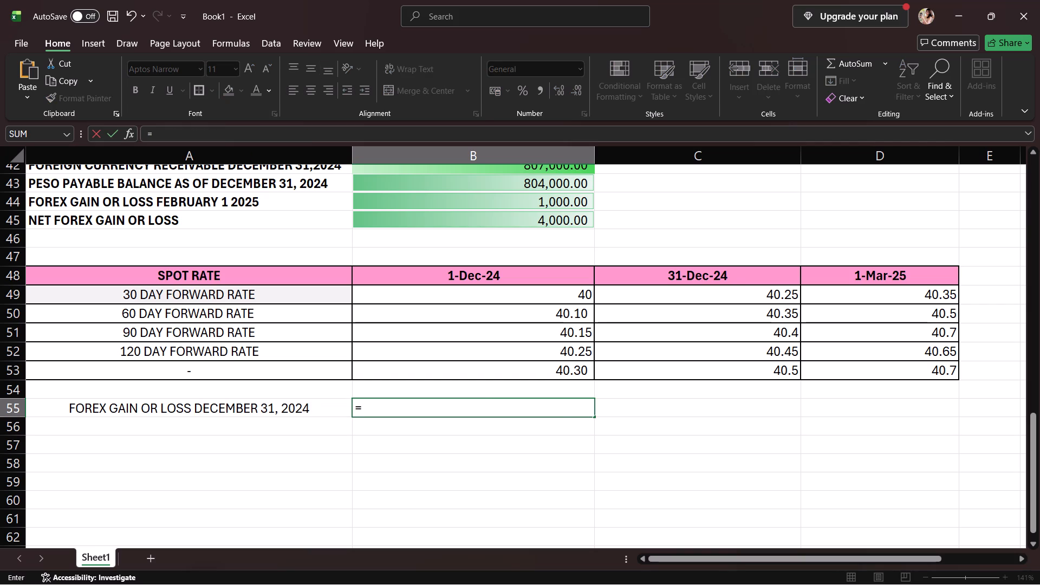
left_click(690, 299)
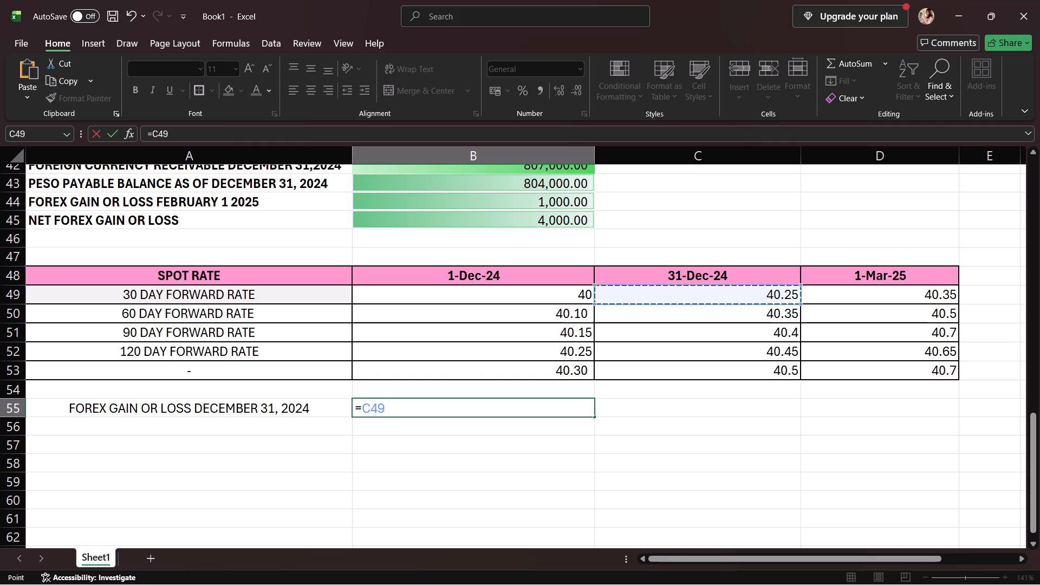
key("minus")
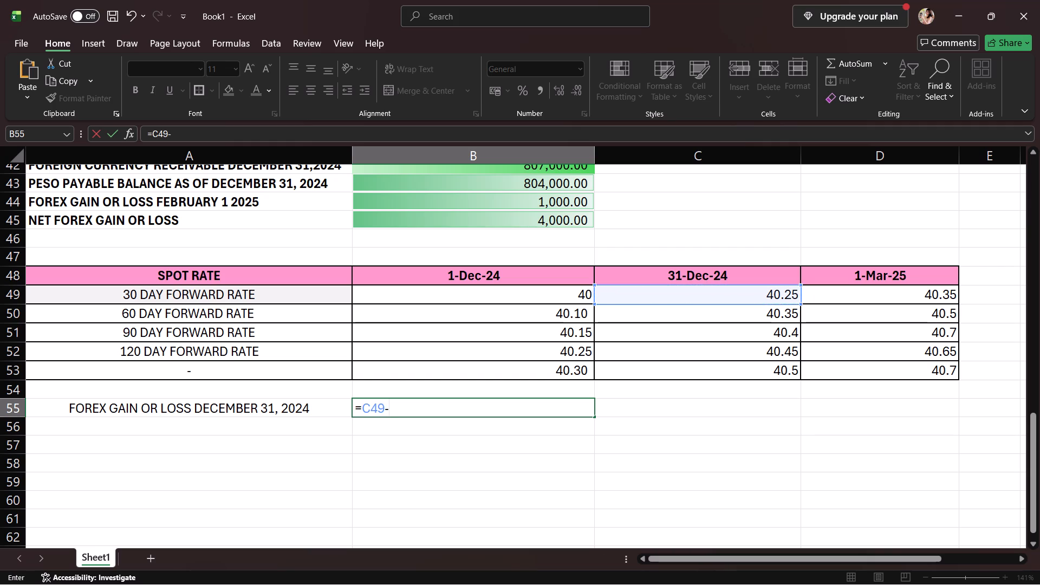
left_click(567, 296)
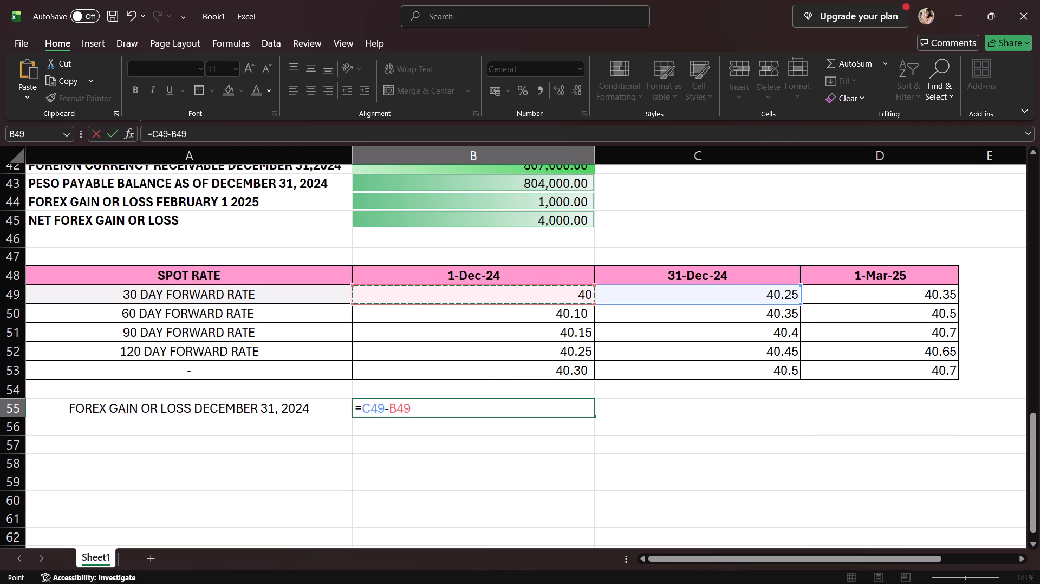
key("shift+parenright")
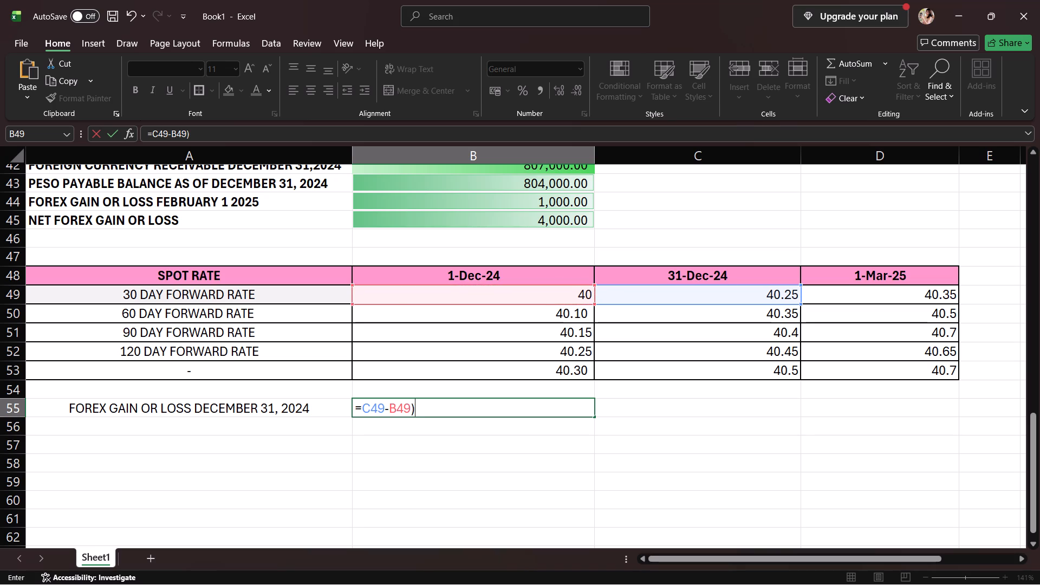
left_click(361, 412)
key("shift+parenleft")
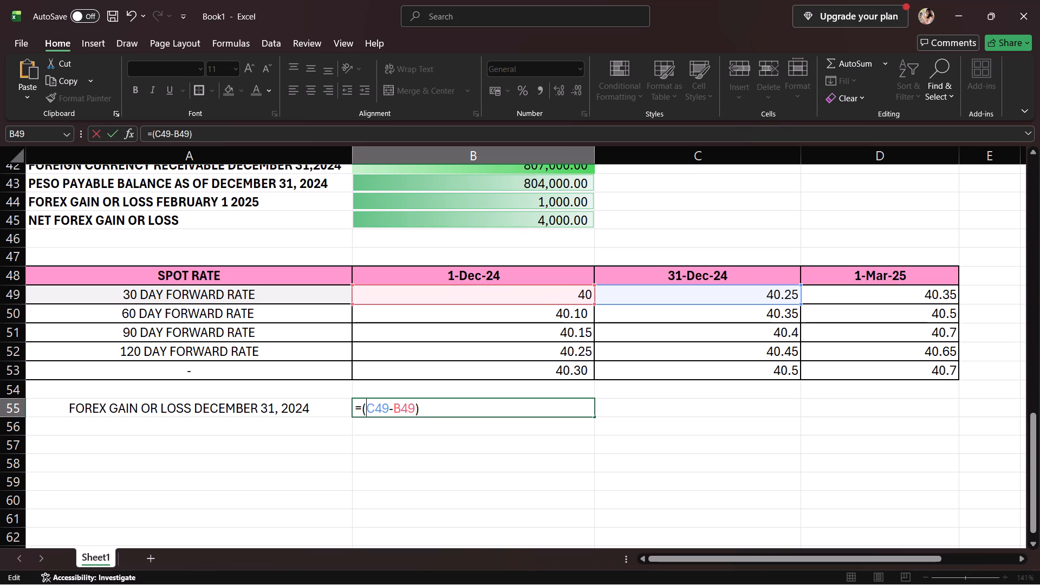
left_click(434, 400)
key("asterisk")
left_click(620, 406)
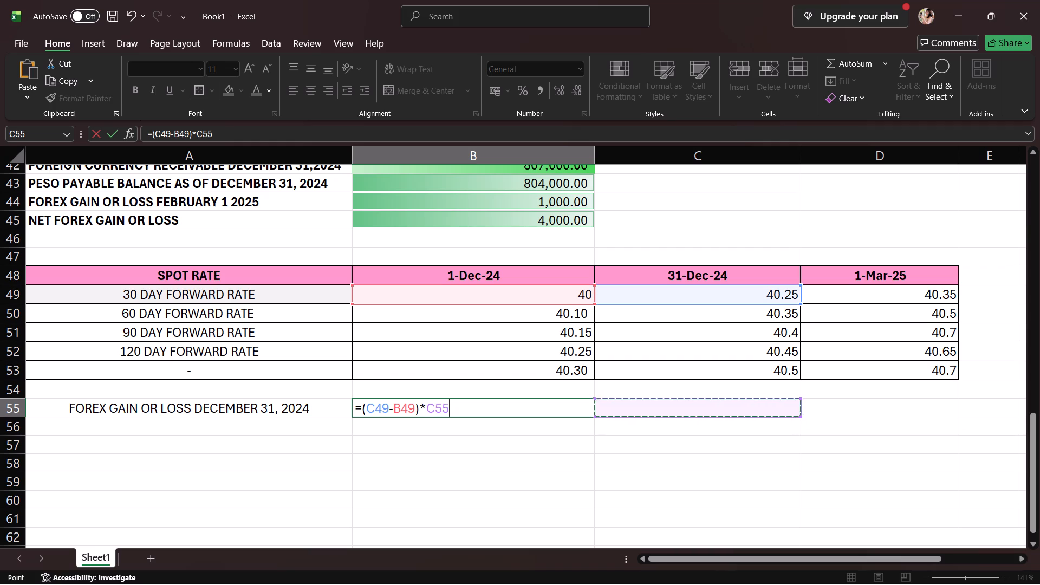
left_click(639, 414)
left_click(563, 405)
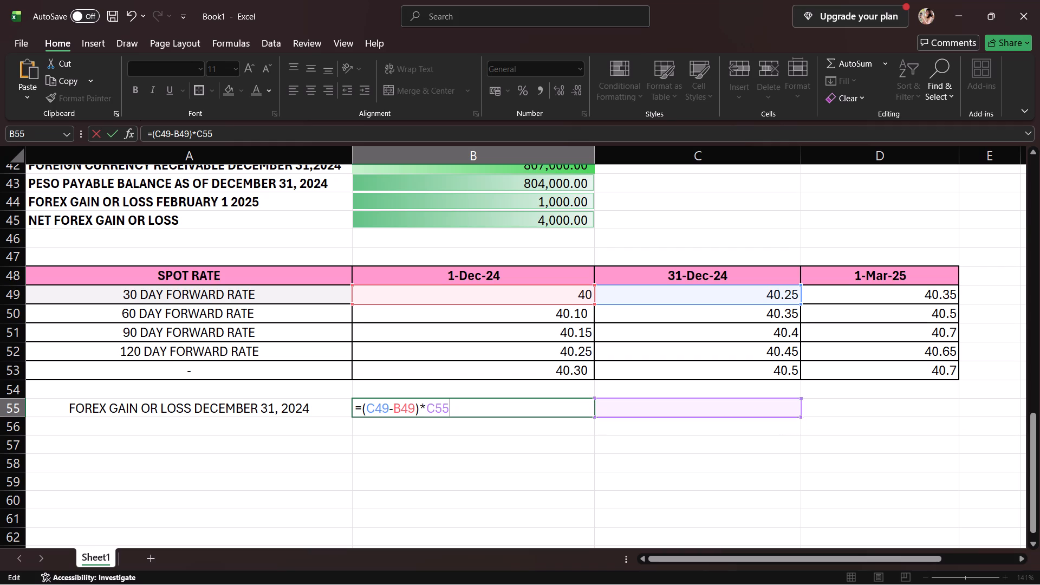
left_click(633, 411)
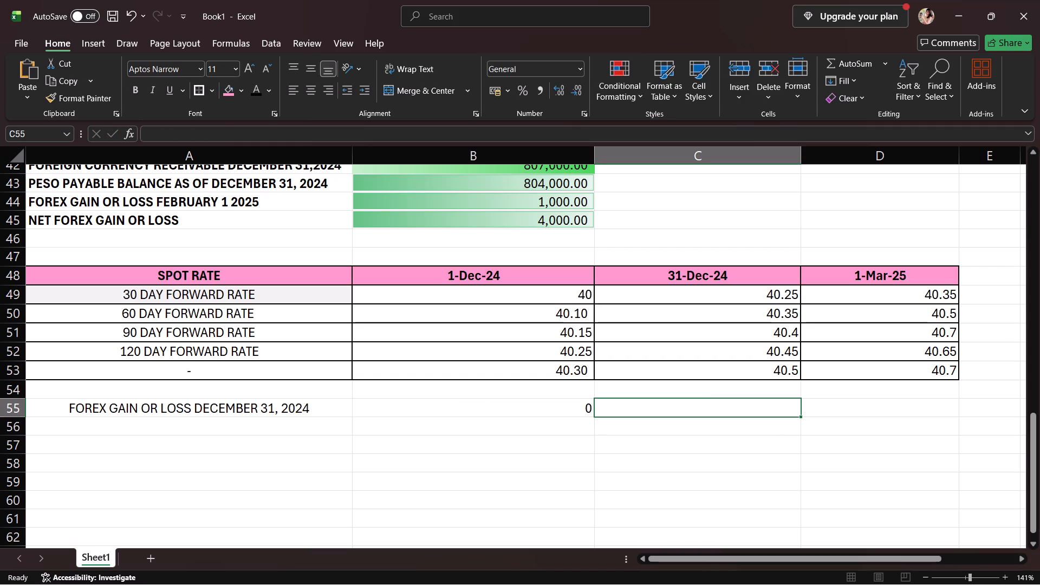
Enter the amount 10,000 in cell C55, beside the December 31, 2024 forex gain or loss cell.
left_click(583, 409)
left_click(620, 409)
type("10")
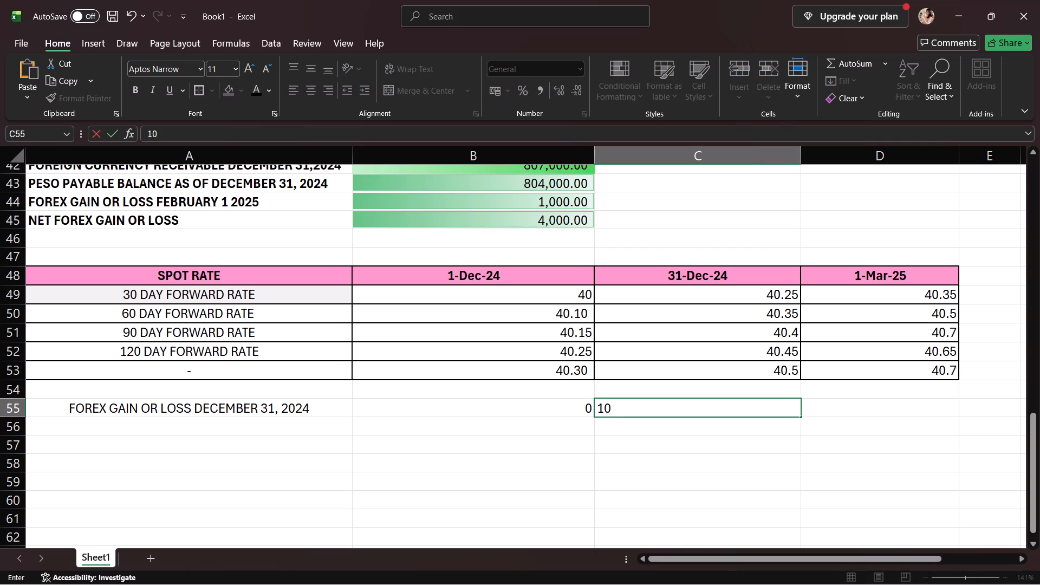
type(",000")
key("Return")
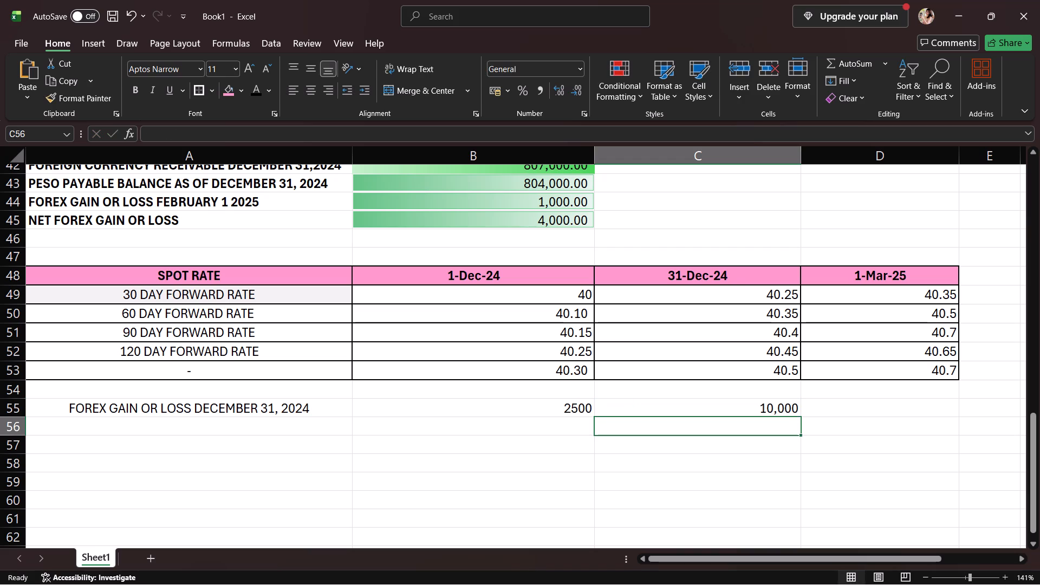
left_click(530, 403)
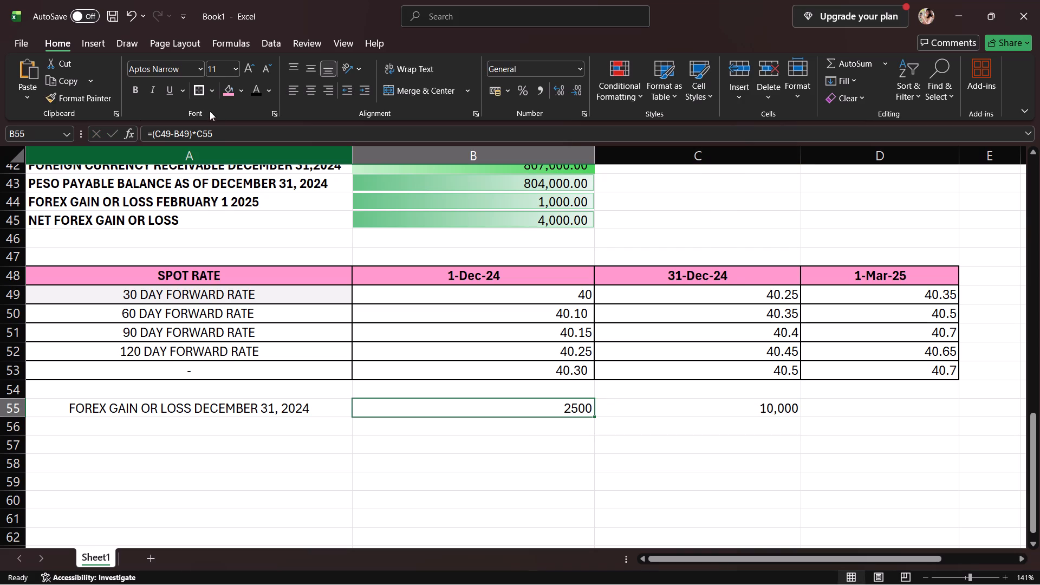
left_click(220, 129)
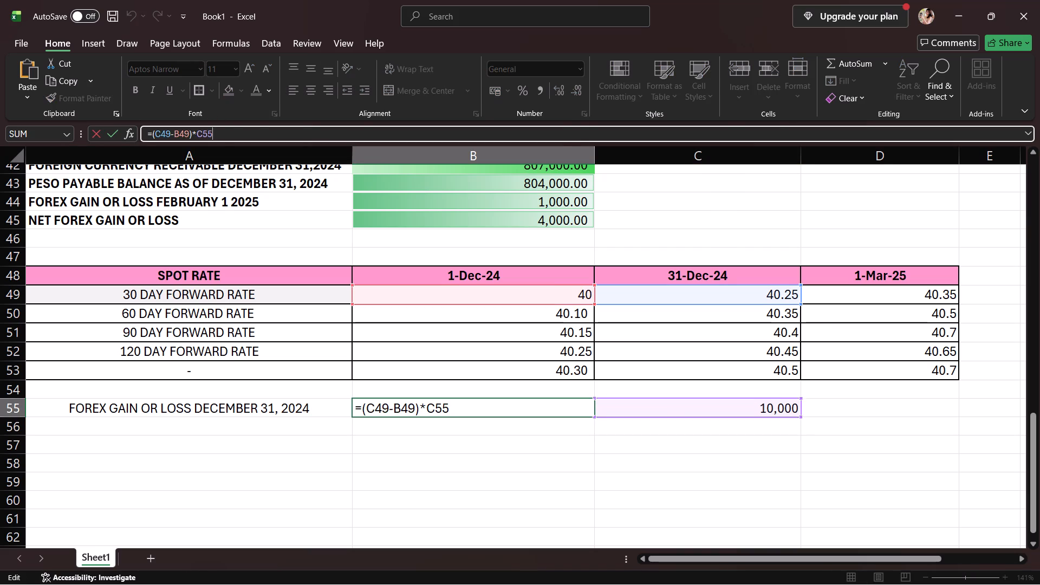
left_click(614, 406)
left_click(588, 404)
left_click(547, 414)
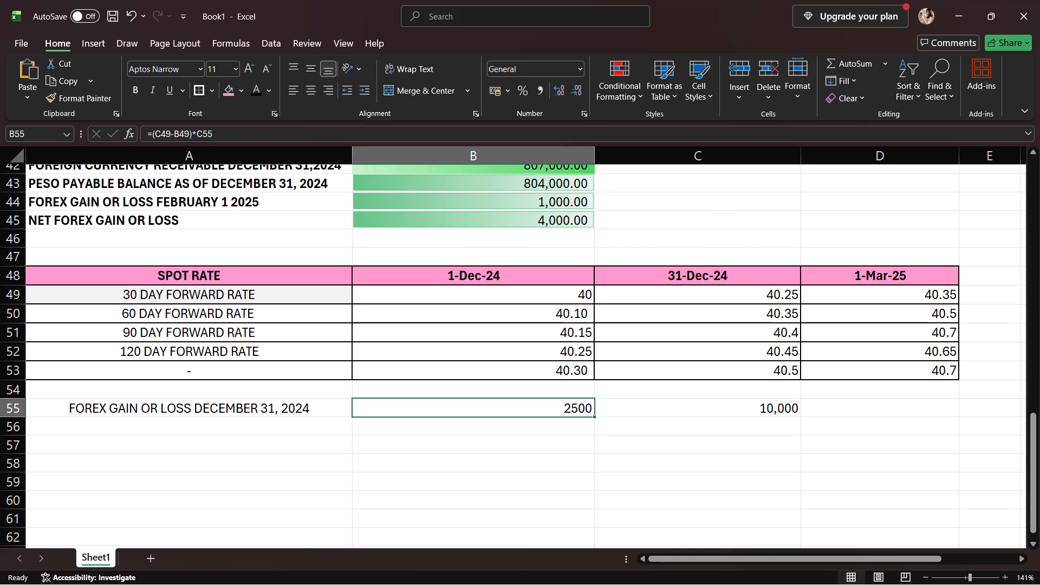
Rewrite the forex gain or loss formula in B55 as =(C49-C51)*C55.
left_click(237, 132)
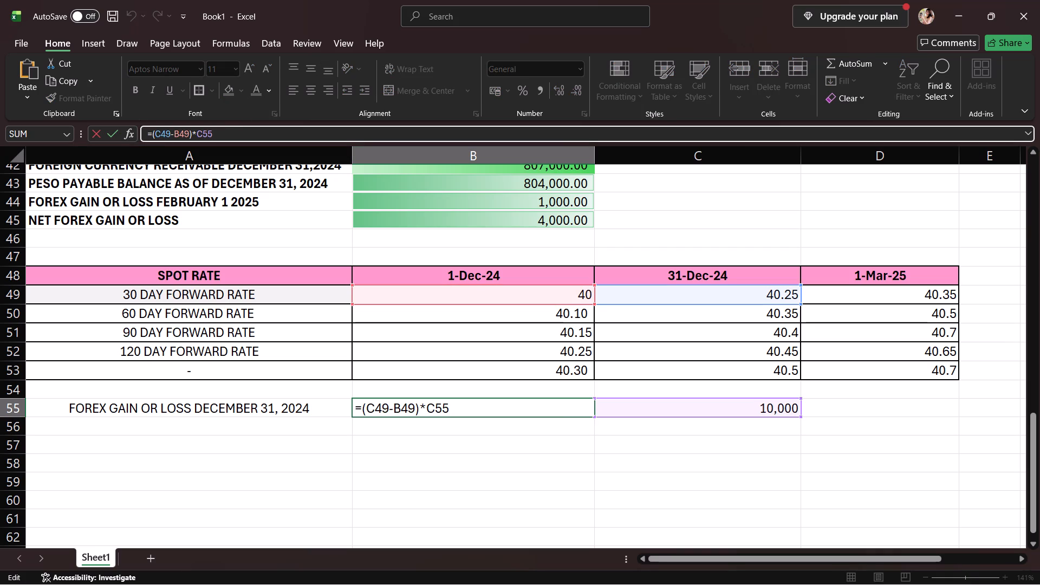
left_click(513, 411)
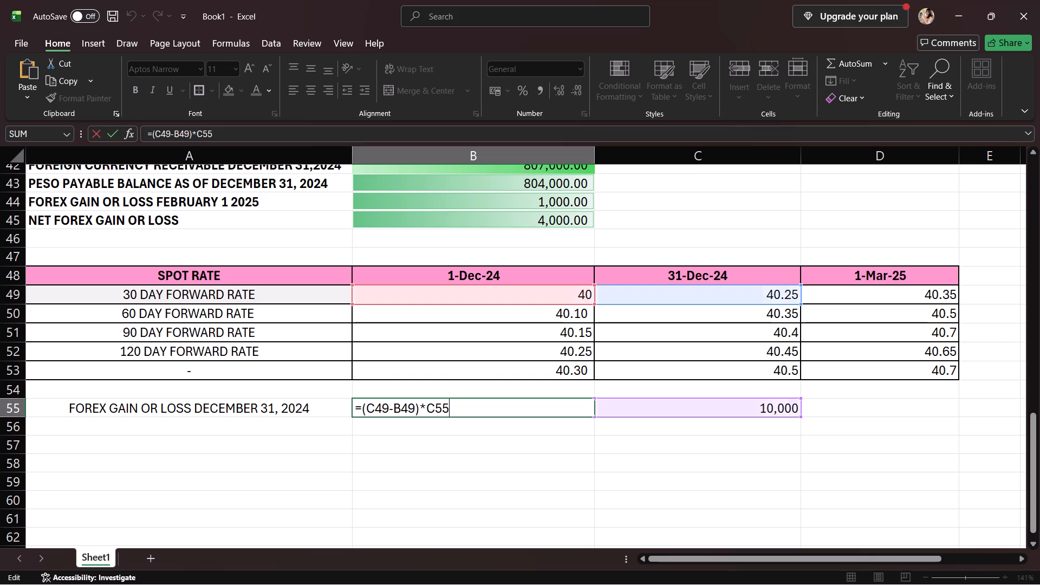
key("BackSpace")
key("BackSpace")
key("BackSpace")
key("BackSpace")
key("BackSpace")
key("BackSpace")
key("BackSpace")
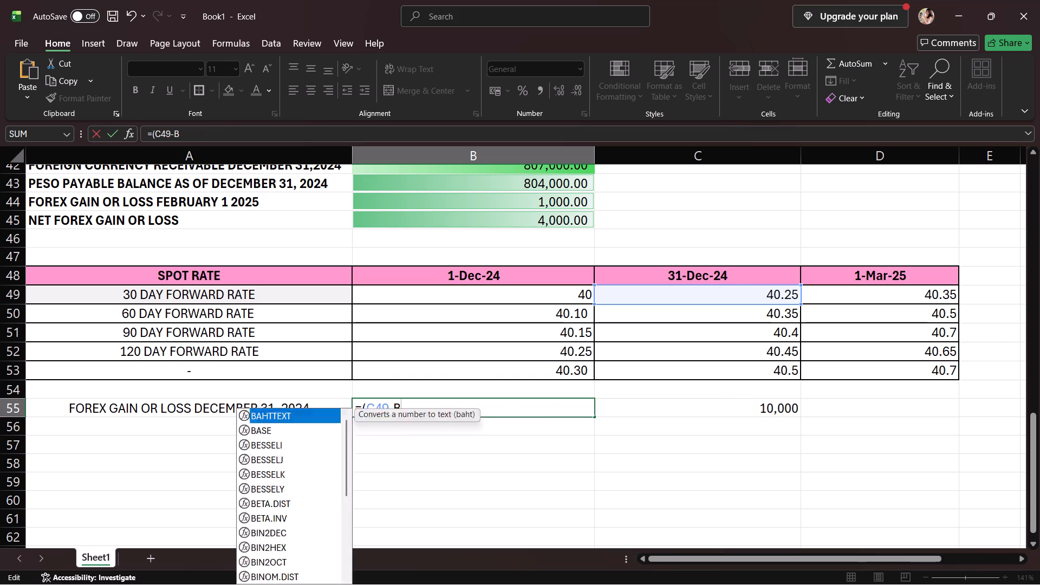
key("BackSpace")
key("BackSpace")
key("BackSpace")
key("BackSpace")
key("BackSpace")
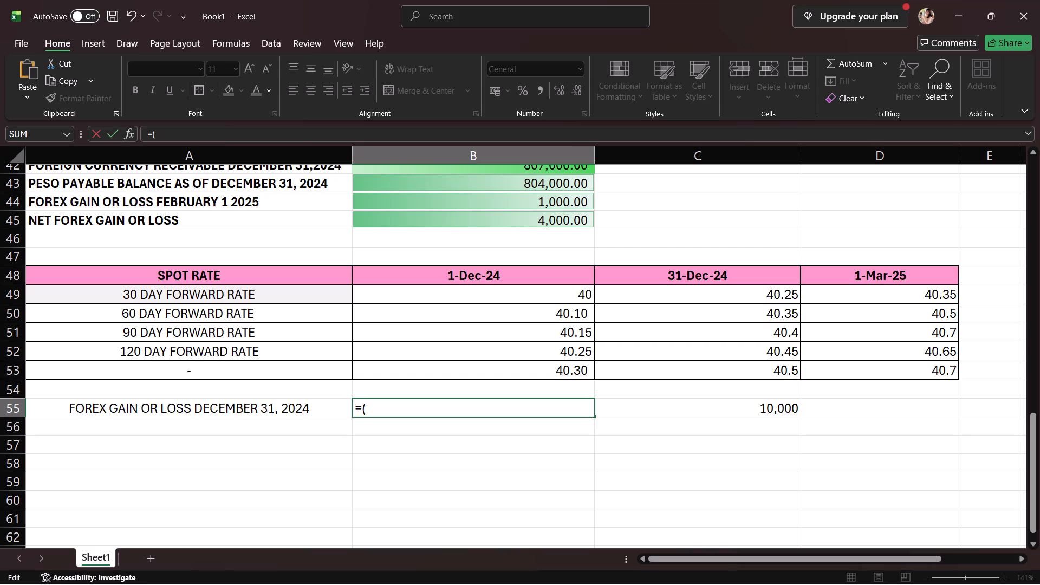
left_click(681, 300)
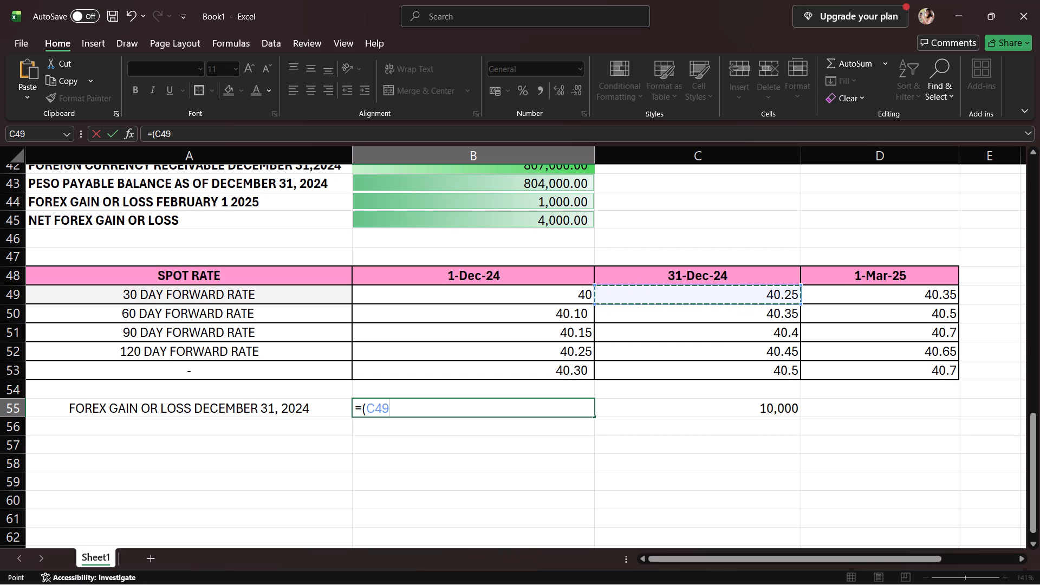
key("minus")
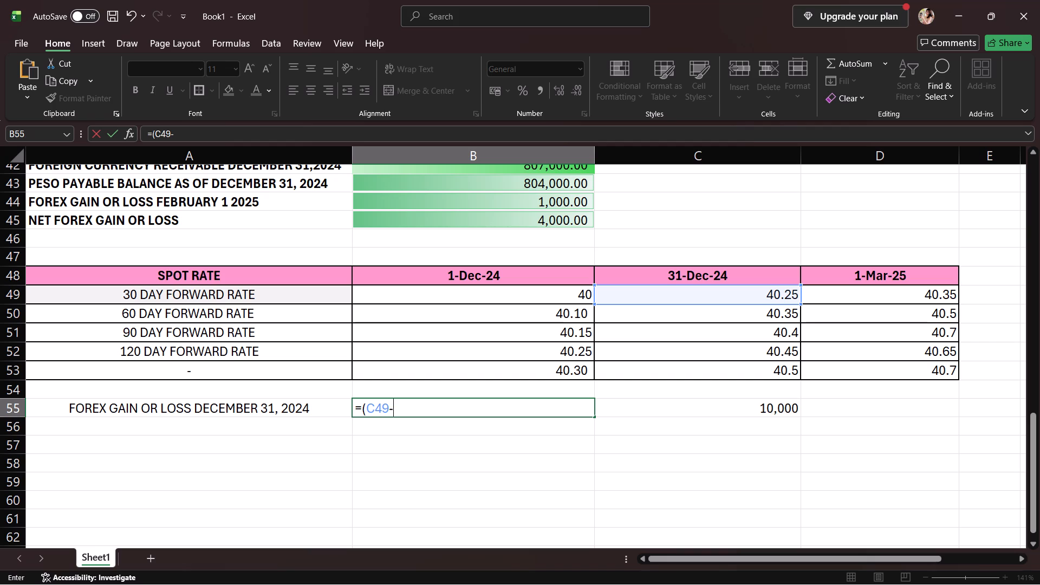
left_click(768, 343)
left_click(769, 330)
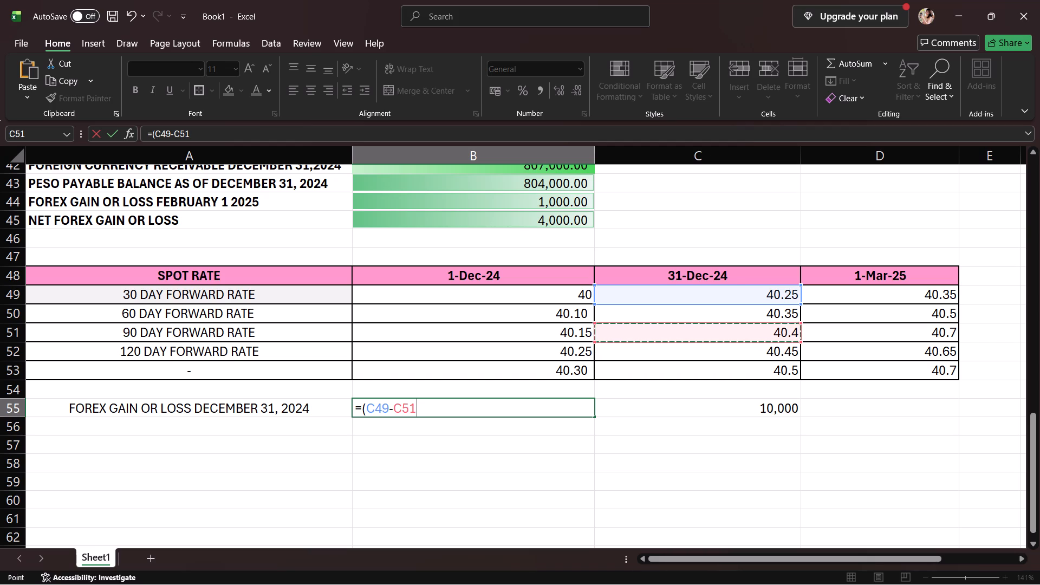
key("shift+parenright")
key("asterisk")
left_click(627, 397)
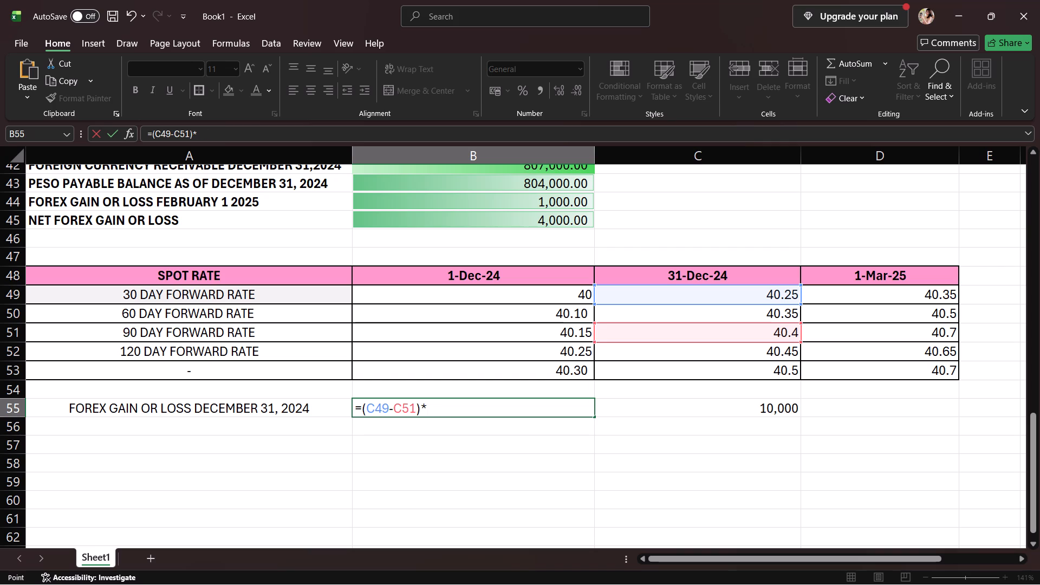
left_click(629, 404)
key("Return")
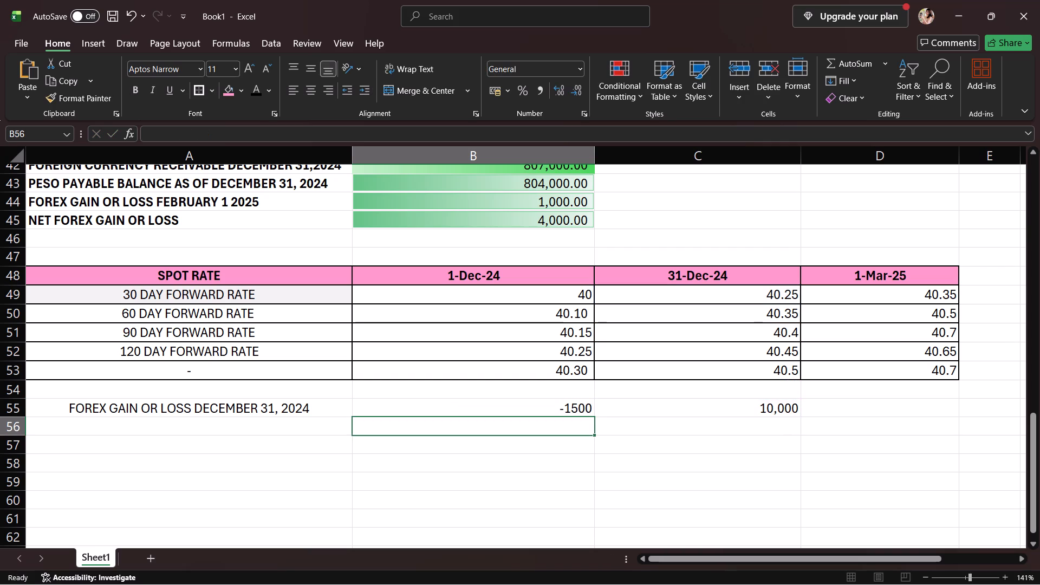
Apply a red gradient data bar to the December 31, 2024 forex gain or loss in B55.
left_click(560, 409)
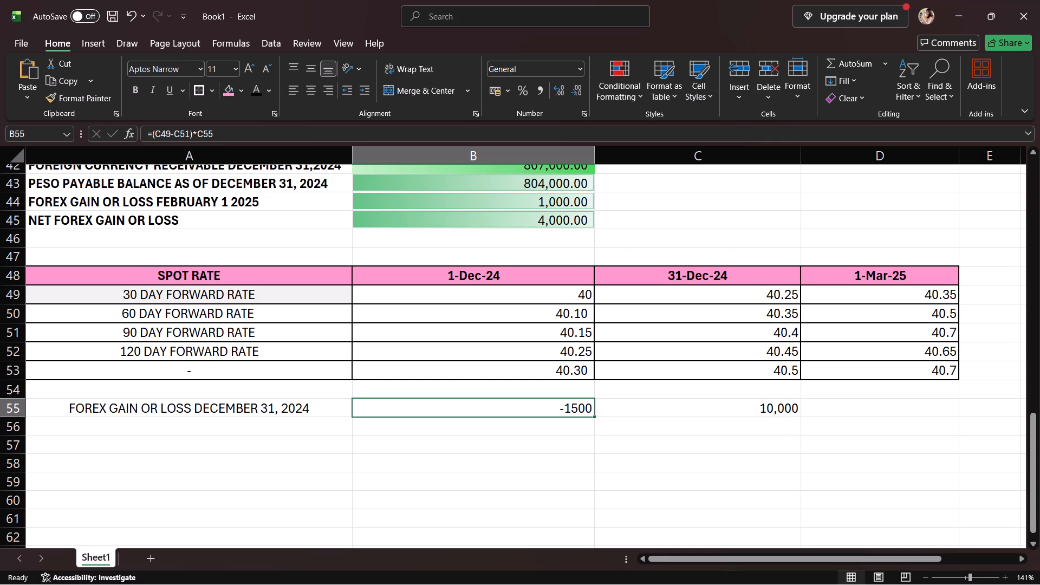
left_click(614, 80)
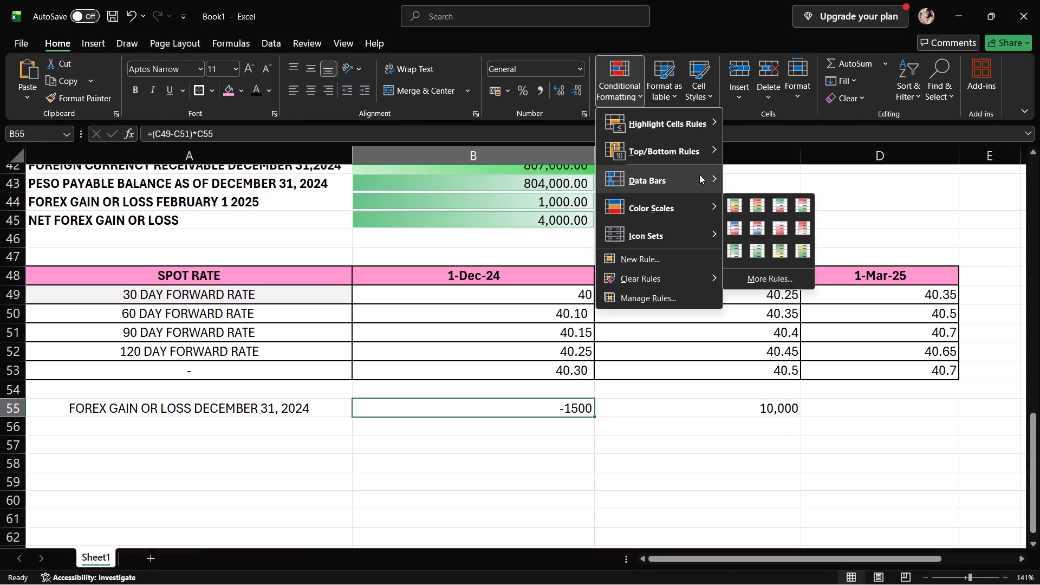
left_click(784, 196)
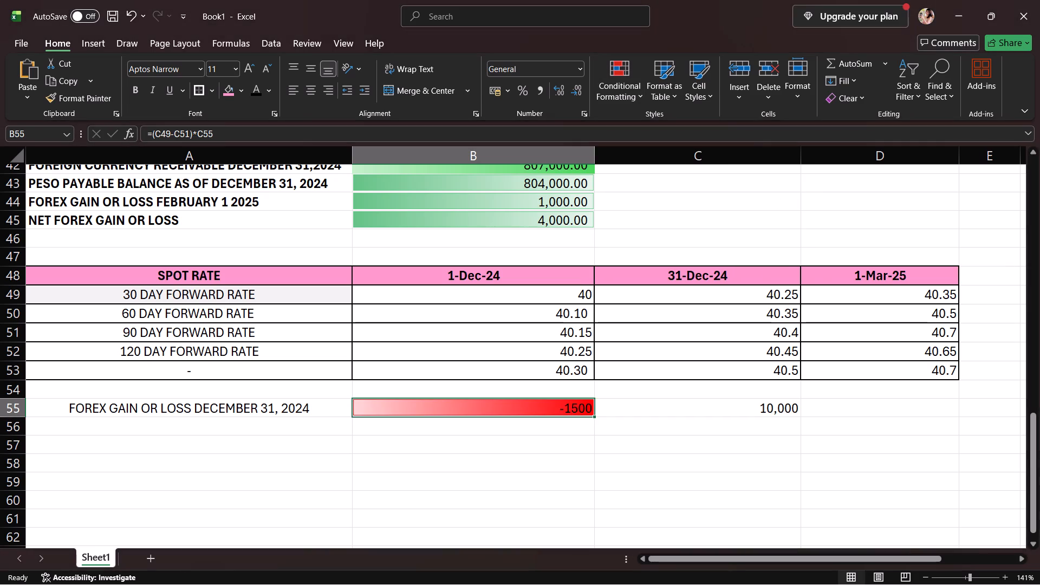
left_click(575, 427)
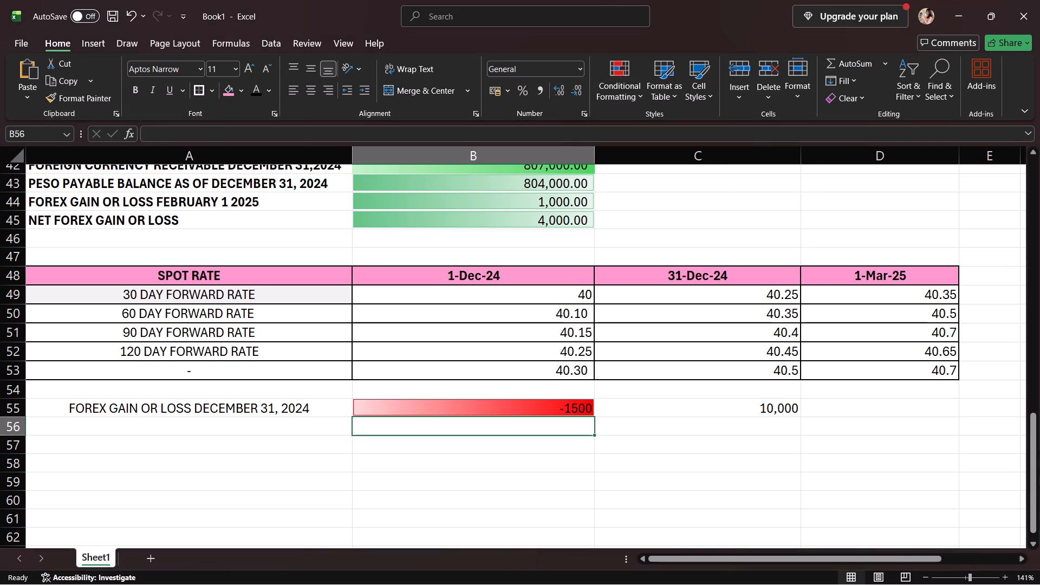
Apply the purple gradient data bar to the forex gain or loss in cell B55.
left_click(479, 413)
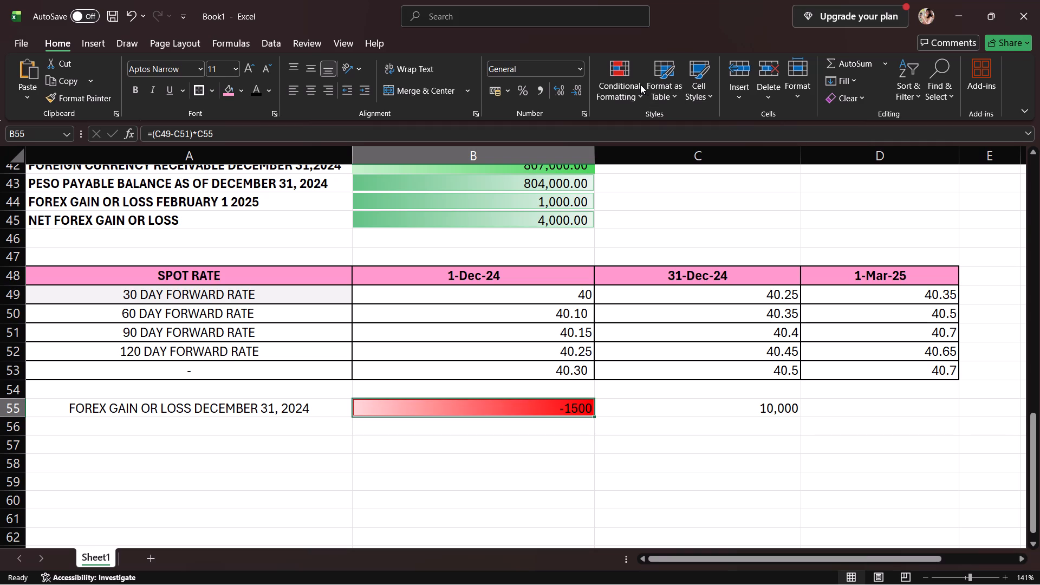
left_click(638, 84)
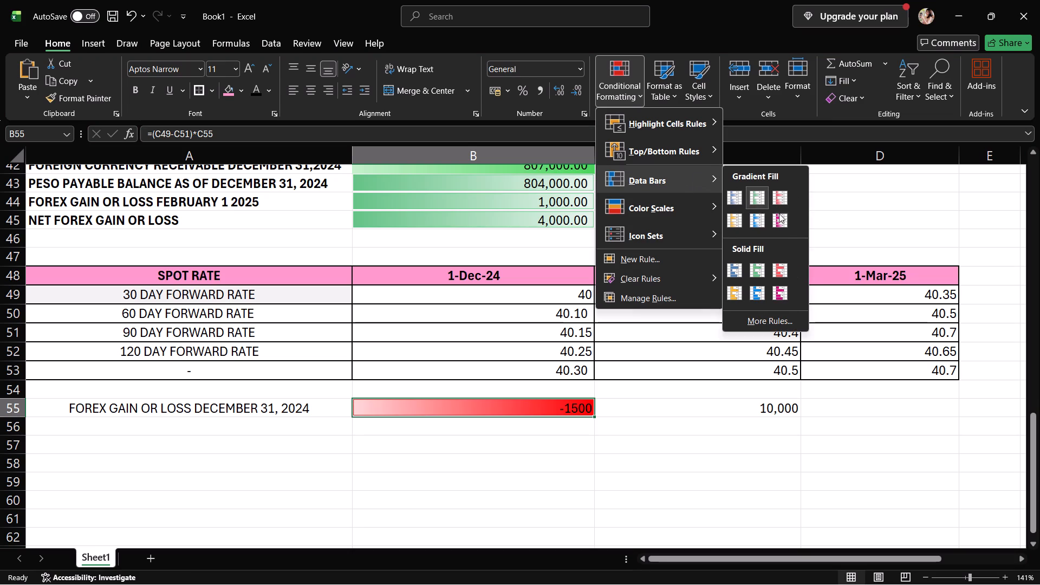
left_click(782, 219)
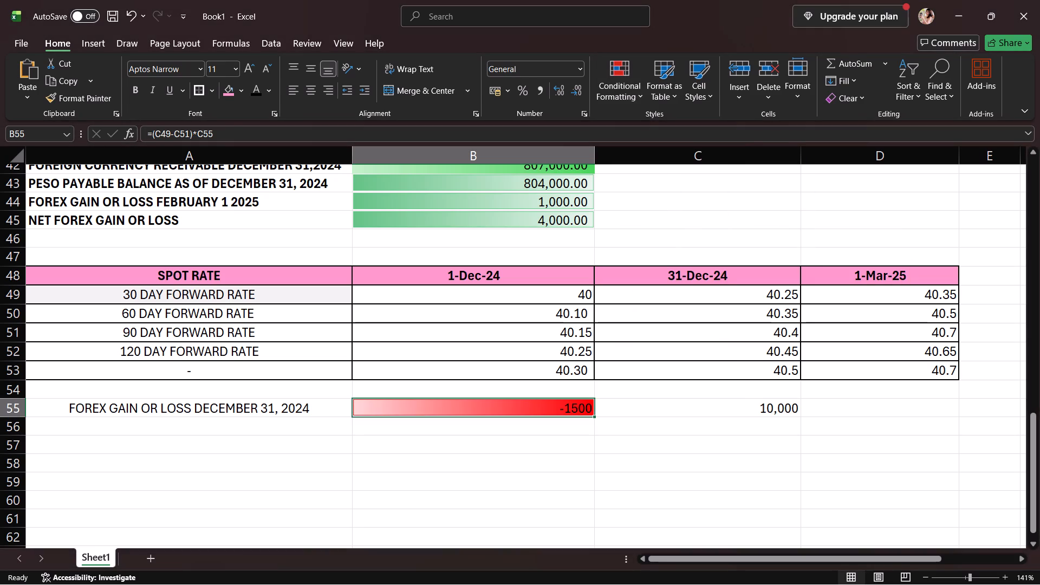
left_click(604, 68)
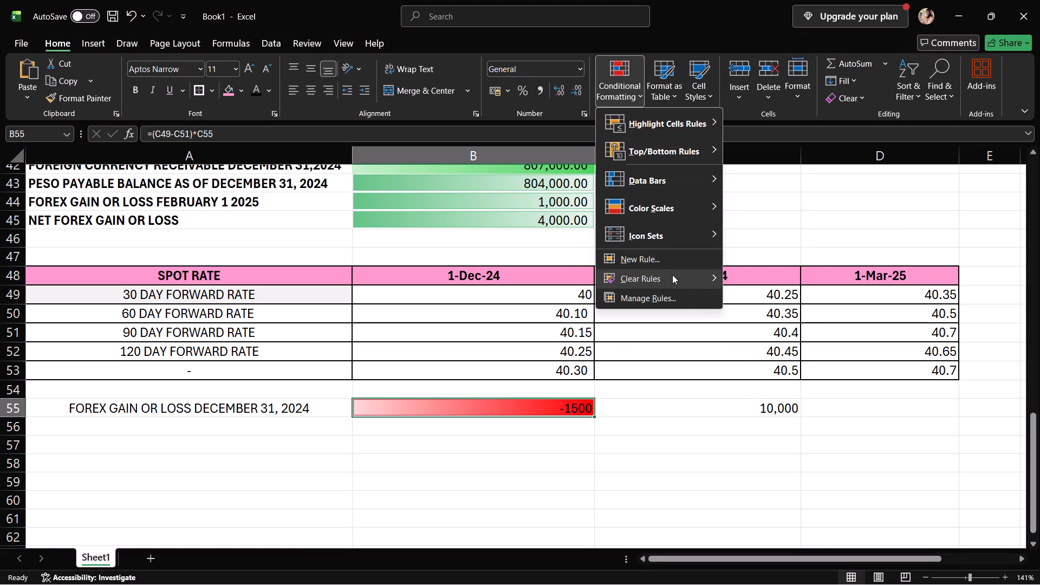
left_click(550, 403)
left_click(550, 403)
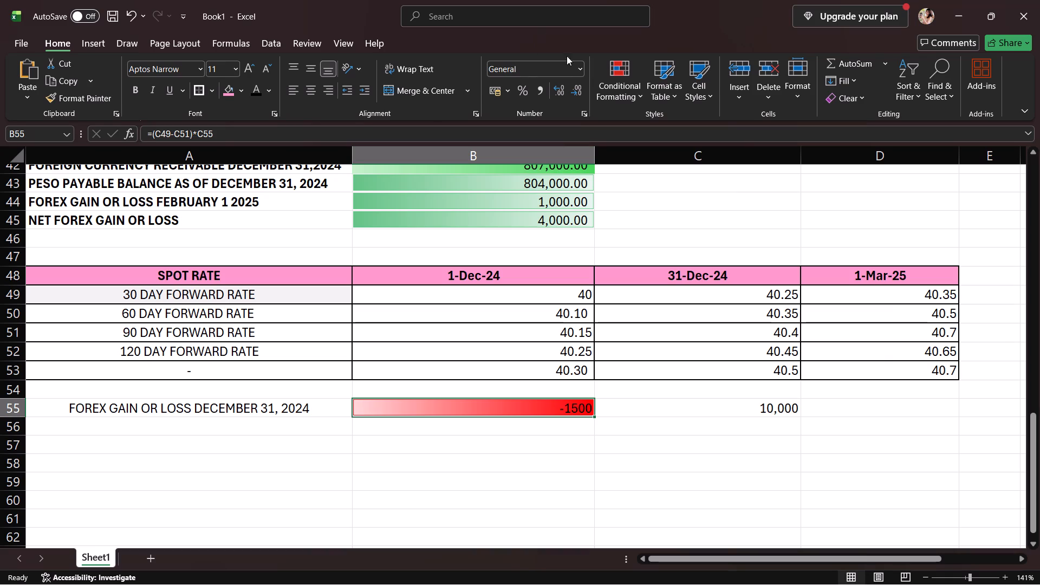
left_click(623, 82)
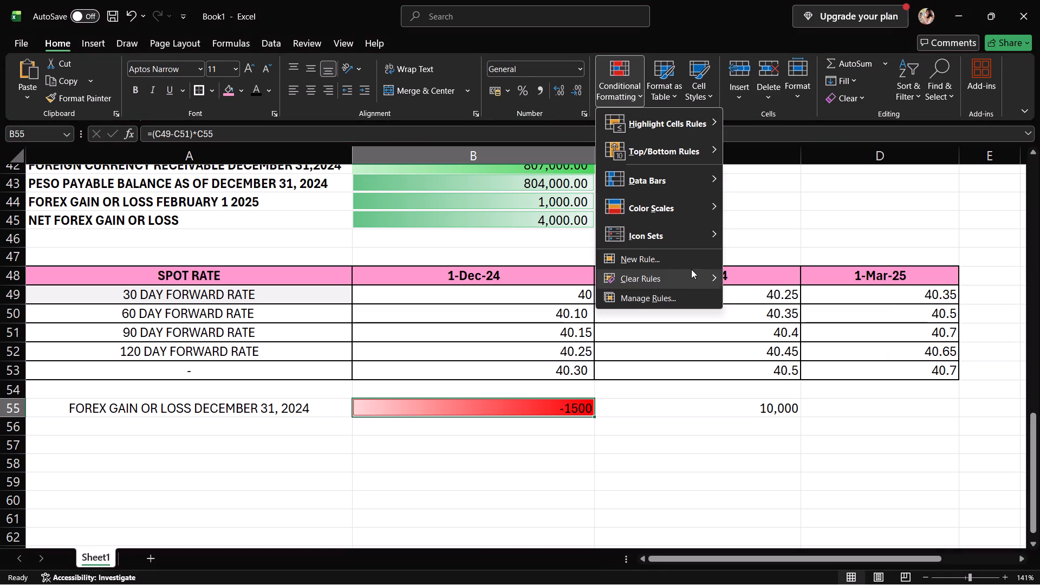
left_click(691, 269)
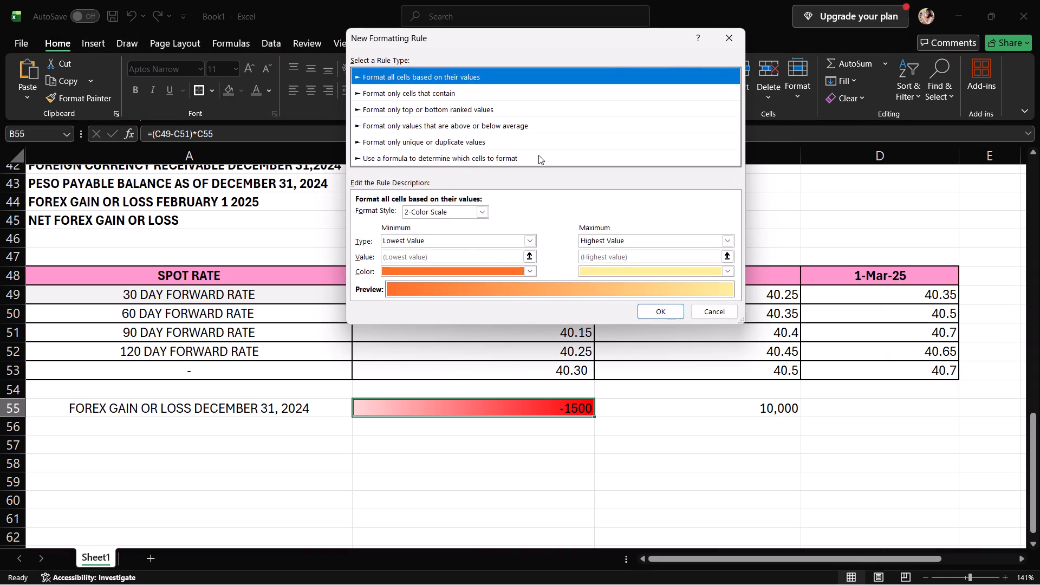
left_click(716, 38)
Delete the existing data bar rule from the December 31, 2024 forex gain or loss in B55.
left_click(630, 88)
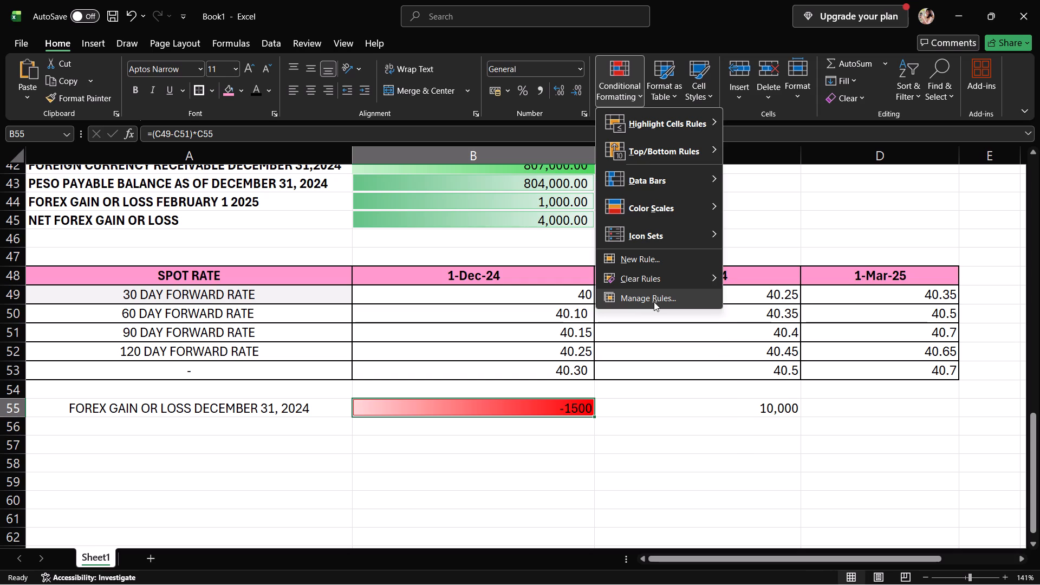
left_click(654, 302)
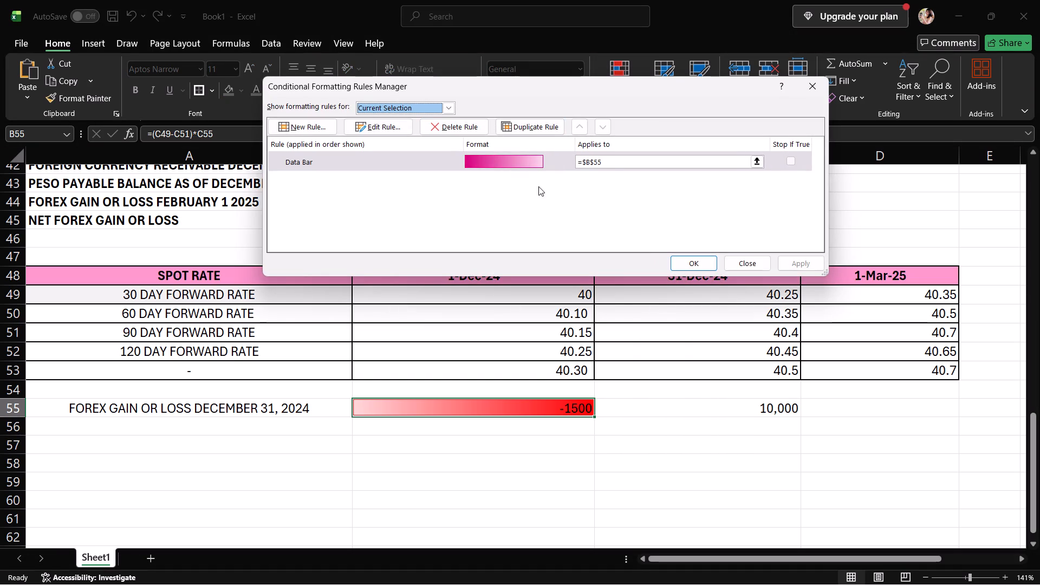
left_click(612, 164)
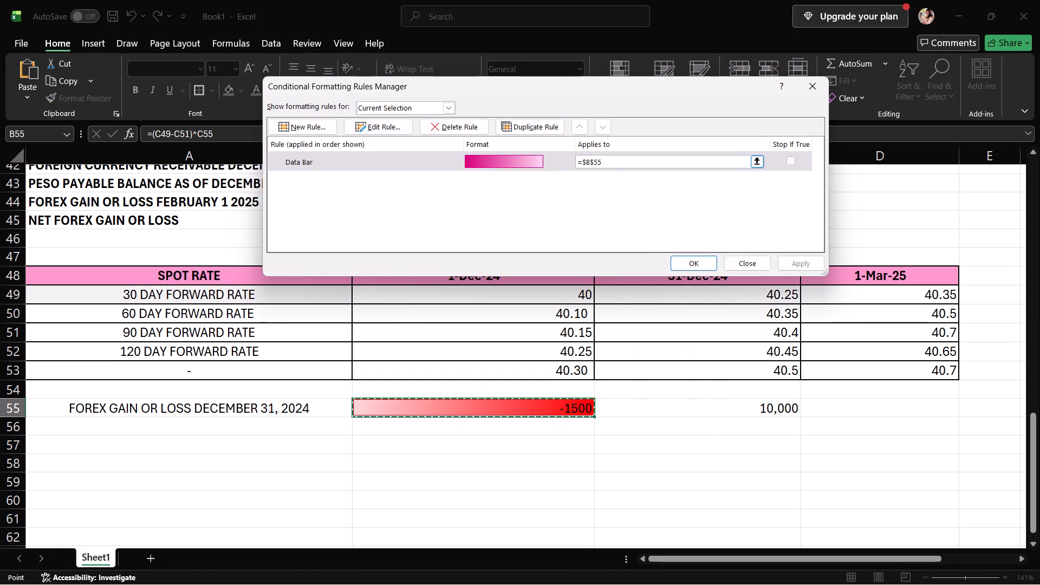
left_click(484, 122)
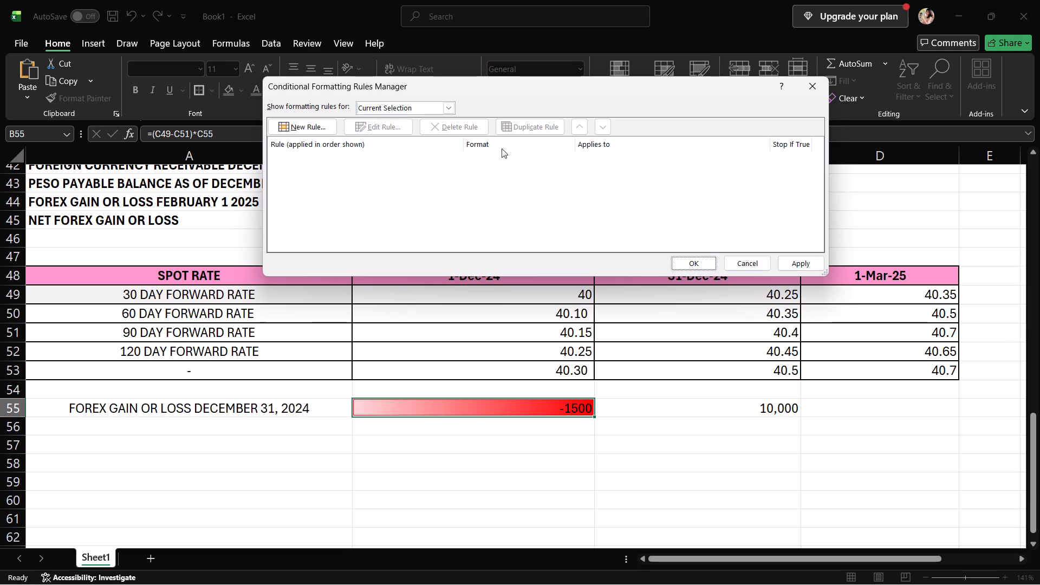
left_click(678, 263)
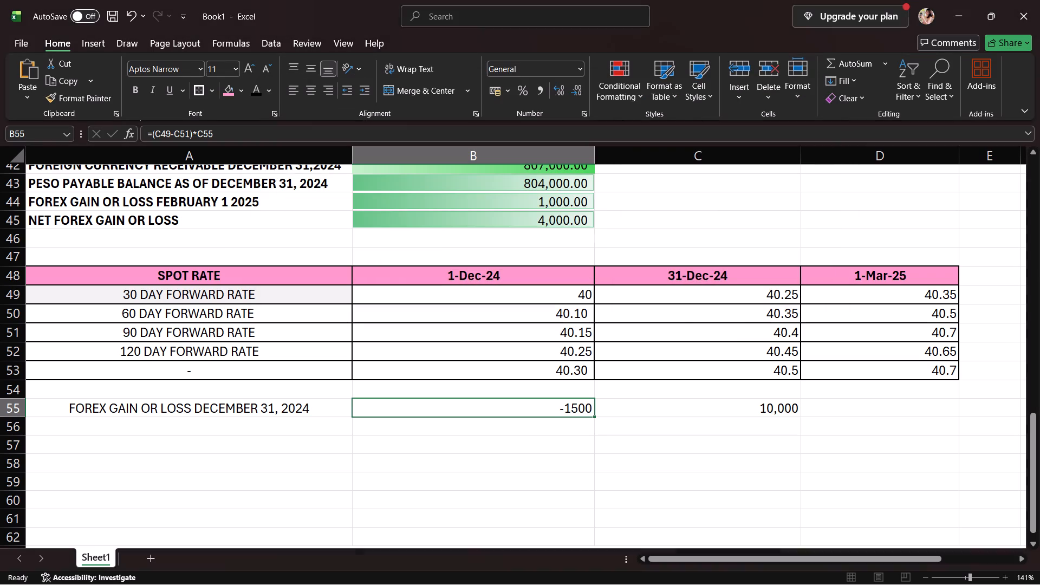
Apply a red gradient data bar to the December 31, 2024 forex gain or loss in B55.
left_click(603, 84)
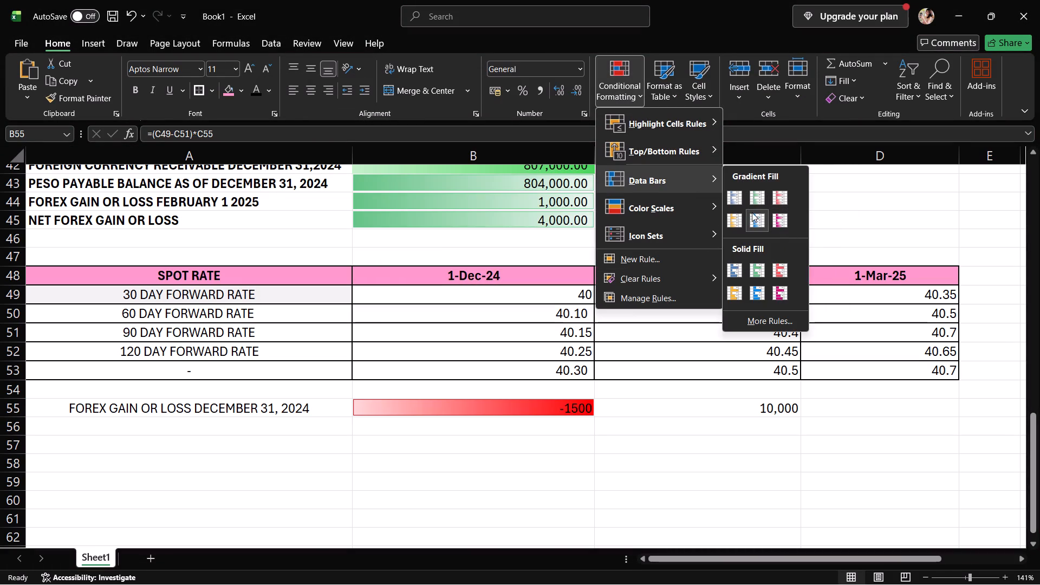
left_click(778, 195)
left_click(612, 456)
left_click(544, 399)
left_click(538, 420)
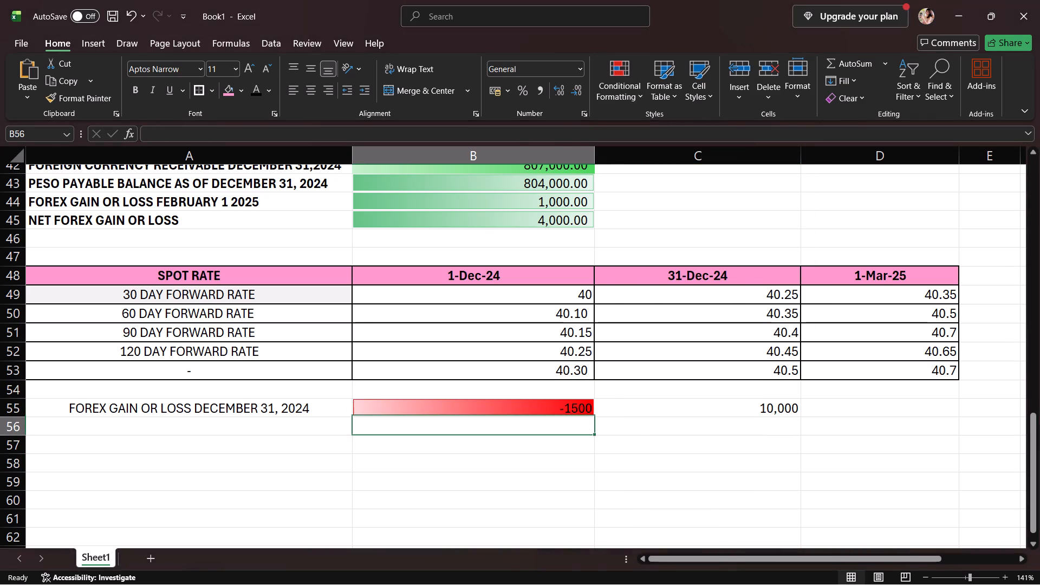
Make the label FOREX GAIN OR LOSS DECEMBER 31, 2024 in A55 bold.
left_click(331, 434)
left_click(325, 408)
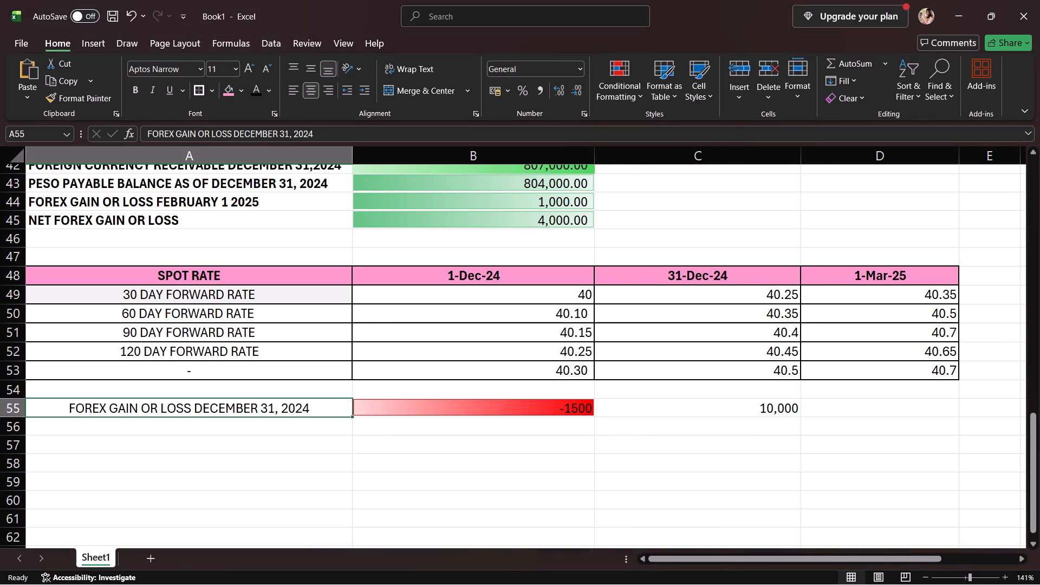
left_click(140, 88)
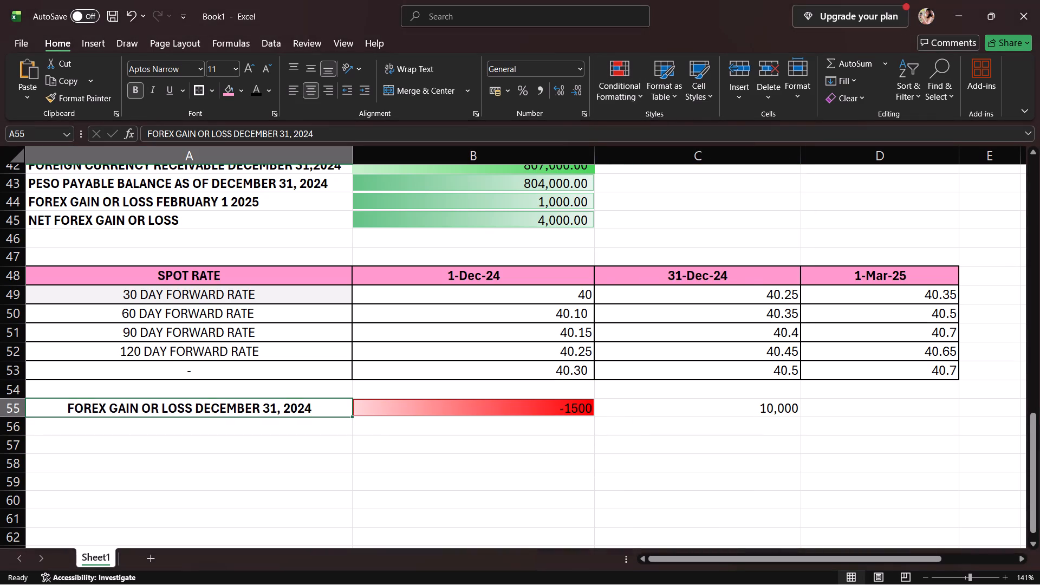
Move the bold label FOREX GAIN OR LOSS DECEMBER 31, 2024 from A55 down to A56.
left_click(340, 418)
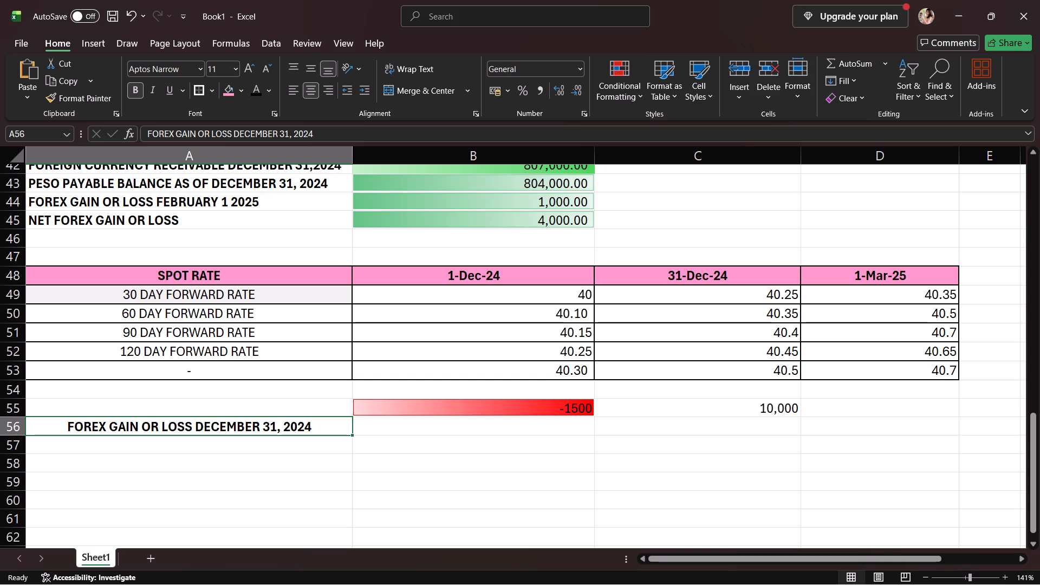
left_click(500, 430)
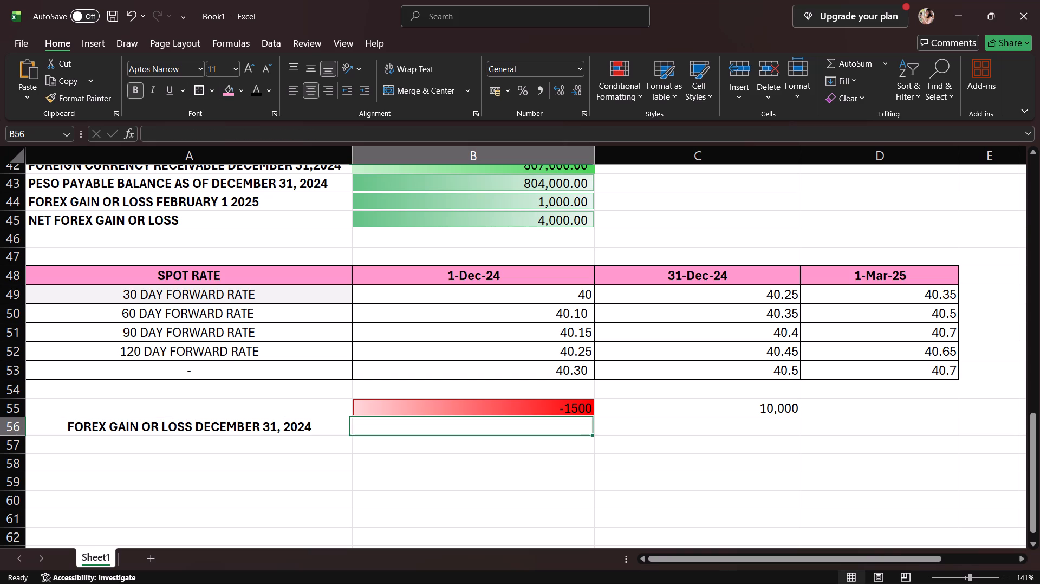
left_click(319, 449)
left_click(395, 406)
left_click(315, 433)
left_click_drag(315, 432, 314, 424)
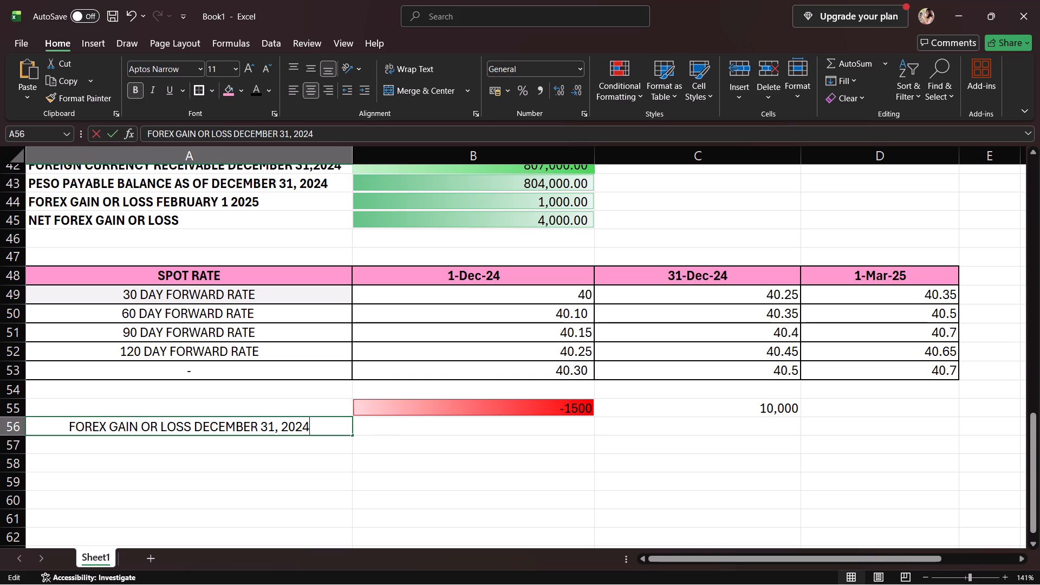
left_click(314, 418)
left_click(320, 406)
left_click(317, 426)
Copy the December 31, 2024 forex label from A56 into A55 with its formatting.
right_click(311, 431)
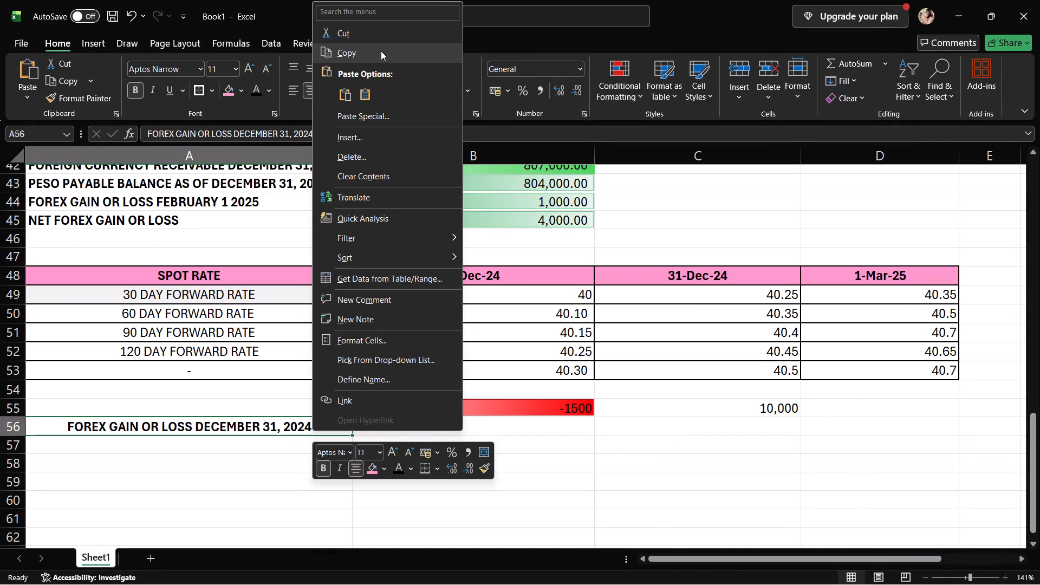
left_click(381, 51)
left_click(262, 410)
right_click(262, 410)
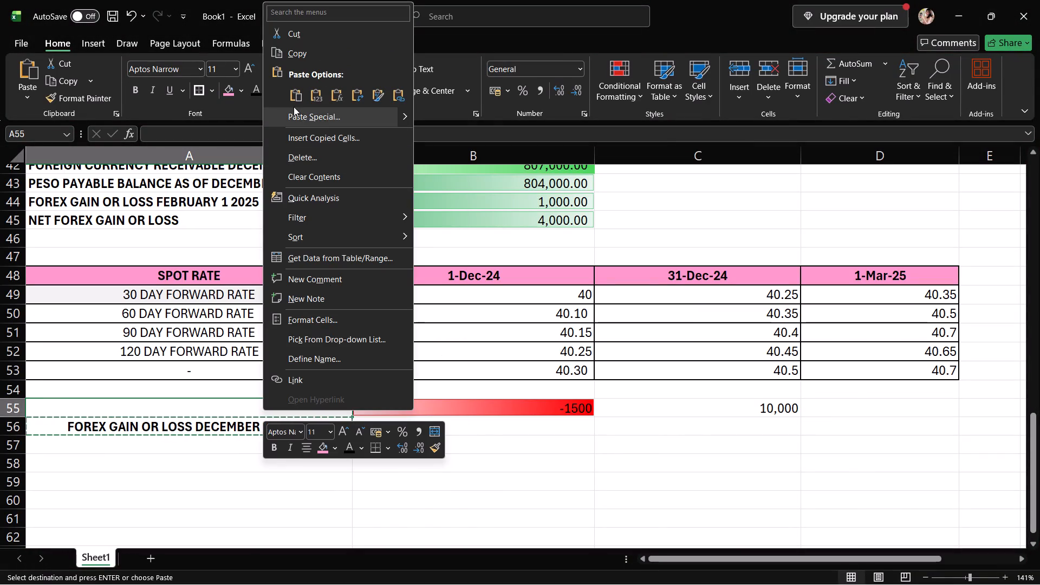
left_click(294, 94)
Replace the duplicate label in A56 with FOREX GAIN OR LOSS MARCH 1, 2025.
left_click(301, 428)
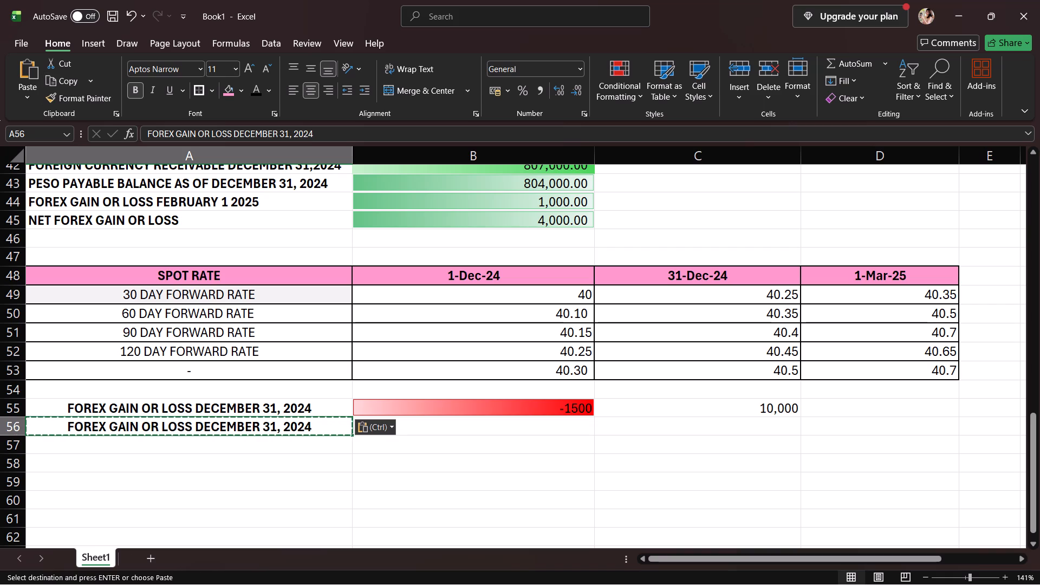
key("BackSpace")
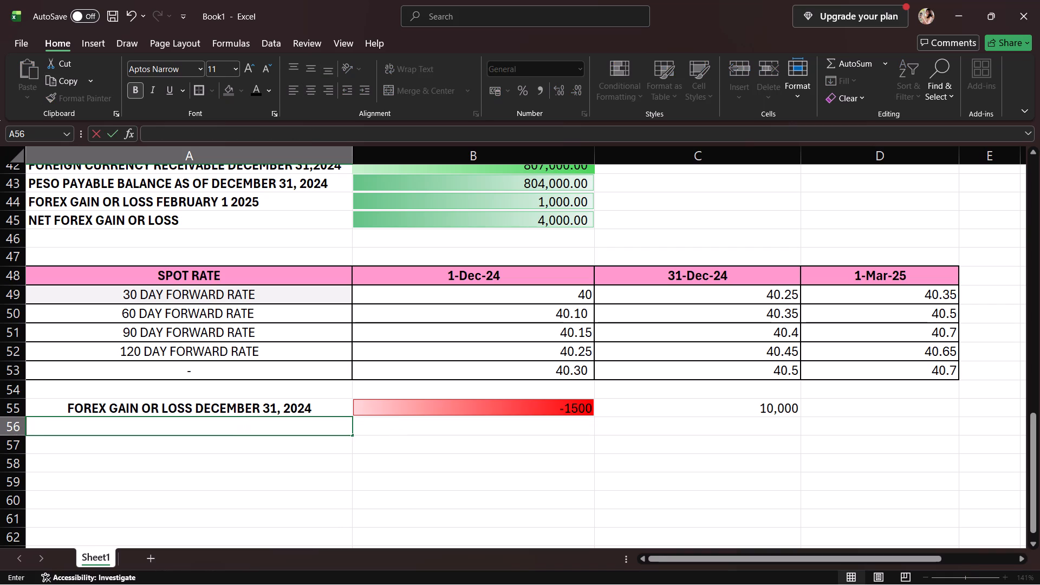
left_click(337, 439)
left_click(372, 431)
left_click(329, 431)
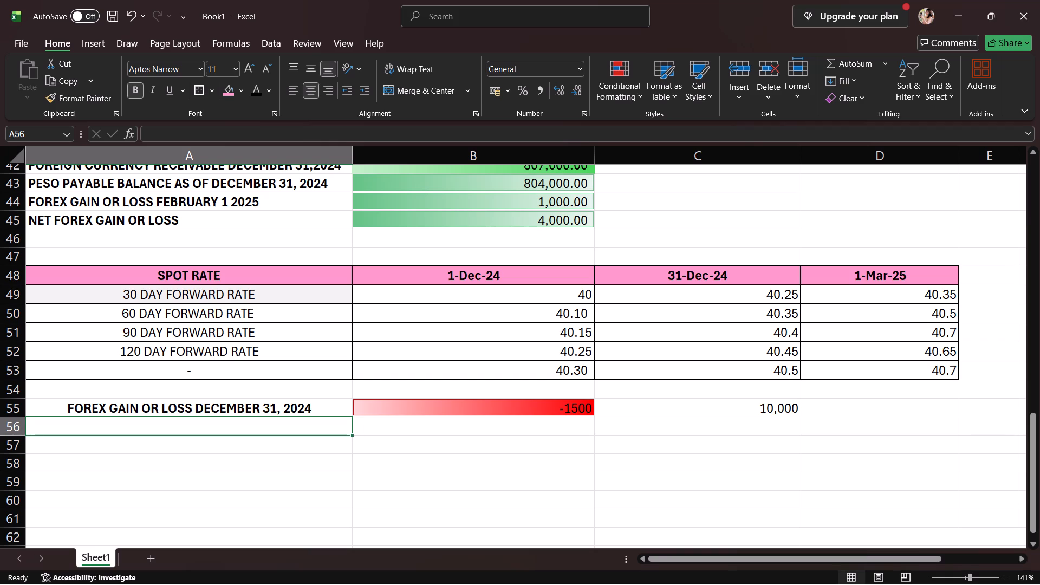
type("FOREX GAIN OR LOS MA")
key("BackSpace")
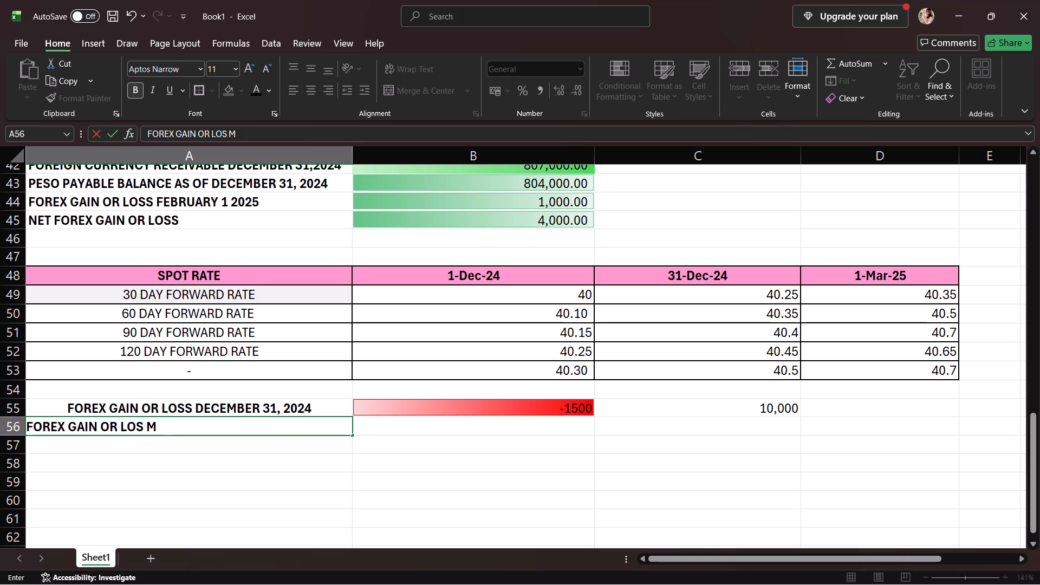
key("BackSpace")
key("s")
key("BackSpace")
key("BackSpace")
type("S ,")
key("BackSpace")
type("MARCH")
key("space")
type("1, 2025")
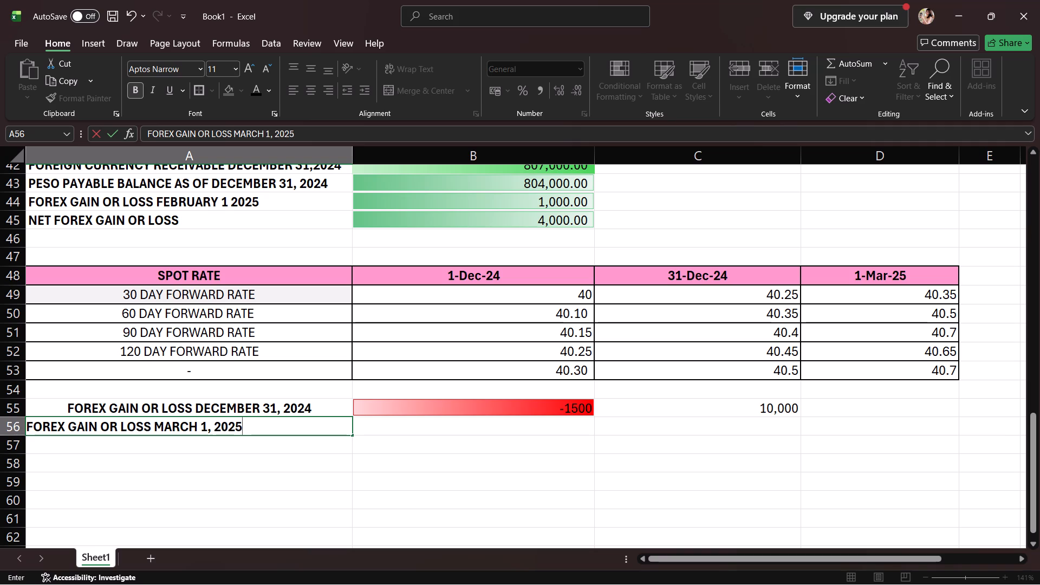
Calculate the March 1, 2025 forex gain or loss in B56 with the formula =(C51-D49)*C55.
left_click(374, 418)
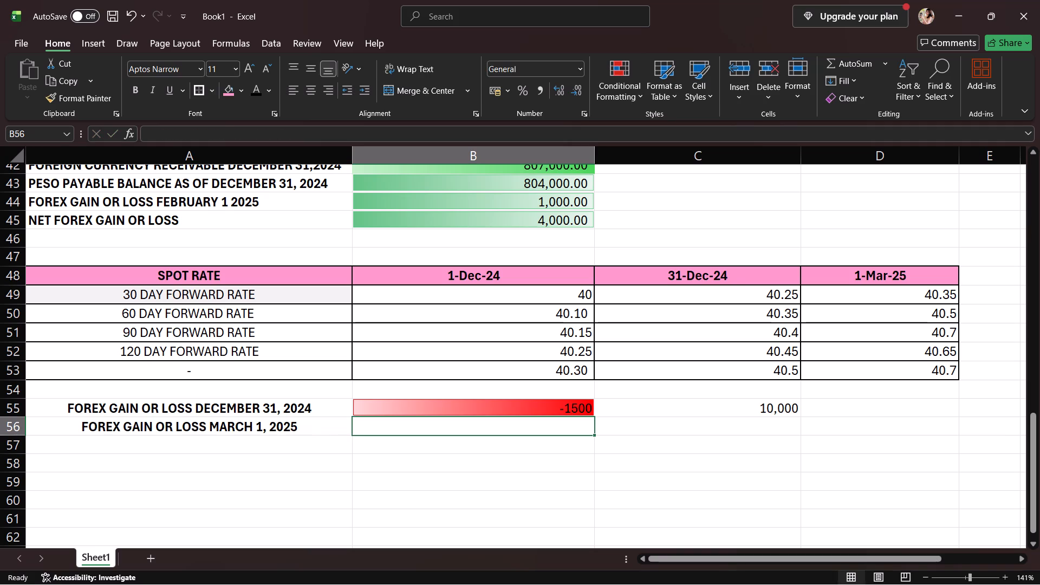
key("equal")
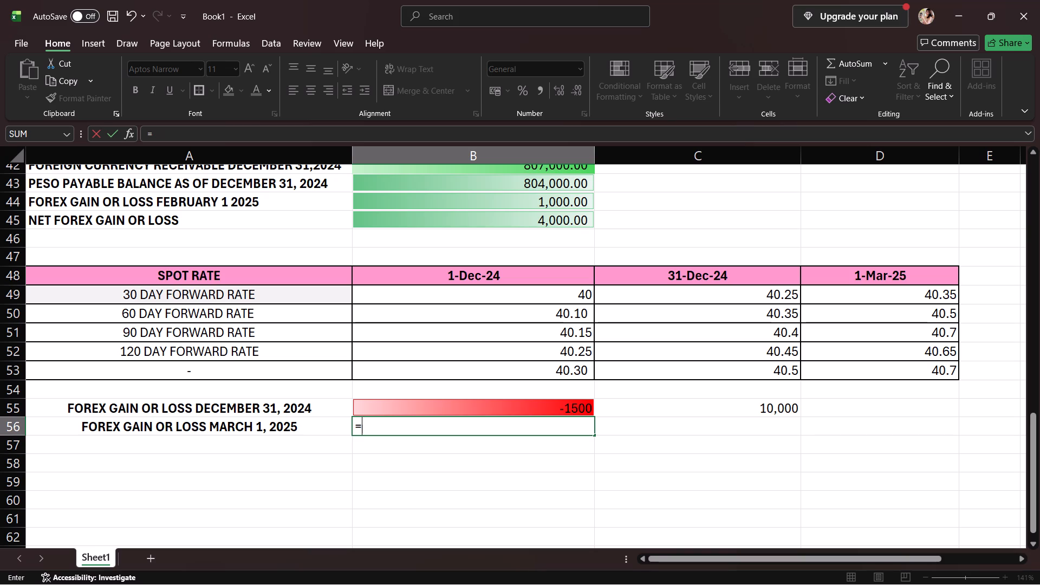
left_click(724, 333)
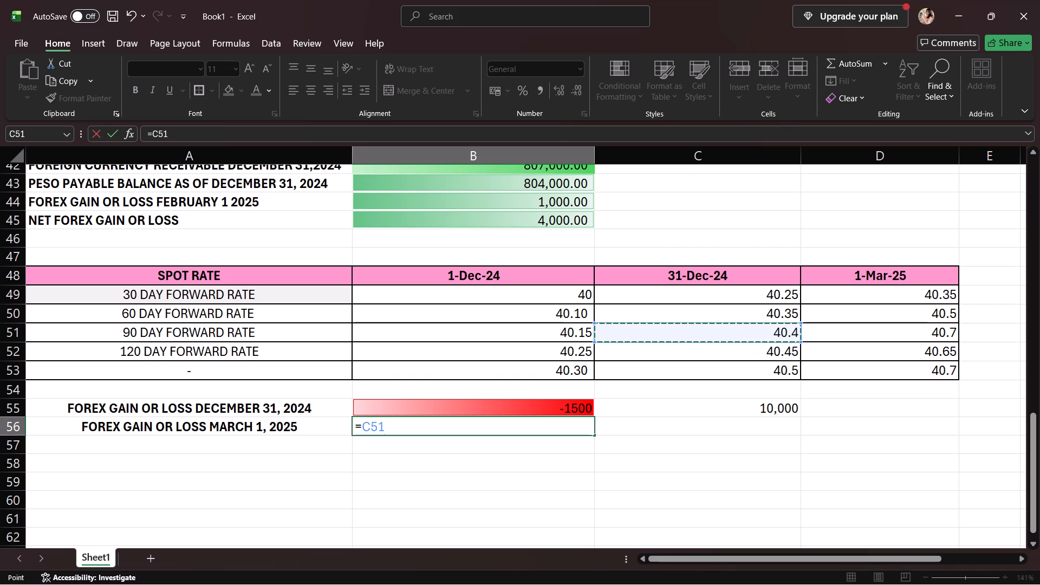
left_click(360, 427)
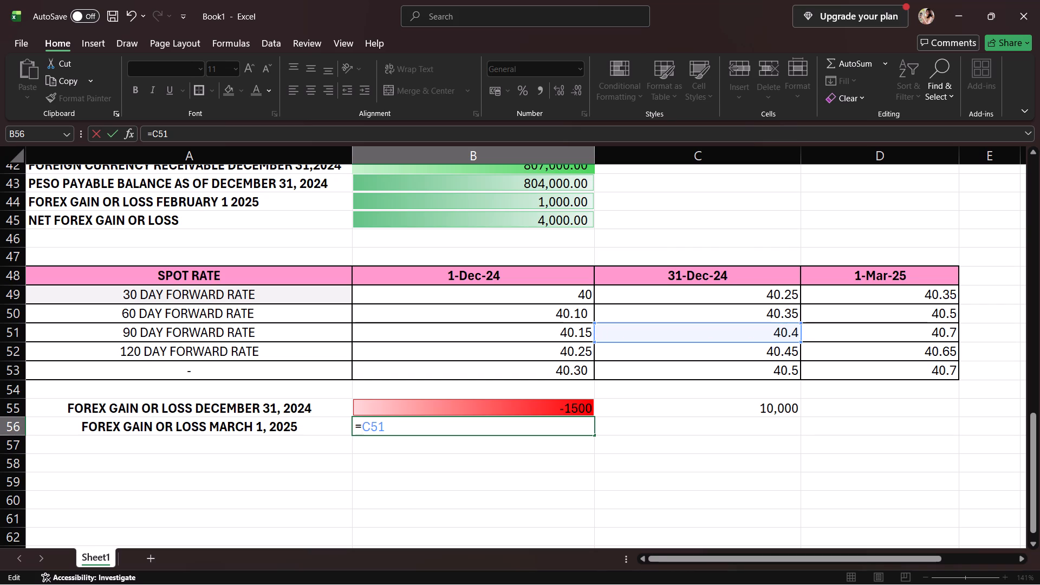
key("9")
key("BackSpace")
key("shift+parenleft")
left_click(406, 422)
key("minus")
left_click(836, 295)
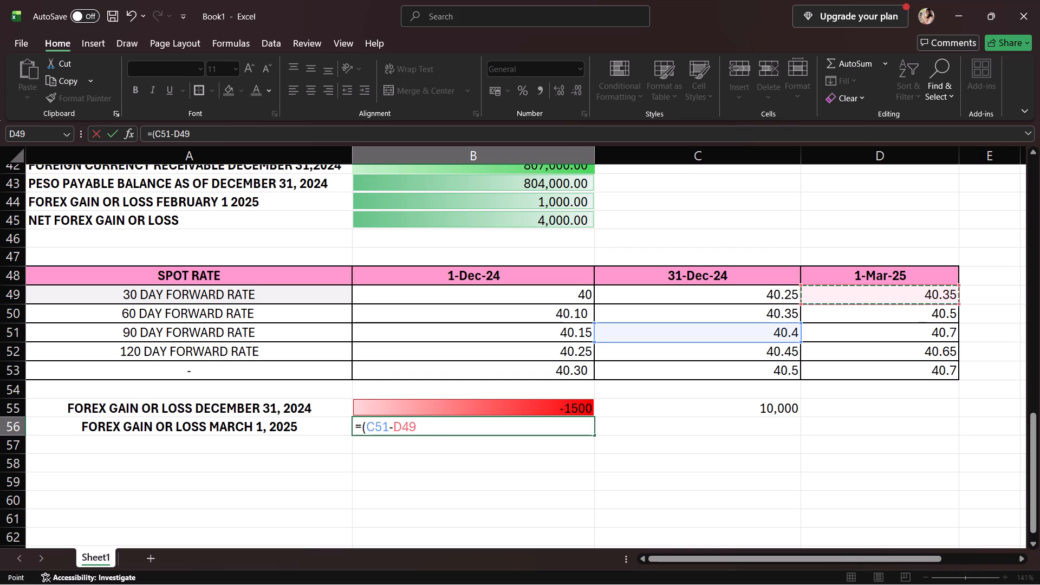
key("shift+parenright")
key("asterisk")
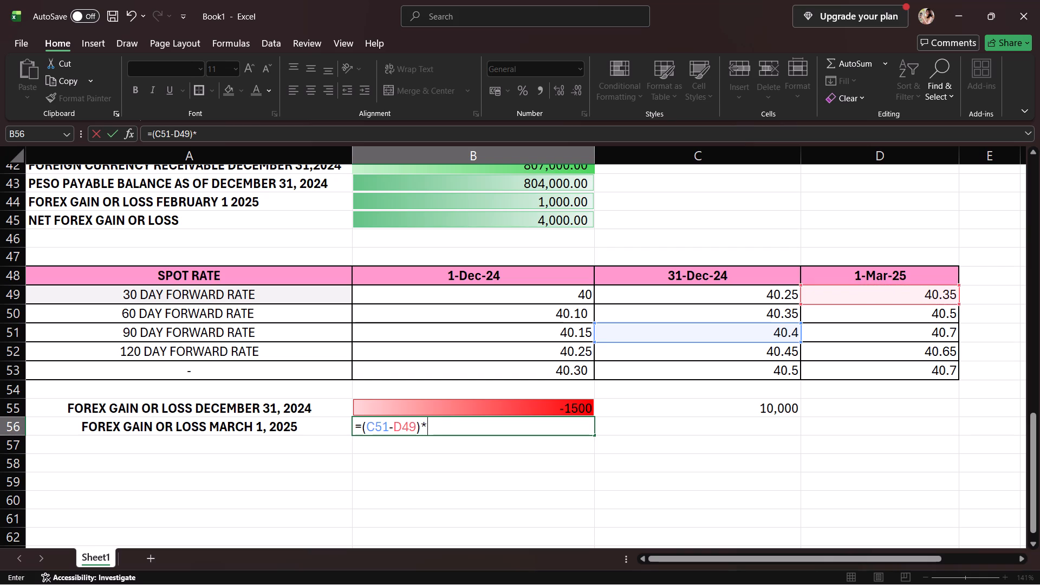
left_click(735, 405)
key("Return")
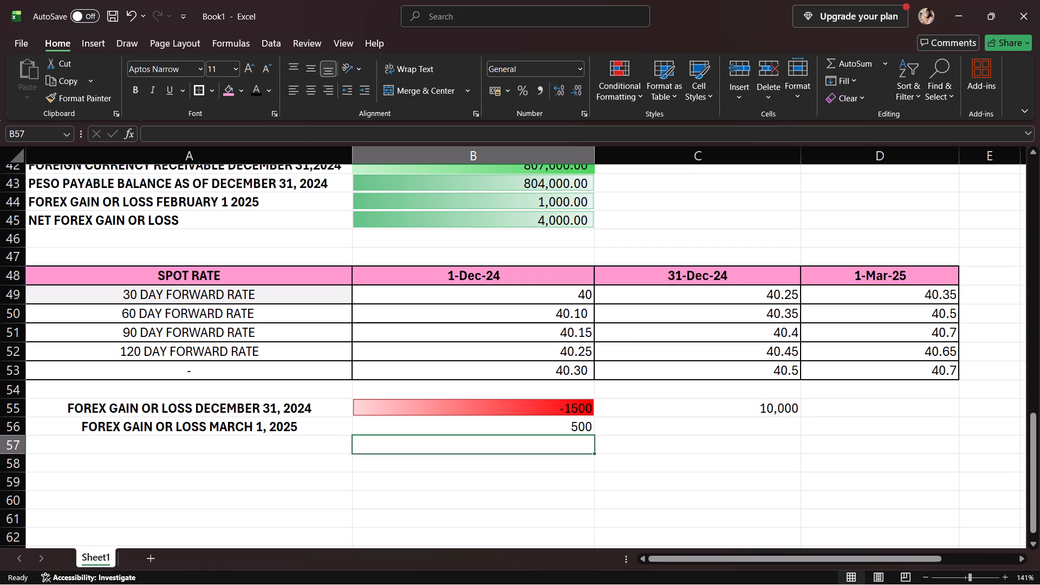
Apply green gradient data bars to the March 1, 2025 forex gain or loss in B56.
left_click(579, 431)
left_click(614, 87)
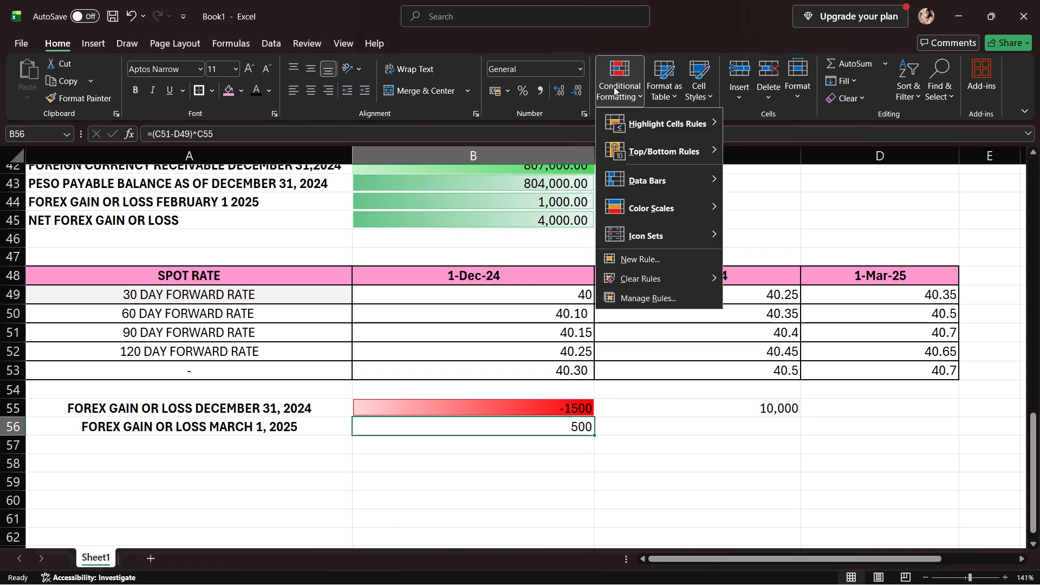
left_click(751, 200)
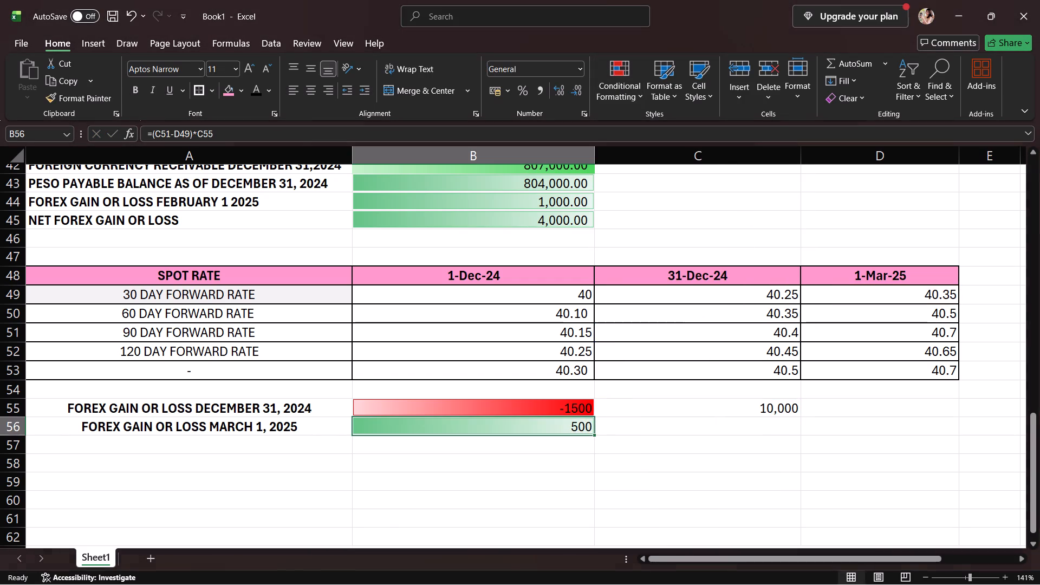
Enter the label PESO RECEIVABLE FROM XD MARCH 1, 2025 in A57.
left_click(289, 443)
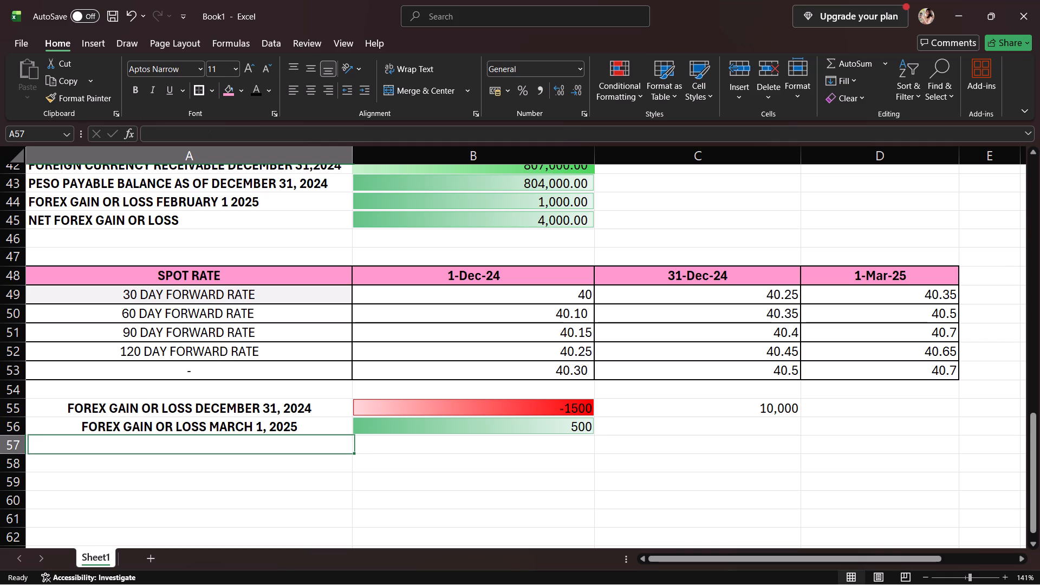
type("PESO RE")
type("CEI")
type("VABLE")
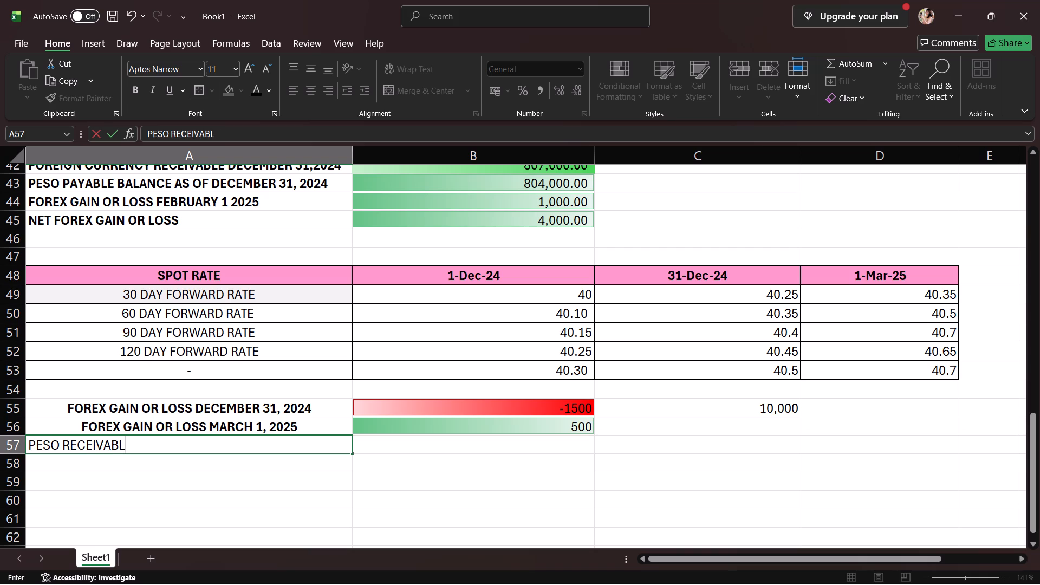
key("space")
type("FROM CD")
key("BackSpace")
key("BackSpace")
type("XD")
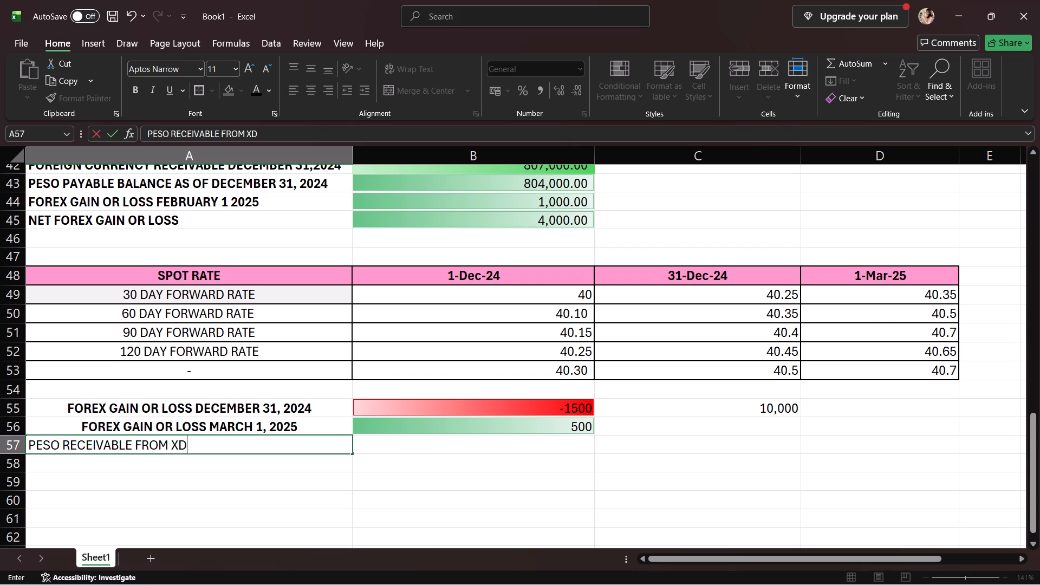
key("space")
type("MARCH 1")
key("space")
key("BackSpace")
type(", 2025")
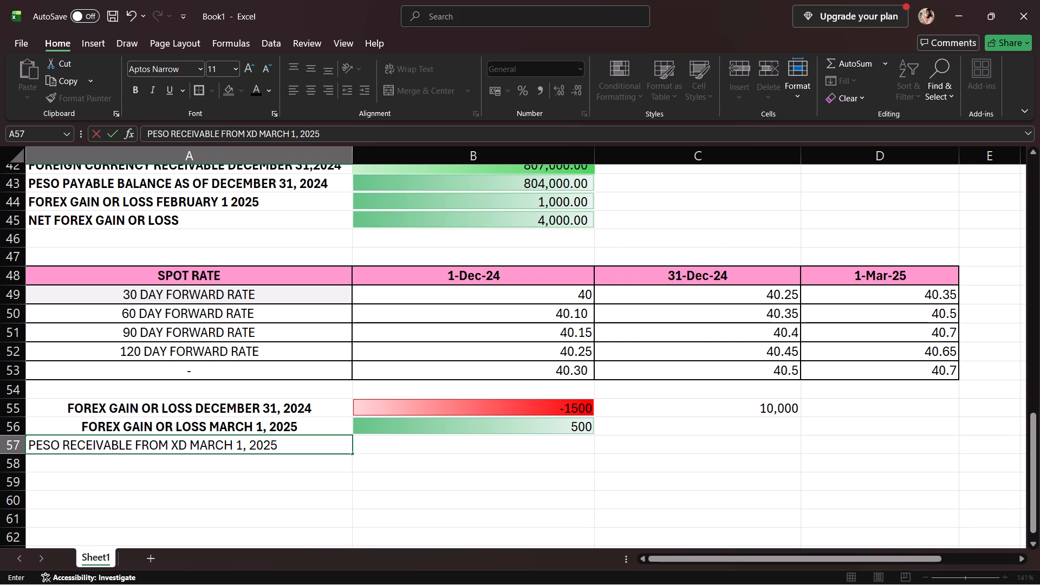
left_click(357, 440)
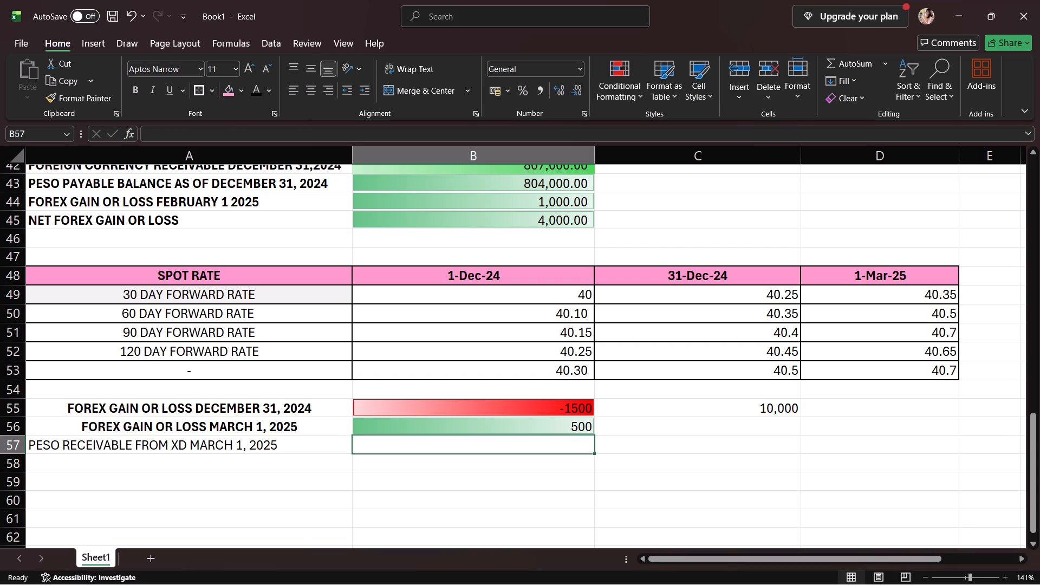
Make the peso receivable label in A57 bold and centered.
left_click(337, 450)
left_click(138, 88)
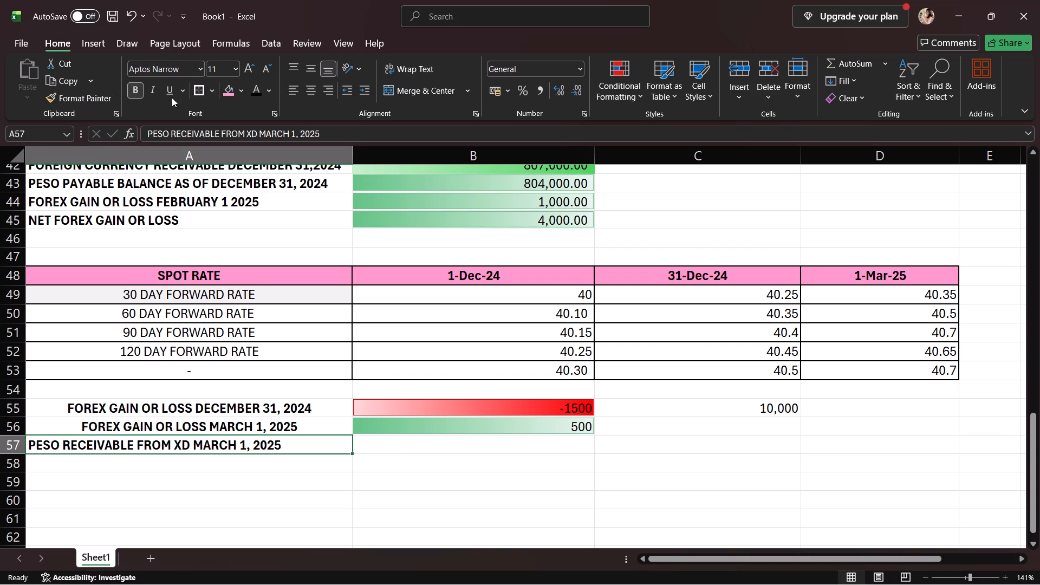
left_click(303, 89)
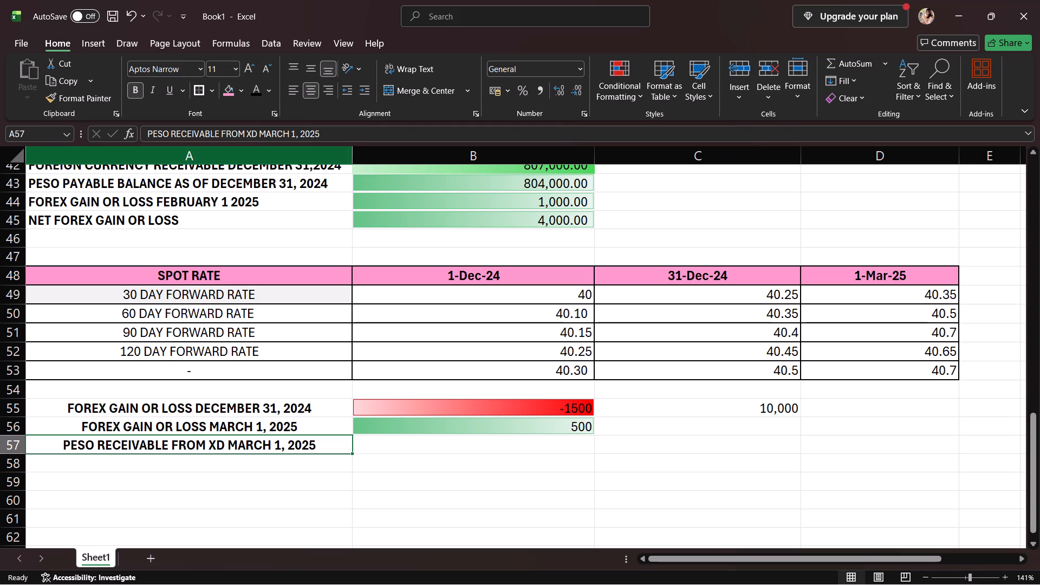
Calculate the March 1, 2025 peso receivable in B57 with the formula =C55*C49.
left_click(444, 443)
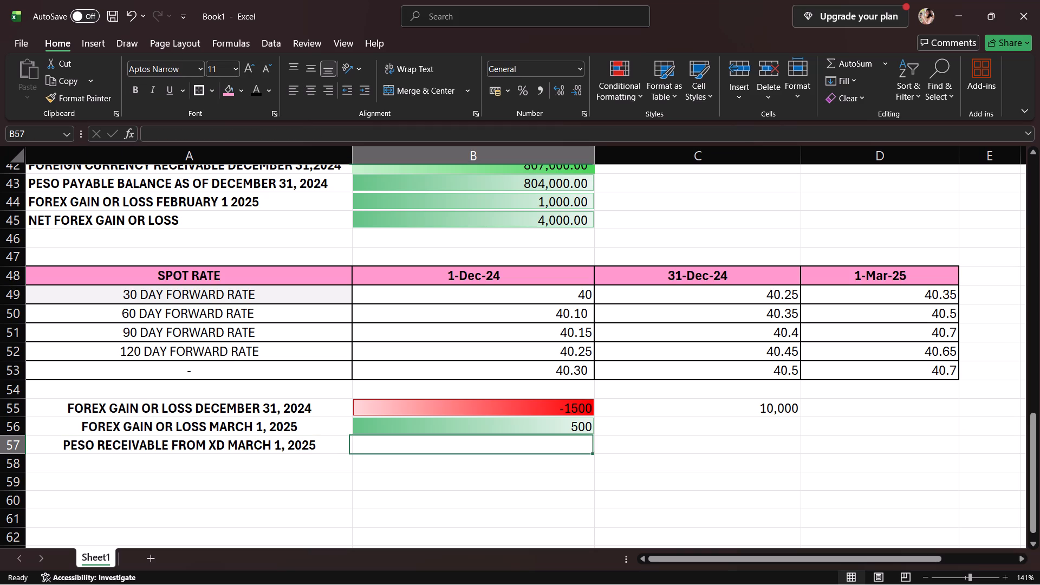
key("equal")
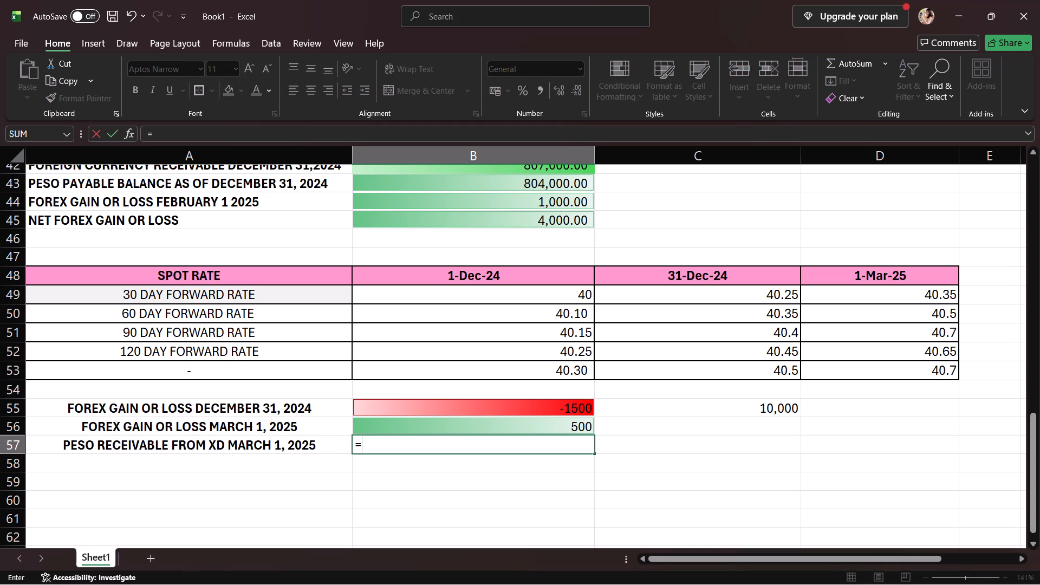
left_click(783, 399)
key("asterisk")
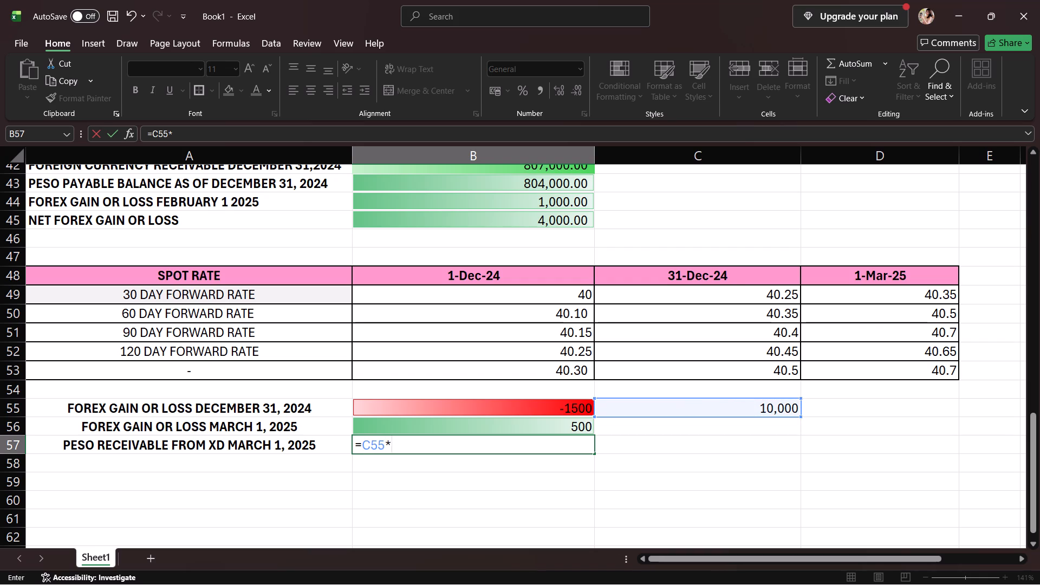
left_click(569, 354)
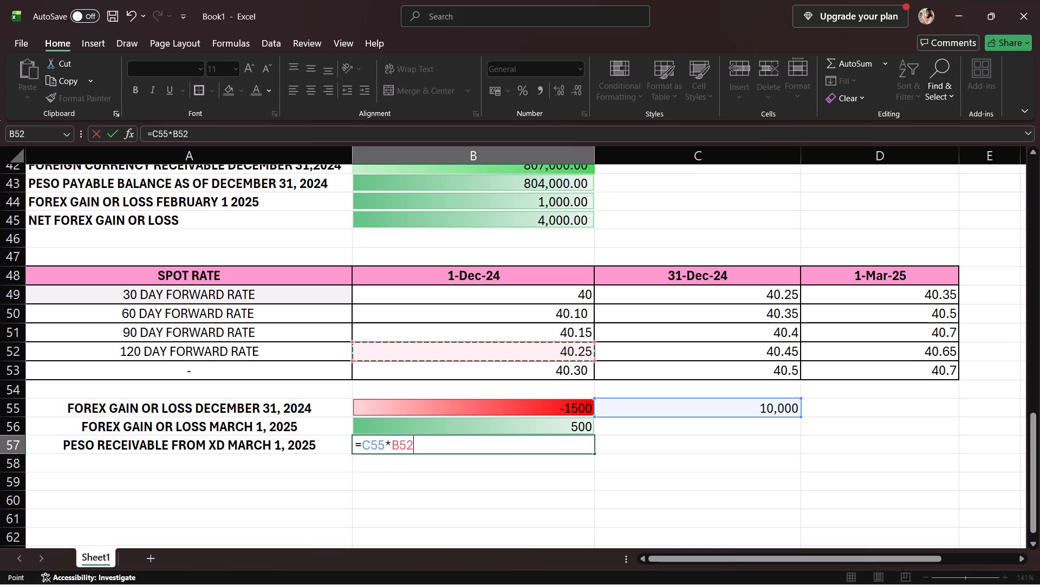
left_click(759, 298)
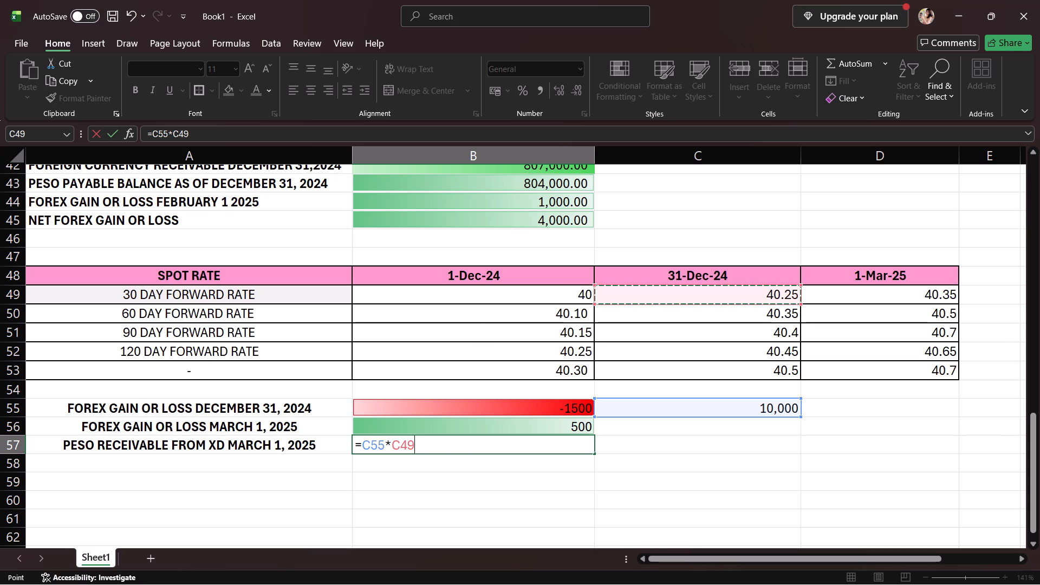
key("Return")
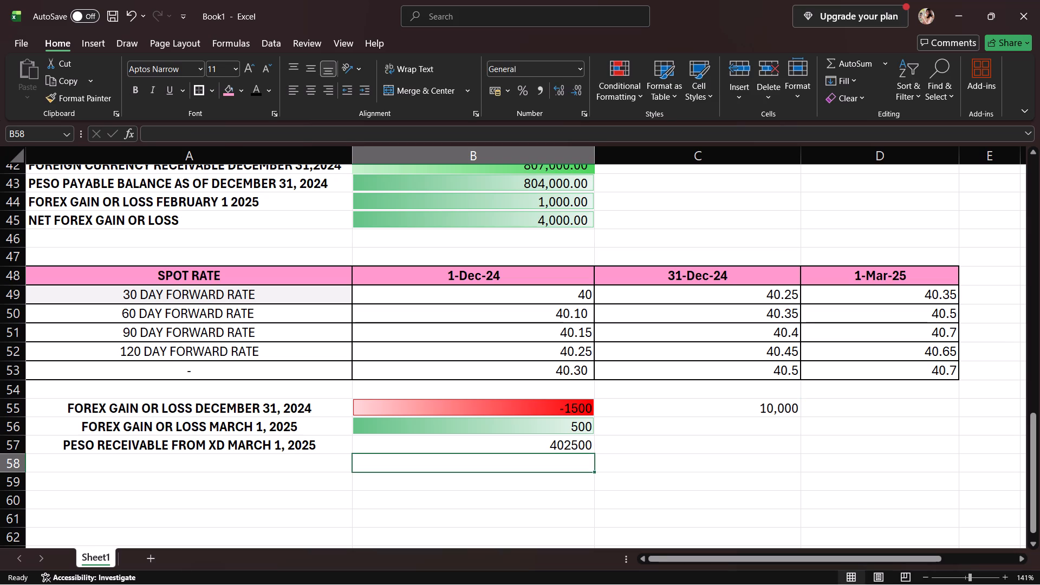
Format the peso receivable amount in B57 with comma style and green gradient data bars.
left_click(582, 446)
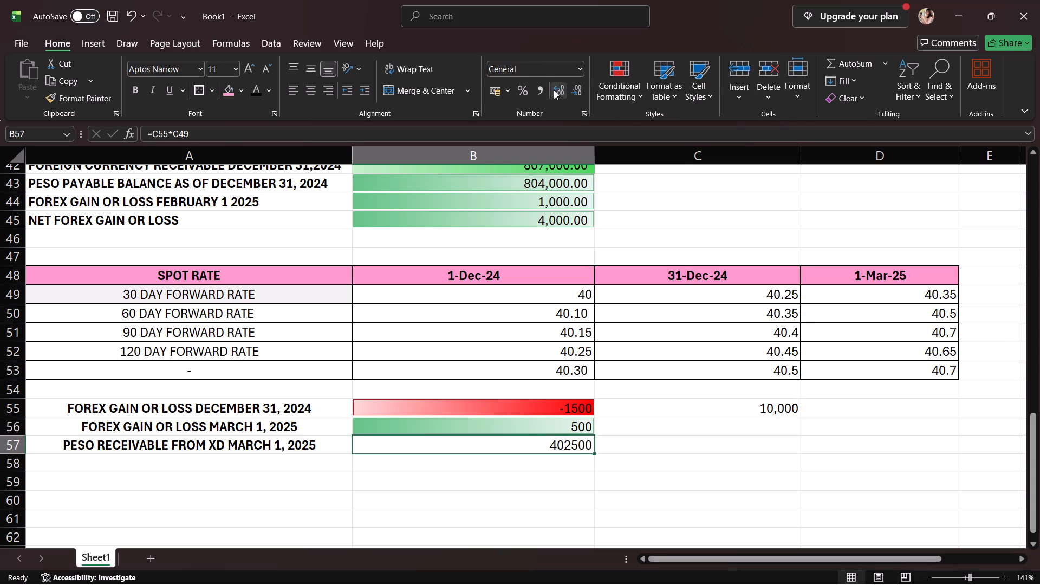
left_click(542, 93)
left_click(622, 88)
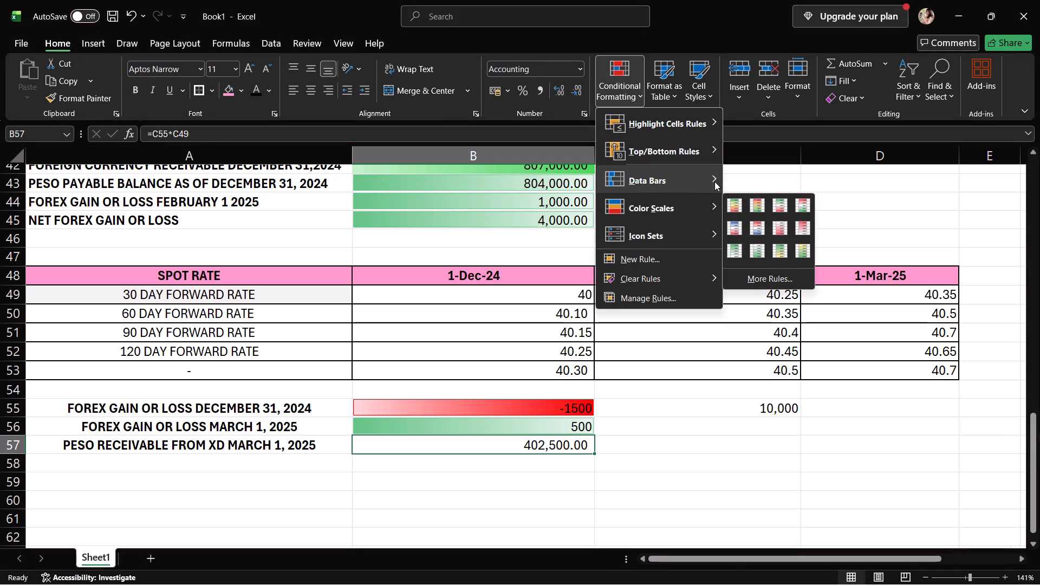
left_click(753, 193)
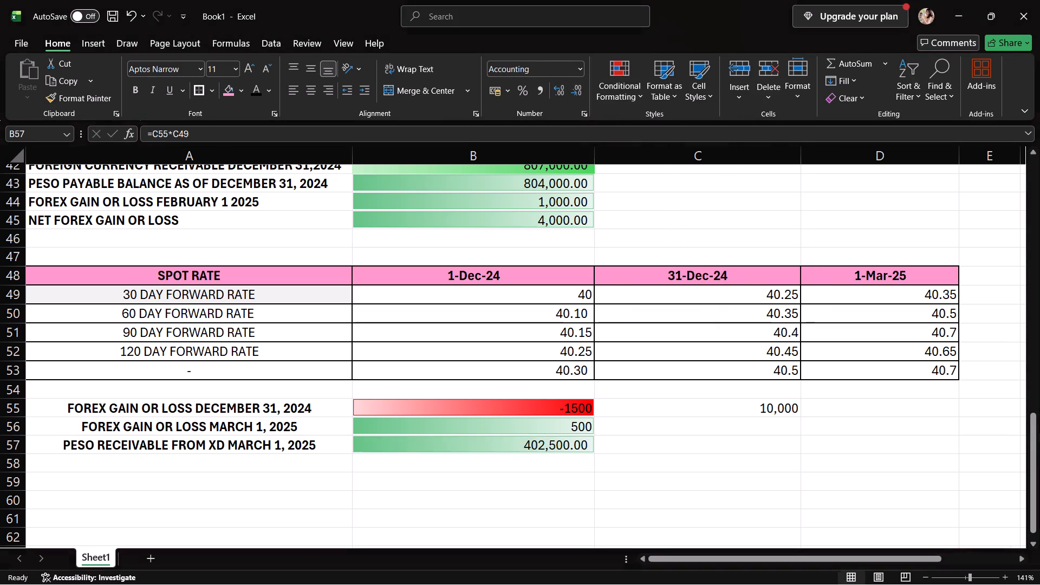
Enter the label FOREIGN CURRENCY PAYABLE MARCH 1, 2025 in A58.
left_click(303, 465)
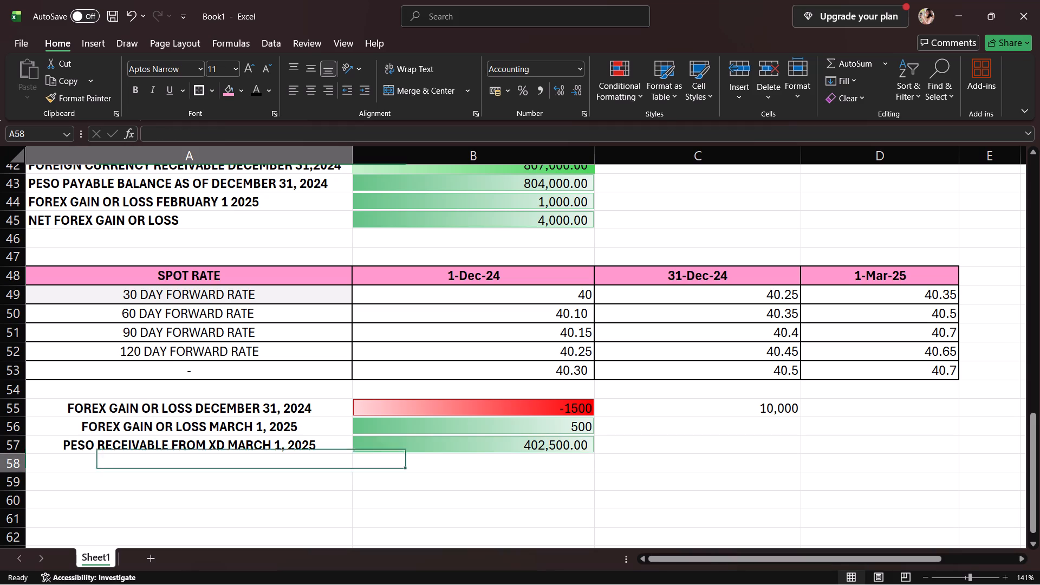
scroll(421, 160, "down", 1)
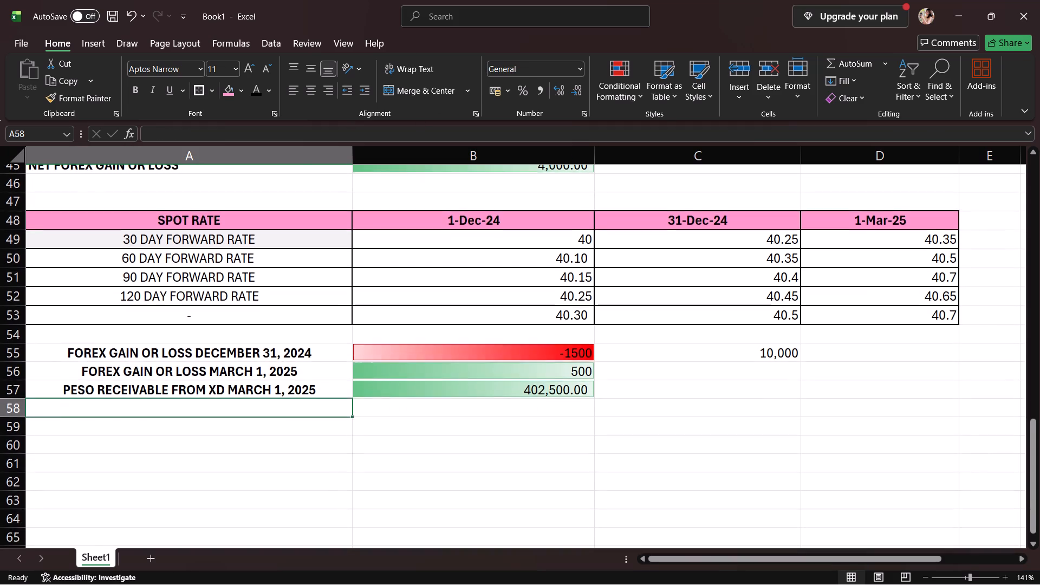
scroll(408, 203, "up", 8)
scroll(408, 203, "down", 5)
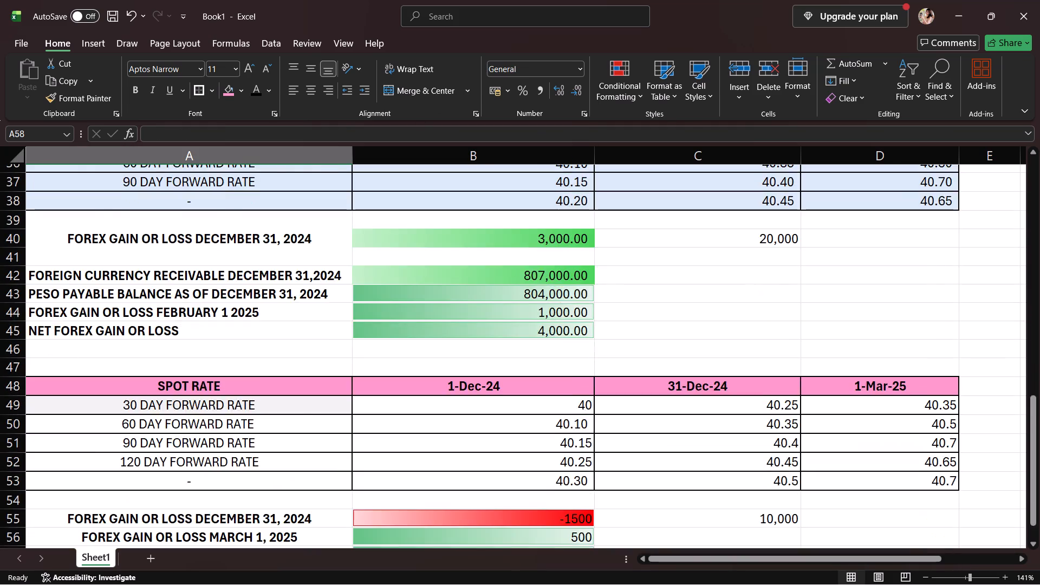
scroll(408, 203, "down", 3)
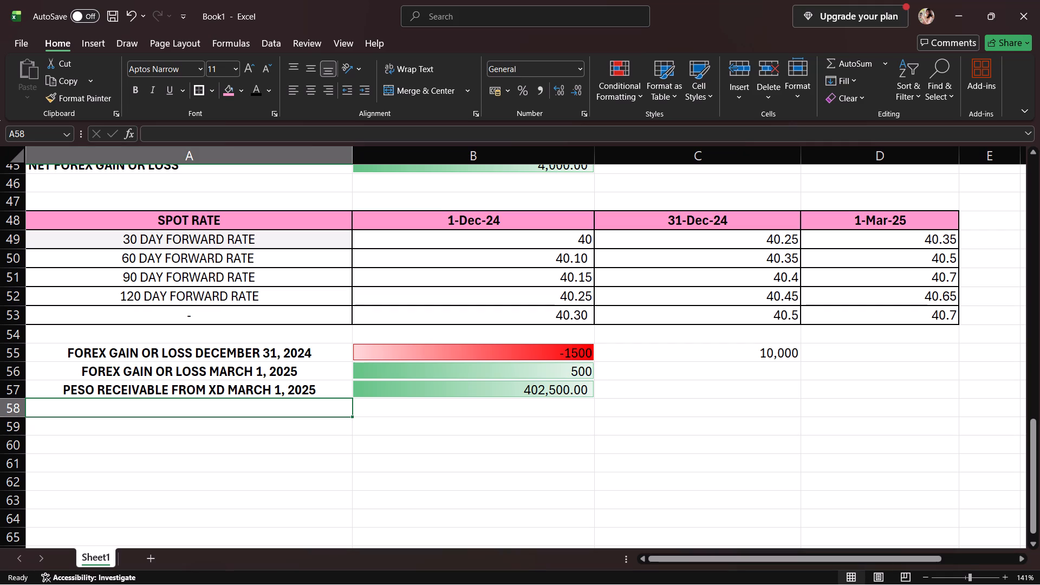
type("FOREIGN CURRENCY PAYABLR")
key("BackSpace")
key("e")
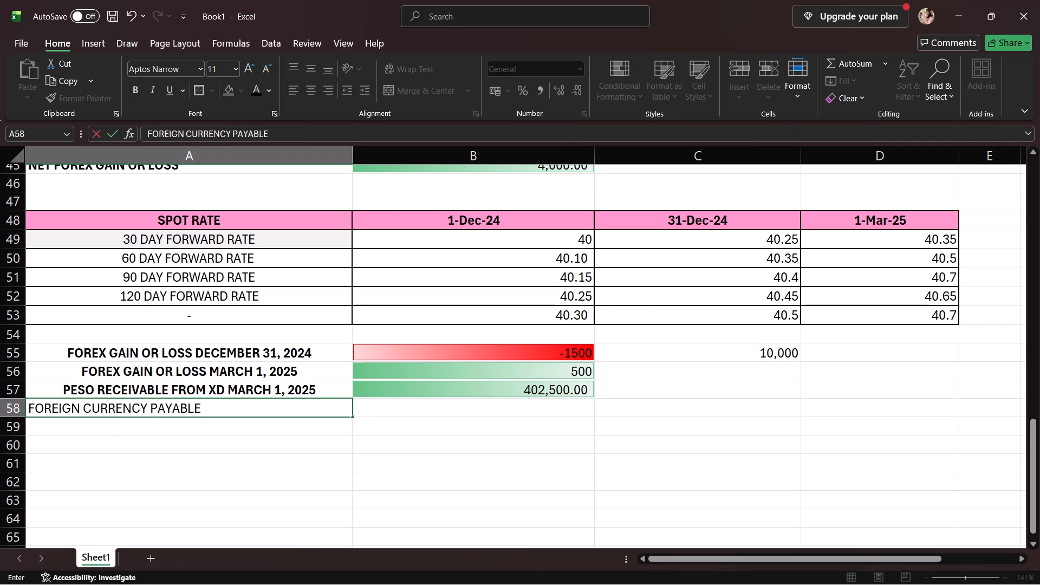
key("space")
type("MARCH 1, 202")
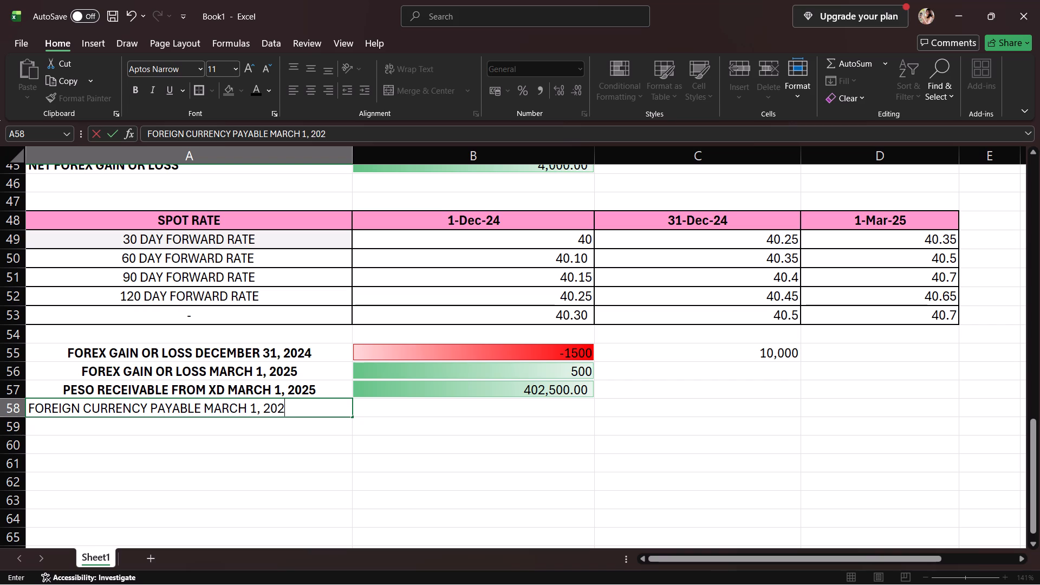
key("5")
key("Return")
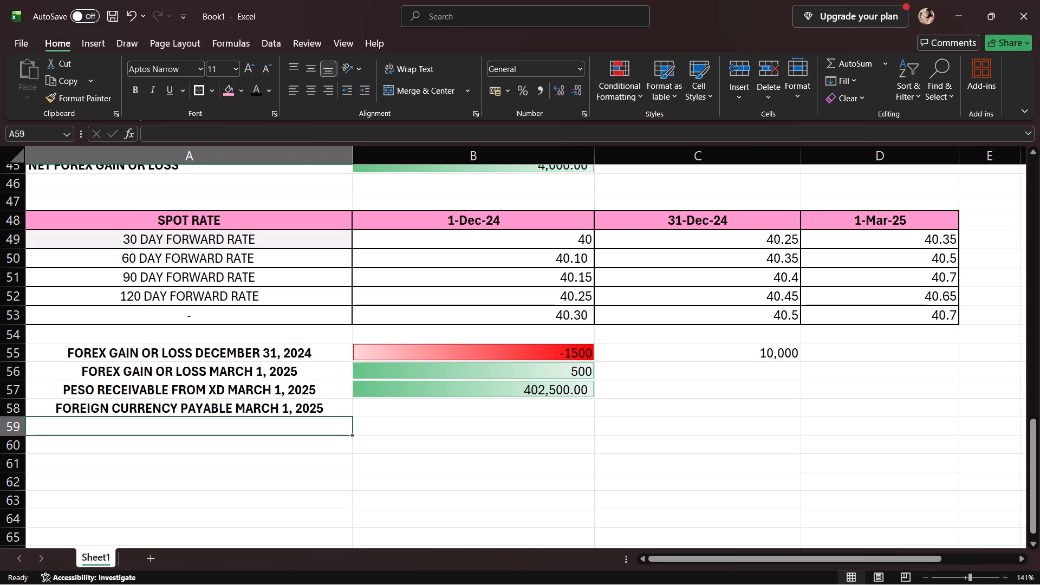
Calculate the March 1, 2025 foreign currency payable in B58 with the formula =C55*C49.
left_click(379, 408)
key("equal")
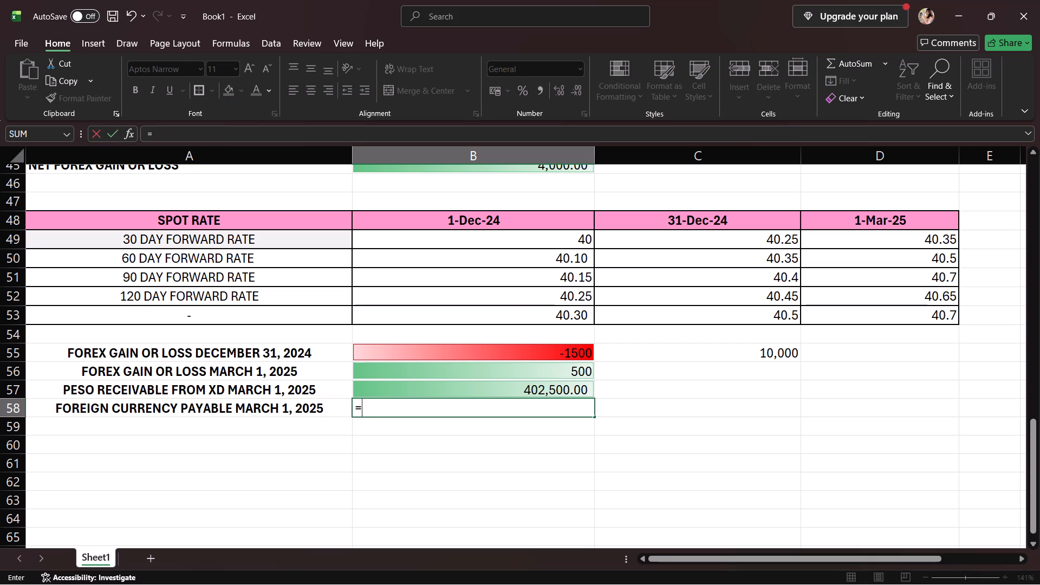
left_click(650, 353)
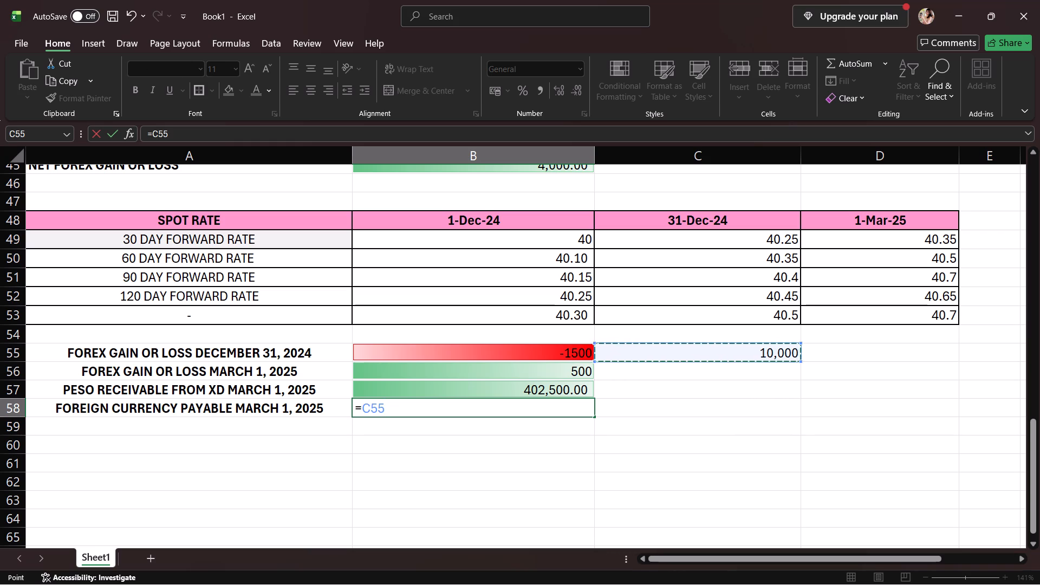
key("asterisk")
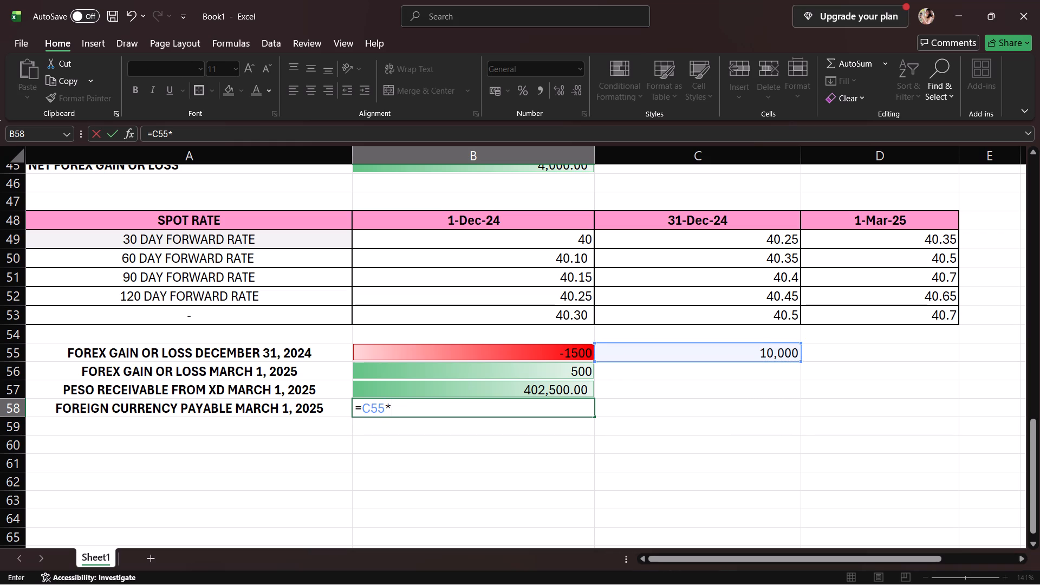
left_click(736, 236)
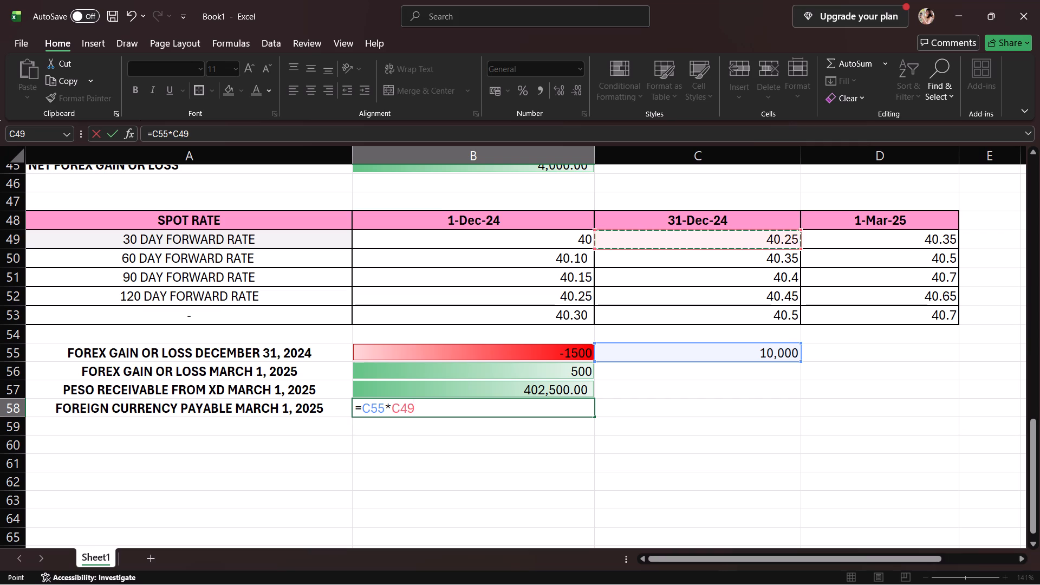
key("Return")
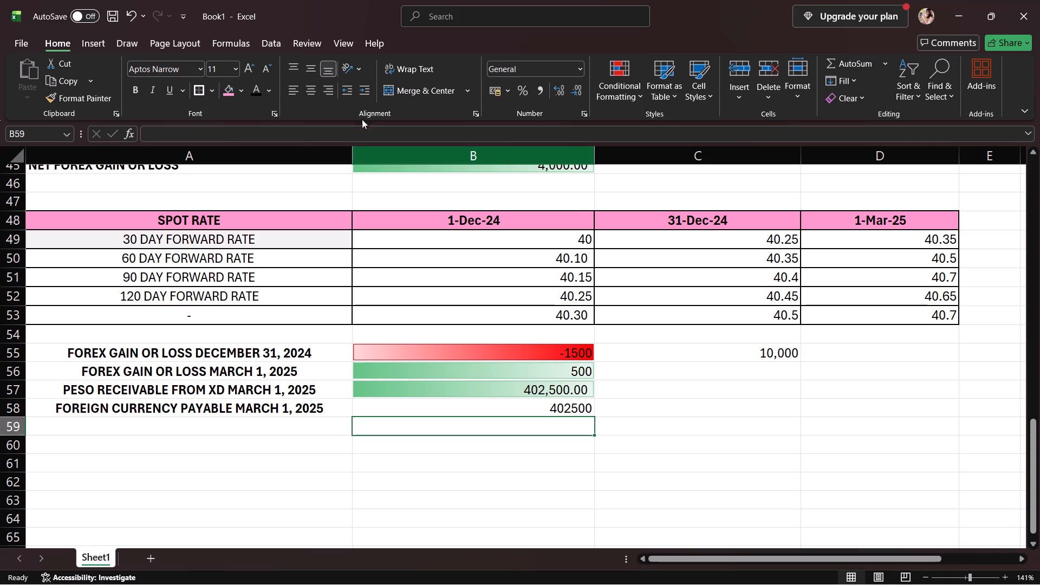
Correct the foreign currency payable formula in B58 to use the March 1, 2025 rate, =C55*D49.
left_click(537, 411)
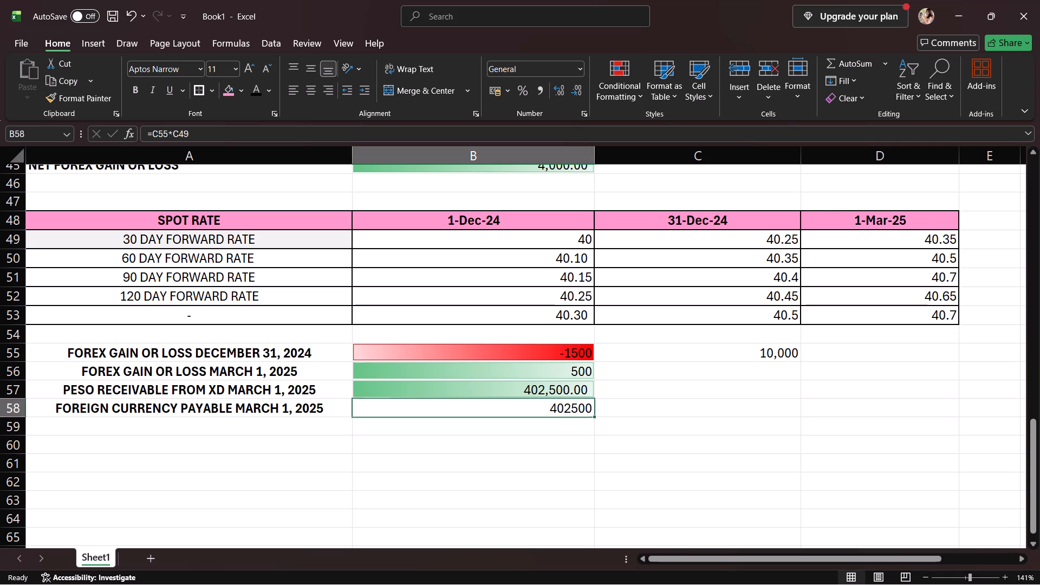
left_click(287, 125)
left_click(284, 128)
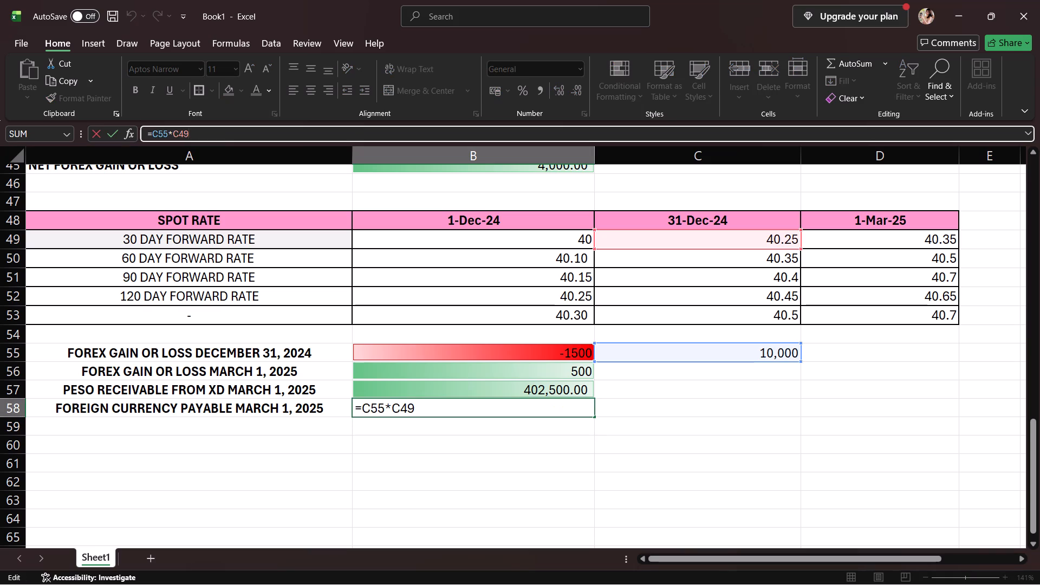
key("BackSpace")
key("BackSpace")
key("BackSpace")
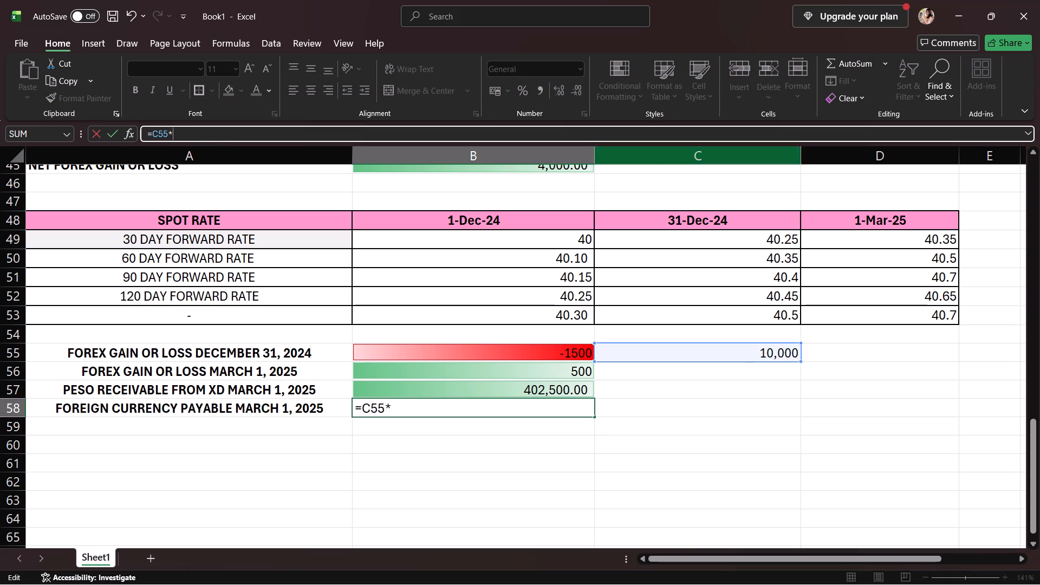
left_click(811, 248)
key("Return")
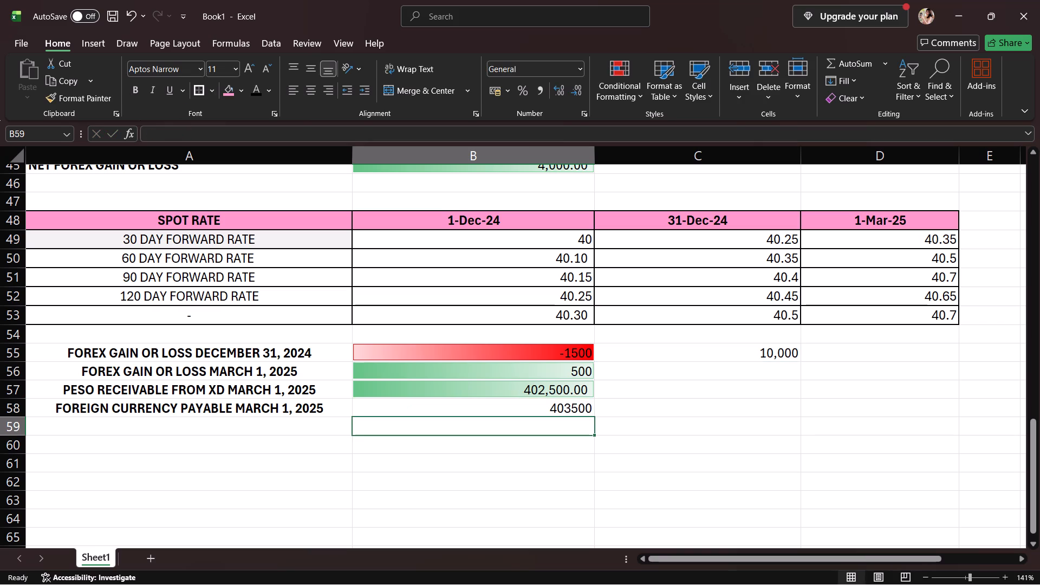
Format the foreign currency payable amount in B58 with comma style and green gradient data bars.
left_click(560, 408)
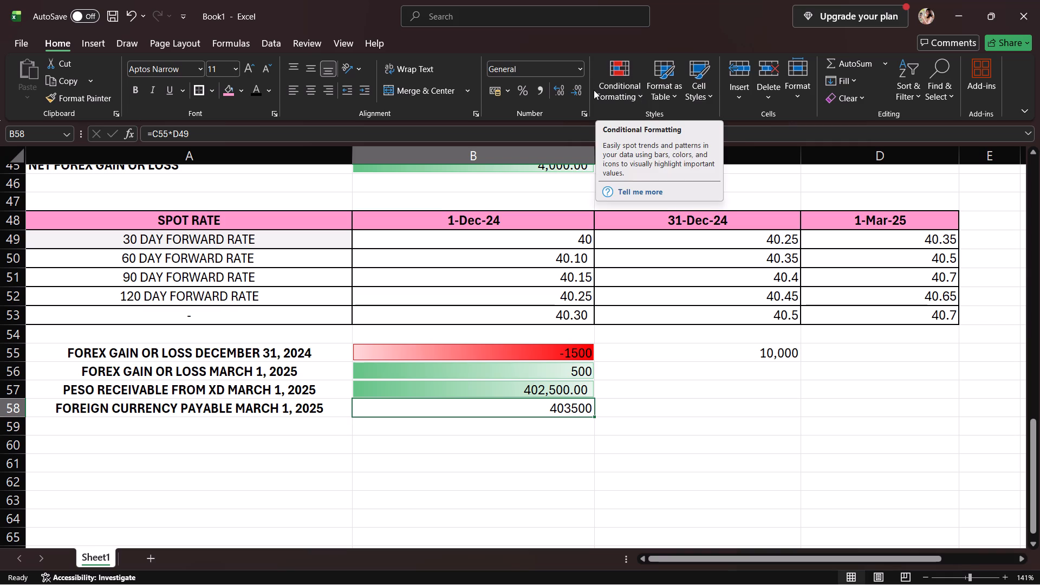
left_click(536, 99)
left_click(541, 89)
left_click(616, 83)
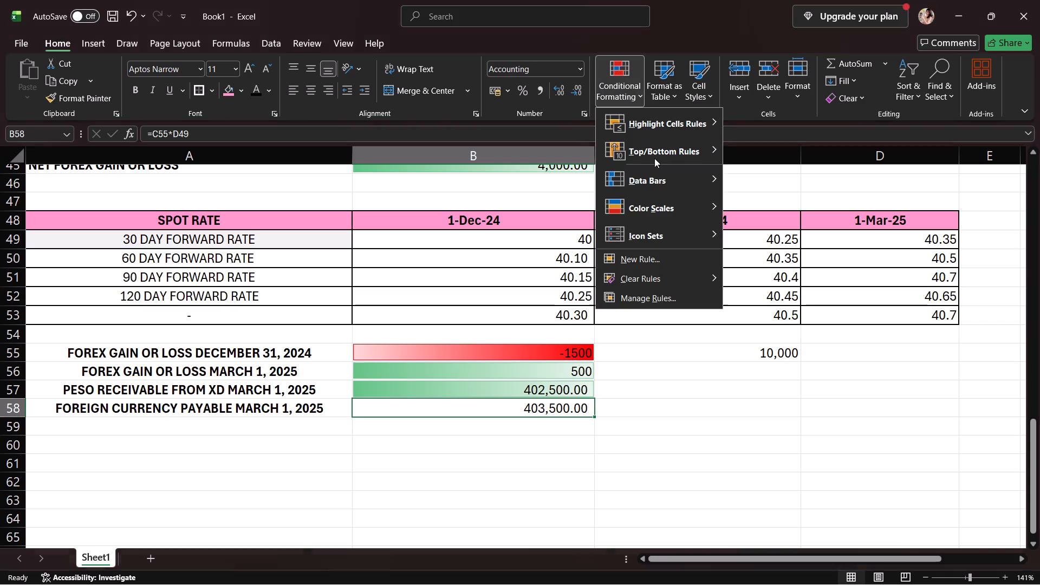
left_click(755, 197)
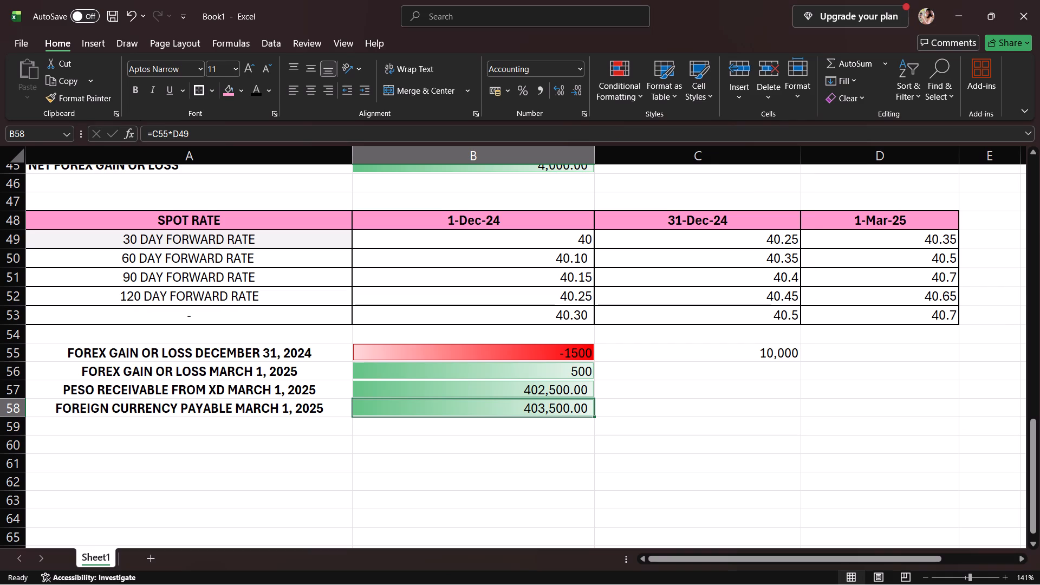
Enter the label NET FOREX GAIN OR LOSS in A59.
left_click(283, 430)
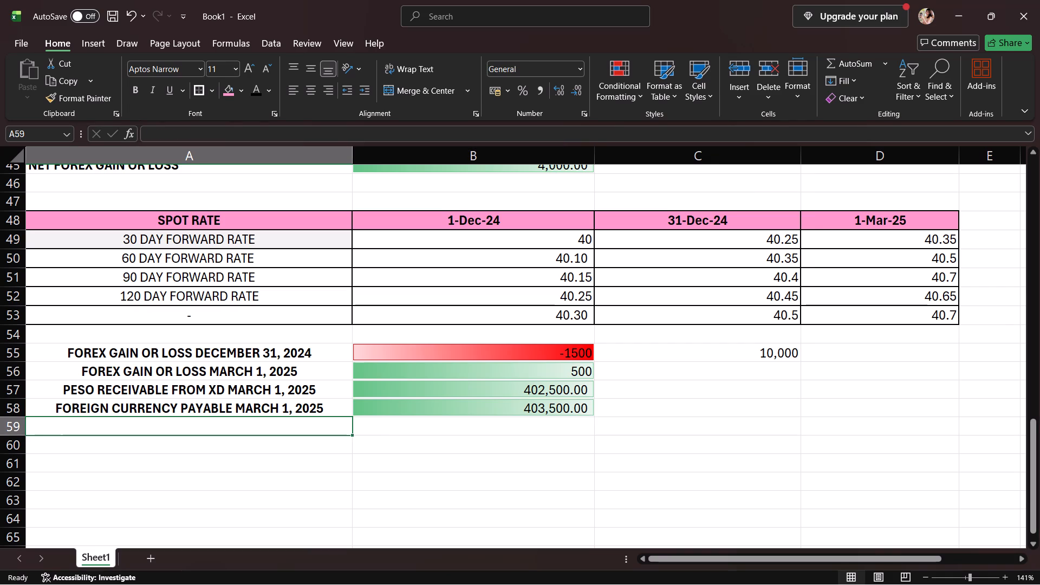
type("NET FOREX GAIN")
key("space")
type("OR LOSS")
key("Return")
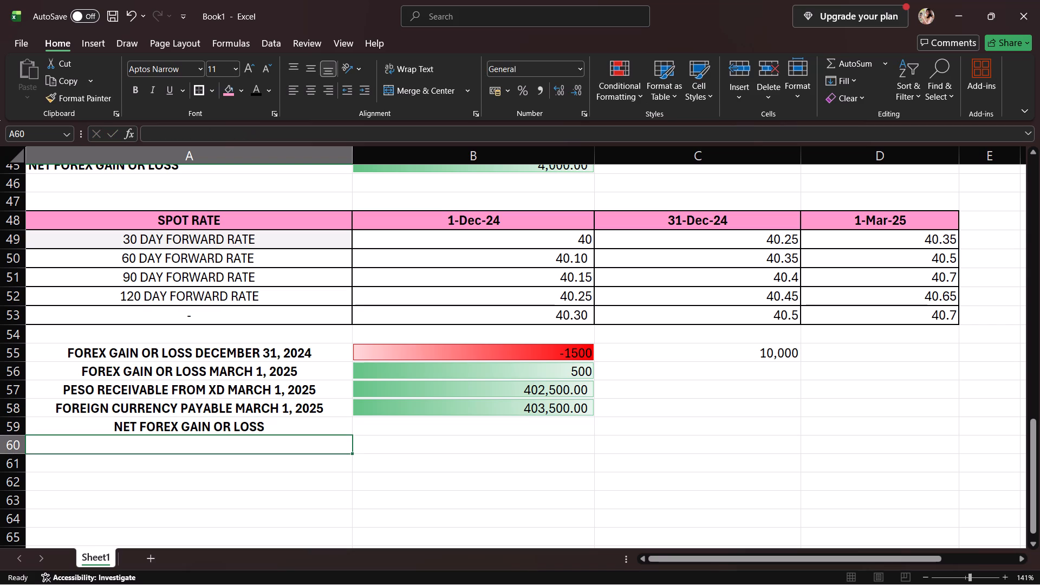
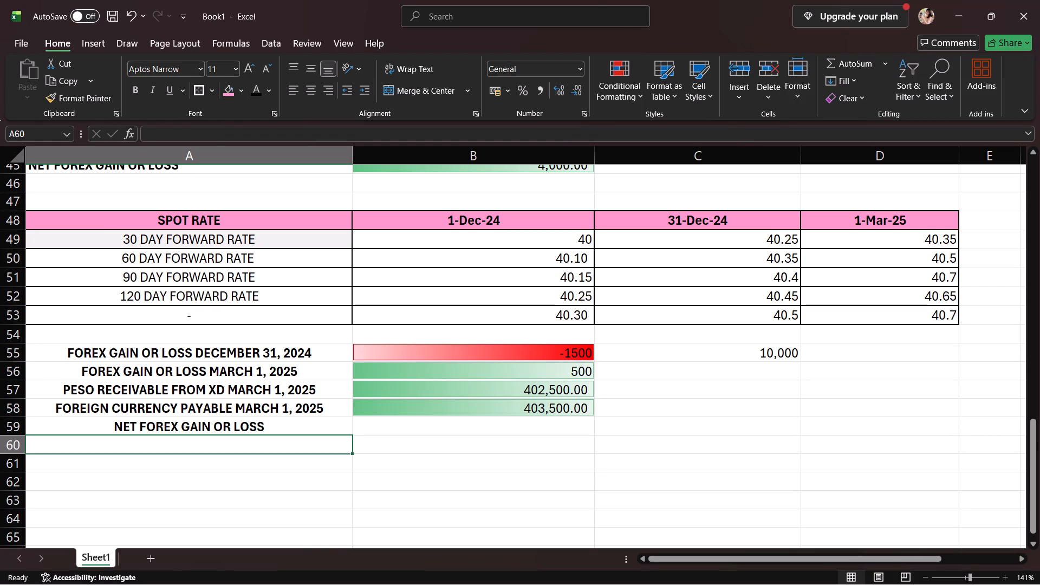
Start a formula in B59 for the net forex gain or loss.
left_click(381, 415)
left_click(380, 419)
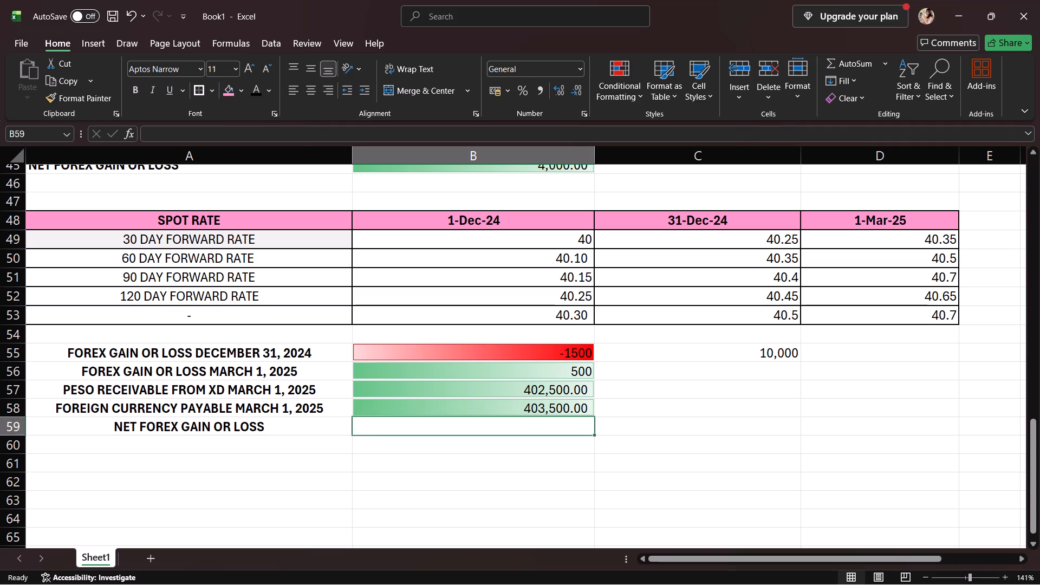
key("equal")
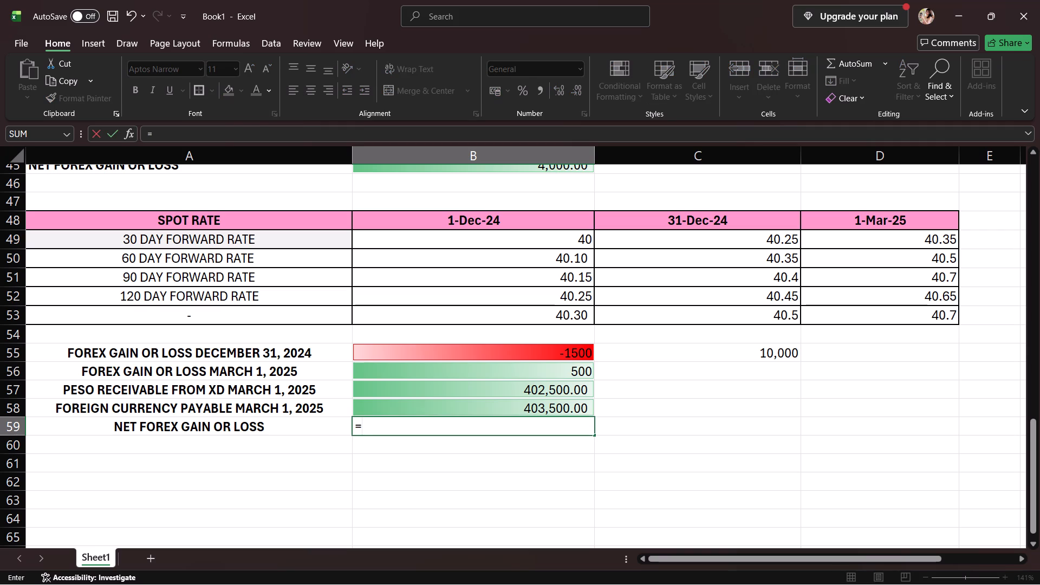
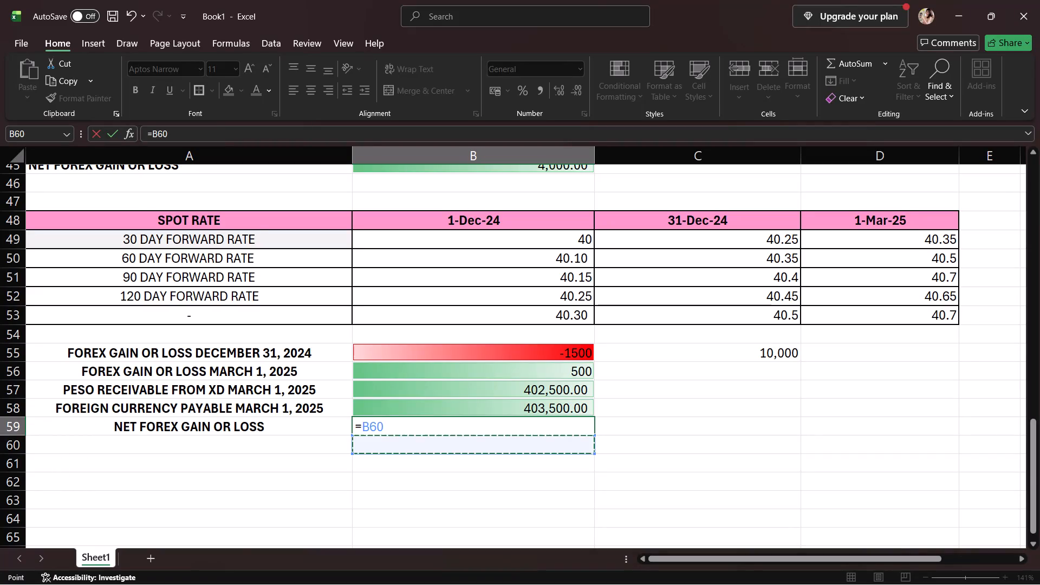
Complete the net forex gain or loss formula in B59 as =B56-1500.
left_click(420, 434)
double_click(420, 433)
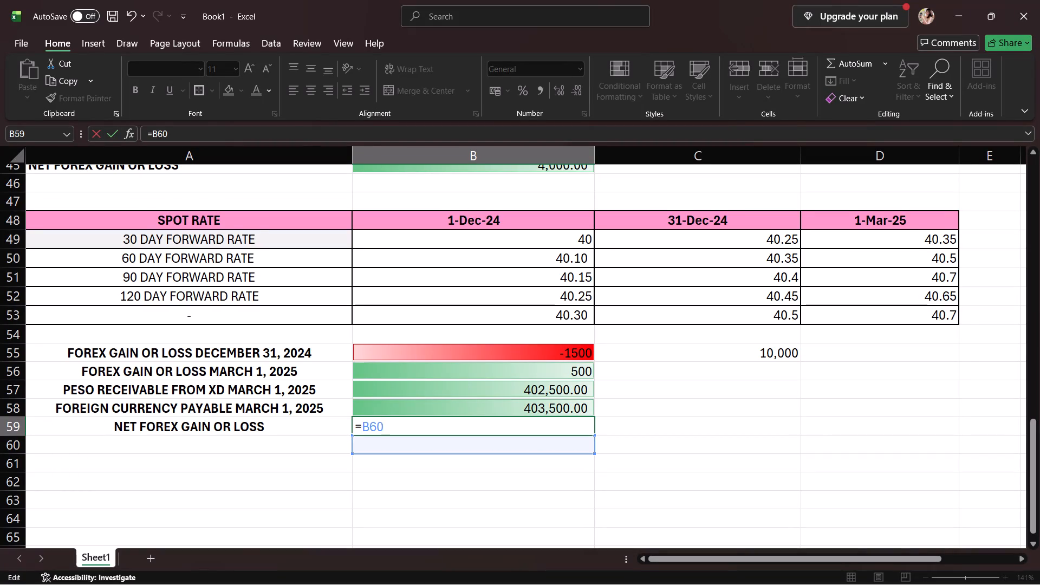
key("BackSpace")
key("BackSpace")
key("BackSpace")
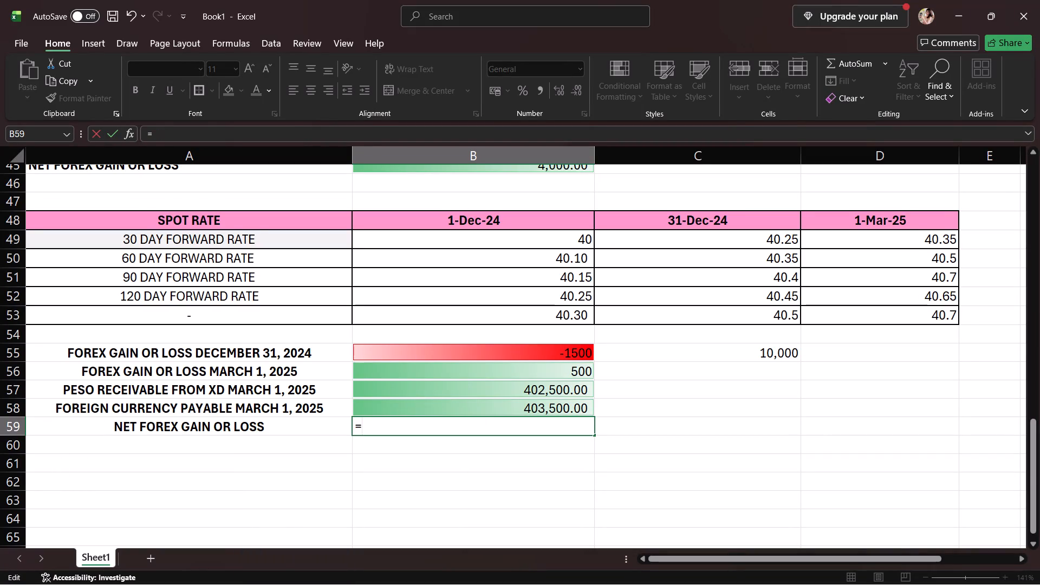
left_click(500, 367)
key("minus")
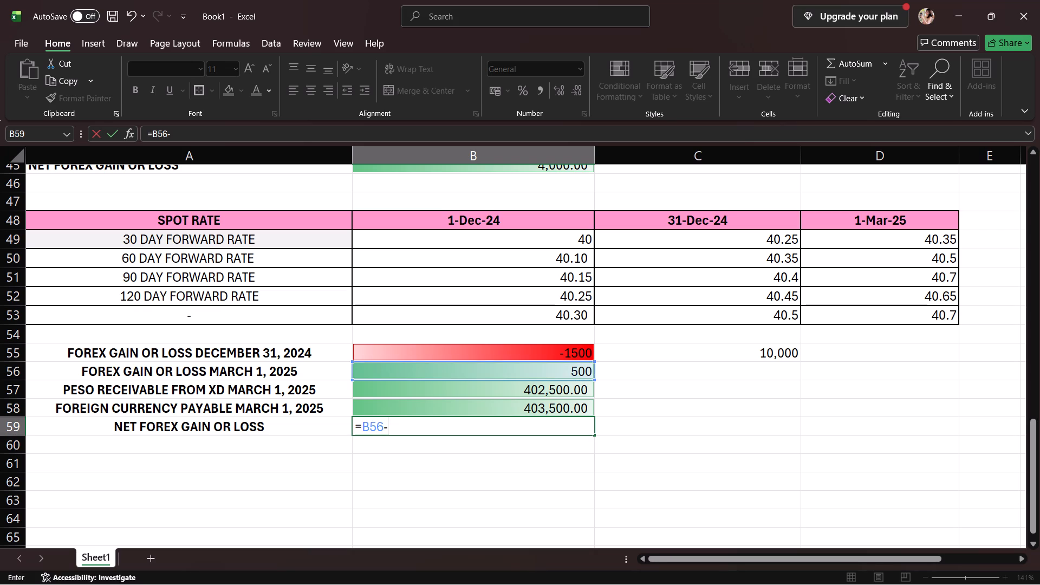
key("1")
type("500")
key("Return")
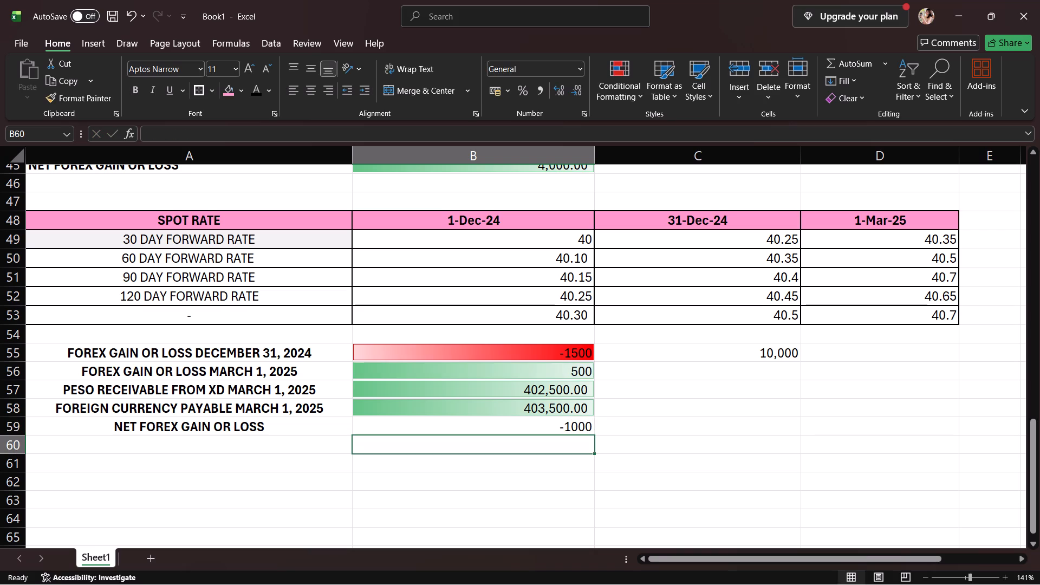
Format the net forex gain or loss in B59 with comma style and a red gradient data bar.
left_click(519, 426)
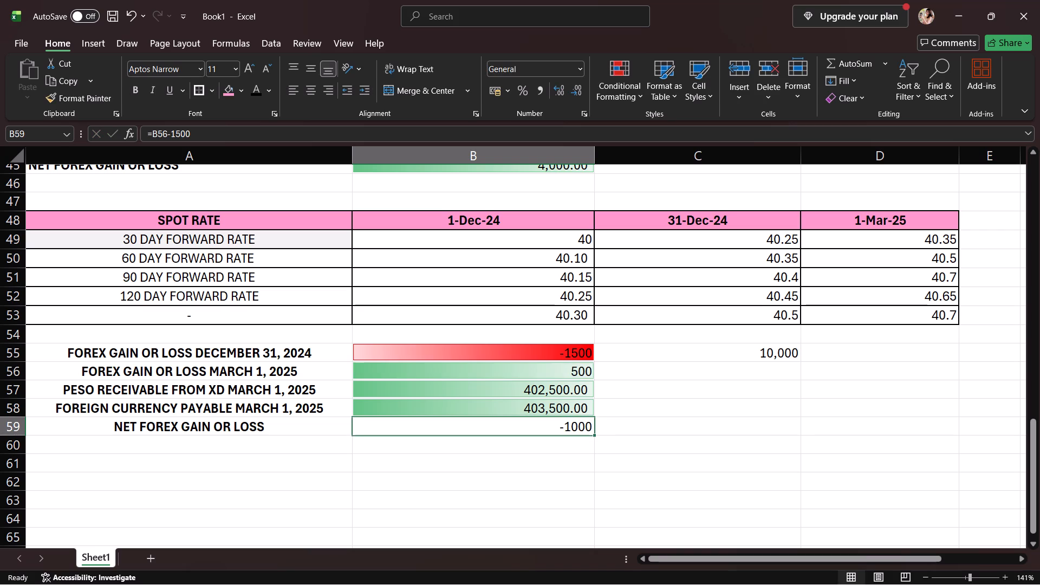
left_click(540, 89)
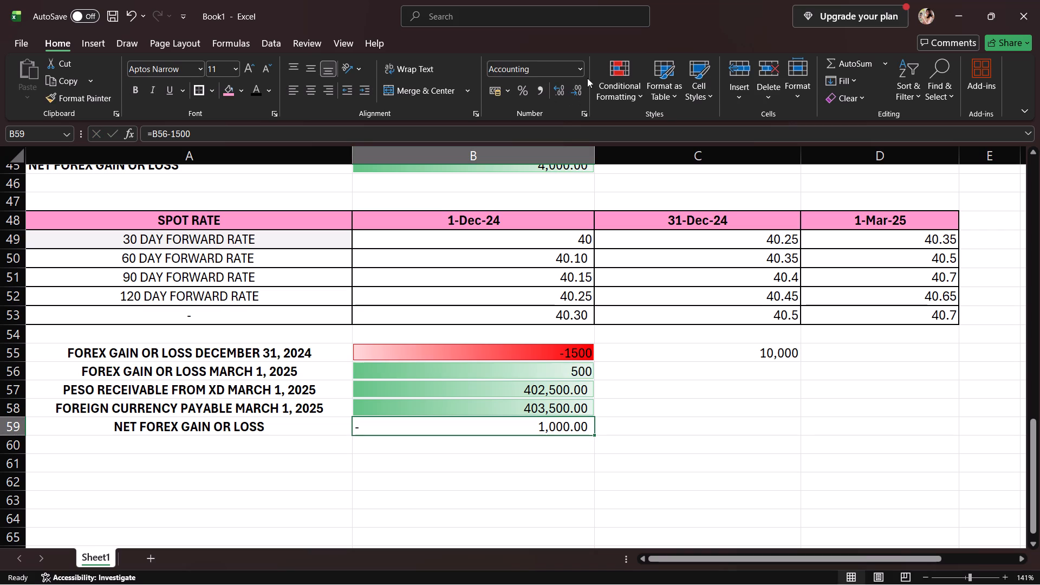
left_click(622, 60)
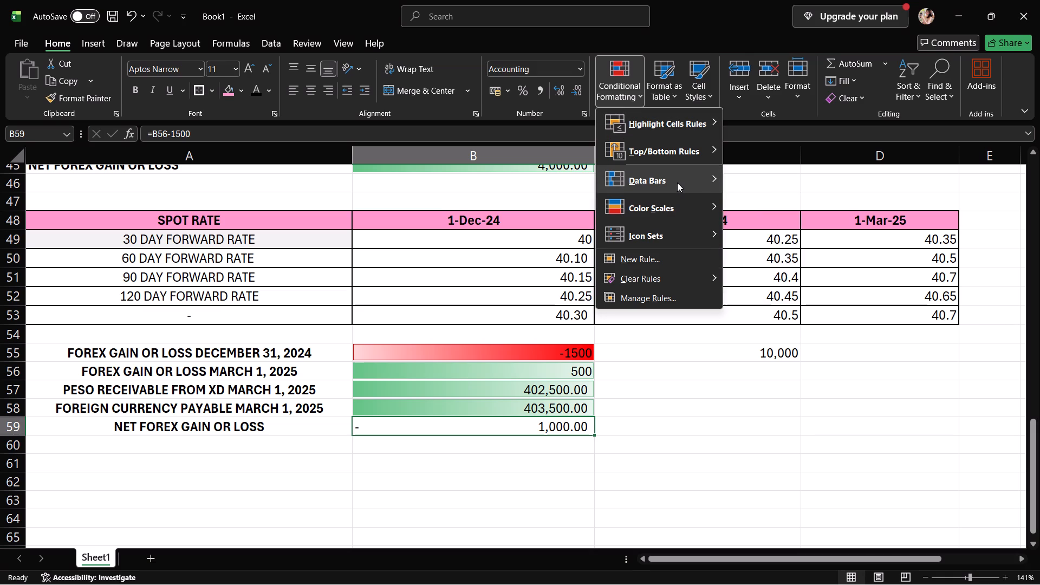
left_click(791, 197)
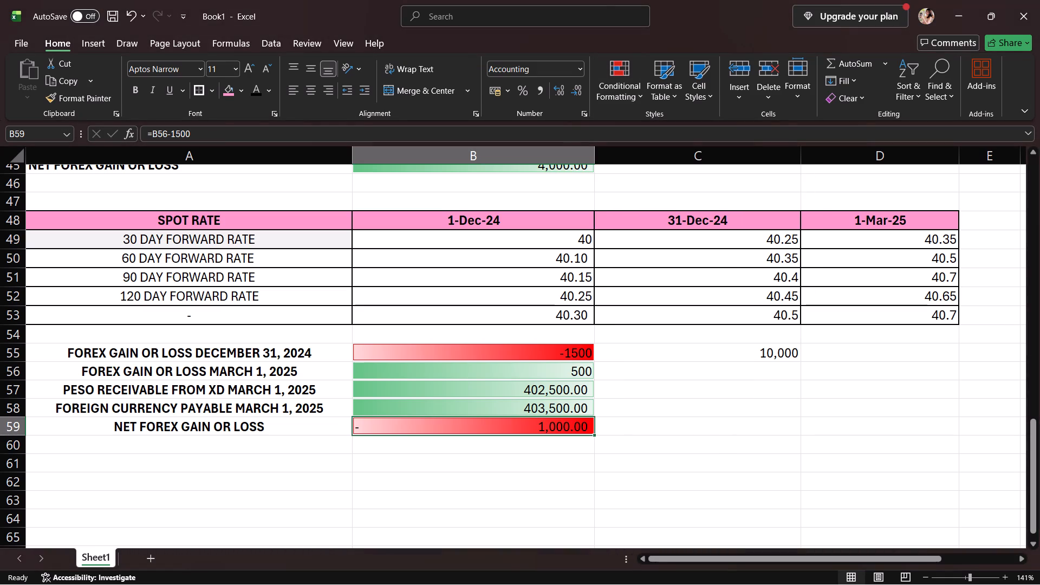
Enter the bold label "OUTSTANDING PESO PAYABLE AS OF NOVEMBER 1, 2024" in A60.
left_click(248, 445)
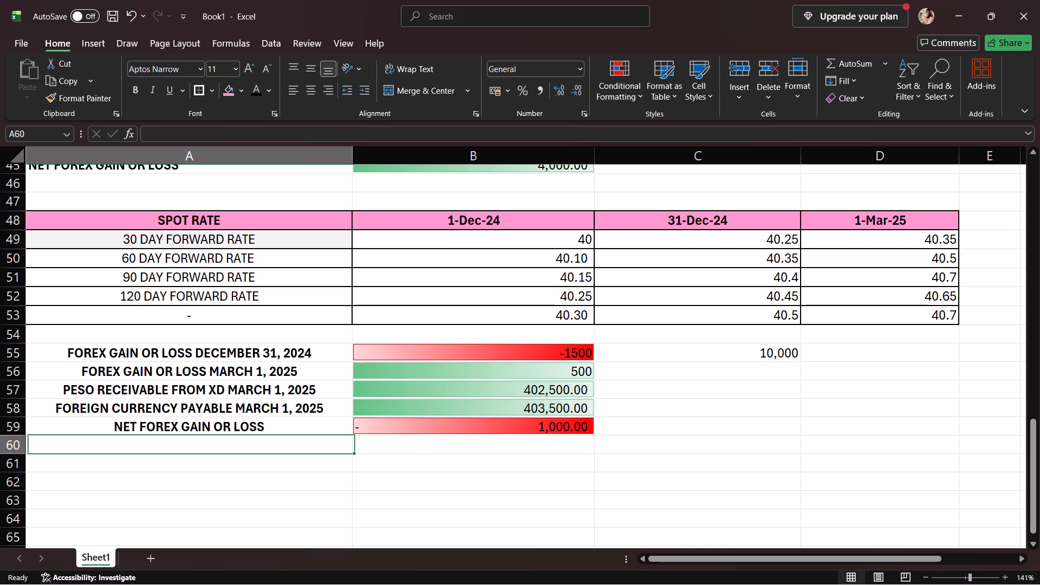
type("OTS")
key("BackSpace")
key("BackSpace")
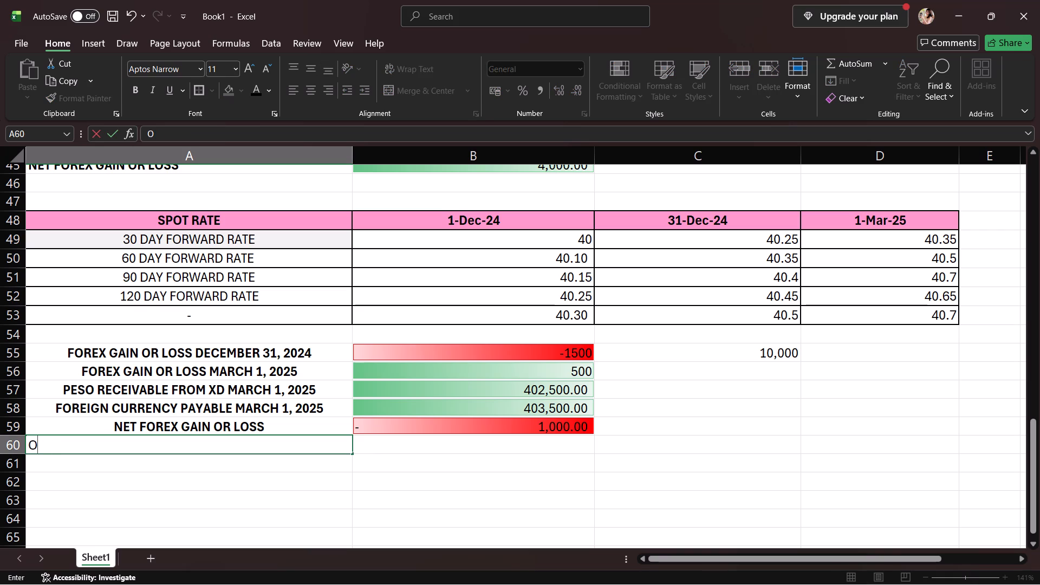
type("UTSTANDING E")
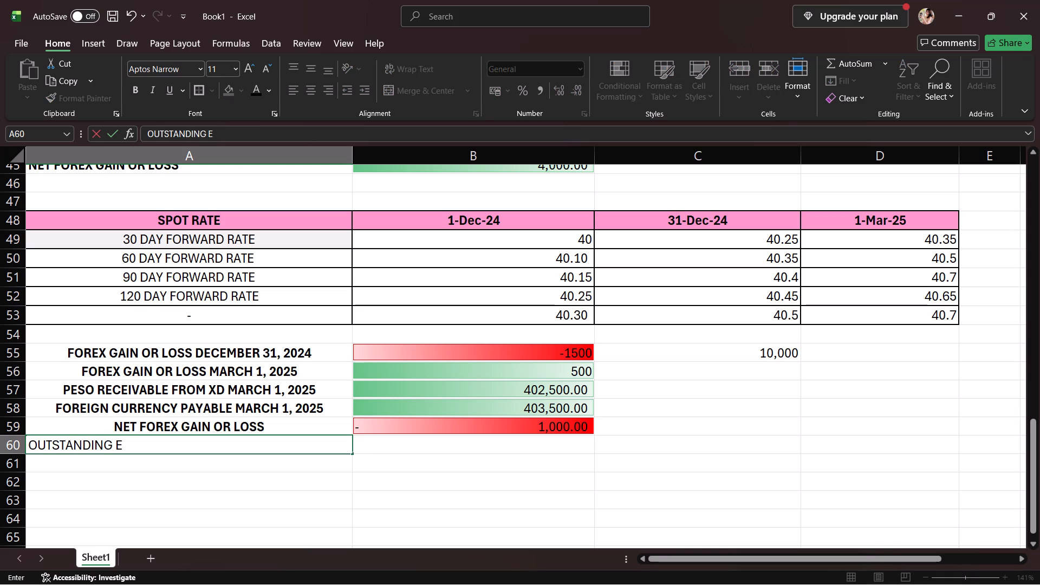
key("BackSpace")
type("PESO PAYABLE")
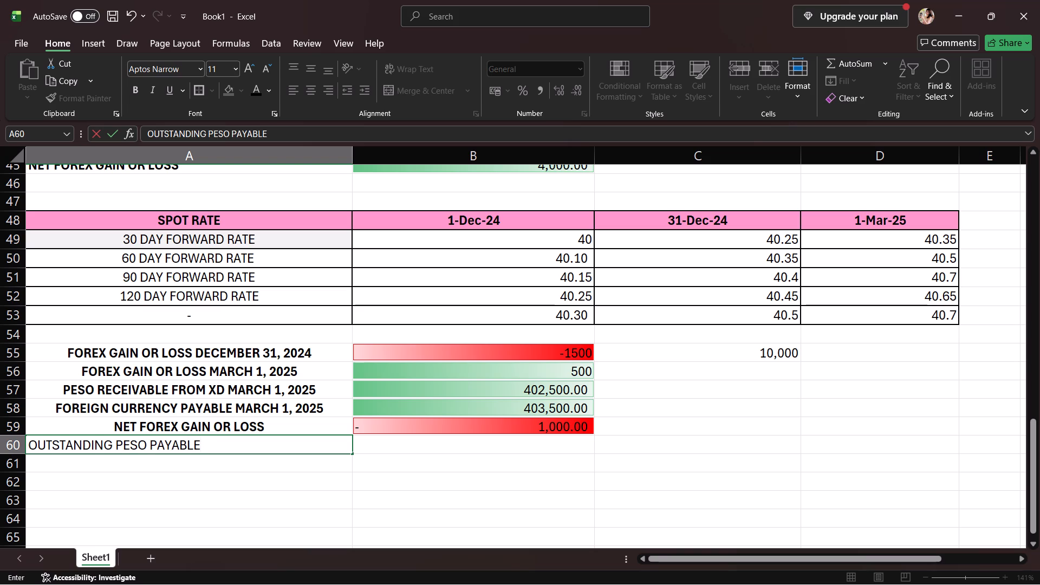
key("space")
type("A")
type("S OF")
key("space")
type("NOVEMB")
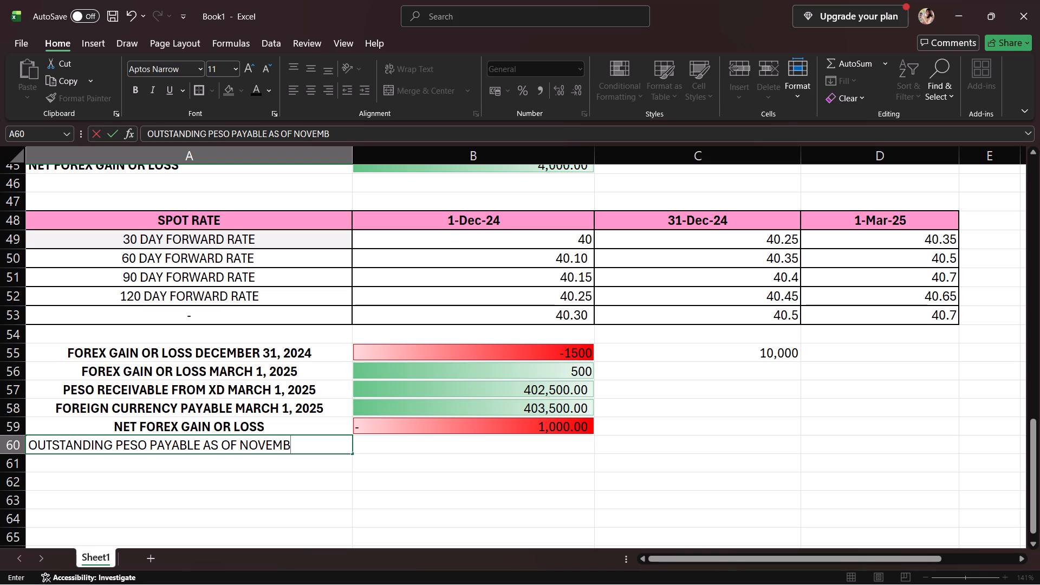
type("ER")
key("space")
type("1")
type(", 2024")
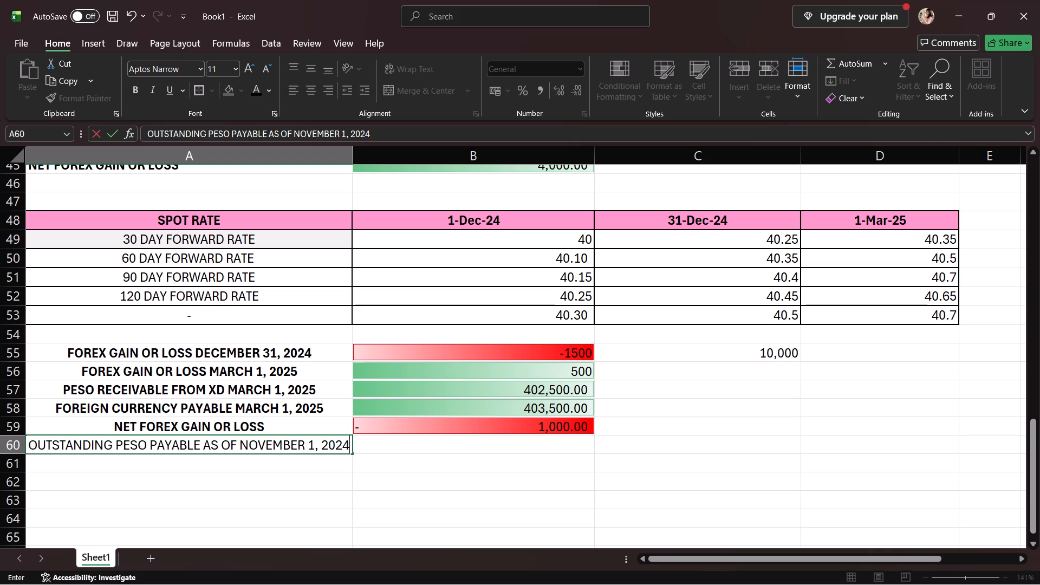
left_click(137, 89)
left_click(394, 446)
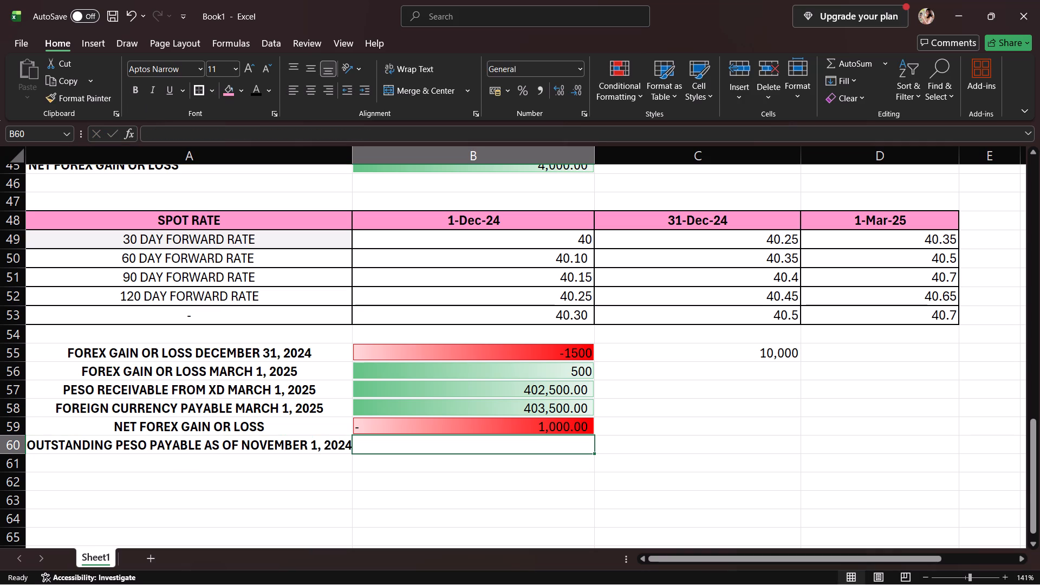
Widen column A slightly so the outstanding peso payable label fits with some margin.
left_click(348, 160)
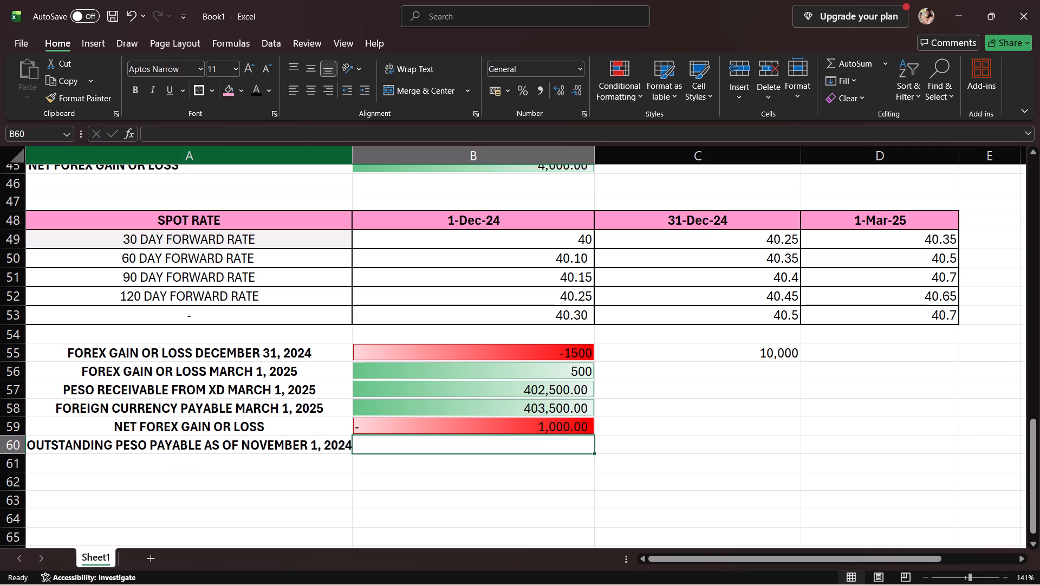
left_click_drag(350, 155, 363, 155)
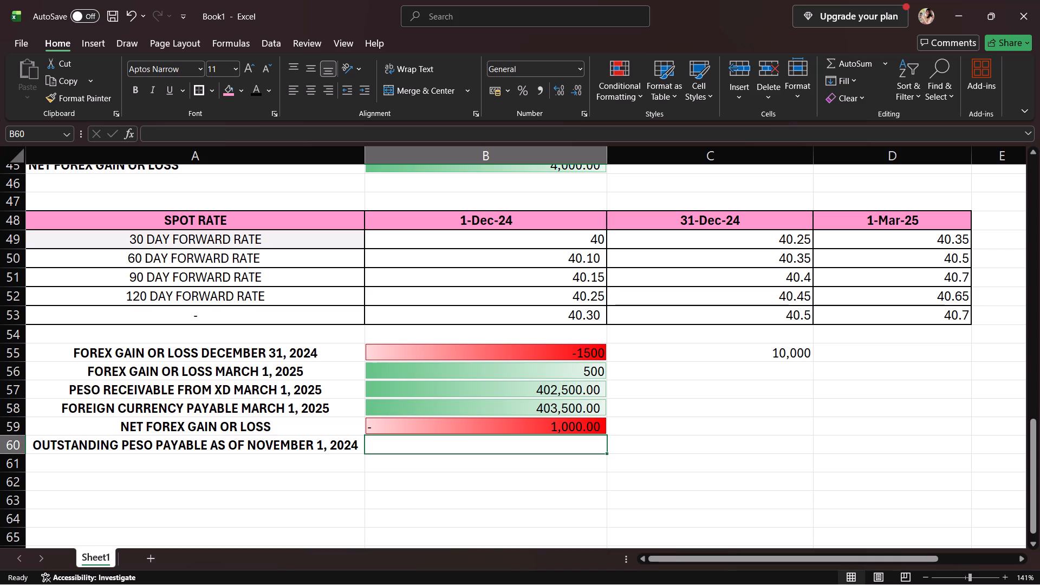
Enter 1,124,000 as the outstanding peso payable in B60 and give it a green gradient data bar.
left_click(581, 441)
type("1,124")
type(",000")
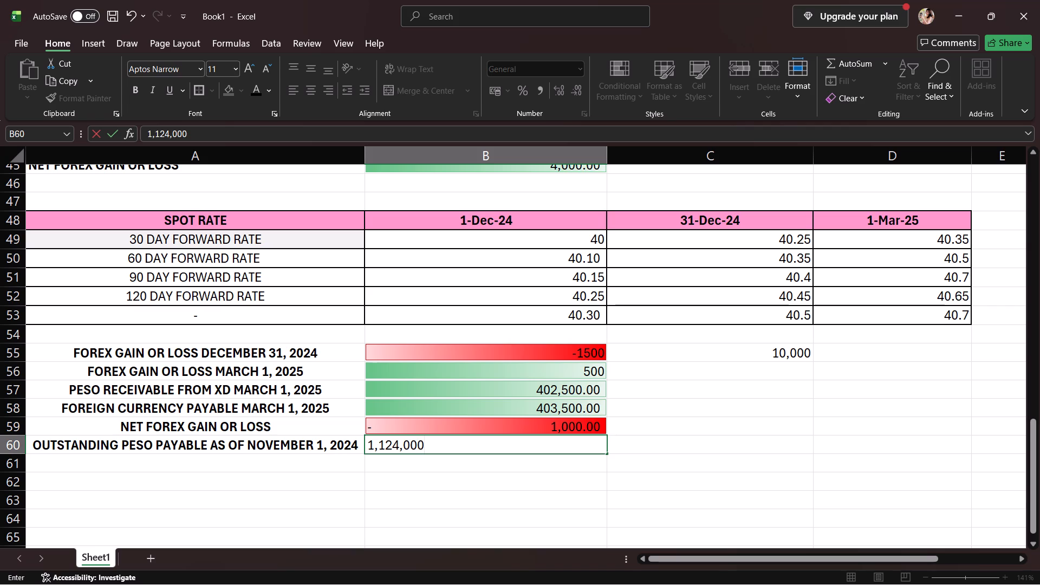
left_click(590, 480)
left_click(586, 451)
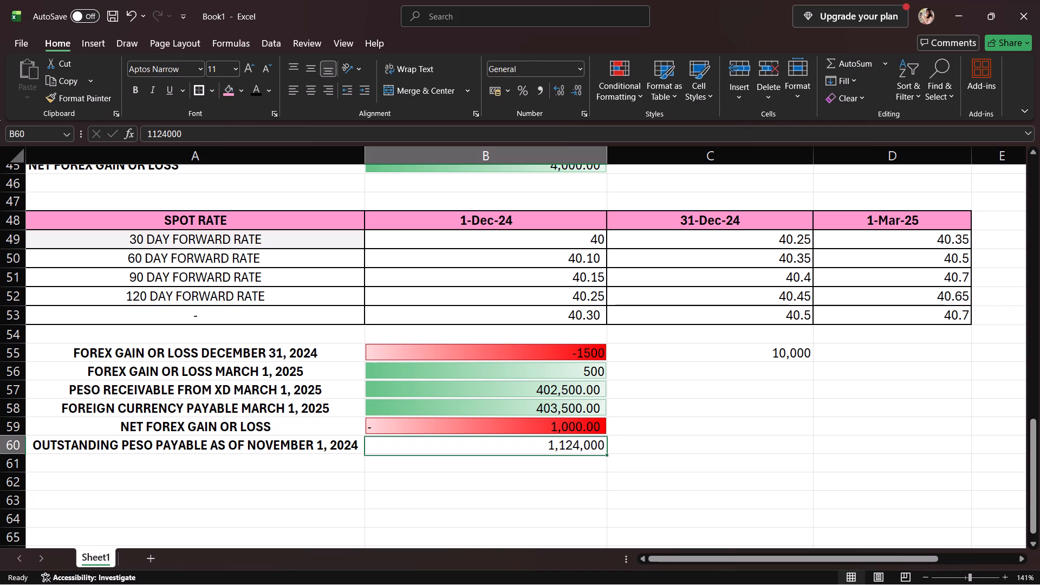
left_click(619, 81)
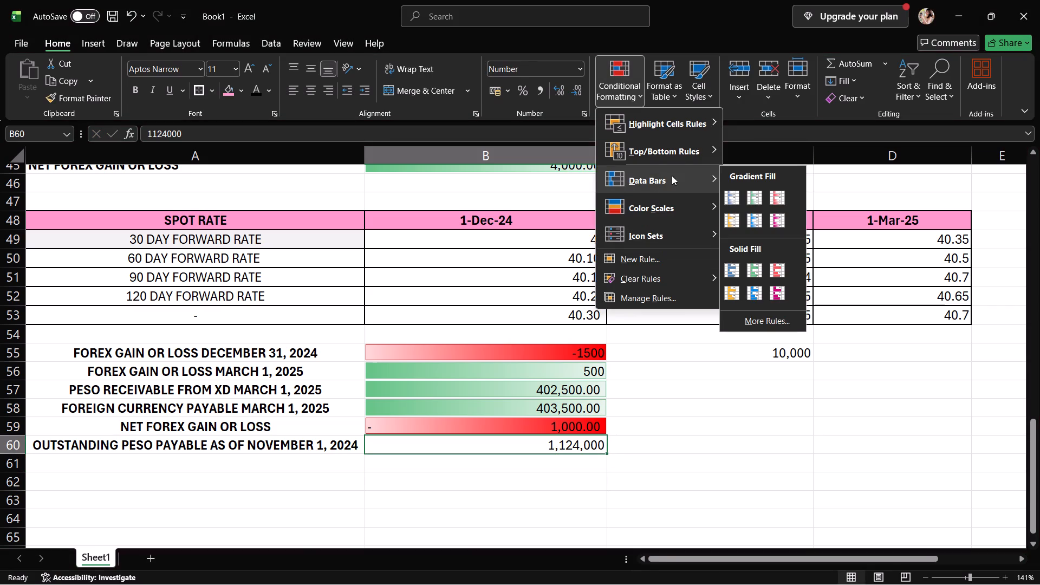
left_click(751, 196)
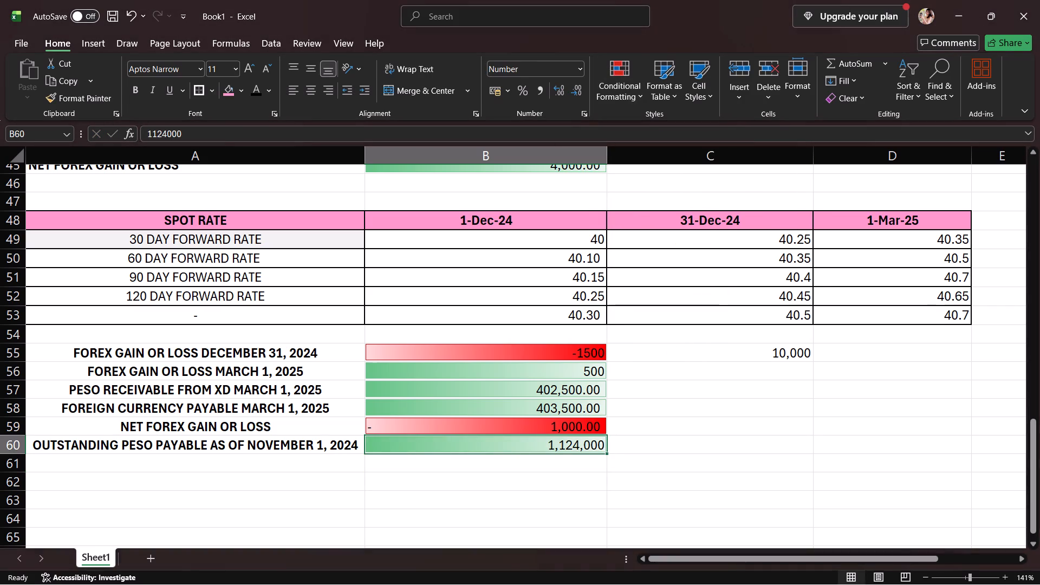
Enter the label "OUTSTANDING FC RECEIVABLE AS OF NOVEMBER 1, 2024" in A61.
left_click(579, 457)
left_click(349, 468)
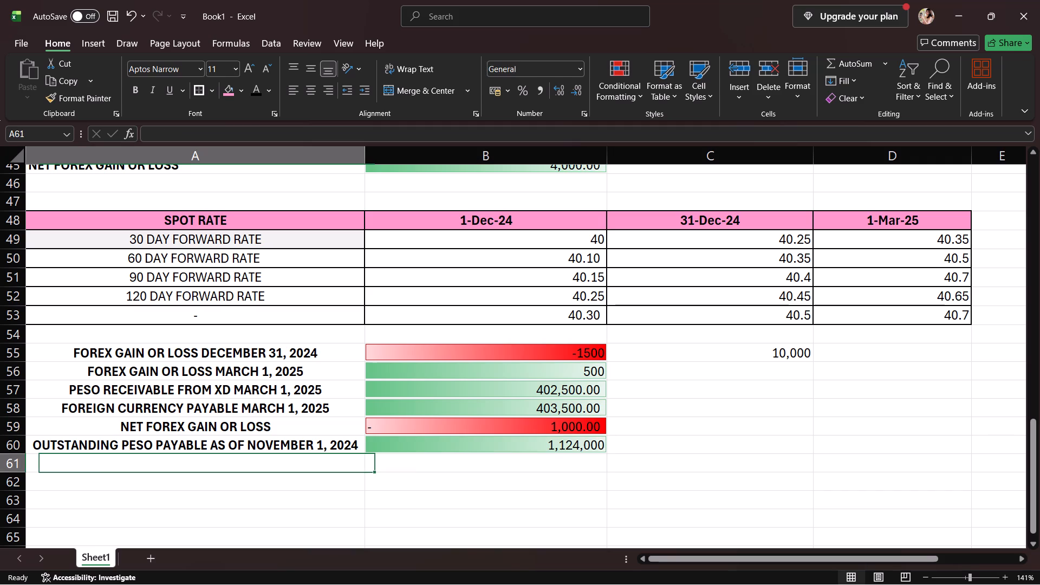
type("OUSTA")
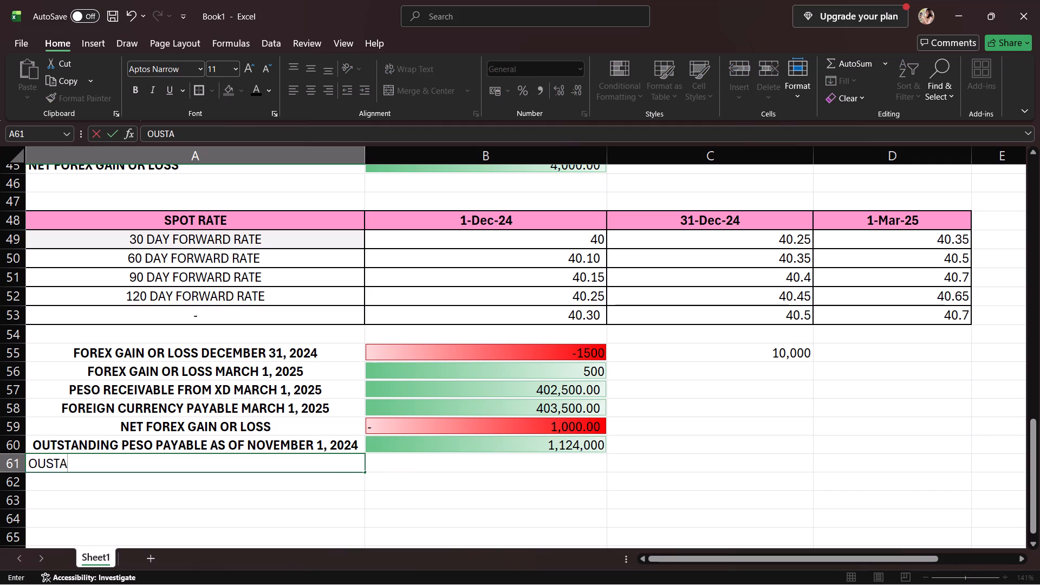
key("BackSpace")
key("BackSpace")
key("t")
key("BackSpace")
key("BackSpace")
type("TS")
key("a")
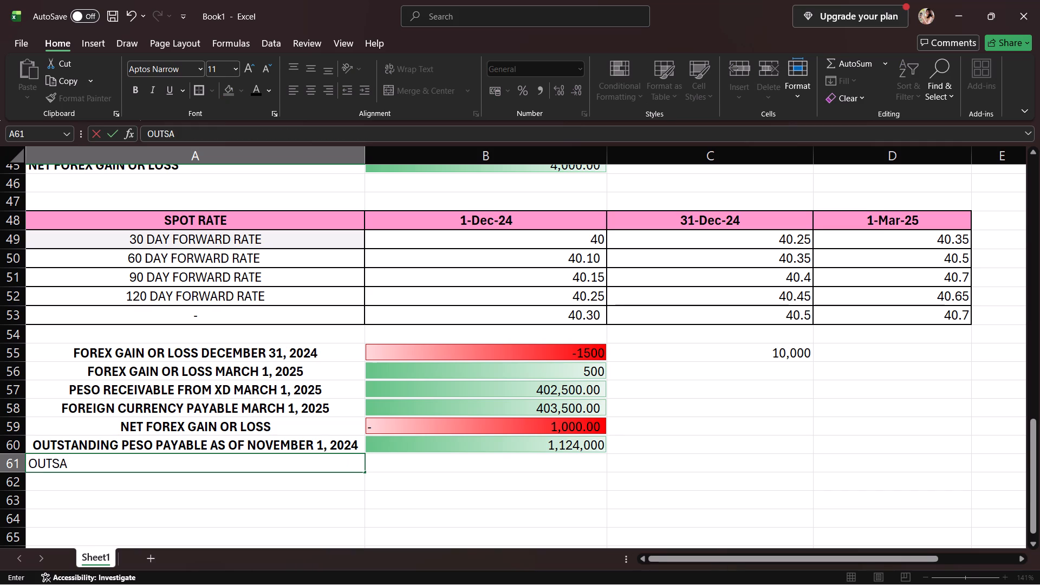
key("BackSpace")
type("TANDING FC RECE")
type("IVABLE")
key("space")
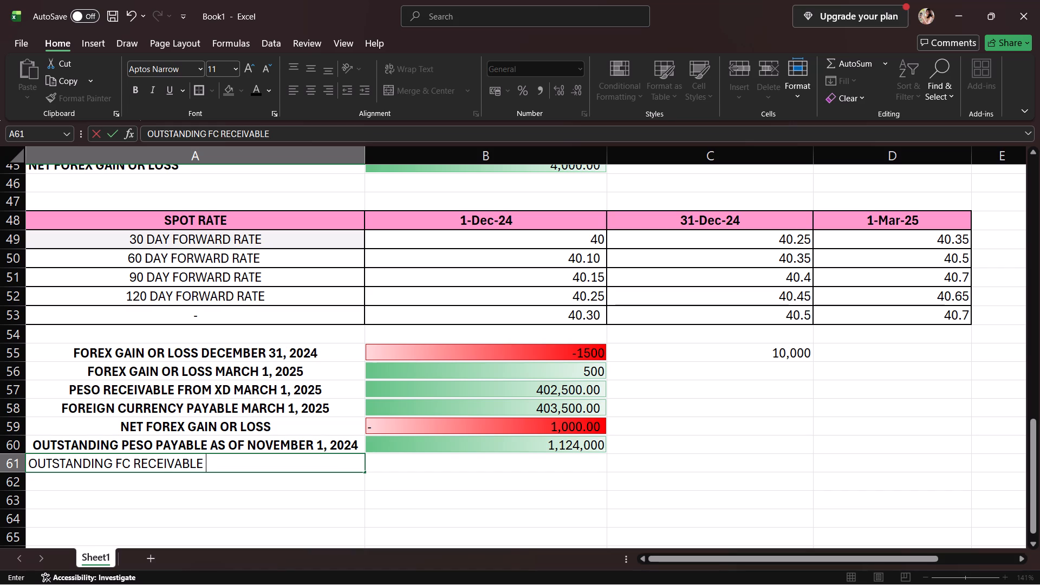
type("AS OF NOVEMBER 1, 2024")
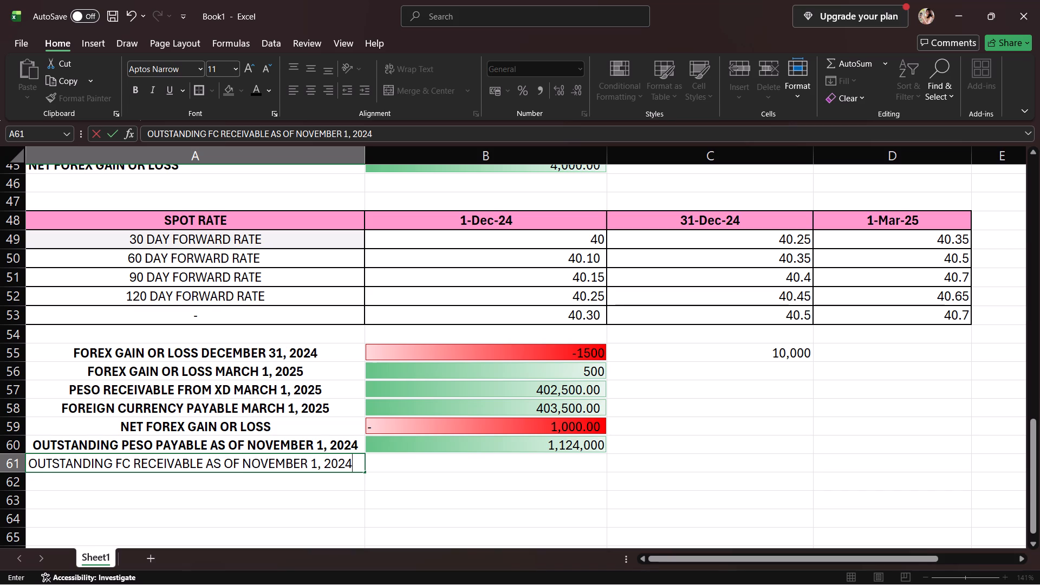
Enter 1,128,000 as the outstanding FC receivable in B61 and give it a green gradient data bar.
left_click(369, 466)
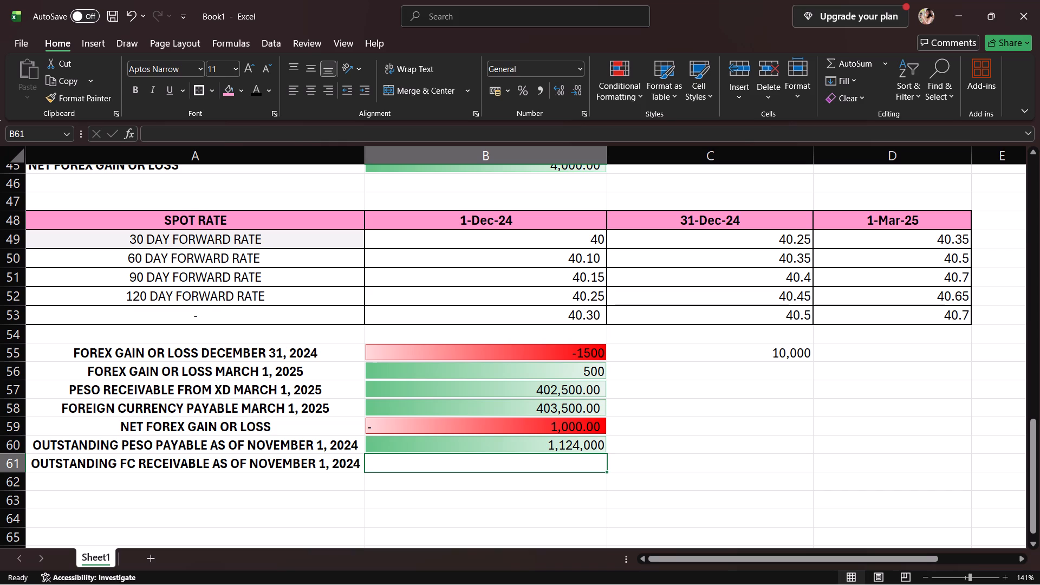
type("1,128,000")
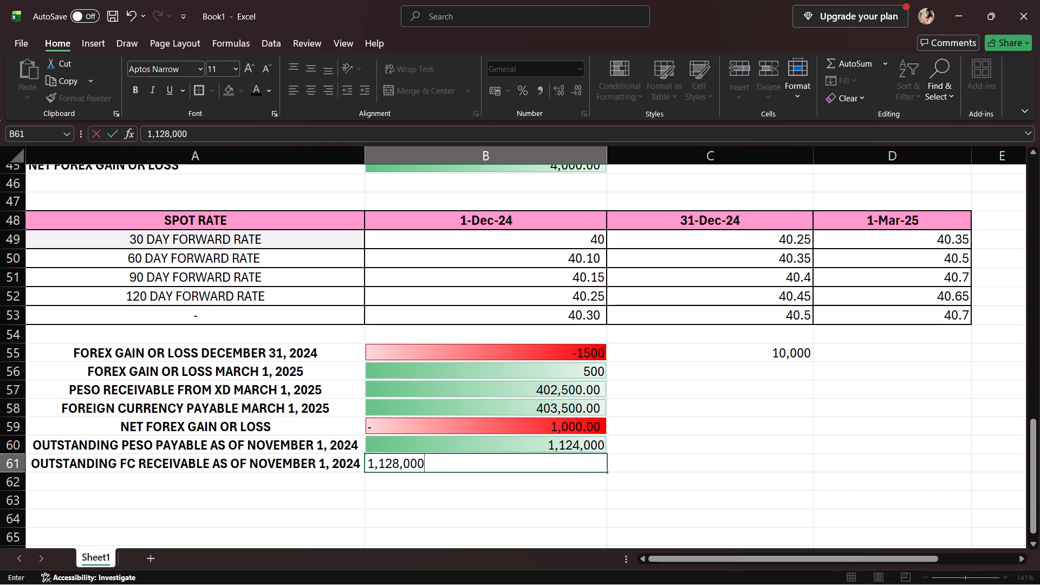
key("Return")
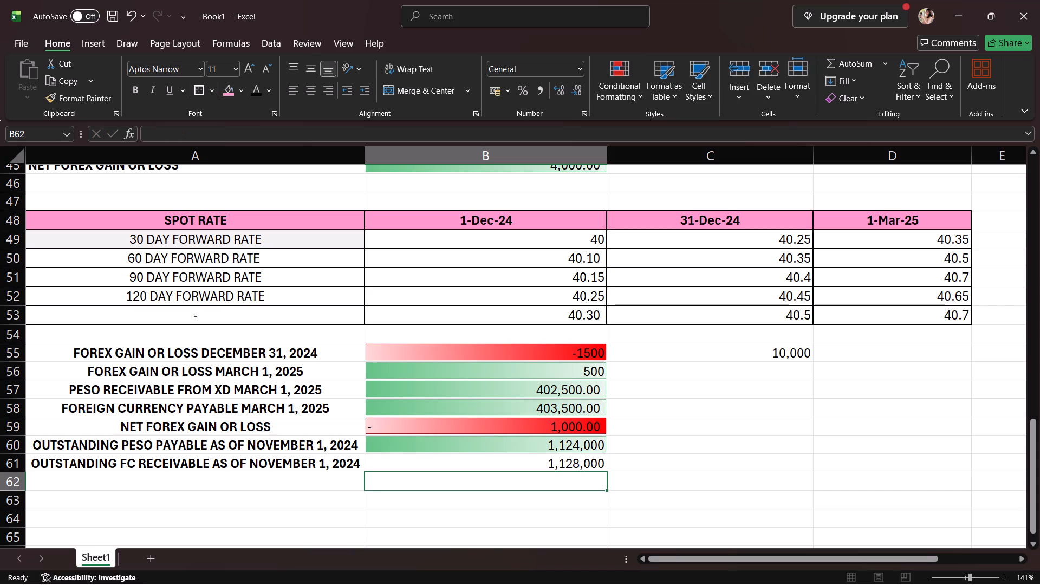
left_click(481, 476)
left_click(492, 460)
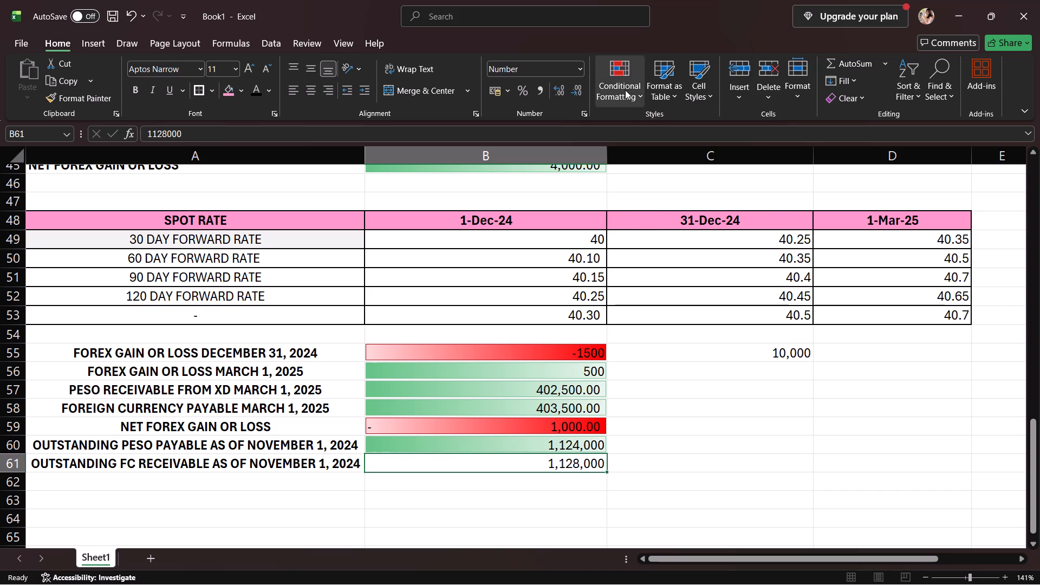
left_click(629, 74)
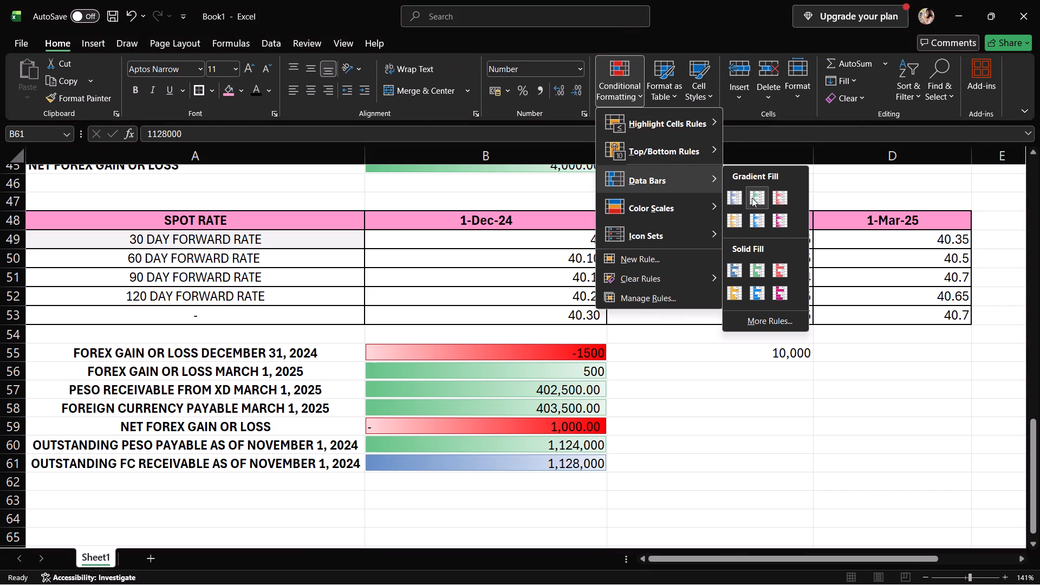
left_click(752, 198)
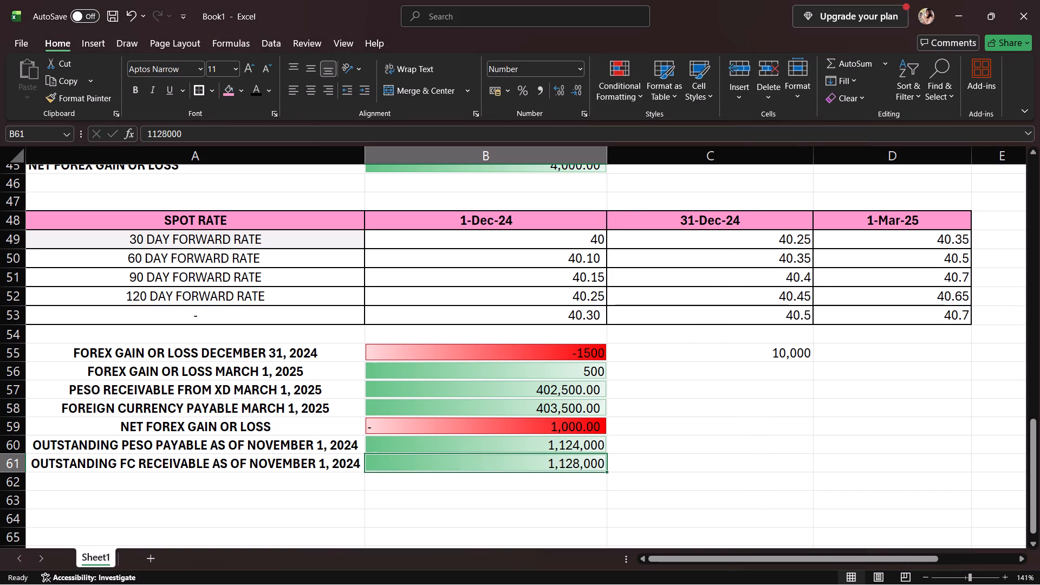
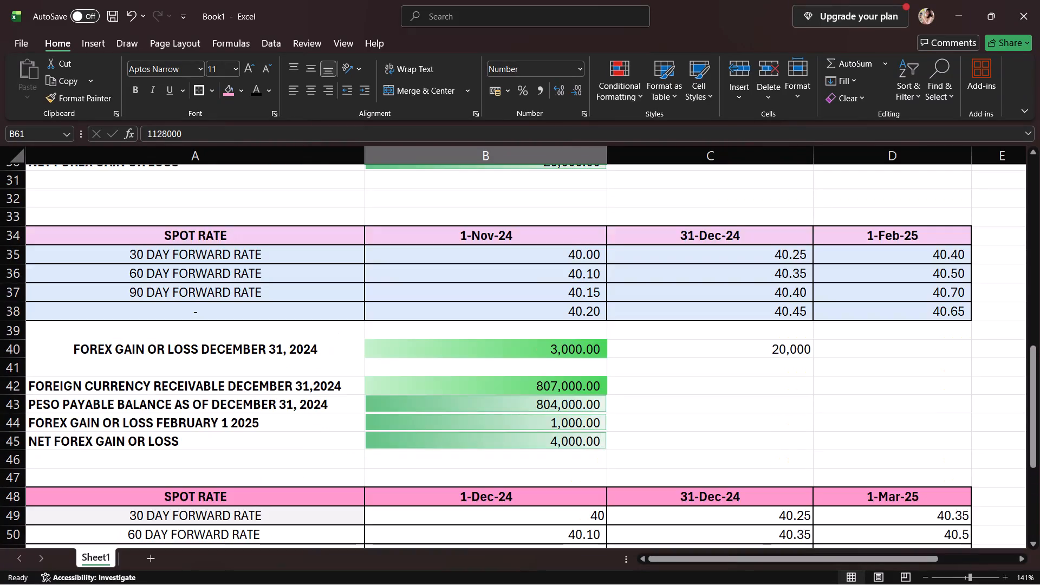
Look over the forex rate tables and the gain or loss results from row 1 down to row 61.
scroll(489, 445, "up", 20)
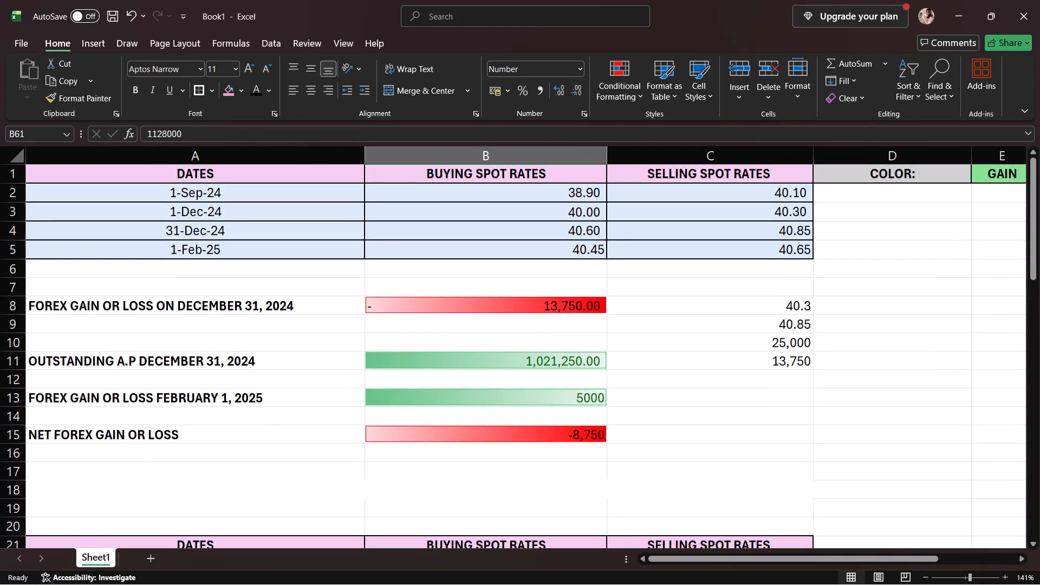
scroll(224, 366, "up", 2)
scroll(278, 398, "down", 3)
scroll(278, 399, "up", 9)
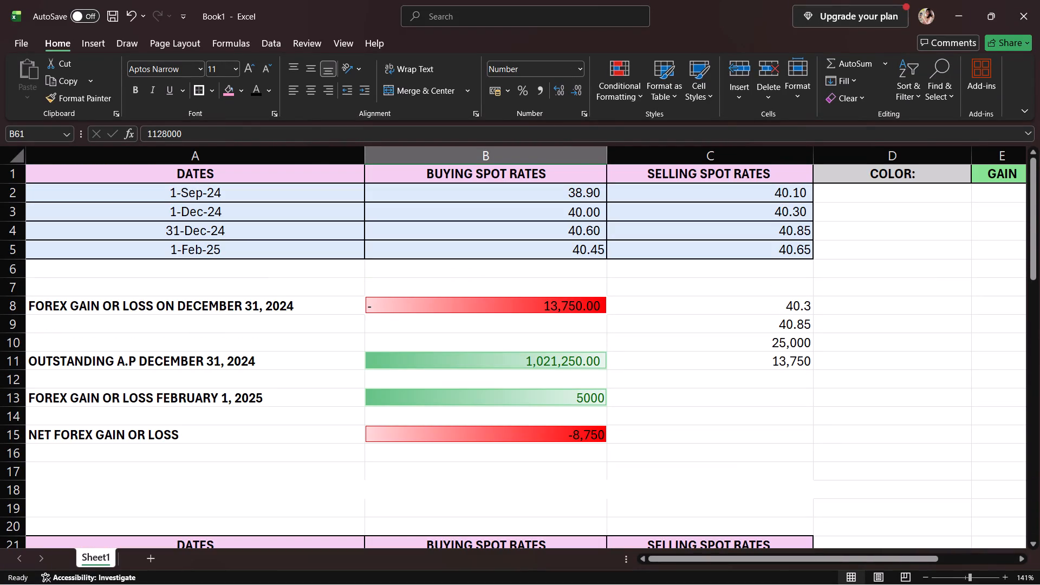
scroll(441, 412, "down", 3)
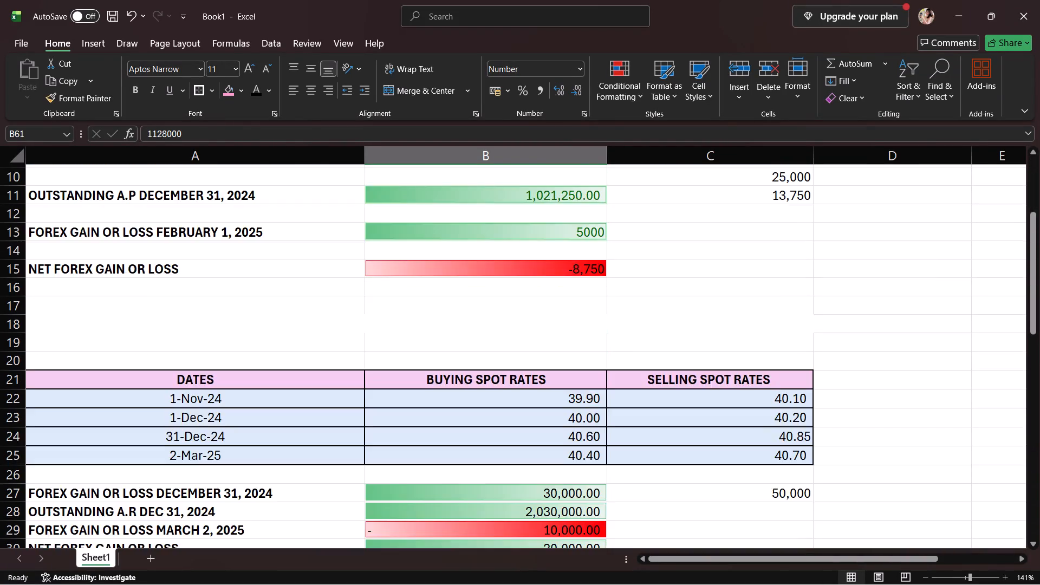
scroll(441, 412, "down", 14)
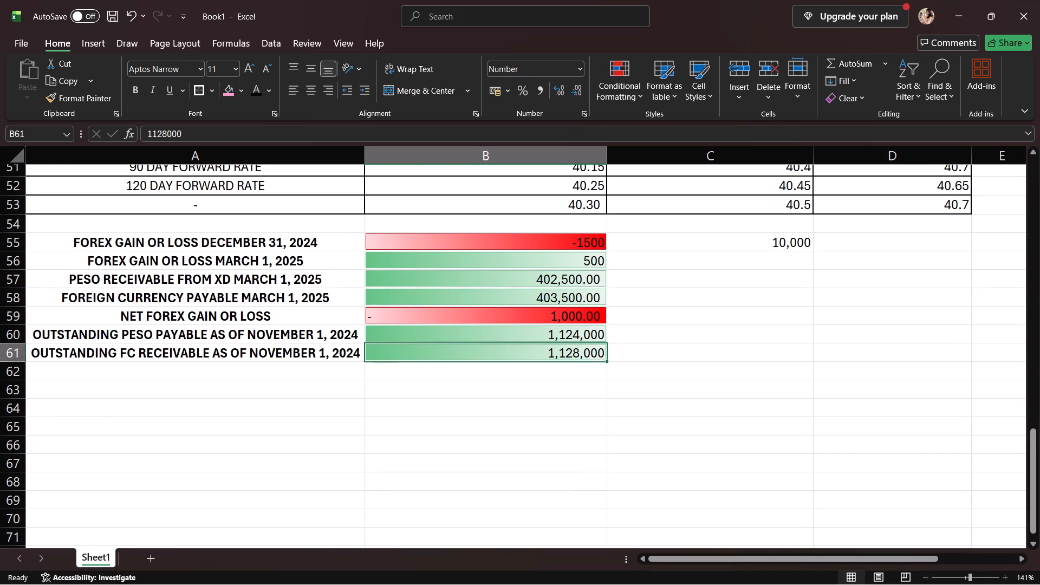
Copy the spot rate table's range A48:D52 and paste it starting at A64.
left_click(240, 408)
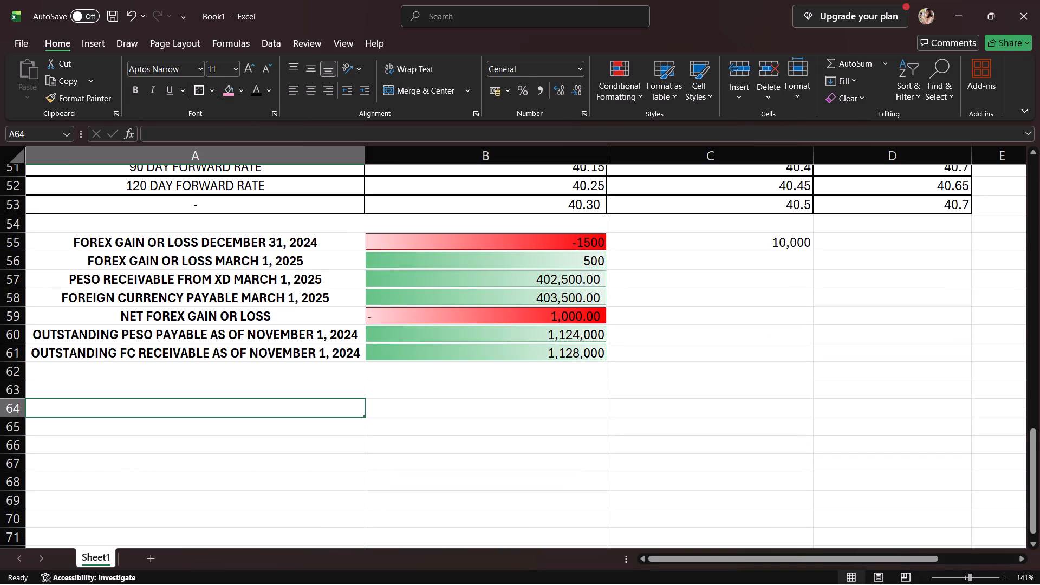
scroll(203, 420, "up", 2)
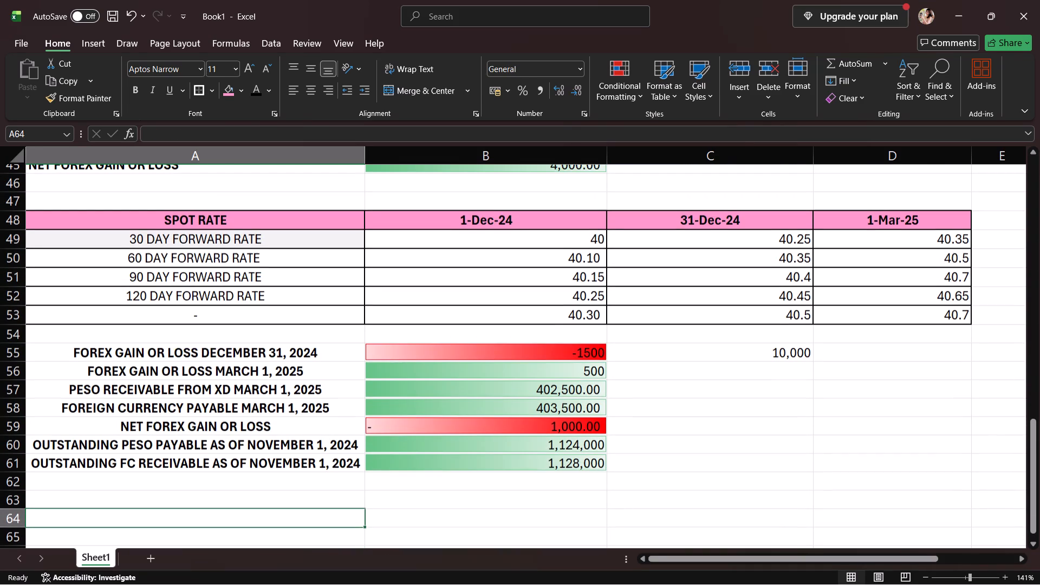
left_click_drag(31, 217, 215, 265)
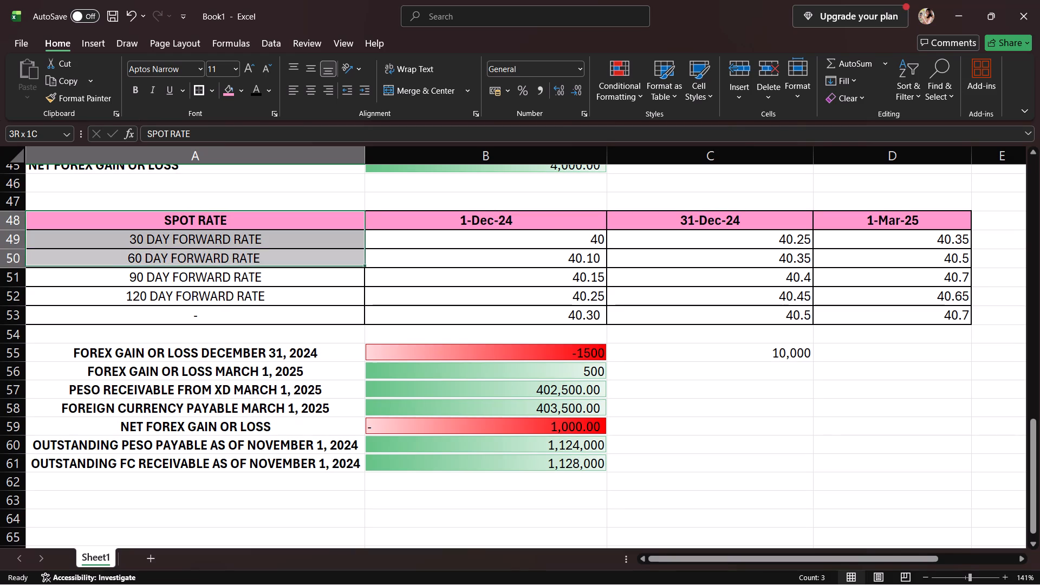
left_click_drag(215, 265, 921, 296)
left_click(91, 79)
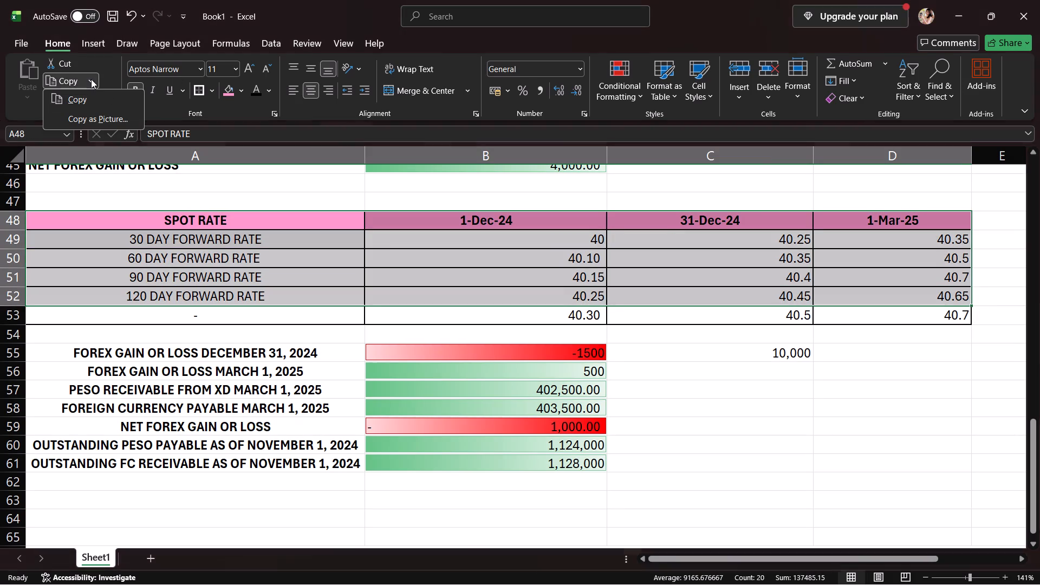
left_click(76, 82)
scroll(160, 251, "down", 4)
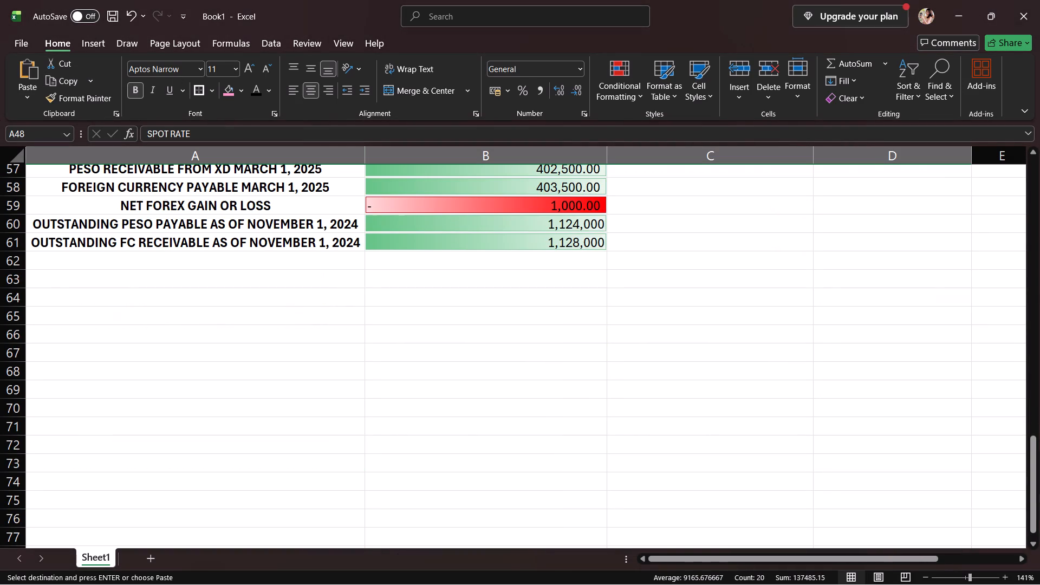
left_click(111, 309)
left_click(113, 296)
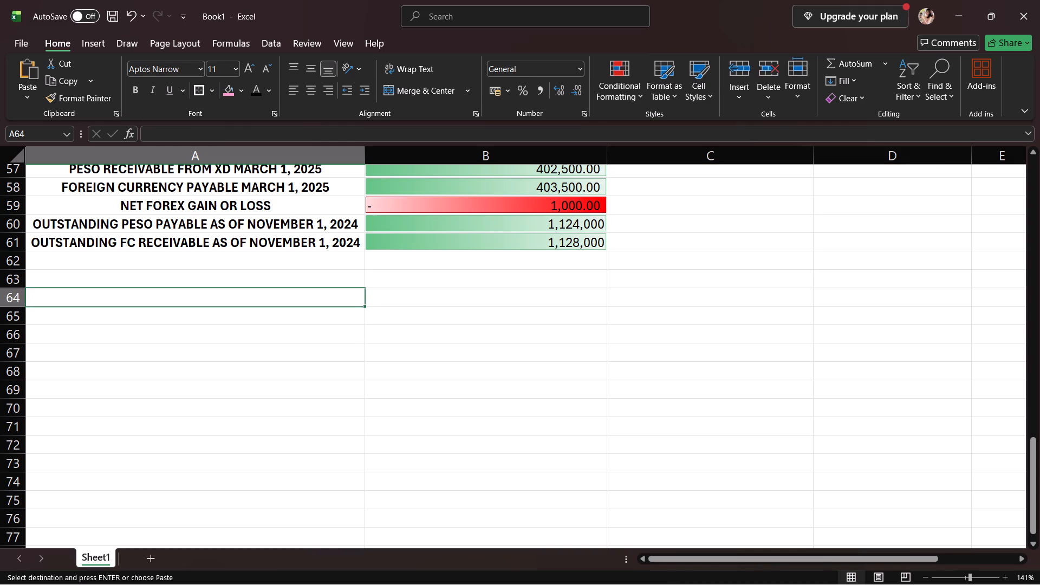
right_click(113, 296)
left_click(146, 270)
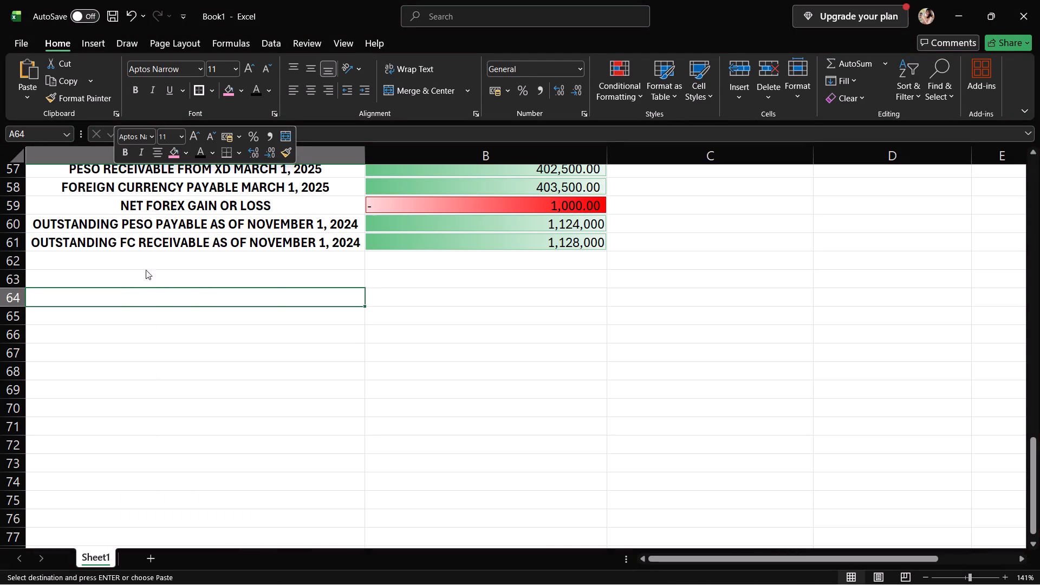
left_click(227, 331)
left_click(266, 296)
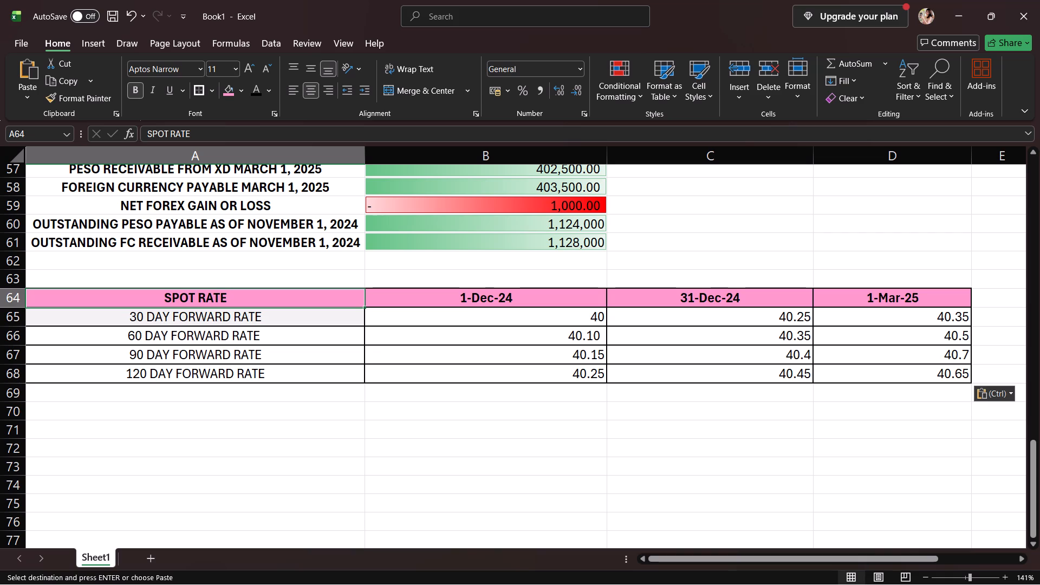
Replace the last row label of the copied table, in A68, with "-".
left_click(279, 380)
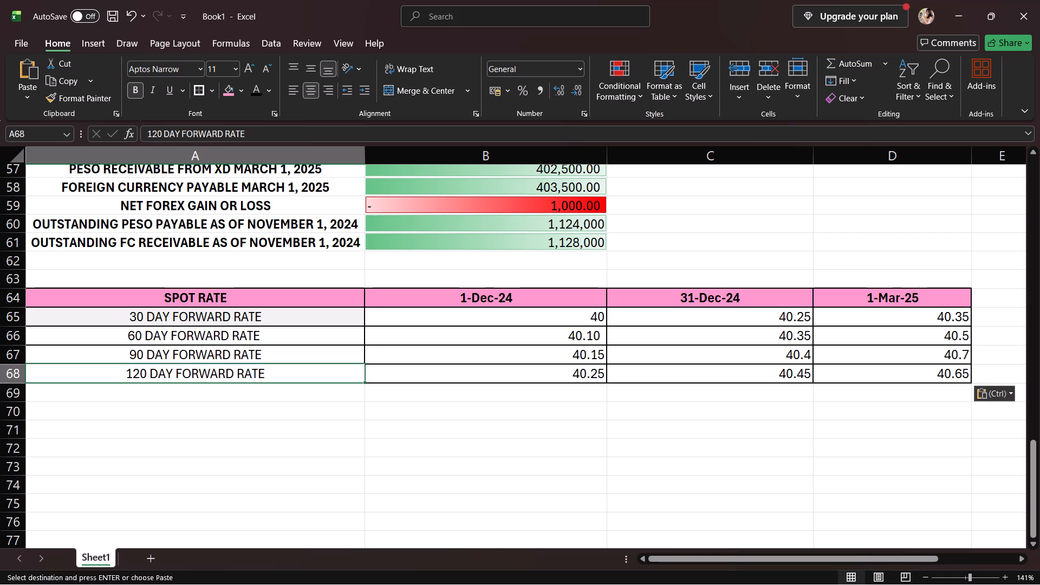
key("BackSpace")
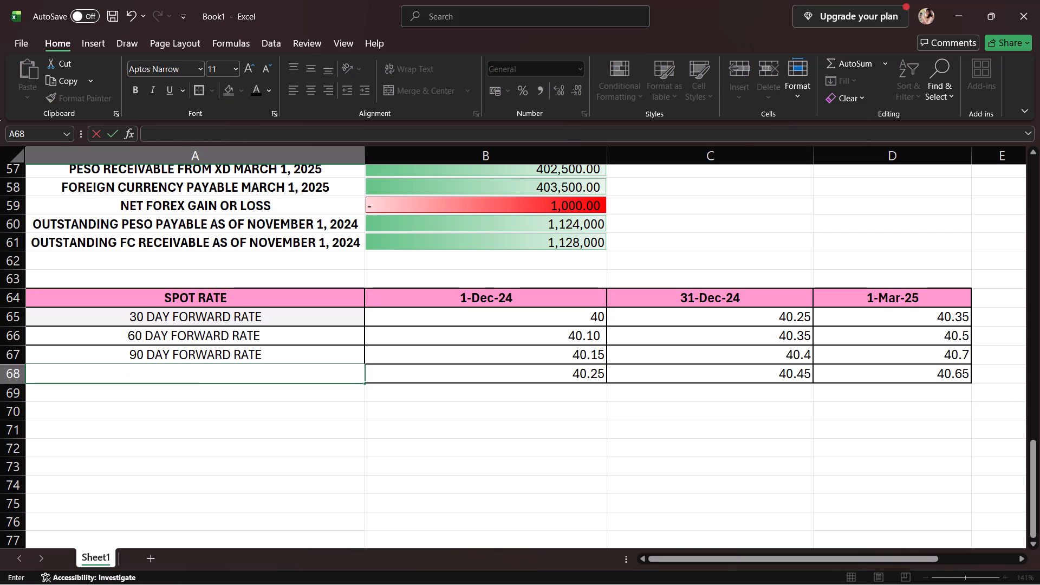
key("minus")
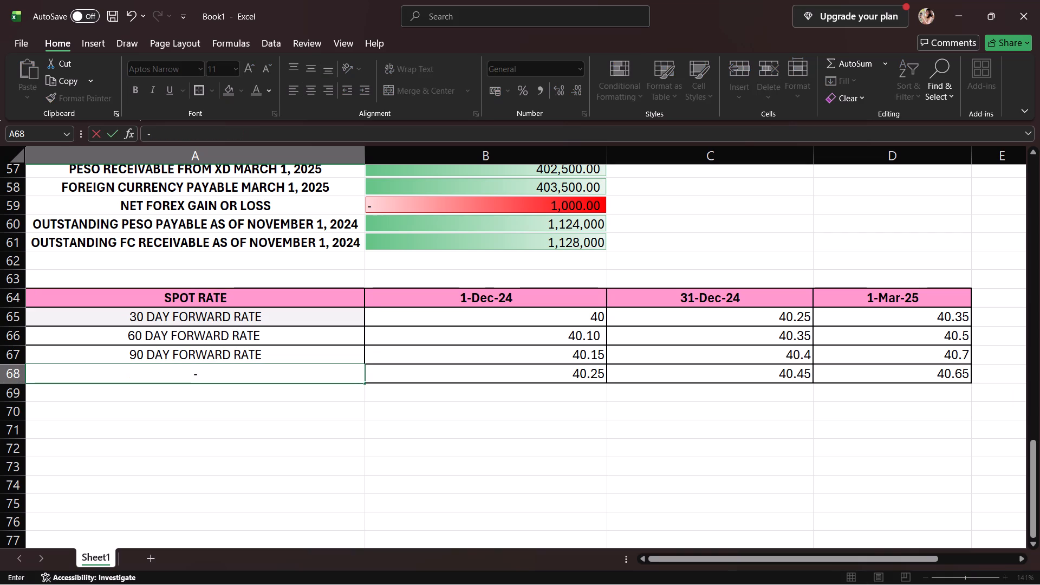
key("Return")
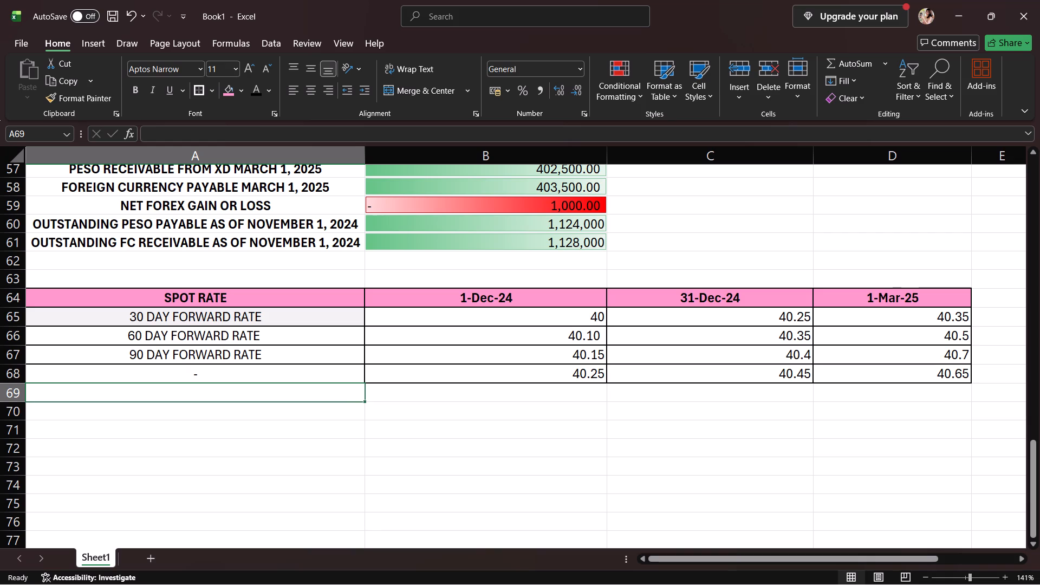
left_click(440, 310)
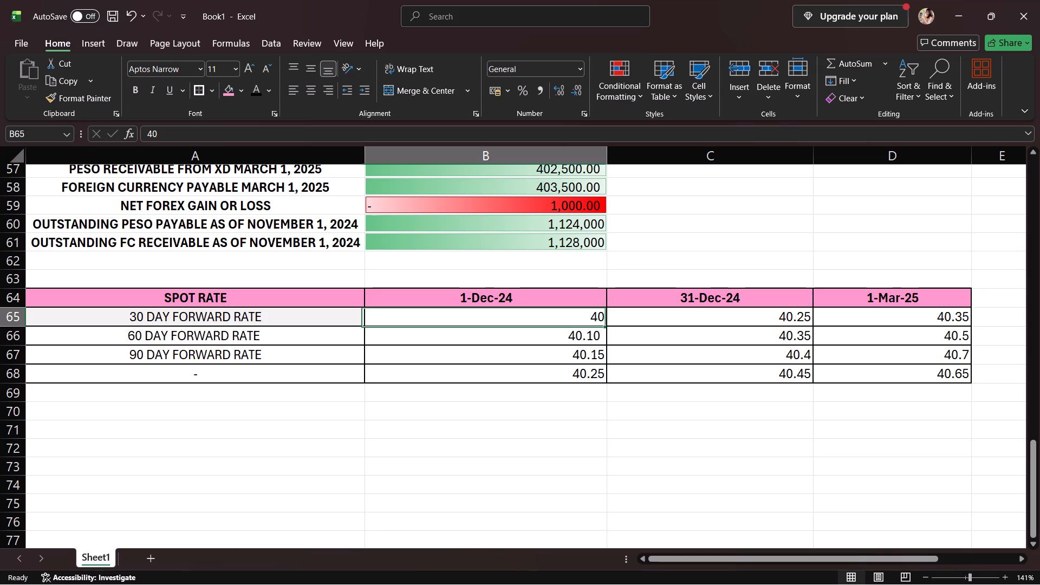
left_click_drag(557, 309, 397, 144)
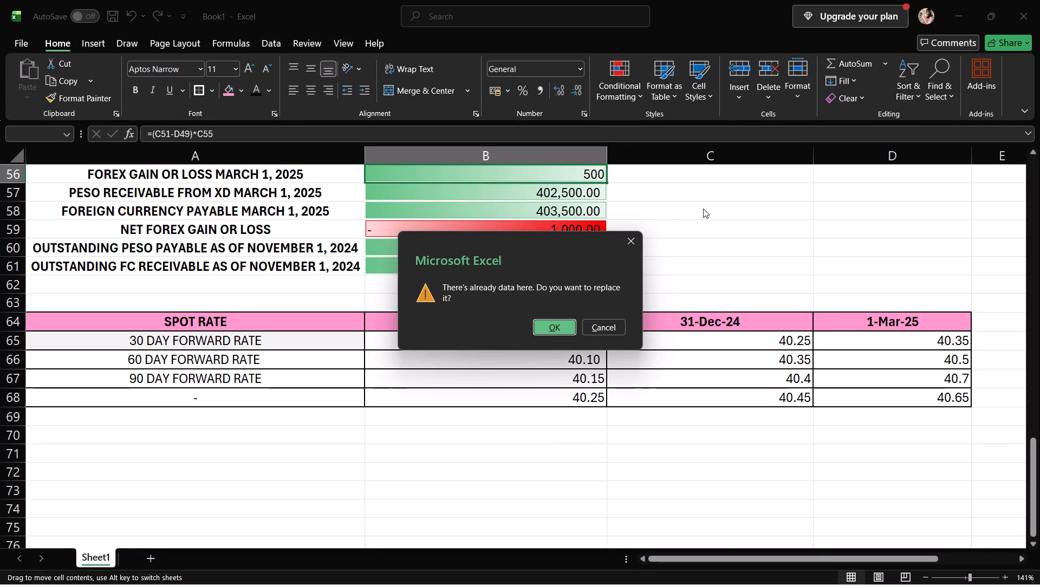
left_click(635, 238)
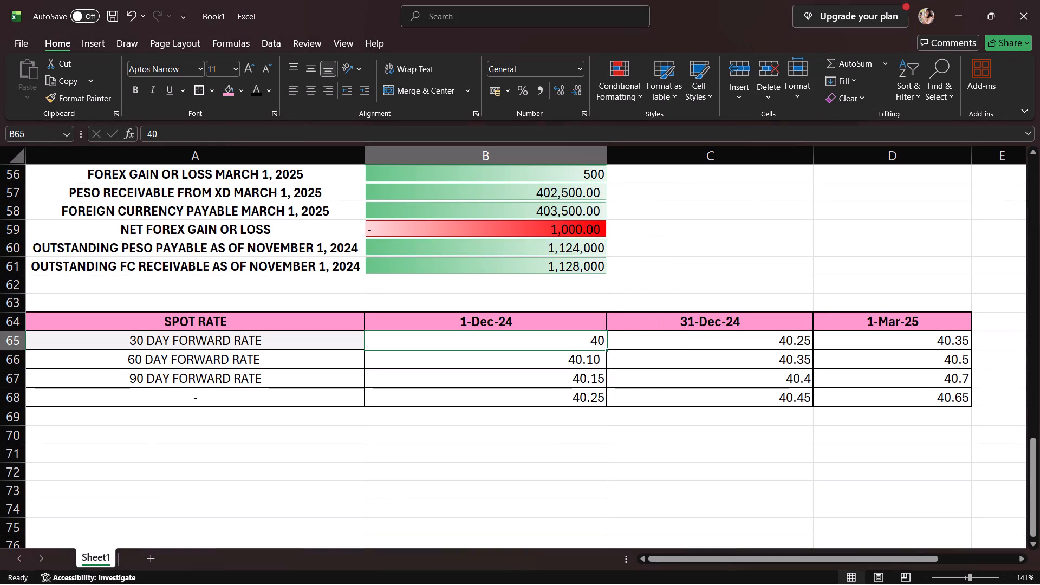
Set the copied table's 1-Dec-24 rates to 40.20 in B67 and 40.30 in B68.
left_click(594, 382)
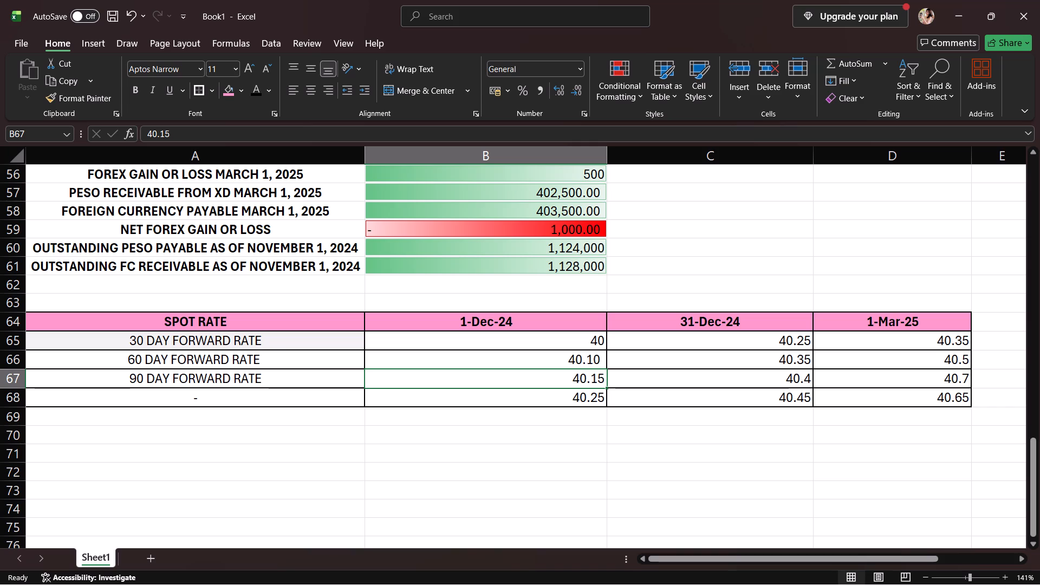
key("BackSpace")
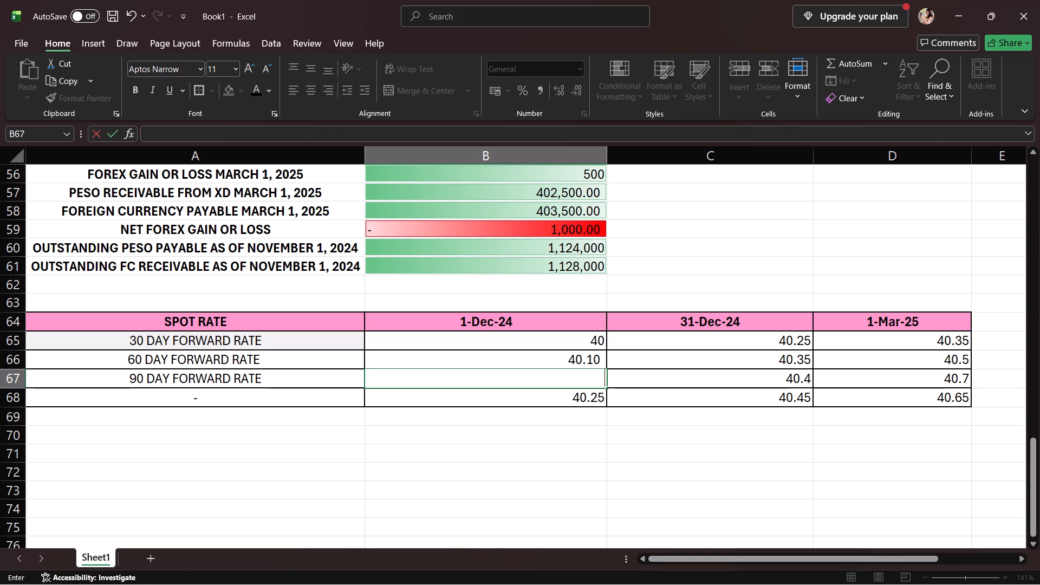
type("40.20")
key("Return")
key("BackSpace")
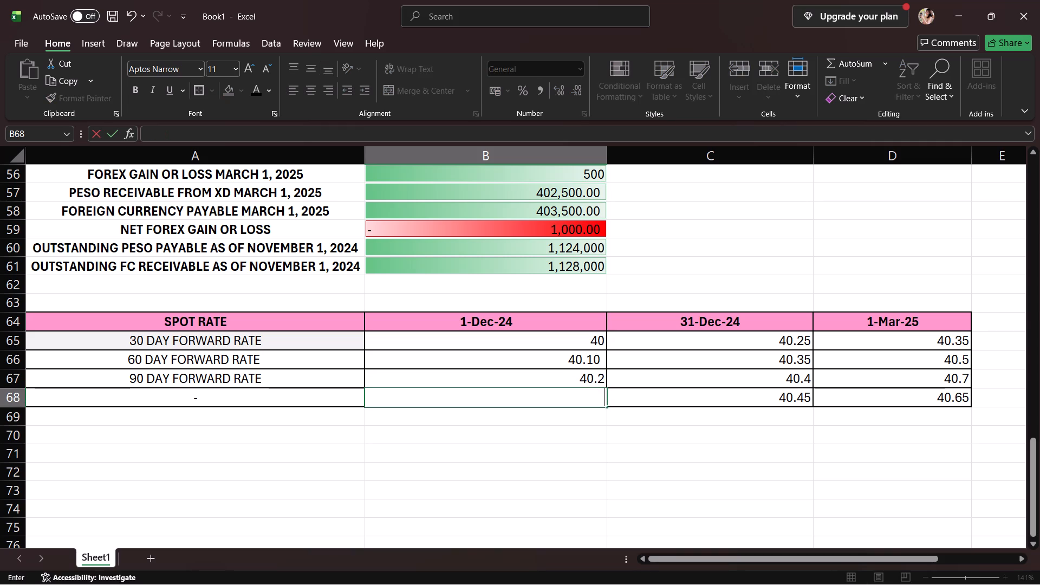
type("40.30")
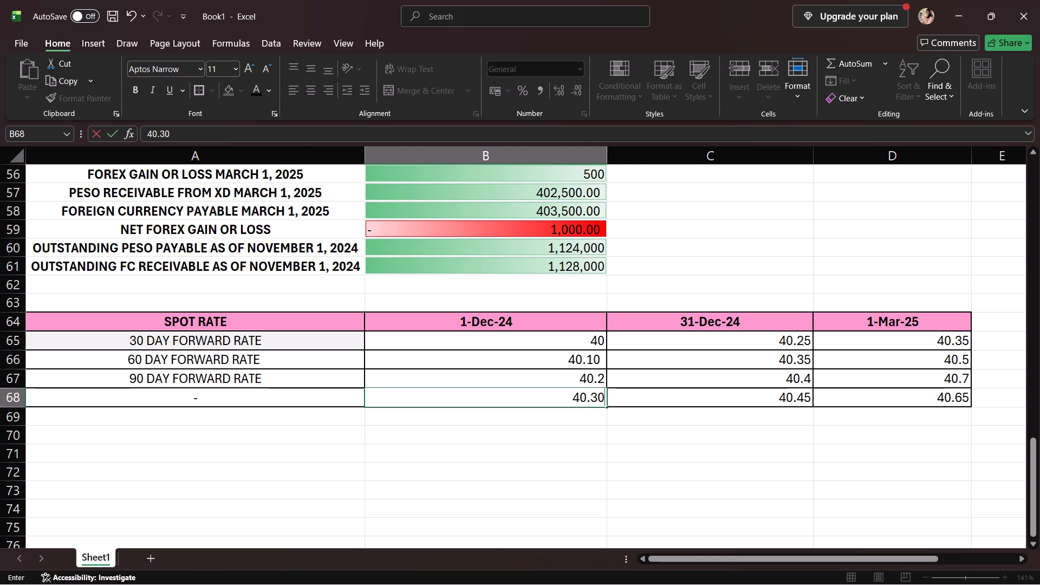
key("Return")
Set the copied table's 1-Mar-25 rates in D65 to D68 to 40.50, 40.55, 40.65 and 40.60.
left_click(636, 357)
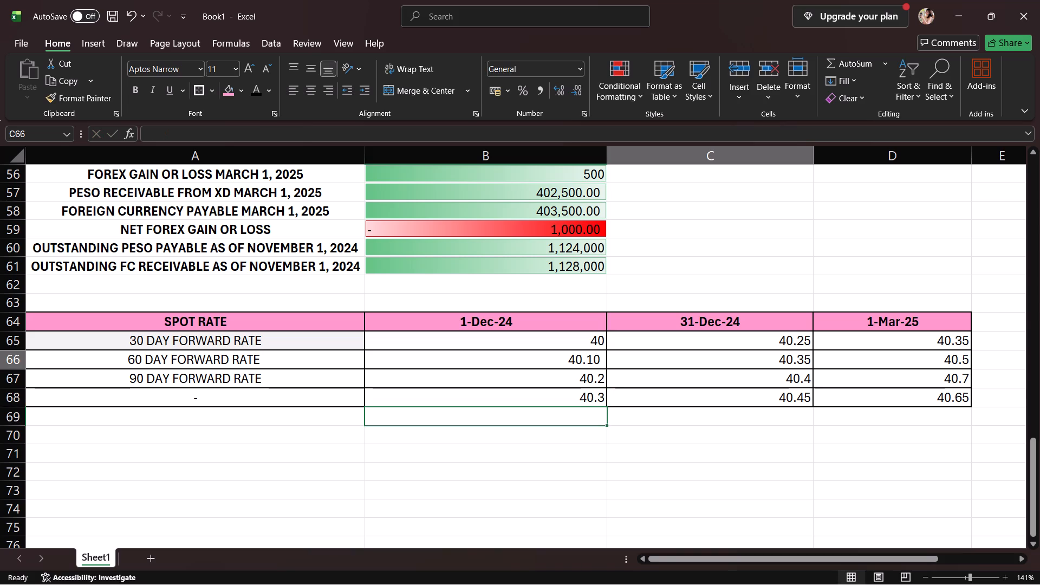
left_click(657, 346)
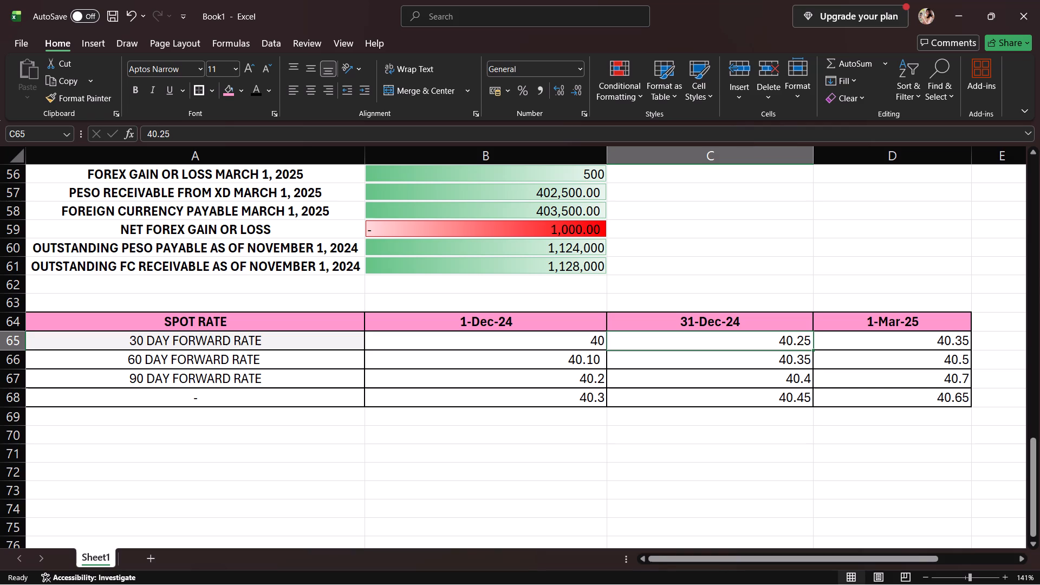
left_click(892, 341)
key("BackSpace")
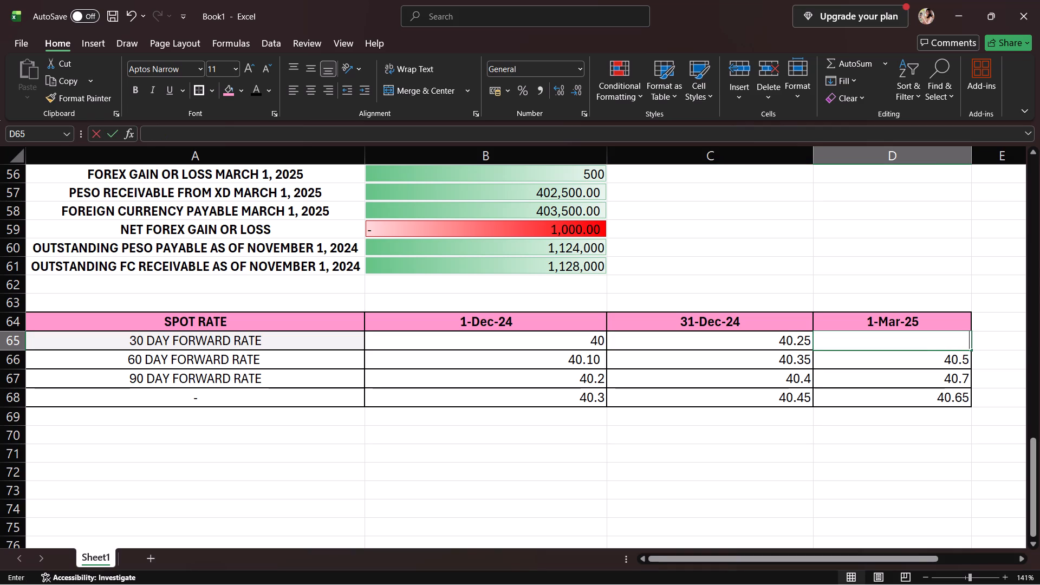
type("40.50")
key("Return")
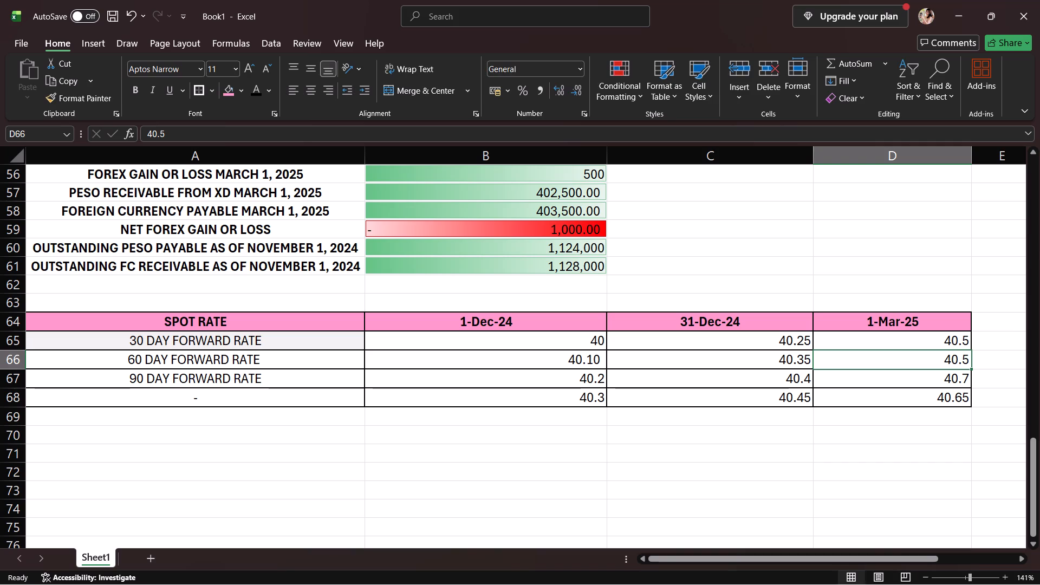
key("BackSpace")
type("40")
type("55")
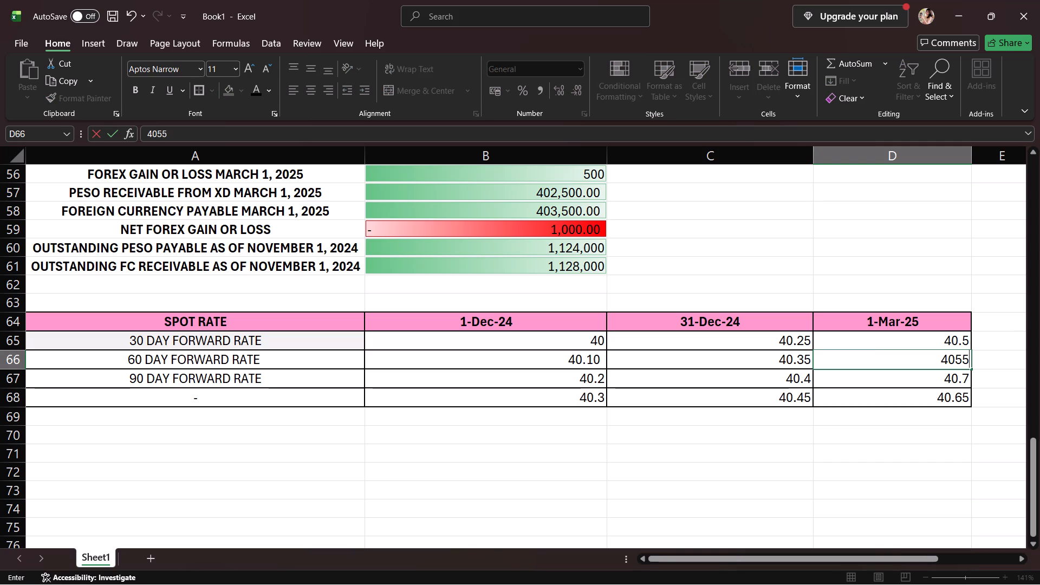
key("BackSpace")
key("BackSpace")
type(".55")
key("Return")
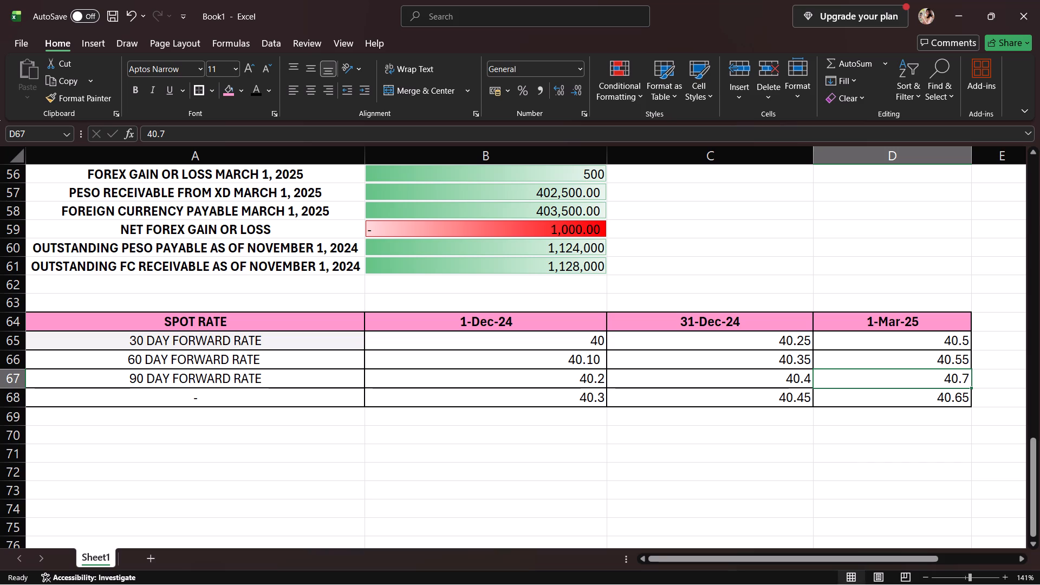
type("40.65")
key("Return")
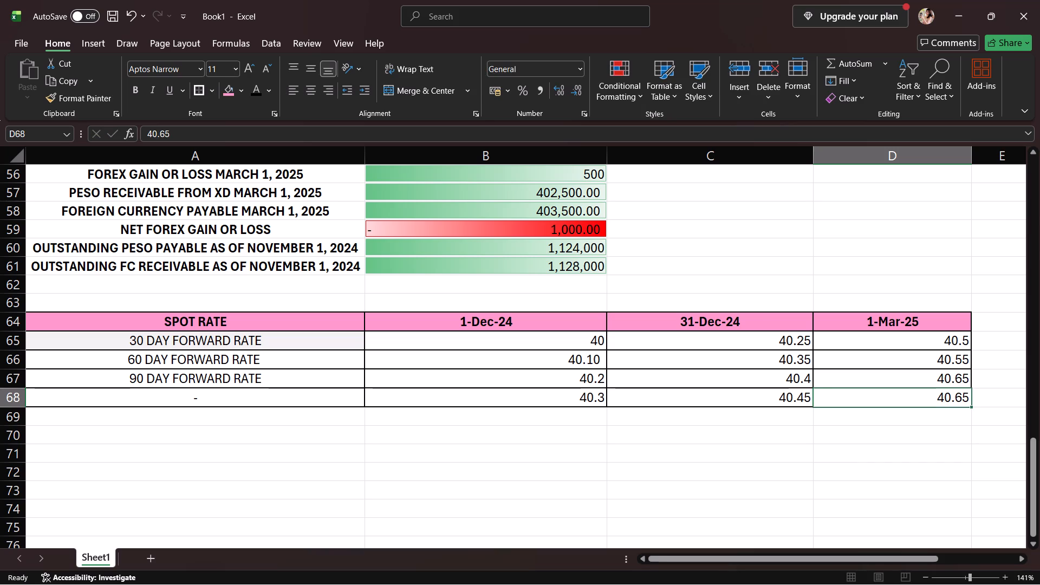
type("40.")
type("60")
key("Return")
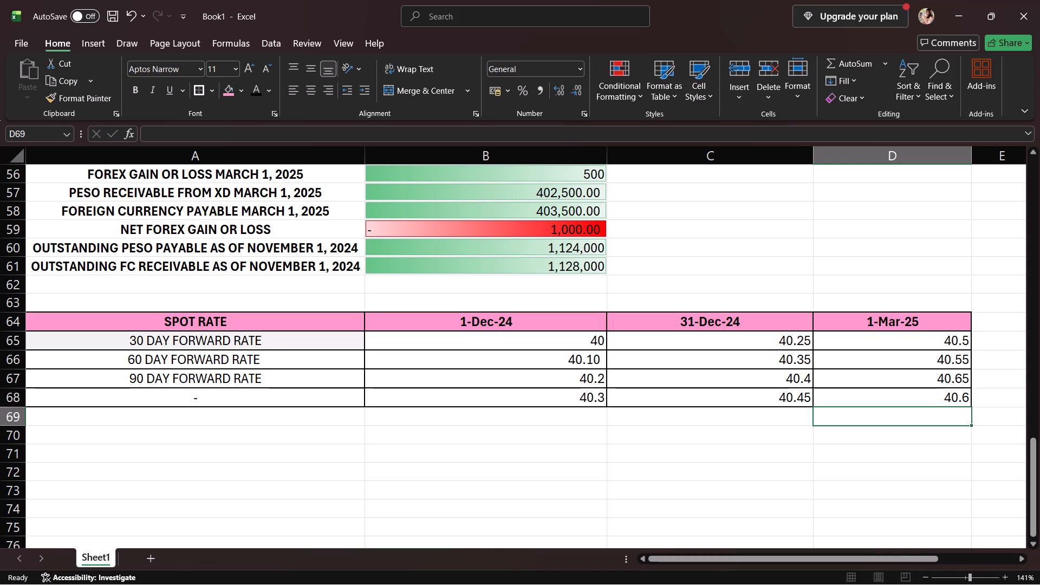
Enter the label "FOREX GAIN OR LOSS DECEMBER 31, 2024" in A70, below the new rate table.
scroll(630, 532, "down", 1)
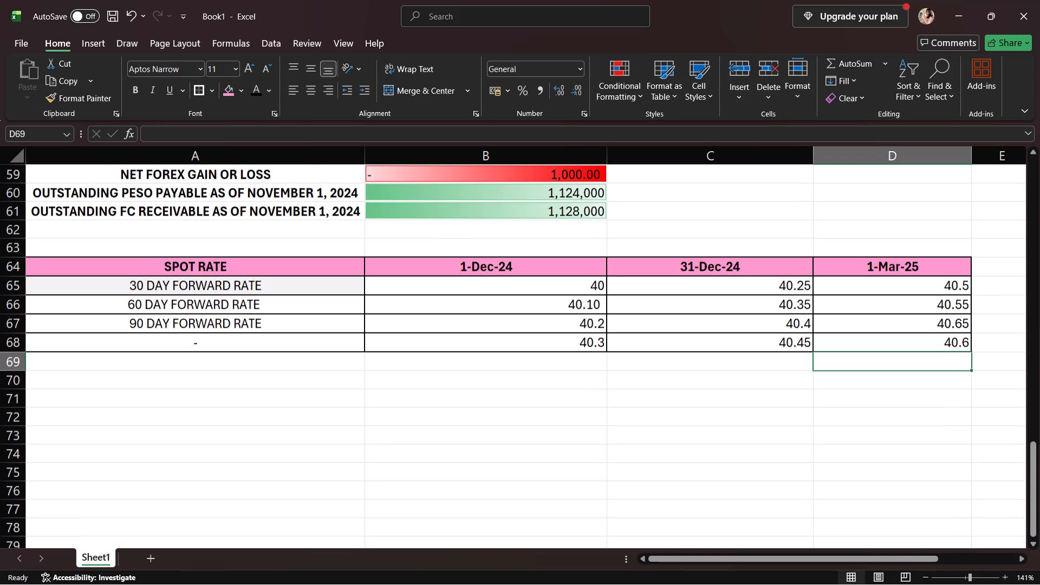
left_click(231, 383)
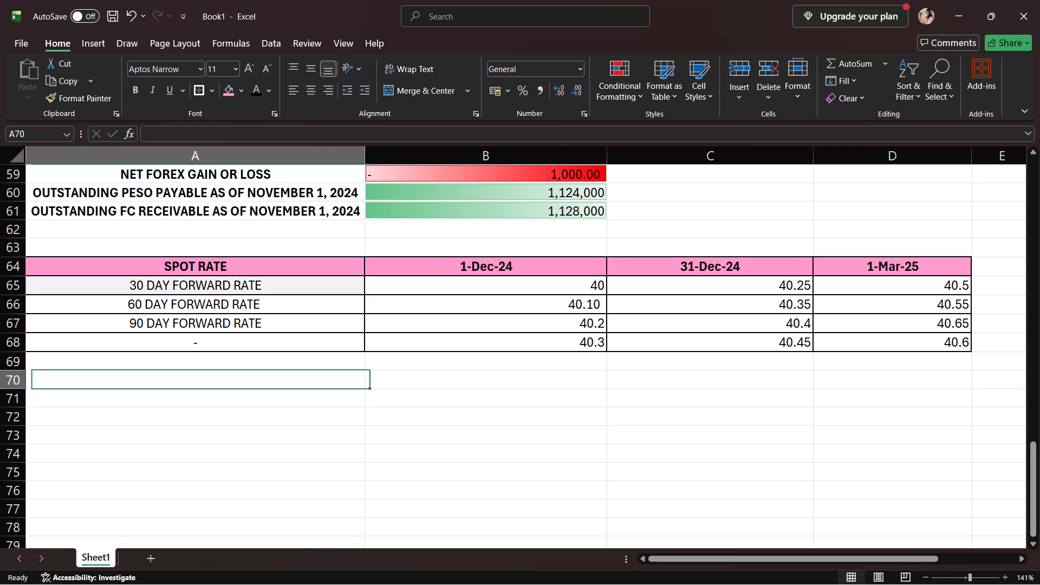
type("FORE")
type("X GAIN OR LOSS")
key("space")
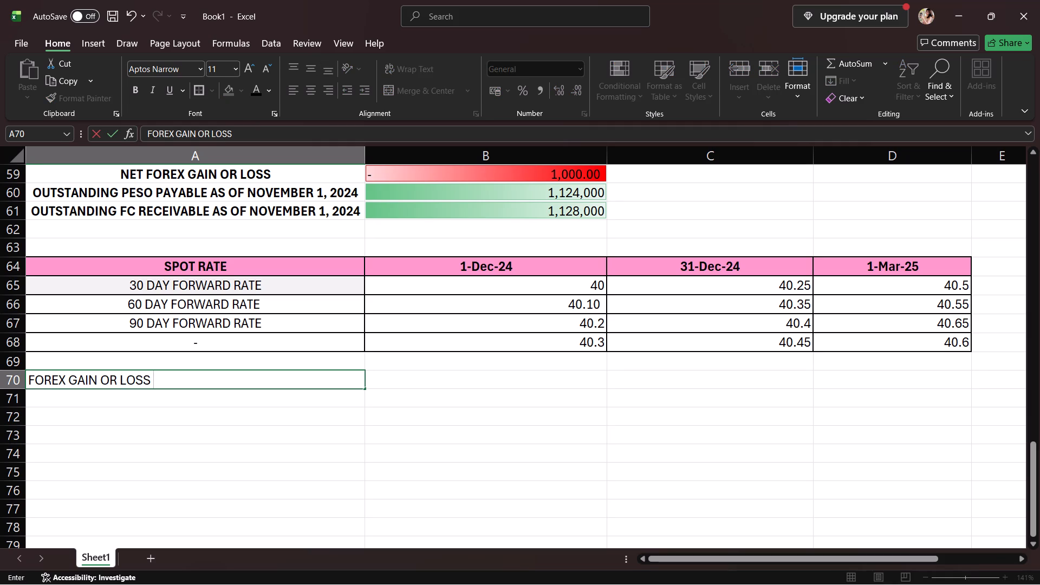
type("DECEMBER 31")
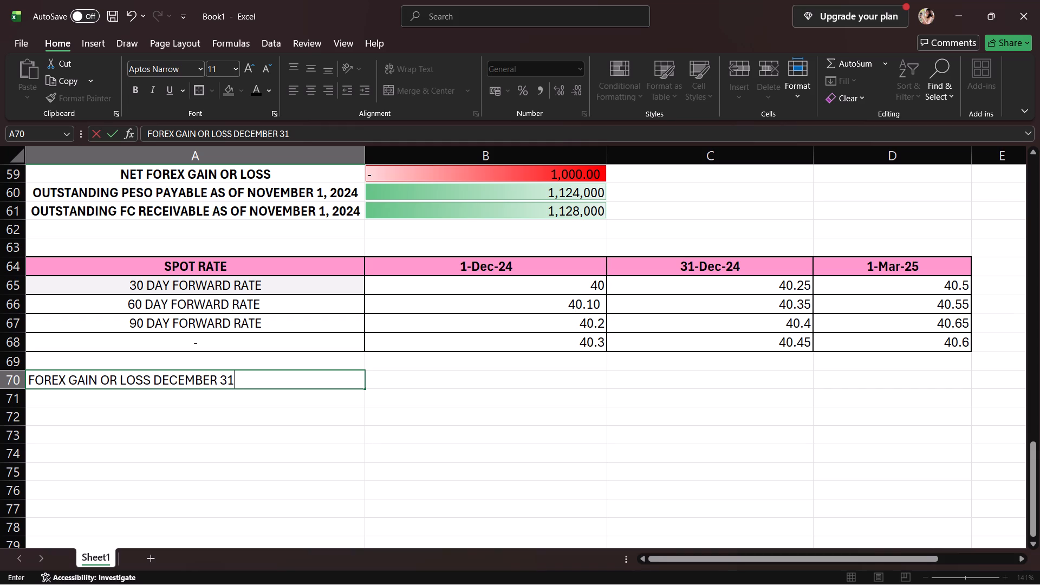
type(", 2024")
Change the rate table's header dates to November 1, 2024 in B64 and February 1, 2025 in D64.
left_click(543, 271)
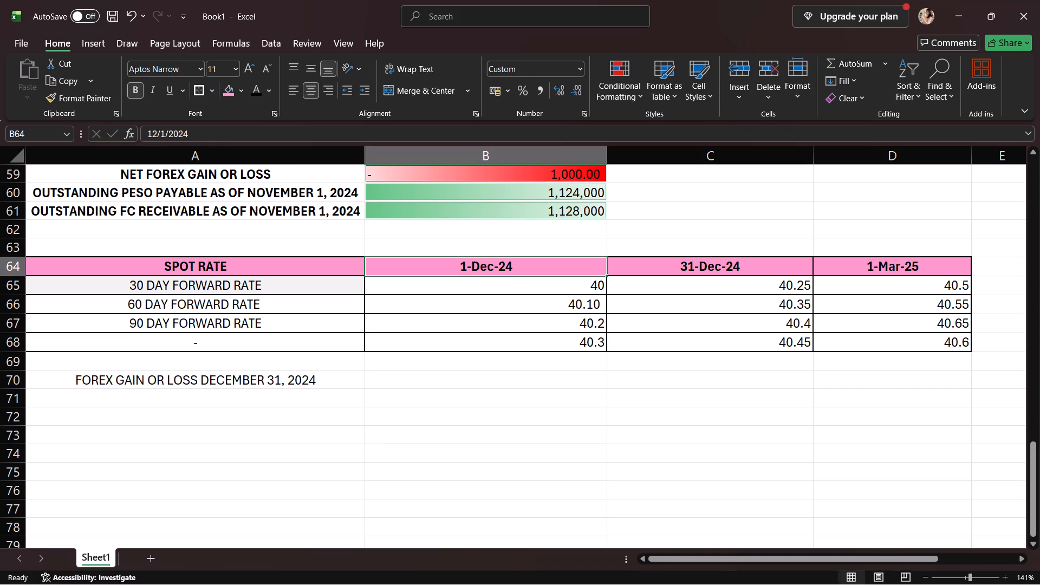
key("BackSpace")
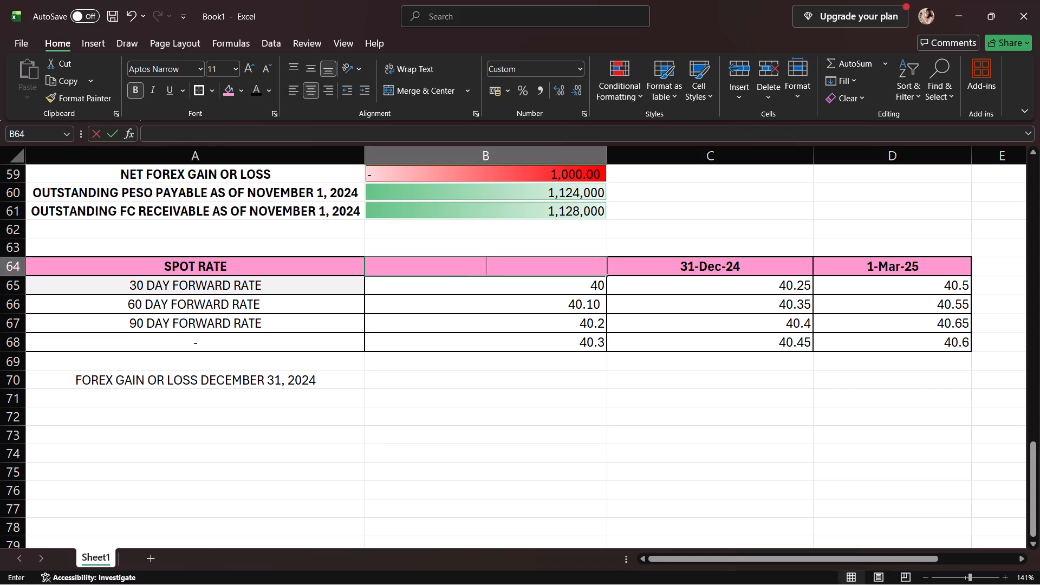
type("NOVEMBER 1, 2024")
key("Return")
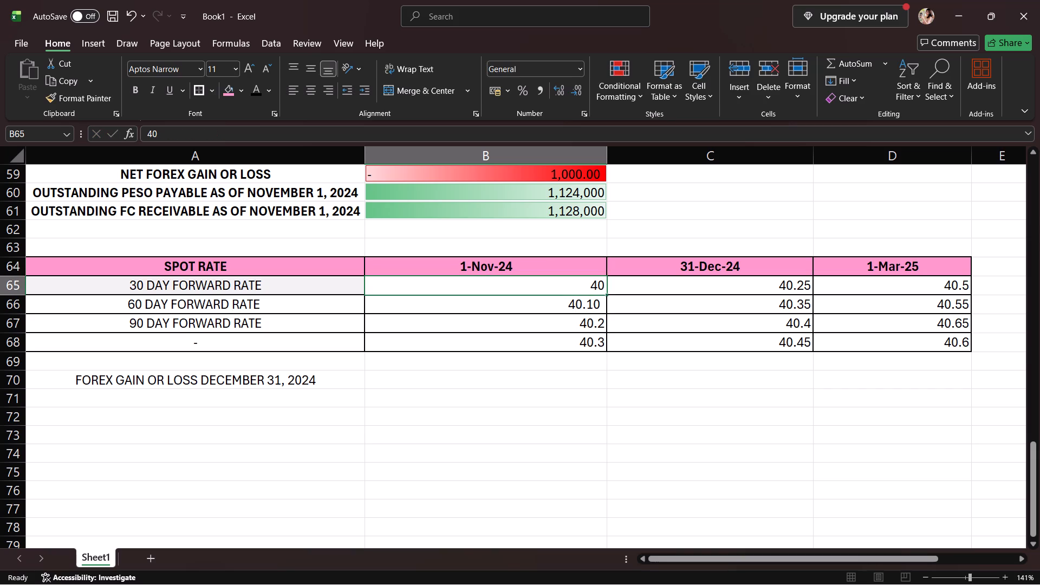
left_click(635, 272)
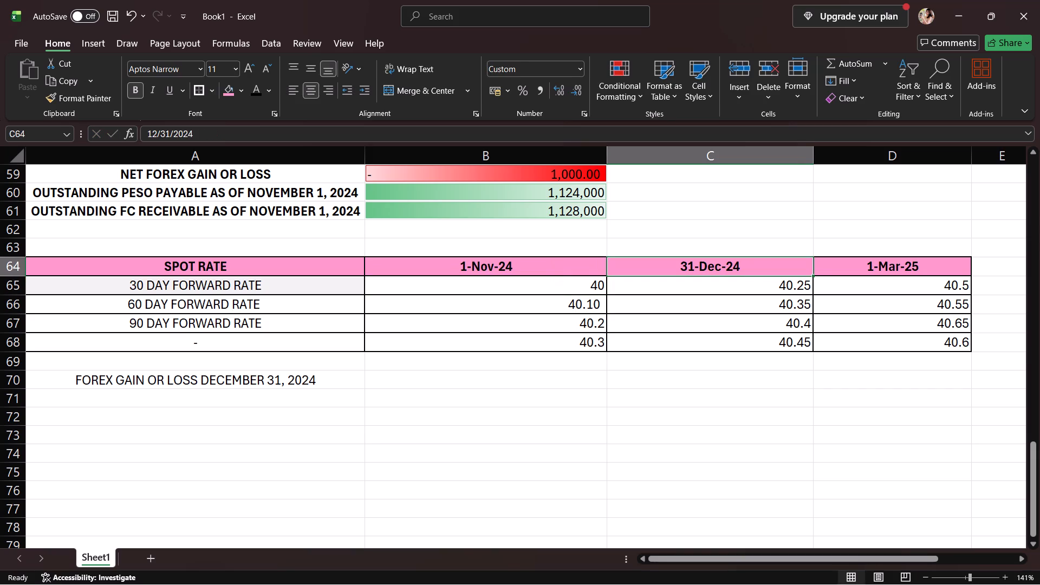
left_click(851, 271)
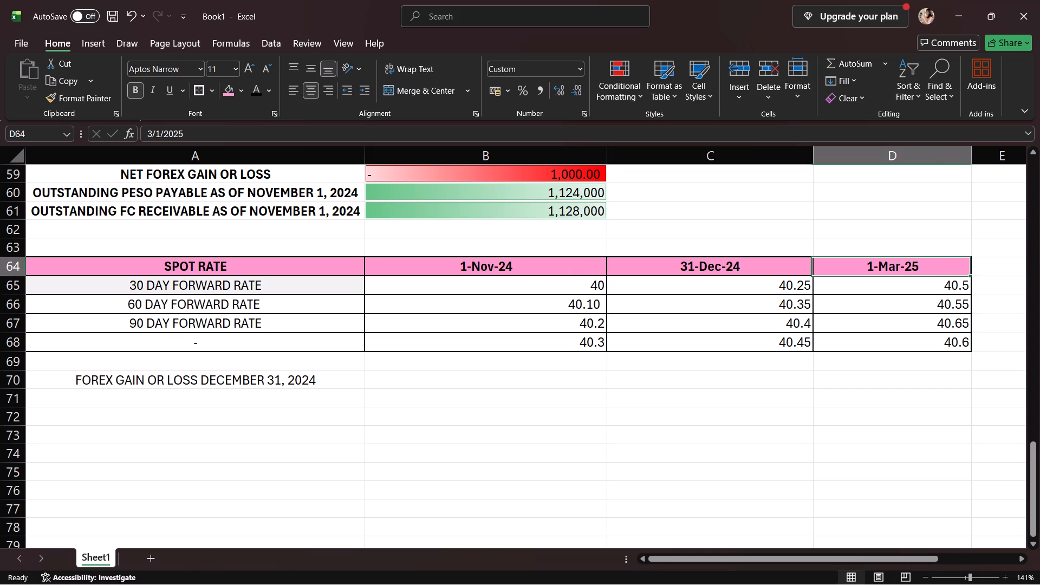
key("BackSpace")
key("BackSpace")
key("BackSpace")
type("FEBRUARY 1, 2025")
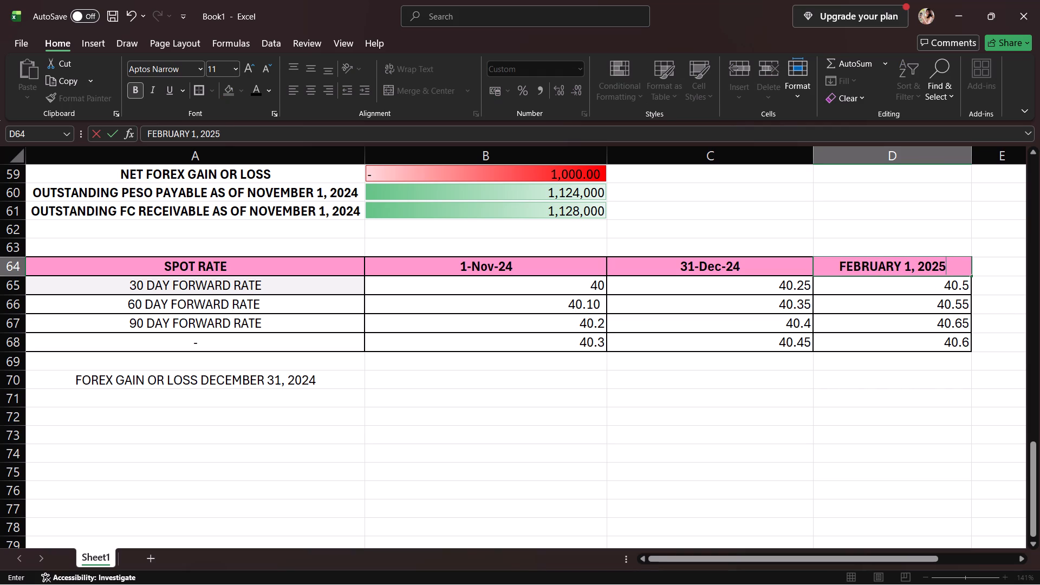
key("Return")
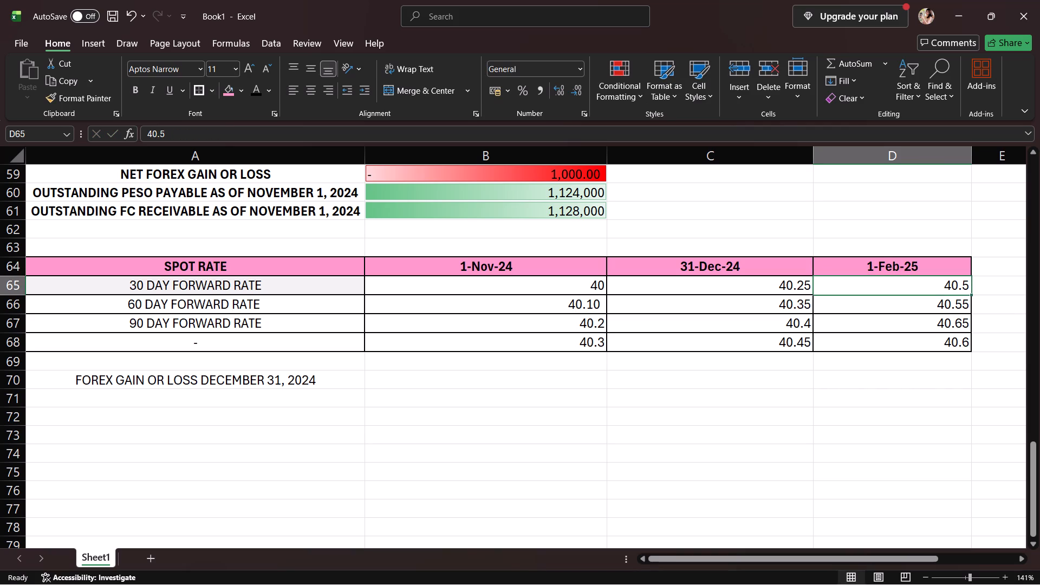
Make the forex gain or loss label in A70 bold.
left_click(350, 373)
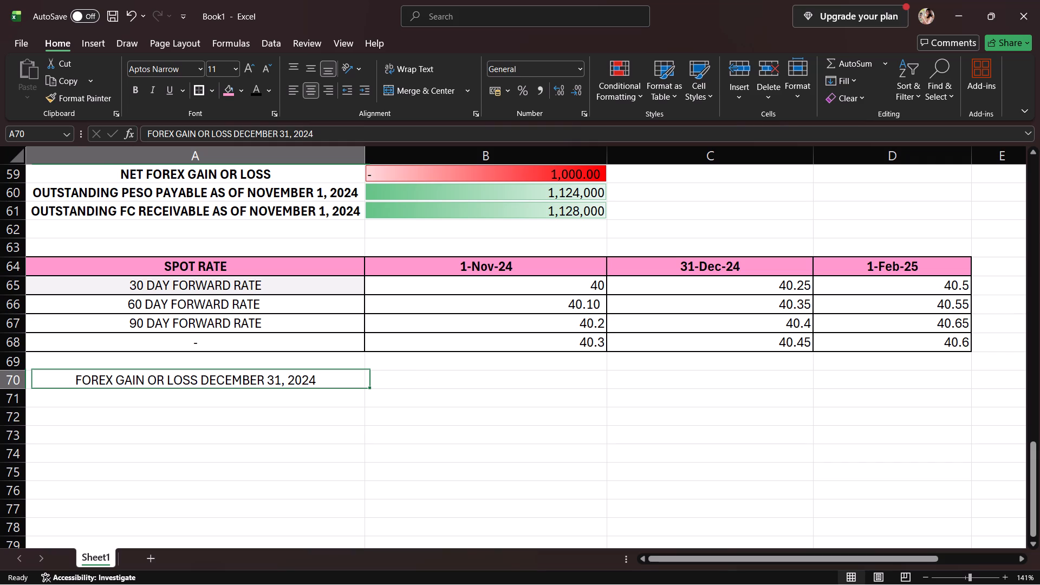
left_click(132, 92)
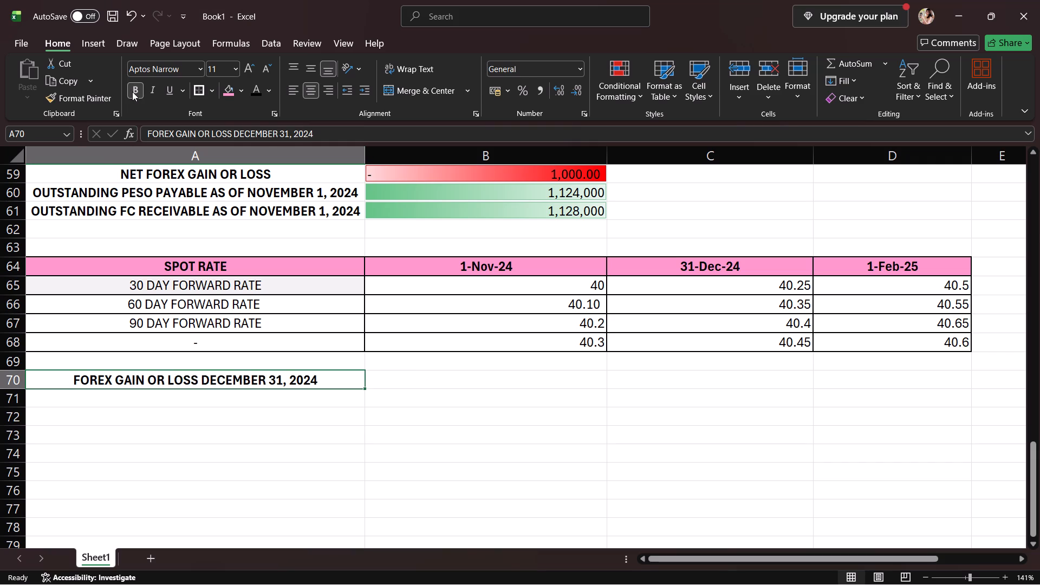
Enter 50,000 in C70 and calculate the forex gain or loss in B70 with the formula =(C65-B65)*C70.
left_click(466, 375)
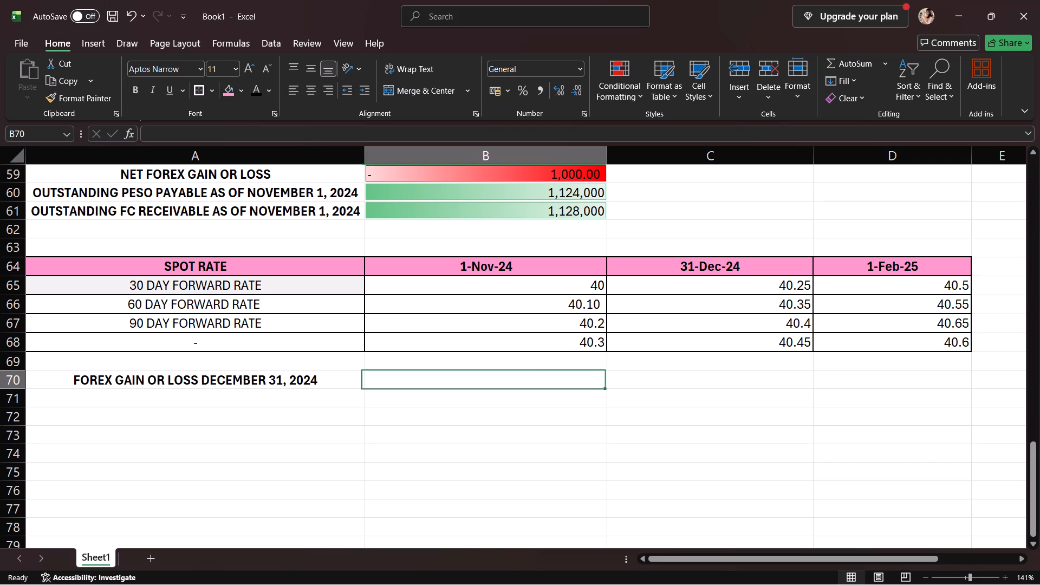
left_click(706, 379)
type("50,000")
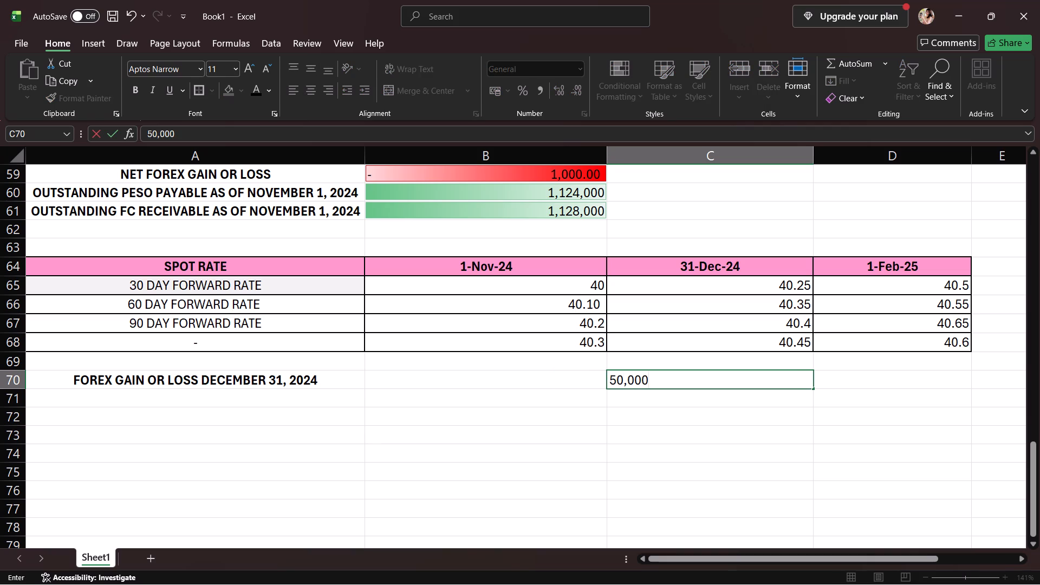
left_click(577, 378)
key("equal")
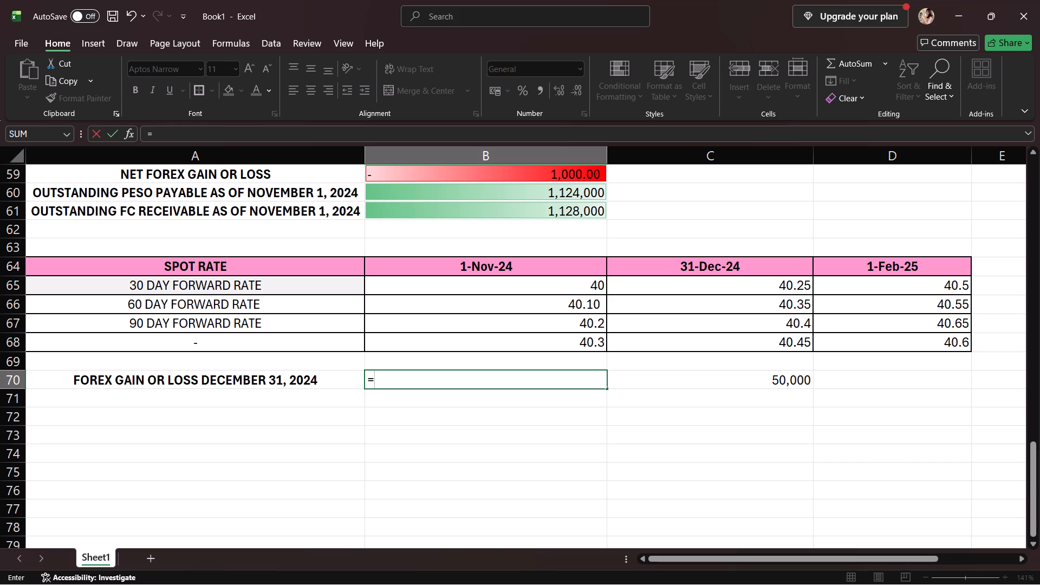
left_click(731, 292)
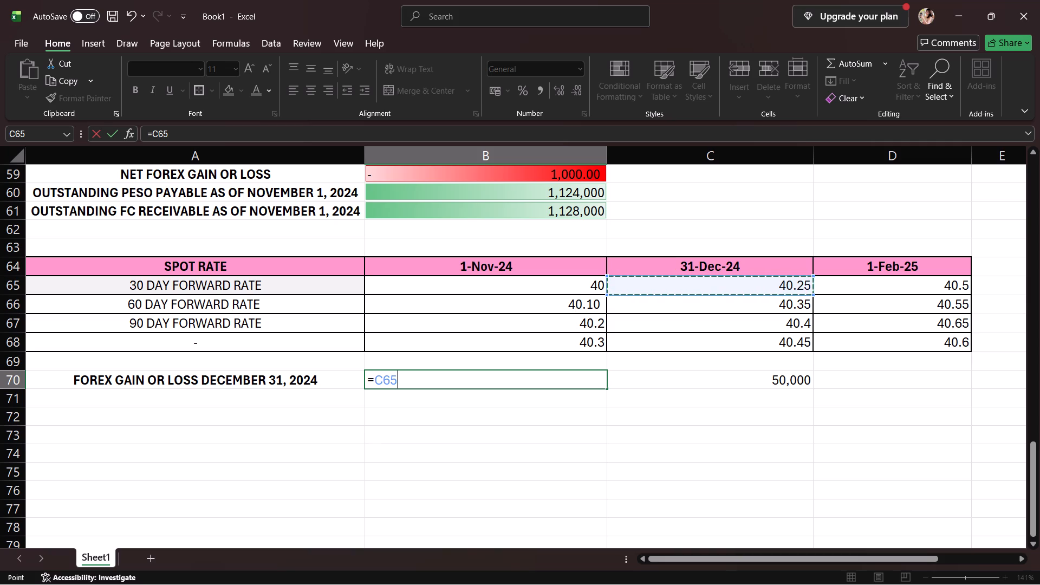
left_click(376, 378)
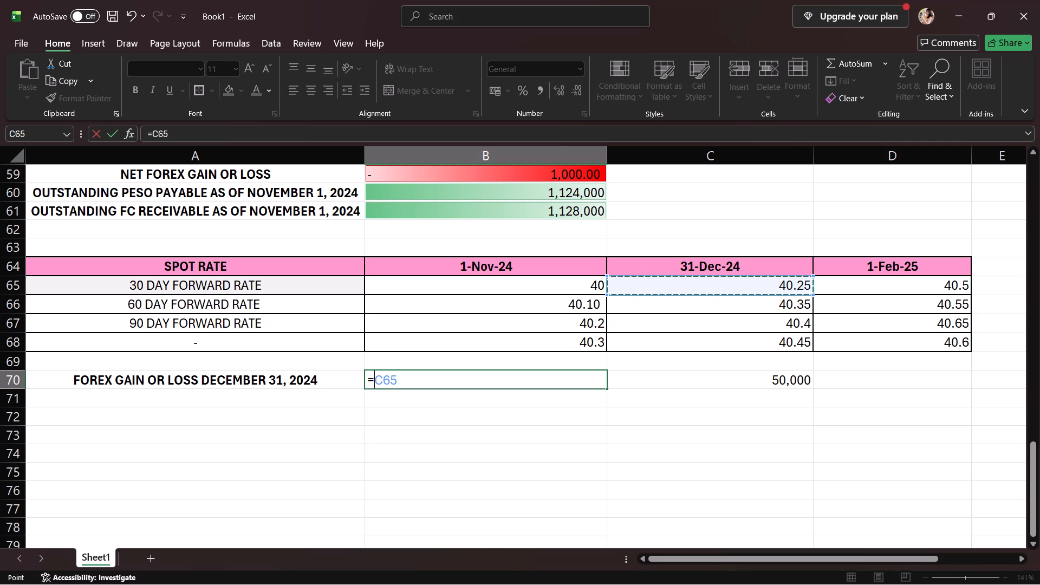
key("shift+parenleft")
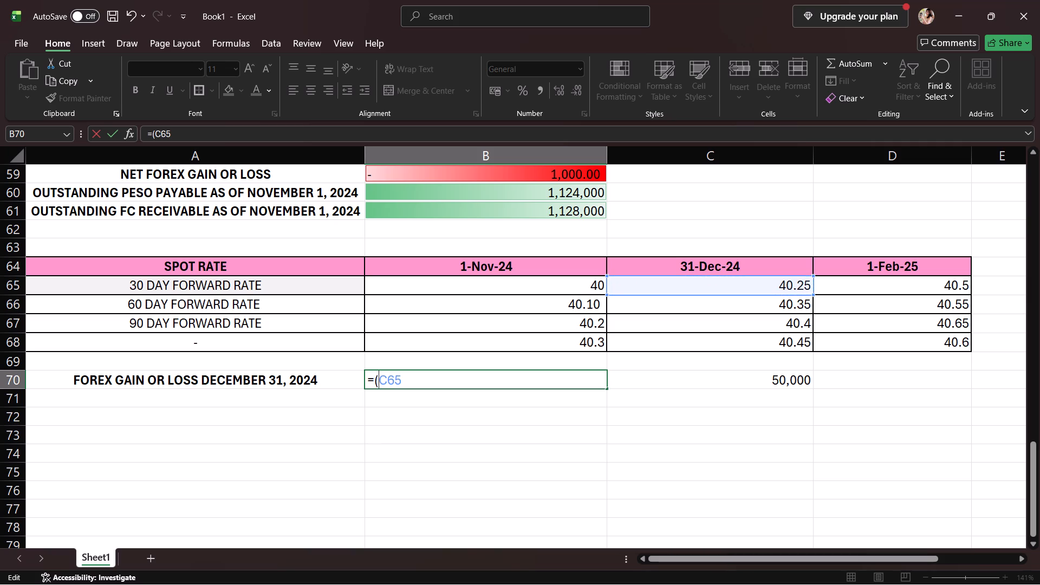
left_click(422, 378)
key("minus")
left_click(554, 291)
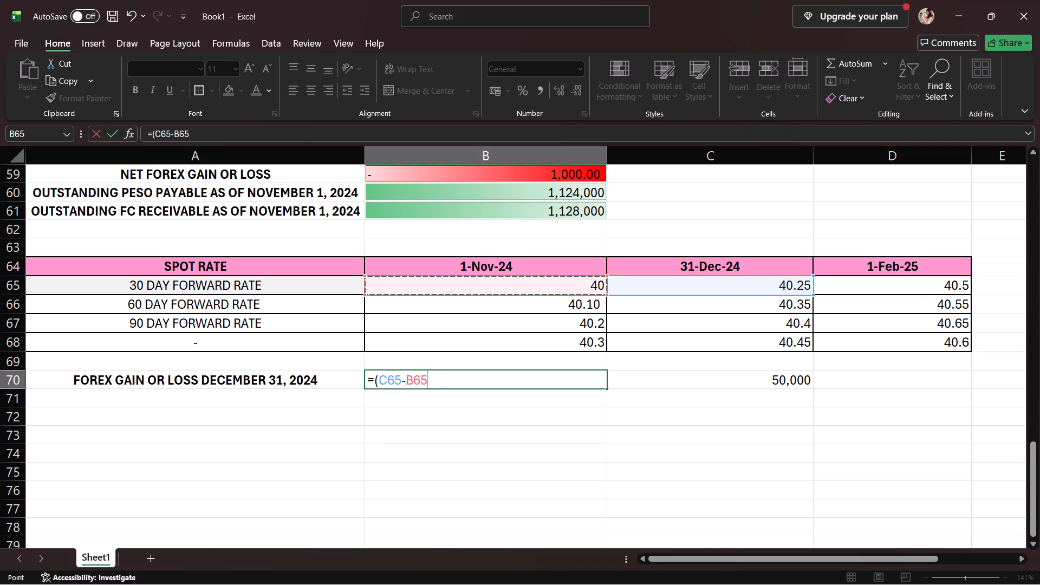
key("shift+parenright")
key("asterisk")
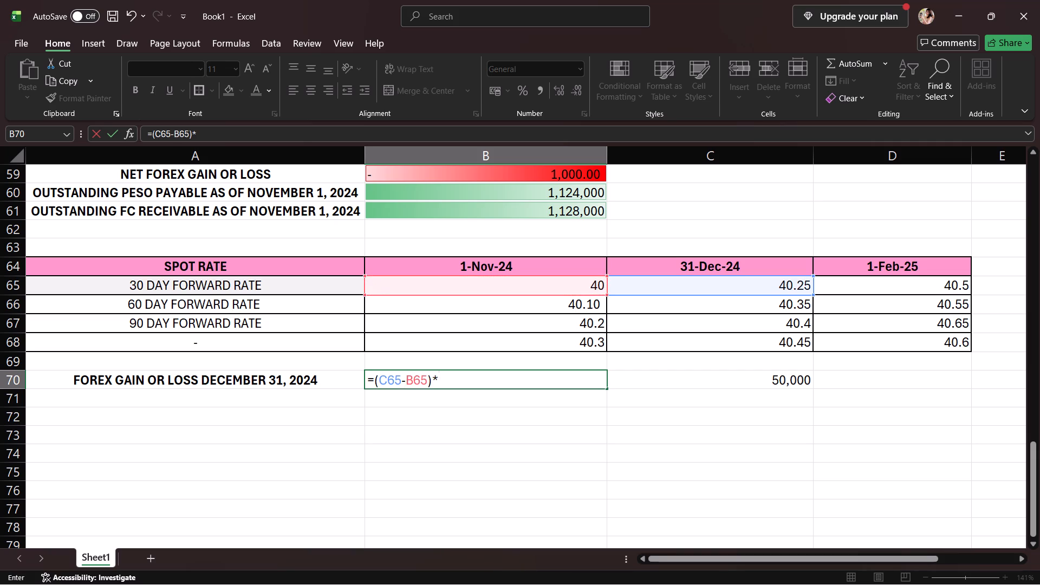
left_click(669, 386)
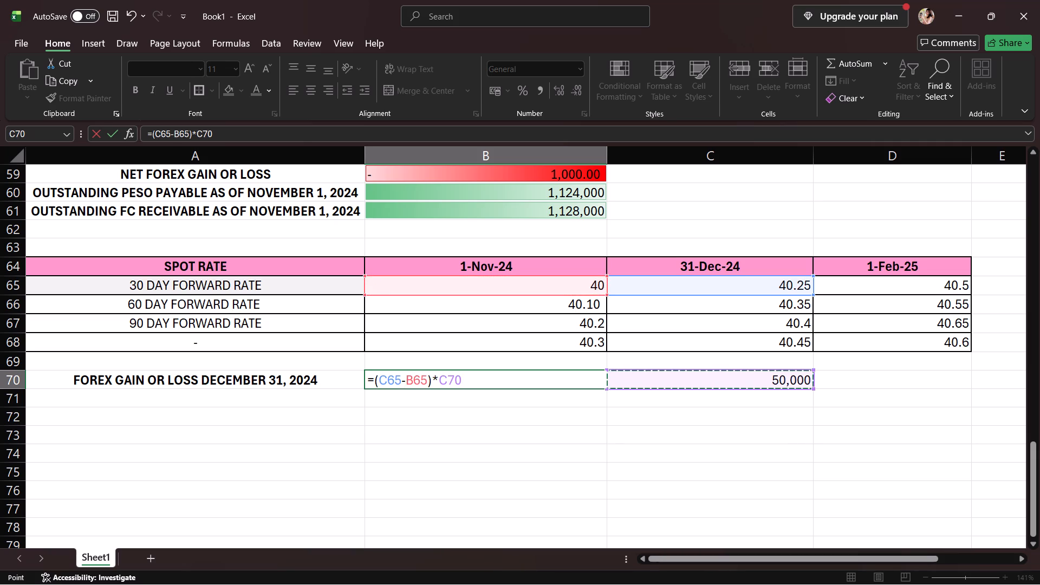
key("Return")
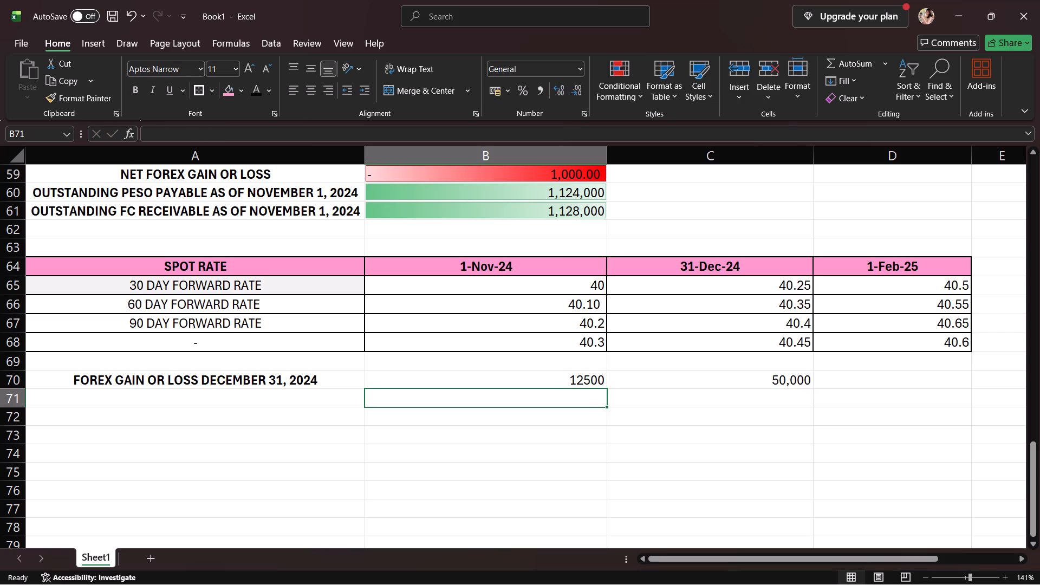
Format the B70 result with the comma number style and a green gradient-fill data bar.
left_click(591, 381)
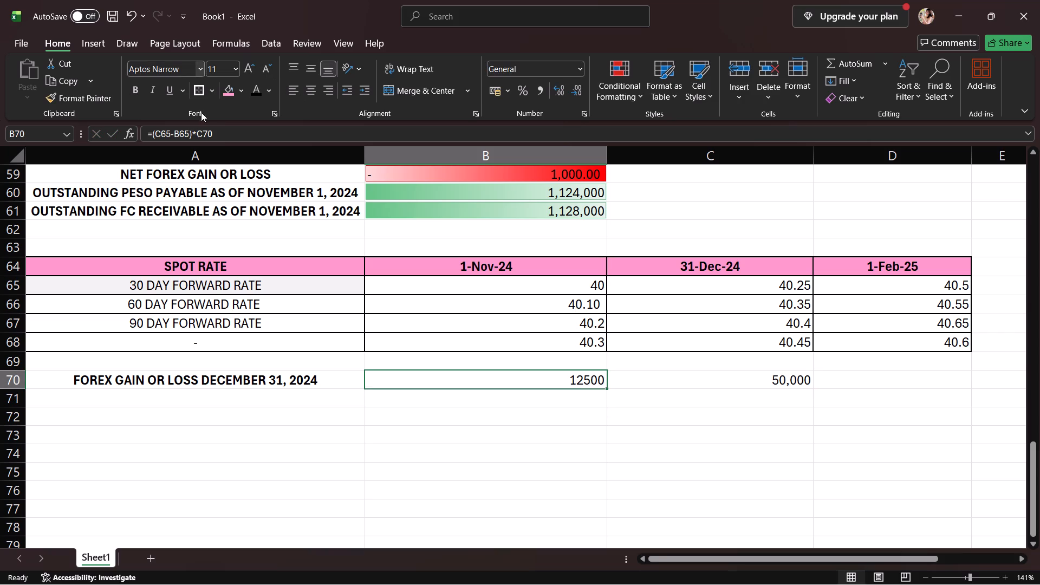
left_click(545, 95)
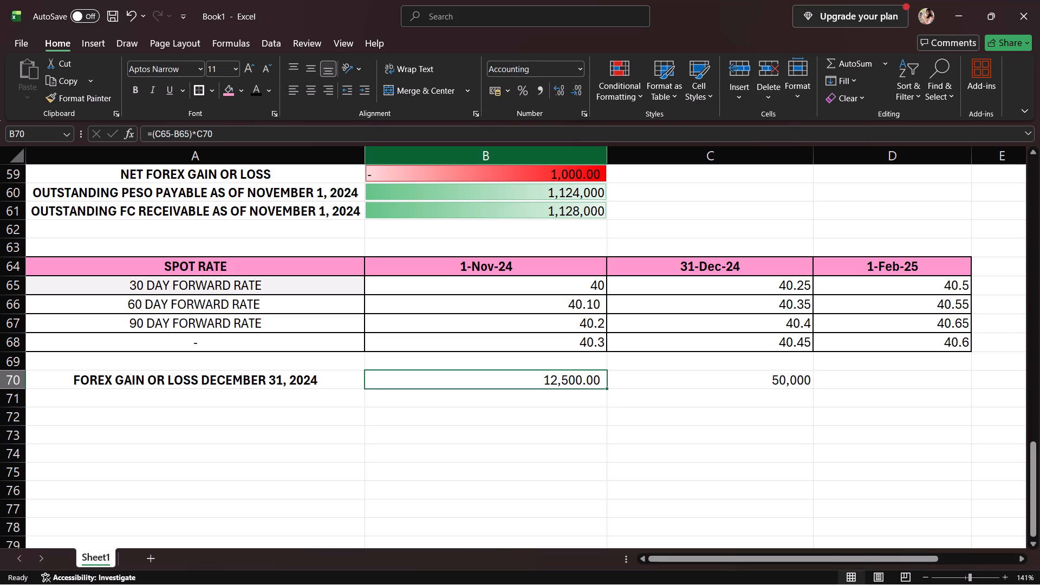
left_click(641, 86)
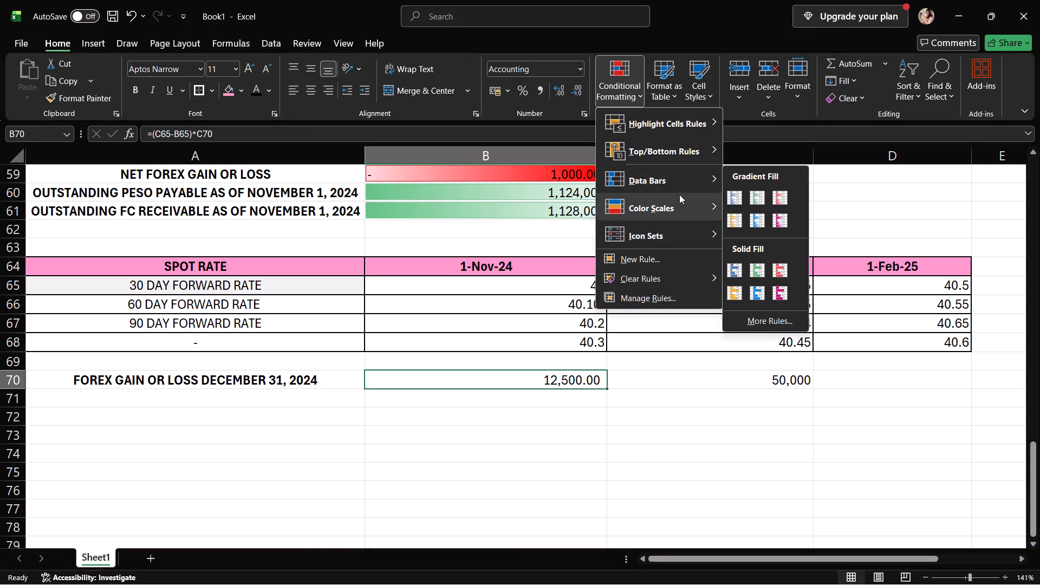
left_click(753, 205)
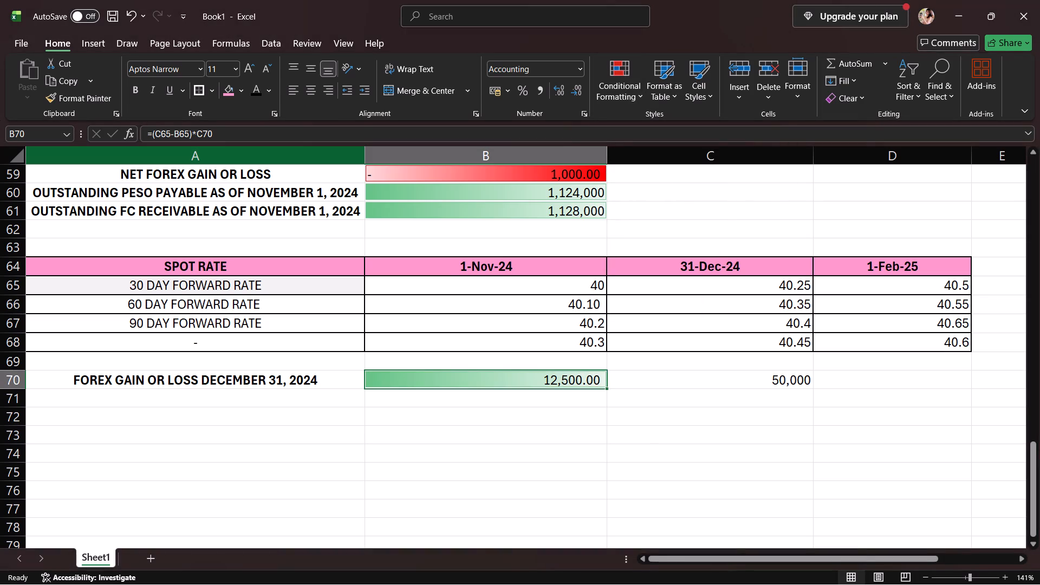
Append "(A.R)" to the end of the December 31, 2024 forex gain or loss label in A70.
left_click(192, 400)
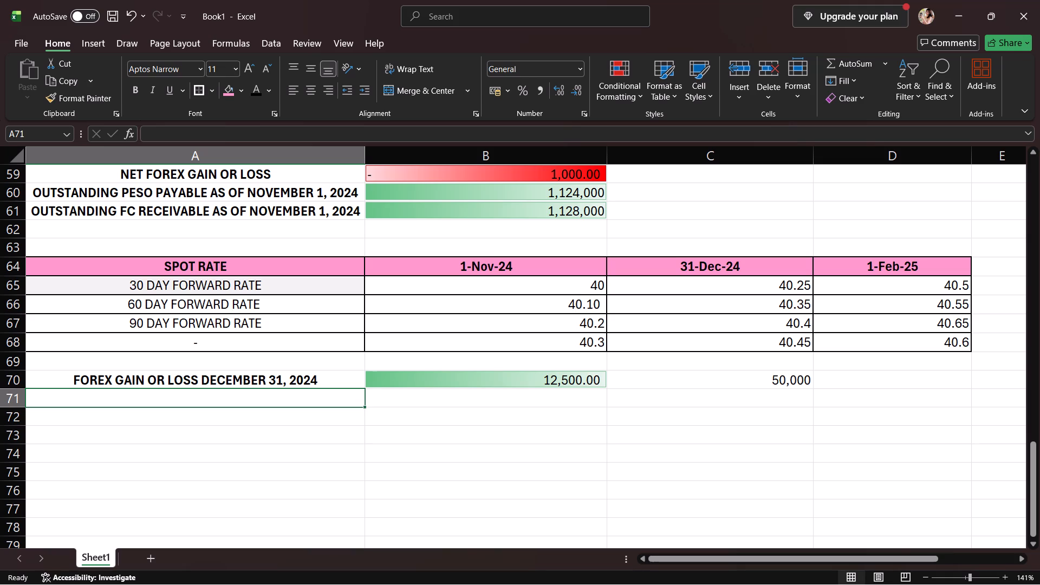
left_click(349, 383)
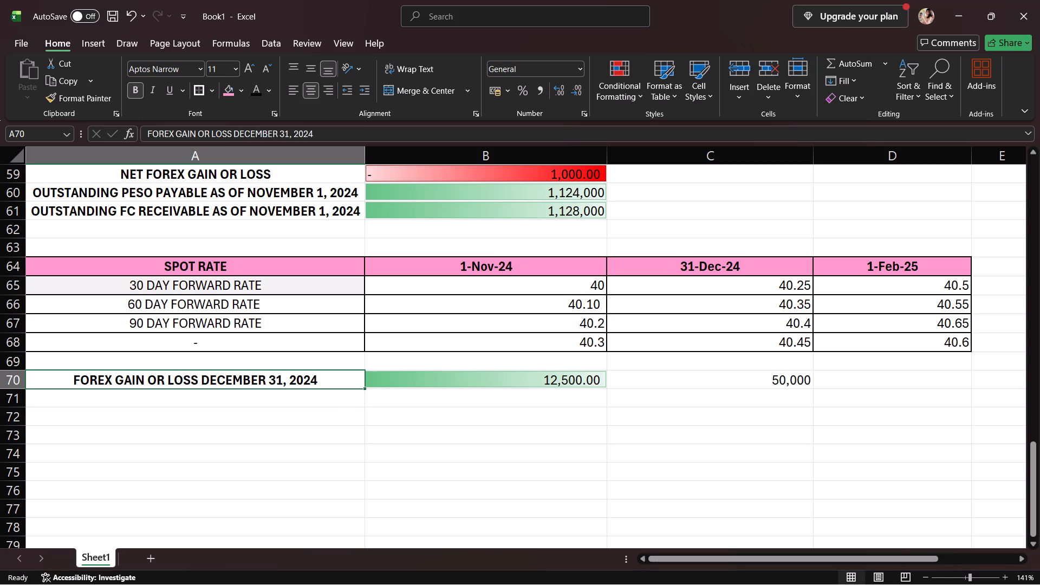
left_click(362, 133)
key("space")
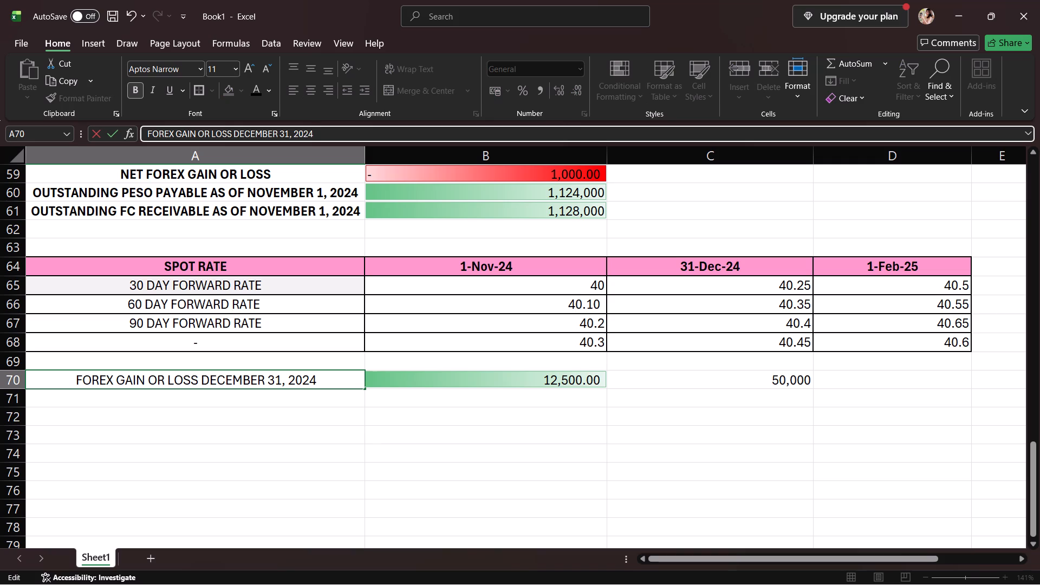
key("shift+parenleft")
type("A.4")
key("BackSpace")
key("r")
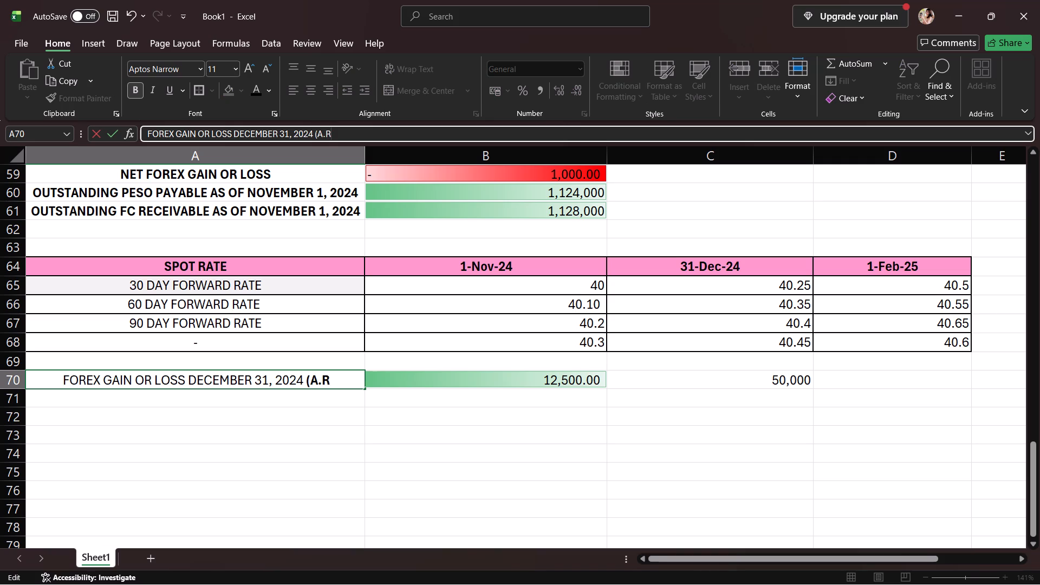
key("shift+parenright")
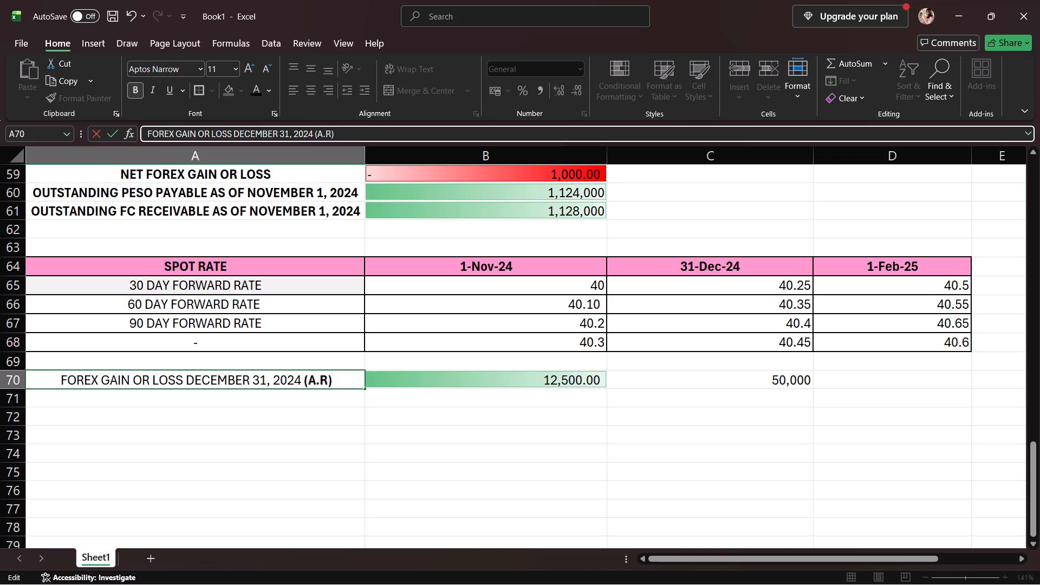
left_click(271, 379)
left_click(261, 390)
left_click(251, 399)
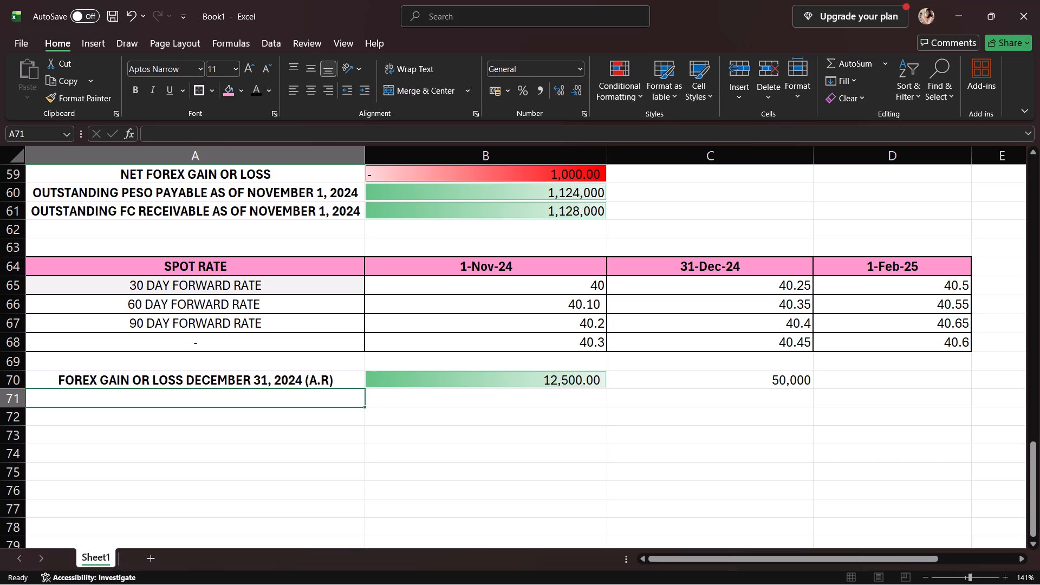
Copy the December 31, 2024 forex gain or loss label from A70 into A71.
left_click(241, 380)
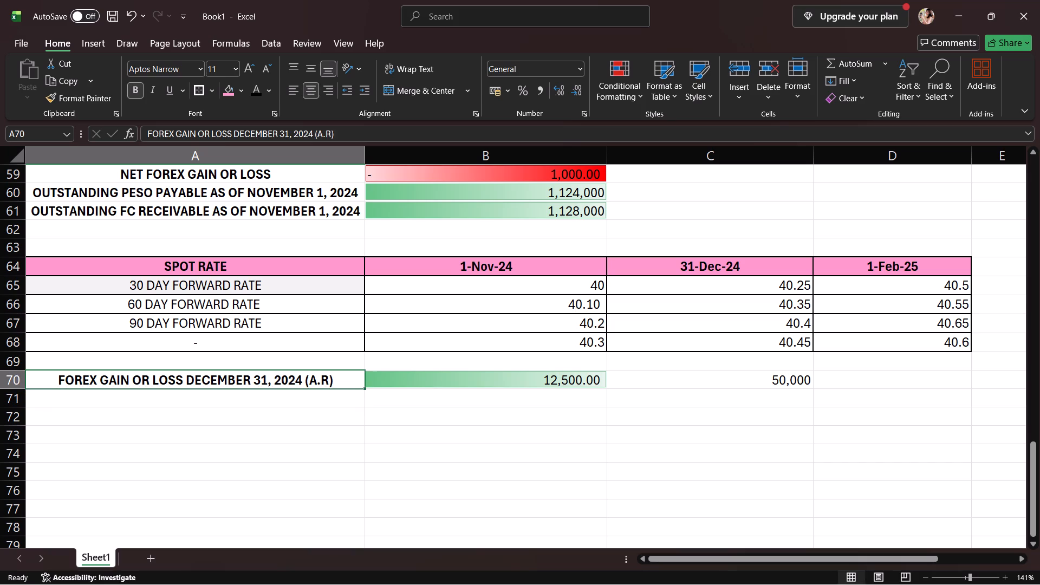
left_click(76, 81)
left_click(161, 402)
right_click(161, 402)
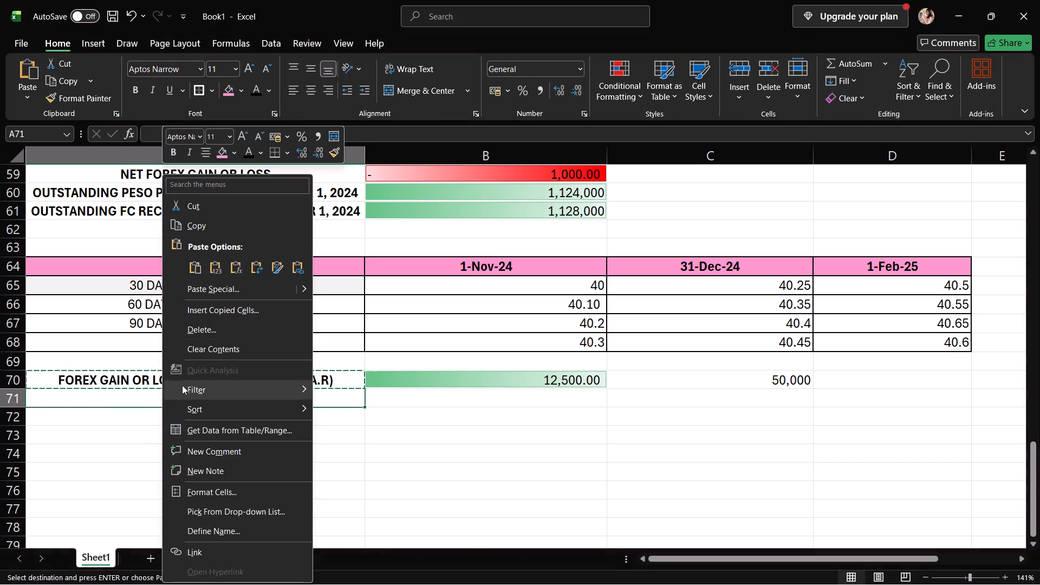
left_click(188, 271)
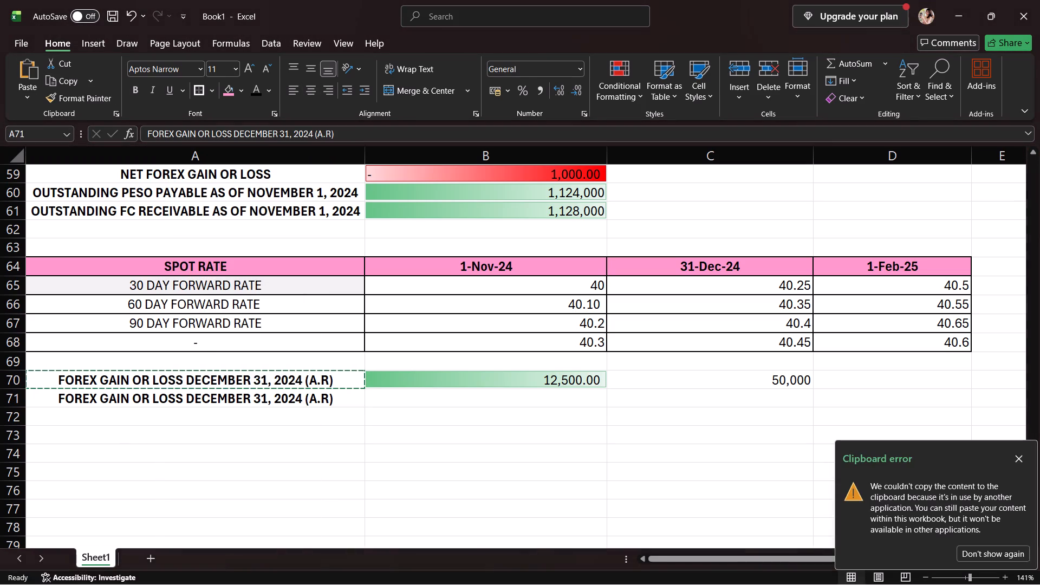
Change the suffix of the label in A71 to "(F.R)".
left_click(336, 402)
left_click(323, 402)
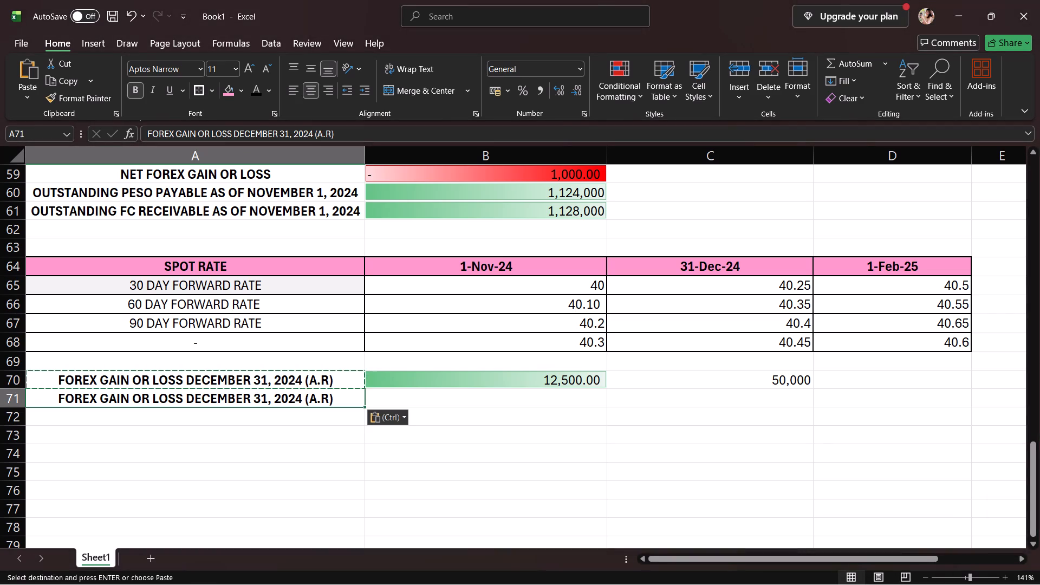
left_click(357, 141)
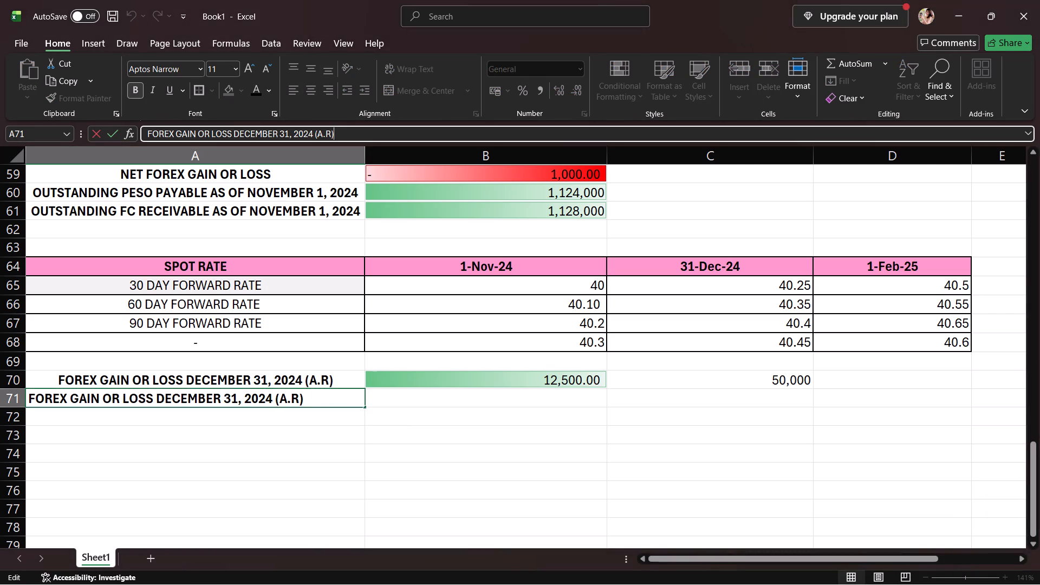
left_click(322, 132)
key("BackSpace")
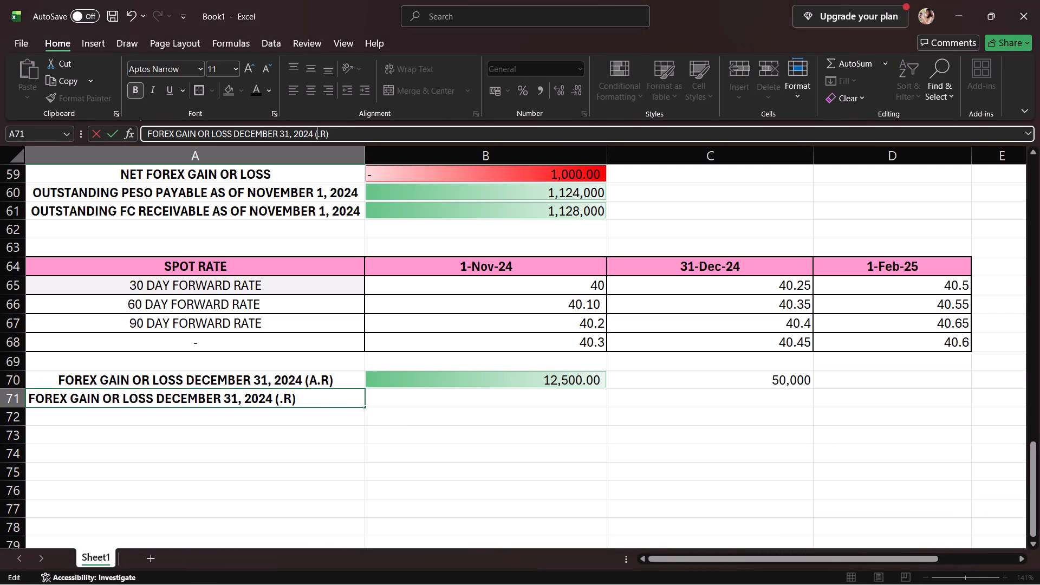
key("f")
left_click(352, 393)
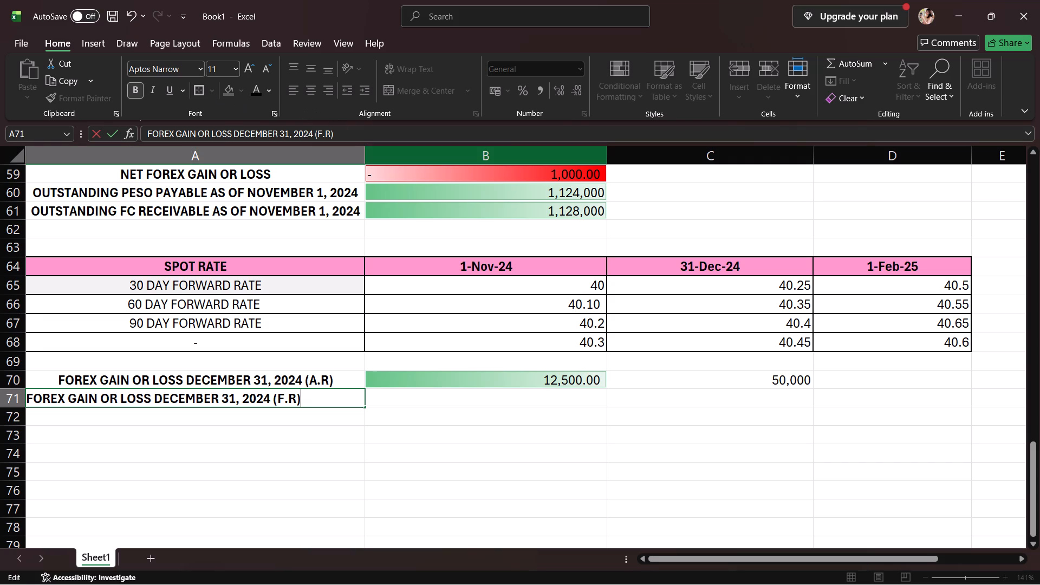
left_click(408, 413)
Calculate the (F.R) forex gain or loss in B71 with the formula =(C65-B65)*C70.
left_click(394, 396)
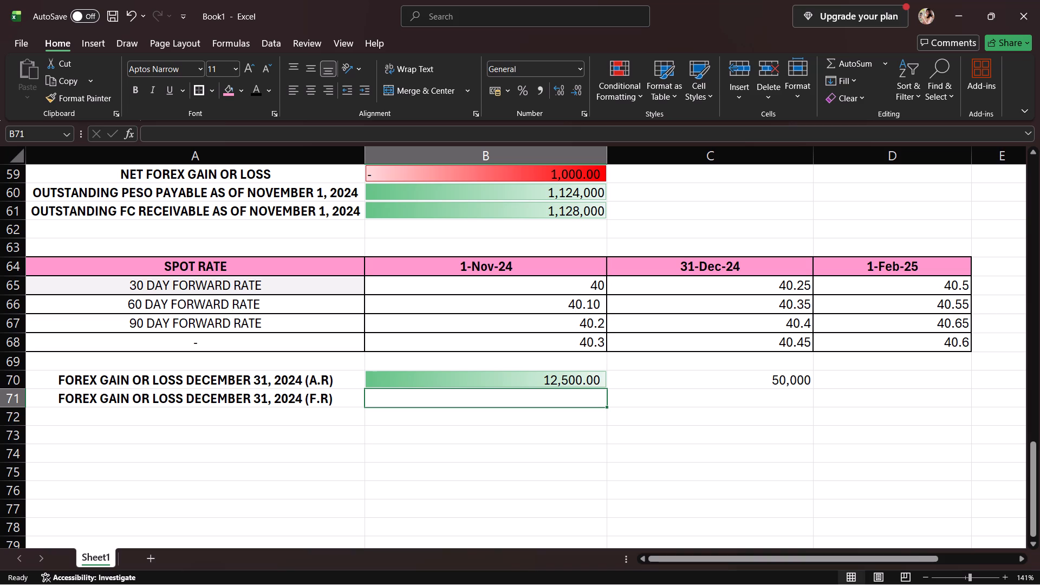
key("equal")
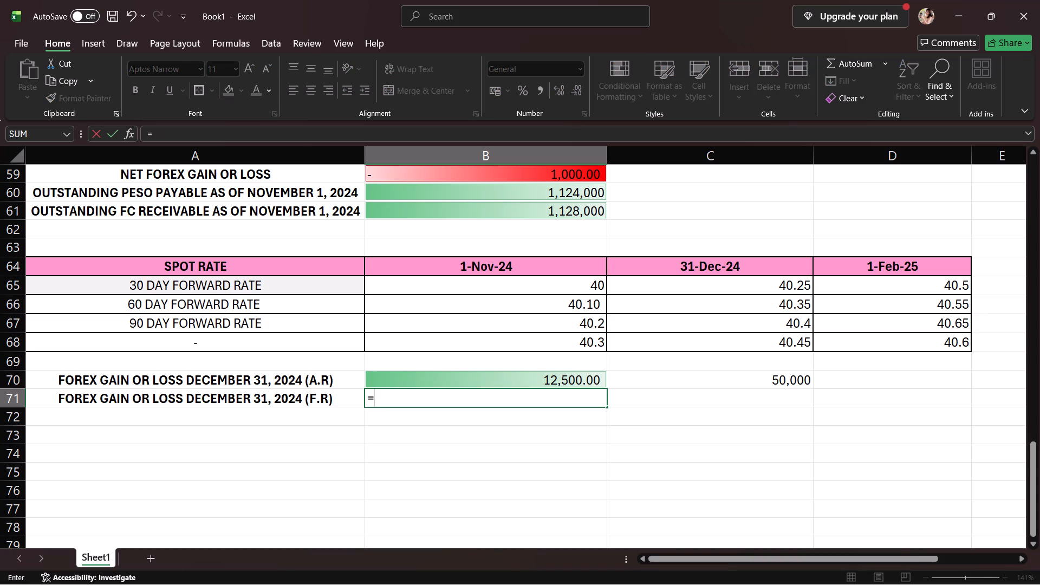
key("shift+parenleft")
left_click(725, 290)
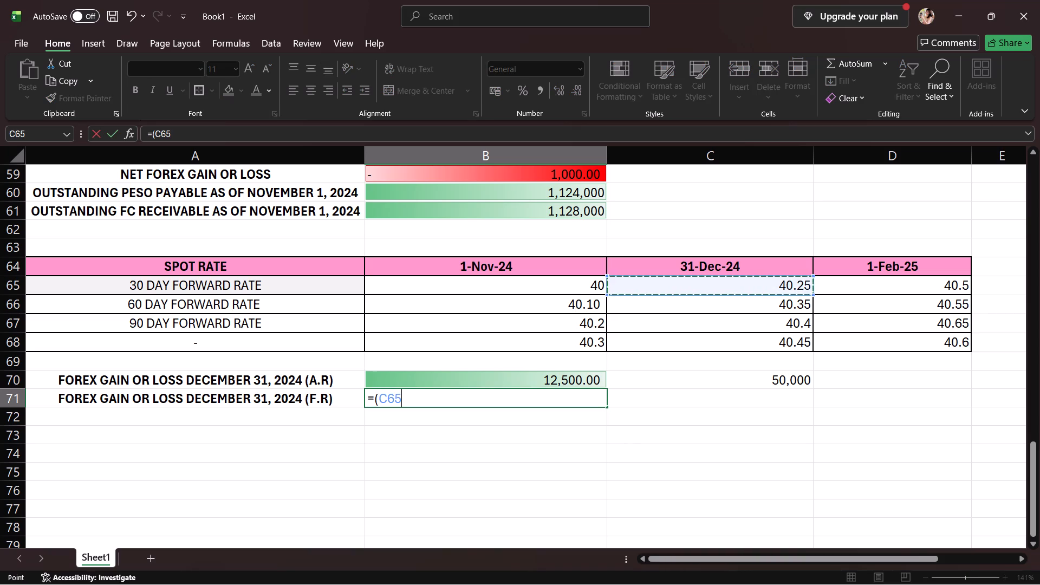
key("minus")
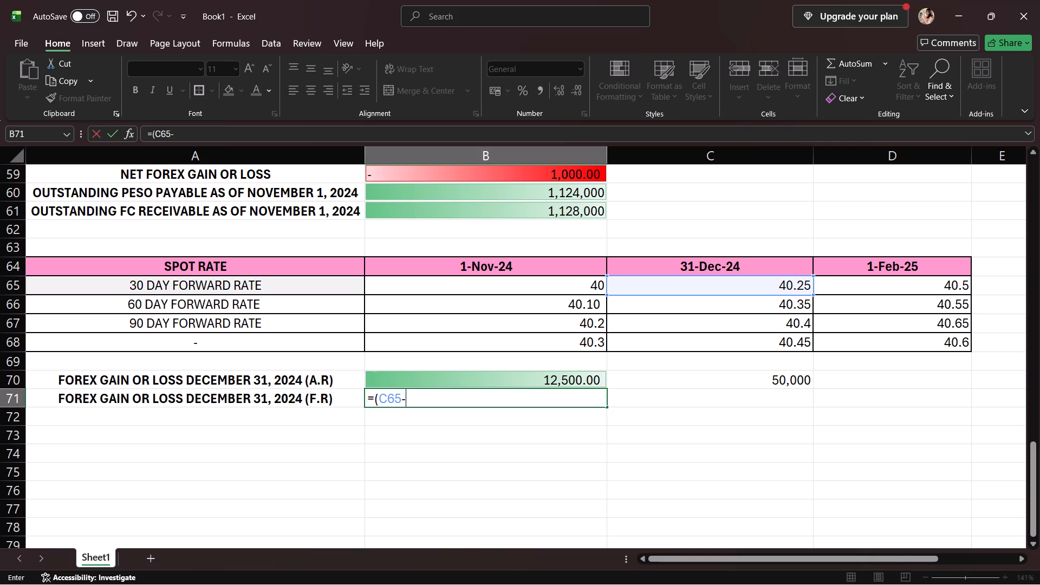
left_click(581, 290)
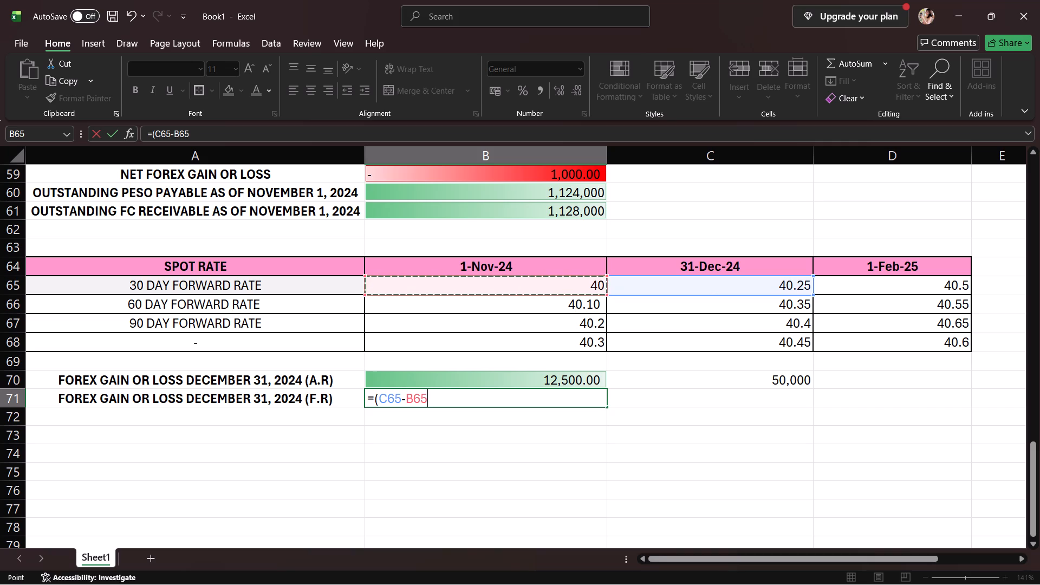
key("0")
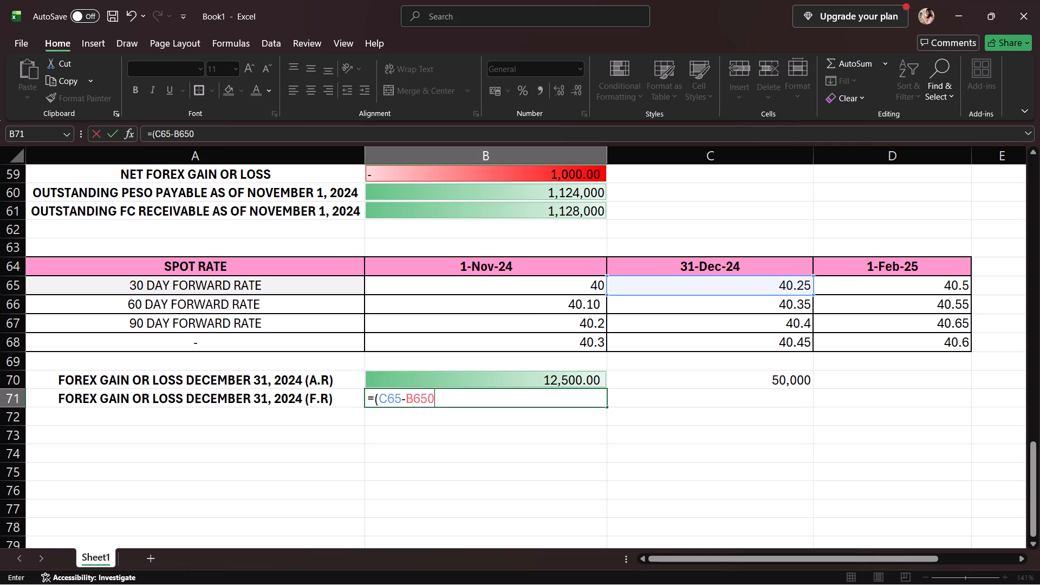
key("BackSpace")
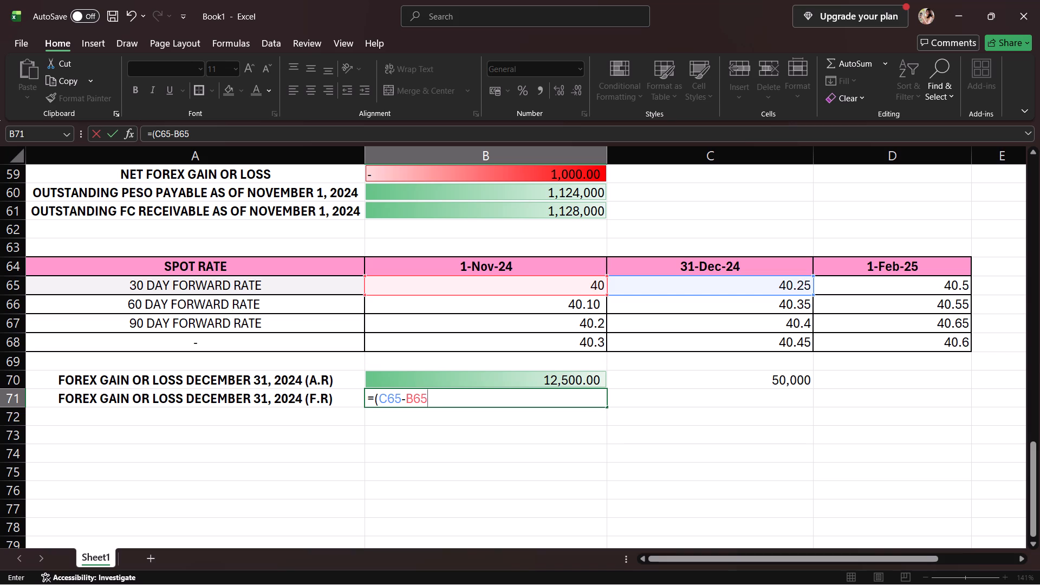
key("shift+parenright")
key("asterisk")
left_click(767, 378)
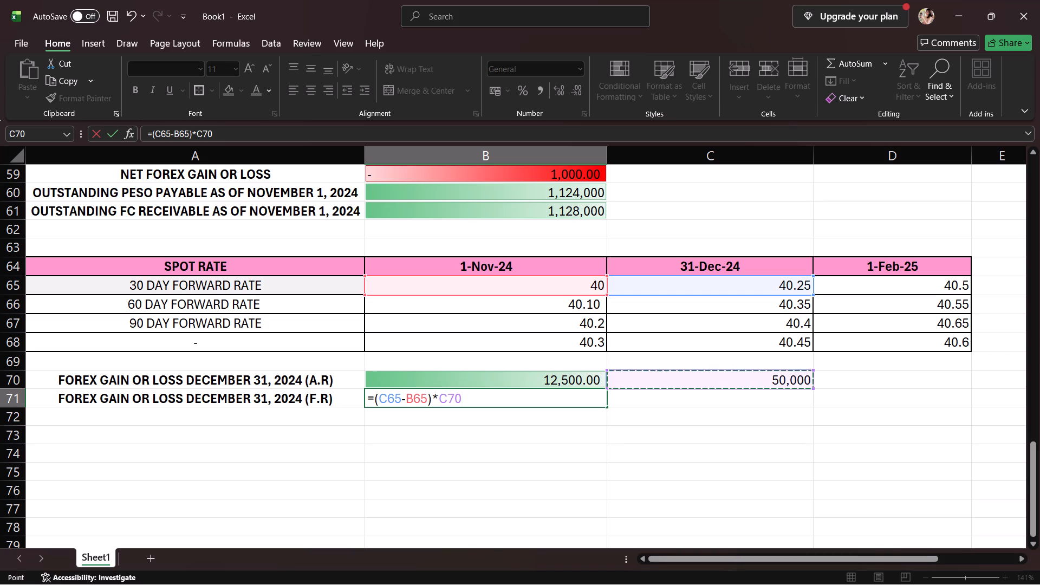
key("Return")
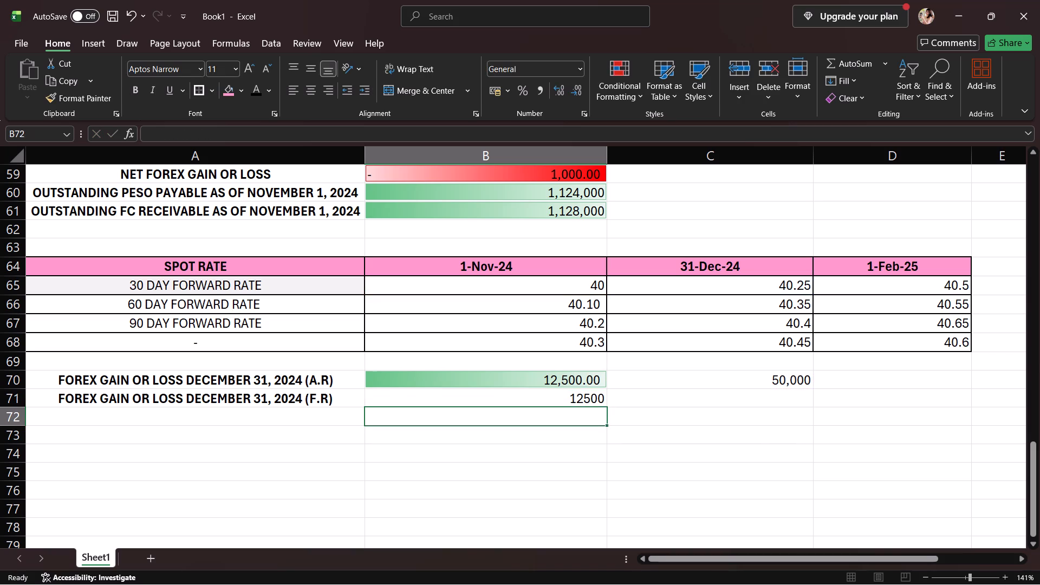
Format the B71 result with the comma number style and a green gradient-fill data bar.
left_click(594, 394)
left_click(541, 83)
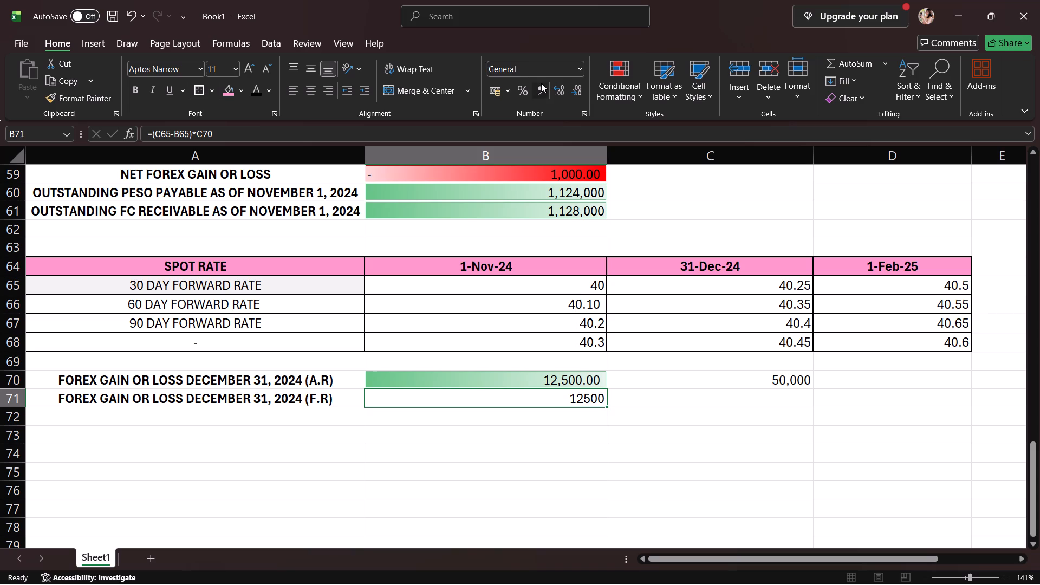
left_click(616, 81)
left_click(754, 188)
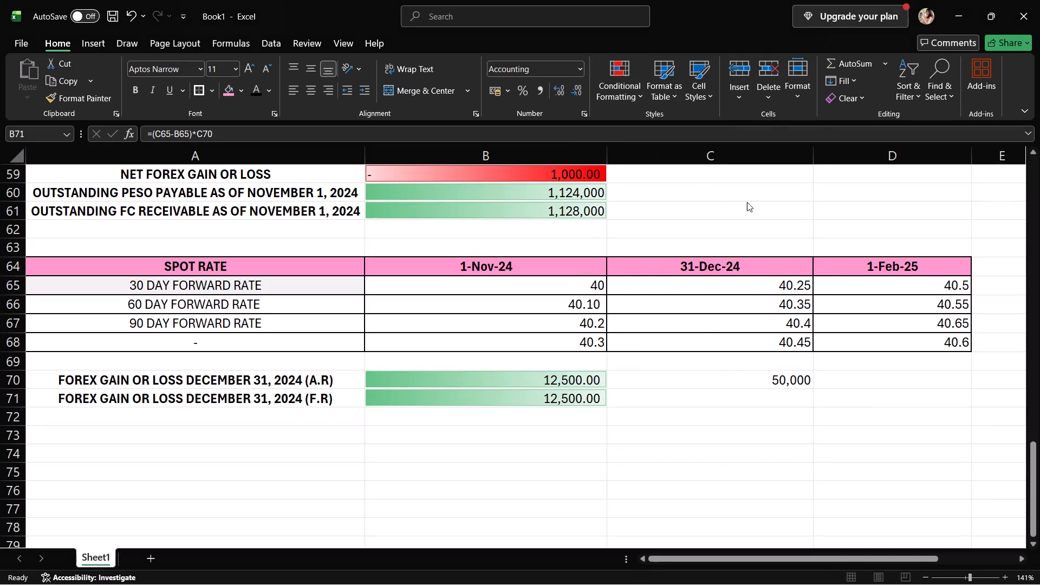
Enter the label "FORWARD CONTRACT FAIR VALUE DECEMBER 31, 2024" in A72.
left_click(312, 406)
left_click(314, 417)
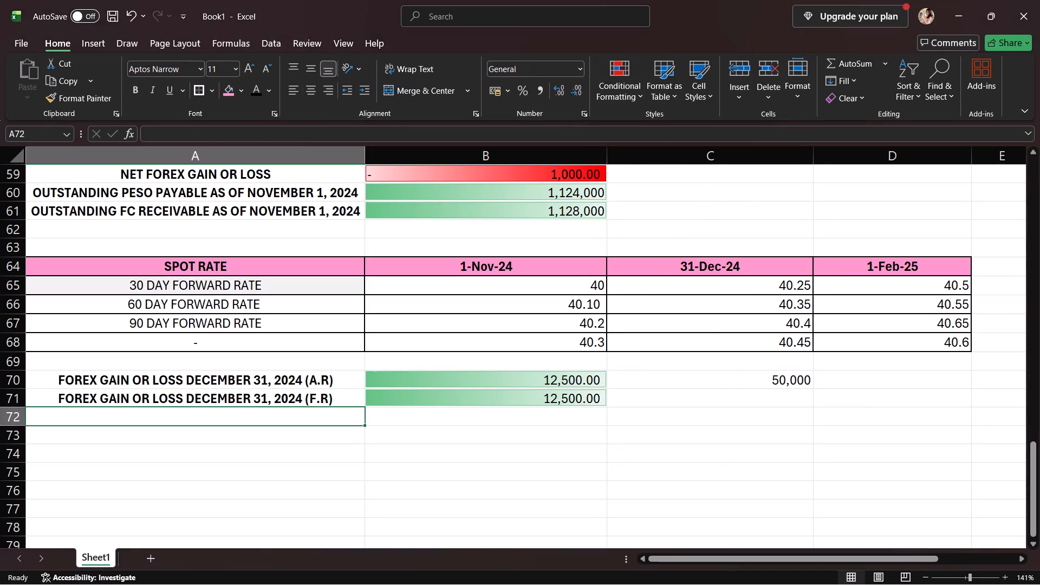
type("FORWARD RA")
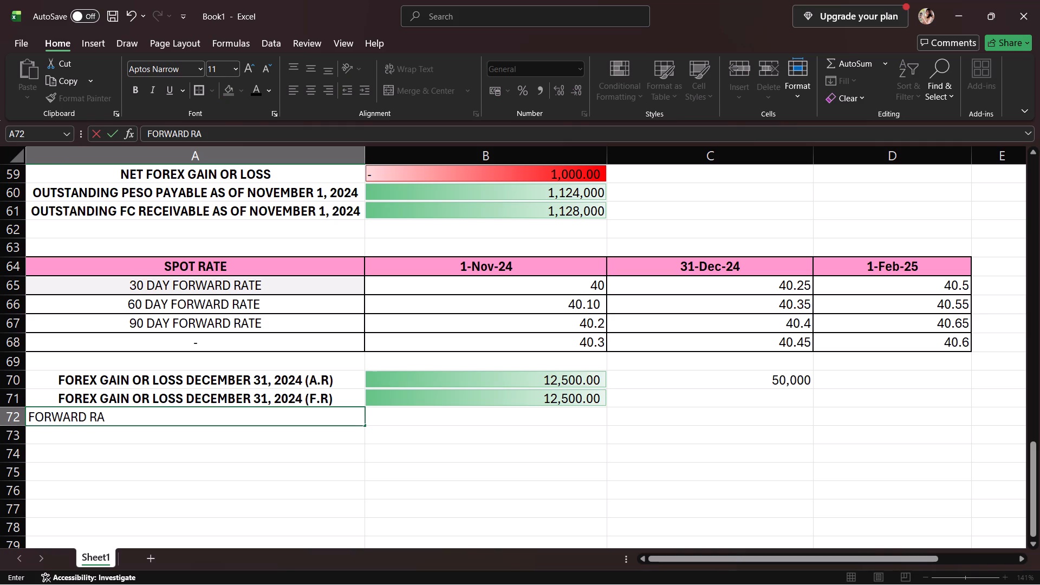
type("TE VALUE")
key("space")
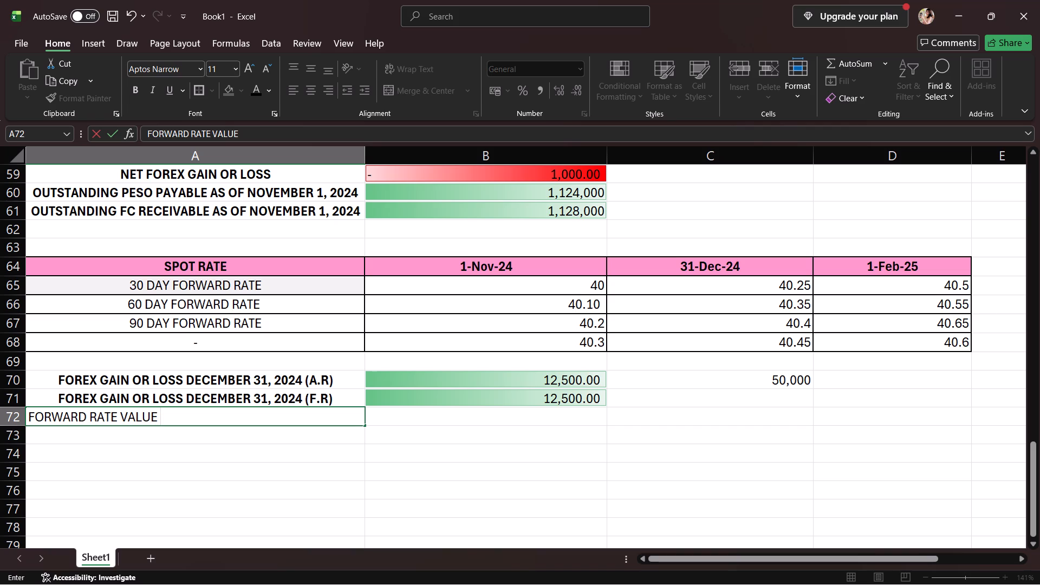
key("BackSpace")
key("BackSpace")
key("BackSpace")
key("BackSpace")
key("BackSpace")
key("BackSpace")
key("BackSpace")
key("BackSpace")
key("BackSpace")
key("BackSpace")
key("BackSpace")
key("BackSpace")
key("BackSpace")
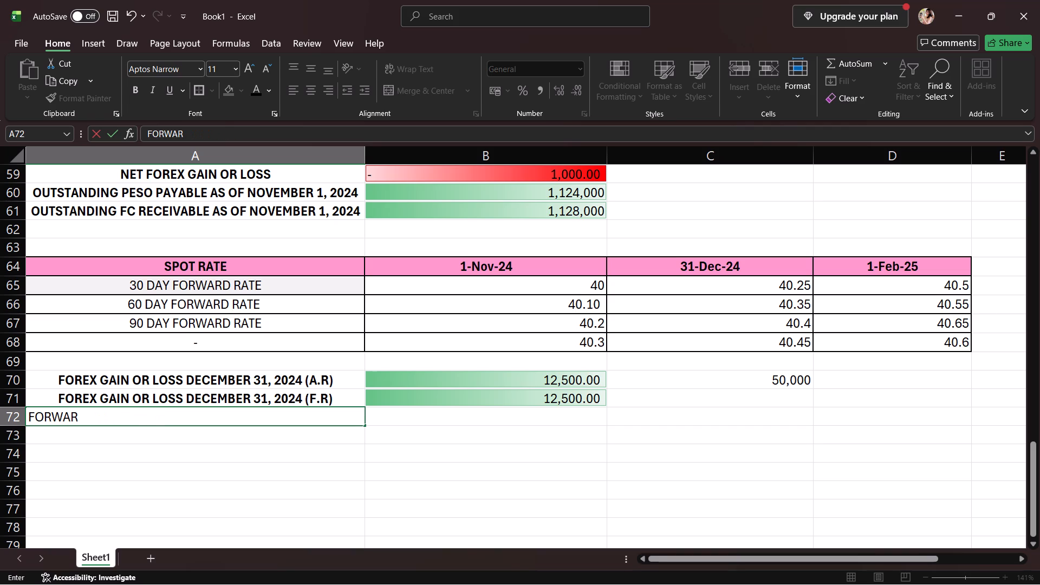
type("D CONTRACT RATE")
key("space")
key("space")
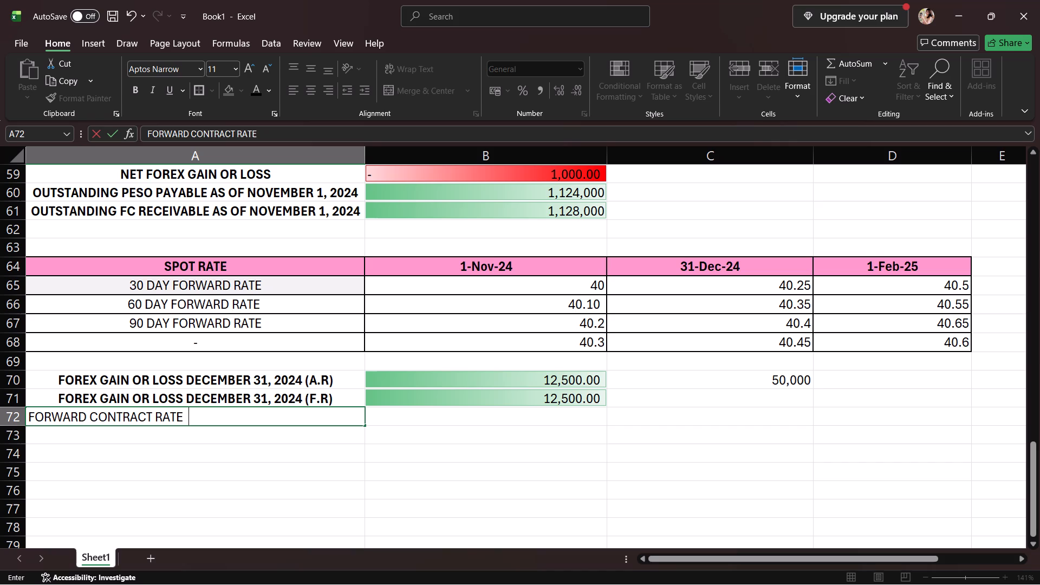
key("BackSpace")
key("BackSpace")
key("BackSpace")
key("BackSpace")
key("BackSpace")
key("BackSpace")
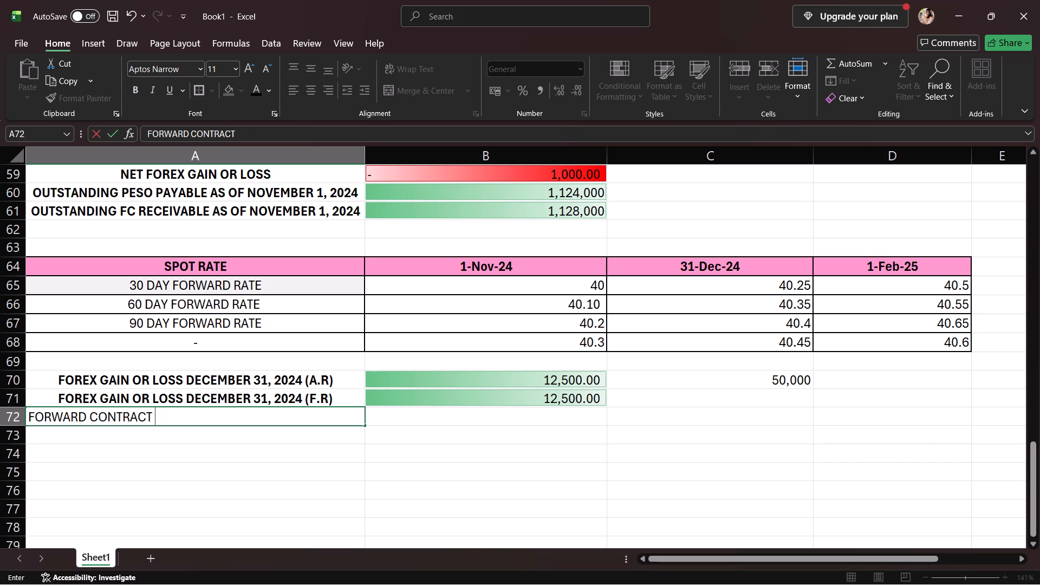
type("FAIR VALUE")
key("space")
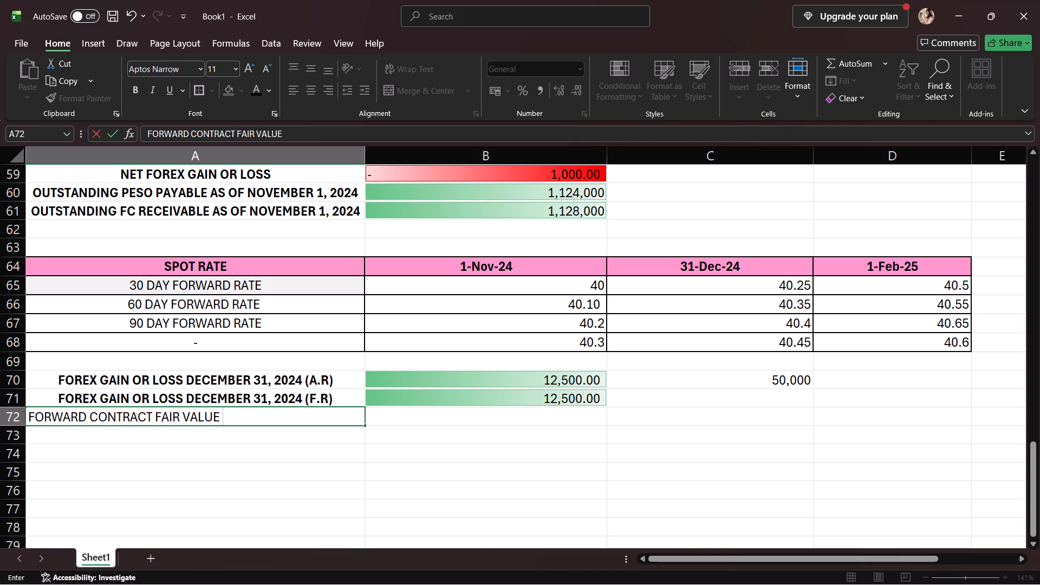
type("DECEMBER 31")
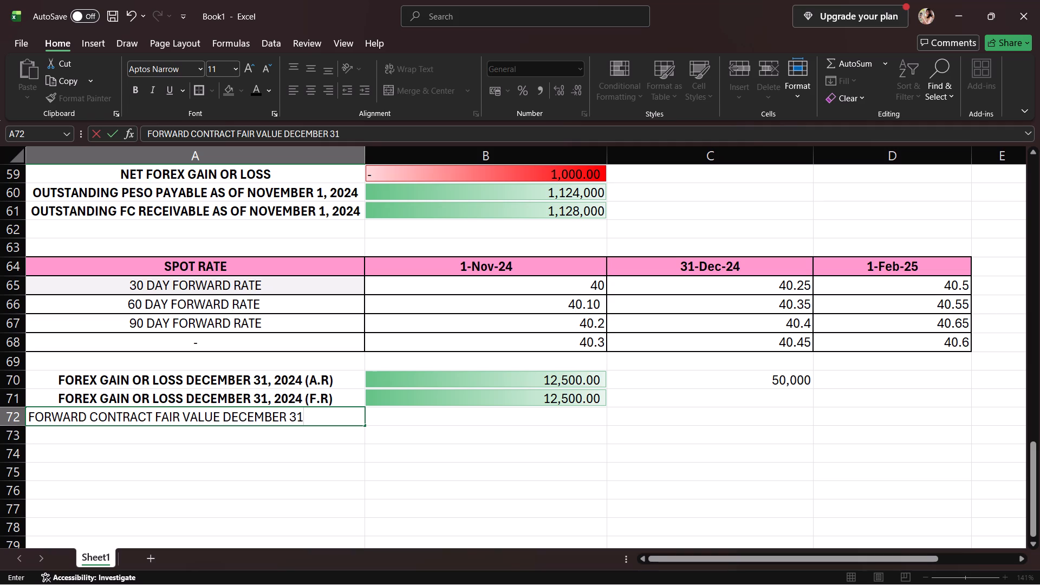
type(", 2024")
left_click(381, 421)
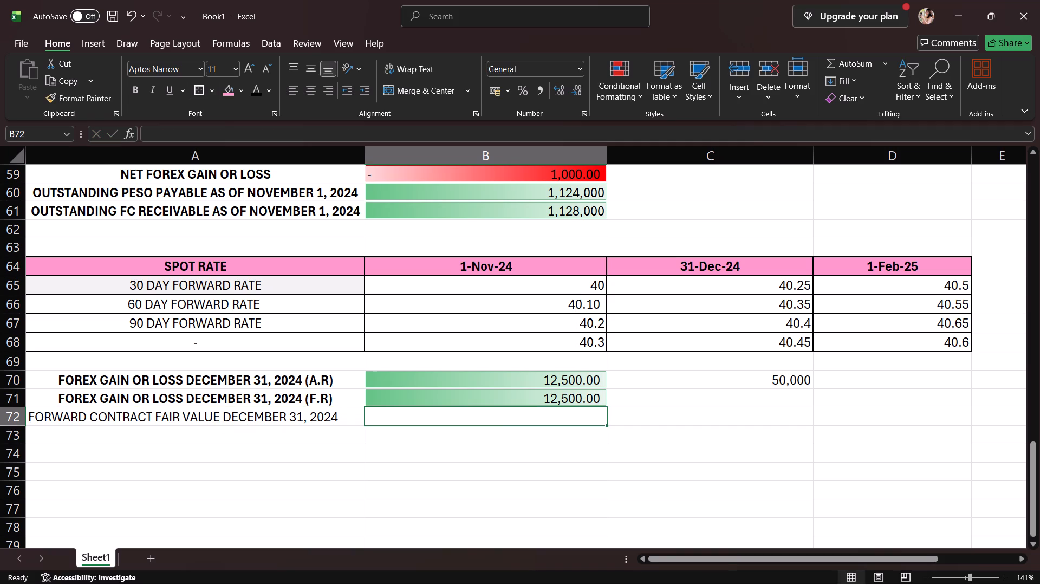
Make the forward contract fair value label in A72 bold.
left_click(326, 419)
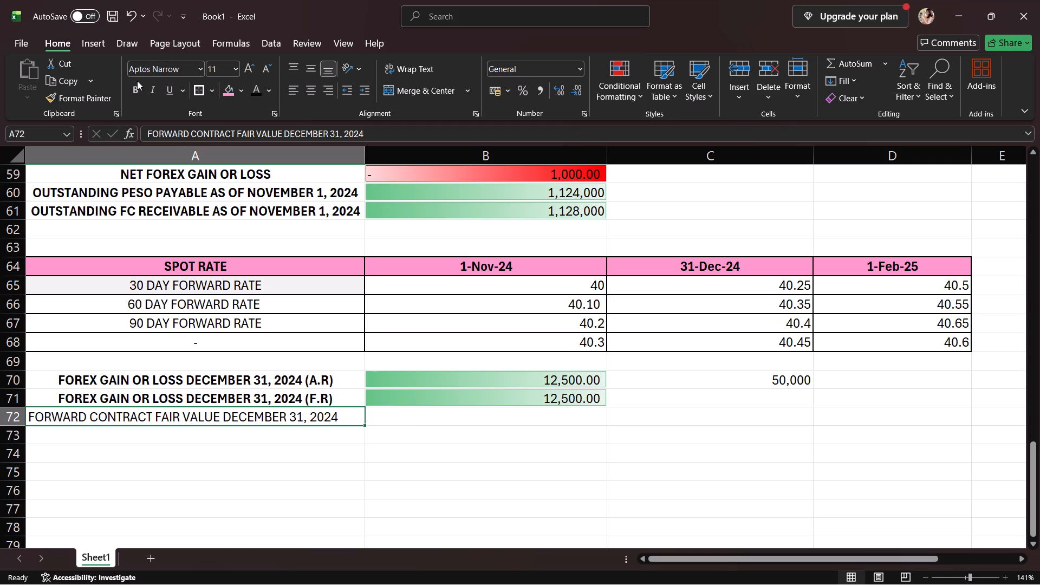
left_click(137, 81)
left_click(135, 89)
Enter -2,500 in B72 as the forward contract fair value for December 31, 2024.
left_click(494, 414)
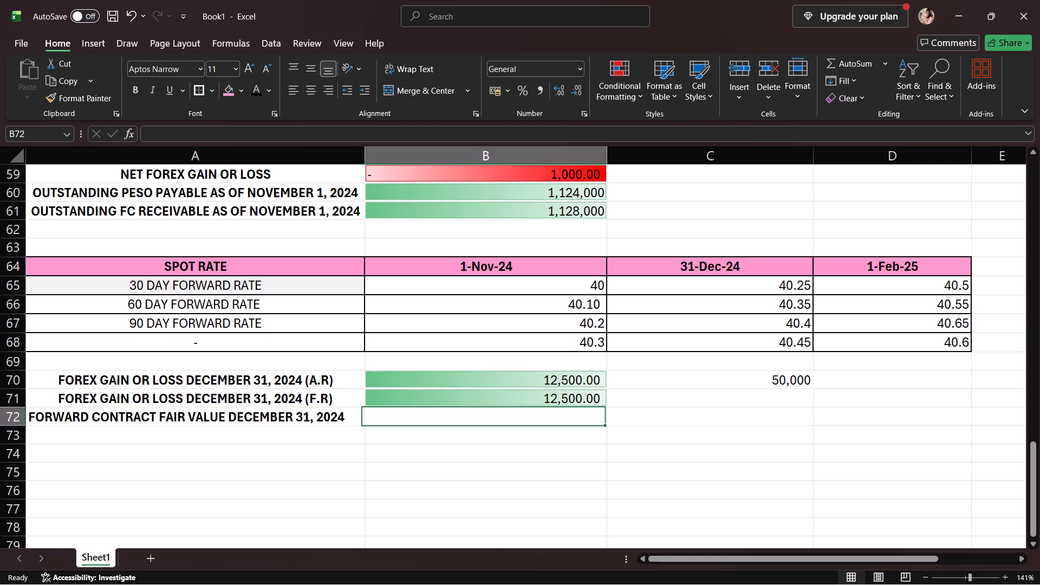
key("minus")
key("minus")
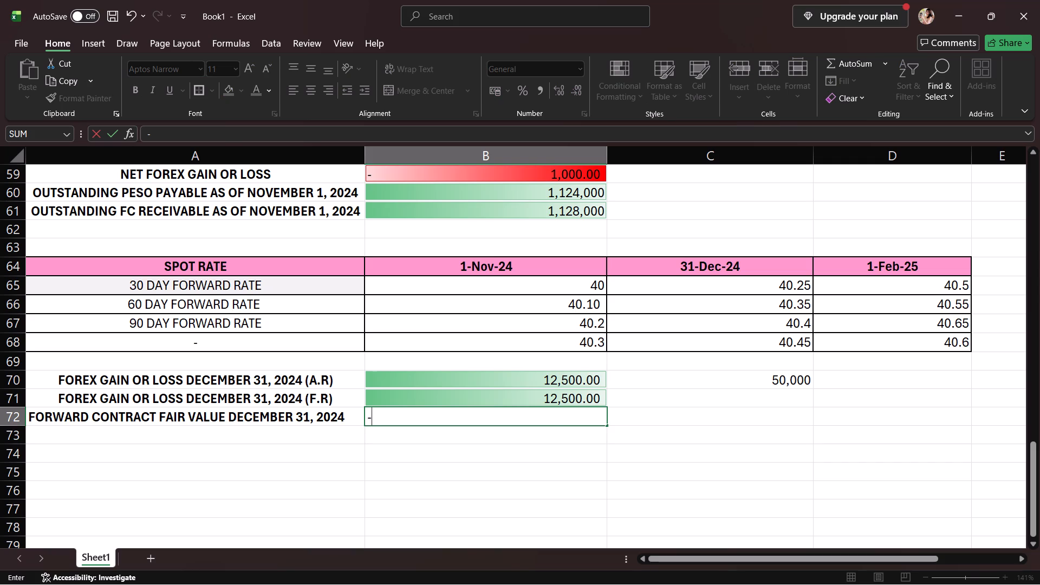
type("2,500")
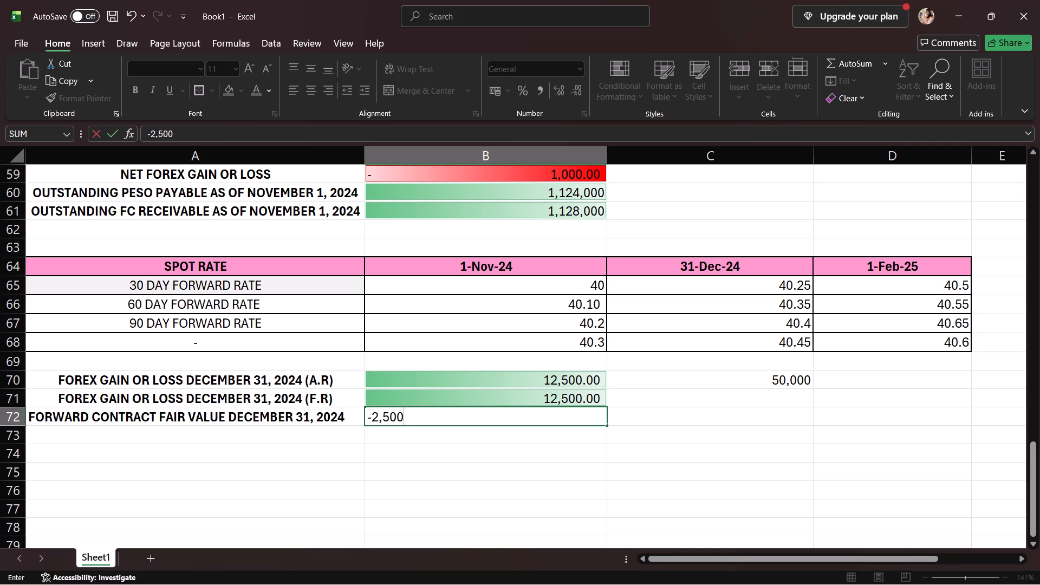
left_click(596, 431)
Apply a red gradient-fill data bar to the fair value in B72.
left_click(597, 420)
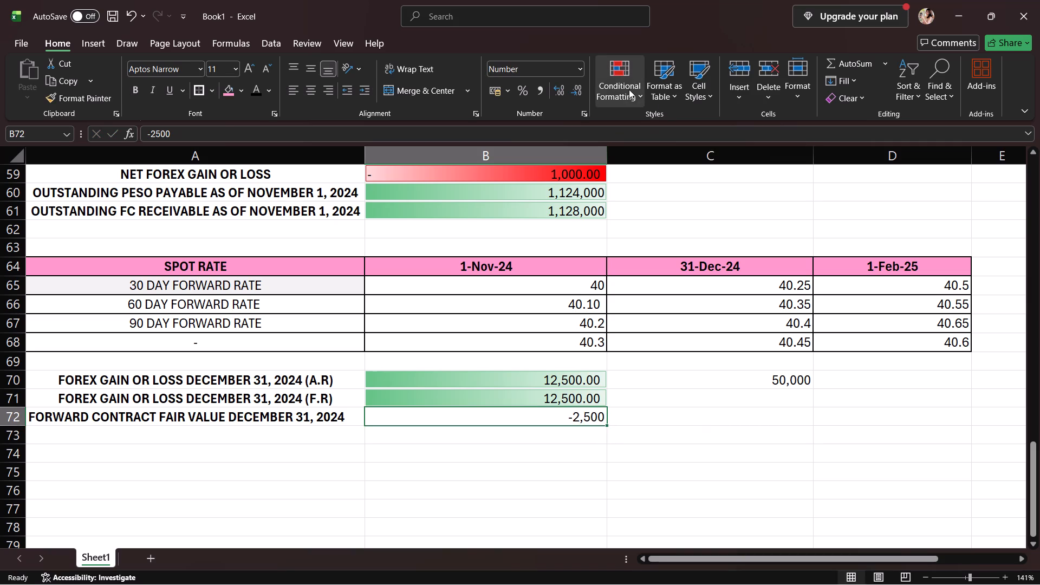
left_click(629, 89)
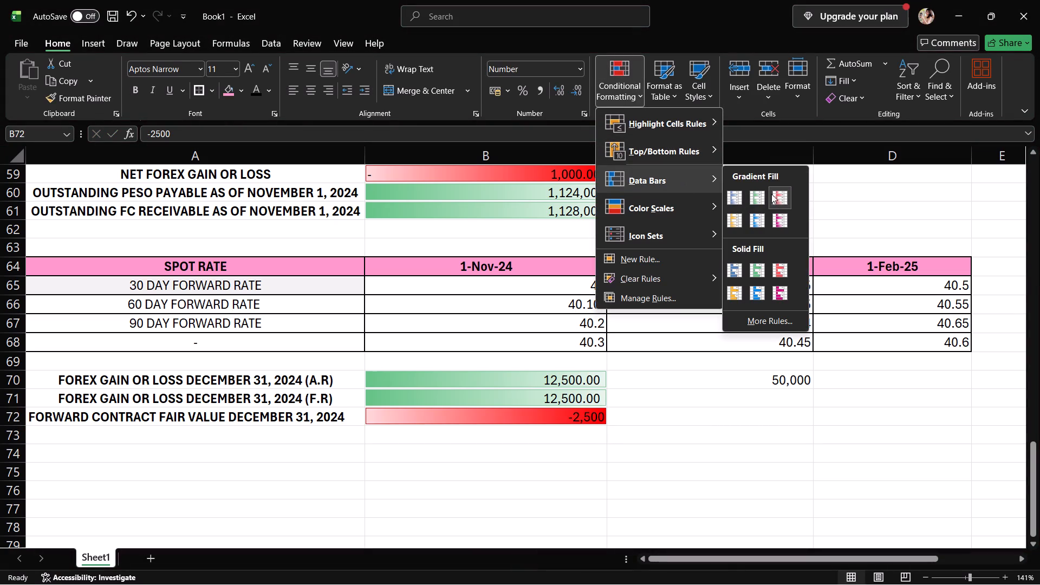
left_click(776, 193)
left_click(571, 438)
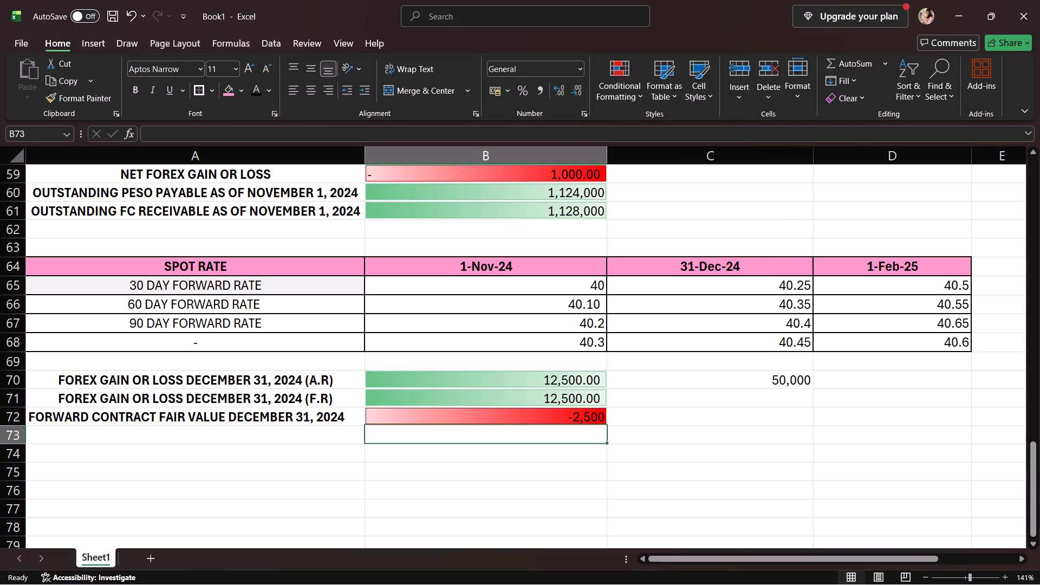
Enter the label "FORWARD CONTRACT FAIR VALUE FEBRUARY 1, 2025" in A73.
left_click(334, 434)
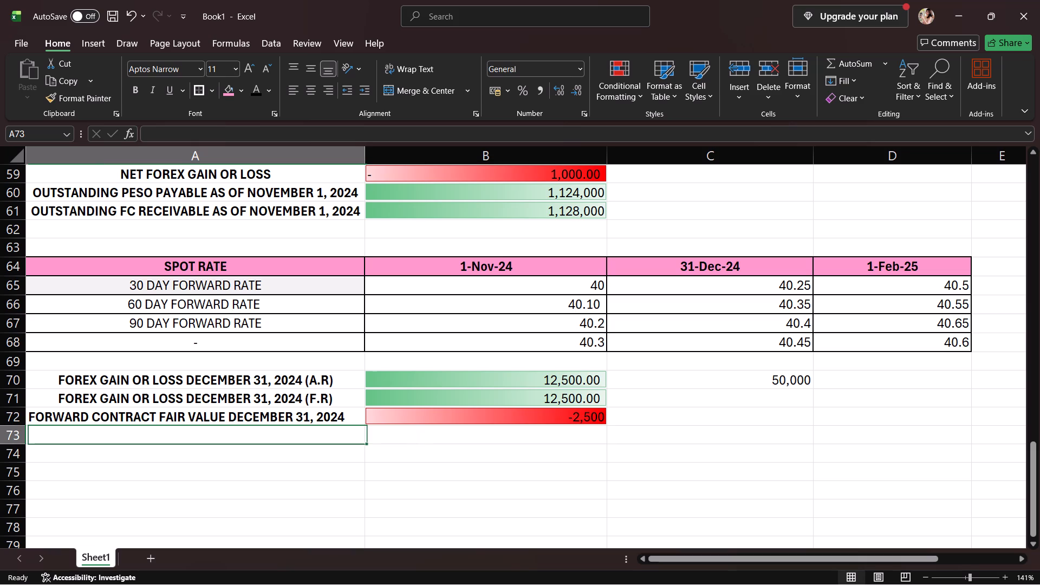
type("FORWA")
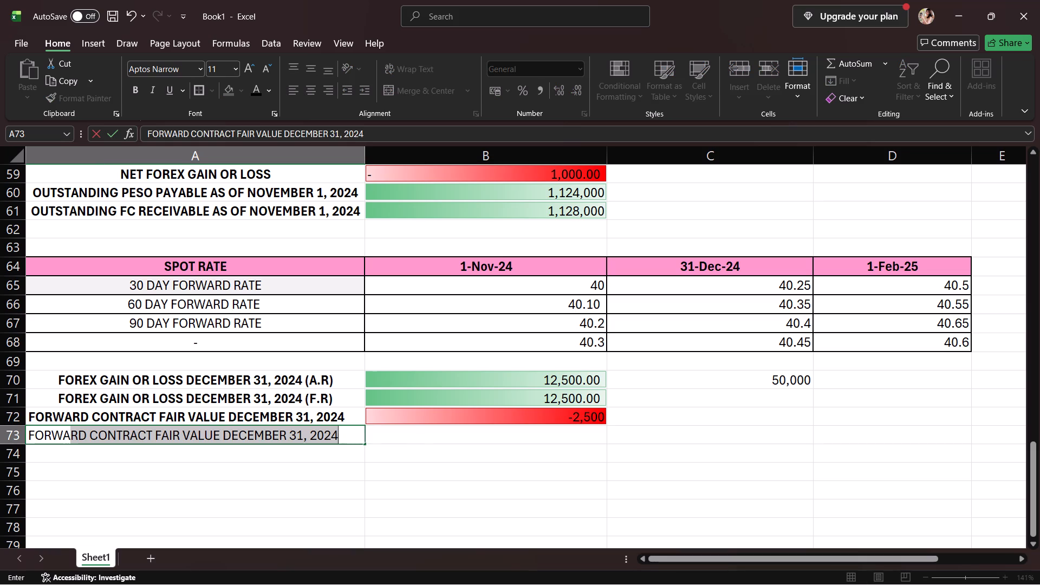
key("Return")
left_click(336, 437)
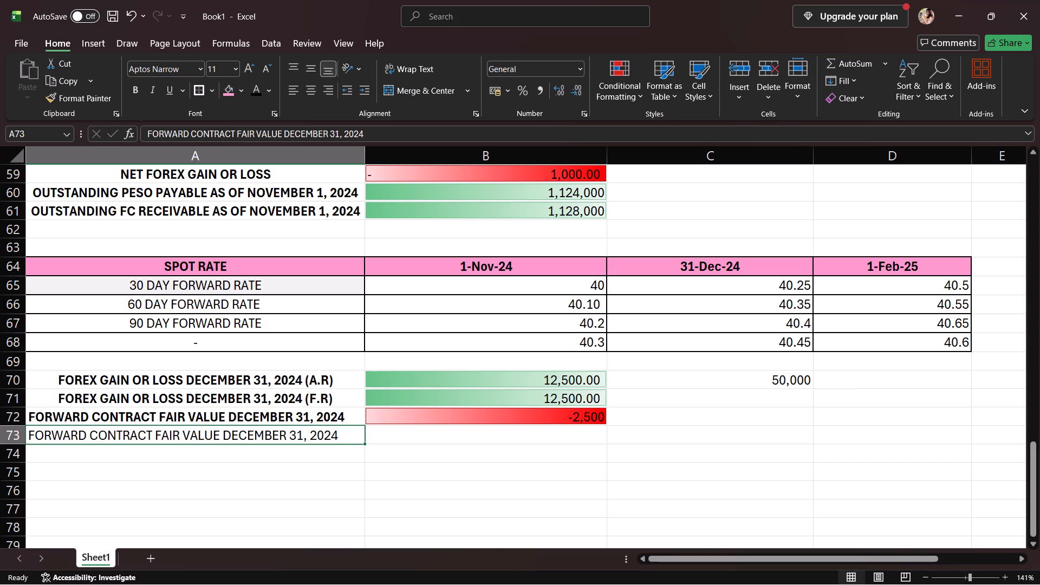
left_click(336, 437)
left_click(395, 131)
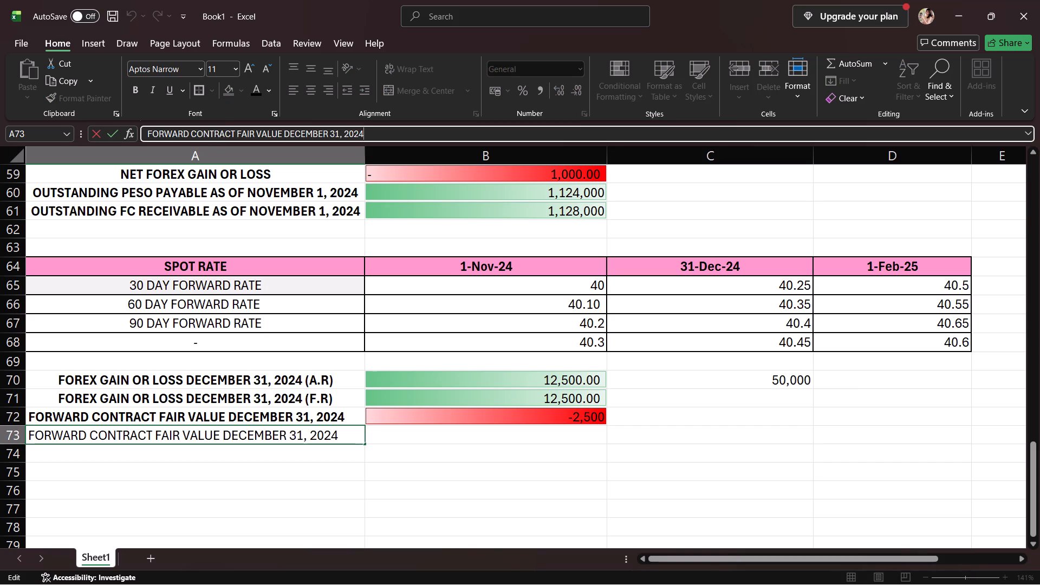
key("BackSpace")
key("BackSpace")
key("BackSpace")
key("BackSpace")
key("BackSpace")
key("BackSpace")
key("BackSpace")
key("BackSpace")
key("BackSpace")
key("BackSpace")
key("BackSpace")
key("BackSpace")
key("BackSpace")
key("BackSpace")
key("BackSpace")
key("BackSpace")
key("BackSpace")
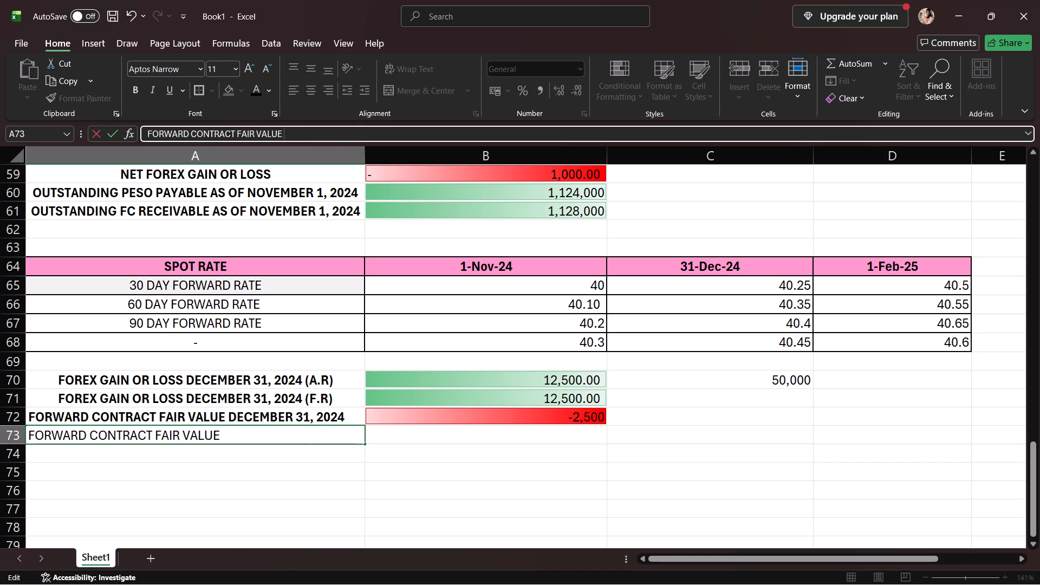
type("FEBRUARY 1, 2025")
key("Return")
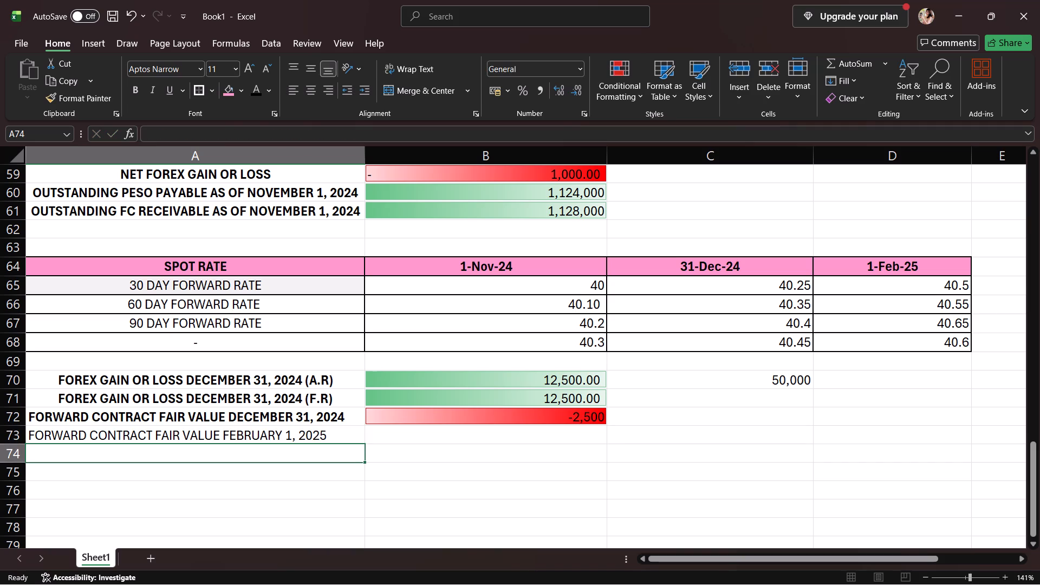
Make the February 1, 2025 forward contract fair value label in A73 bold.
left_click(342, 431)
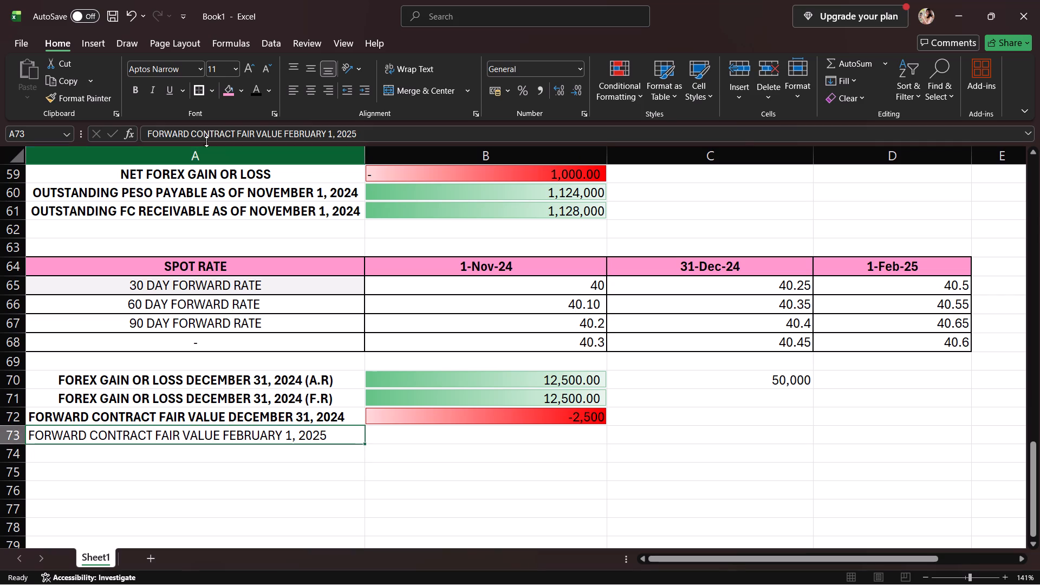
left_click(136, 82)
left_click(135, 82)
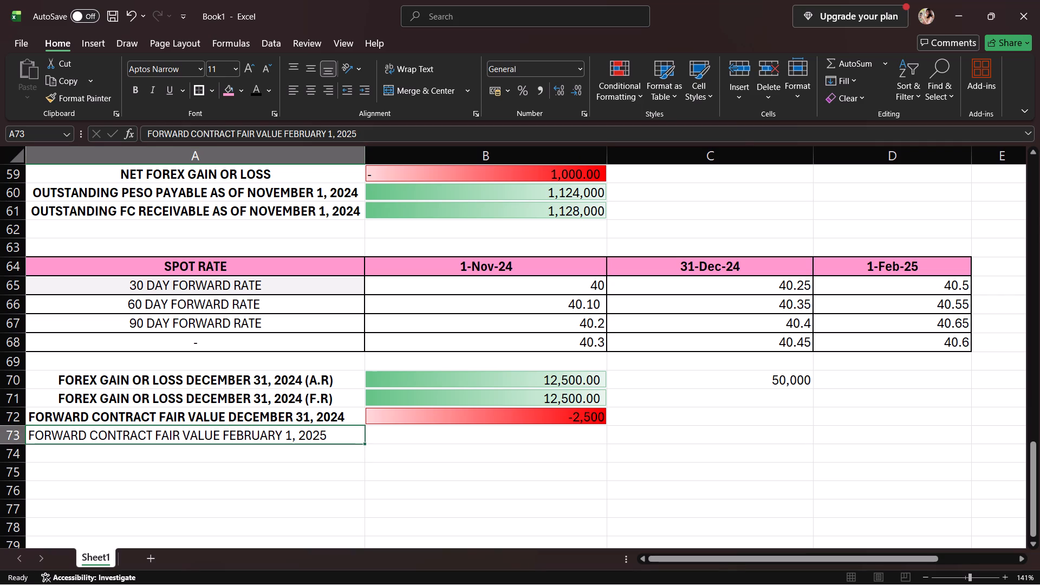
left_click(136, 93)
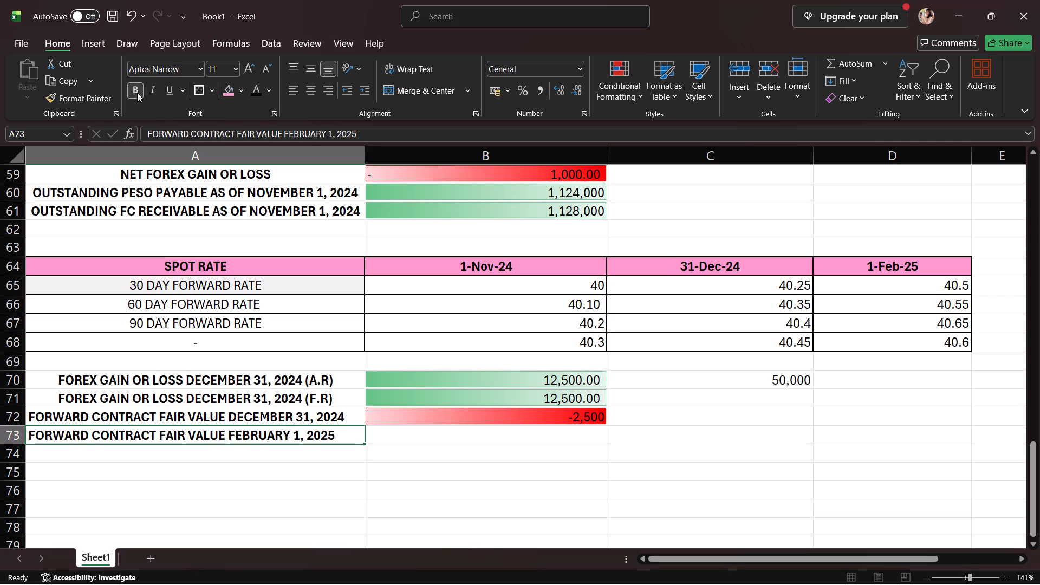
Centre the two forward contract fair value labels in A73 and A72.
left_click_drag(331, 440, 337, 440)
left_click(406, 427)
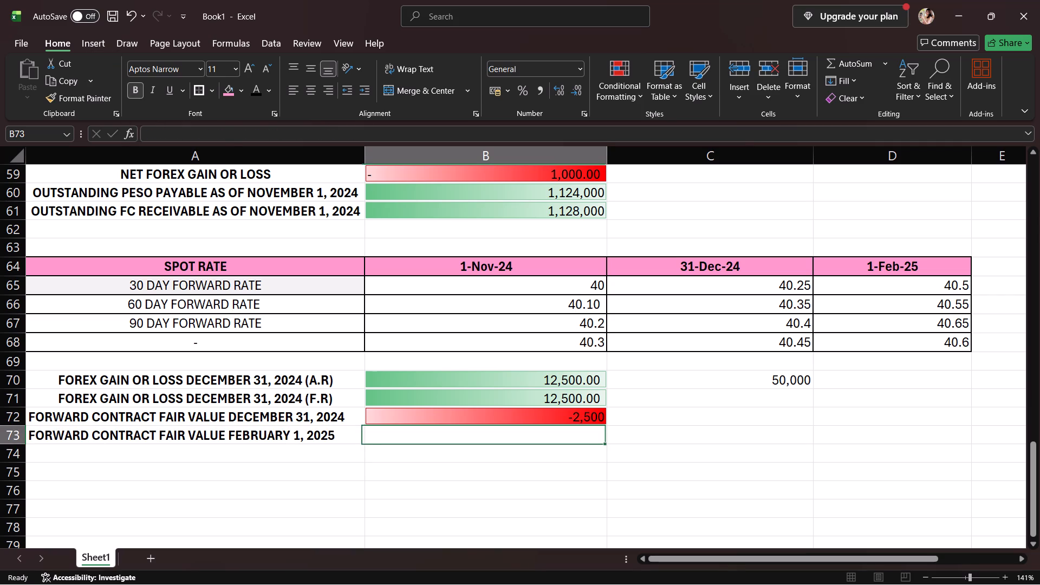
left_click(363, 436)
left_click(339, 439)
left_click(307, 100)
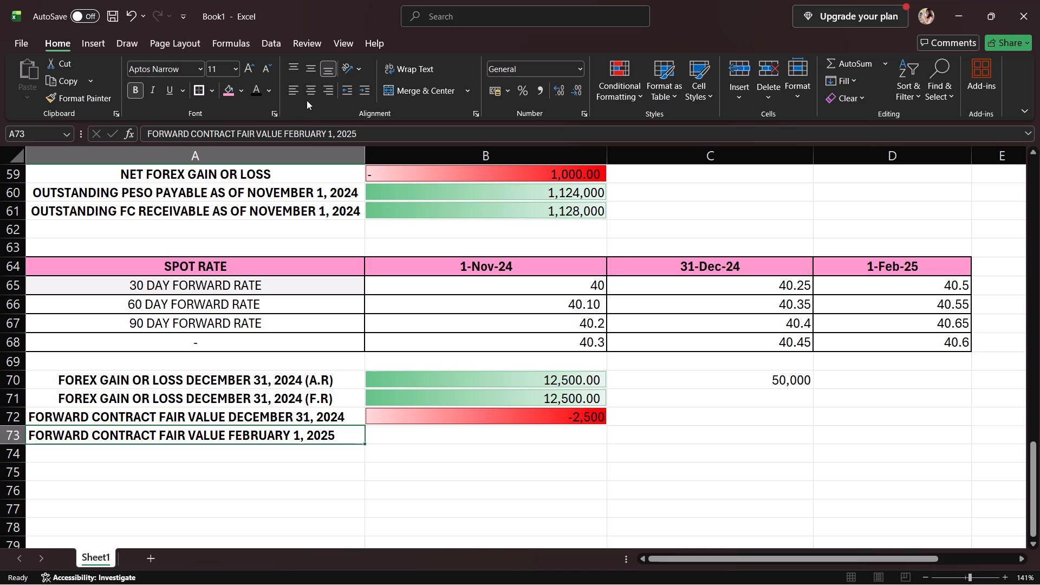
left_click(313, 88)
left_click(339, 418)
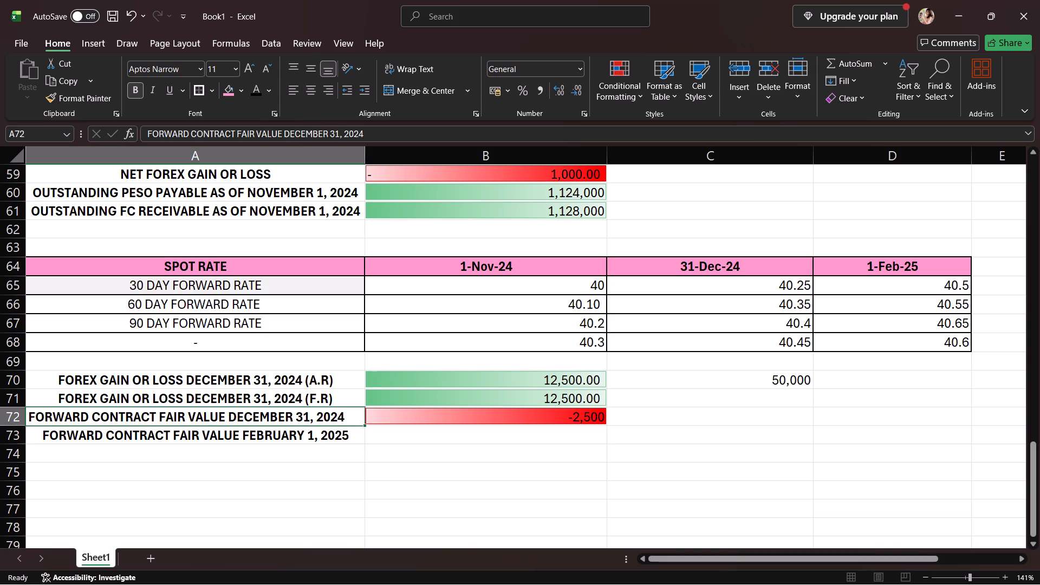
left_click(303, 92)
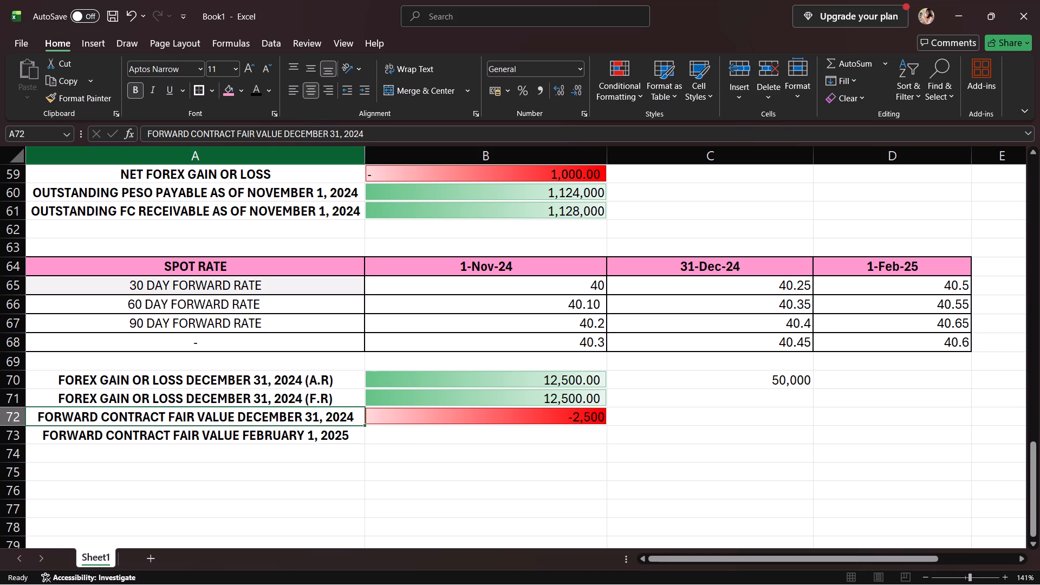
Enter -10,000 in B73 as the forward contract fair value for February 1, 2025.
left_click(434, 434)
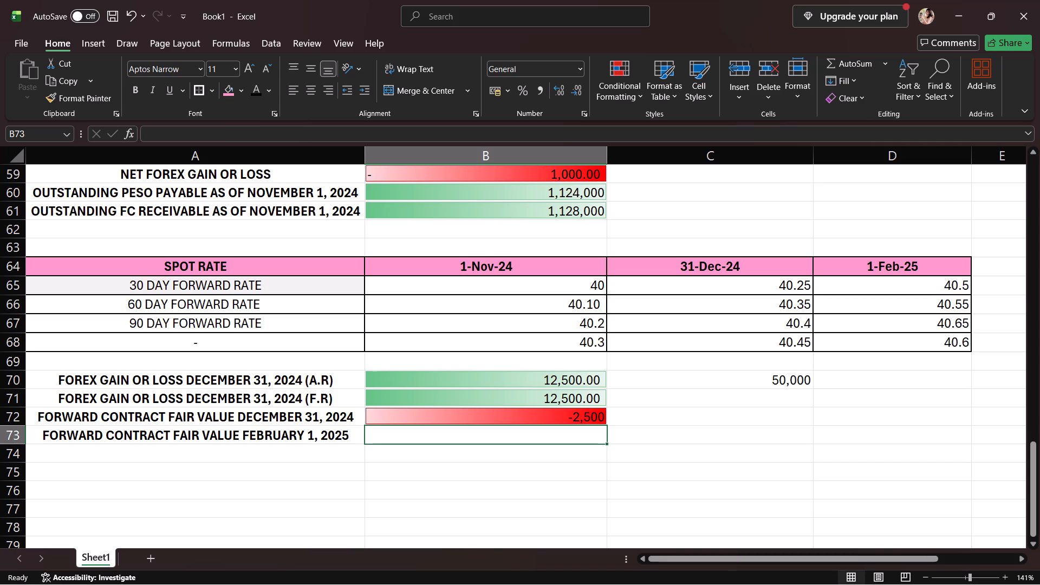
type("-10,100")
key("BackSpace")
key("BackSpace")
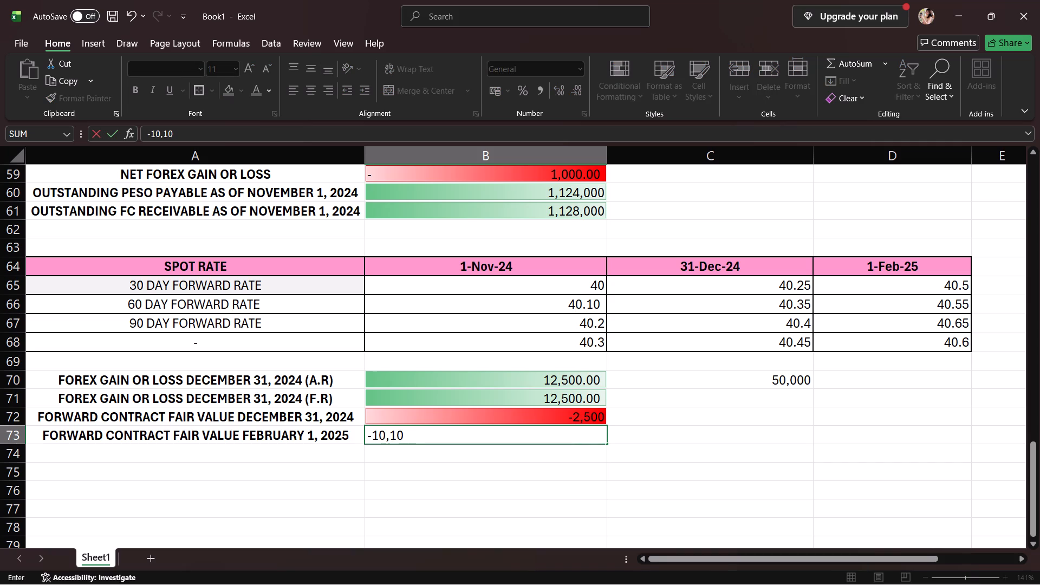
key("BackSpace")
type("000")
key("Return")
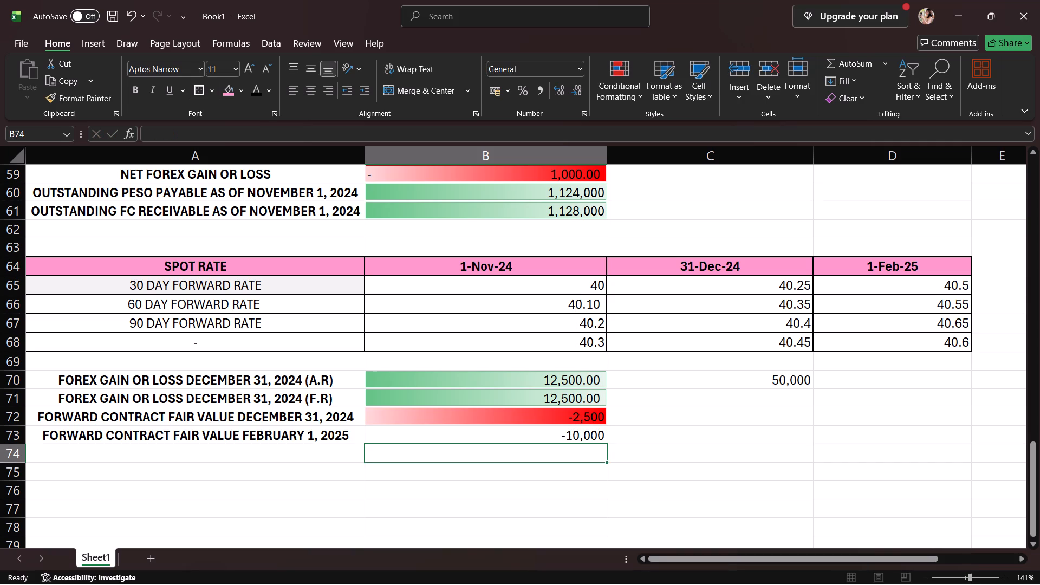
Apply a red gradient-fill data bar to the fair value in B73.
left_click(540, 437)
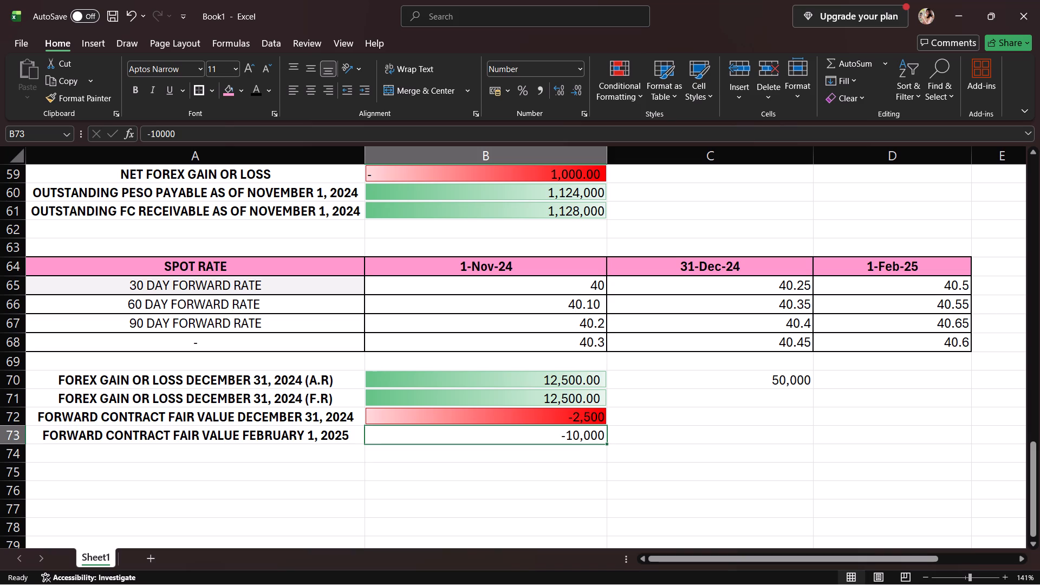
left_click(623, 84)
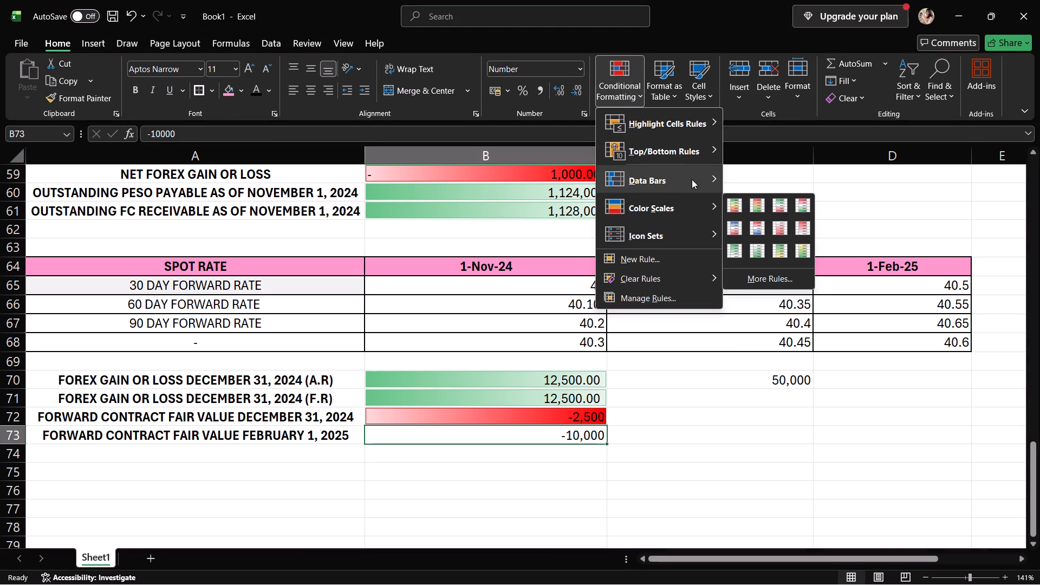
left_click(771, 199)
Enter the label "FOREX GAIN OR LOSS" in A74, below the forward contract fair value rows.
scroll(577, 377, "down", 1)
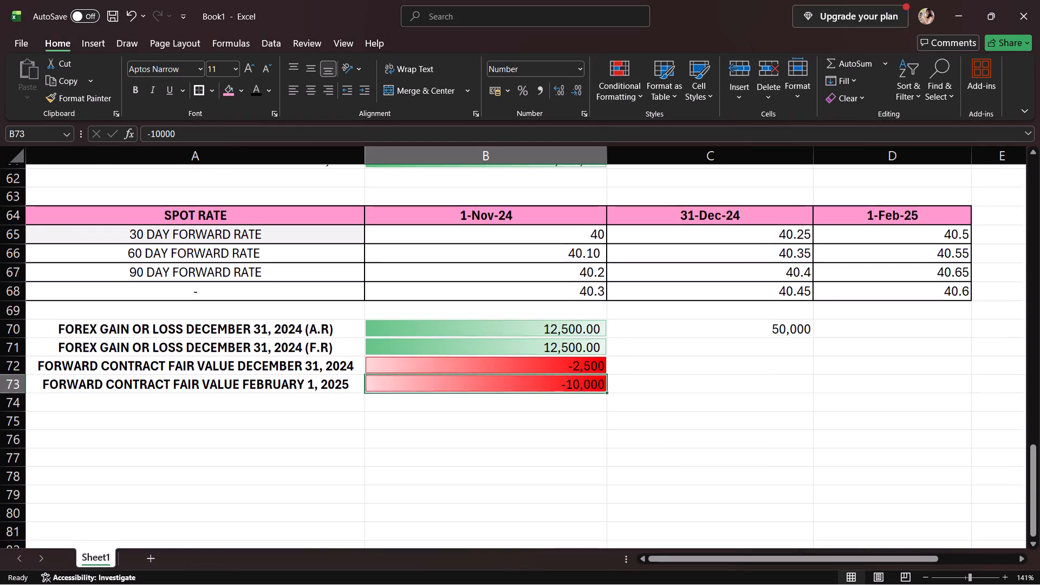
scroll(577, 377, "up", 4)
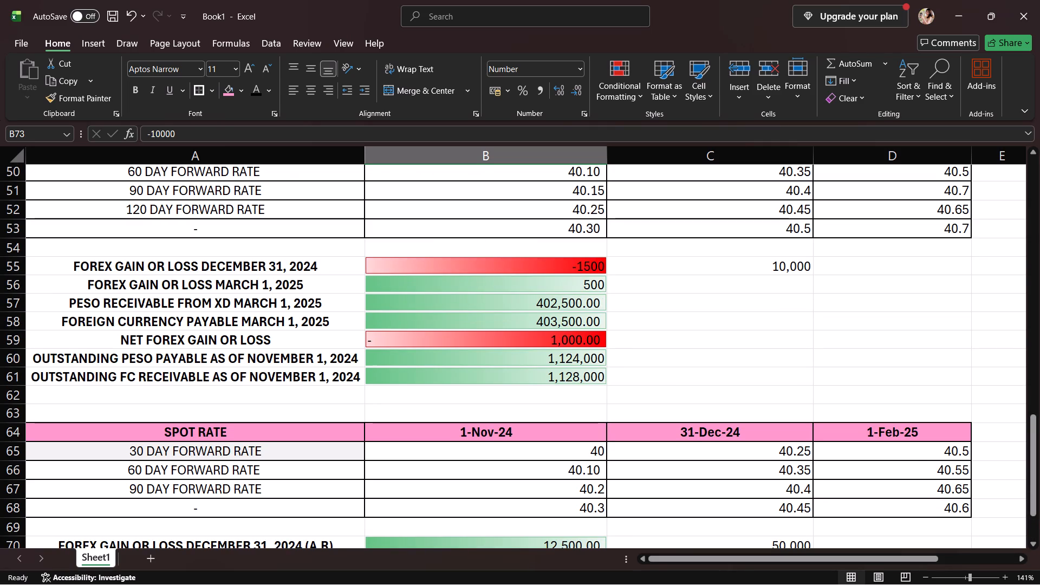
left_click(484, 344)
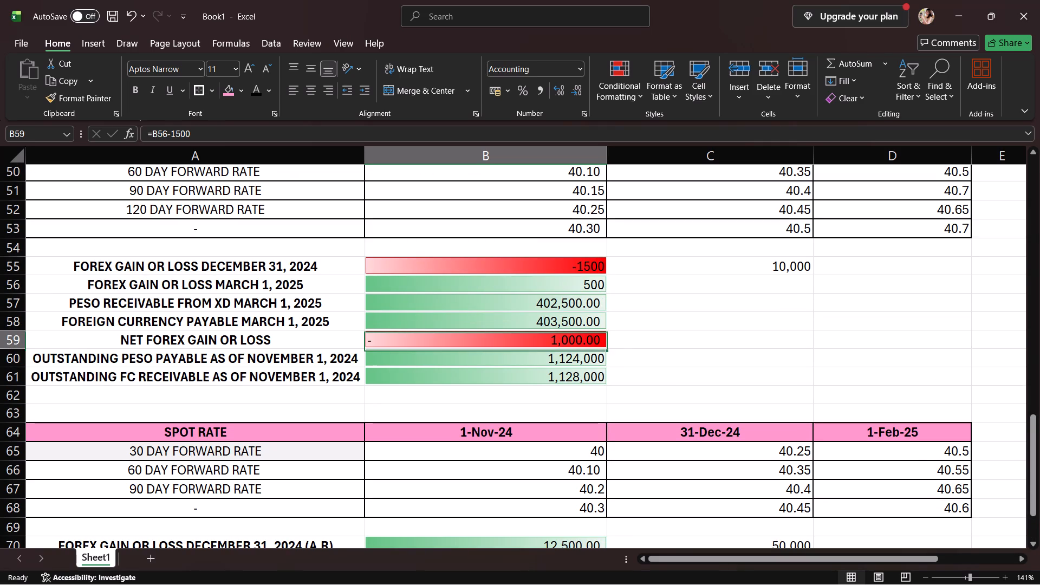
scroll(476, 361, "down", 4)
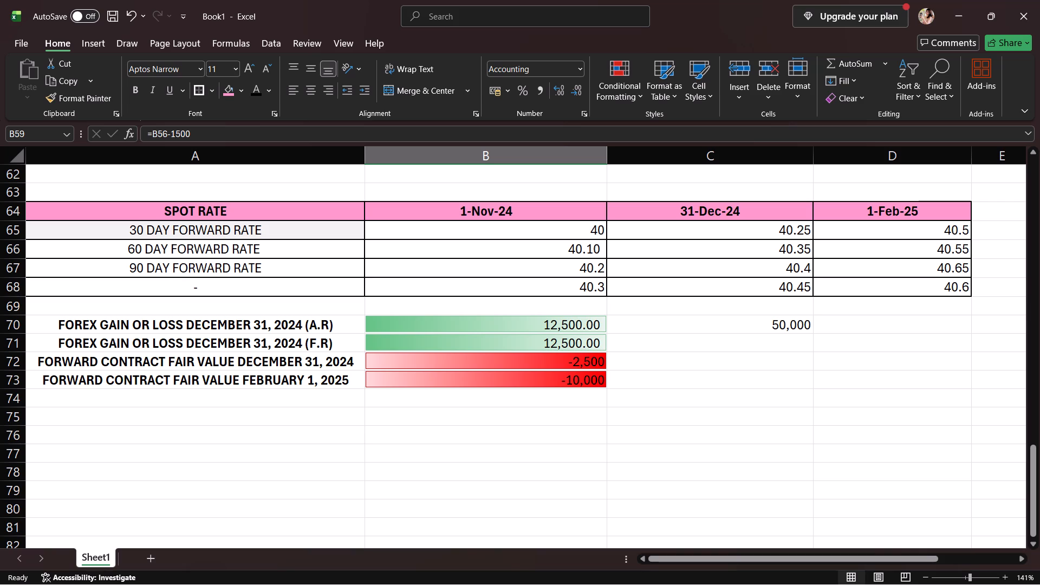
left_click(340, 407)
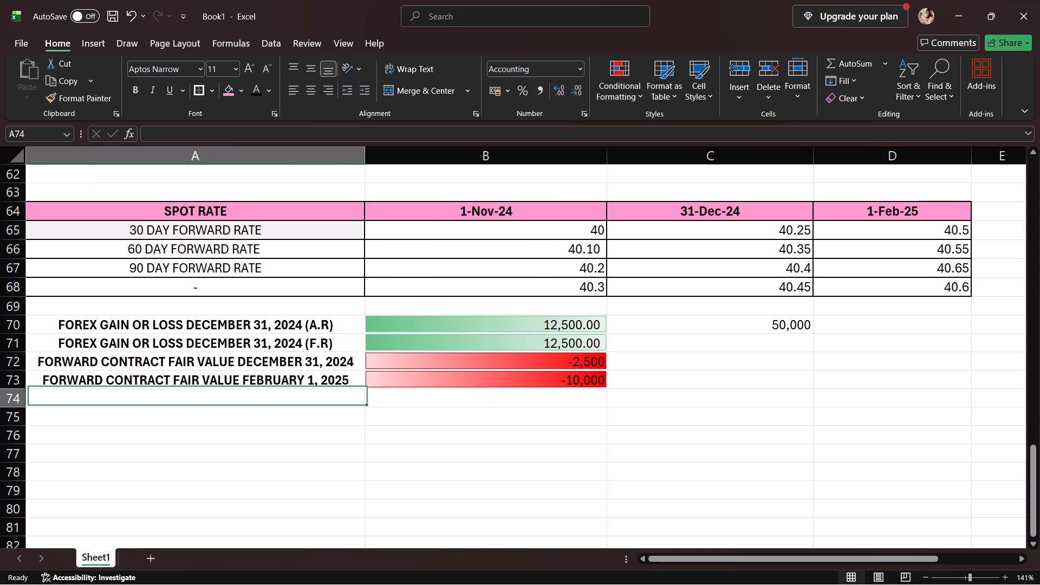
type("FORE")
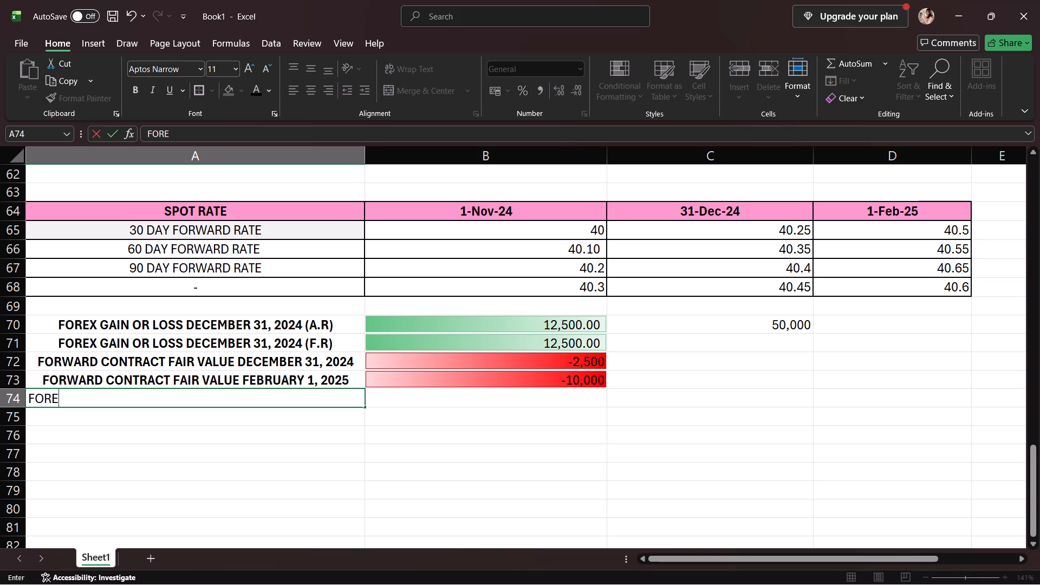
type("X GAIN OR LOSS")
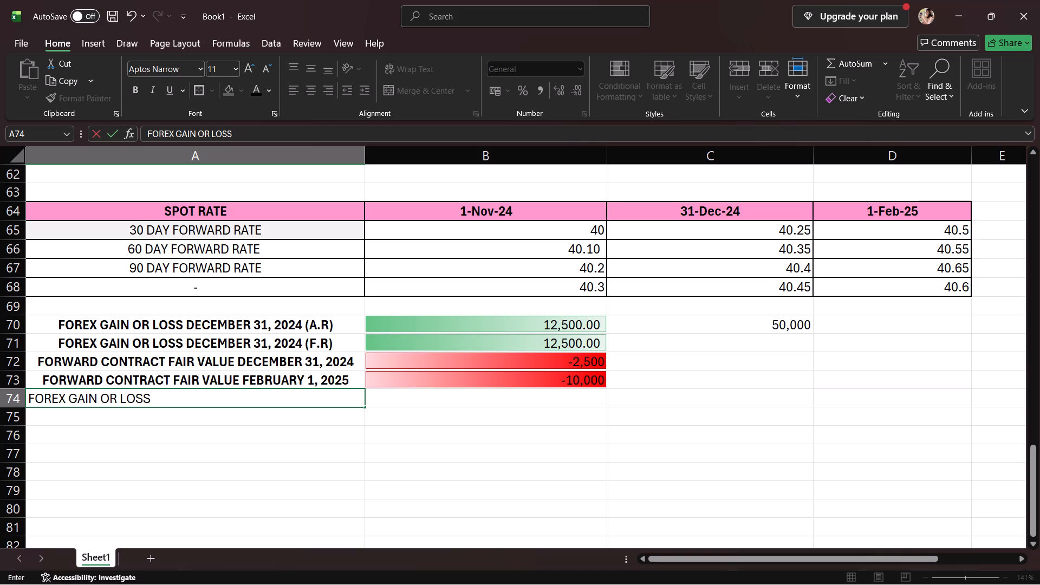
scroll(474, 299, "up", 1)
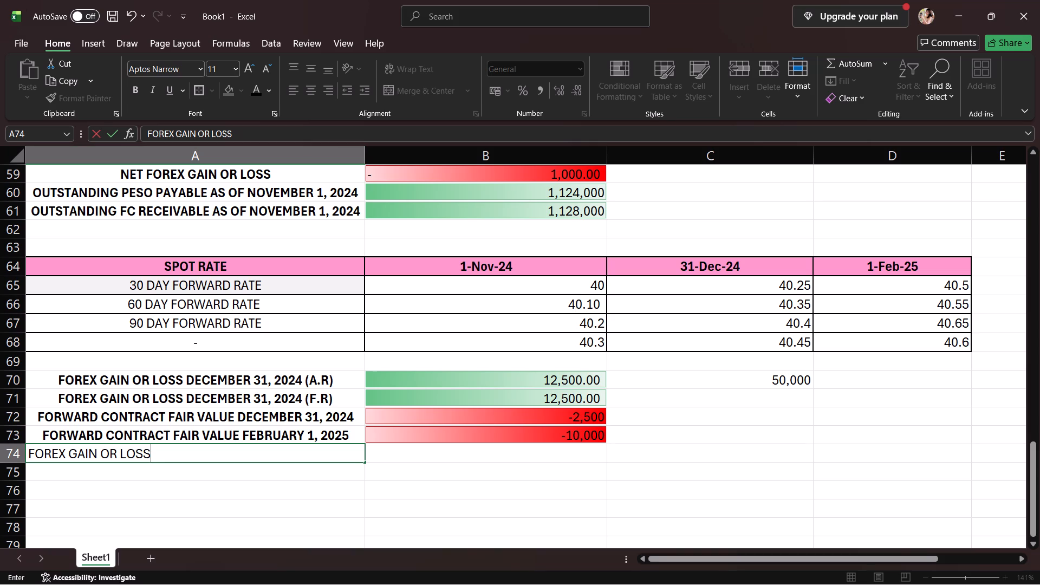
left_click_drag(335, 270, 364, 584)
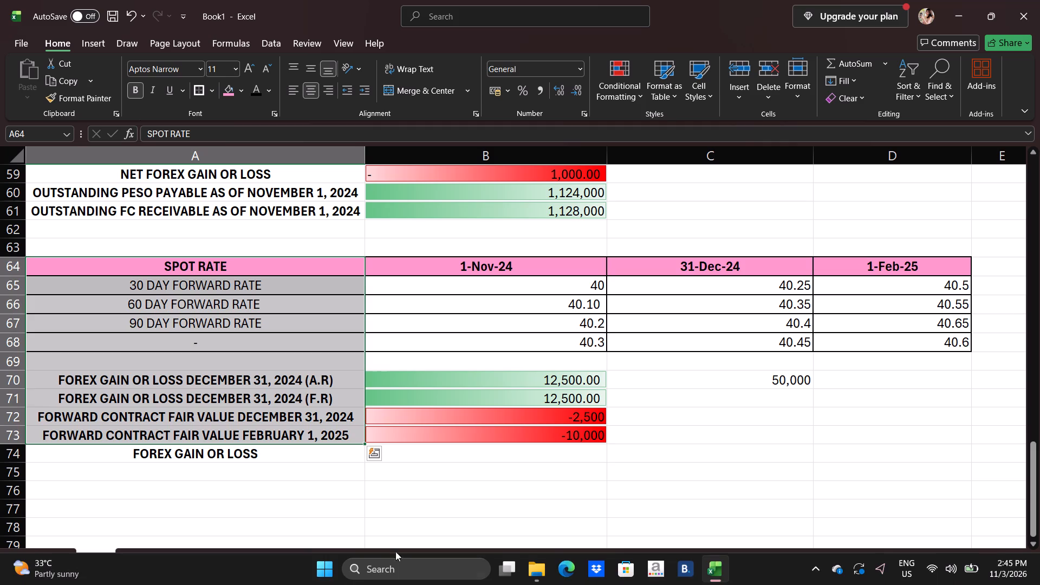
left_click(502, 451)
left_click(543, 308)
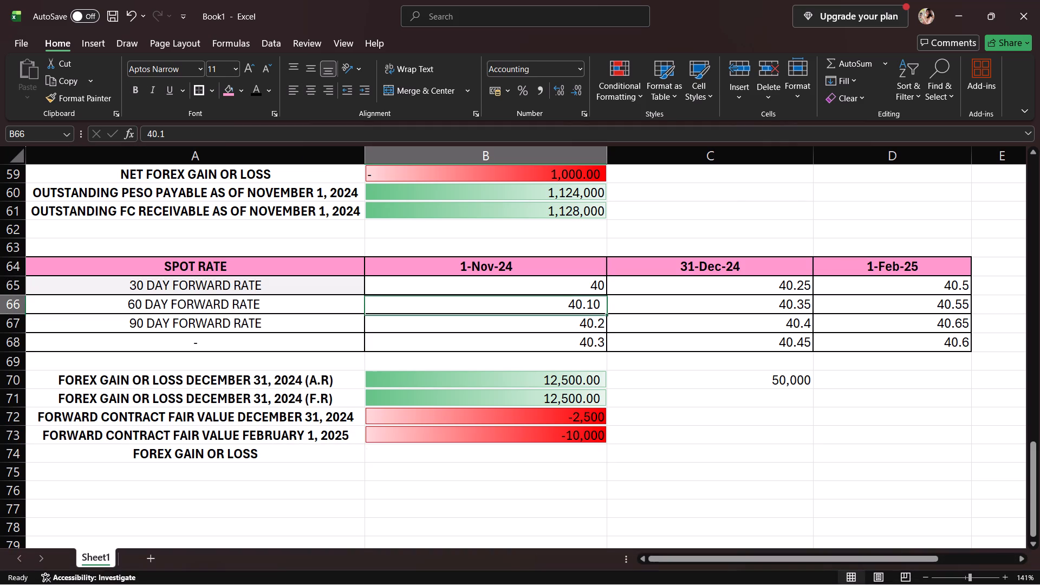
Examine the formula in B71, the earlier results in B59:B61 and the November 1 forward rates as reference for the FOREX GAIN OR LOSS row.
right_click(524, 401)
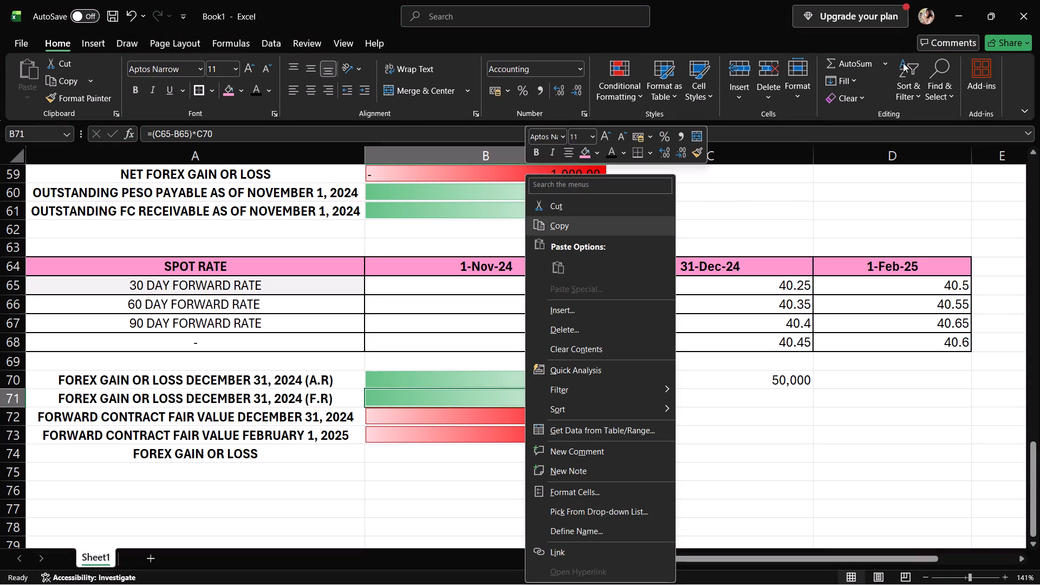
left_click(927, 186)
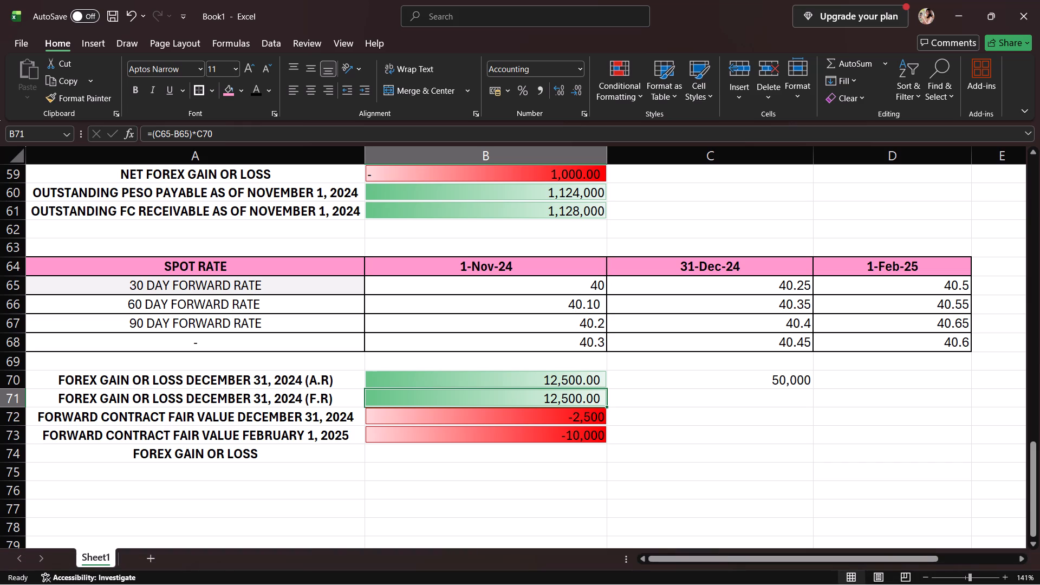
left_click(430, 454)
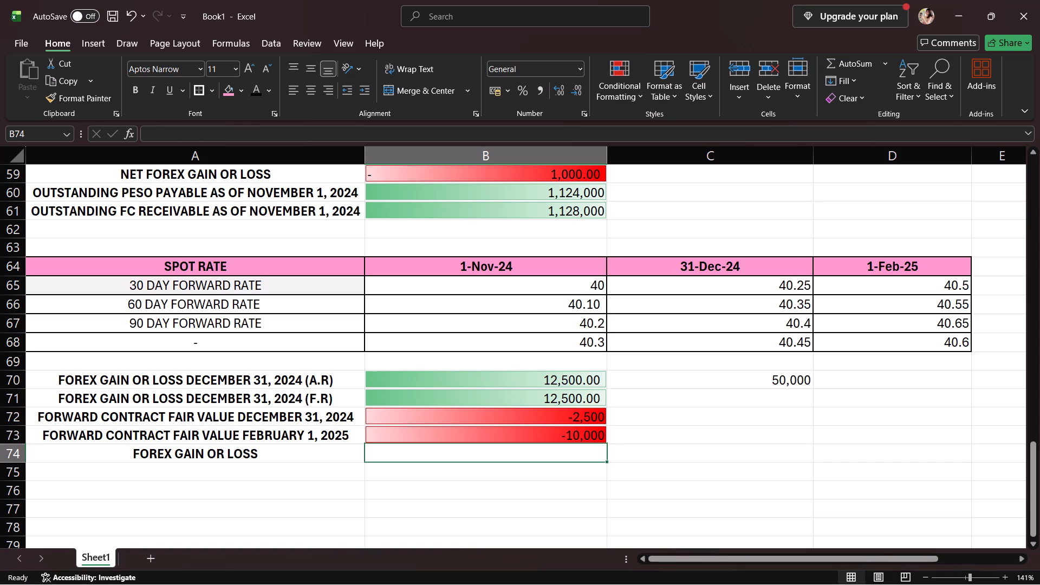
scroll(575, 491, "up", 1)
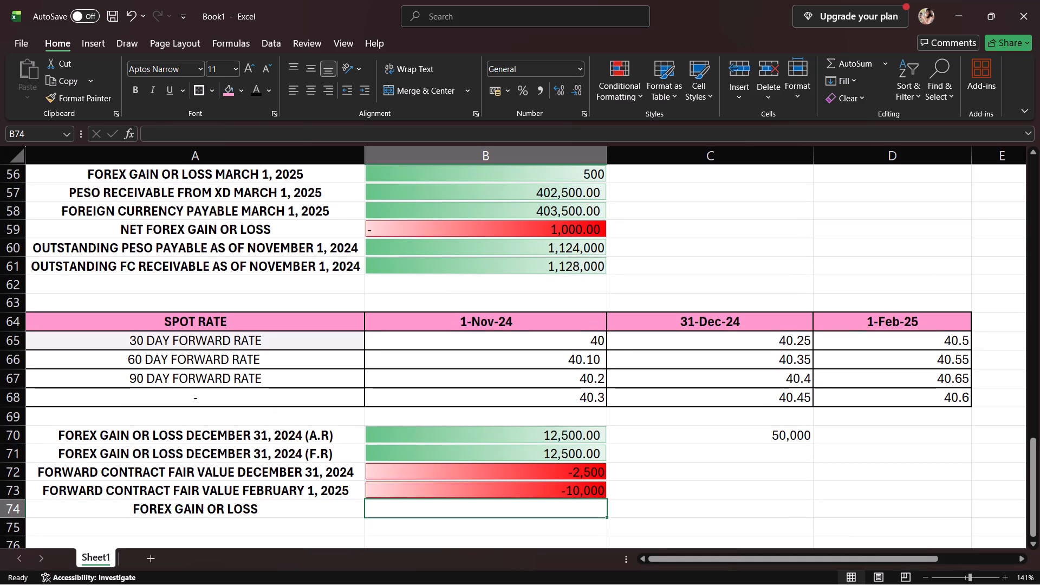
left_click(458, 240)
left_click(466, 268)
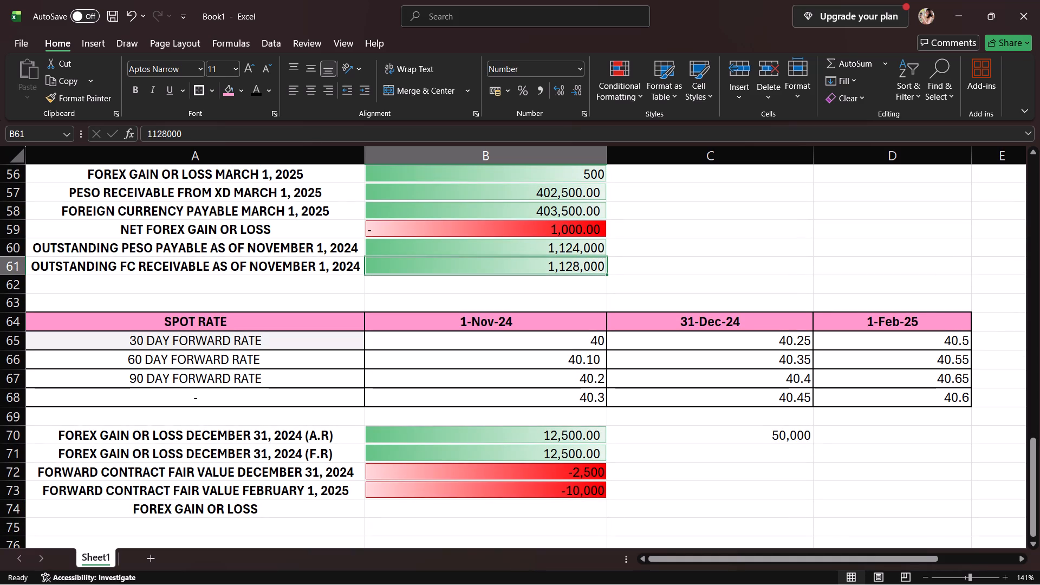
left_click(373, 391)
left_click(437, 359)
left_click(487, 417)
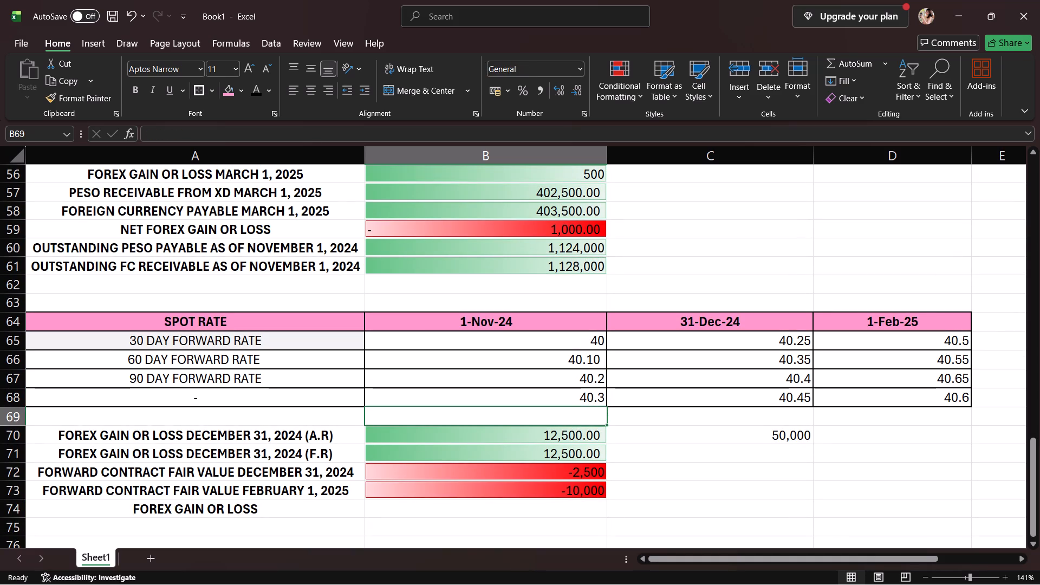
left_click(515, 449)
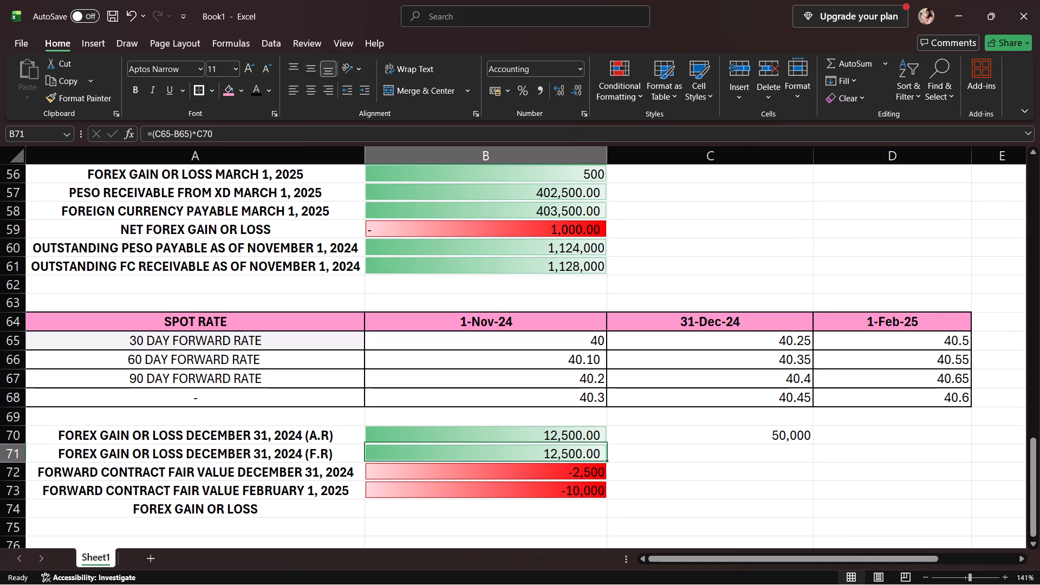
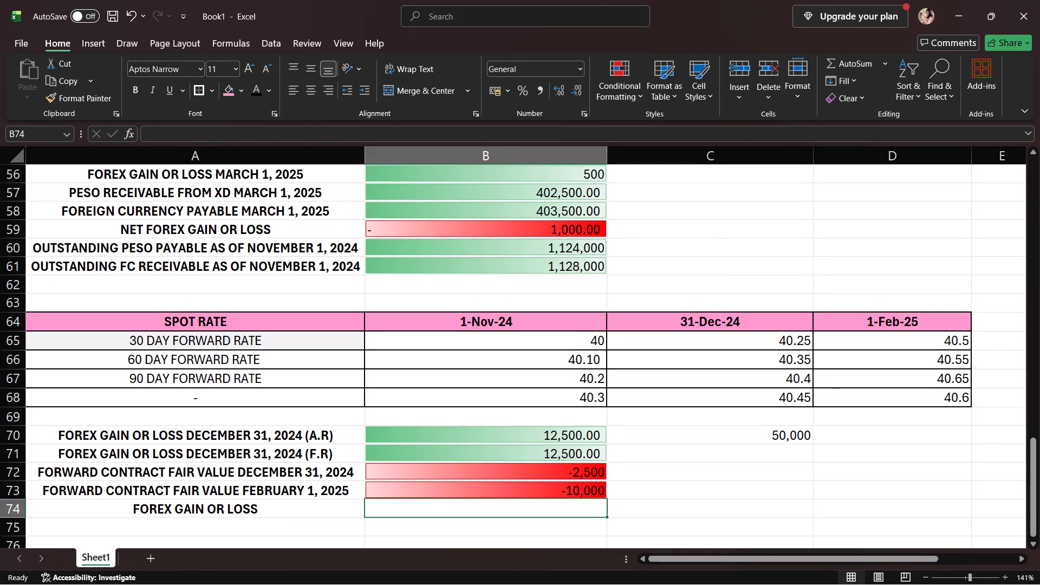
Examine the earlier rate tables and forex gain or loss results higher up the worksheet as reference for the new rows.
scroll(816, 388, "up", 7)
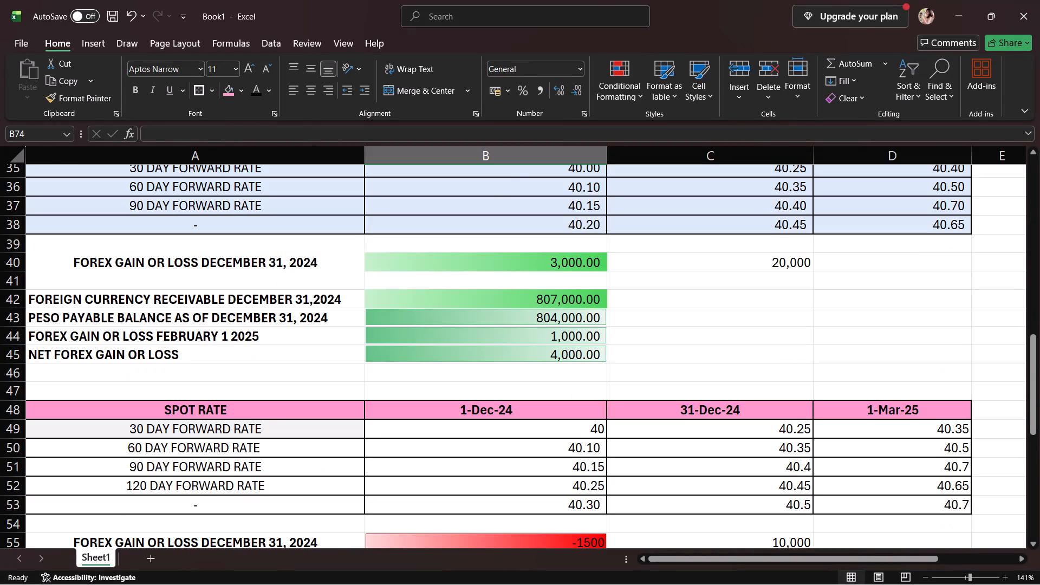
scroll(556, 349, "up", 5)
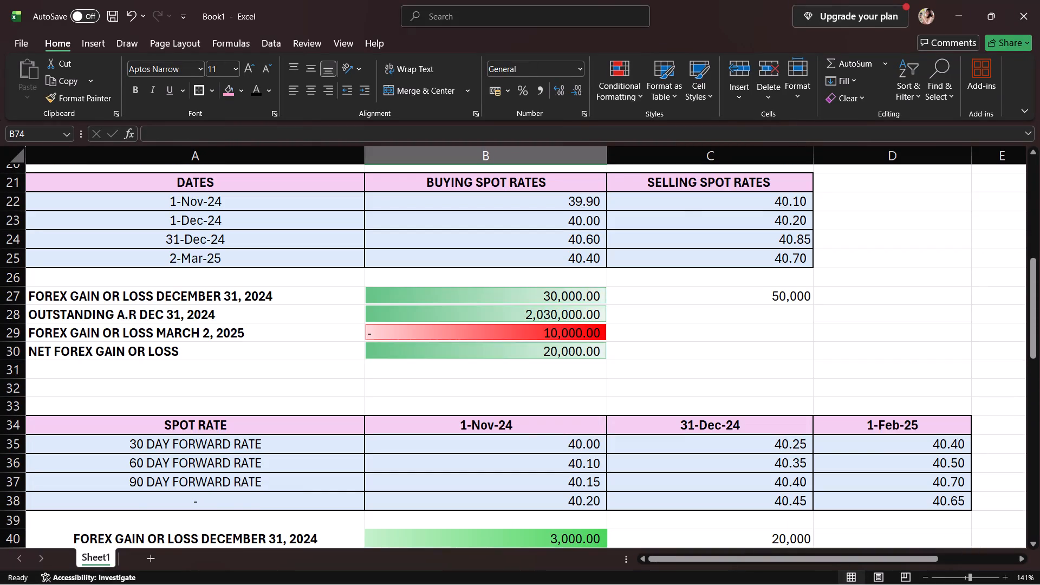
scroll(556, 349, "up", 4)
scroll(556, 349, "down", 11)
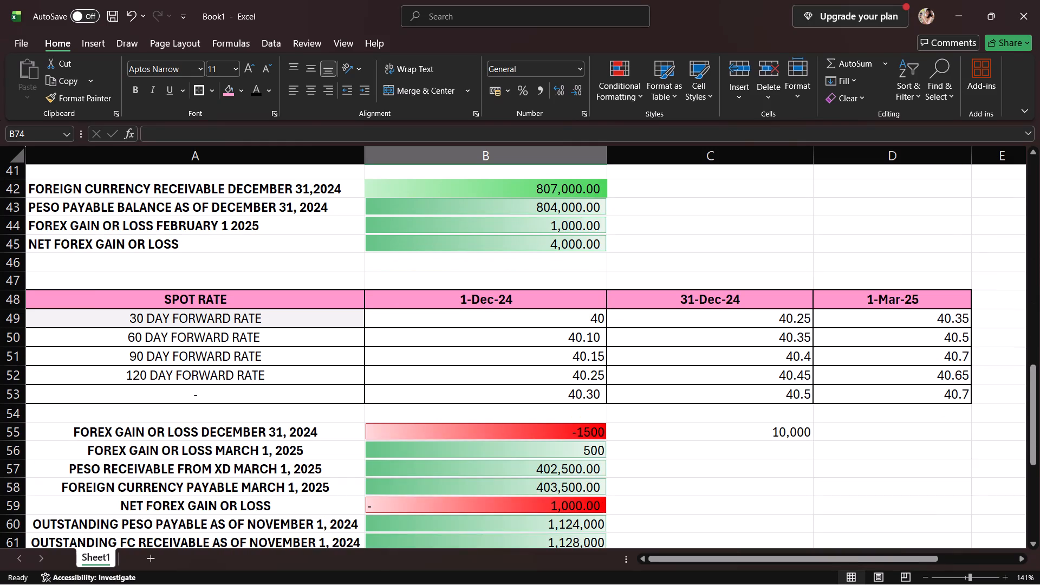
scroll(556, 349, "up", 18)
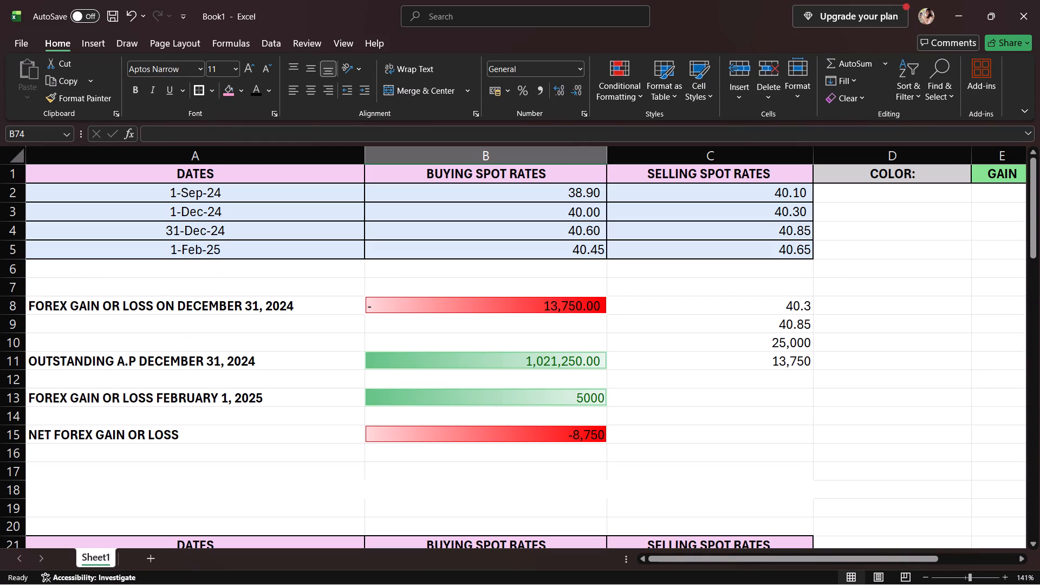
scroll(556, 349, "down", 3)
scroll(556, 349, "up", 7)
scroll(556, 349, "down", 12)
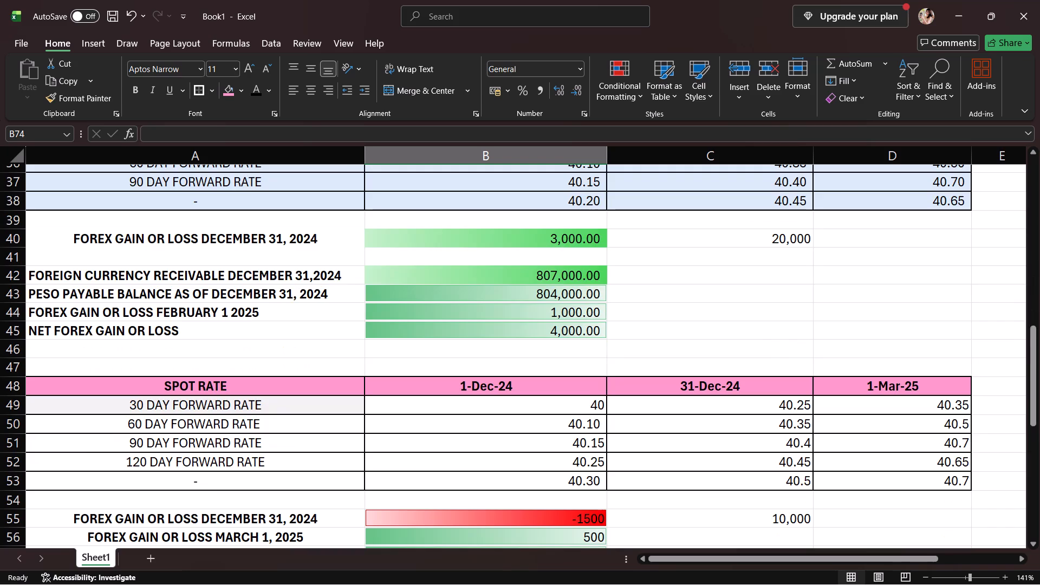
scroll(556, 349, "down", 11)
scroll(556, 349, "up", 12)
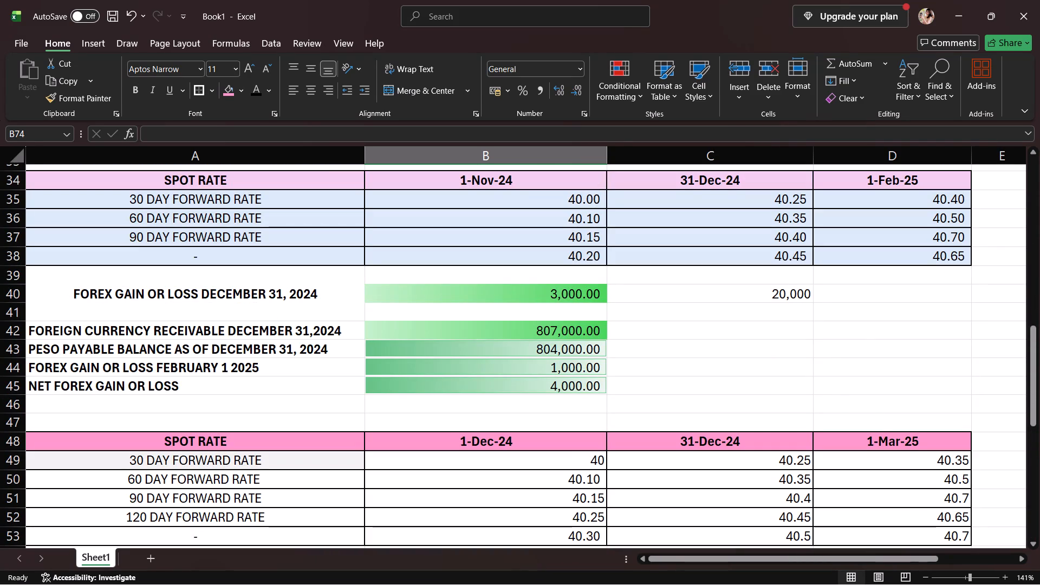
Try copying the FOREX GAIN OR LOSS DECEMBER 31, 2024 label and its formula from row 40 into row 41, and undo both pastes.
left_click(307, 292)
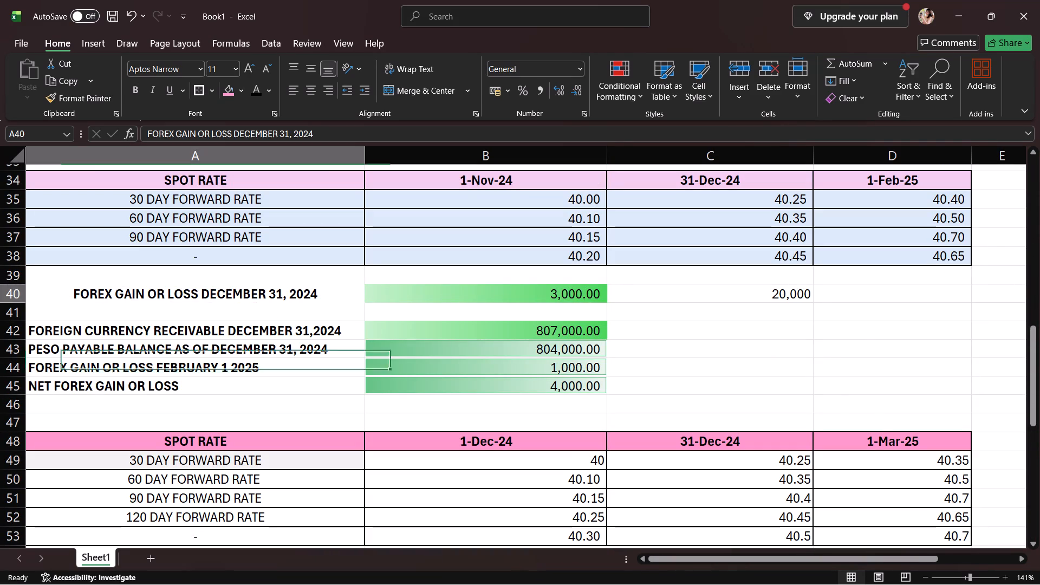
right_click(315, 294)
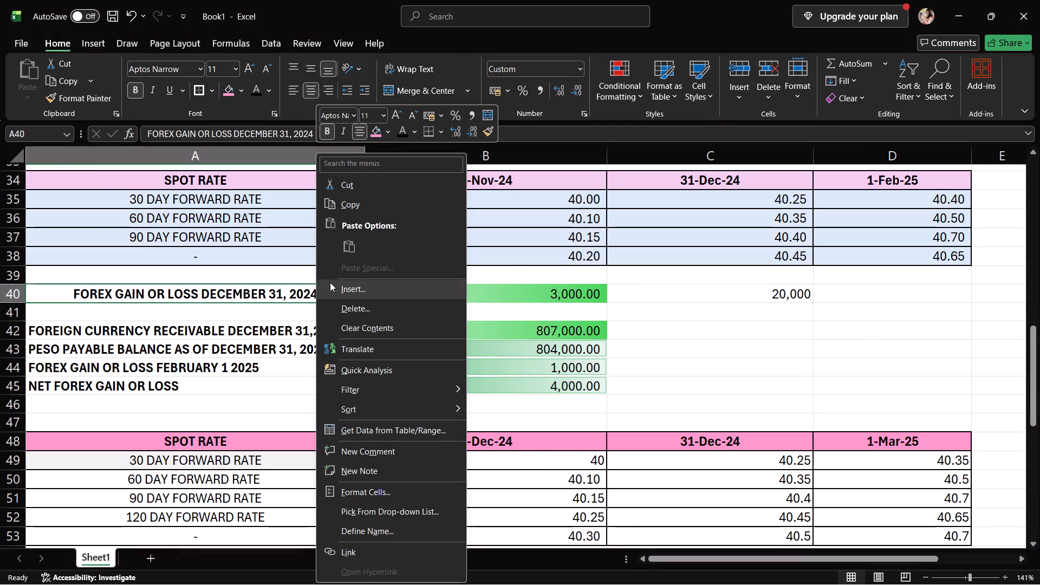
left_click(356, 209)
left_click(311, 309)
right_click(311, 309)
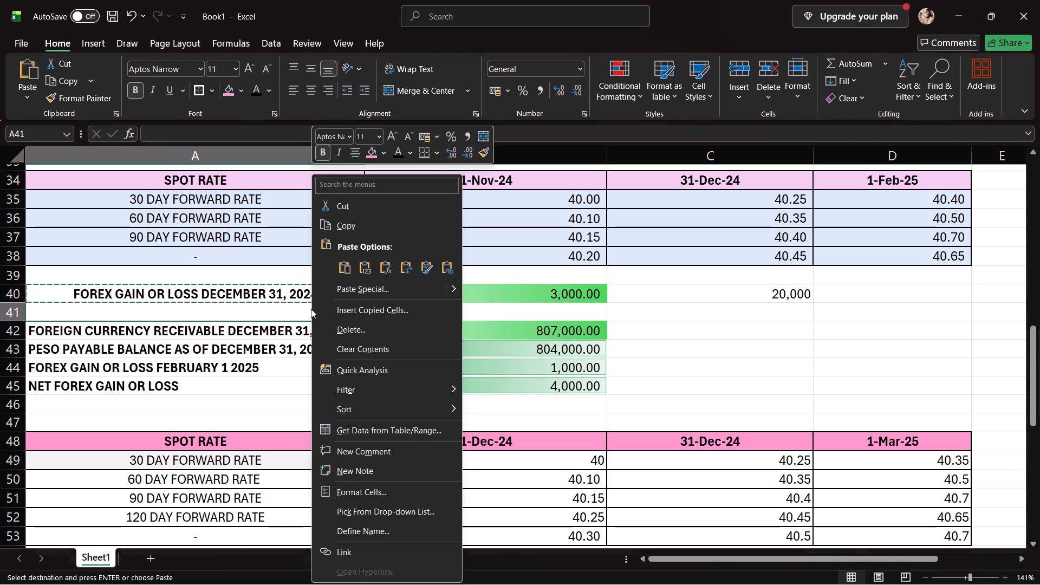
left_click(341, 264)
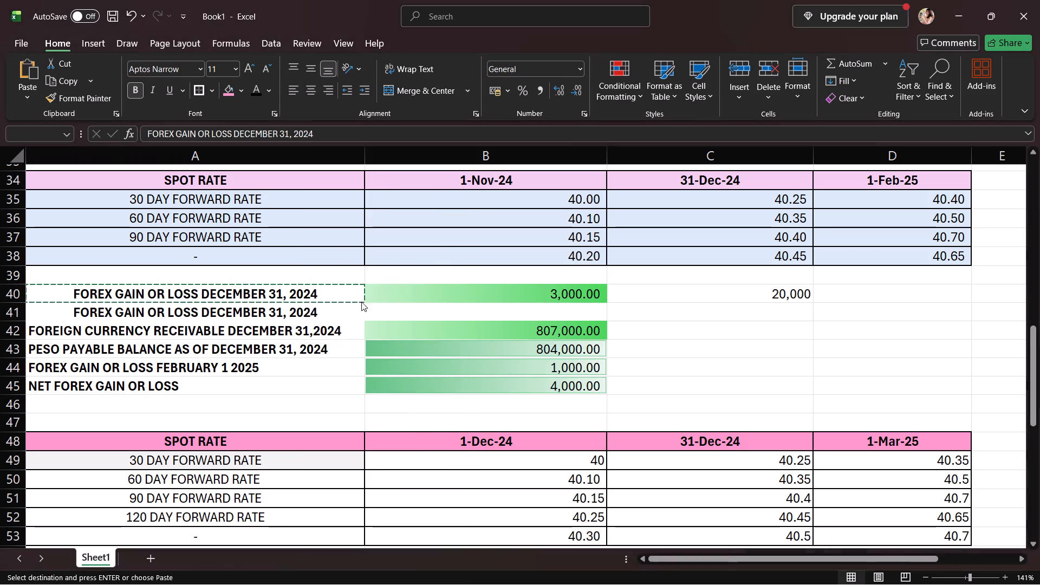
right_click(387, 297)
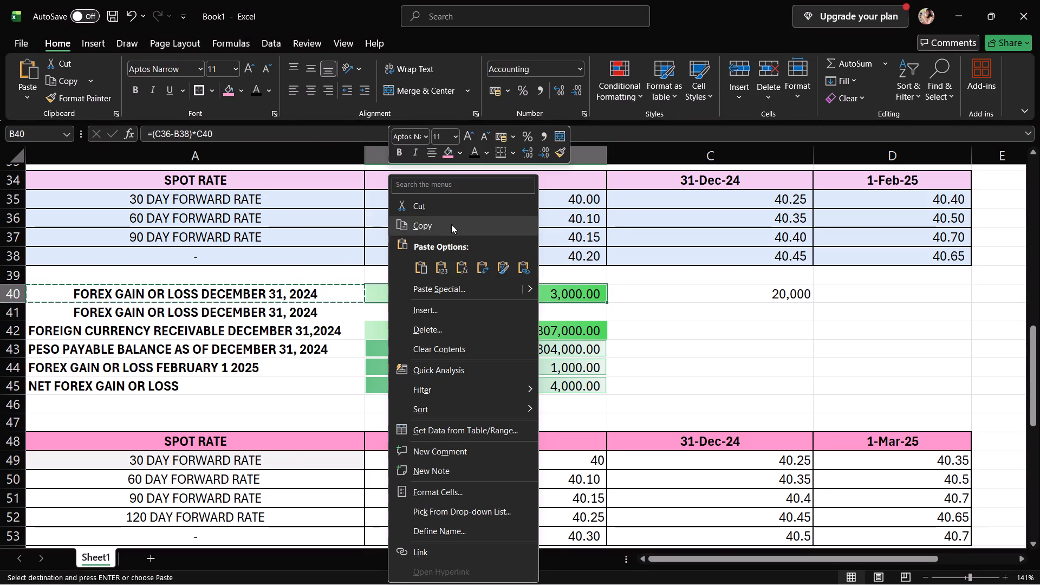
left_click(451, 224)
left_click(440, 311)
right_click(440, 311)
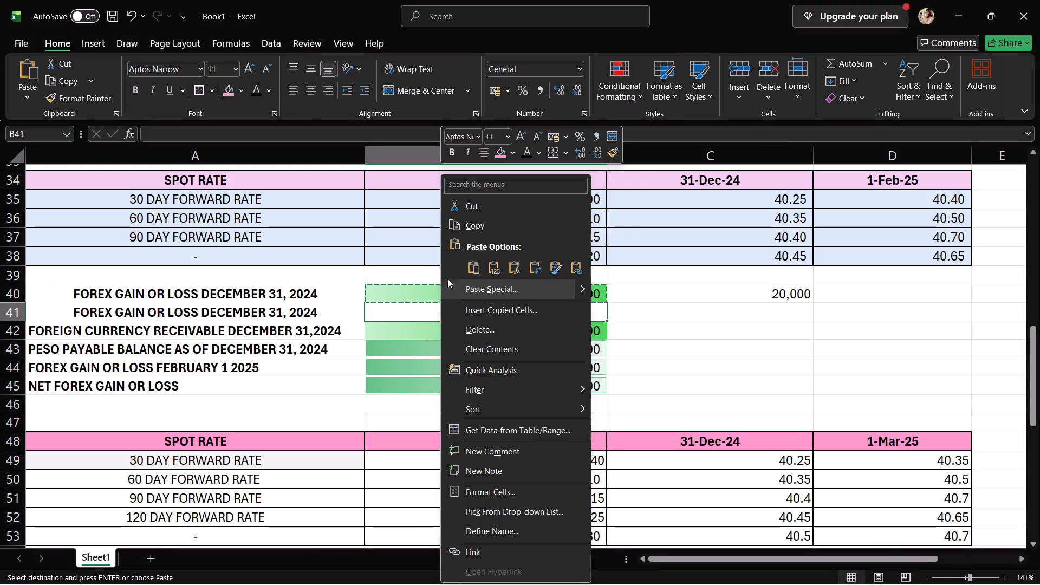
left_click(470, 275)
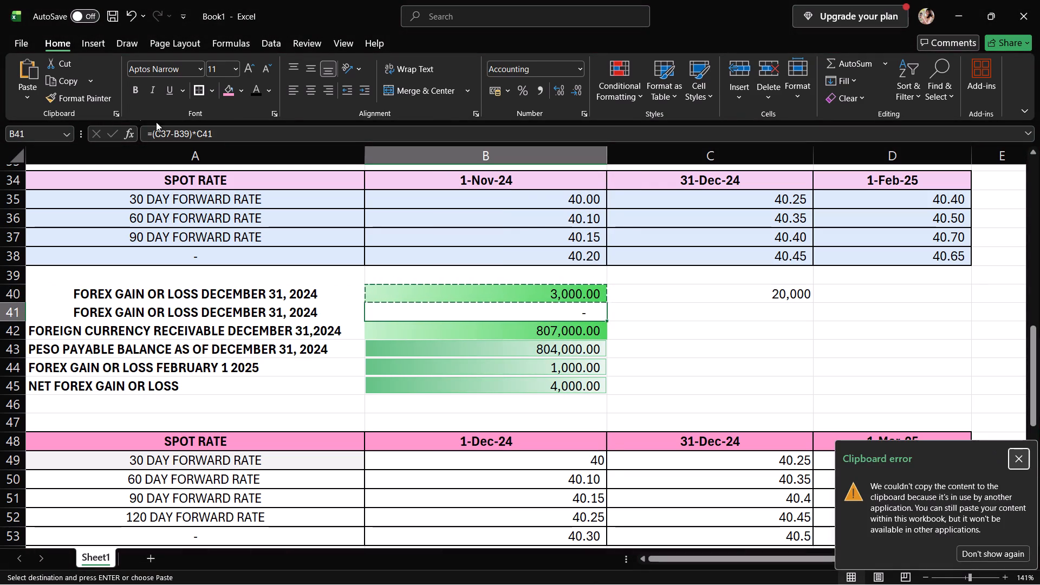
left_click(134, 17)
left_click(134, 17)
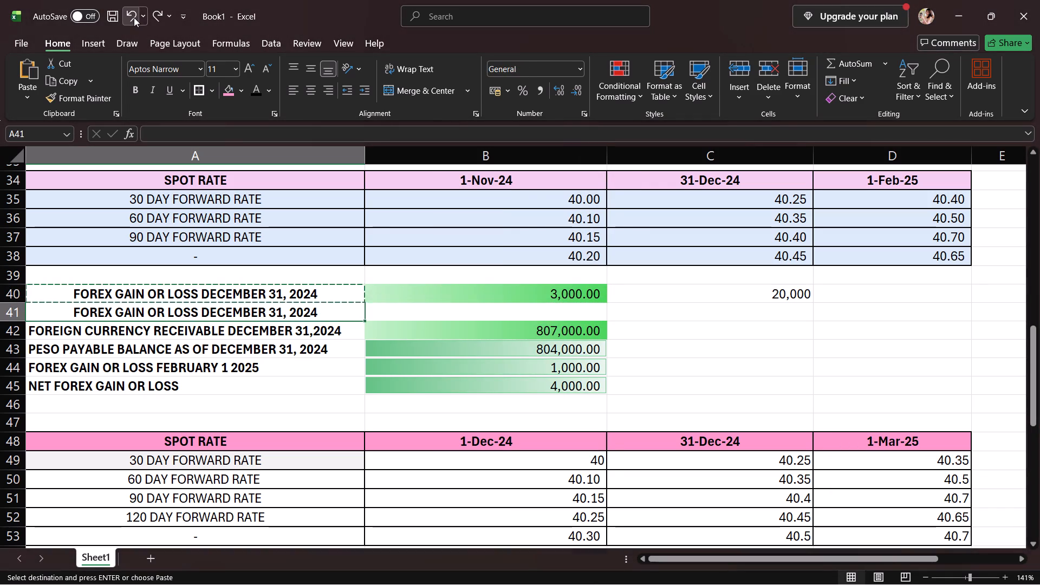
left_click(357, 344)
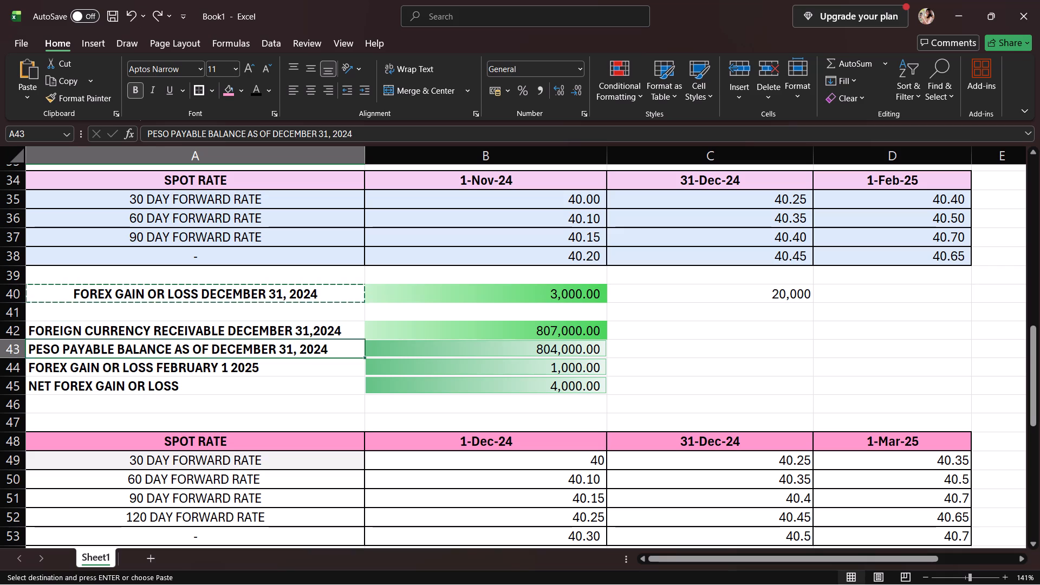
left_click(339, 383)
Enter 5,000 in B74 as the FOREX GAIN OR LOSS amount.
scroll(342, 414, "down", 3)
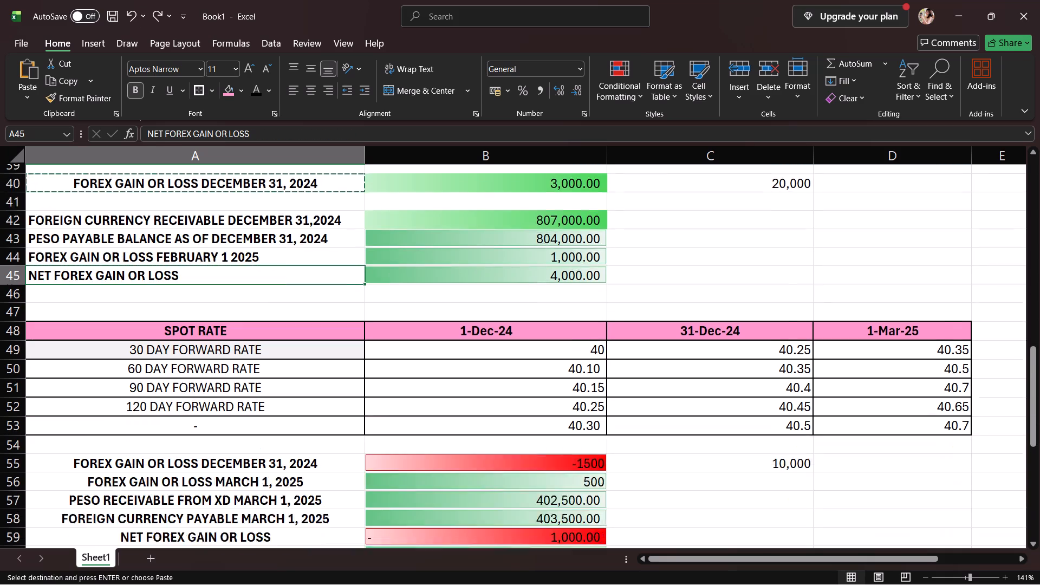
scroll(342, 414, "down", 4)
scroll(342, 414, "up", 1)
scroll(342, 414, "down", 3)
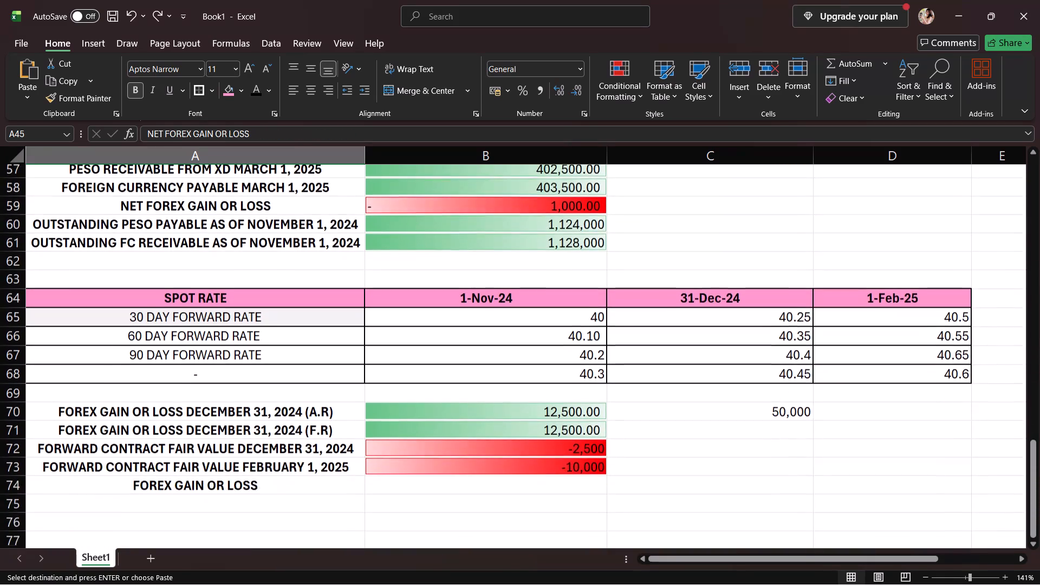
scroll(342, 414, "down", 1)
left_click(380, 378)
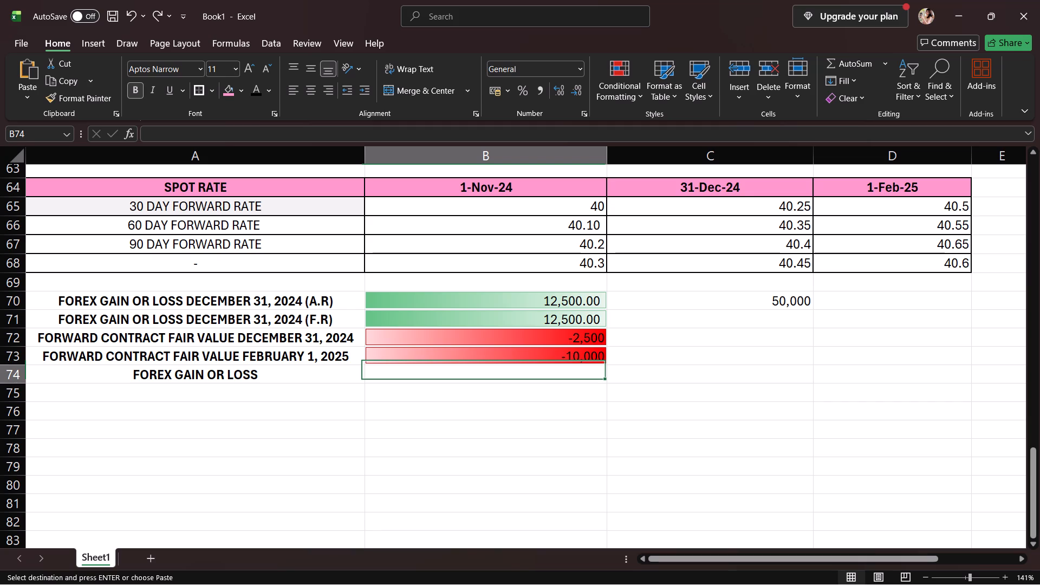
type("5,000")
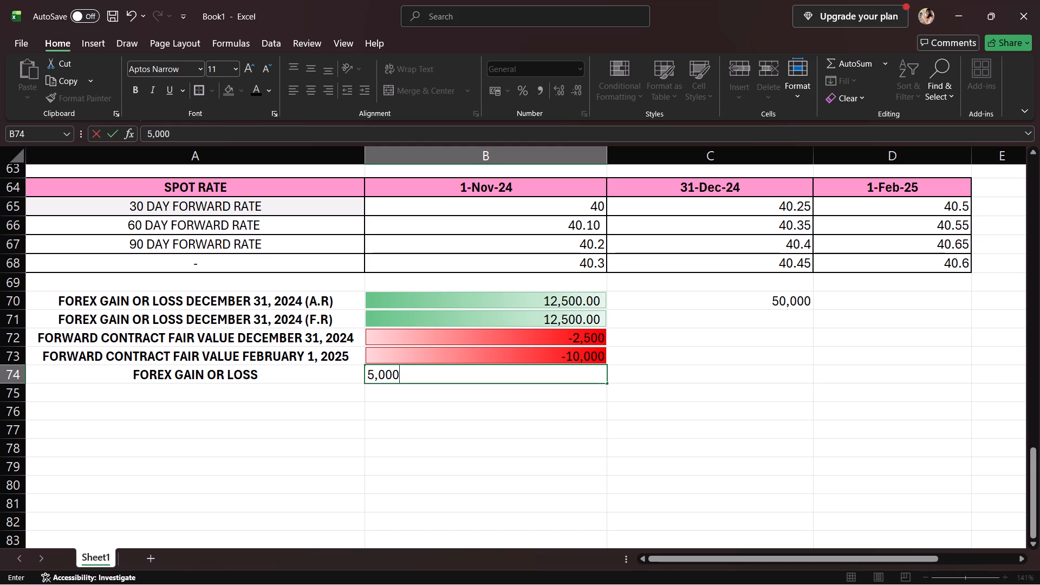
key("Return")
Apply a green gradient-fill data bar to the forex gain or loss in B74.
left_click(430, 379)
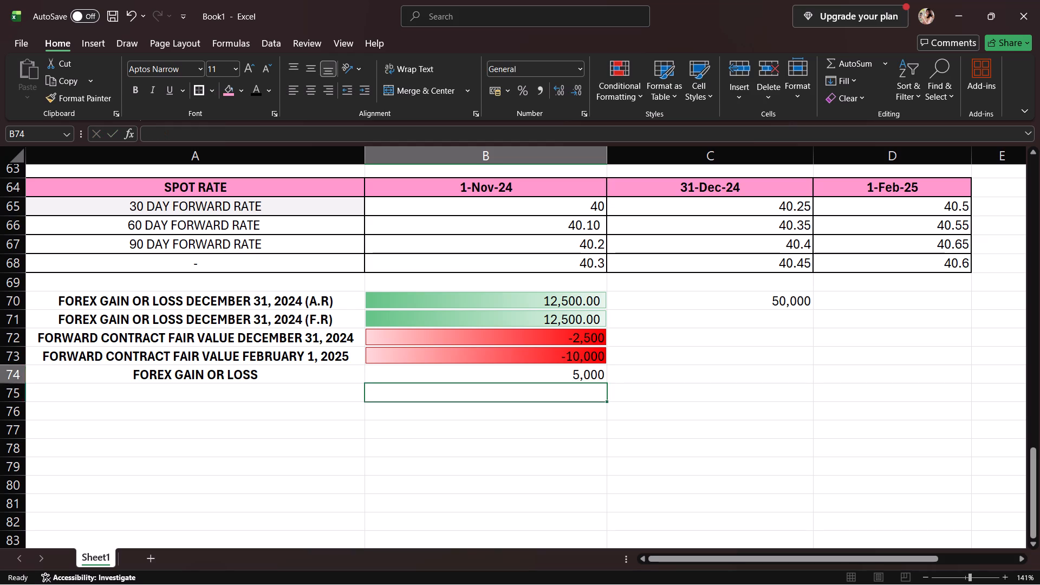
left_click(619, 74)
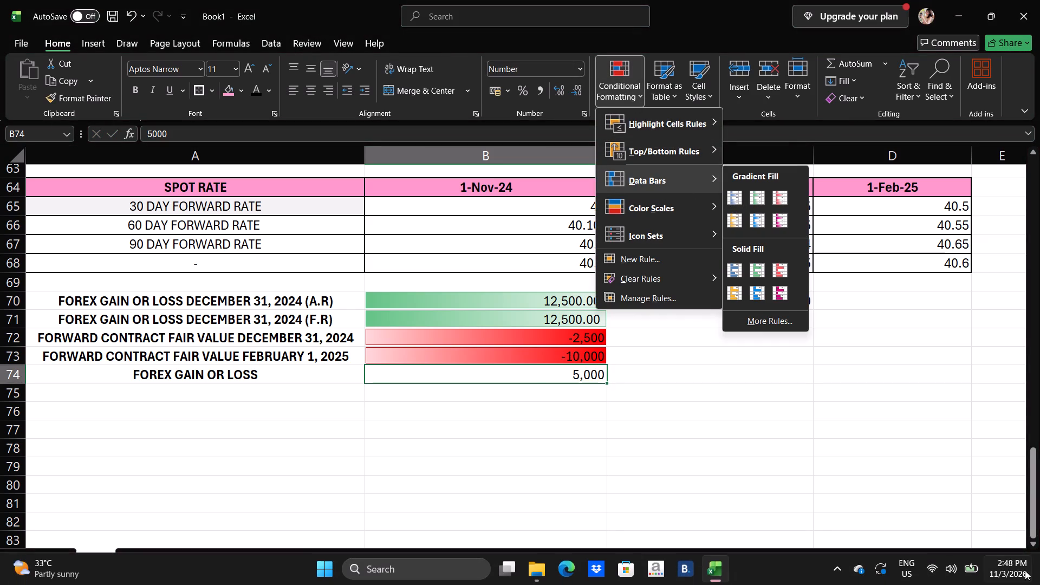
left_click(756, 200)
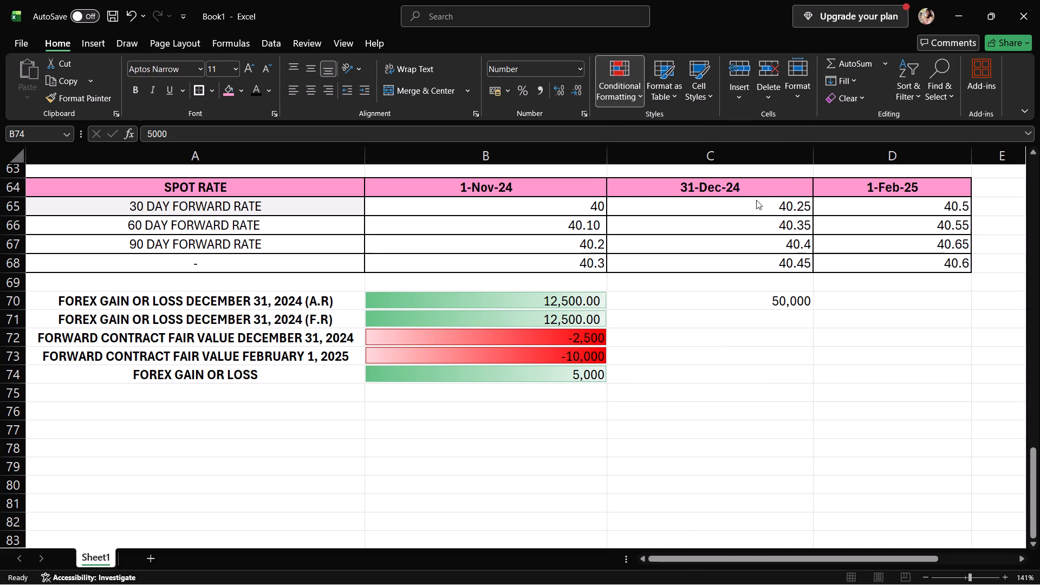
Enter the label "OUTSTANDING A.R DECEMBER 31, 2024" in A75, below the FOREX GAIN OR LOSS row.
left_click(310, 395)
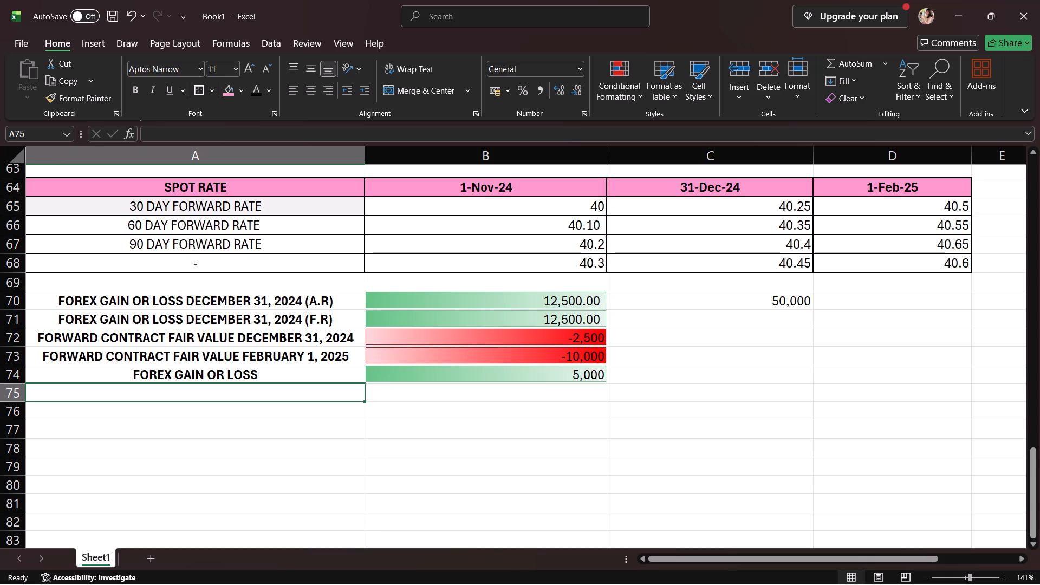
type("OUTSTANDING A.R")
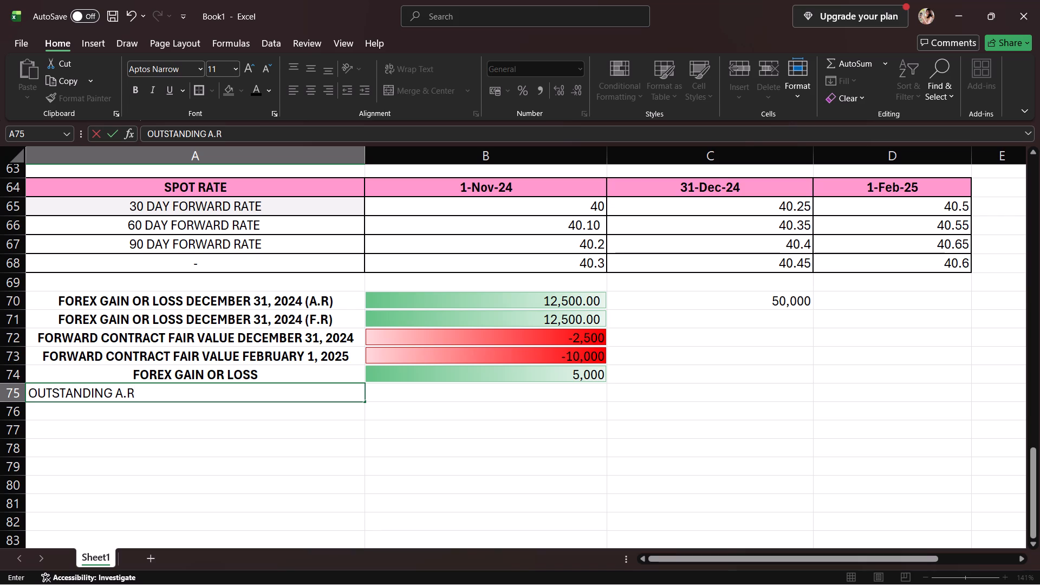
key("space")
type("DECEMBER 31")
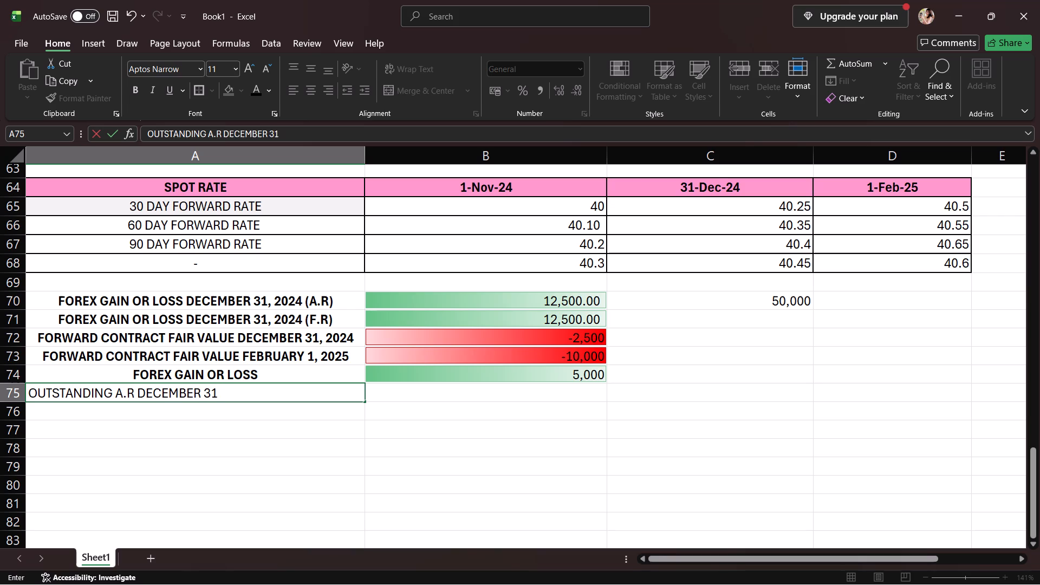
type(", 2024")
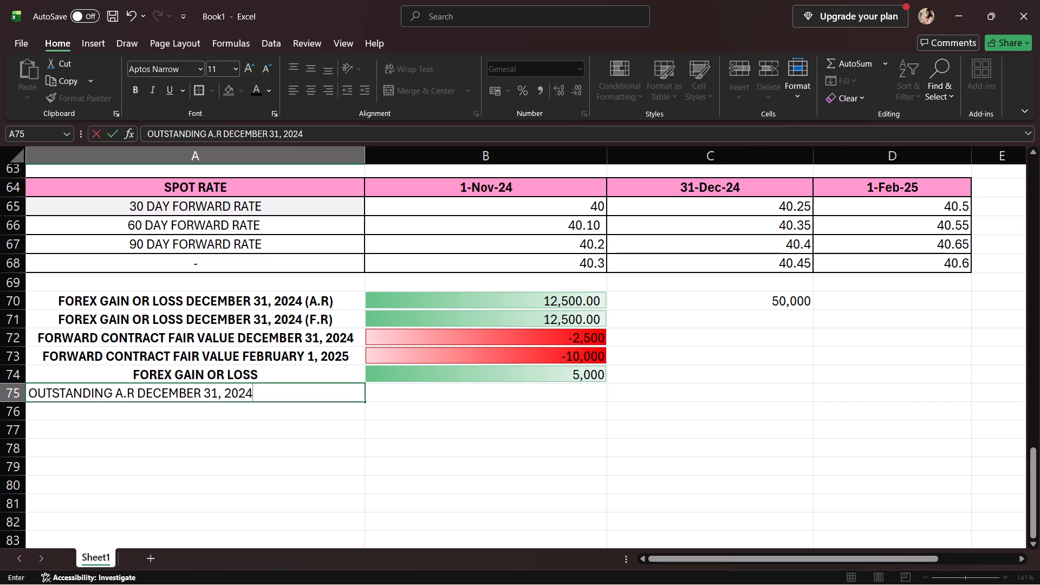
left_click(387, 402)
Calculate the outstanding A.R in B75 with the formula =C65*C70.
left_click(376, 389)
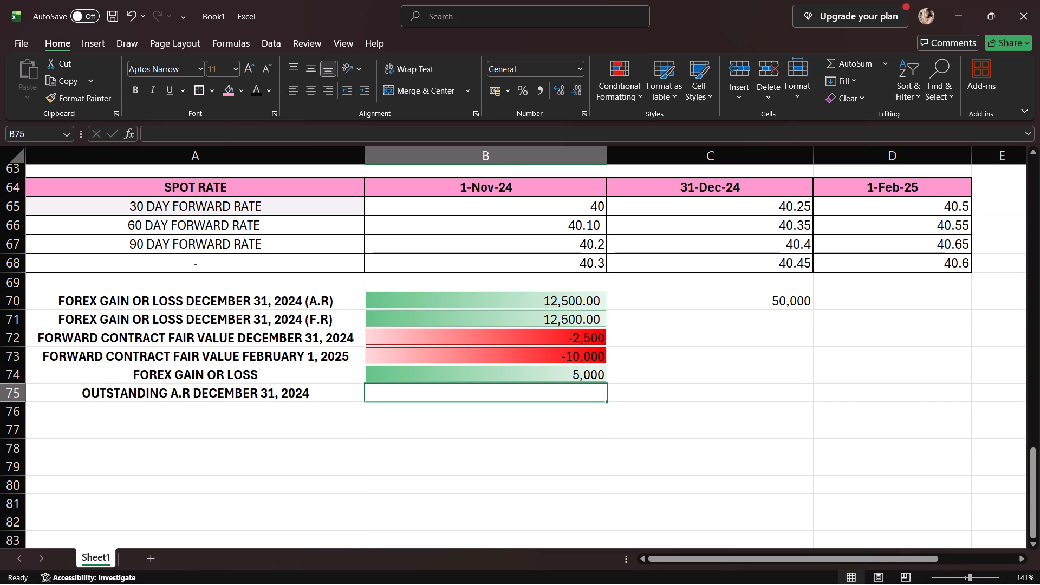
key("equal")
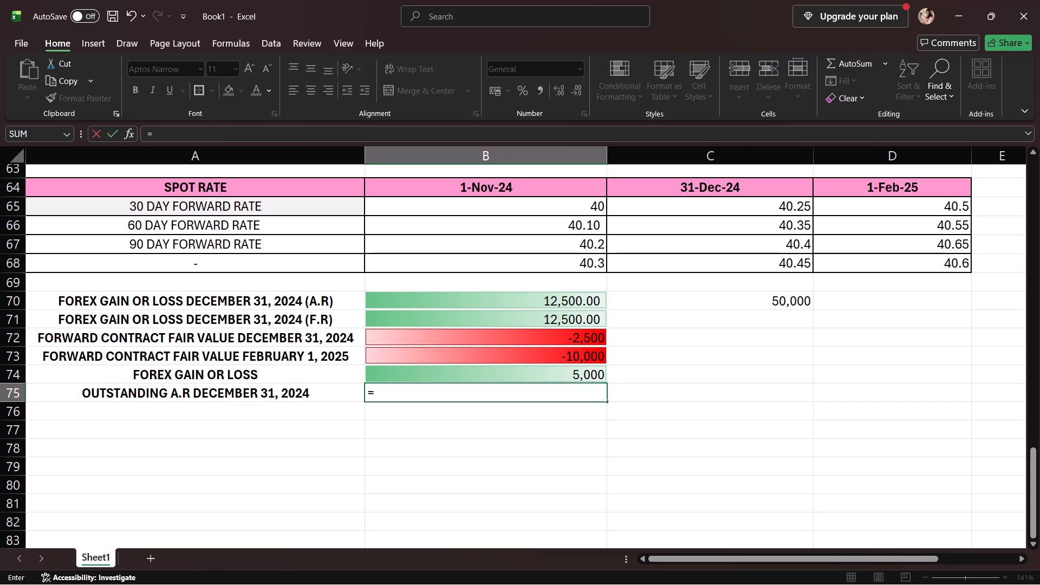
left_click(776, 212)
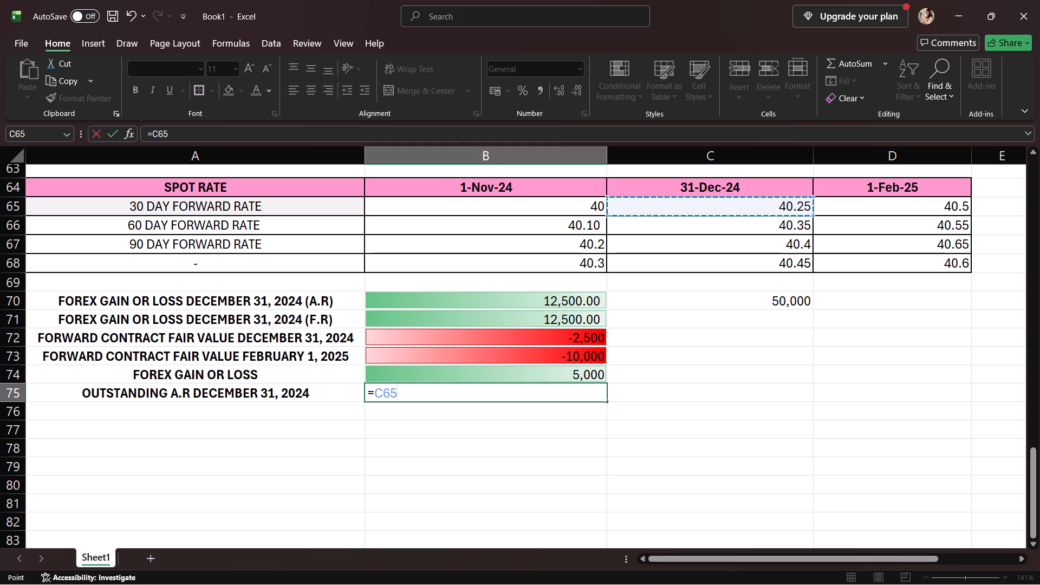
key("asterisk")
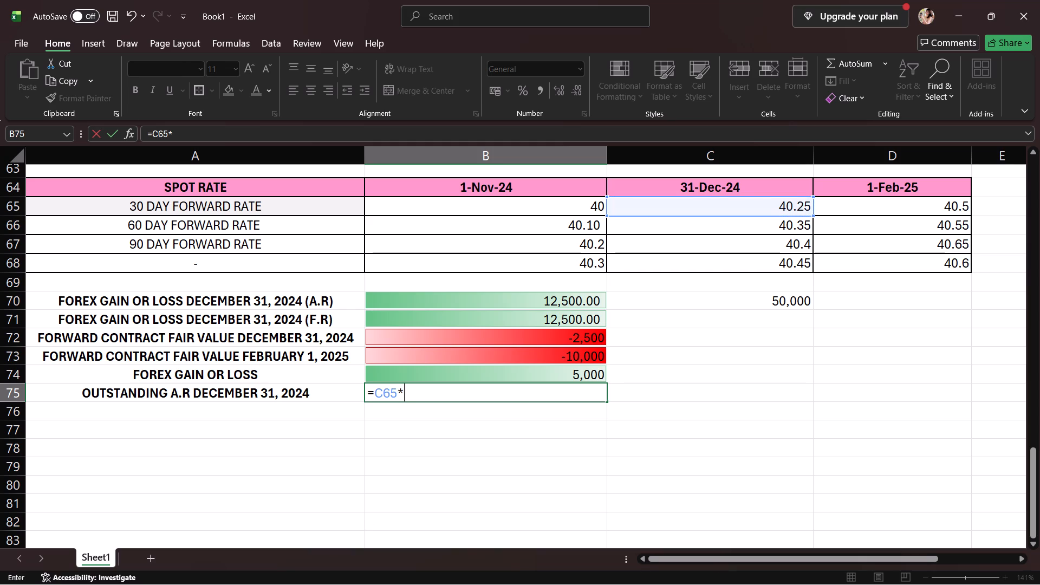
left_click(802, 307)
key("Return")
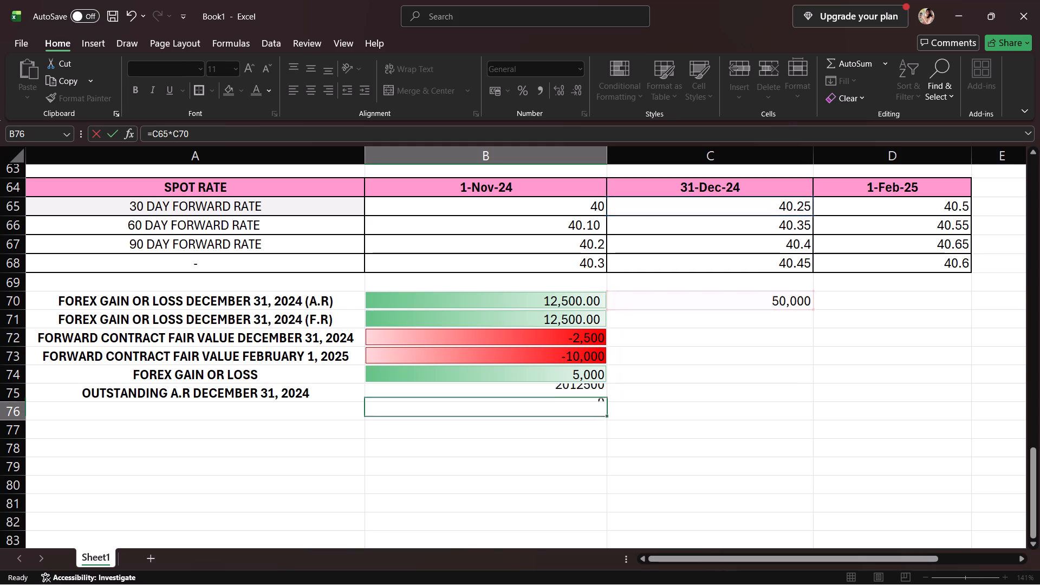
Format the outstanding A.R in B75 with comma style and a green gradient-fill data bar.
left_click(598, 394)
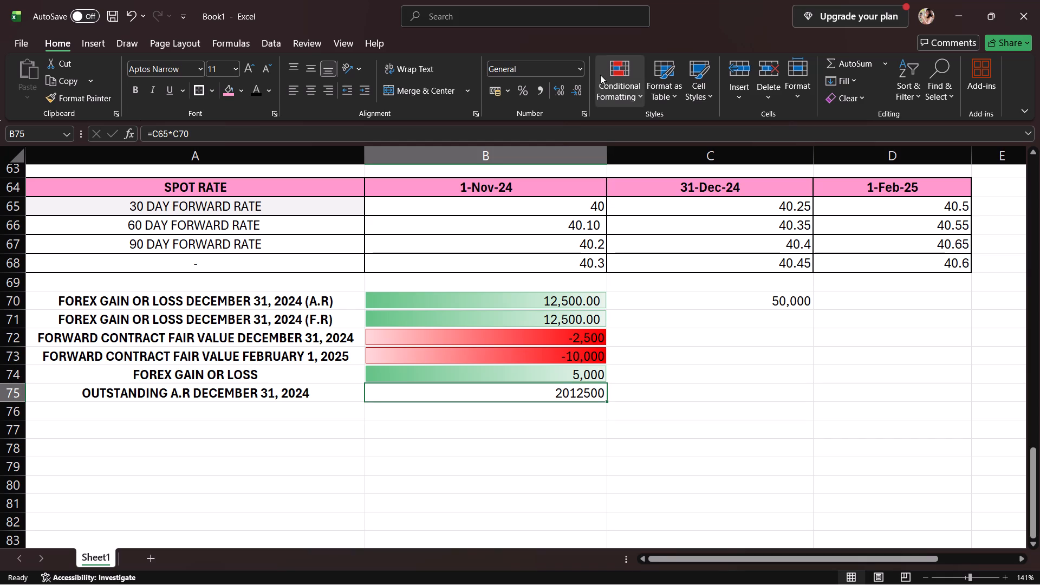
left_click(539, 87)
left_click(634, 86)
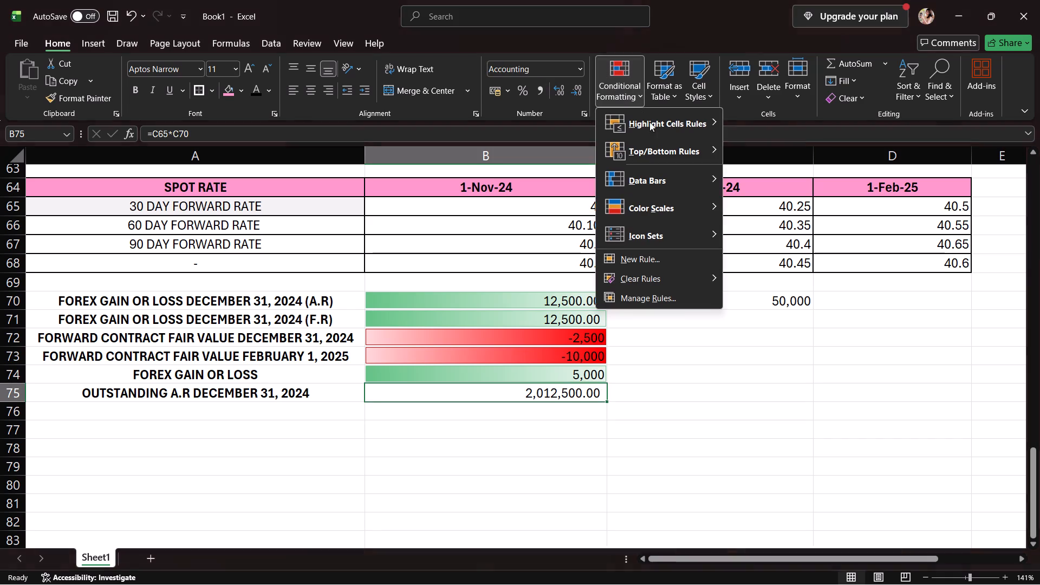
left_click(749, 193)
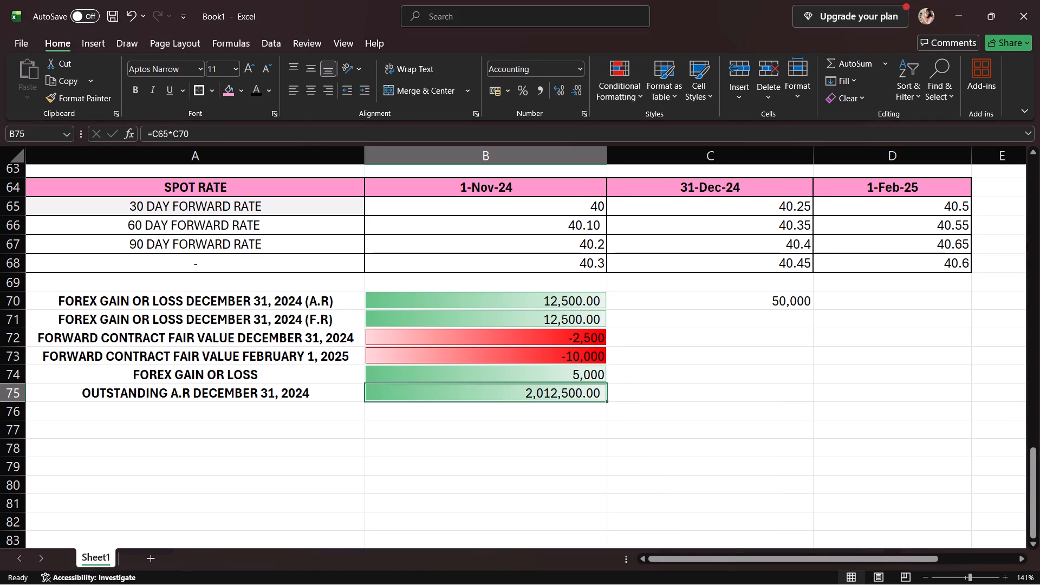
Enter the label "OUTSTANDING P.R DECEMBER 31, 2024" in A76, below the outstanding A.R row.
left_click(349, 406)
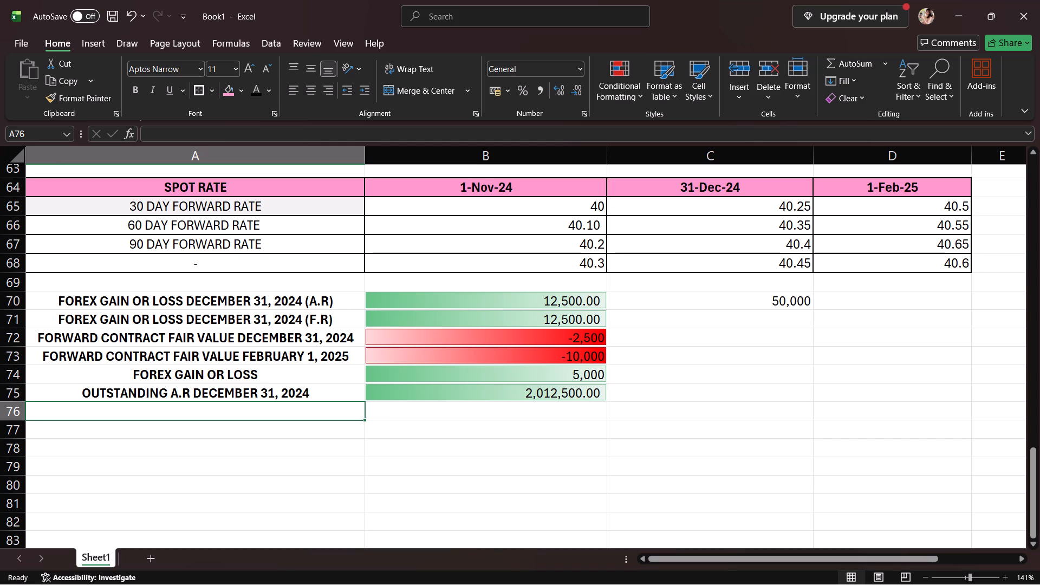
key("o")
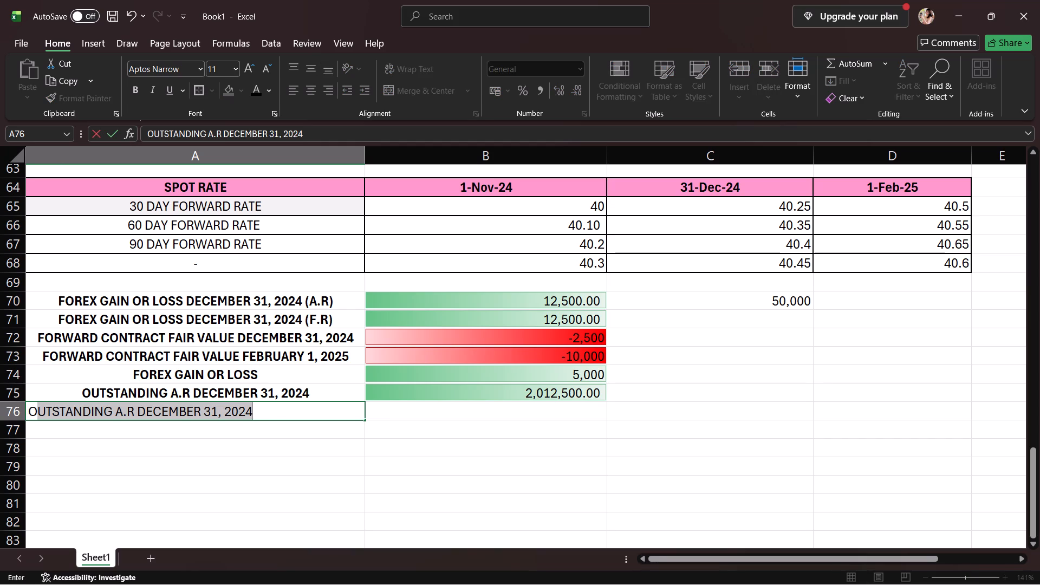
key("Return")
left_click(324, 418)
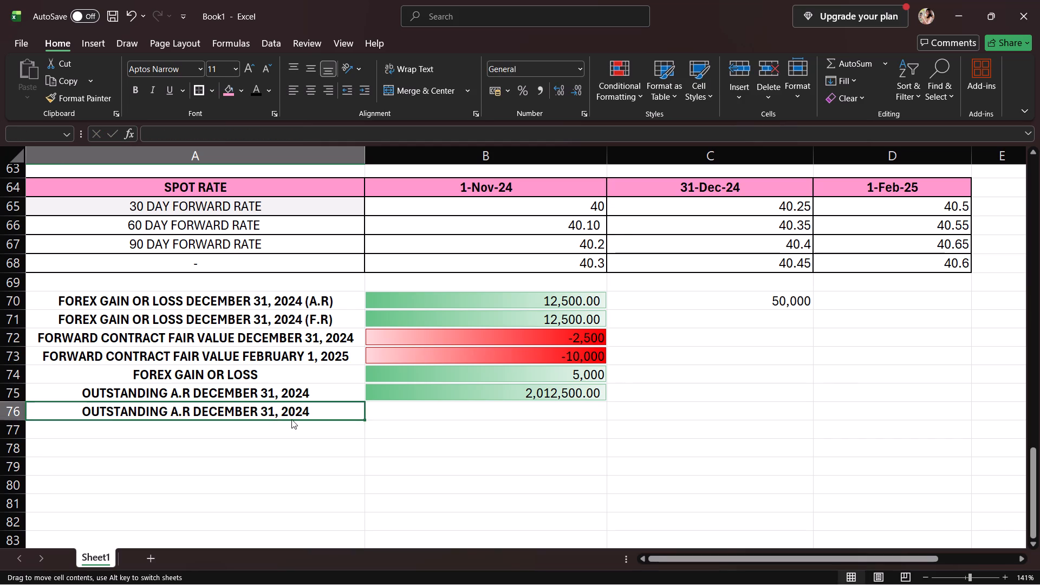
left_click(632, 236)
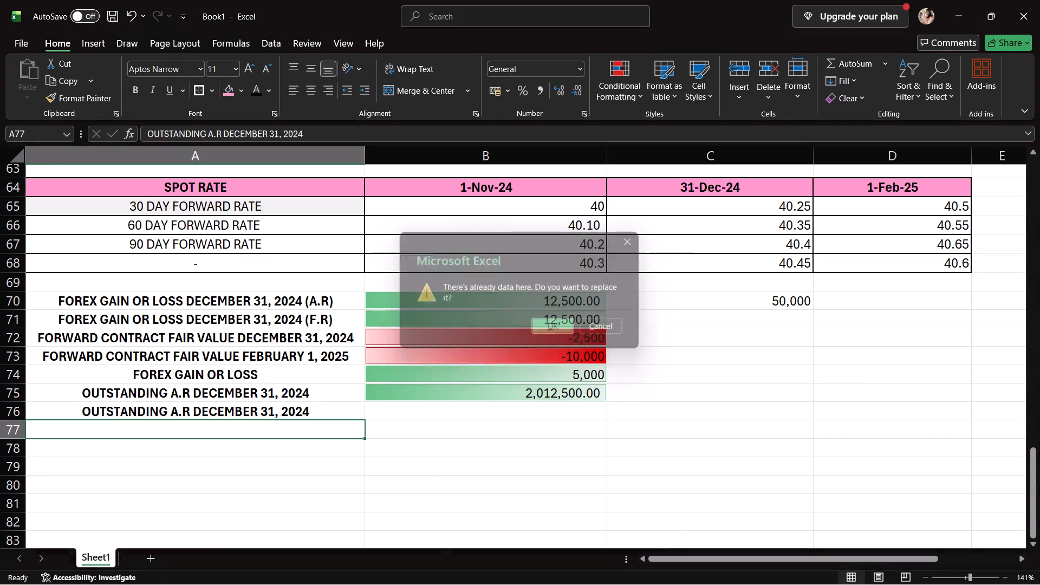
left_click(347, 405)
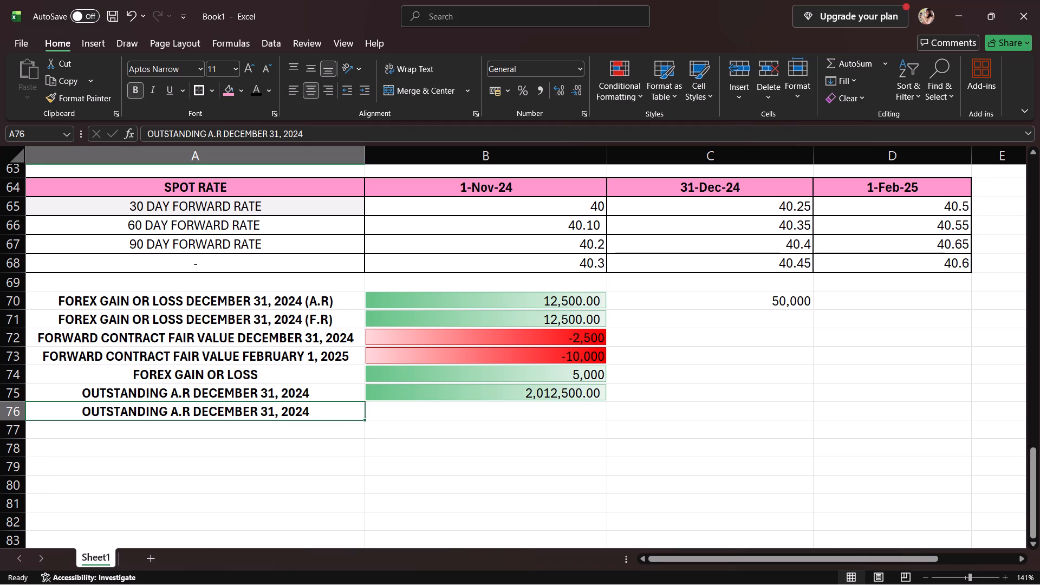
left_click(216, 134)
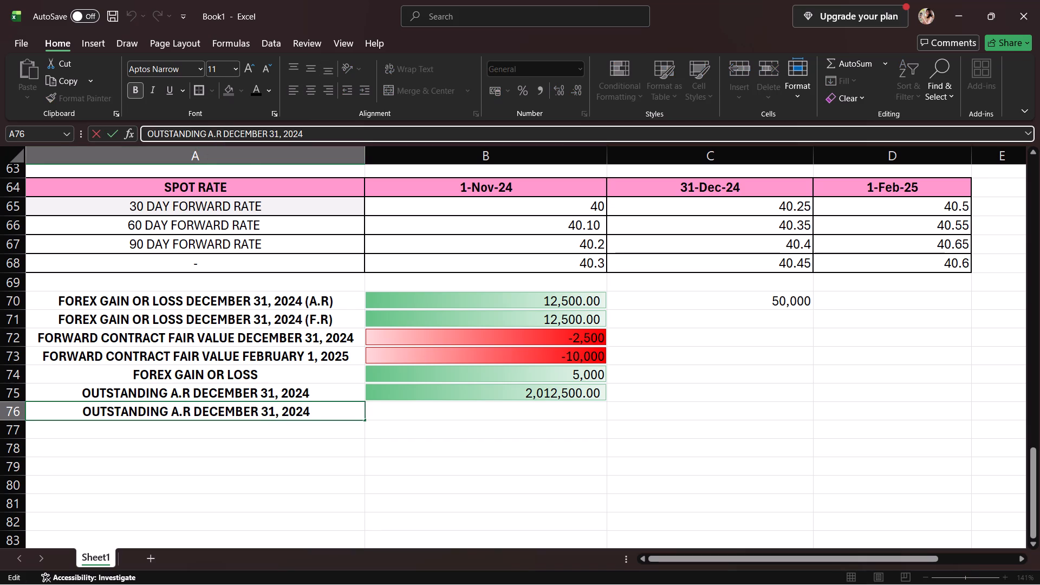
key("BackSpace")
key("BackSpace")
key("p")
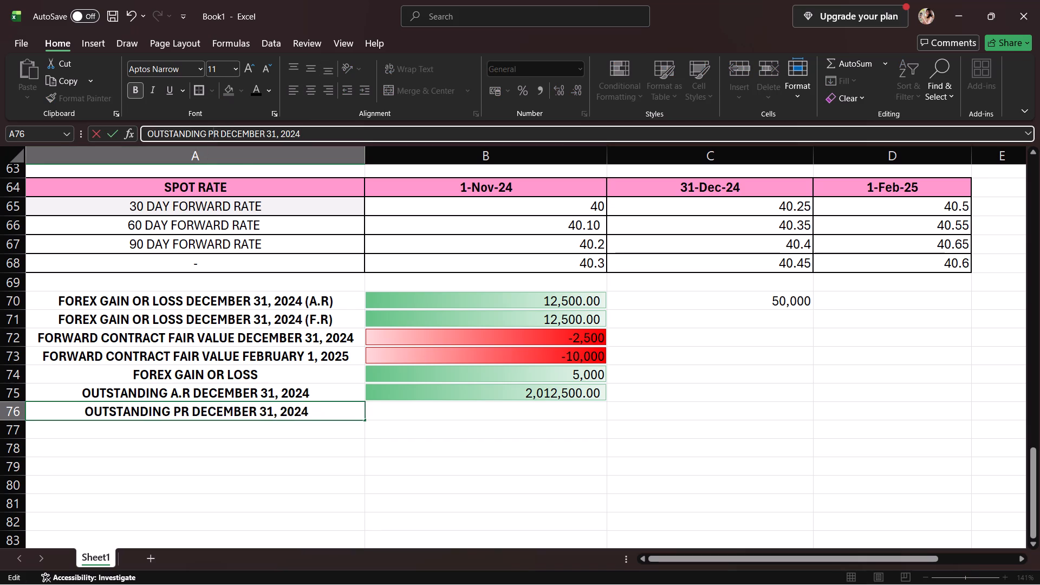
key("period")
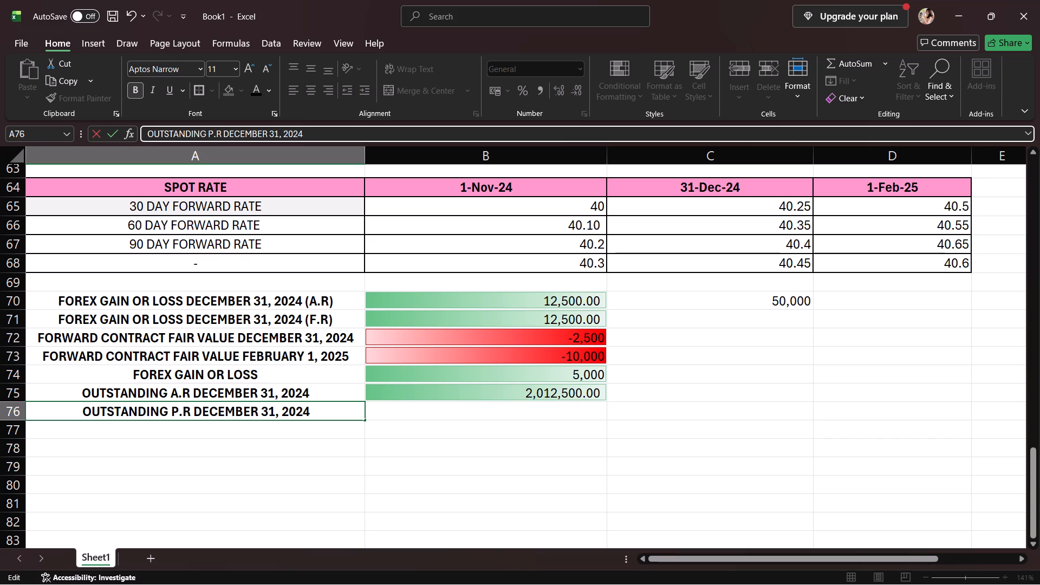
Calculate the outstanding P.R in B76 with the formula =(B65*C70)+B70+2500.
left_click(469, 406)
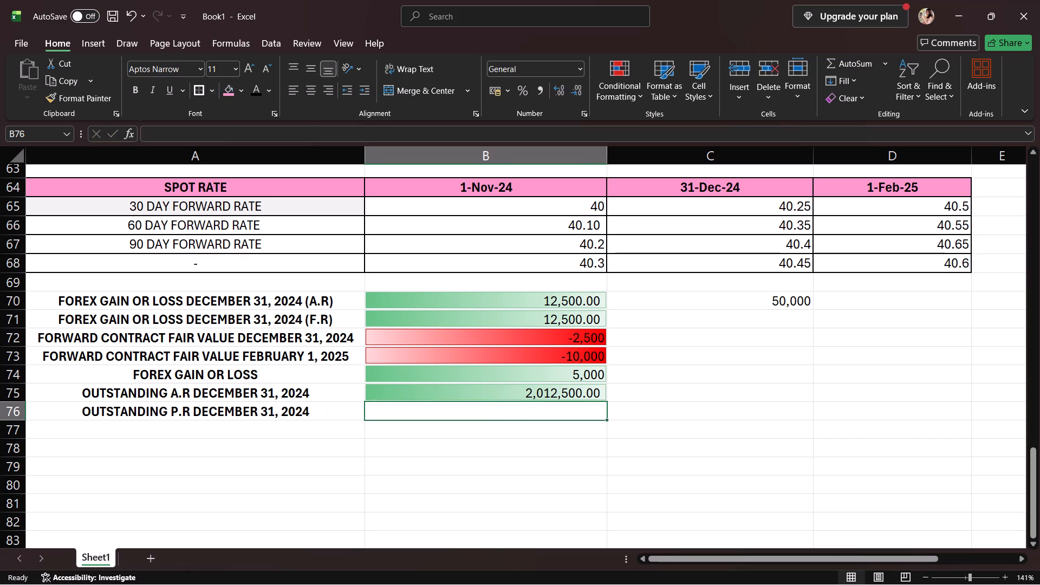
key("equal")
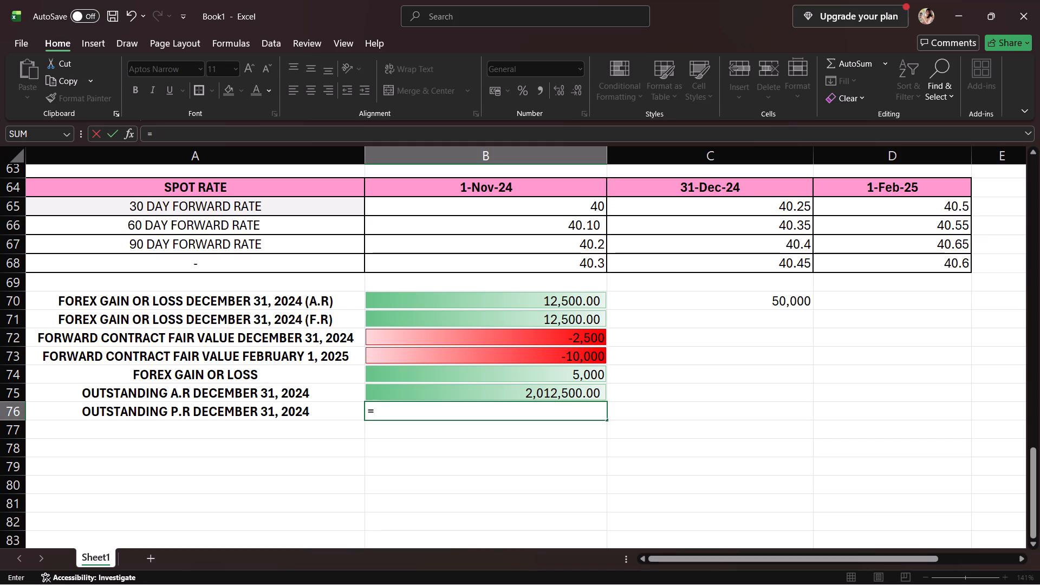
left_click(477, 209)
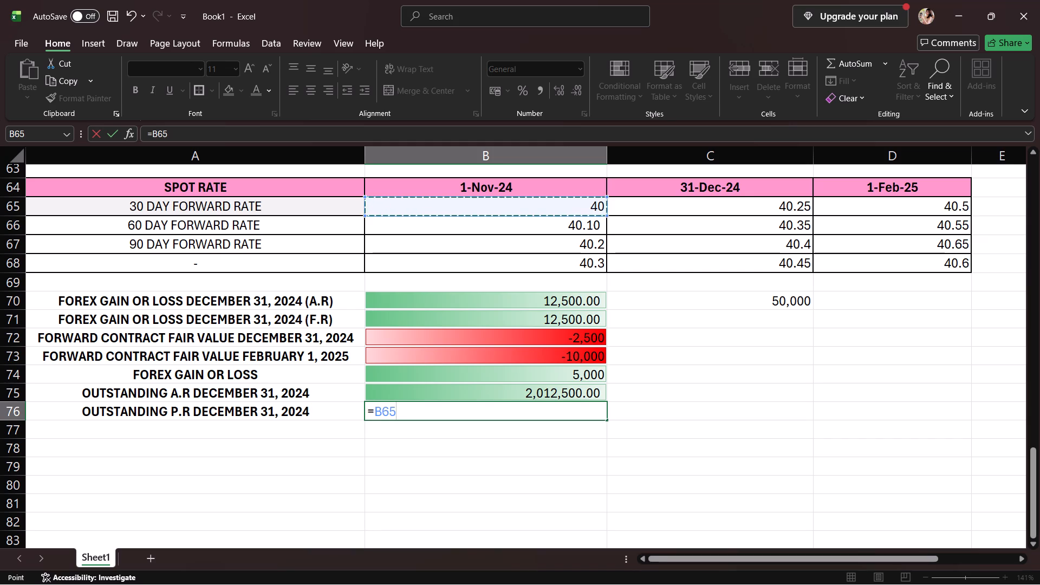
type("**")
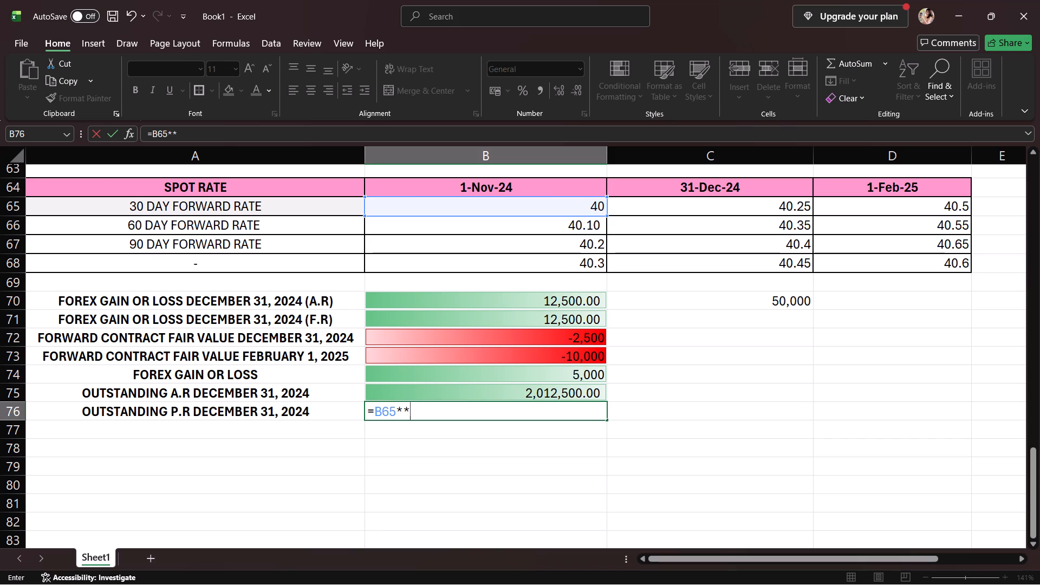
key("BackSpace")
left_click(726, 303)
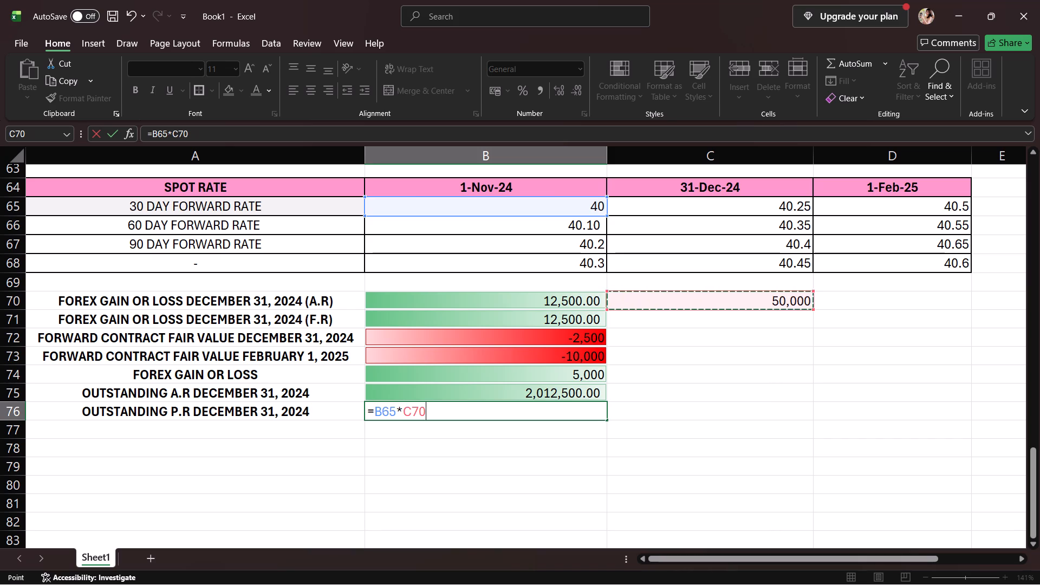
key("shift+parenright")
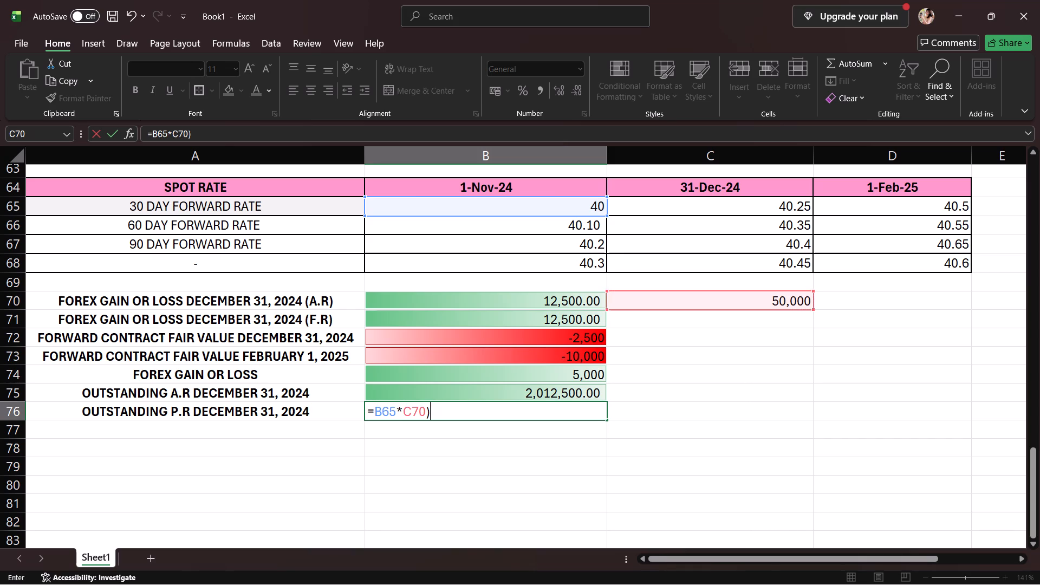
left_click(373, 414)
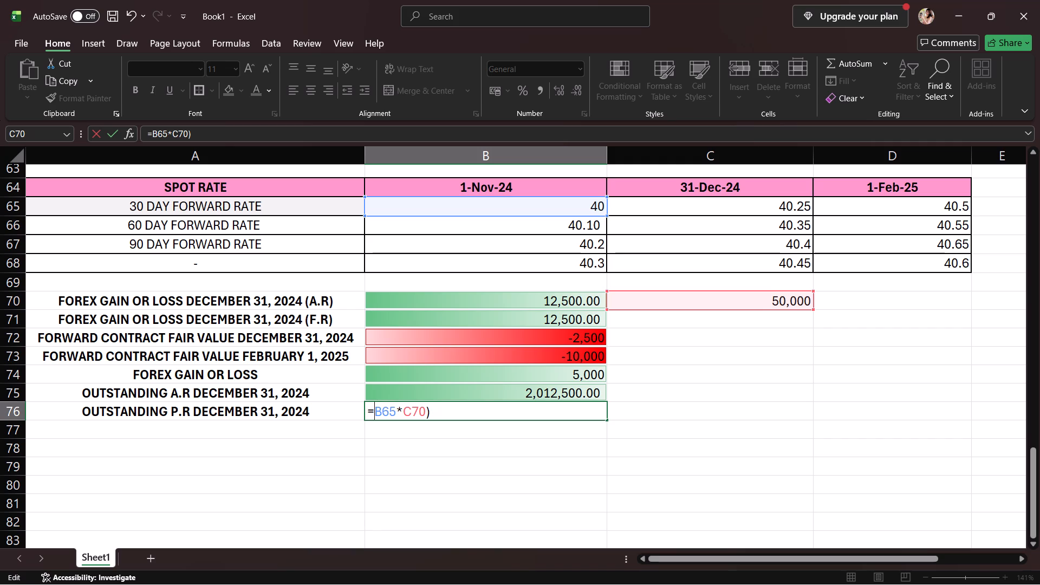
key("shift+parenleft")
left_click(490, 408)
left_click(489, 413)
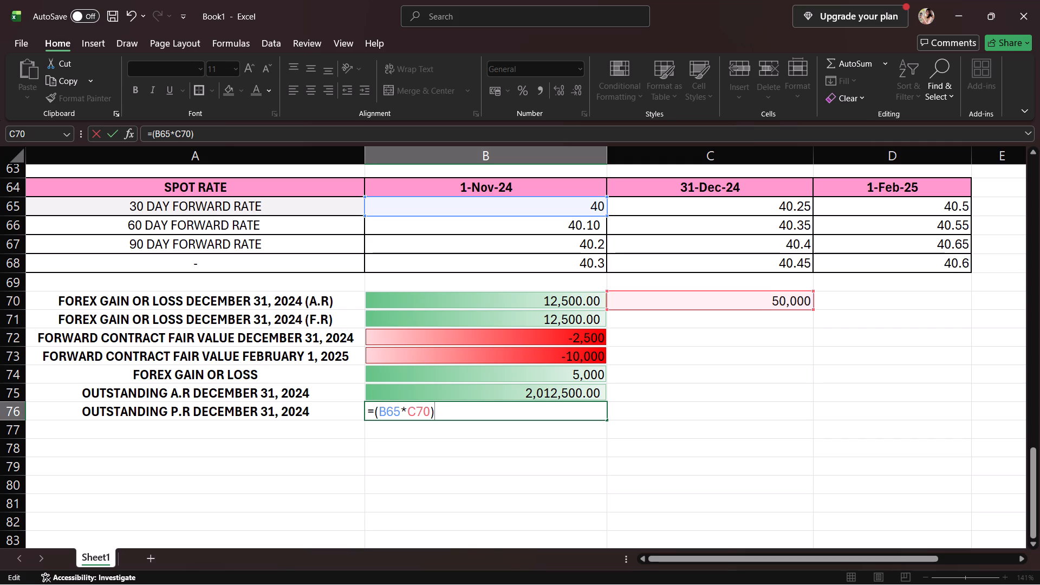
key("plus")
left_click(551, 302)
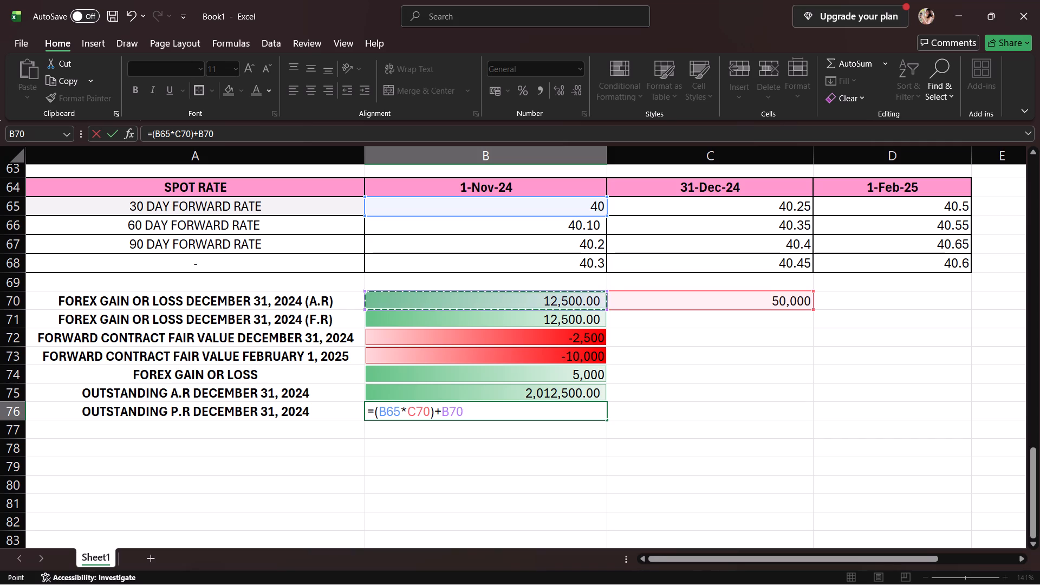
type("+2")
type("500")
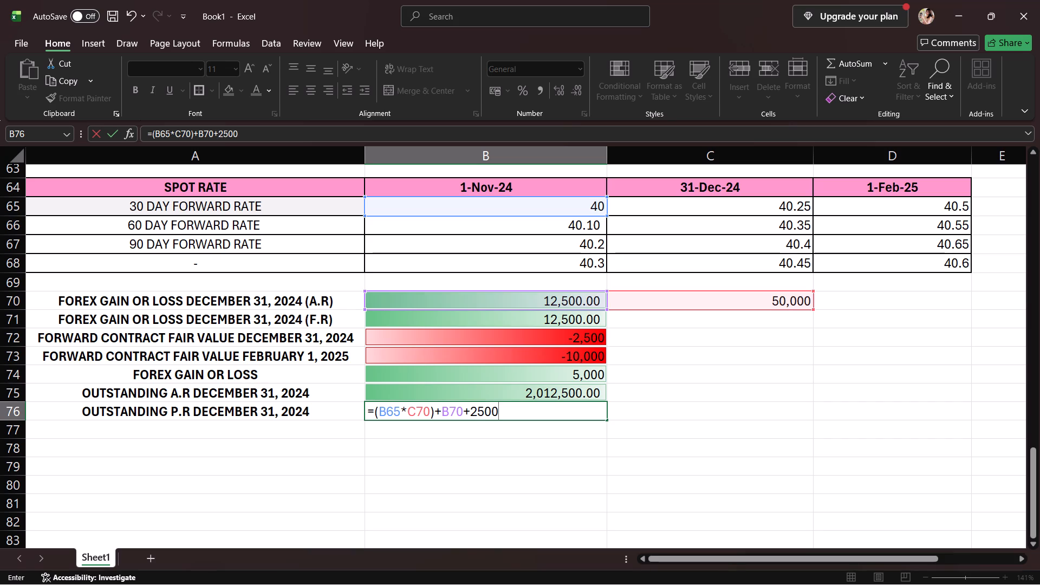
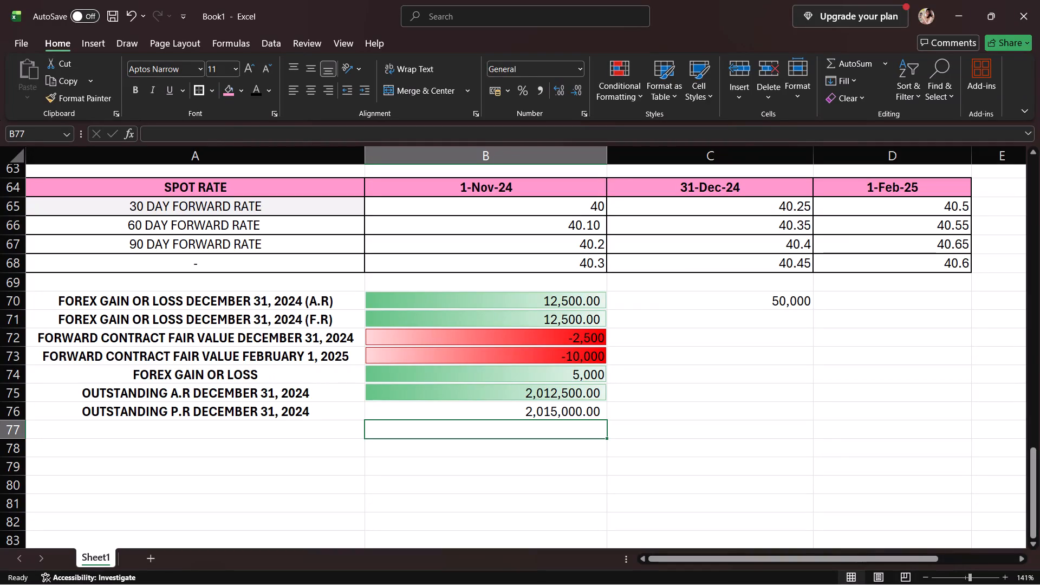
Apply a green gradient-fill data bar to the outstanding P.R result in B76.
left_click(483, 413)
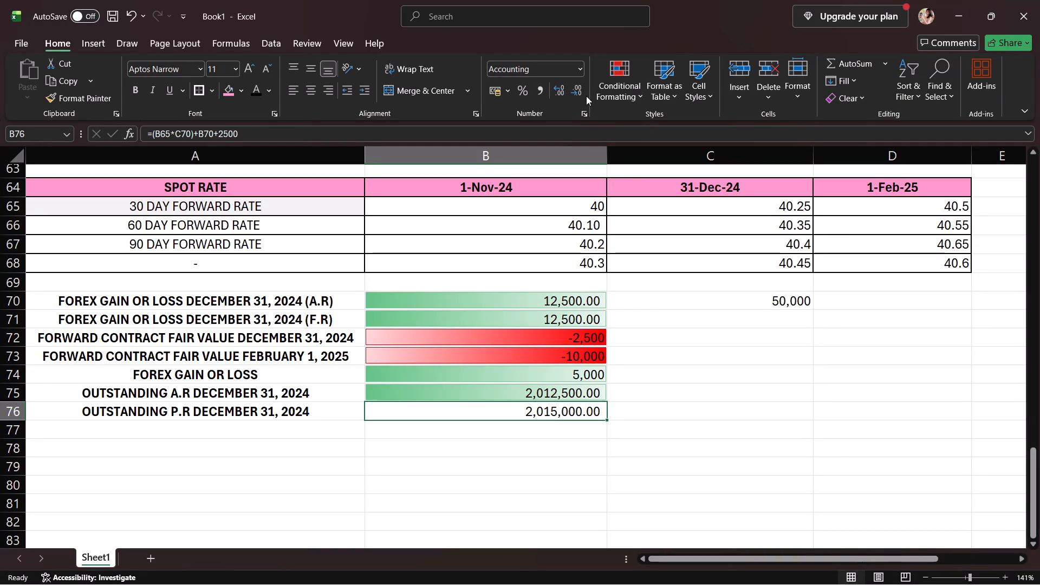
left_click(608, 93)
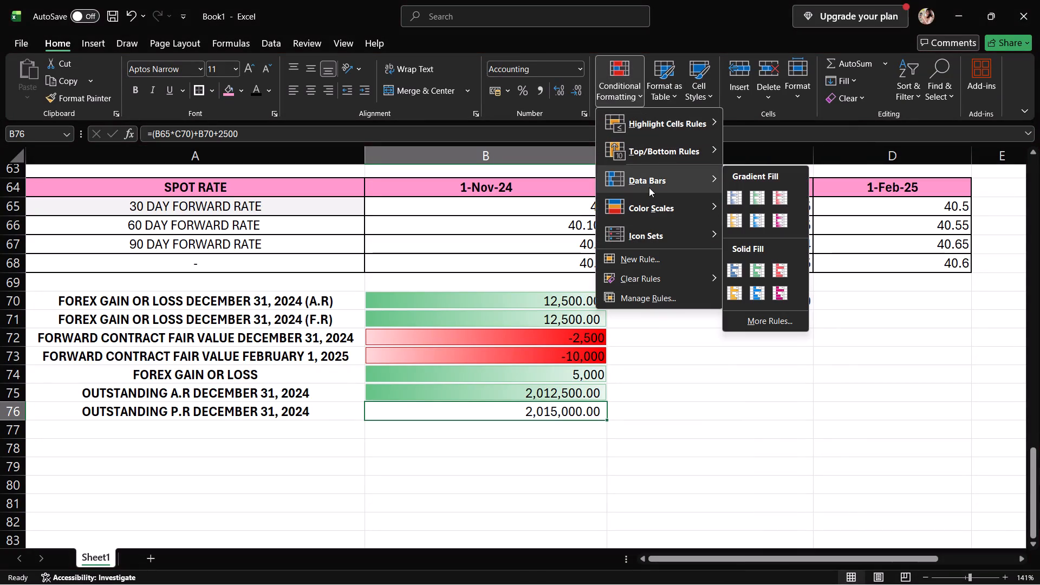
left_click(763, 199)
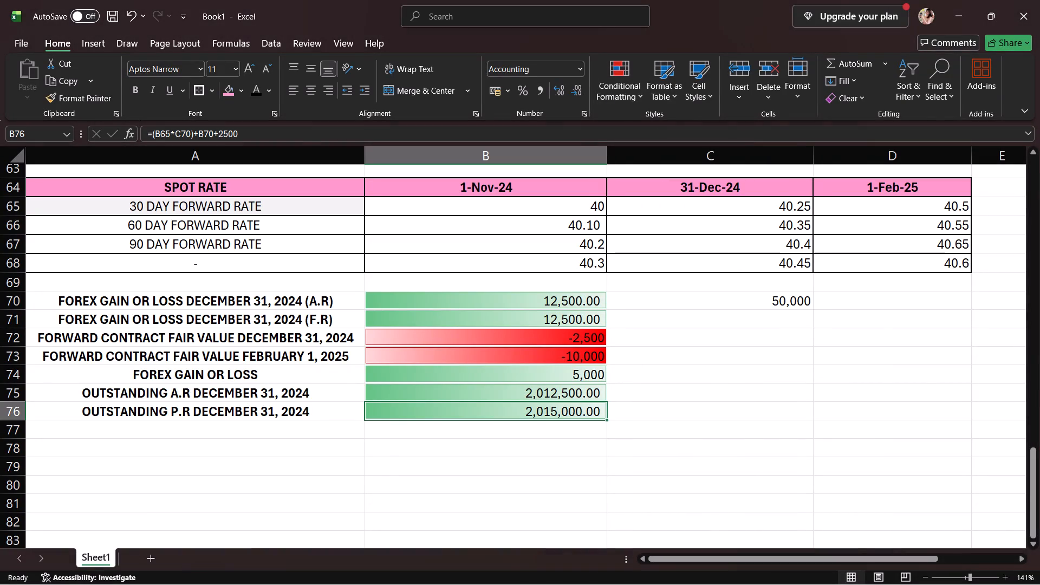
Enter the label "OUTSTANDING FC RECEIVABLE DECEMBER 31, 2024" in A77, below the outstanding P.R row.
left_click(328, 426)
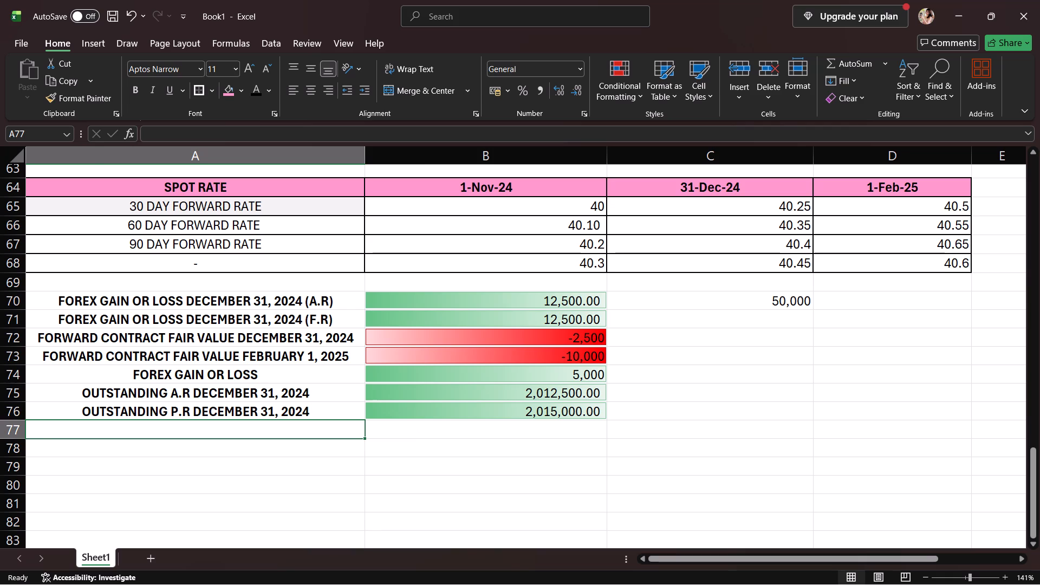
type("OUTS")
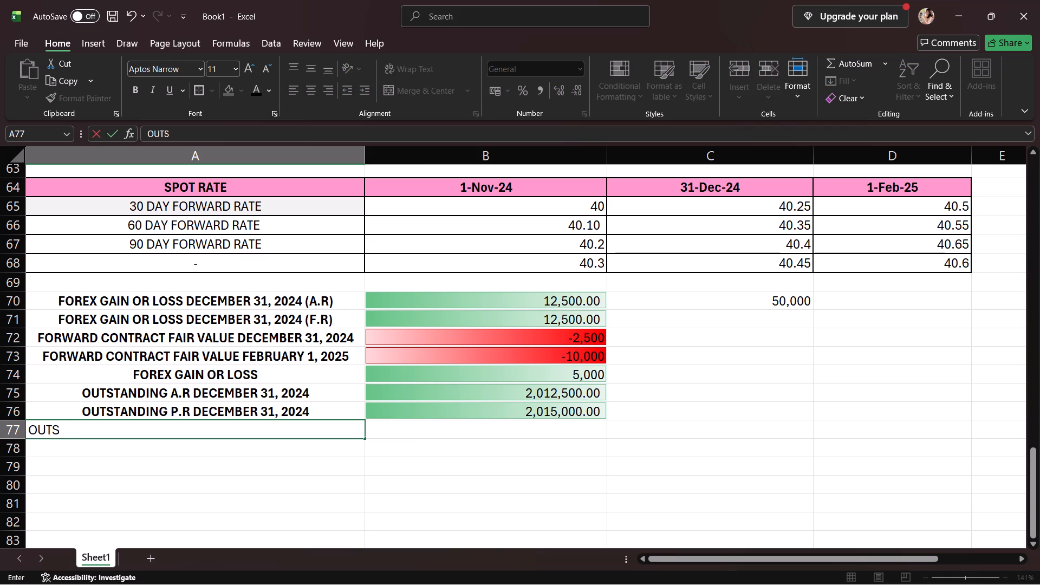
key("a")
key("BackSpace")
type("TANDING FC RECEI")
type("VABLE")
key("space")
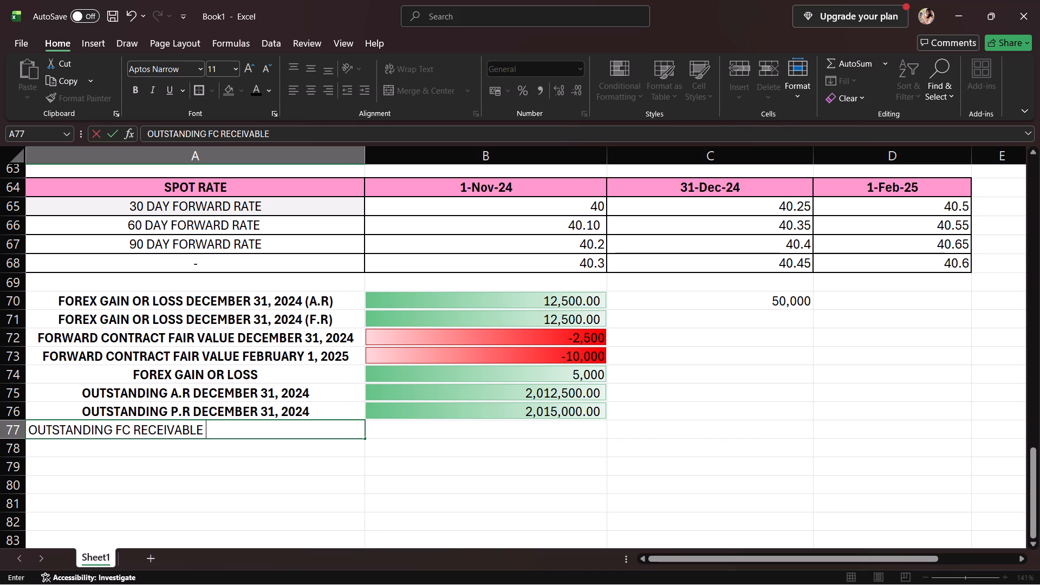
type("DEEC")
key("BackSpace")
key("BackSpace")
type("CEMBER")
key("space")
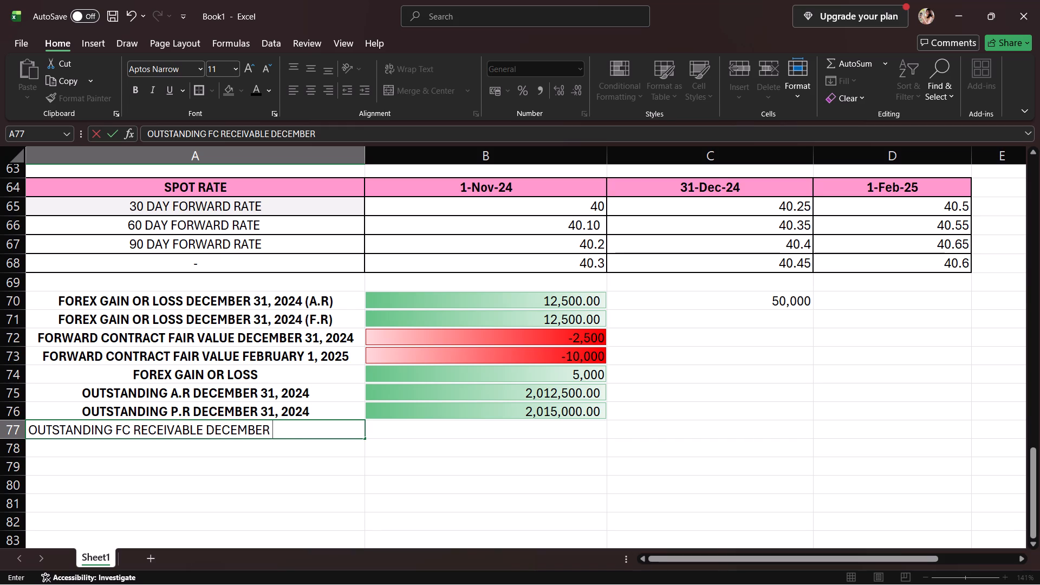
type("31")
type(", 2024")
key("Return")
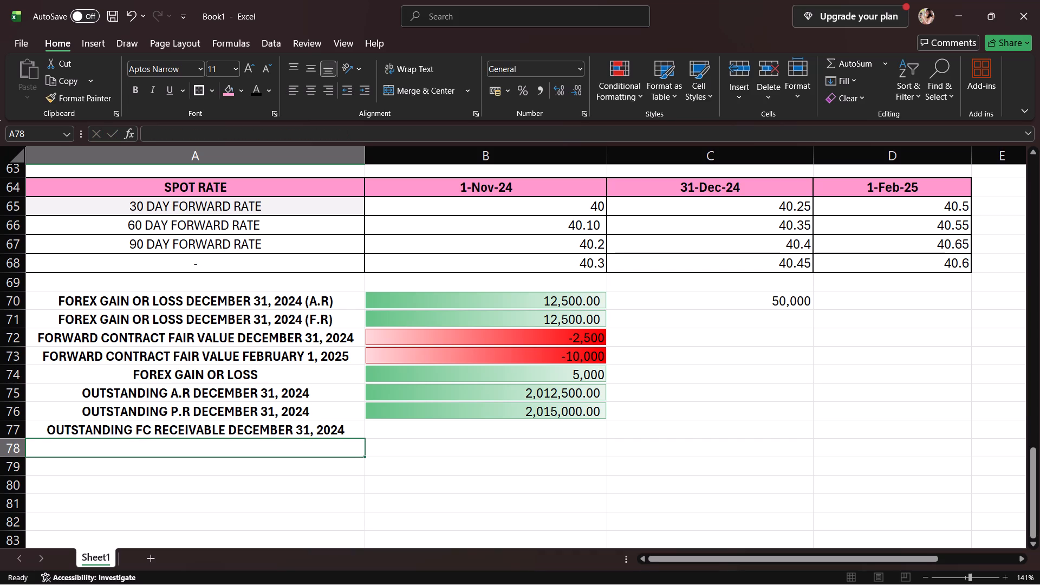
Calculate the outstanding FC receivable in B77 with the formula =B76+2500.
left_click(378, 430)
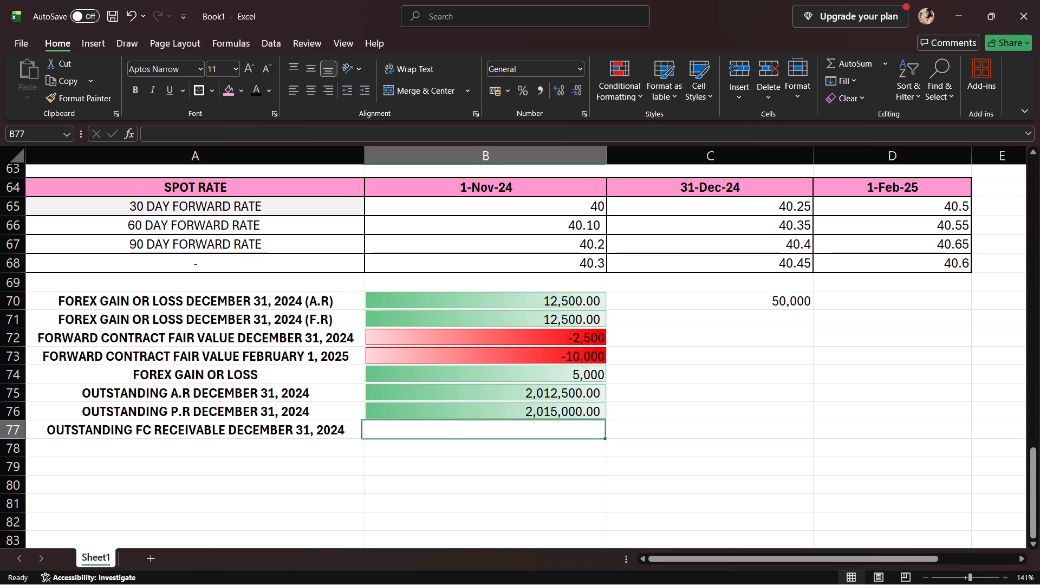
key("equal")
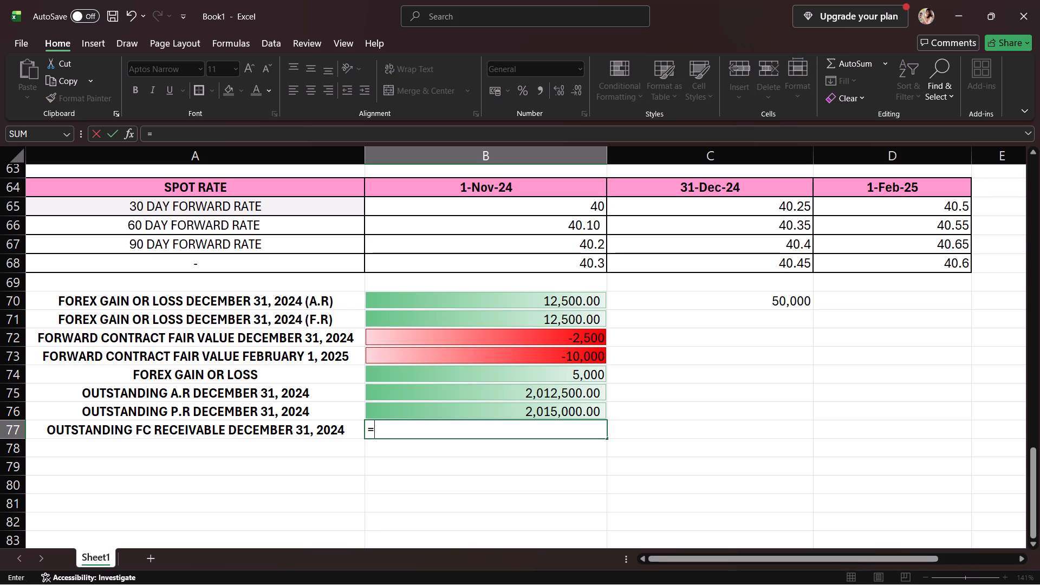
left_click(422, 413)
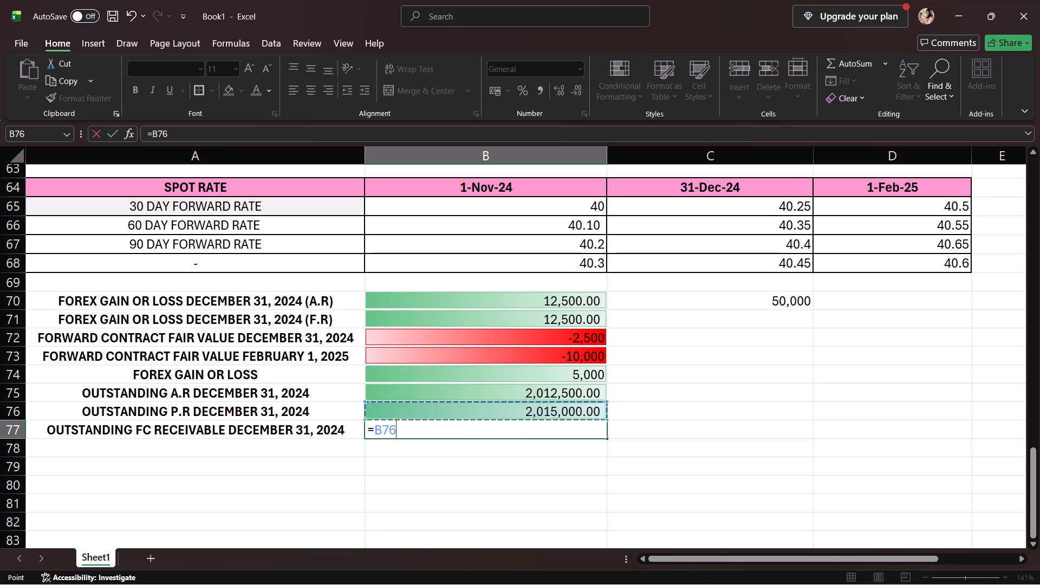
key("plus")
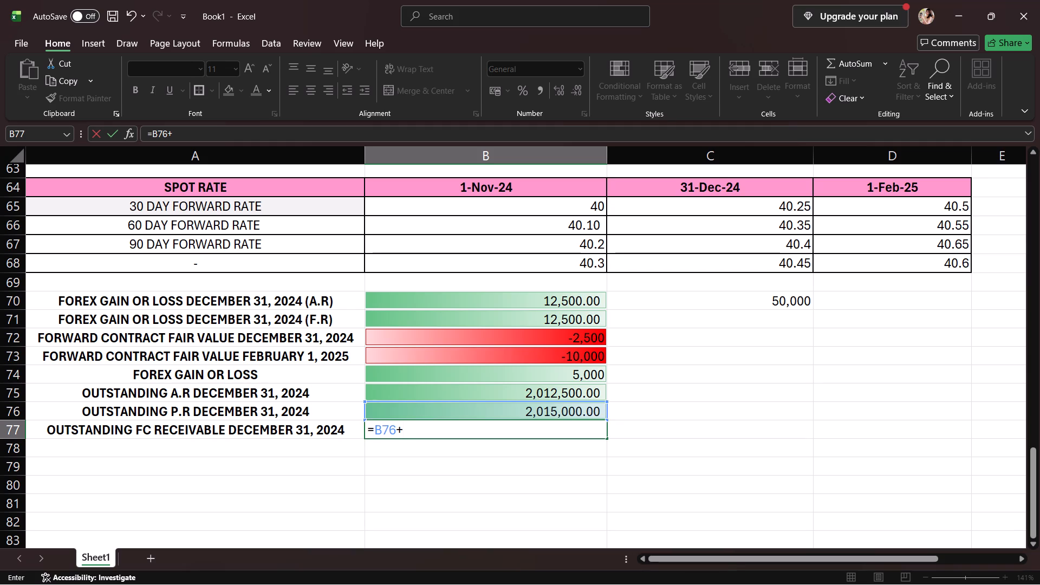
type("2500")
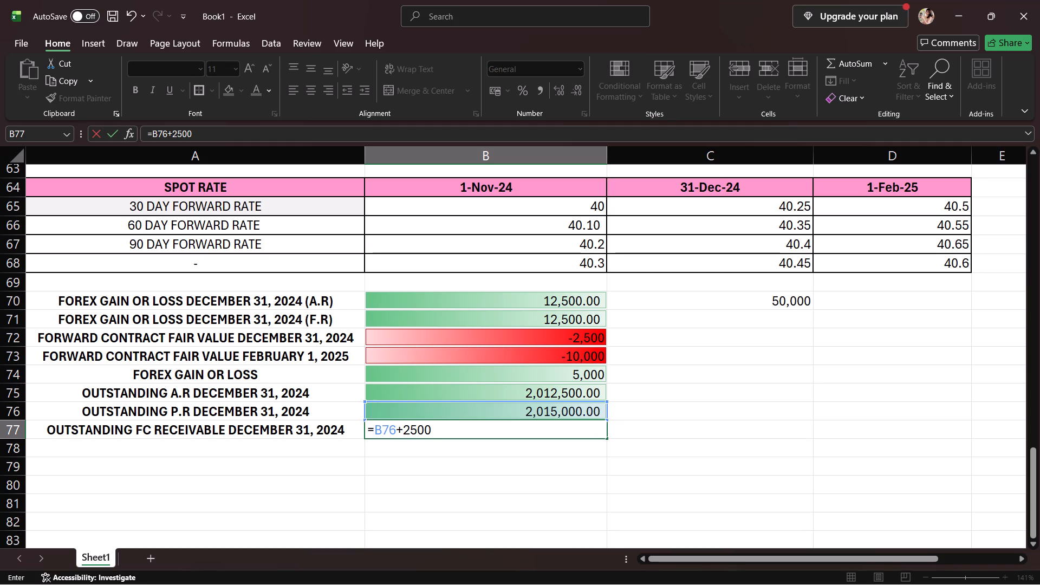
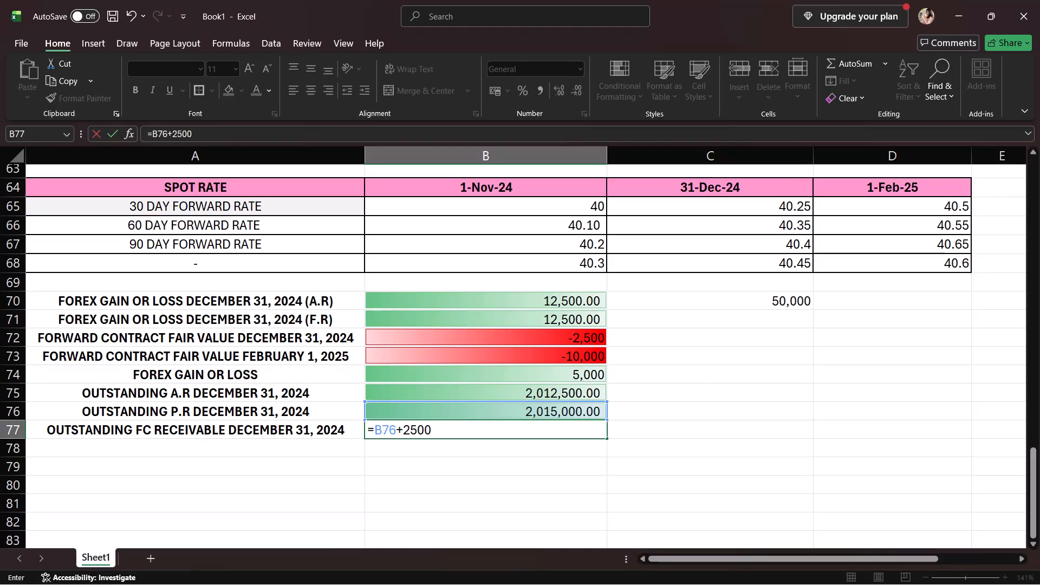
Apply a green gradient-fill data bar to the outstanding FC receivable result in B77.
key("Return")
left_click(474, 430)
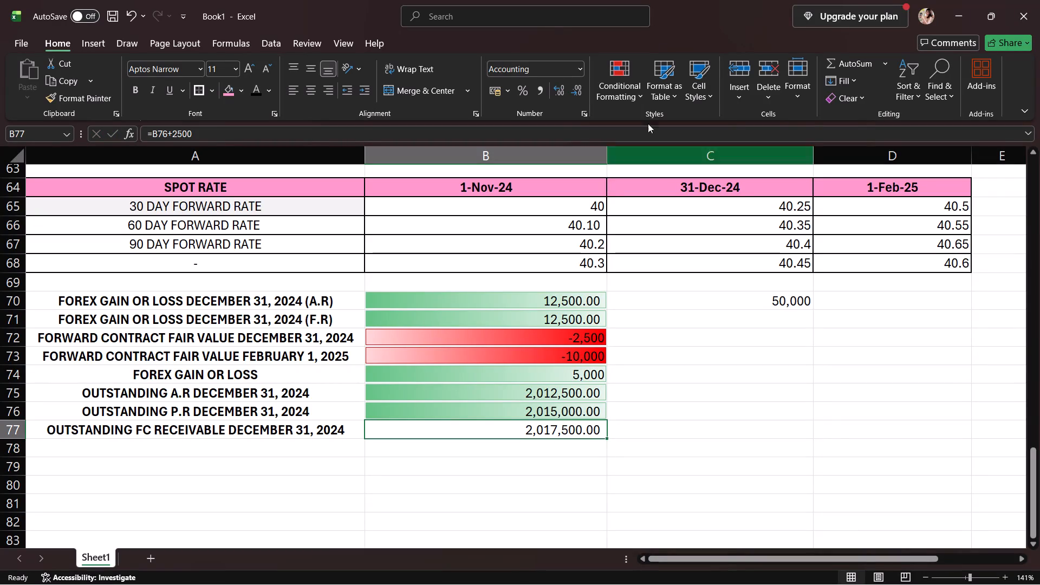
left_click(628, 58)
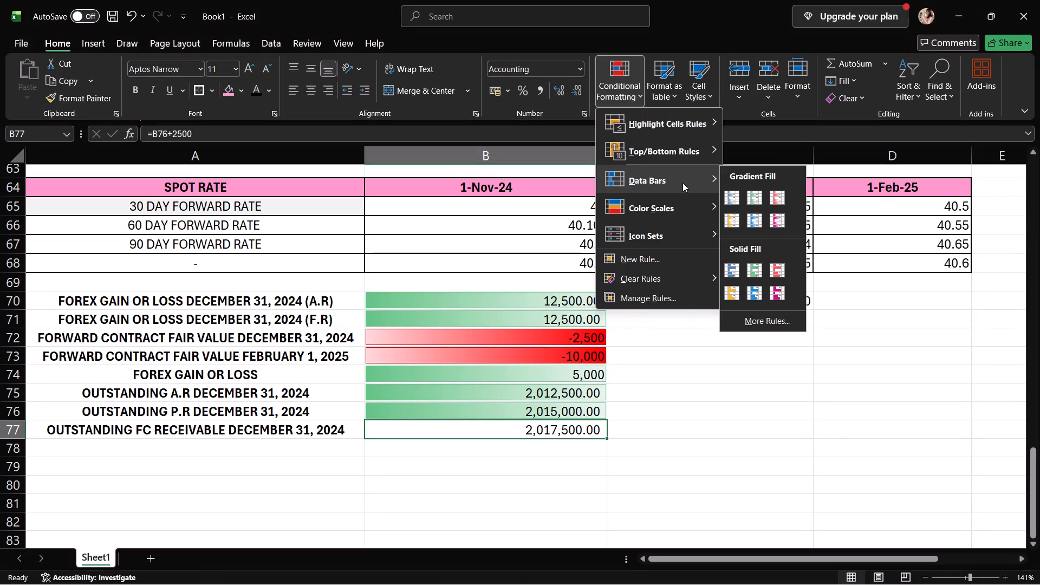
left_click(768, 204)
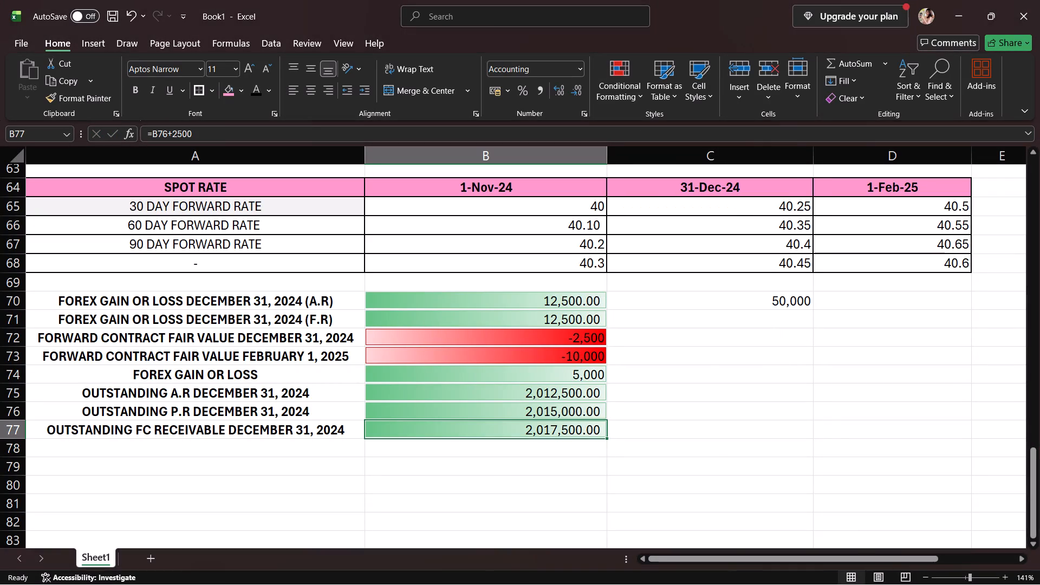
Review the earlier rate tables and forex results up to the first table, returning to the empty rows below row 77.
scroll(360, 388, "up", 1)
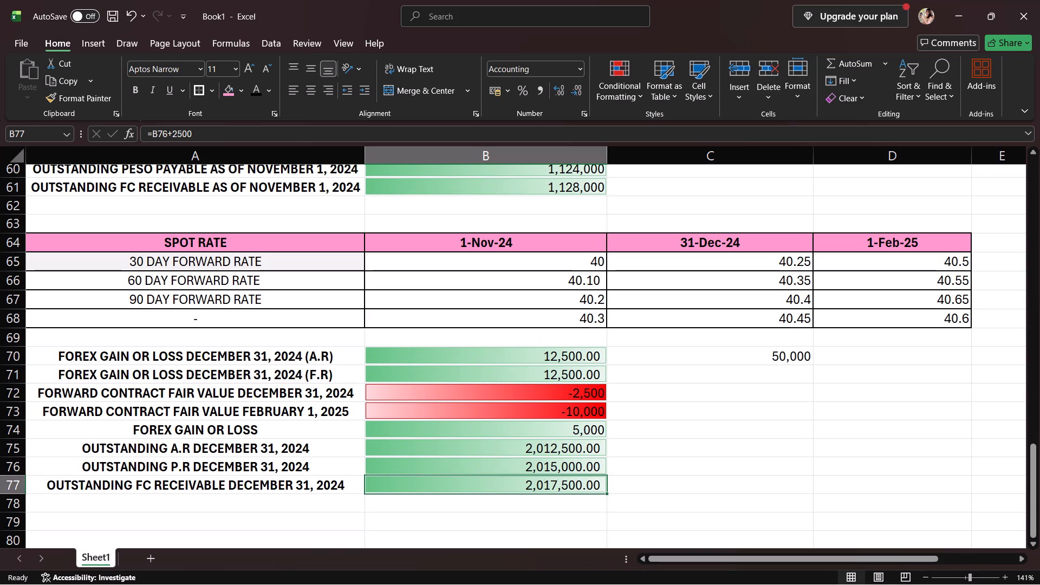
scroll(437, 407, "up", 5)
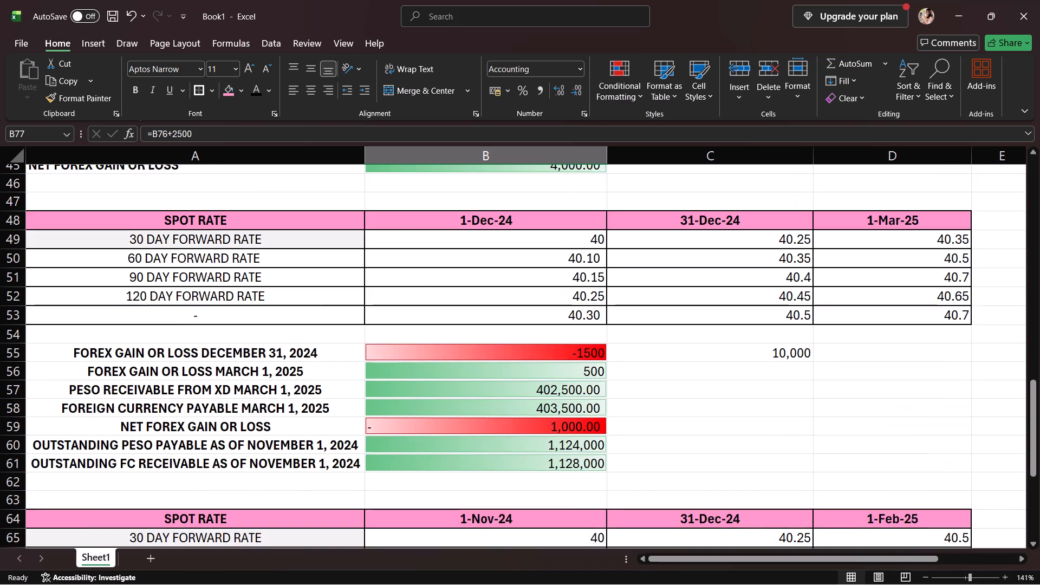
scroll(437, 407, "up", 10)
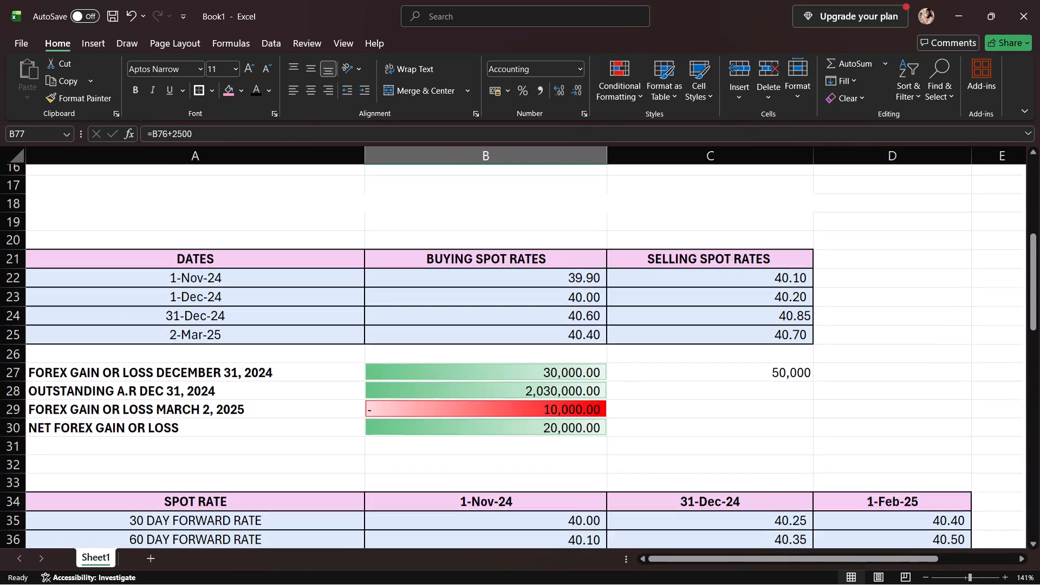
scroll(437, 407, "up", 8)
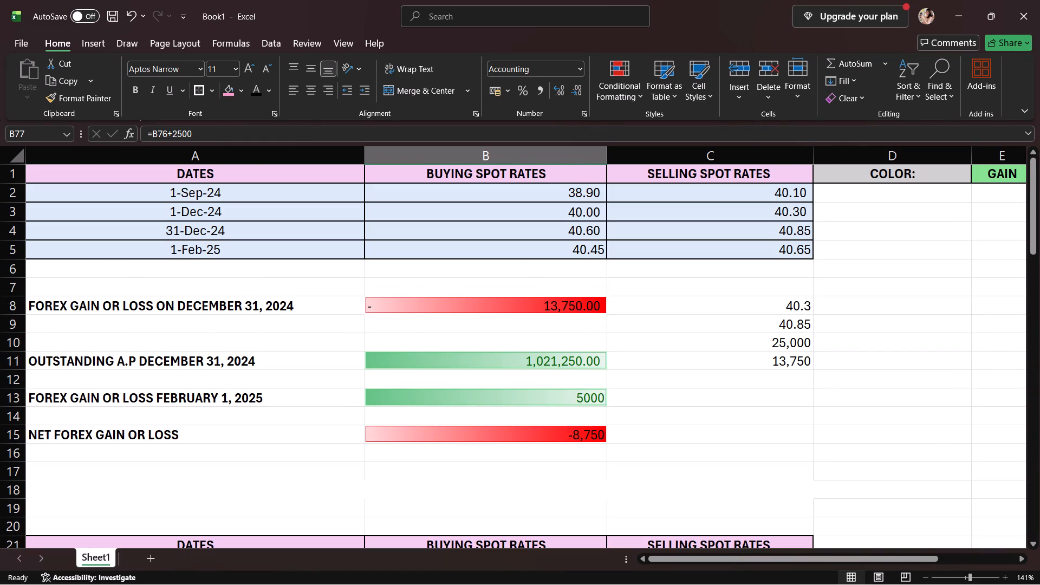
scroll(625, 311, "down", 7)
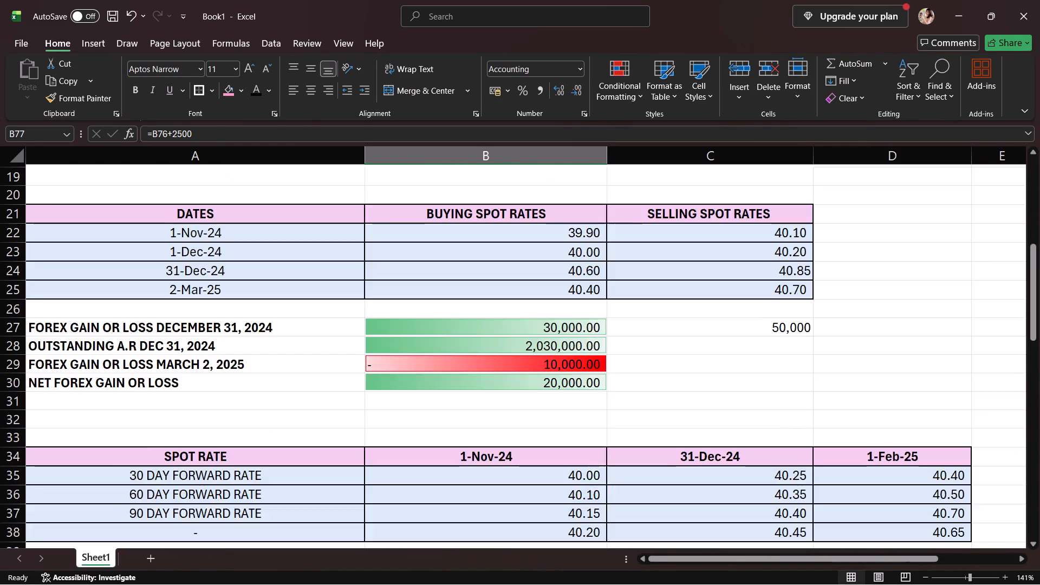
scroll(625, 311, "down", 17)
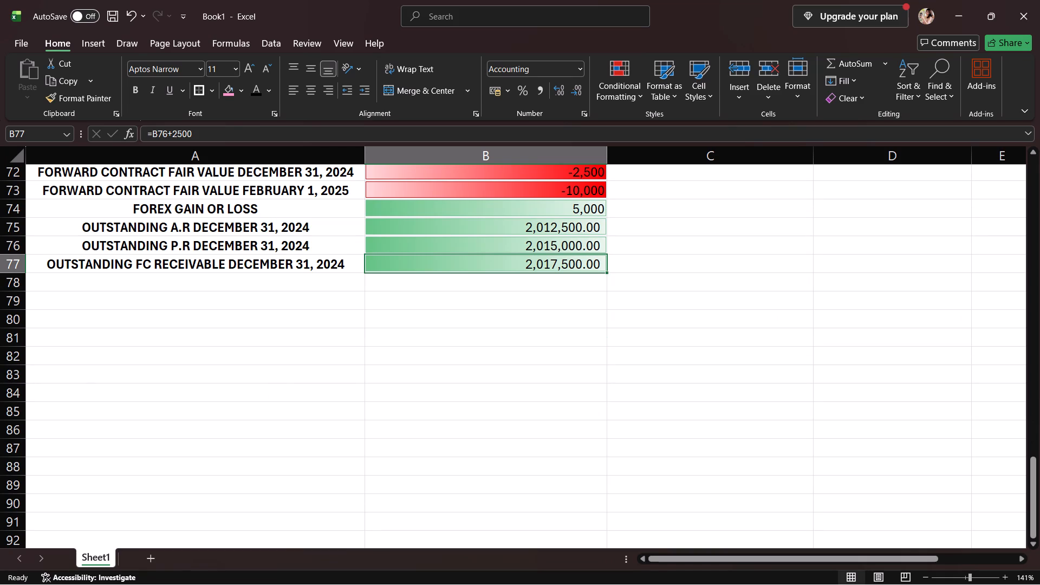
Enter the label "CONTRACT PRICE" in A80 with the amount 12,000,000 in B80.
left_click(68, 326)
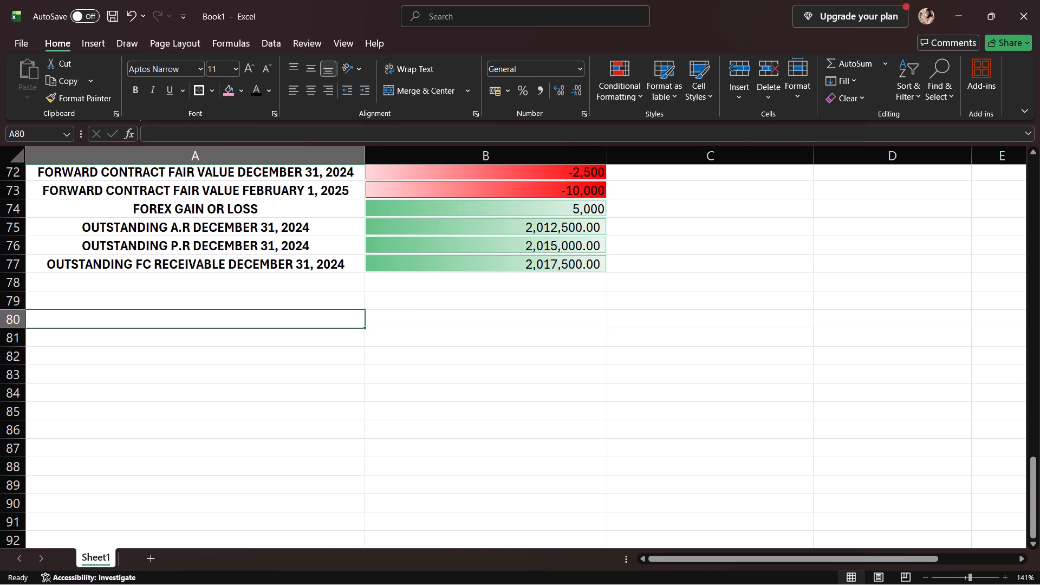
type("CONTRAC")
type("T PRICE")
key("space")
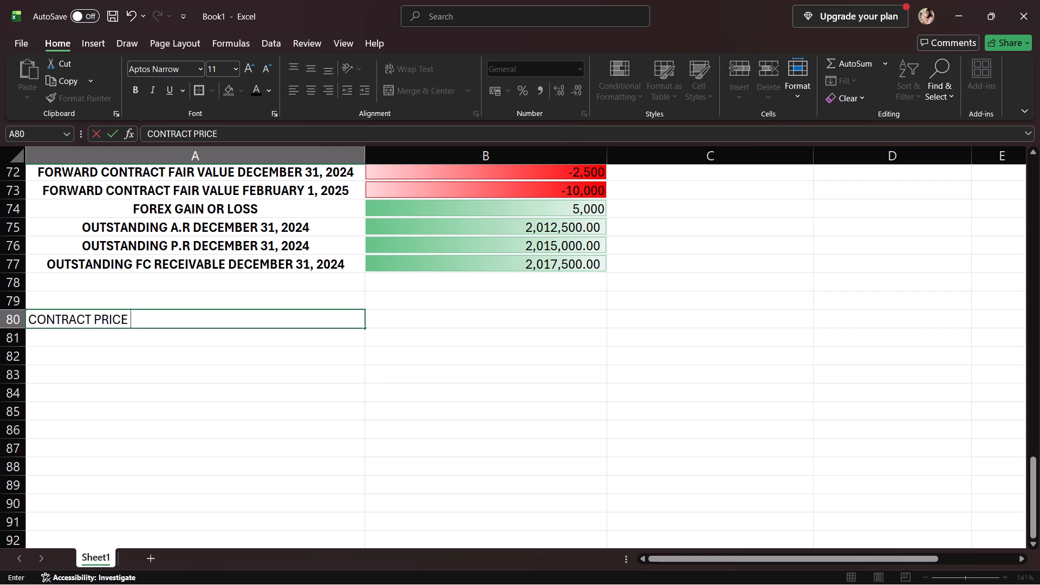
left_click(122, 331)
left_click(264, 312)
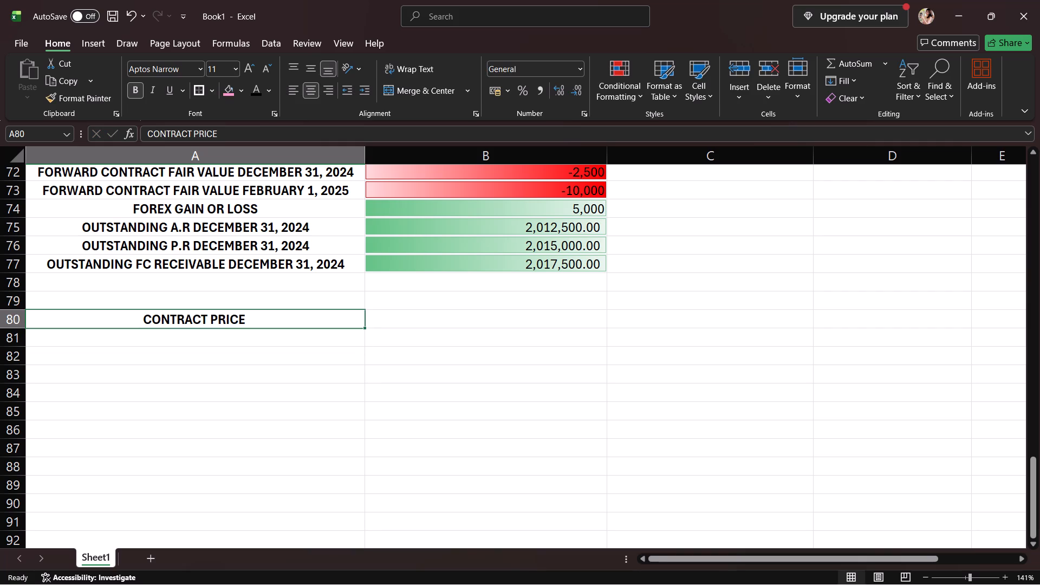
left_click(395, 324)
type("12")
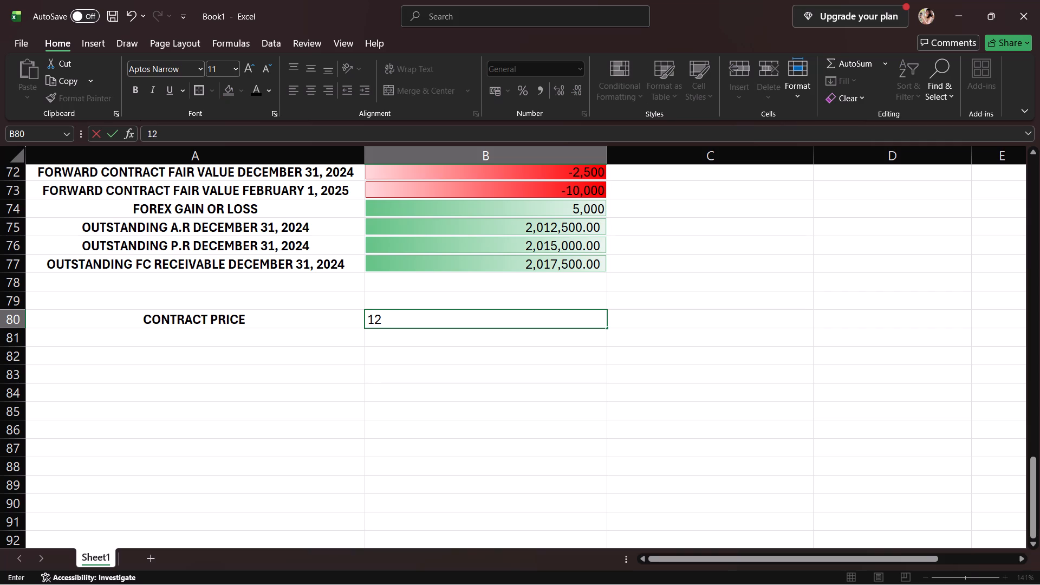
type(",000,000")
Enter the labels "LESS:" in A81 and "TOTAL ESTIMATED COST" in A82, below the contract price.
left_click(354, 330)
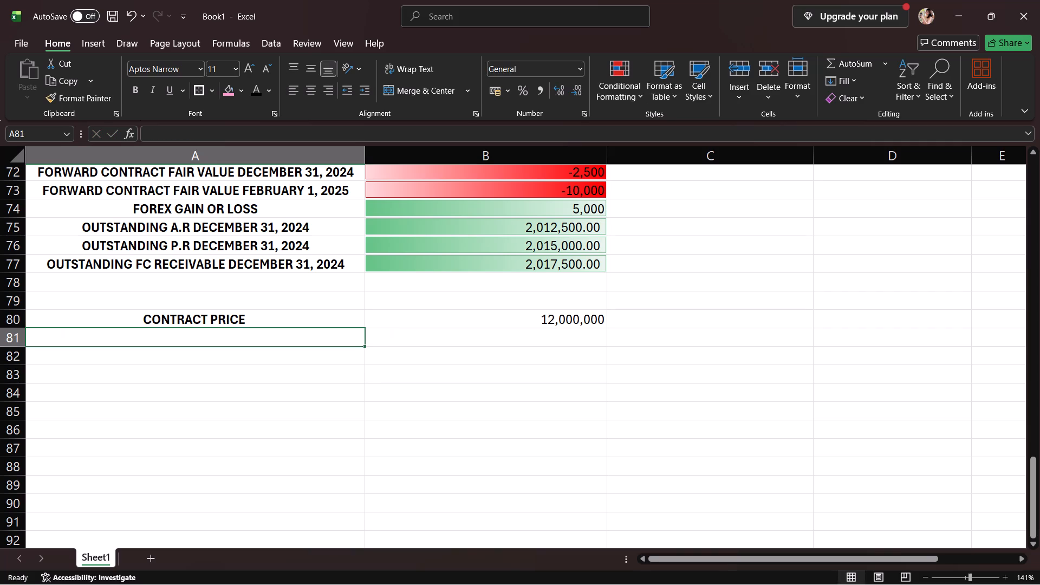
type("LESS")
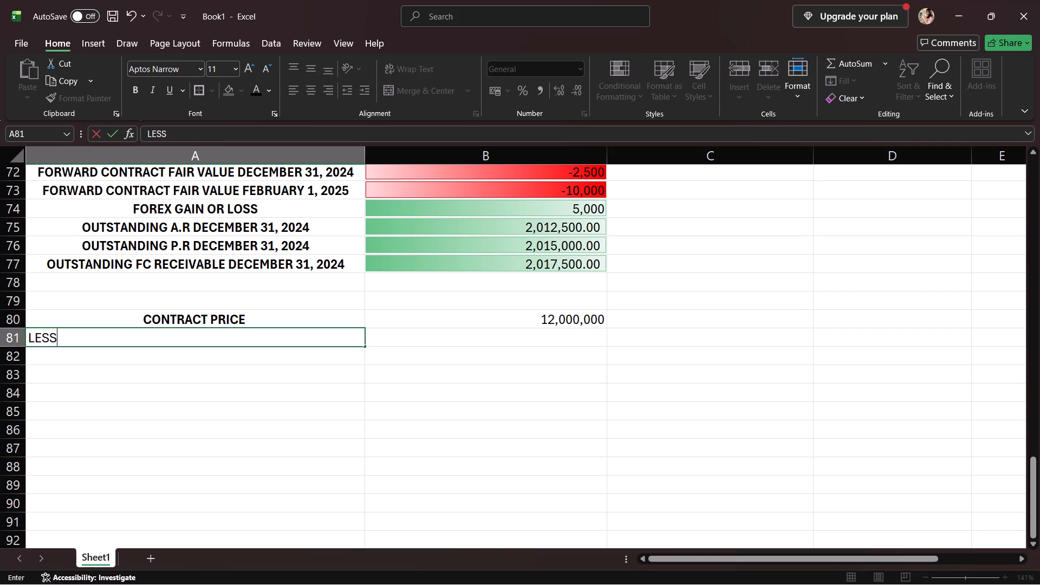
key("shift+colon")
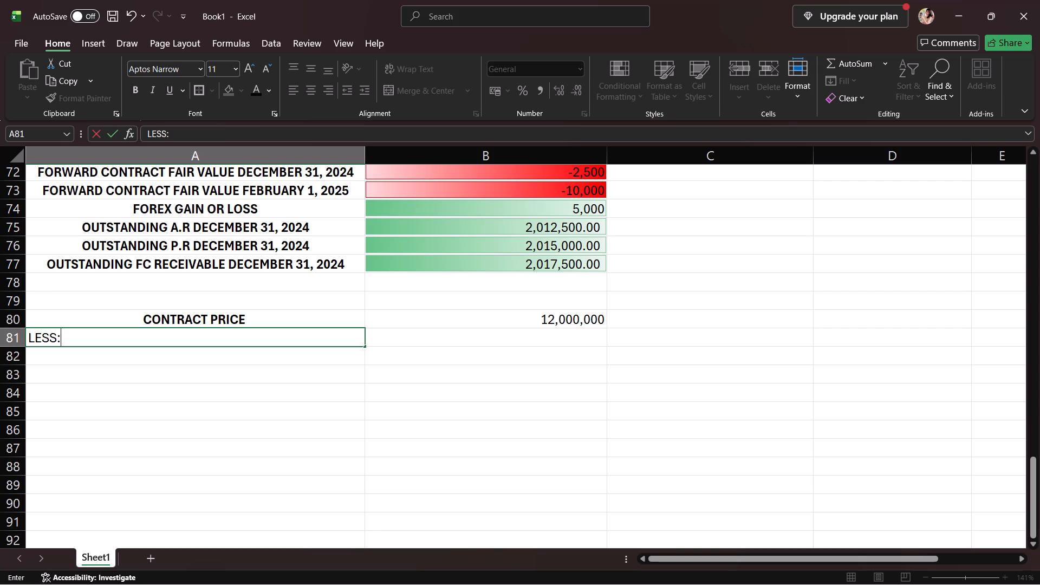
left_click(326, 363)
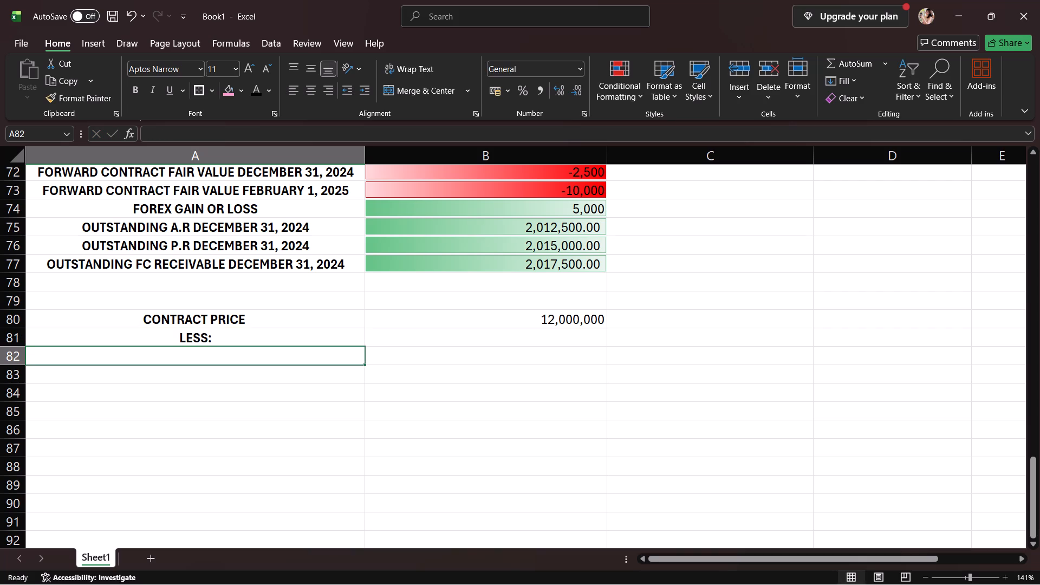
left_click(302, 340)
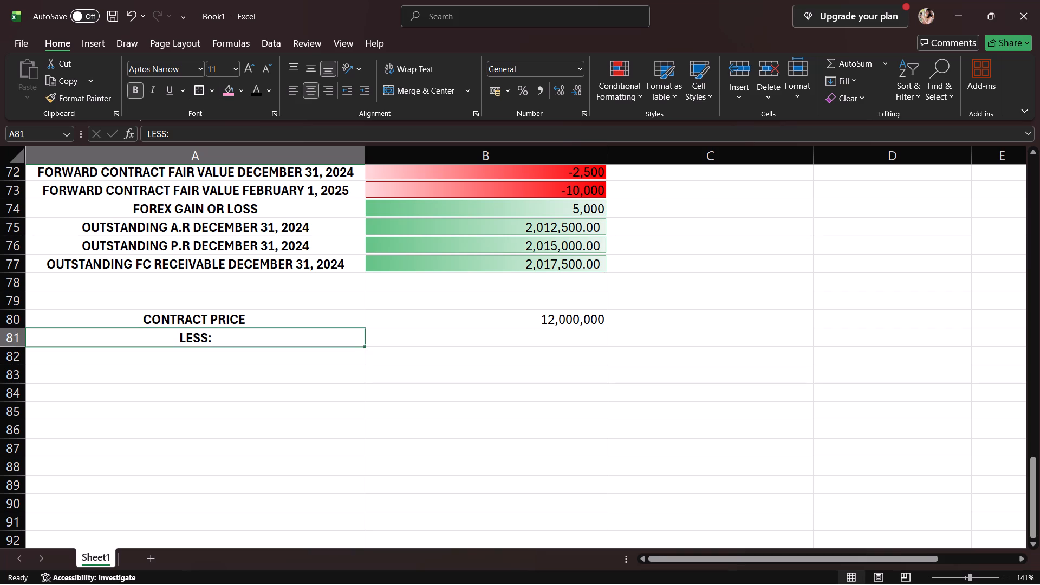
left_click(297, 352)
type("TOT")
type("AL ESTIMATED COST")
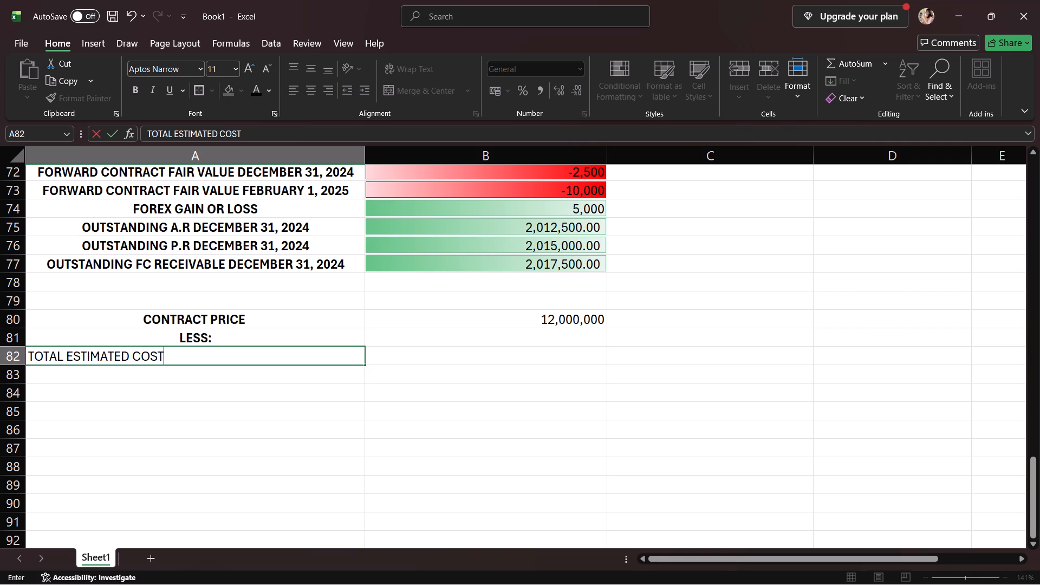
key("Return")
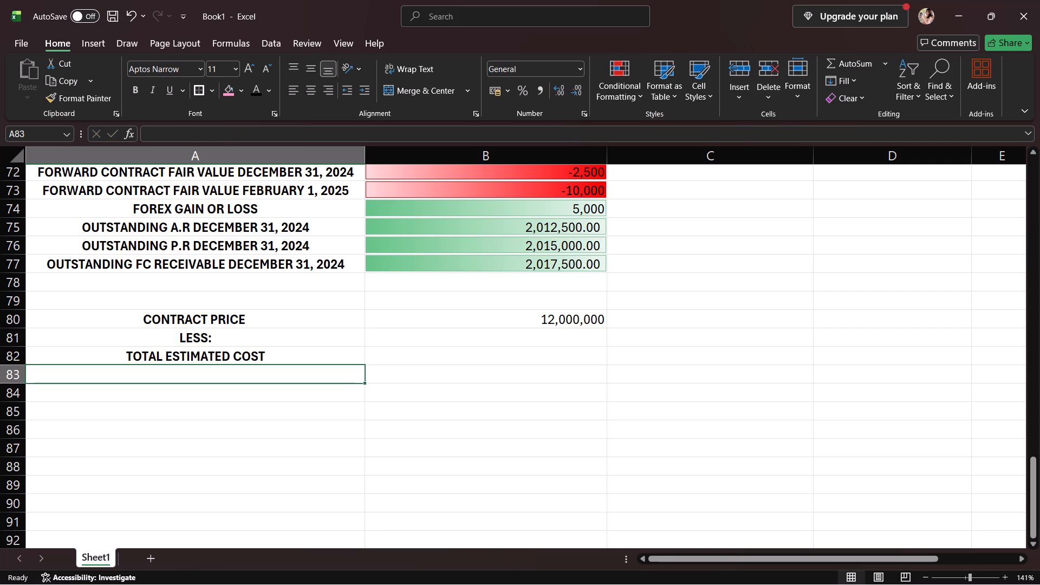
Enter the label "COSTS INCURRED TO DATE" in A83.
type("COSTS INCURRED TO")
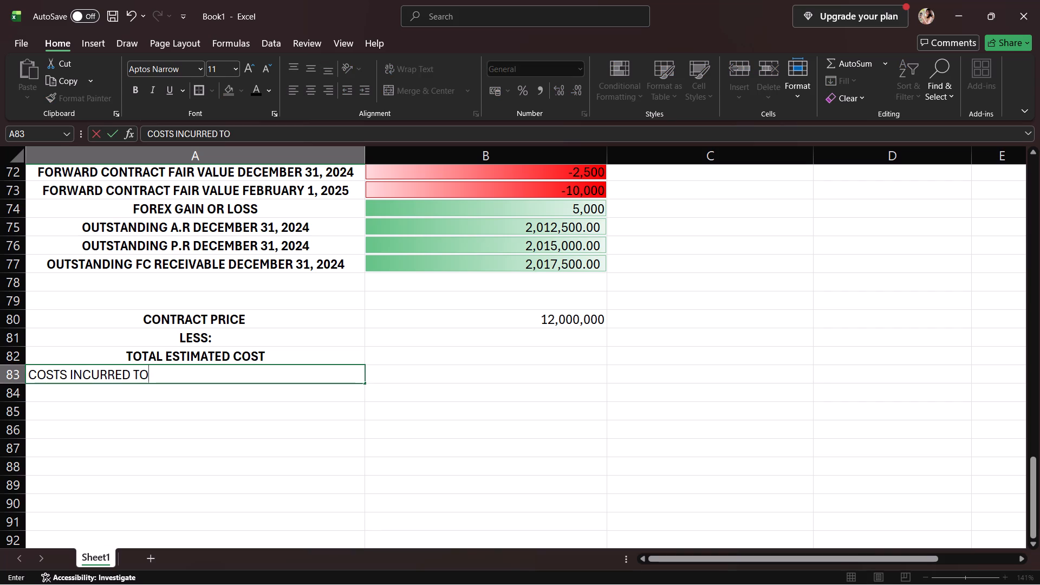
key("space")
type("DATE")
key("Return")
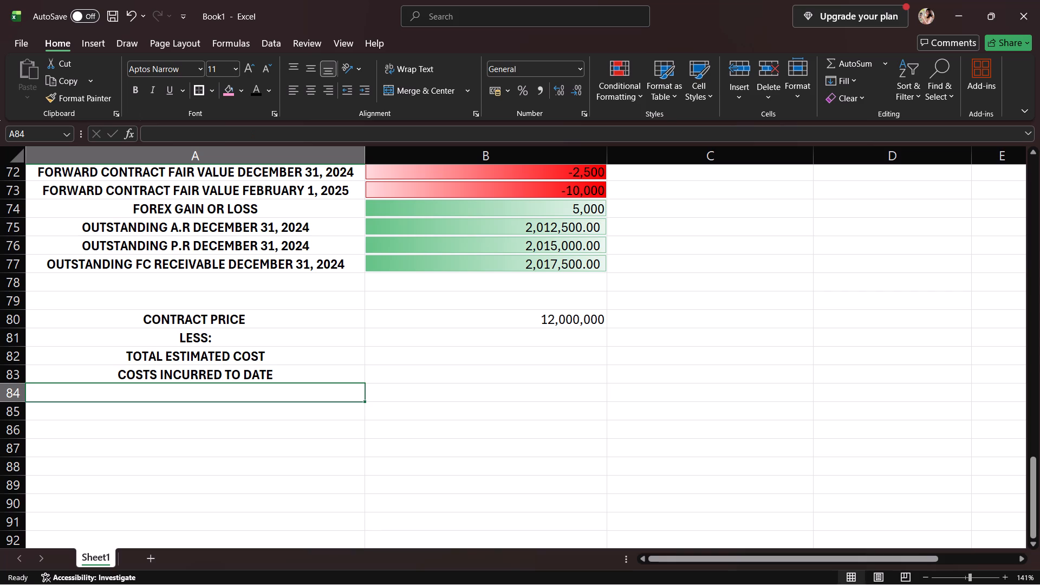
Enter the labels "ADD: ESTIMATED COSTS TO COMPLETE" in A84 and "TOTAL ESTIMATED COST" in A85.
type("ADD:")
key("space")
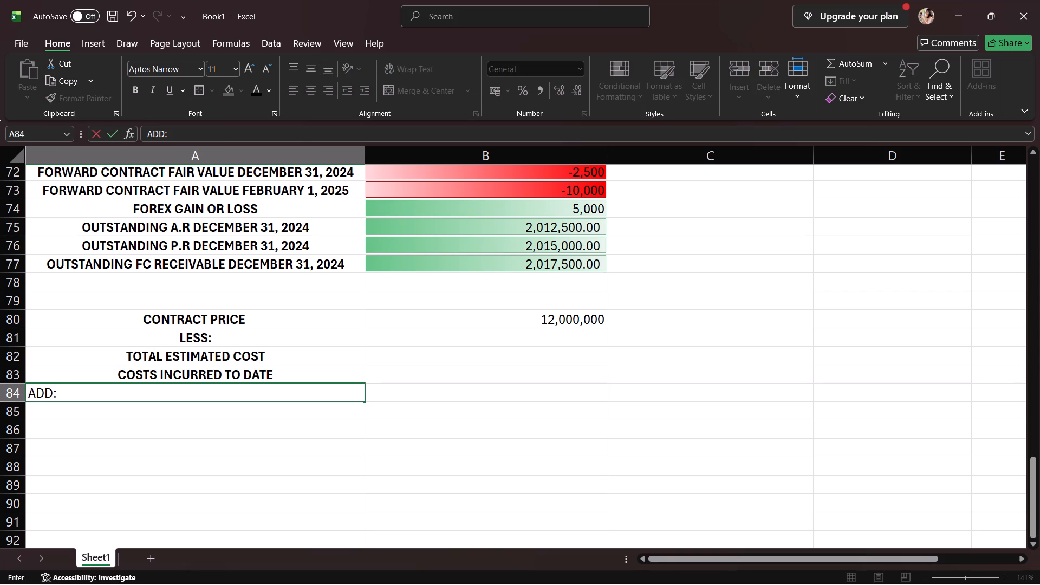
type("ESTIMATED COSTS")
key("space")
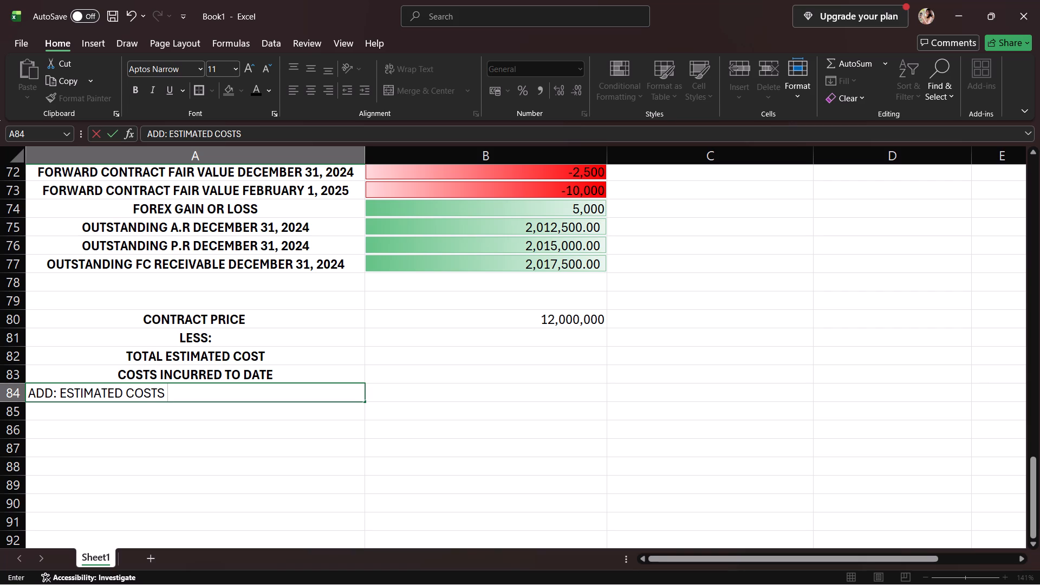
type("TO COMP")
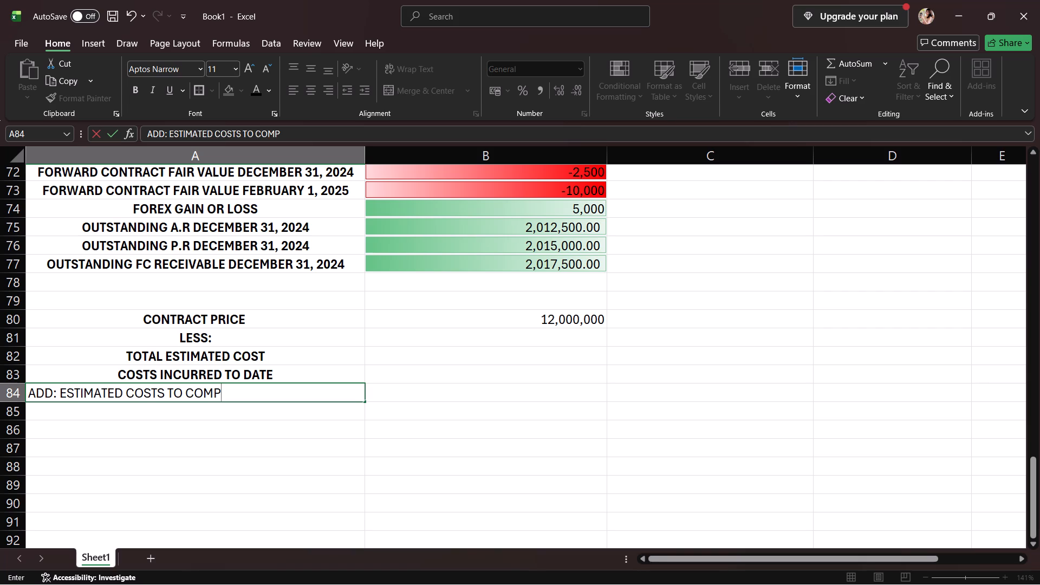
type("LETE")
key("Return")
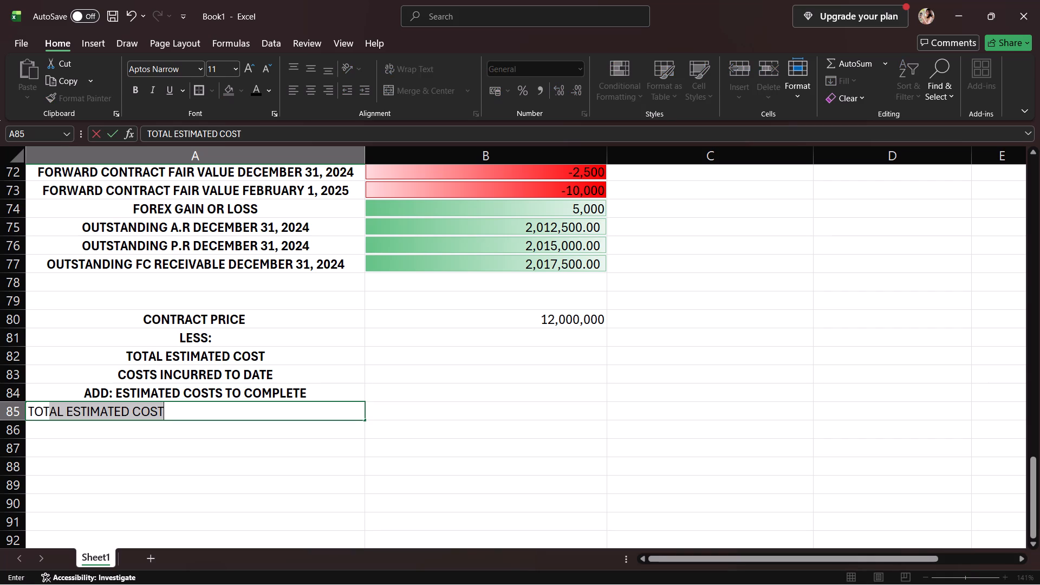
key("Return")
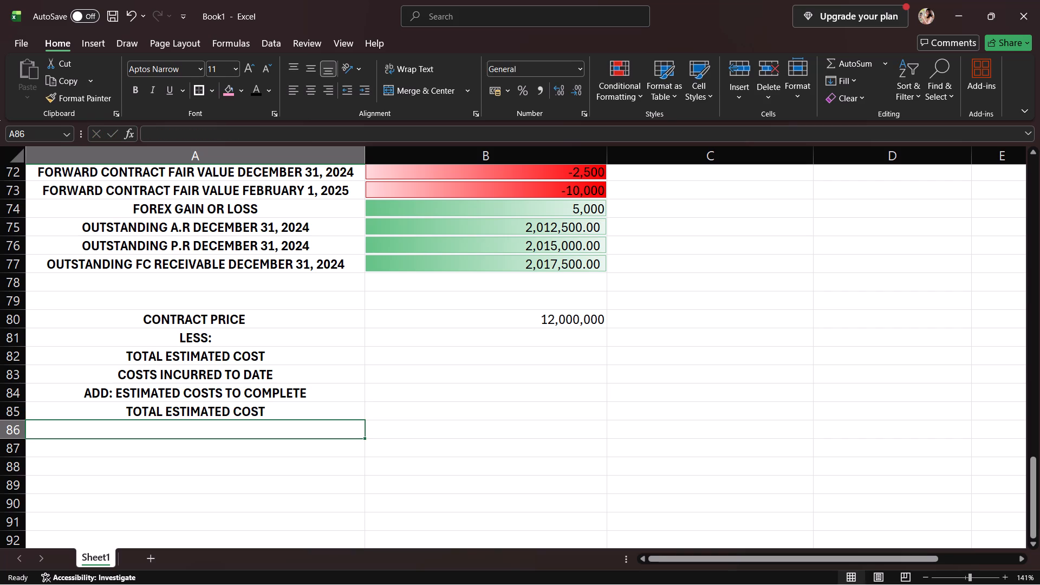
Enter 4,500,000 in B82 for the total estimated cost and 5,500,000 in B83 for the costs incurred to date.
left_click(444, 366)
left_click(475, 358)
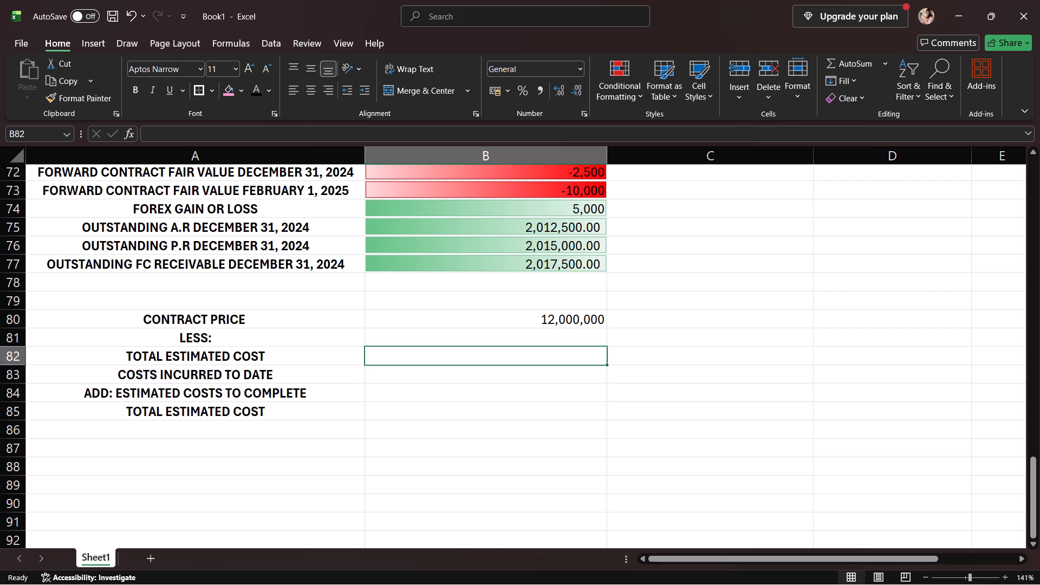
type("4,5000")
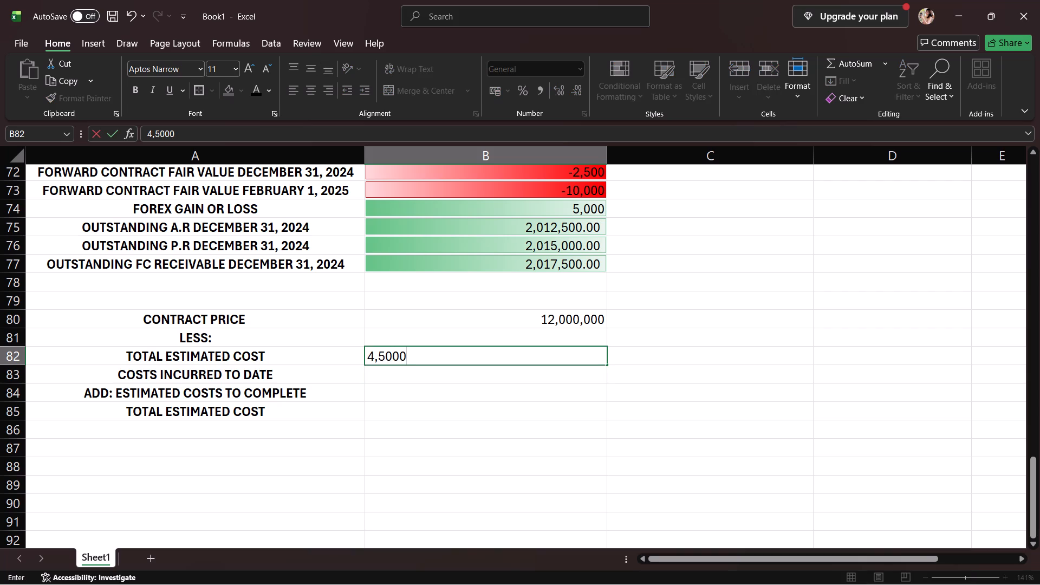
key("BackSpace")
type(",000")
key("Return")
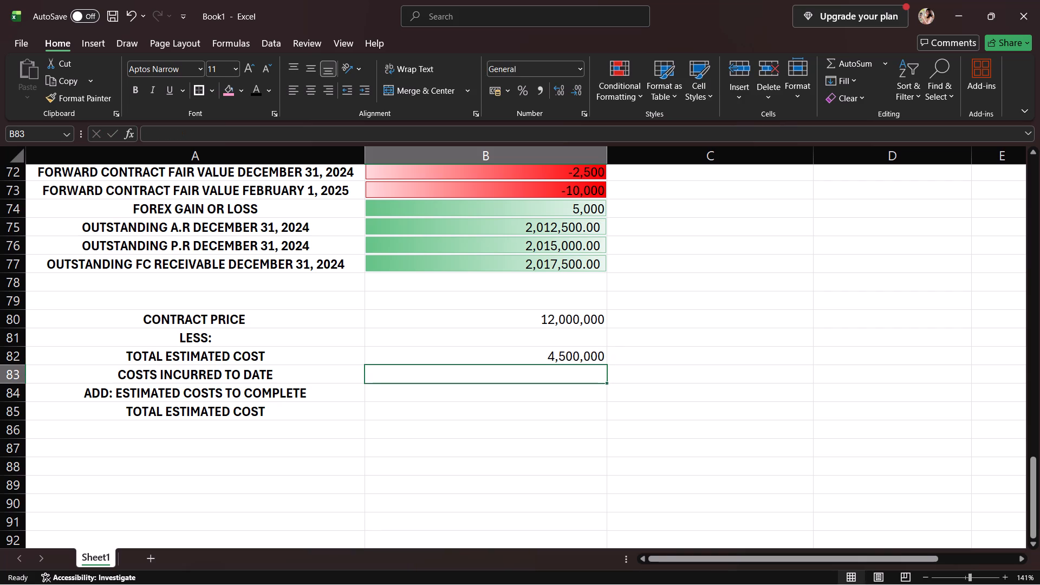
type("5,500,000")
key("Return")
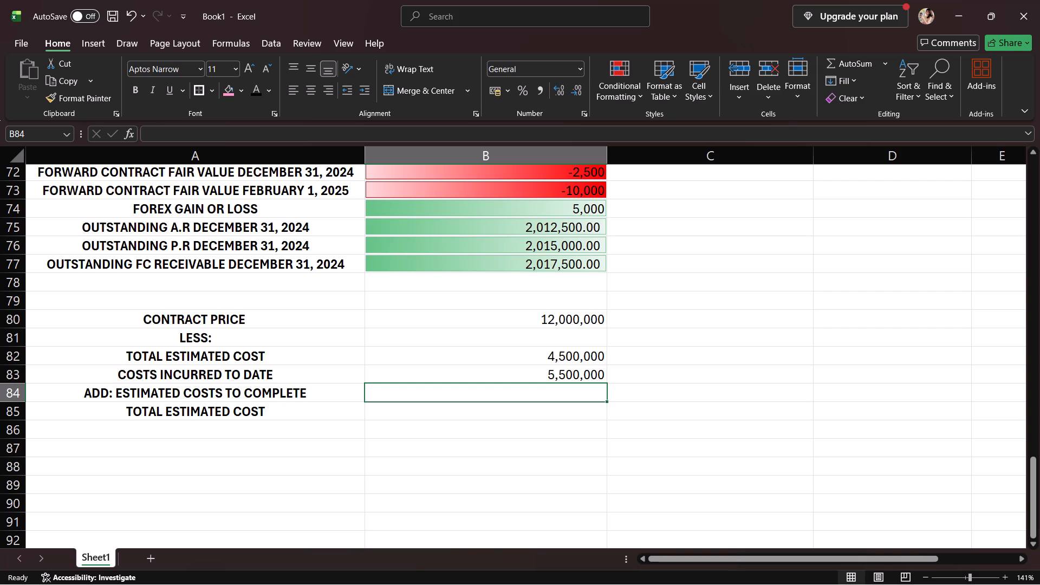
Move the 5,500,000 from B83 to B84, beside the estimated costs to complete label, by copying it down and clearing B83.
left_click(441, 393)
left_click(503, 370)
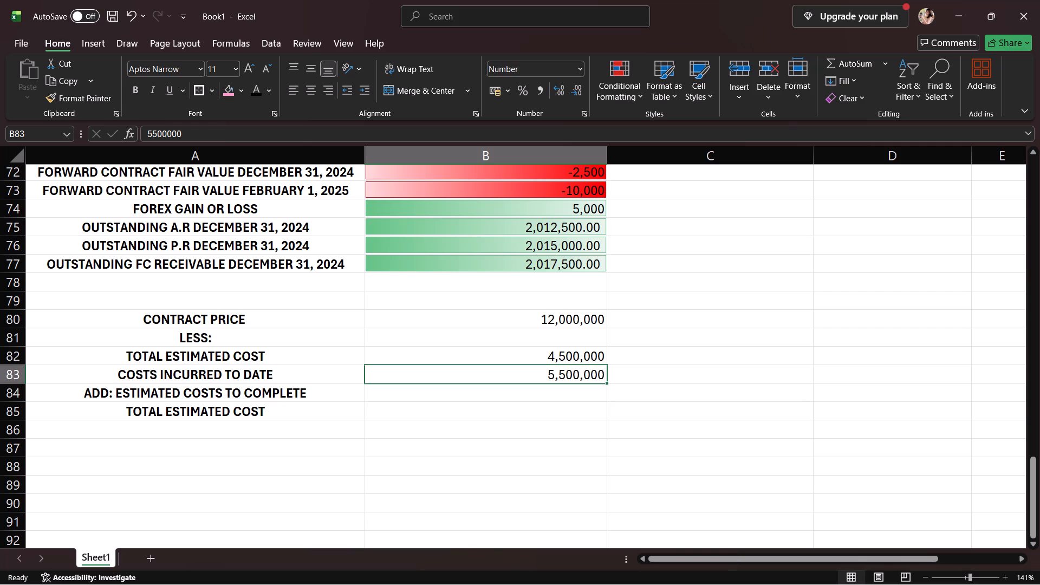
left_click(538, 373)
left_click_drag(539, 370, 552, 398)
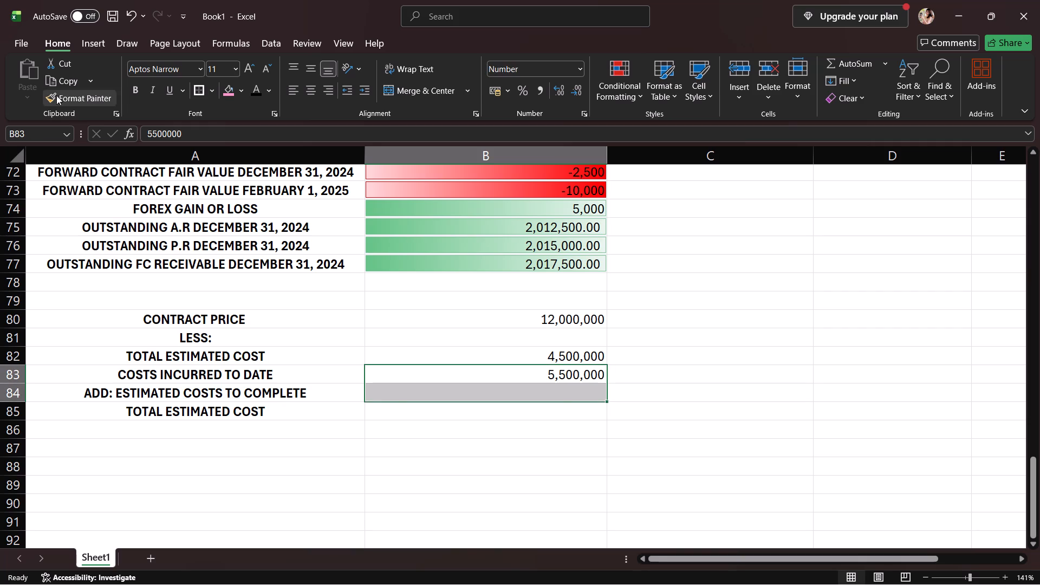
left_click(61, 78)
left_click(482, 393)
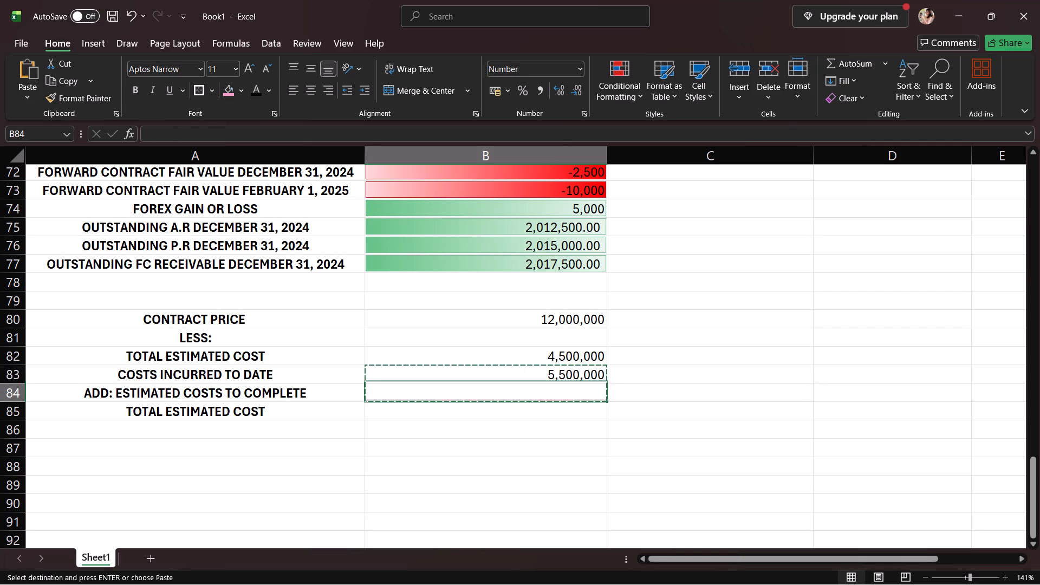
right_click(486, 392)
left_click(513, 269)
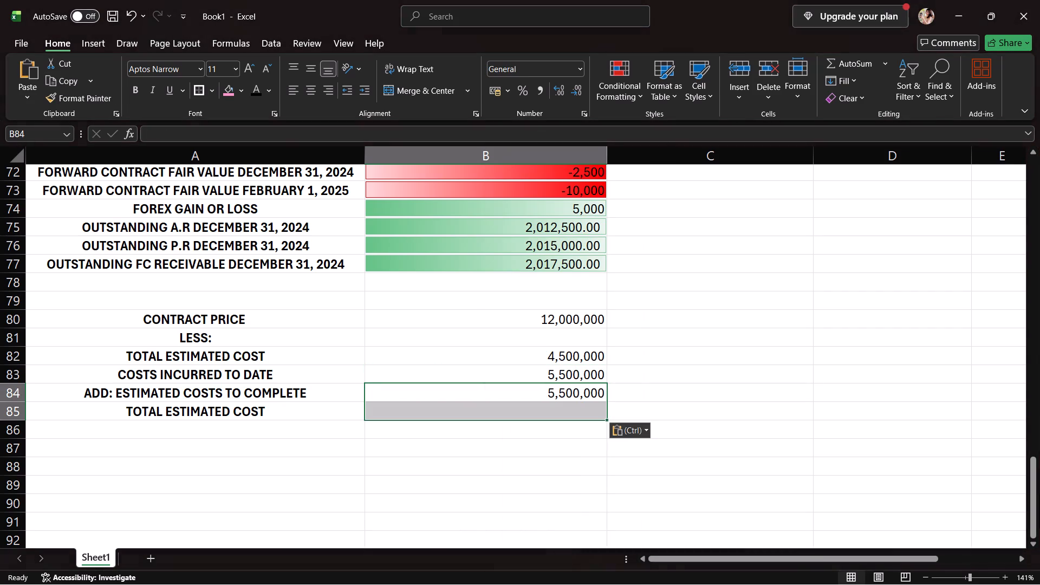
left_click(547, 380)
key("BackSpace")
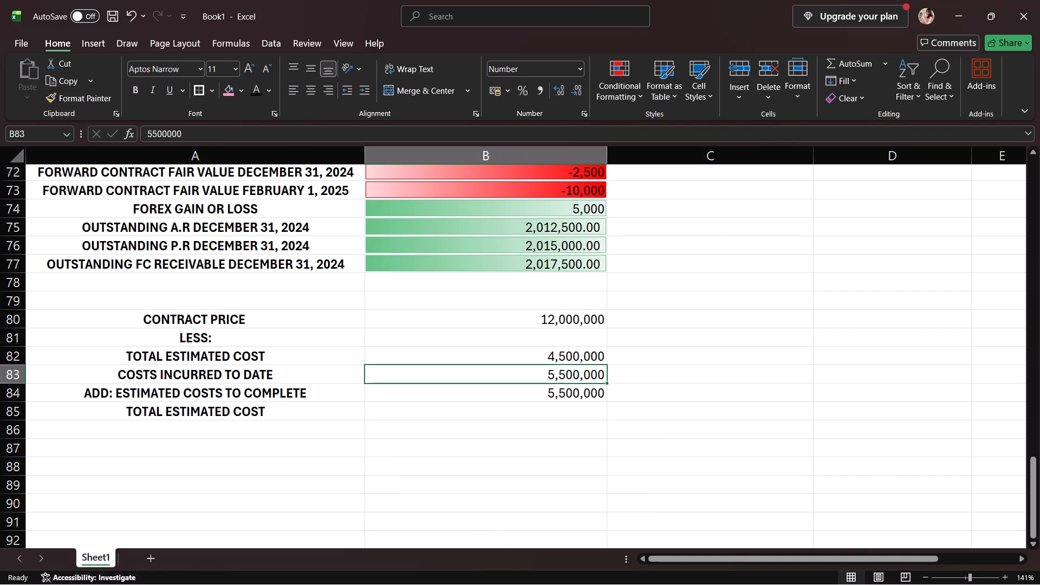
left_click(405, 399)
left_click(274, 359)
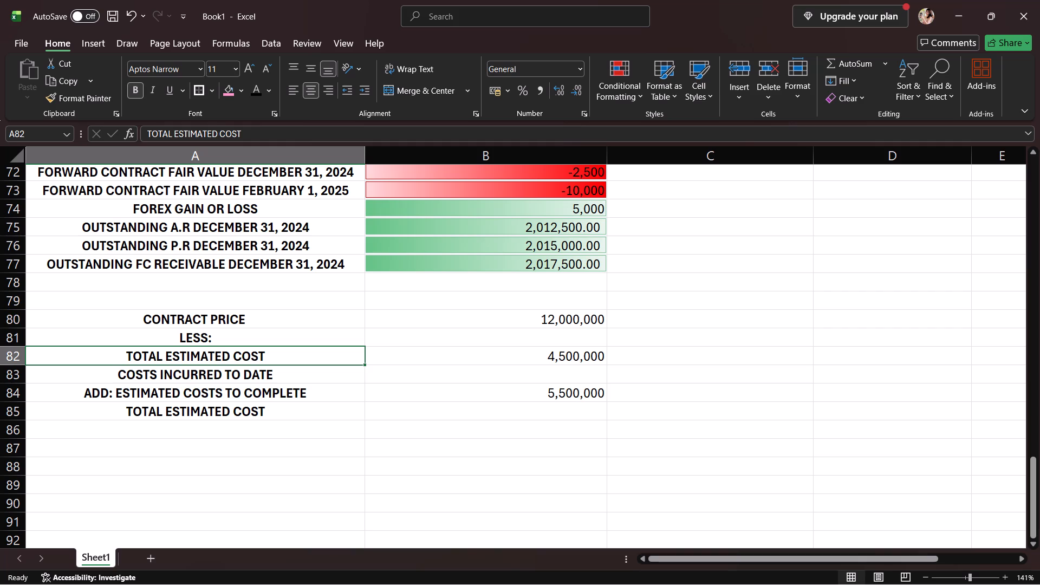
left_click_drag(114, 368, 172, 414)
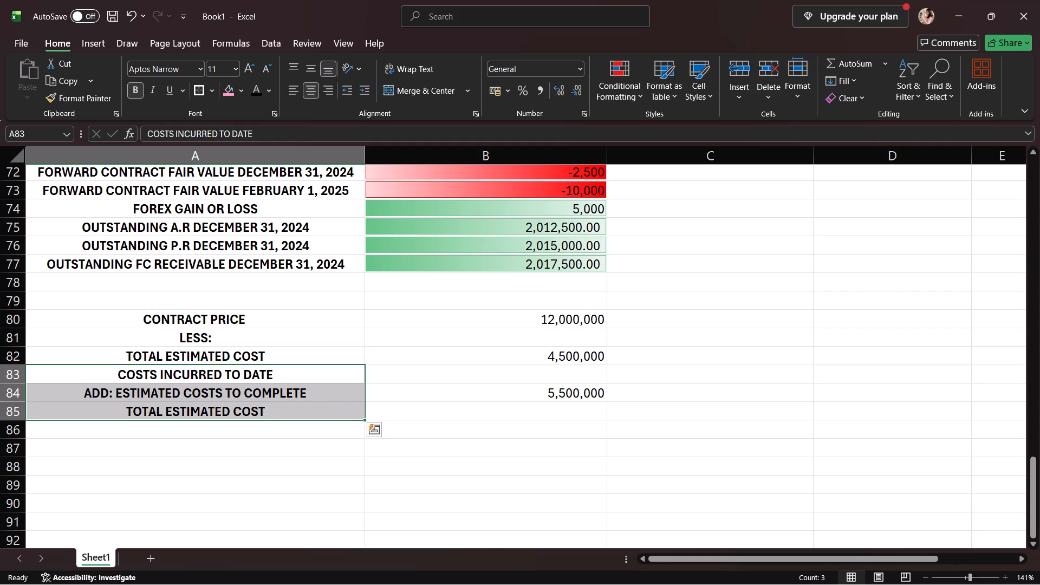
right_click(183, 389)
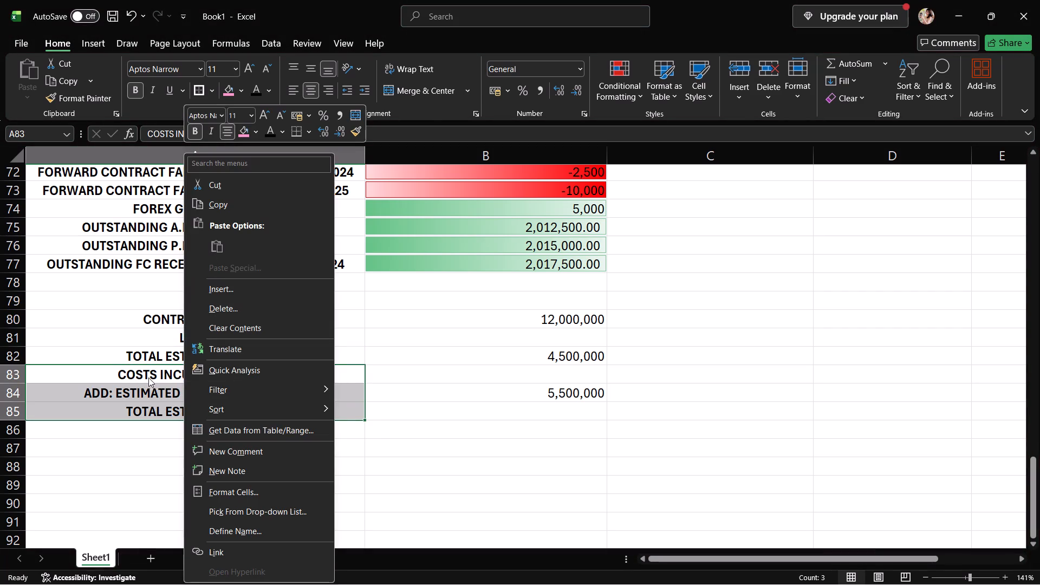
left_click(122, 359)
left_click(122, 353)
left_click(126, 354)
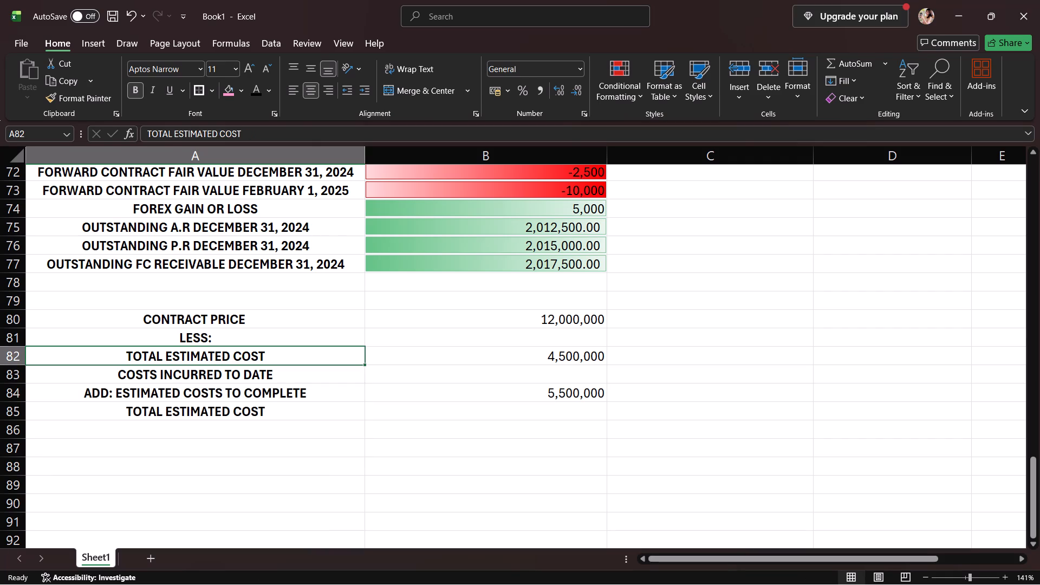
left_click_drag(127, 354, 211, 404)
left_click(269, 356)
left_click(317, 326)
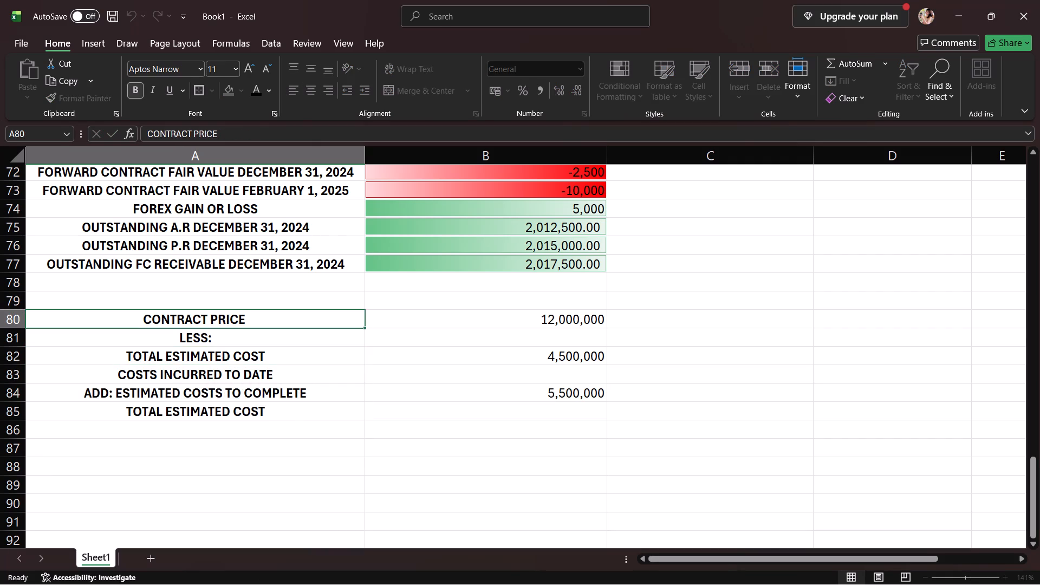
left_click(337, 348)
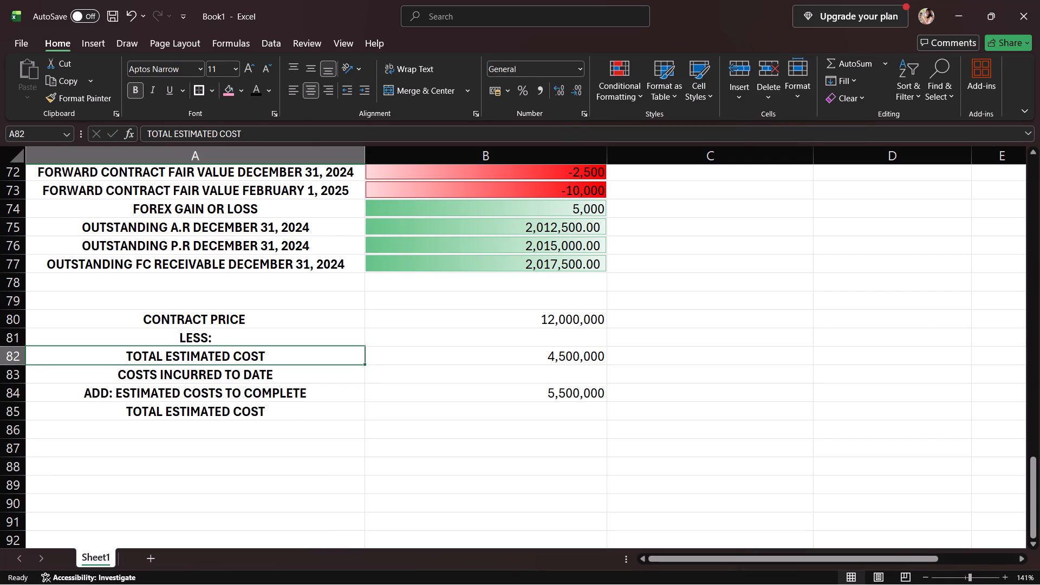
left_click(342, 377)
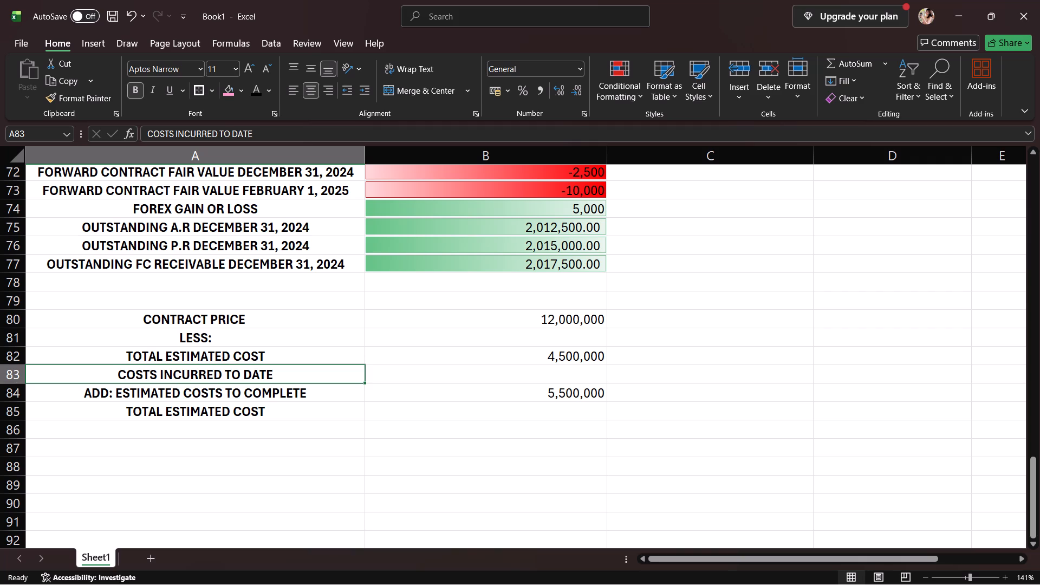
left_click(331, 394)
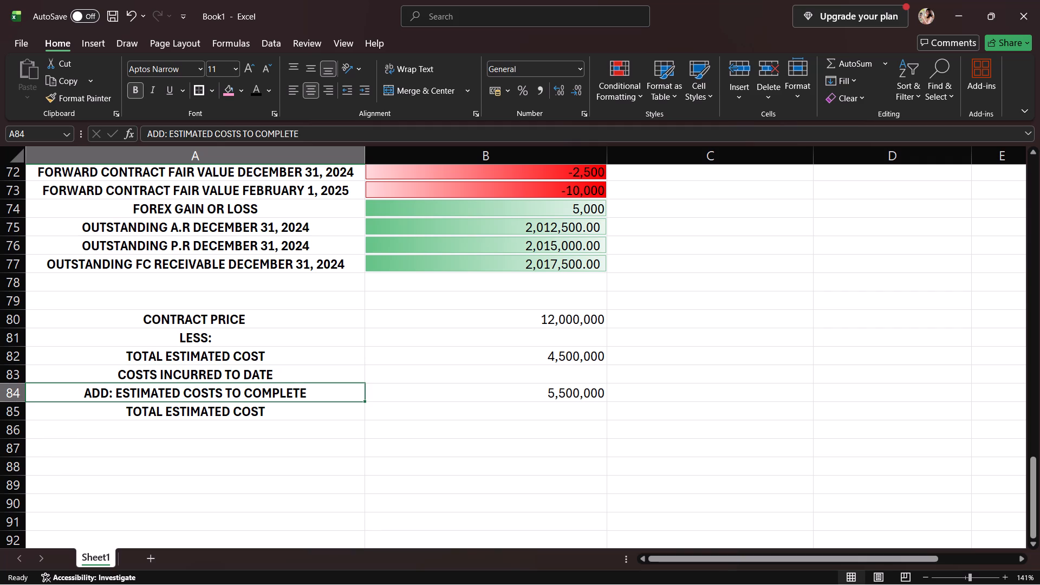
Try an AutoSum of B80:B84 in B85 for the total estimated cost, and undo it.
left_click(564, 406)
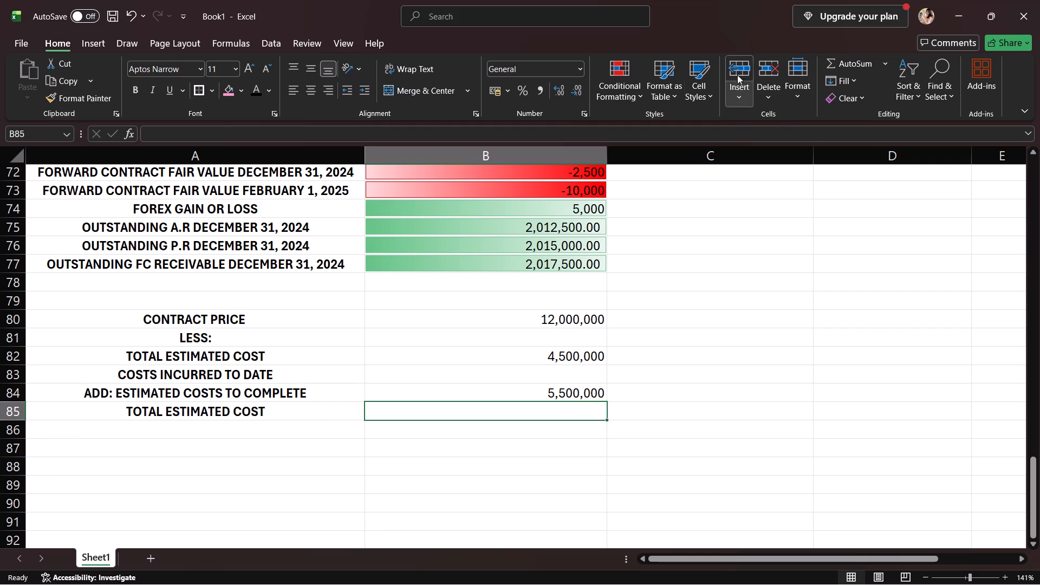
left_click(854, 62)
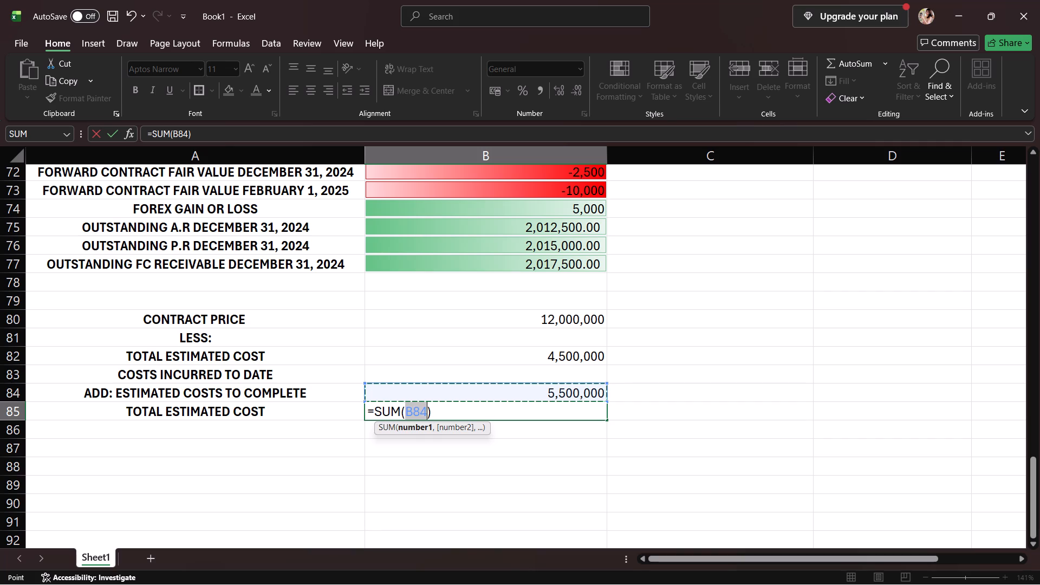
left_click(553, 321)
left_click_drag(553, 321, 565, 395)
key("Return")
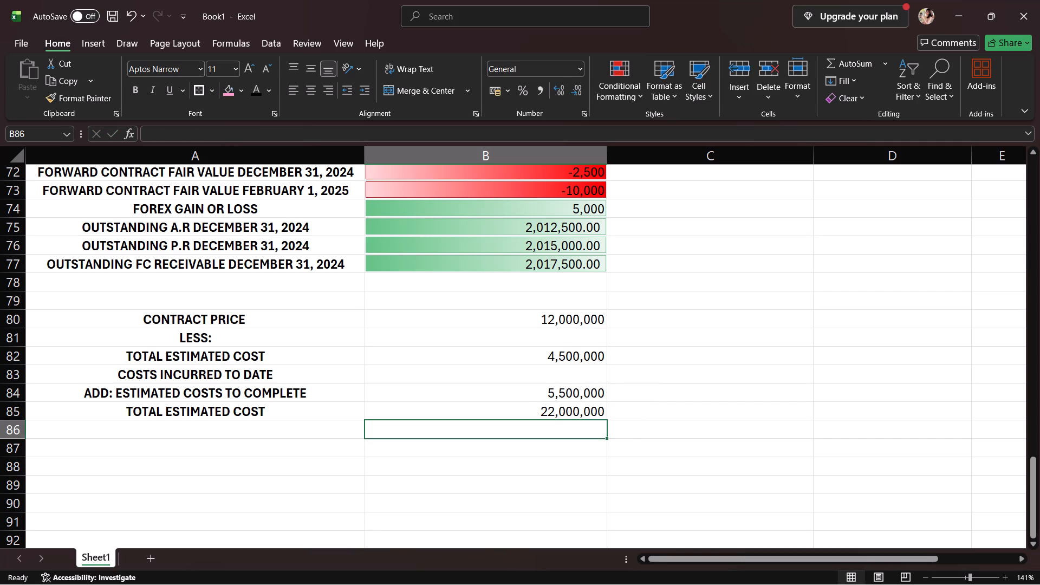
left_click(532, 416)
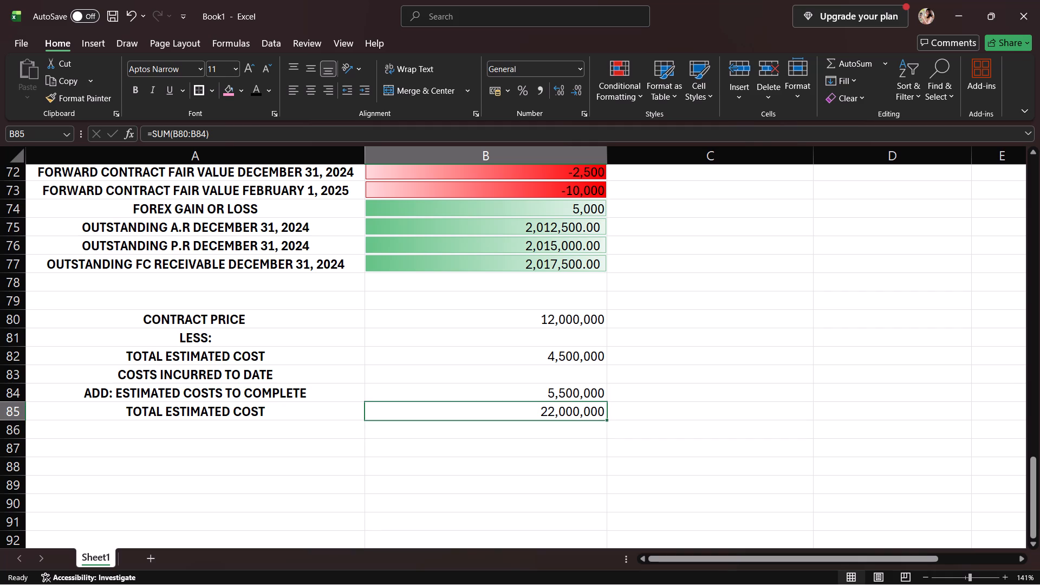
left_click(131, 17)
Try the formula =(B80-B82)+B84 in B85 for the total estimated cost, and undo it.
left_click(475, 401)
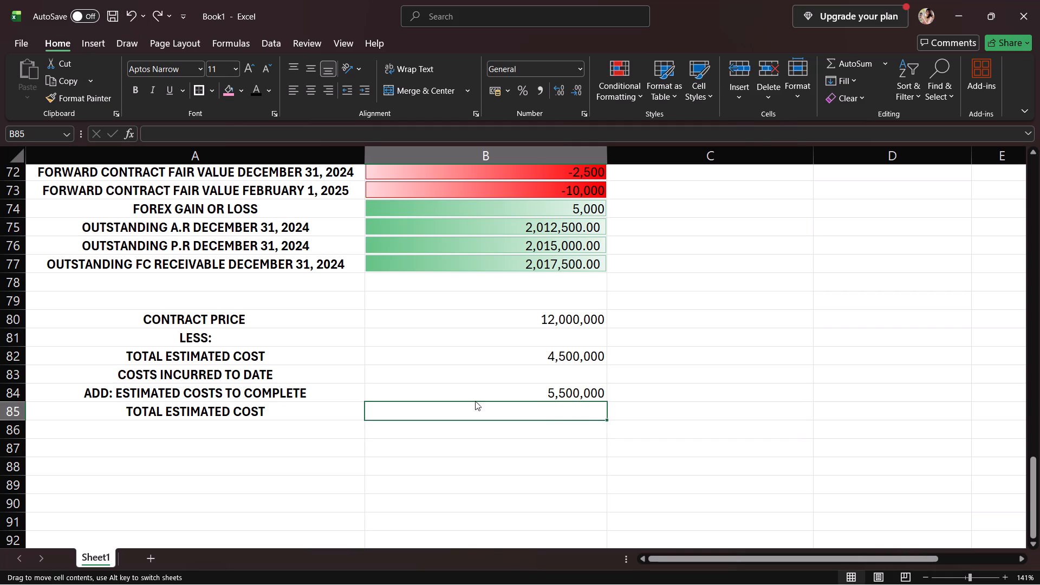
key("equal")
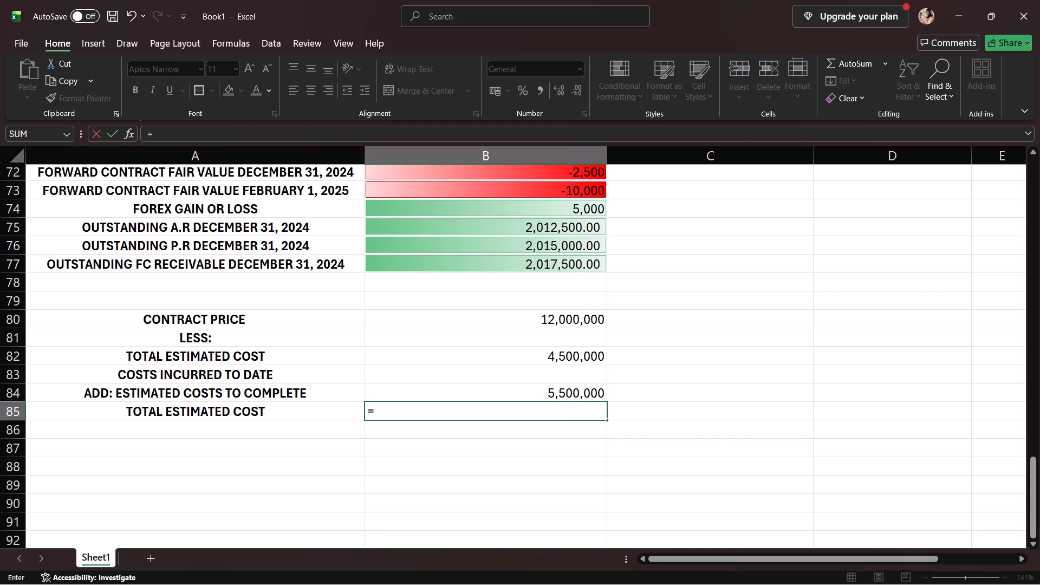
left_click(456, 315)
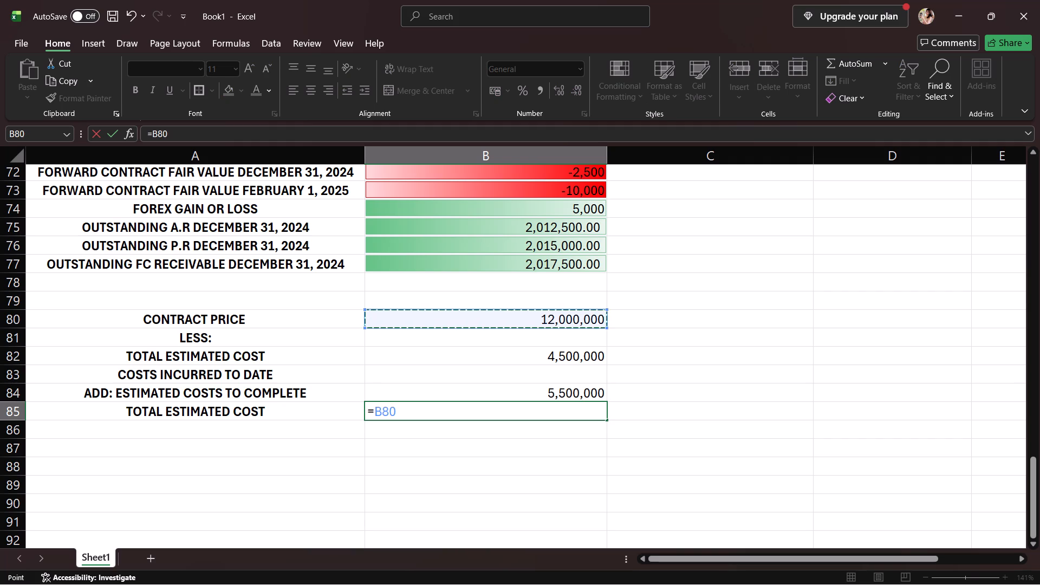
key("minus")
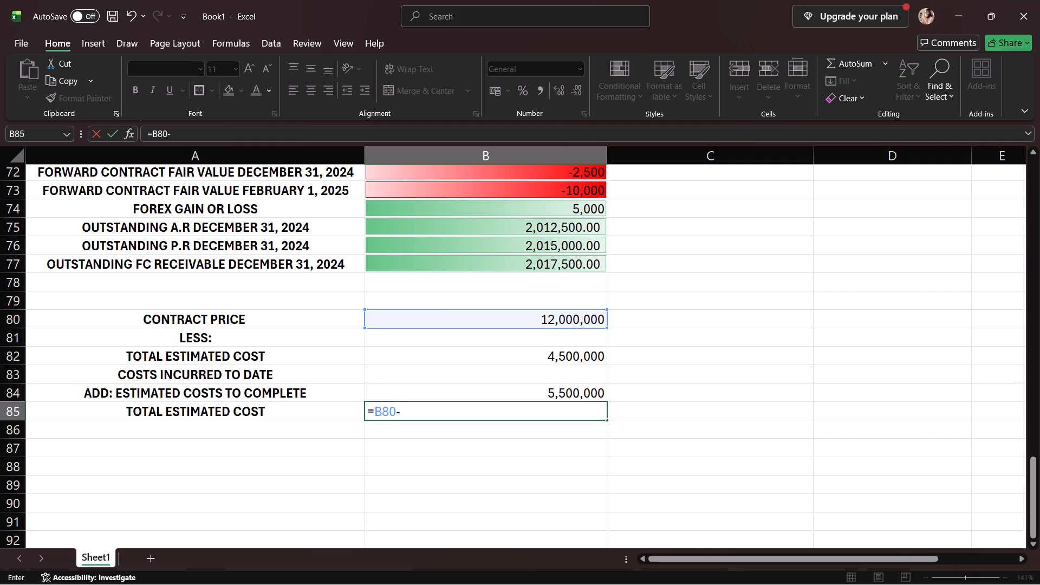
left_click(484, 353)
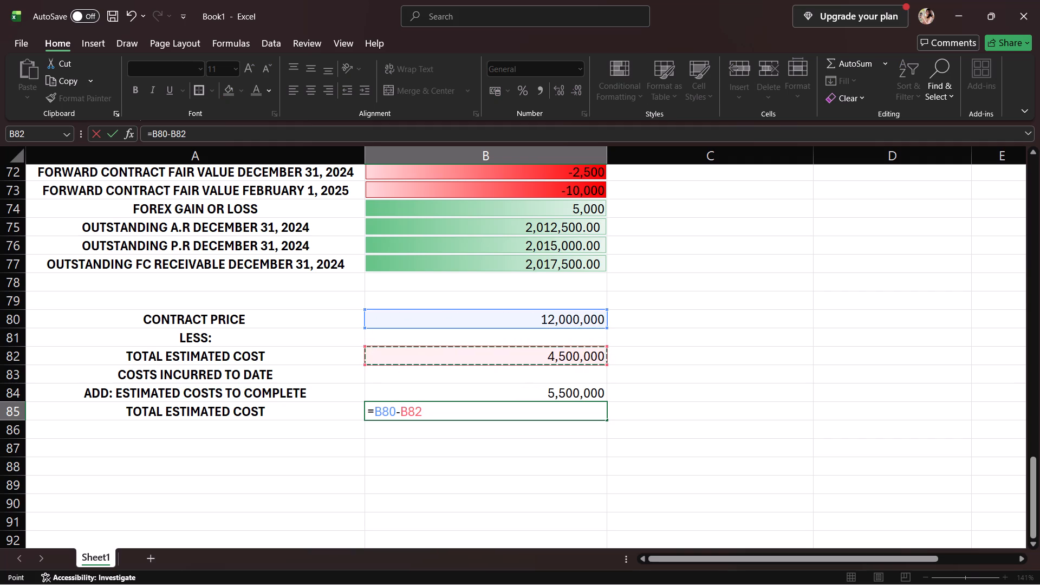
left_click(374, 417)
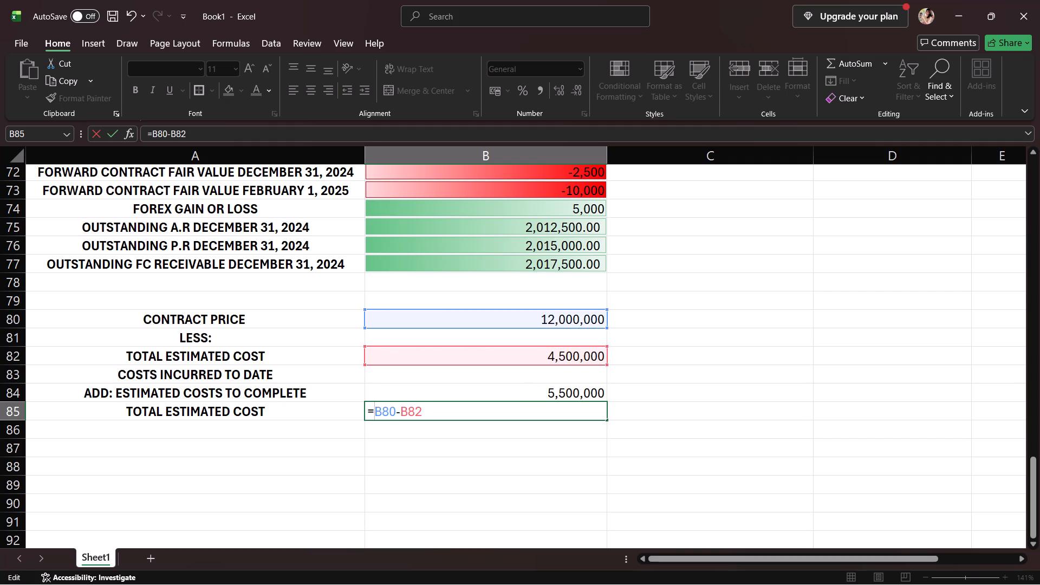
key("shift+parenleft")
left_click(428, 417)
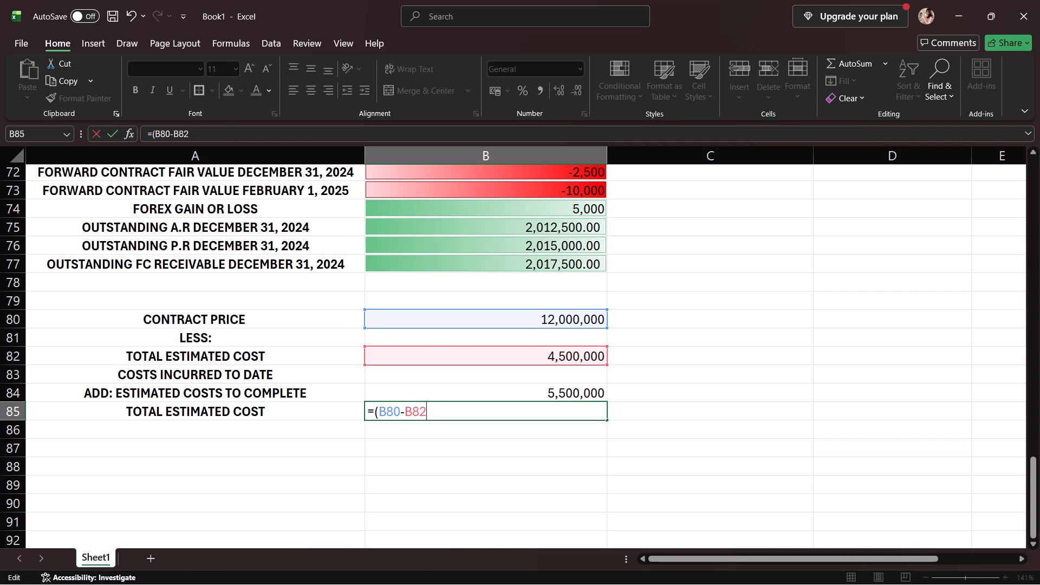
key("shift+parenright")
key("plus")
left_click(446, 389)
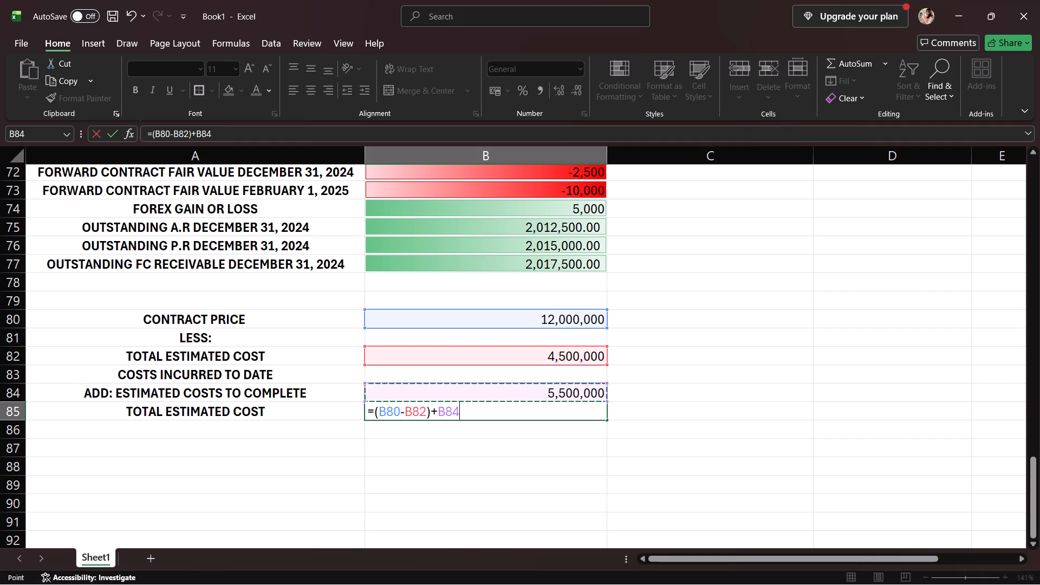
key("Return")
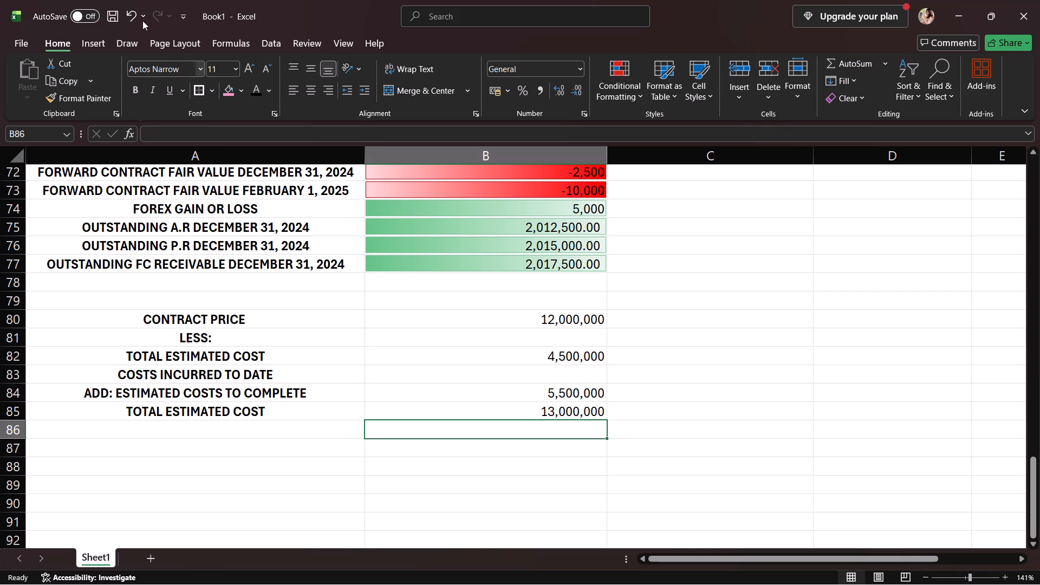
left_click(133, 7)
Calculate the total estimated cost in B85 with the formula =B82+B84.
left_click(484, 353)
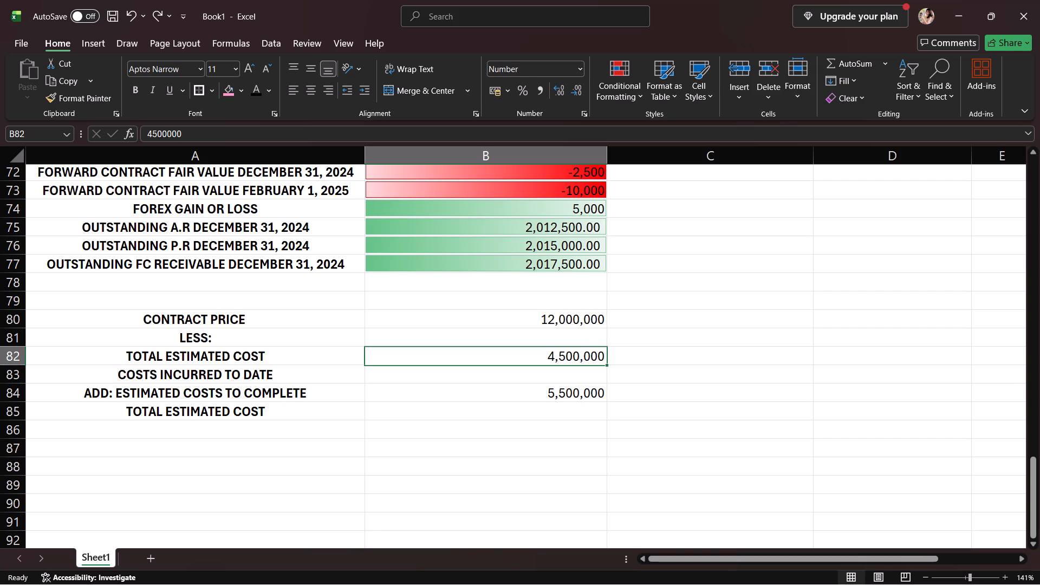
left_click(495, 408)
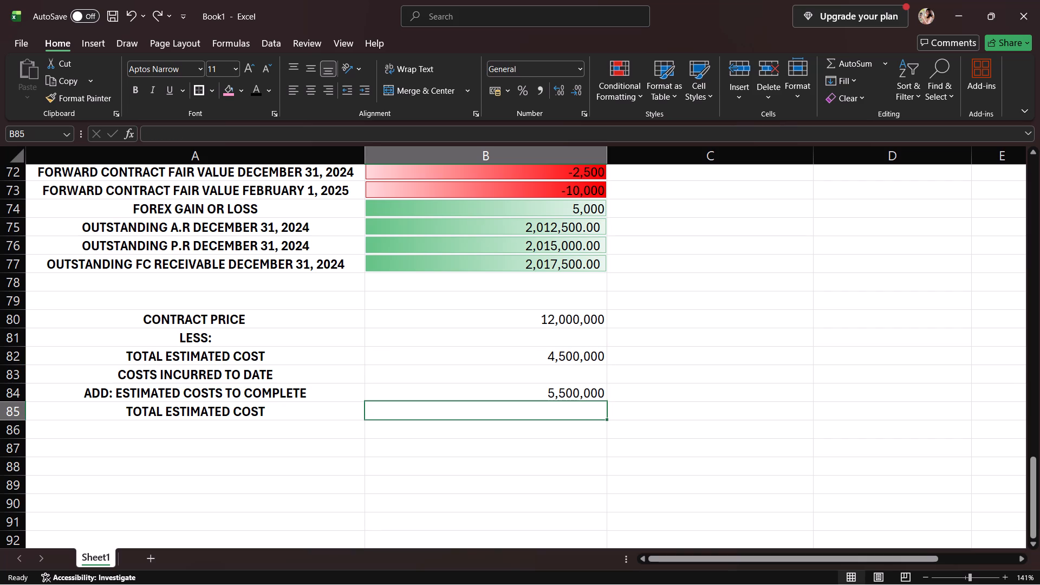
key("equal")
left_click(539, 357)
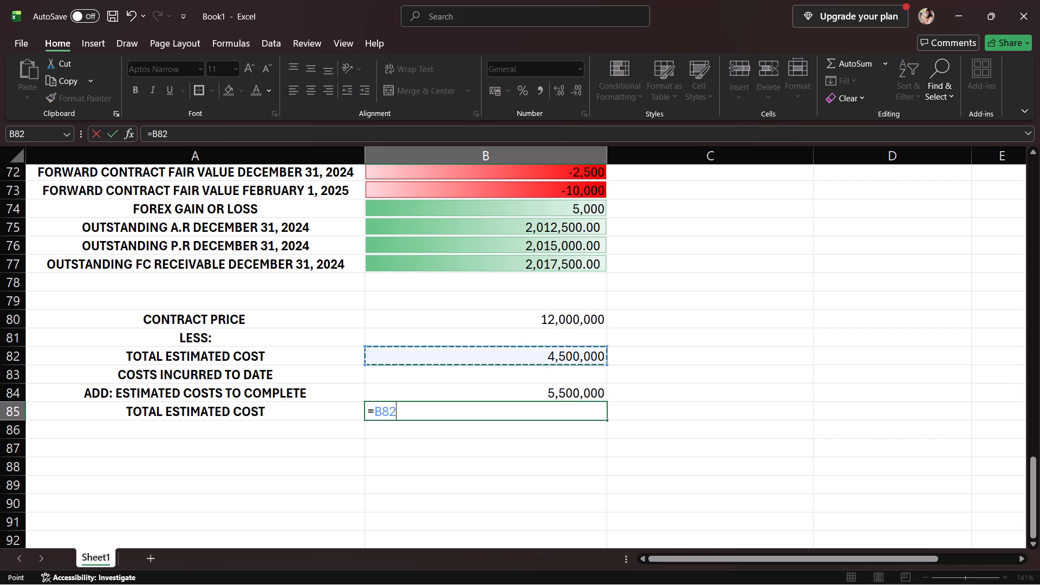
key("plus")
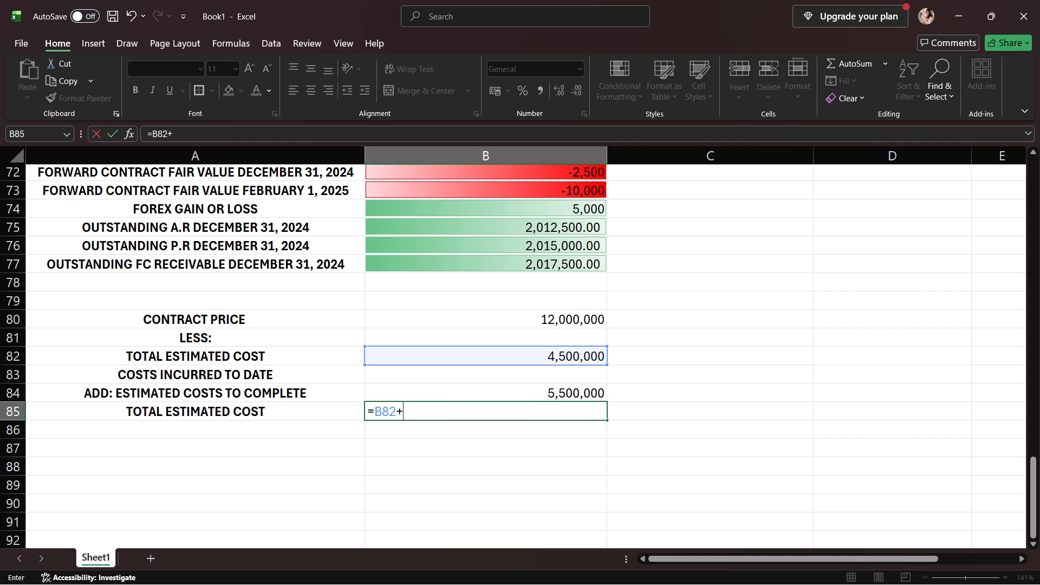
left_click(559, 392)
key("Return")
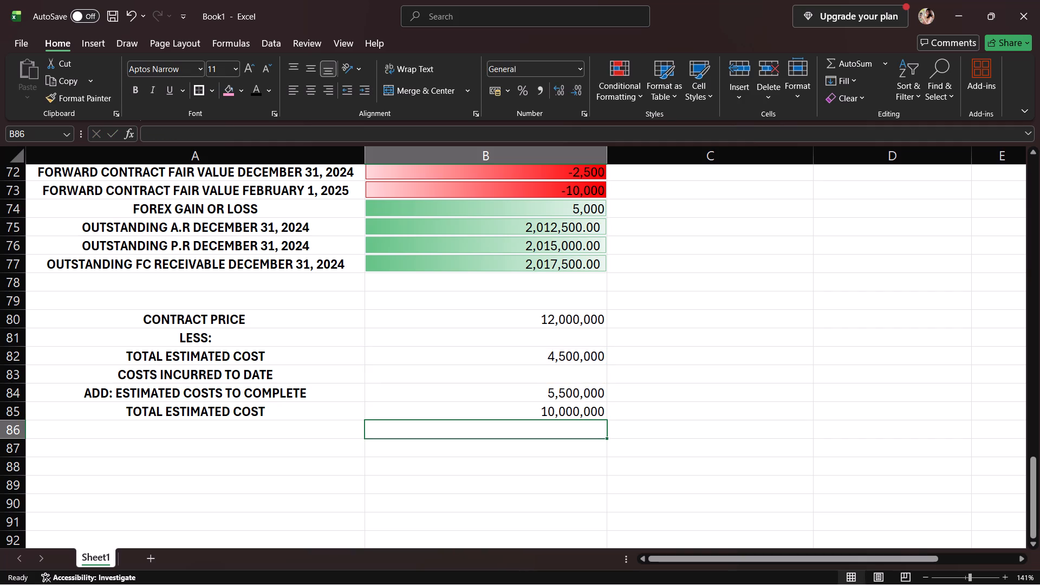
Underline the total estimated cost amount in B85.
left_click(564, 413)
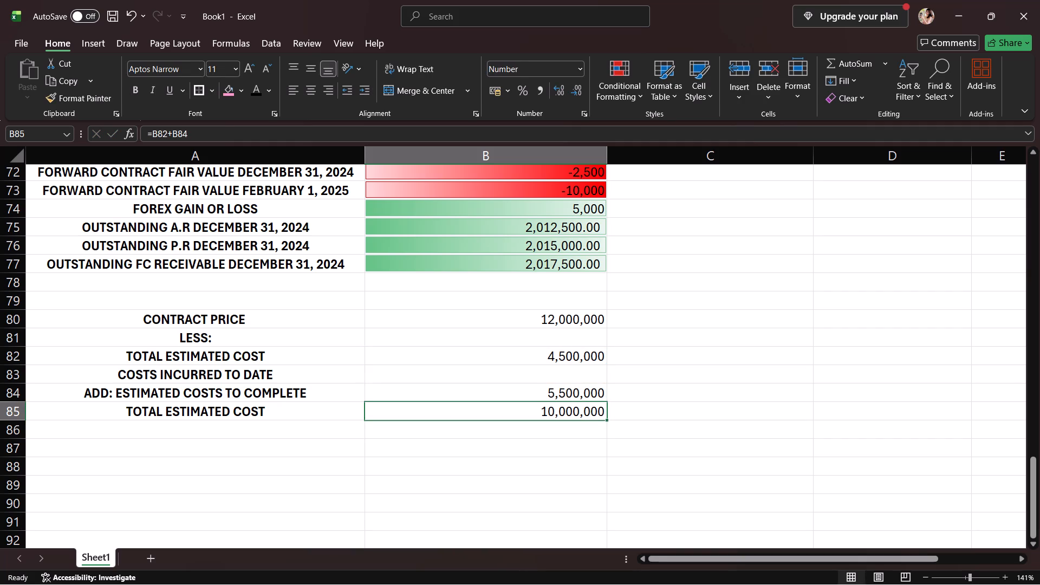
left_click(164, 95)
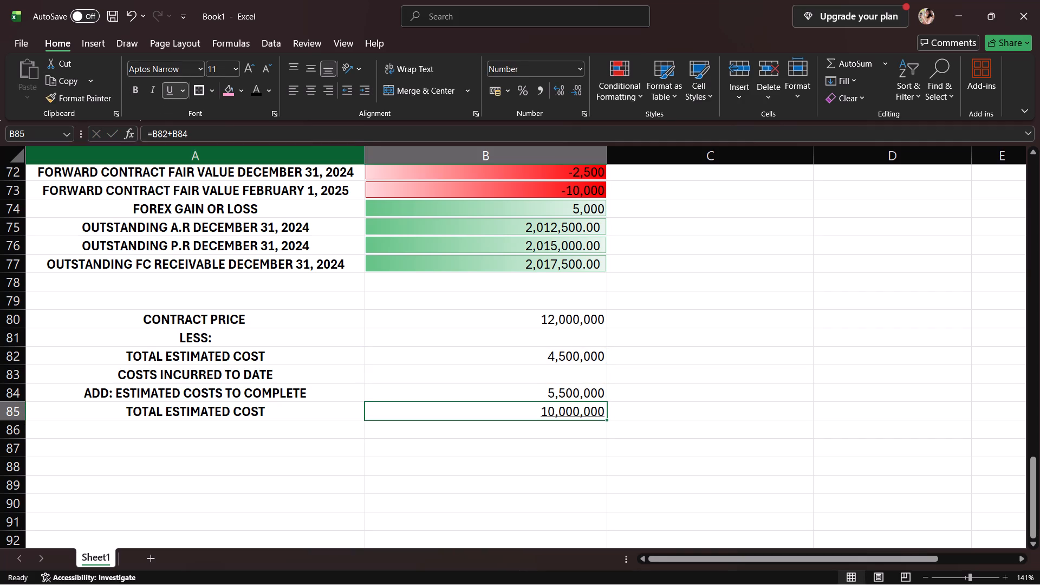
Enter the label ESTIMATED GROSS PROFIT in cell A87, below the total estimated cost row.
left_click(230, 432)
left_click(223, 459)
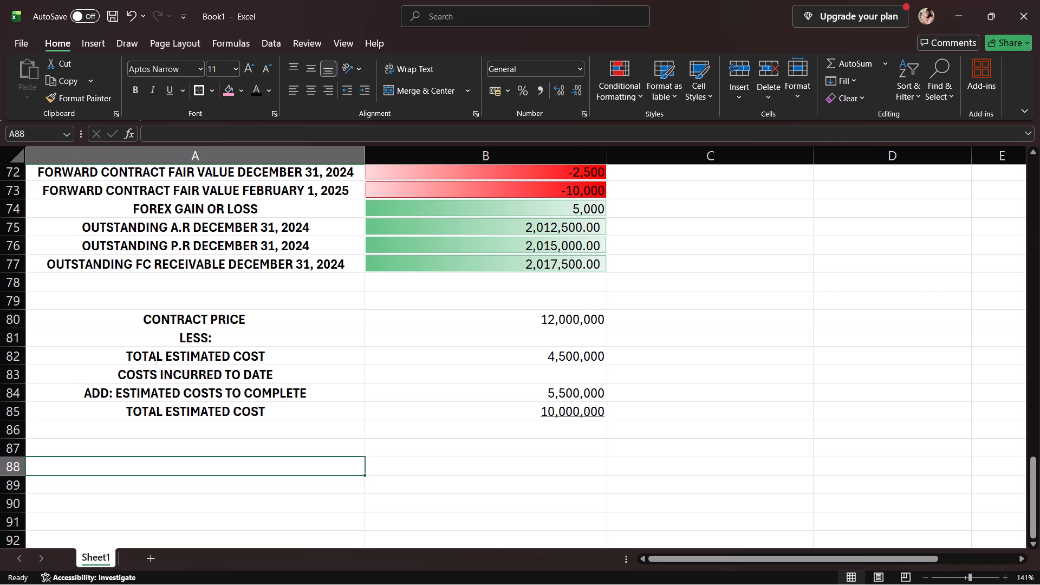
left_click(241, 444)
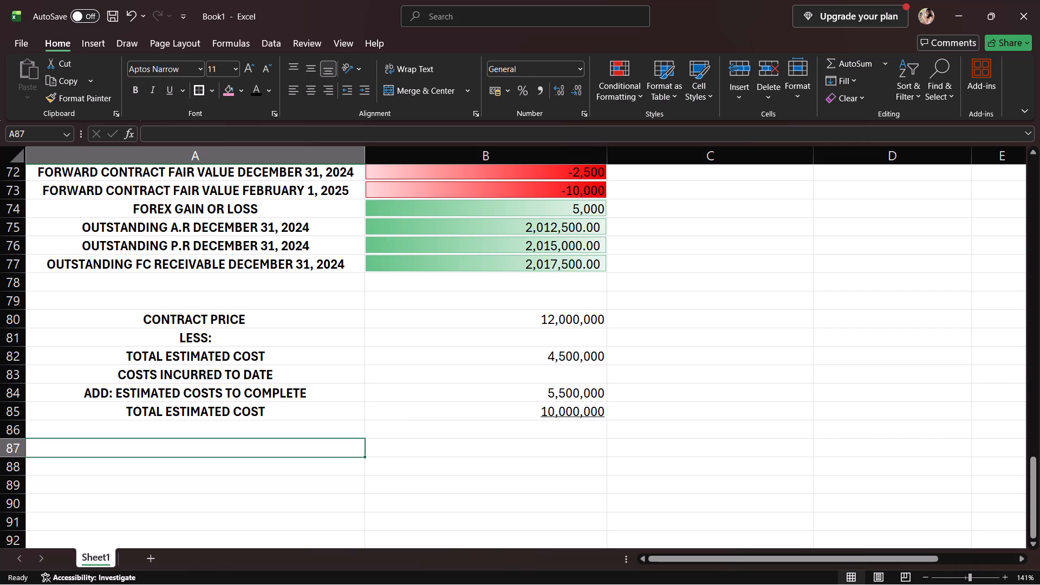
key("s")
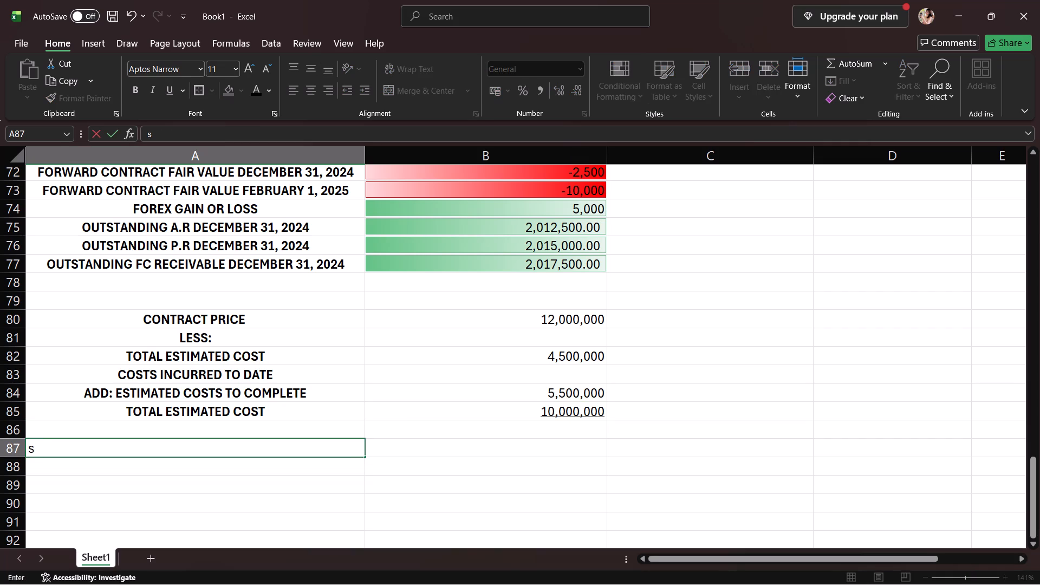
key("BackSpace")
type("ESTIMAYED")
key("space")
key("BackSpace")
key("BackSpace")
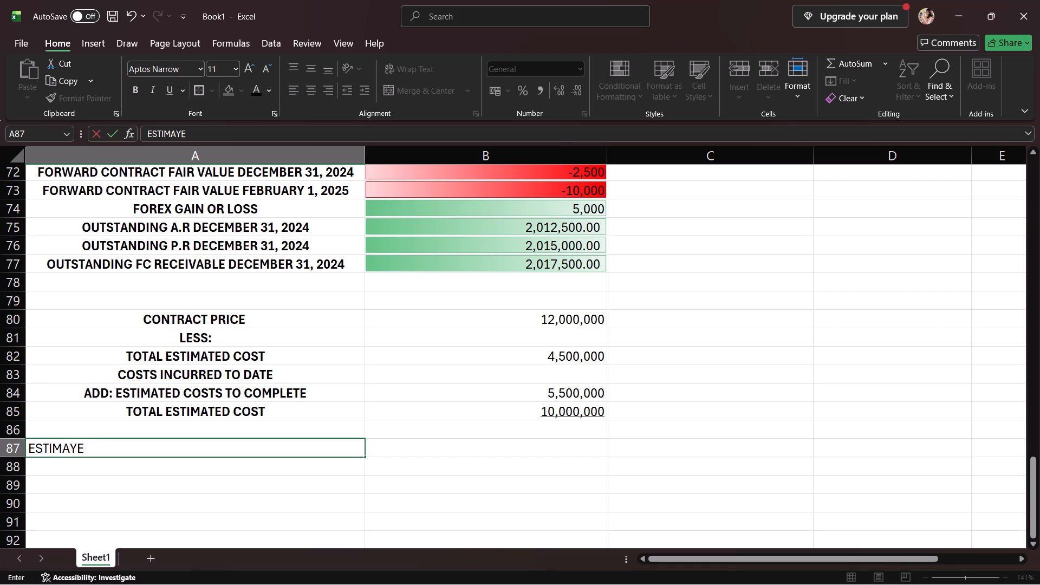
key("BackSpace")
key("BackSpace")
type("TED COST")
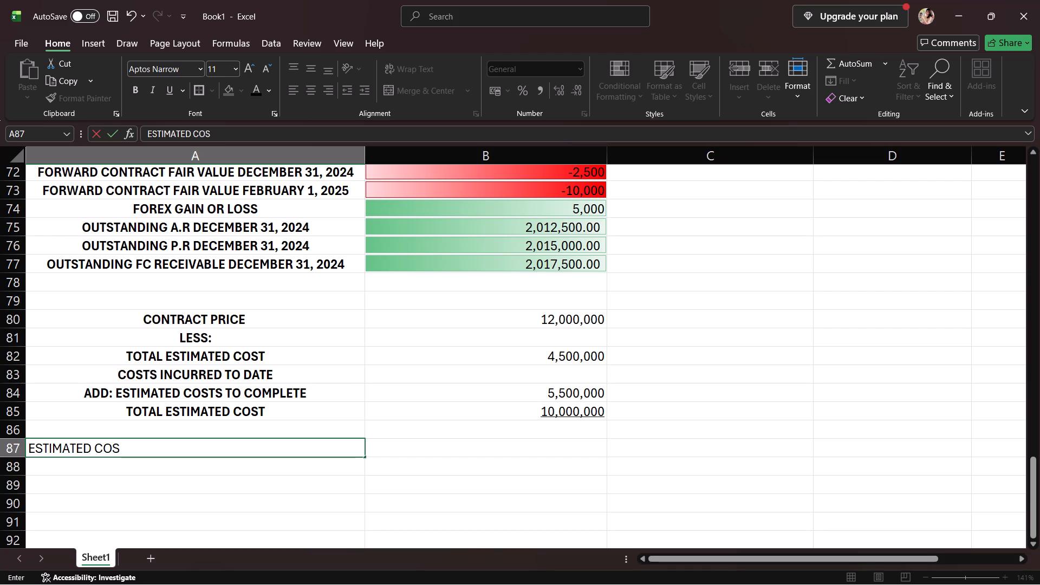
key("space")
key("BackSpace")
key("BackSpace")
key("BackSpace")
key("BackSpace")
key("BackSpace")
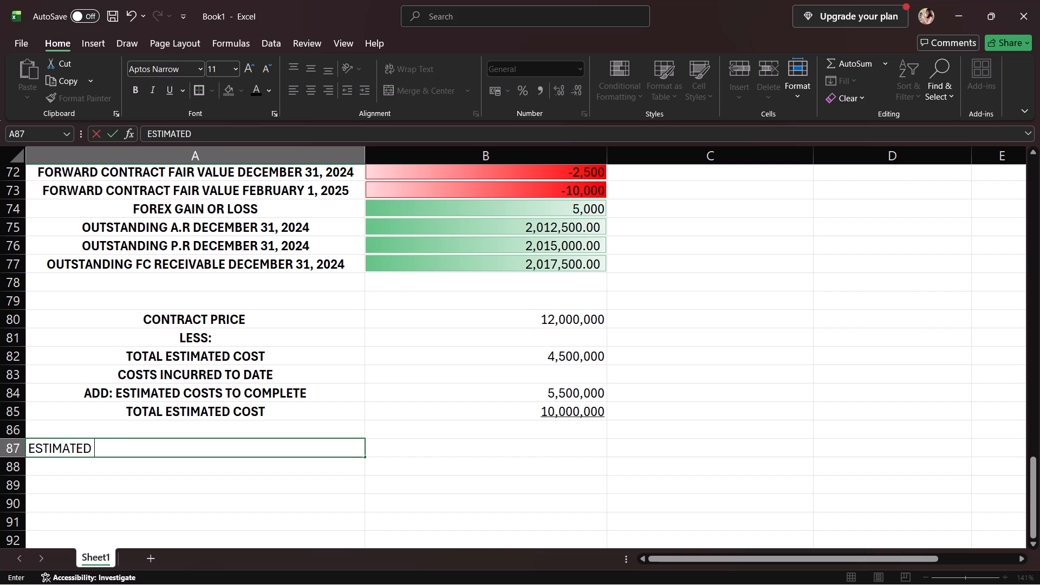
type("GROSS PROIFT")
key("BackSpace")
key("BackSpace")
type("FIT")
key("BackSpace")
key("BackSpace")
key("BackSpace")
key("BackSpace")
type("FIT")
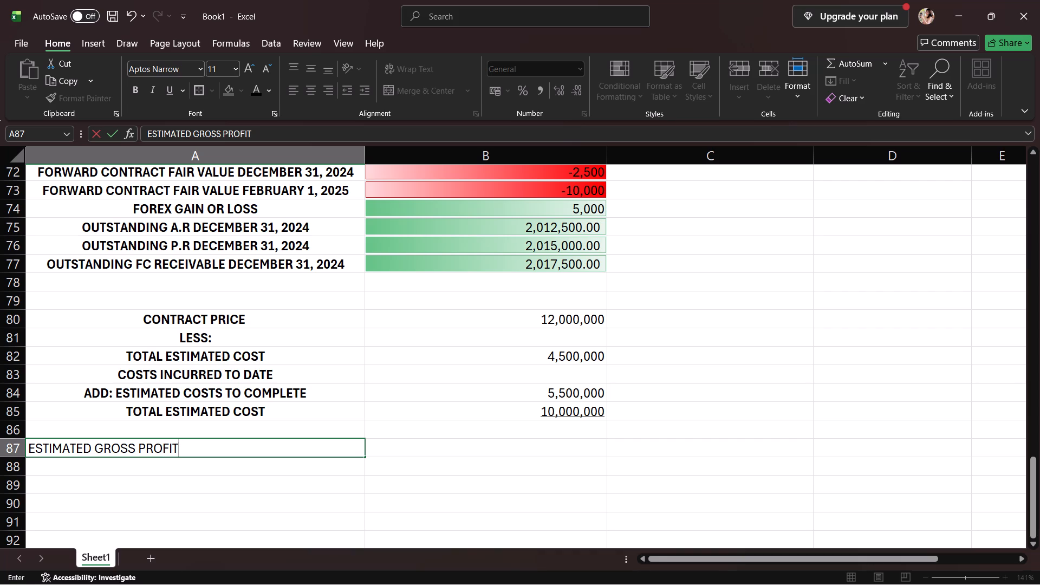
Enter 2,000,000 in B87 as the estimated gross profit.
left_click(371, 441)
type("2,000,000")
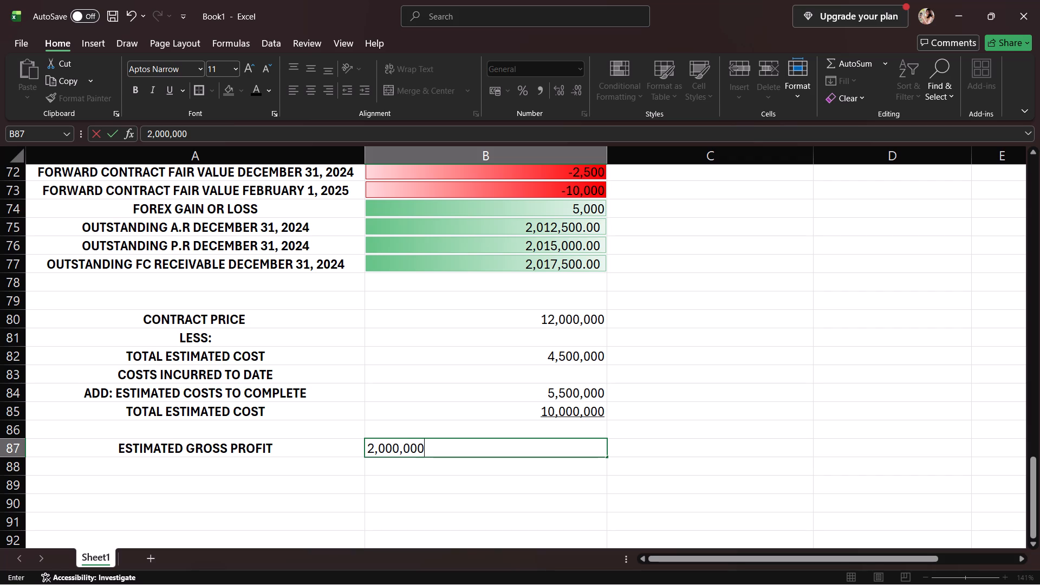
Enter the label % OF COMPLETION in A88.
left_click(283, 458)
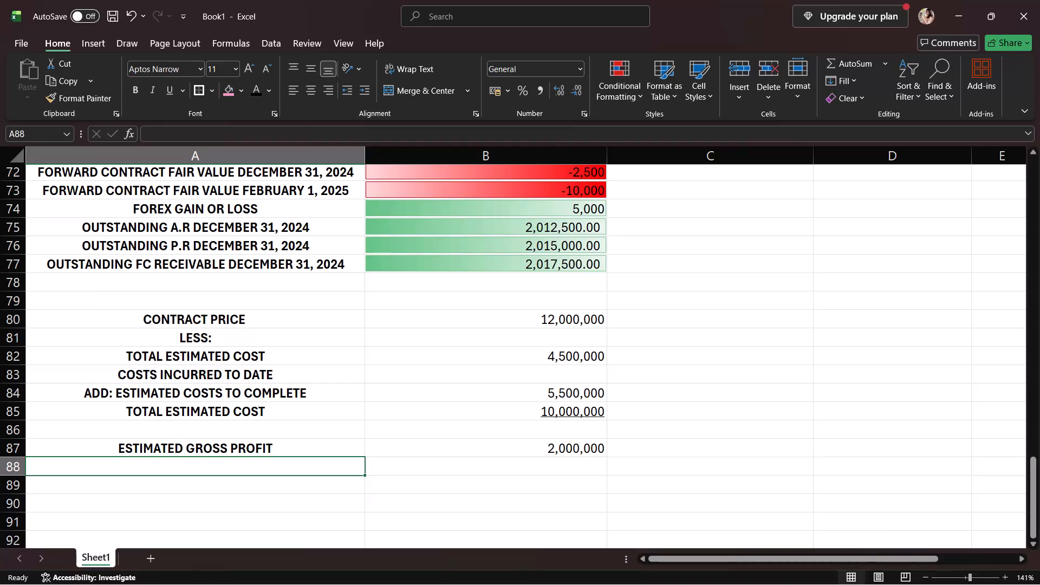
key("shift+percent")
key("space")
type("OF COMPLETITON")
key("BackSpace")
key("BackSpace")
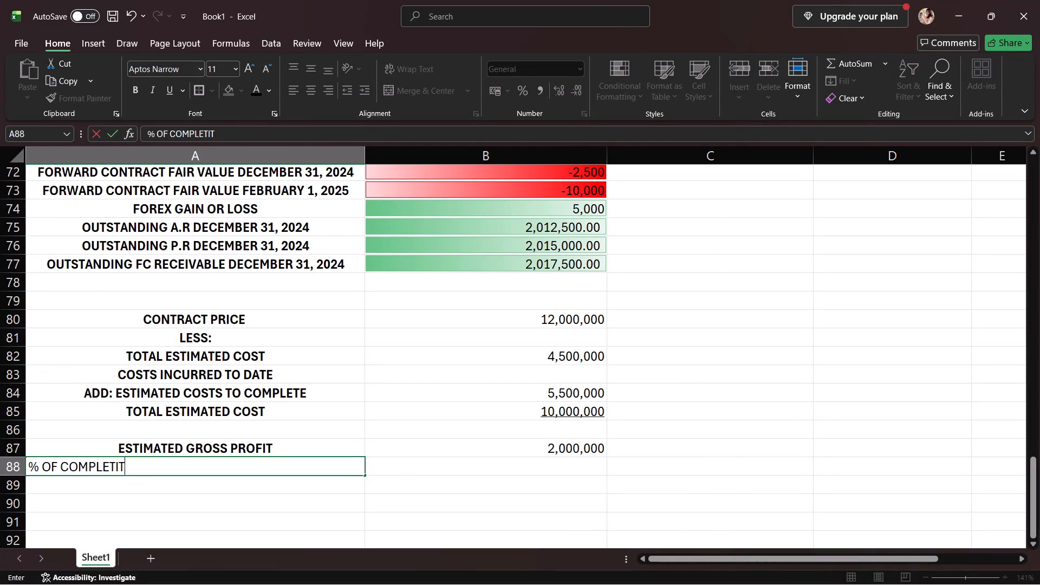
key("BackSpace")
key("BackSpace")
type("ION")
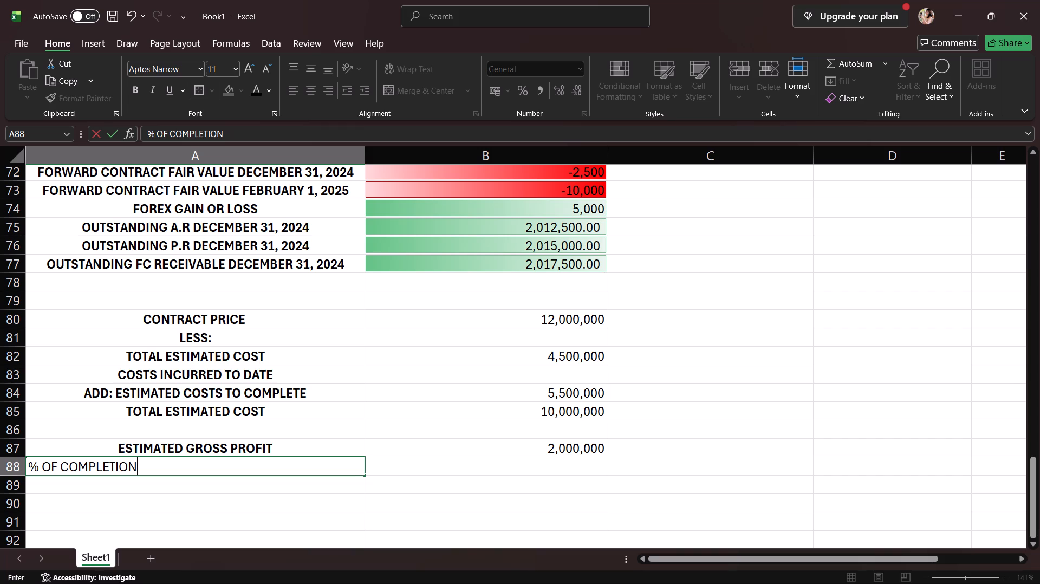
Enter the completion ratio figures beside the gross profit rows: 4,500,000 in C87 and 10,000,000 in C88.
left_click(713, 450)
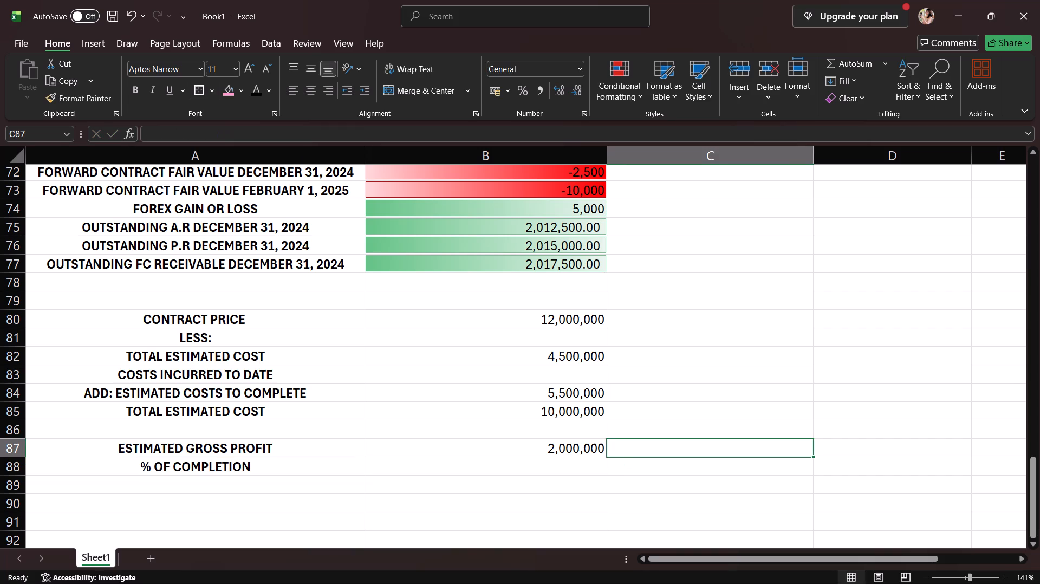
type("4,500L")
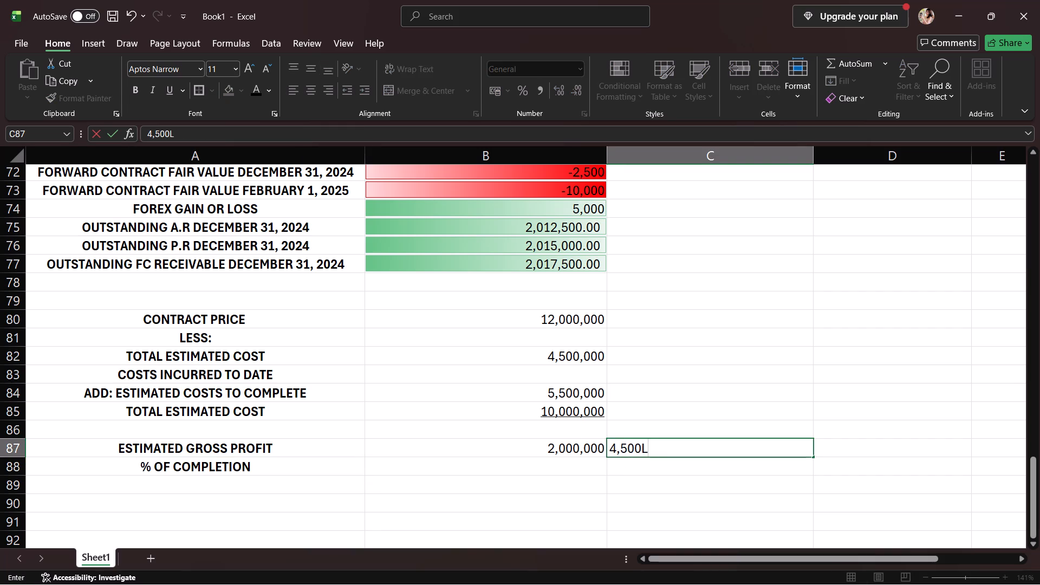
key("BackSpace")
type(",000")
left_click(750, 467)
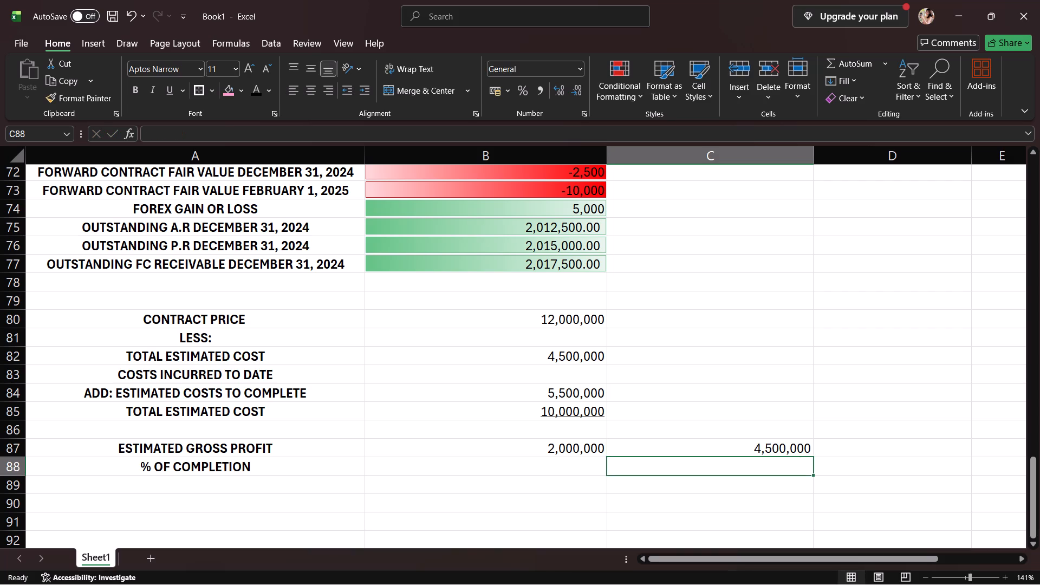
type("10,000,000")
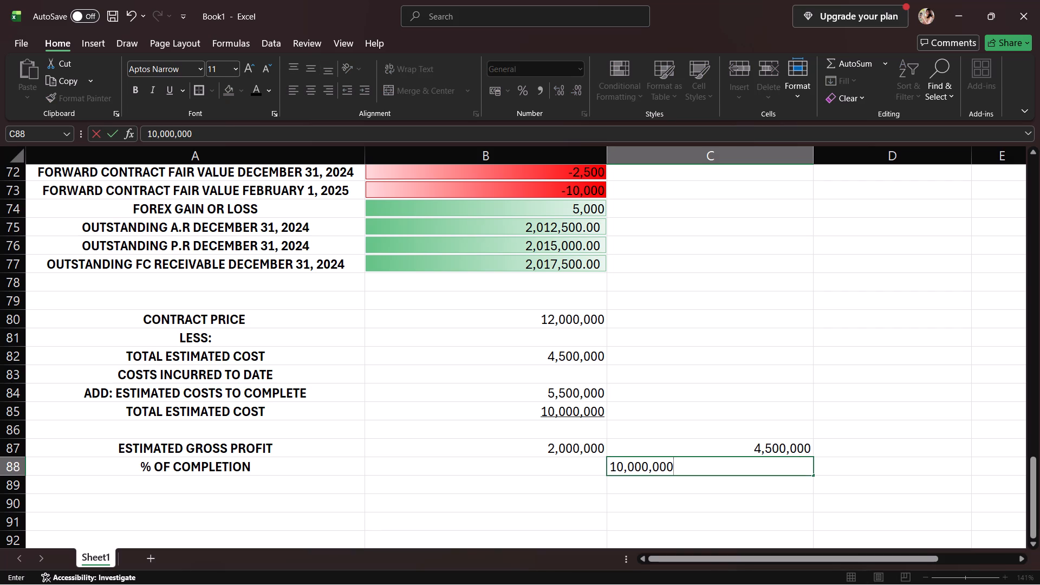
Calculate the percentage of completion in B88 with the formula =C87/C88.
left_click(588, 466)
key("equal")
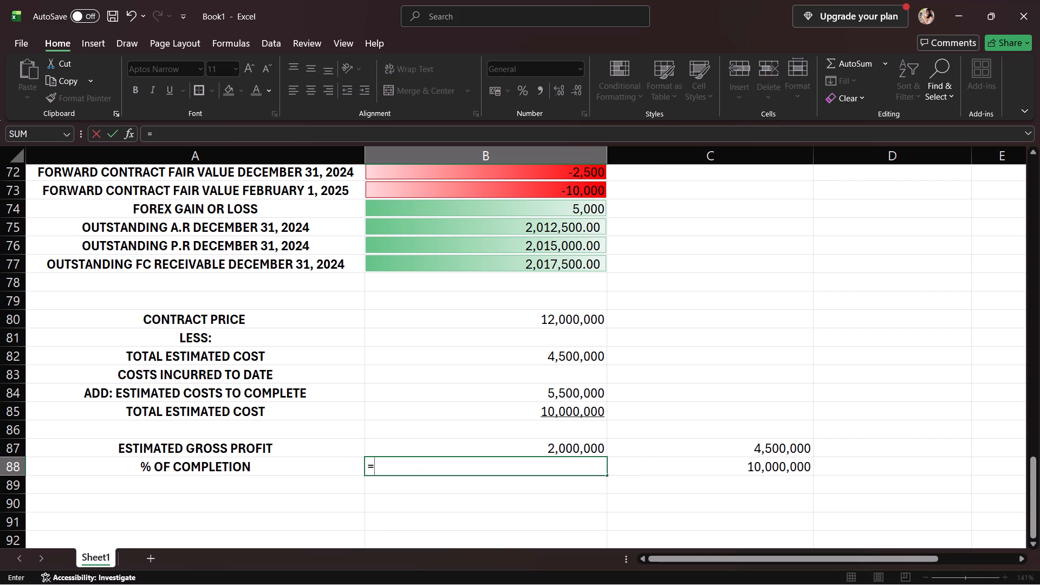
left_click(640, 451)
key("slash")
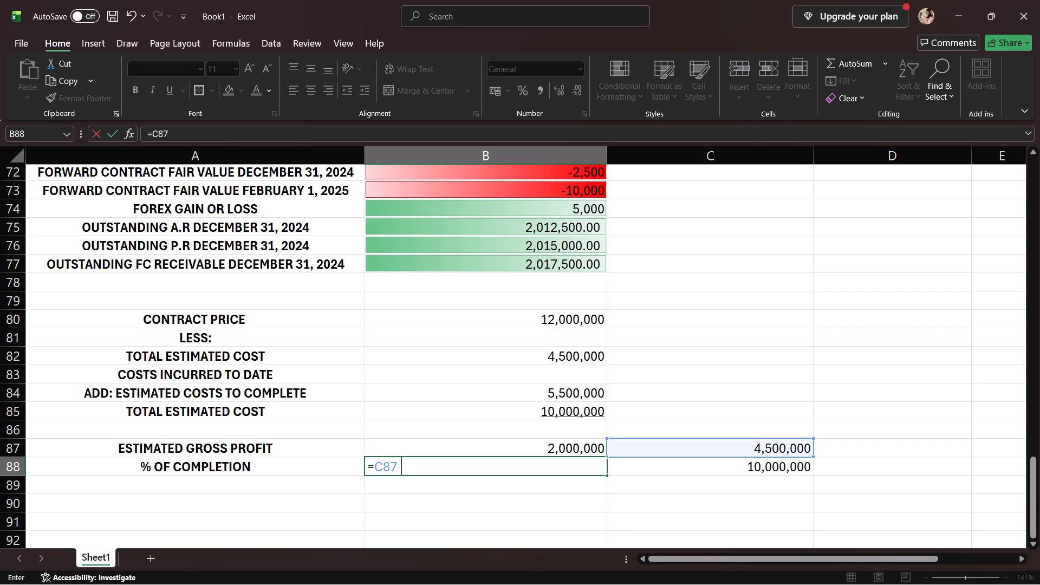
left_click(689, 464)
key("Return")
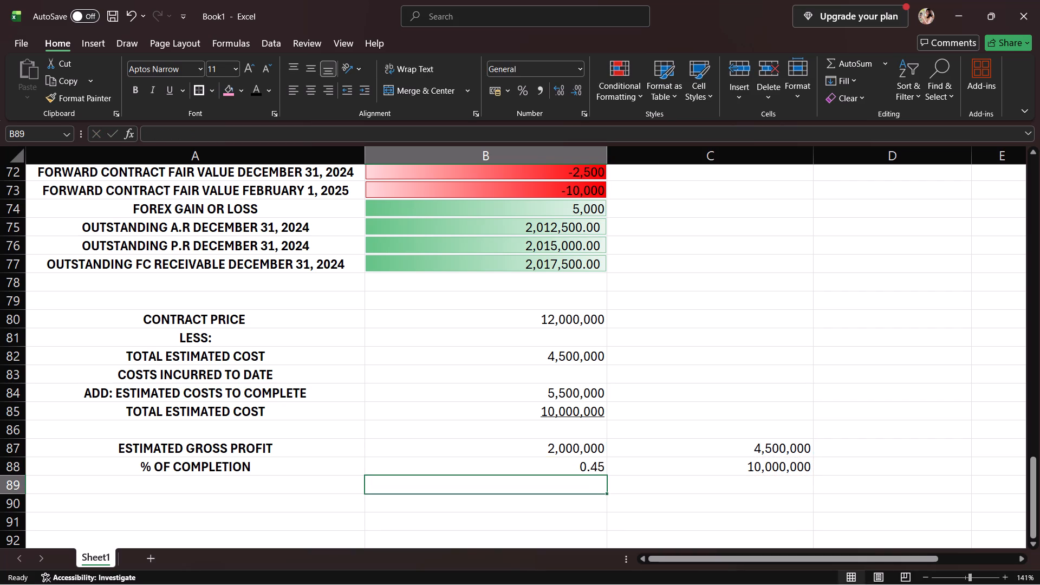
Format the completion ratio in B88 as a percentage.
left_click(502, 470)
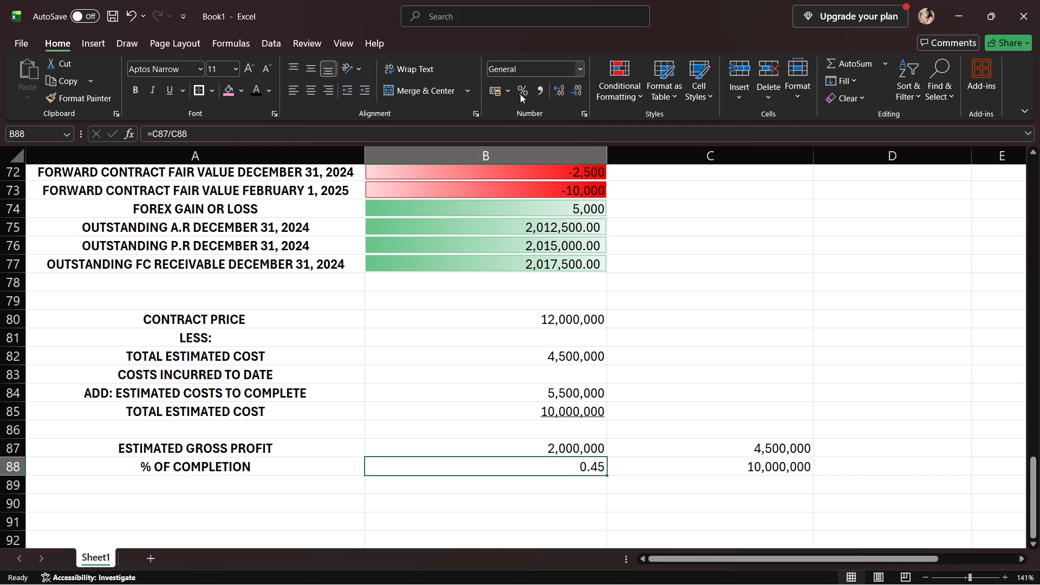
left_click(520, 94)
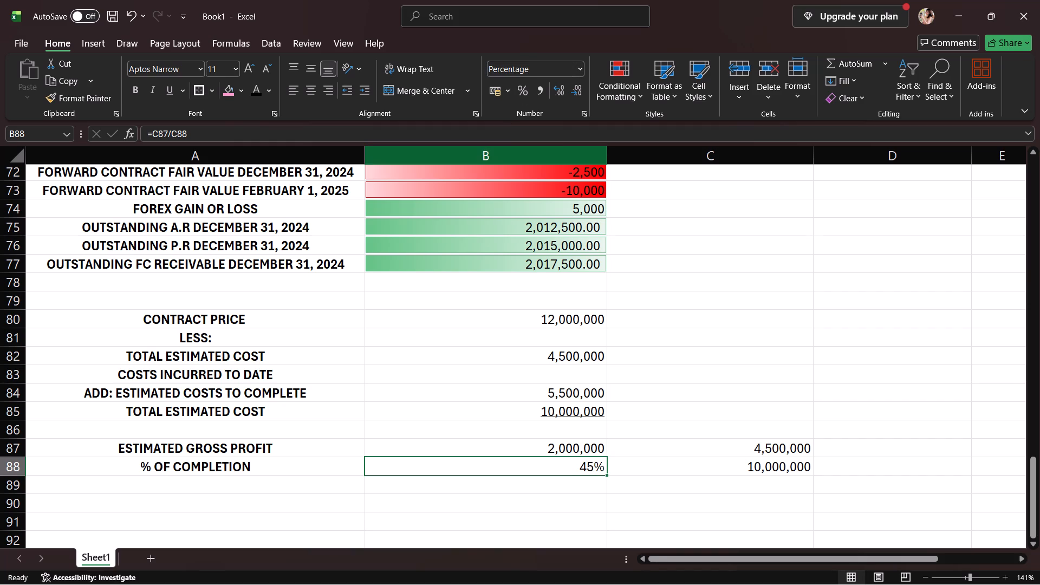
Enter the label RECOGNIZED GROSS PROFIT IN 2026 in A89.
left_click(295, 483)
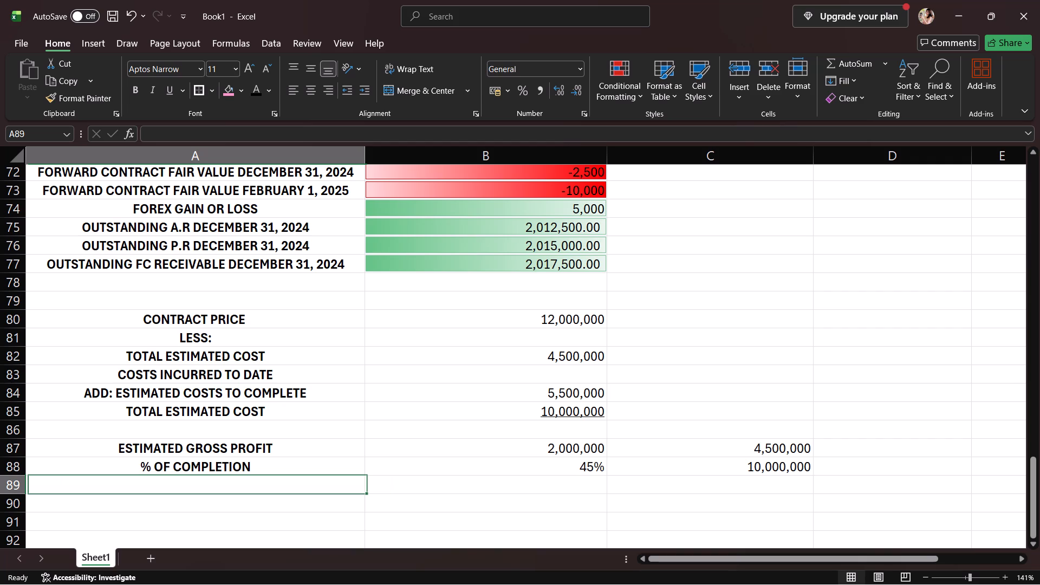
type("RECO")
type("GNIZED GROSS PROFIT IN 2026")
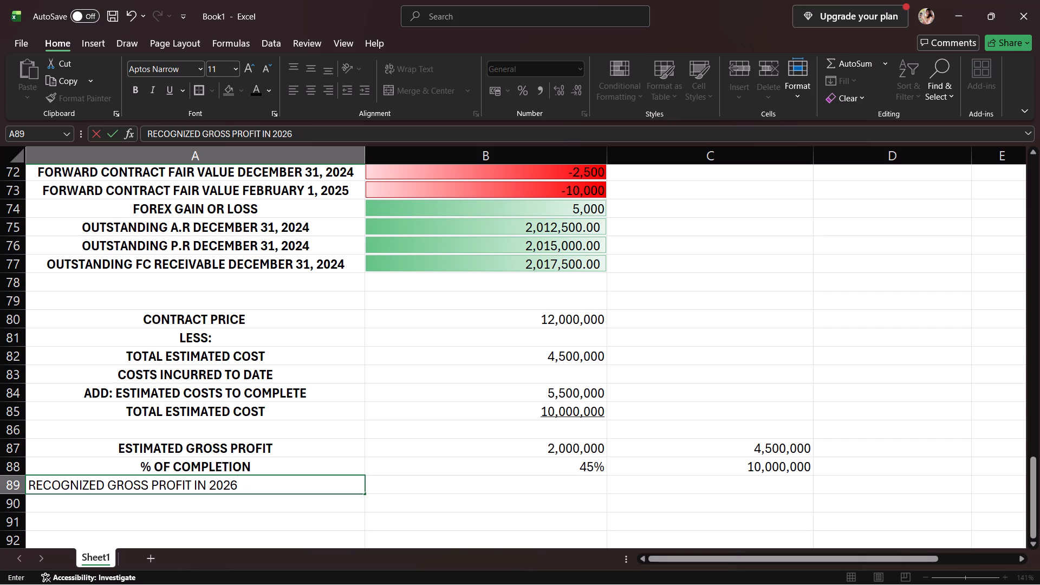
Calculate the recognized gross profit in B89 with the formula =B87*B88.
left_click(511, 450)
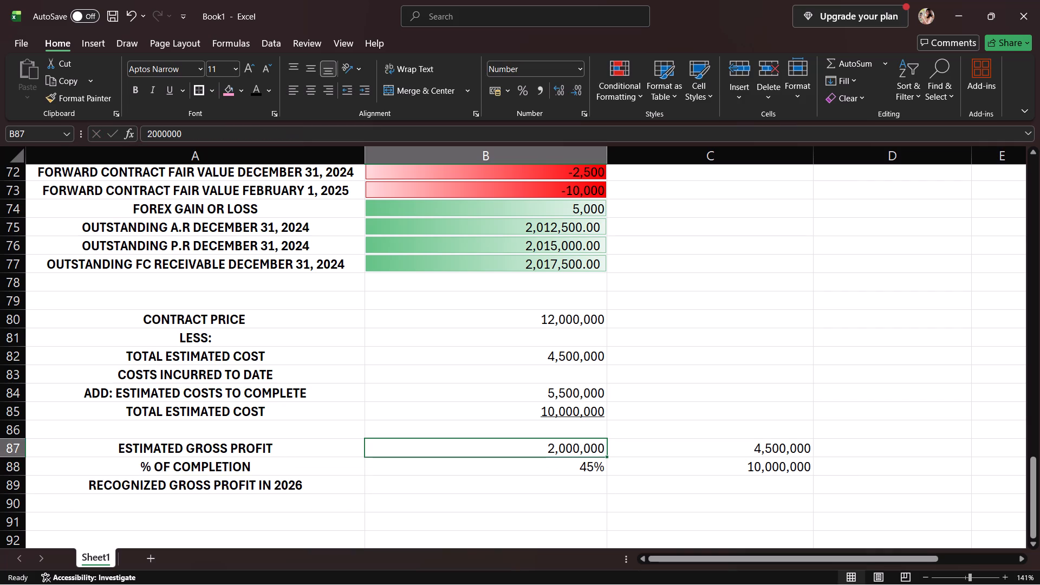
left_click(523, 489)
key("equal")
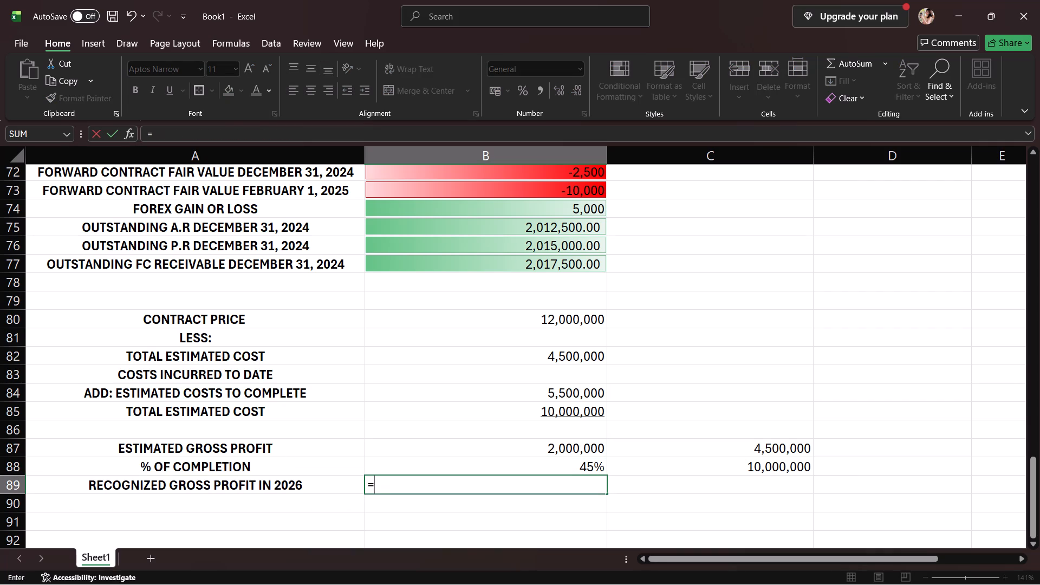
left_click(550, 448)
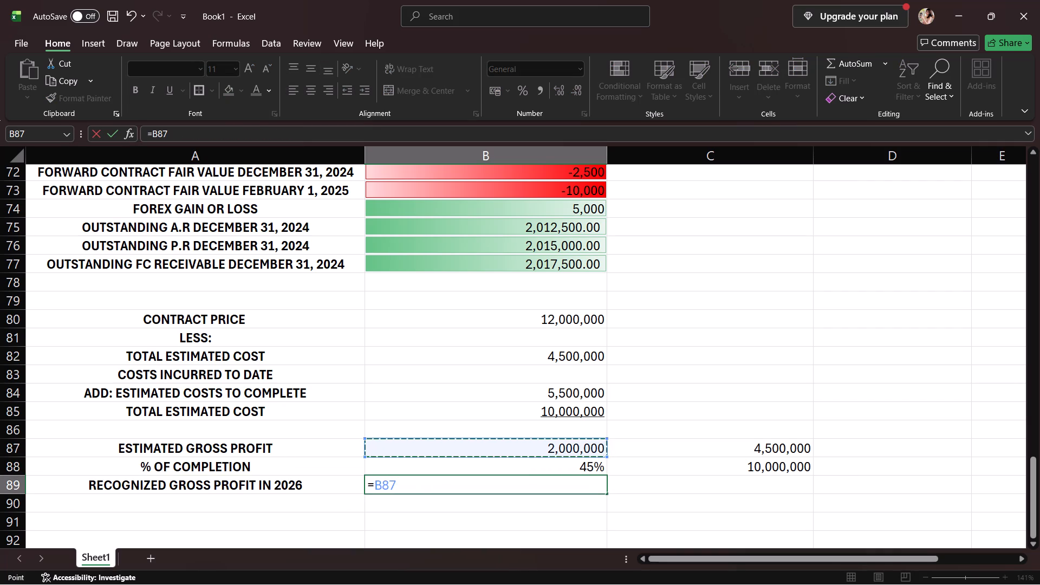
key("asterisk")
left_click(556, 465)
key("Return")
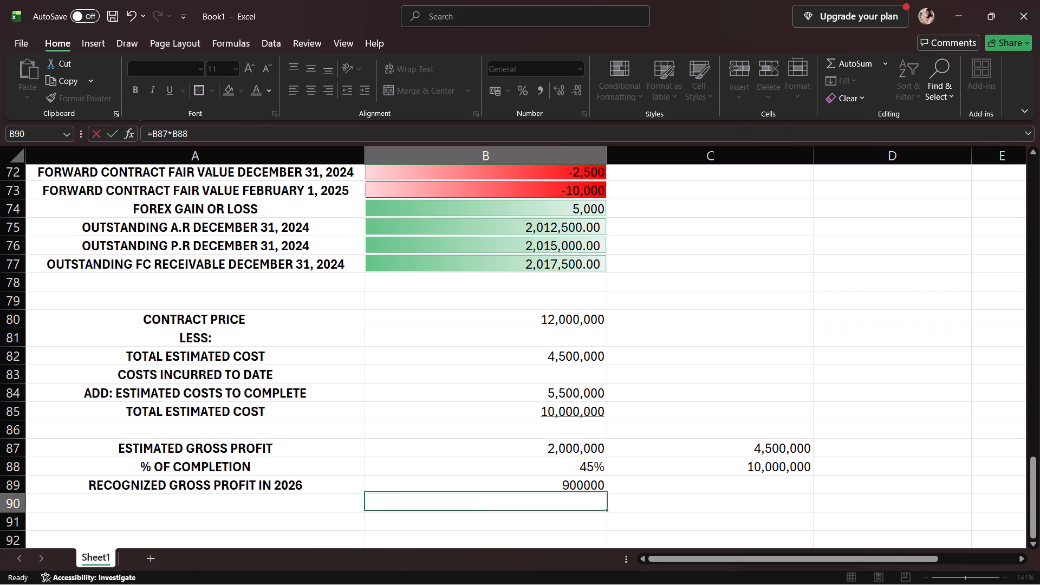
Format the recognized gross profit amount in B89 with the Comma style and a double underline.
left_click(555, 486)
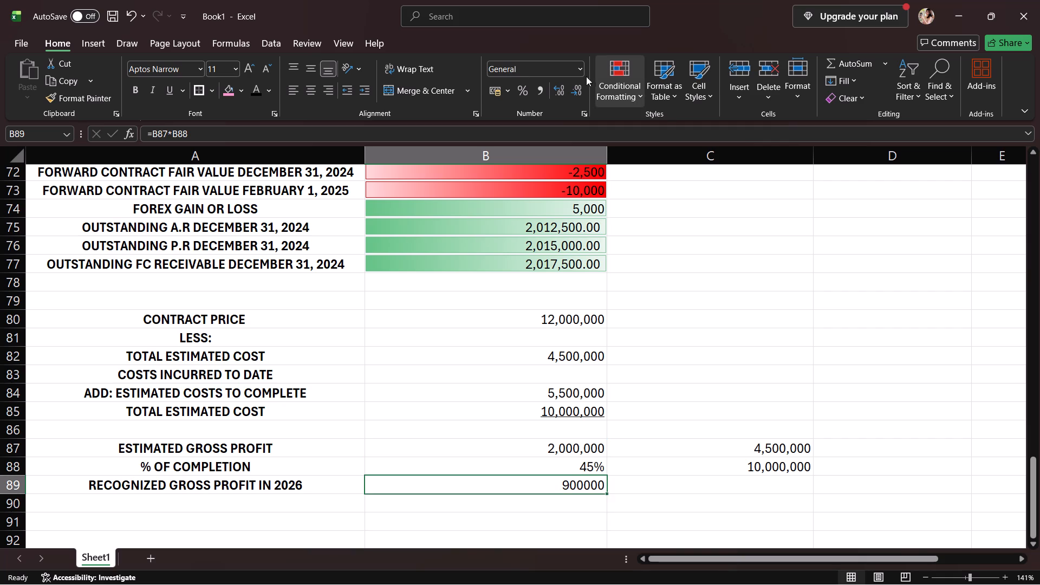
left_click(539, 84)
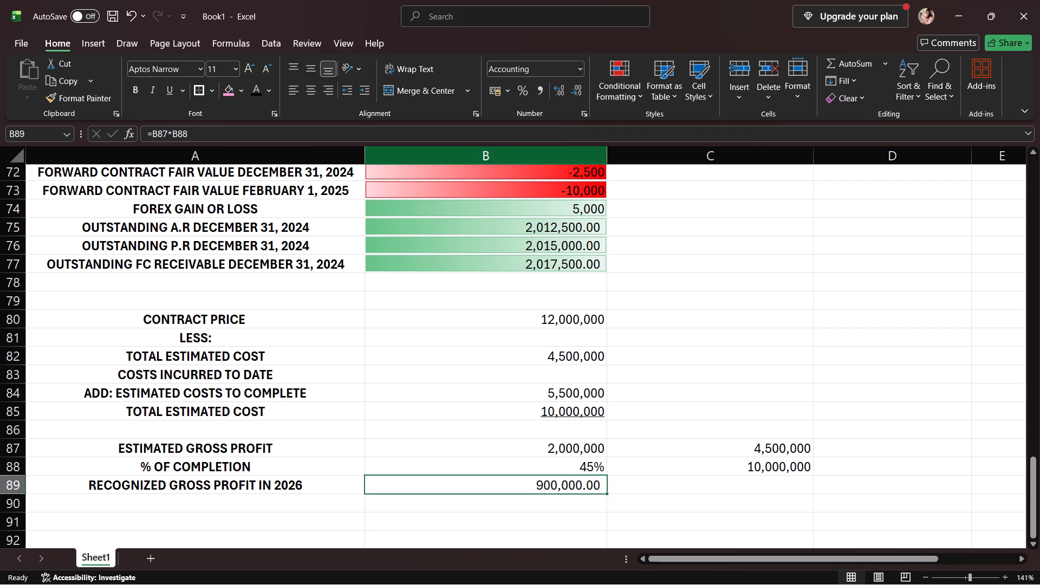
left_click(180, 86)
left_click(198, 135)
left_click(358, 443)
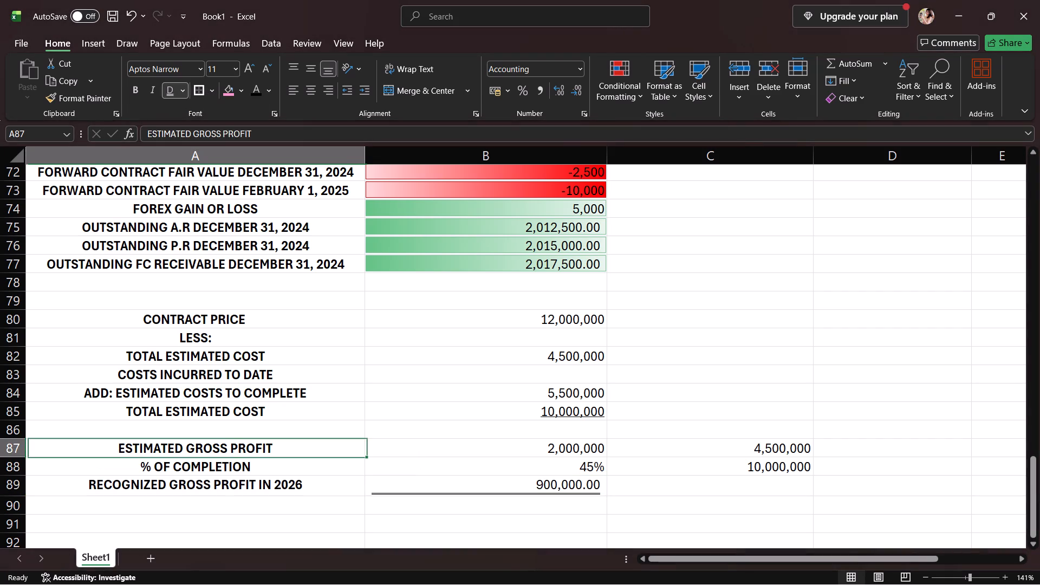
Apply a double underline to the total estimated cost amount in B85.
left_click(496, 412)
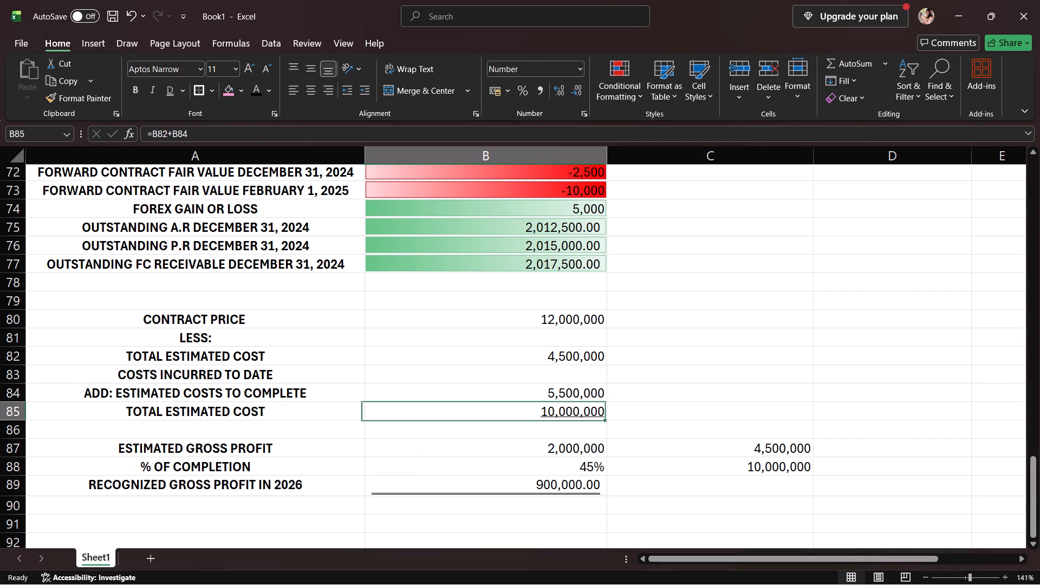
left_click(165, 83)
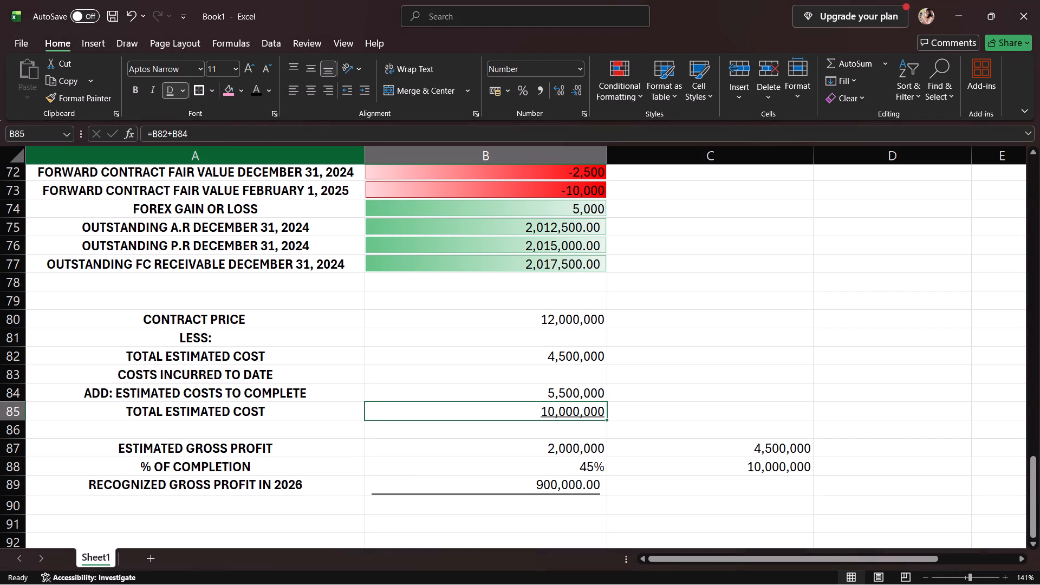
Select the empty cell A90 below the recognized gross profit label.
scroll(289, 413, "down", 3)
left_click(268, 337)
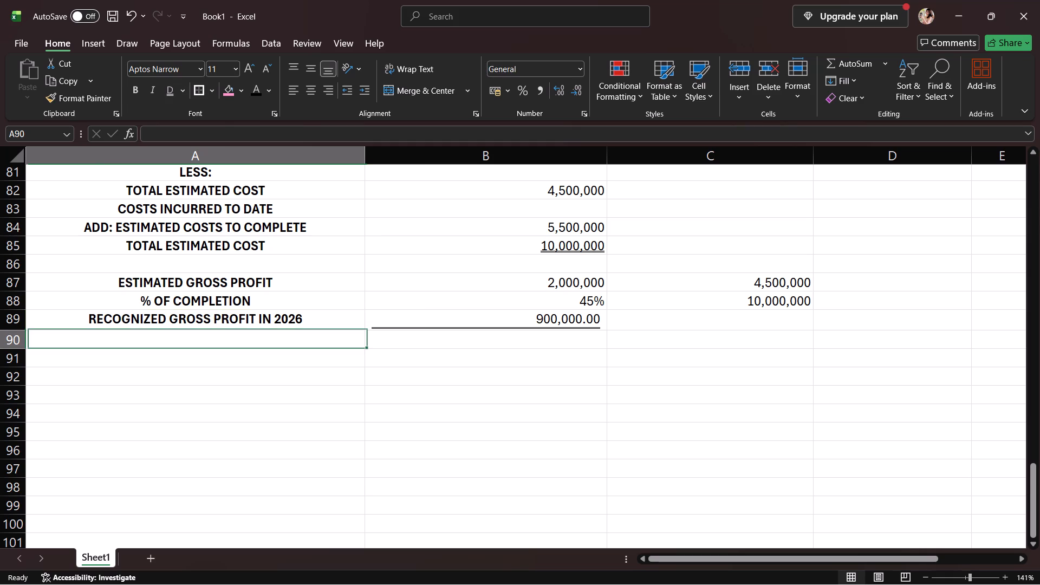
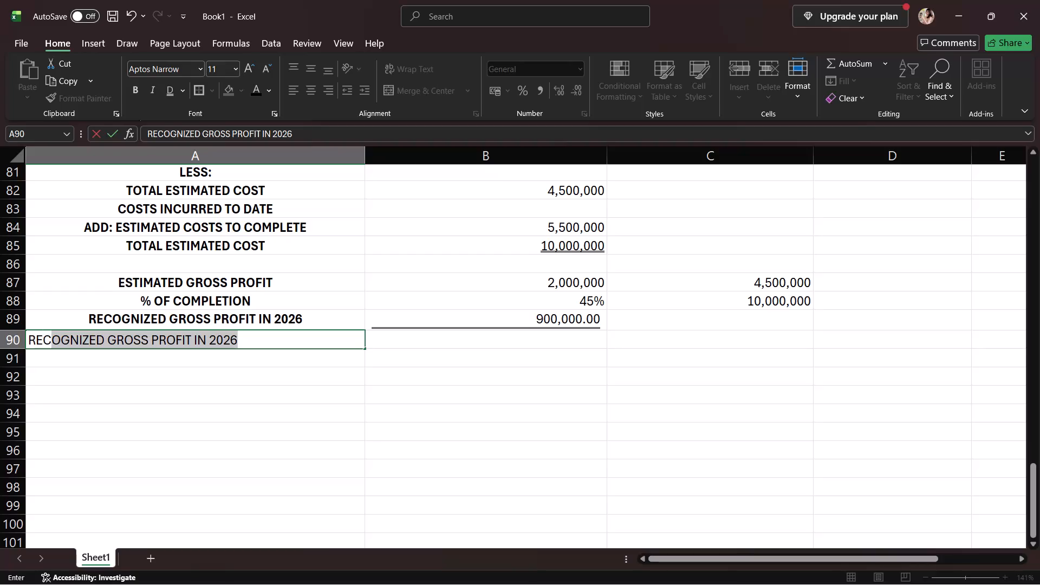
Complete the label in A90 as RECOGNIZED REVENUE IN 2026.
type("OG")
type("NIZED REVENUE")
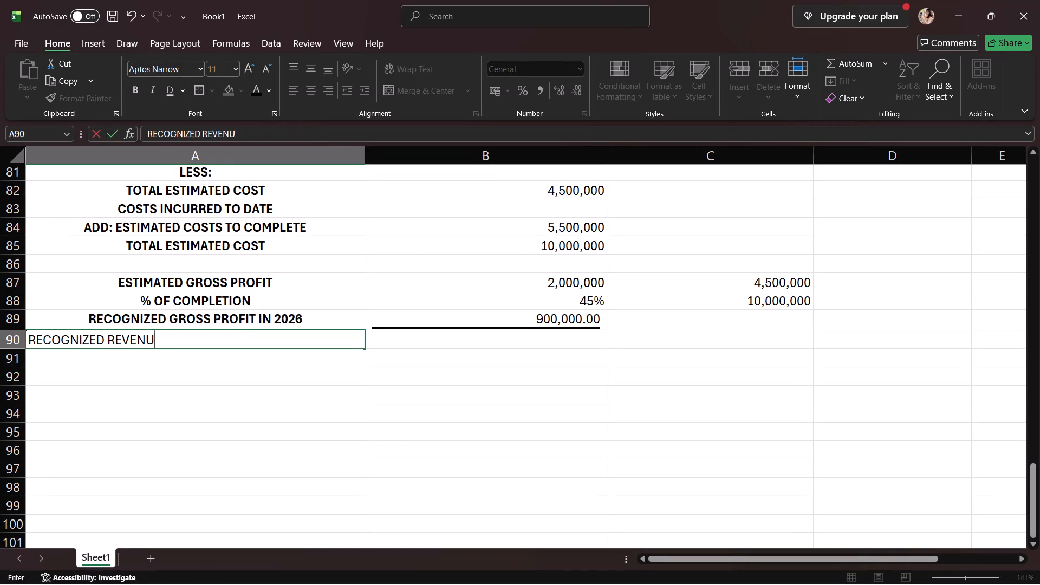
key("space")
type("IN 2026")
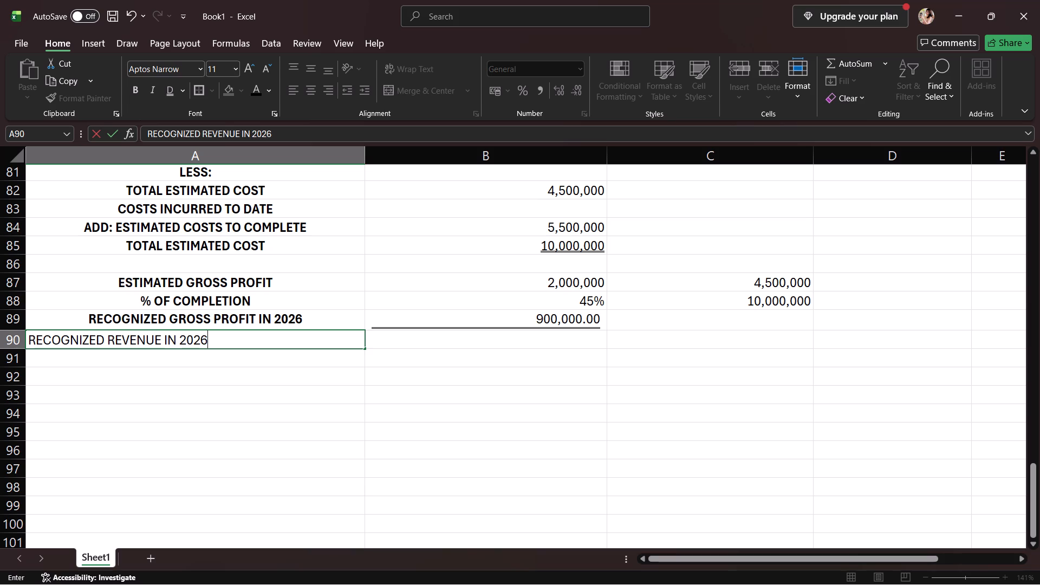
Enter the contract price 12,000,000 in C90 beside the recognized revenue row.
left_click(645, 342)
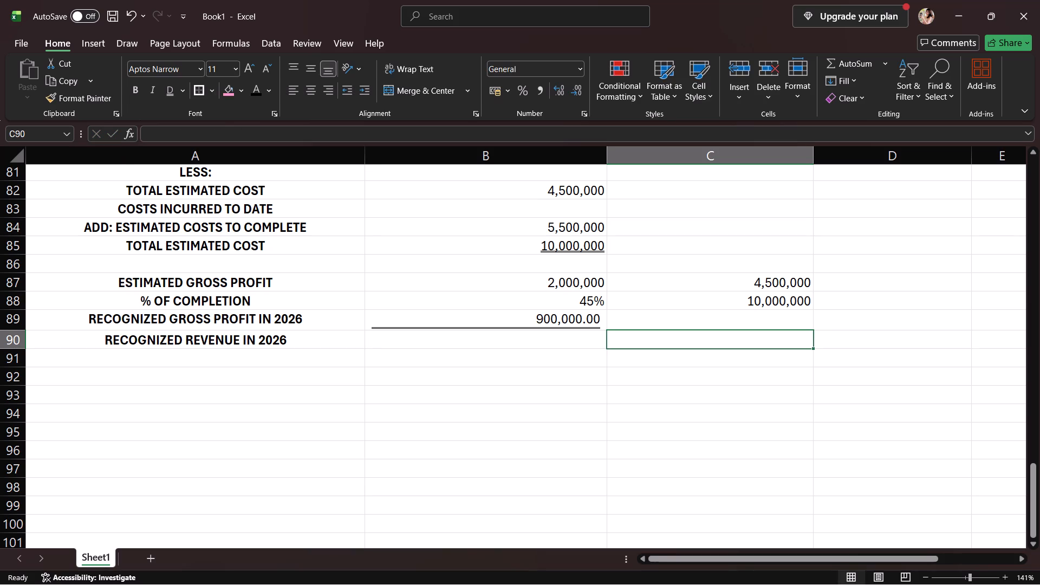
type("12,000")
type(",000")
Calculate the recognized revenue in B90 with the formula =C90*B88.
left_click(568, 333)
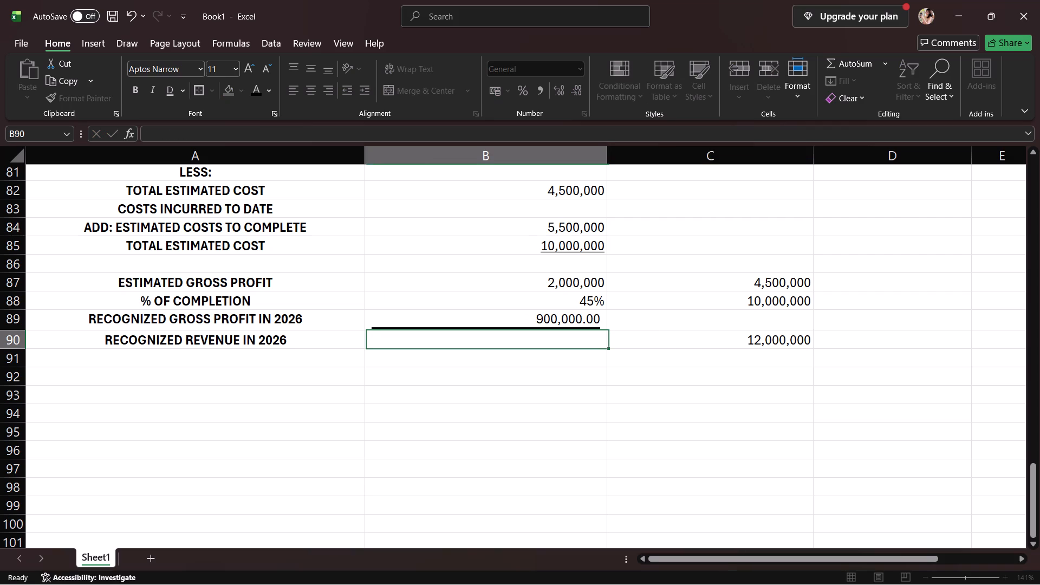
key("equal")
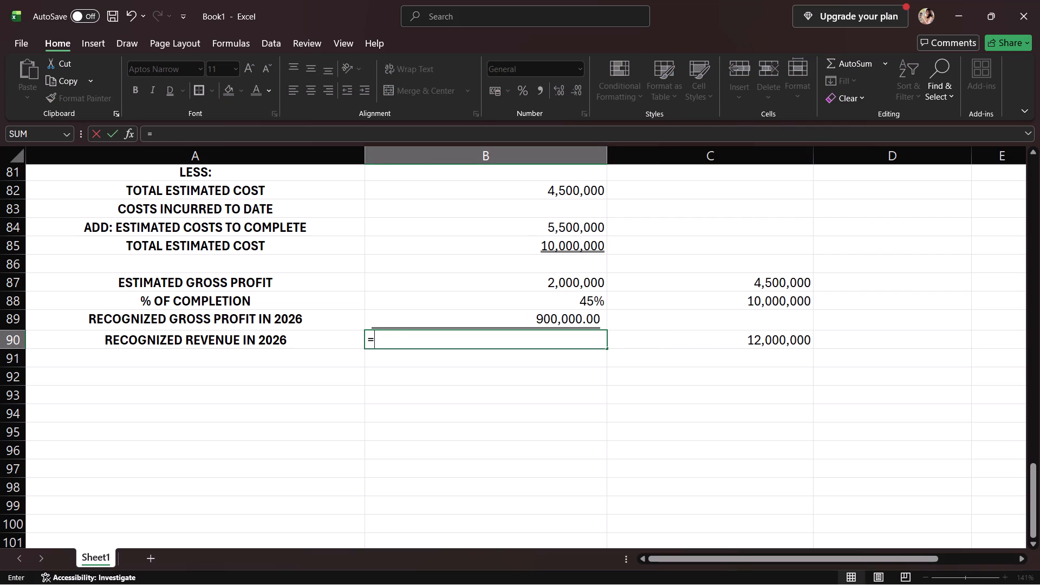
left_click(674, 336)
key("asterisk")
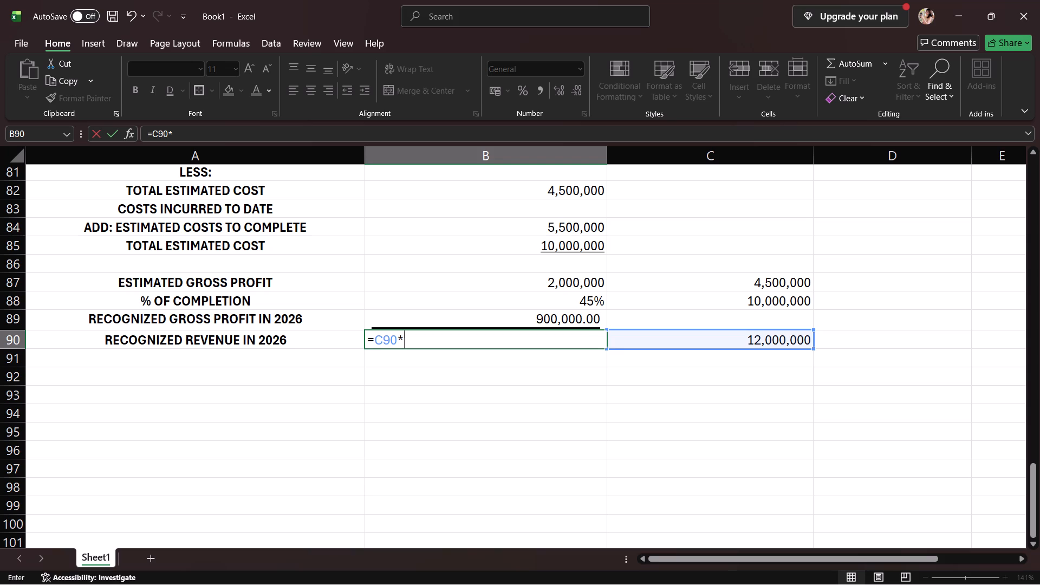
left_click(568, 297)
key("Return")
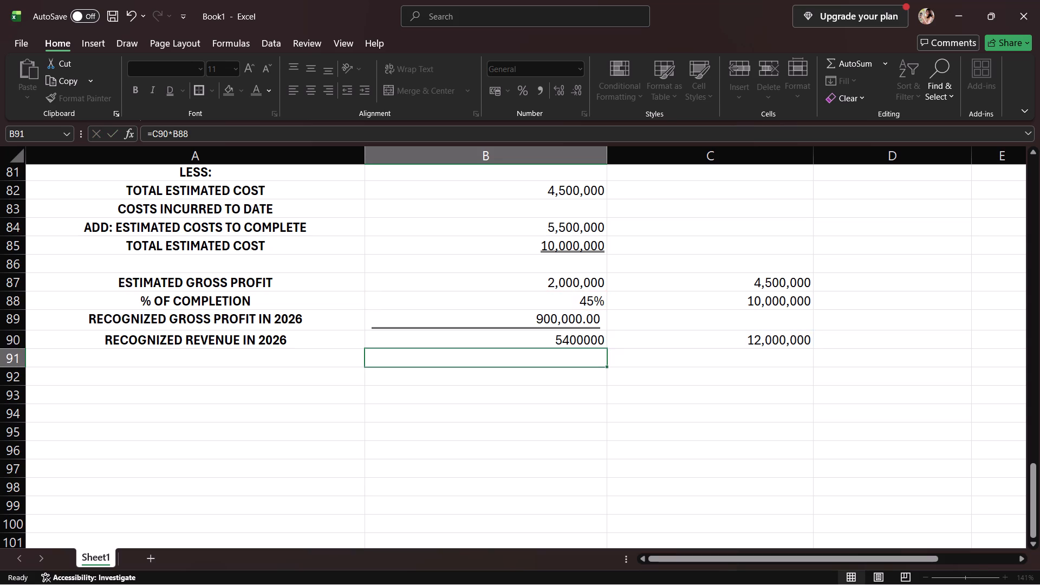
Format the recognized revenue amount in B90 with the Comma style.
left_click(577, 352)
left_click(577, 346)
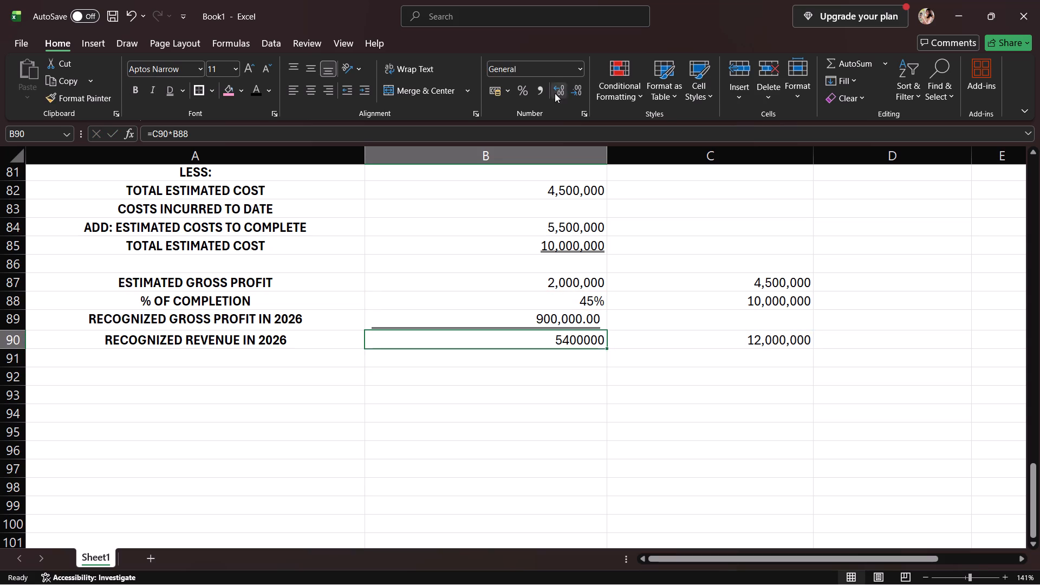
left_click(538, 80)
left_click(541, 88)
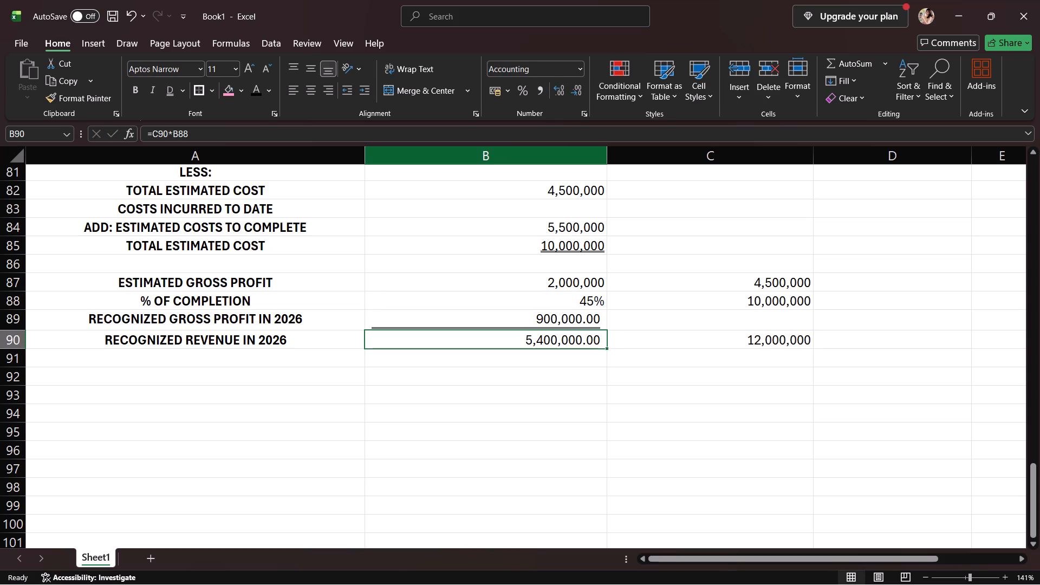
Review the forex sections higher up in the worksheet and compare them with the construction contract section.
scroll(485, 370, "up", 3)
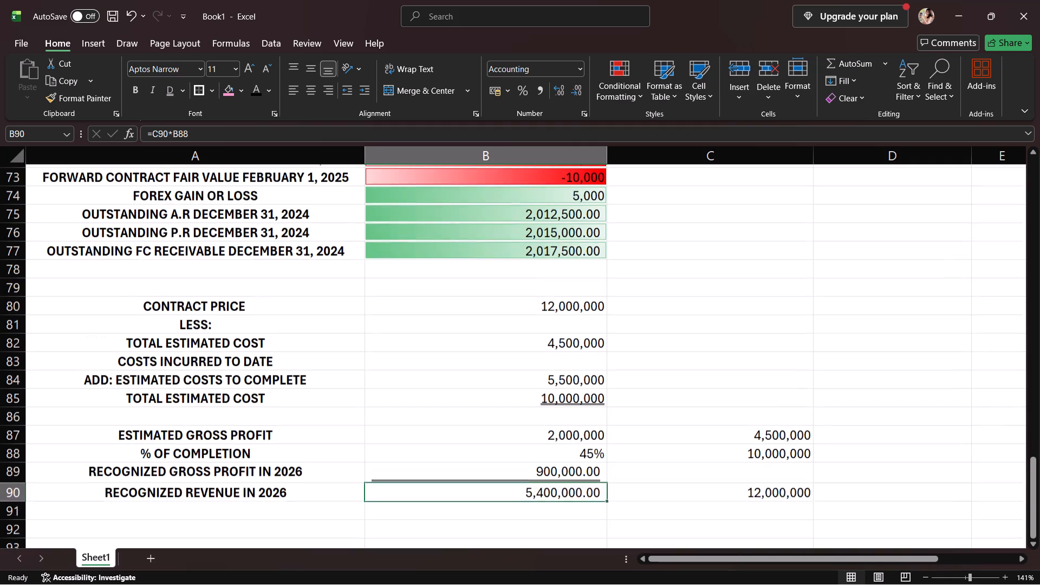
scroll(485, 370, "down", 1)
scroll(485, 370, "up", 10)
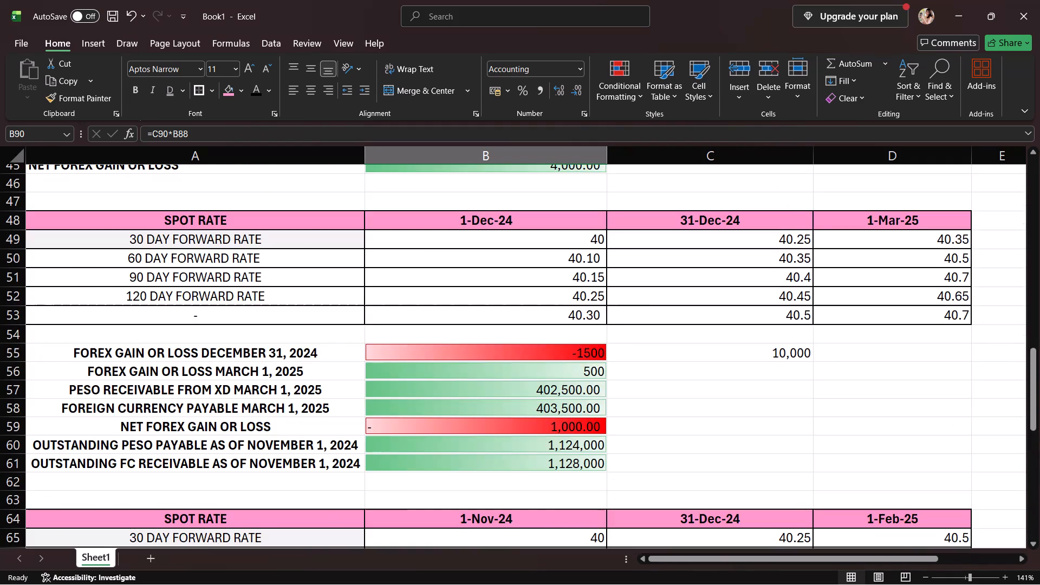
scroll(485, 370, "down", 10)
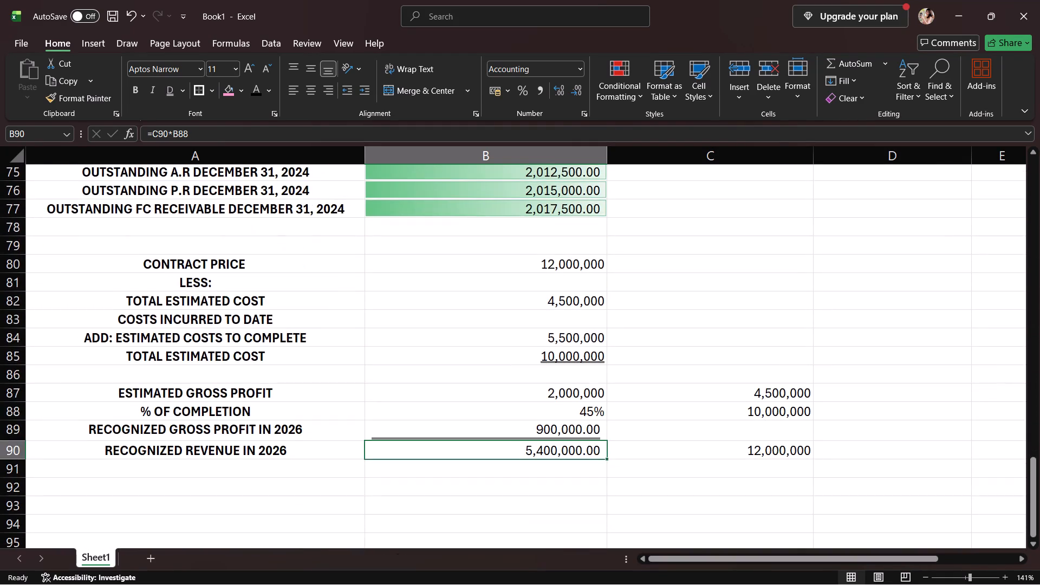
scroll(485, 370, "down", 1)
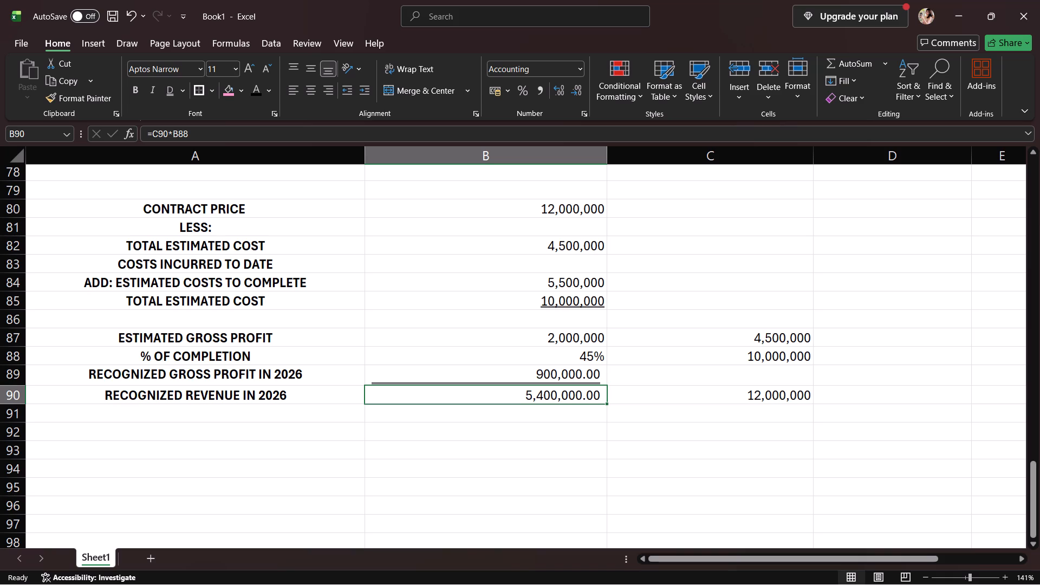
Apply a double underline to the recognized revenue amount in B90.
left_click(173, 92)
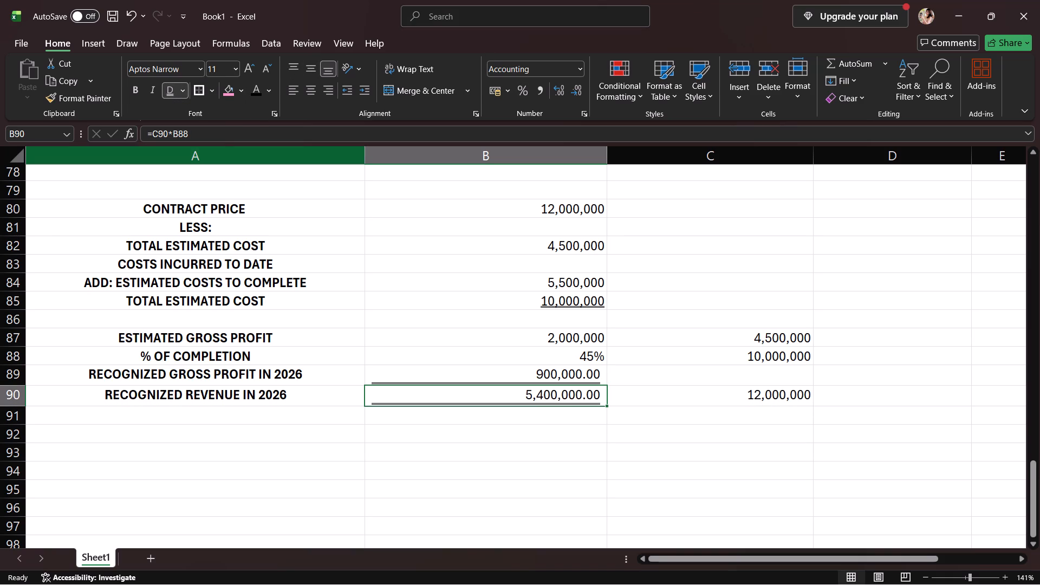
Enter the label COSTS RECOGNIZED IN 2026 in A91.
left_click(222, 415)
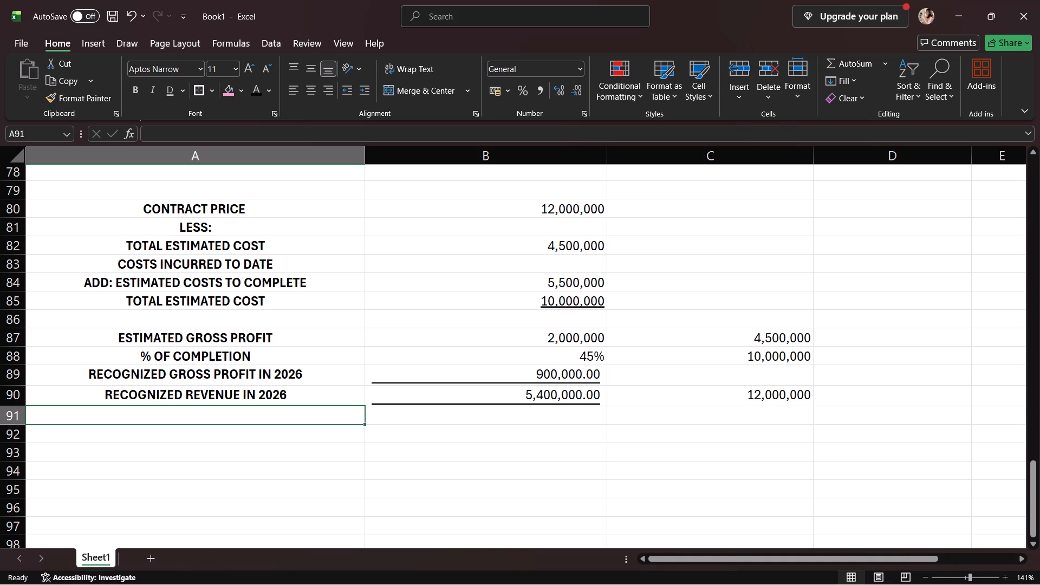
type("COSTS")
key("space")
type("RECOGNOZ")
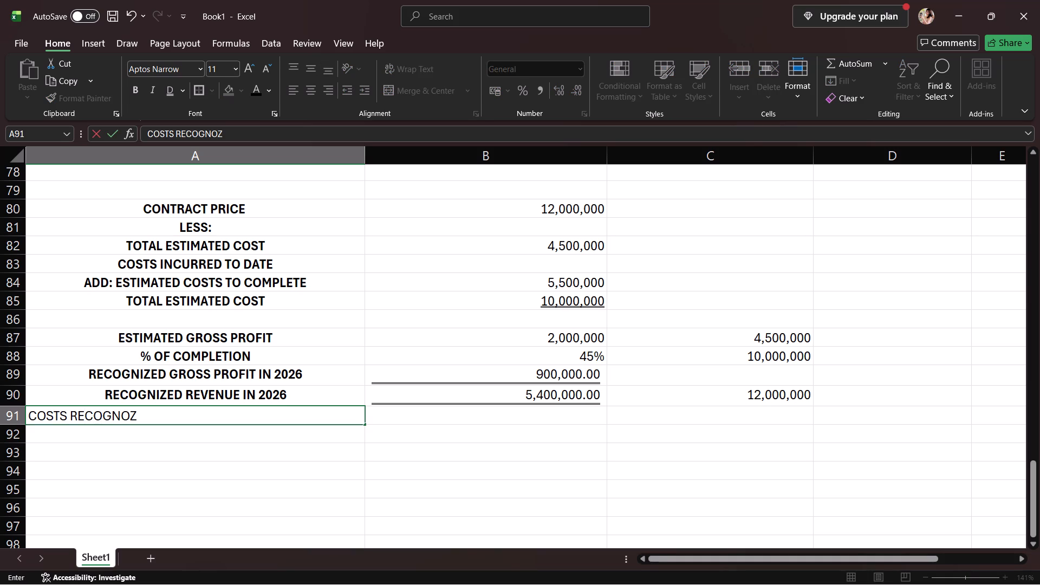
key("BackSpace")
key("BackSpace")
type("IZED")
key("space")
type("IN 2026")
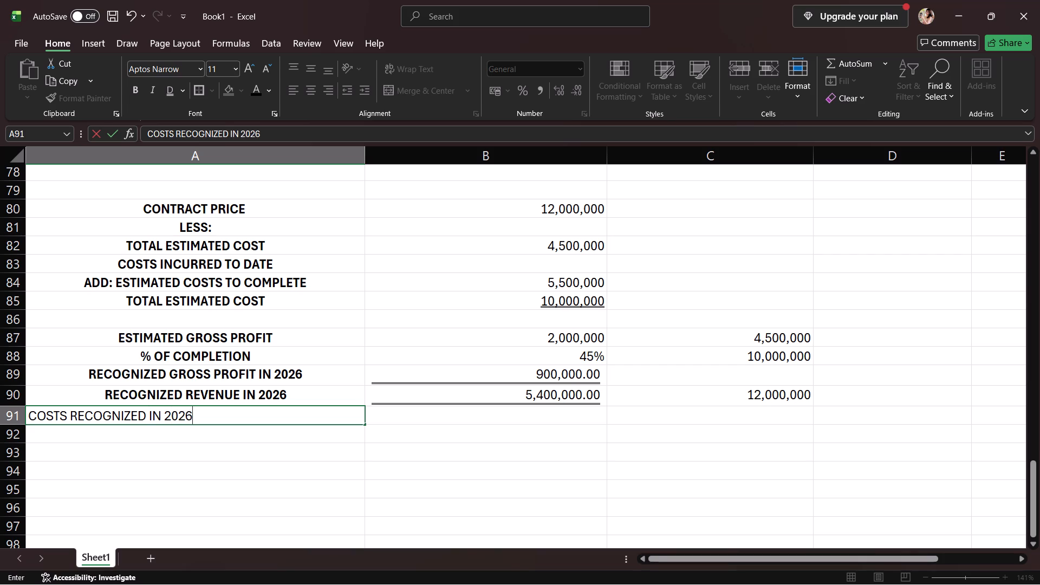
Calculate the costs recognized in 2026 in B91 with the formula =C88*B88.
left_click(564, 413)
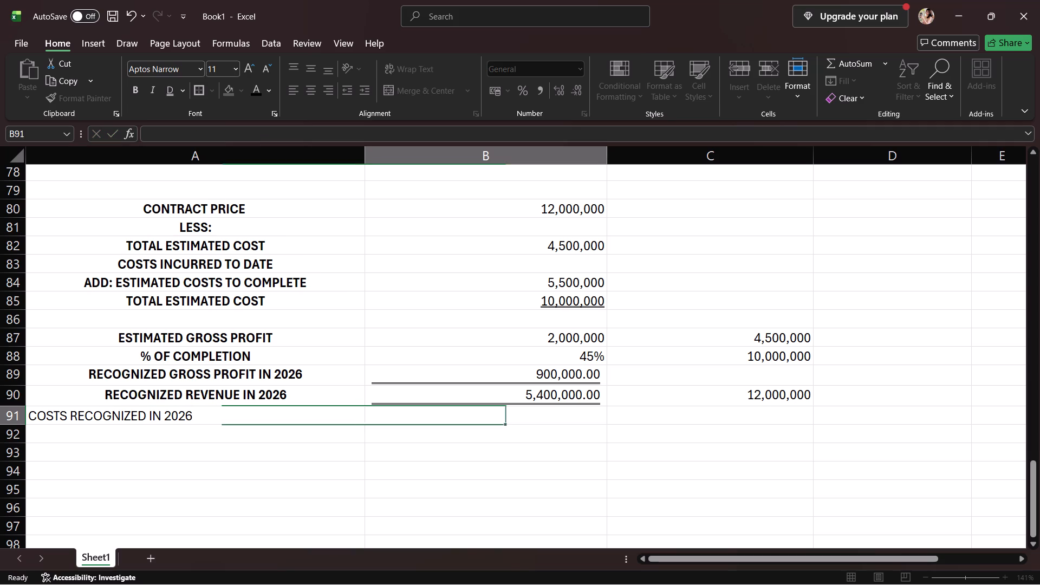
key("equal")
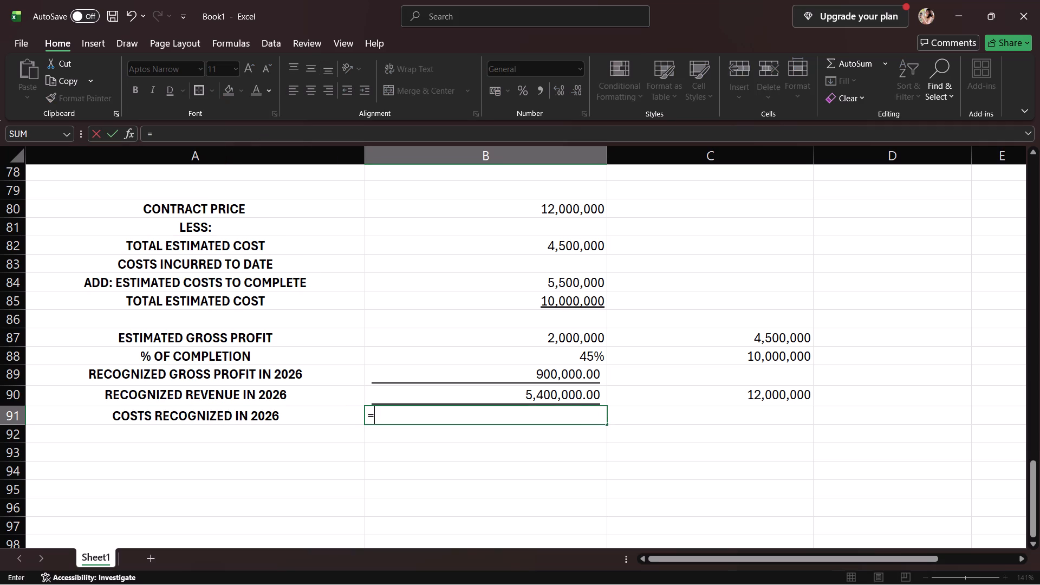
left_click(690, 362)
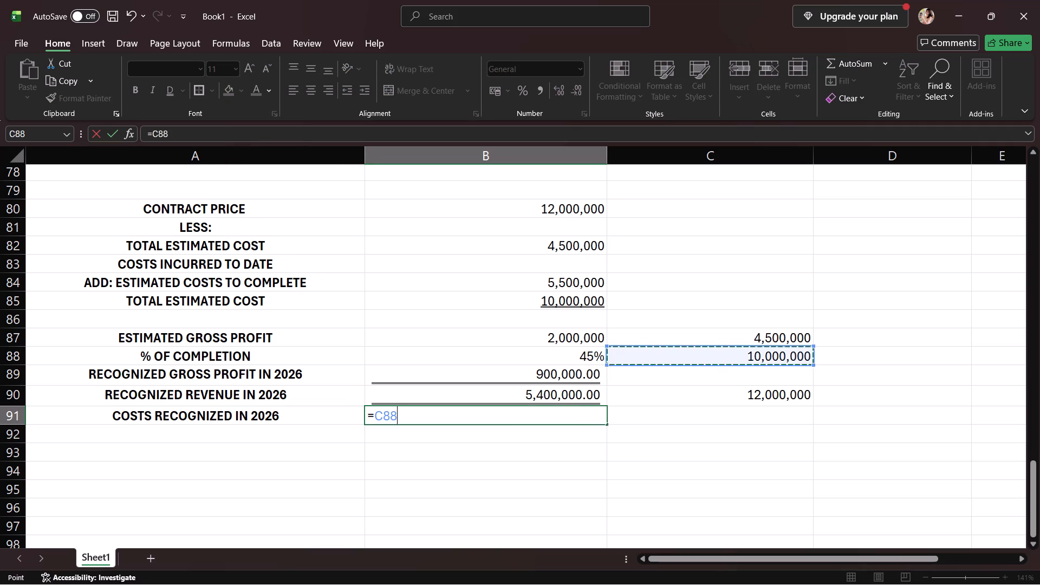
key("asterisk")
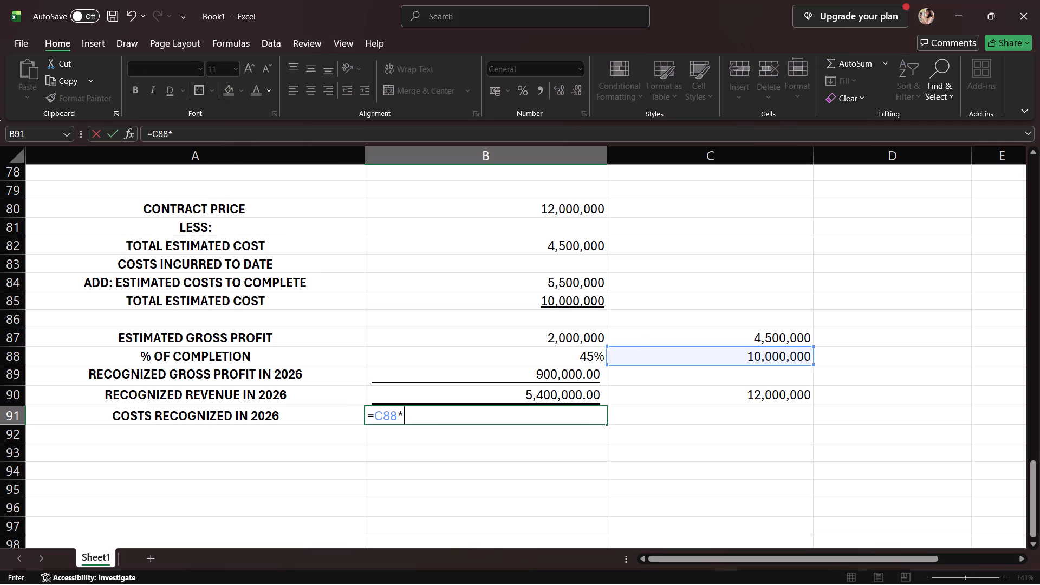
left_click(596, 353)
key("Return")
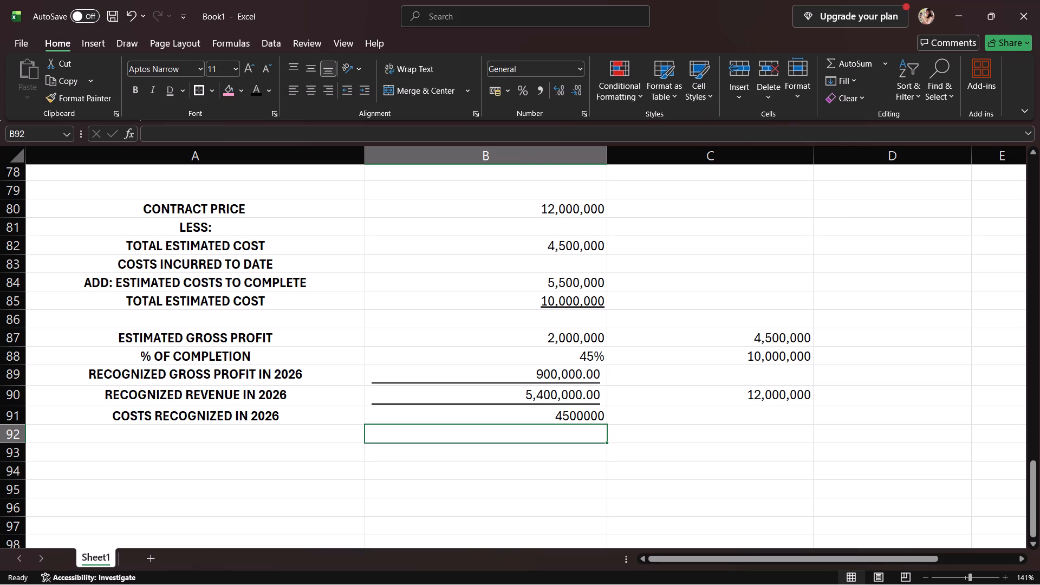
Format the recognized costs amount in B91 with the Comma style and a double underline.
left_click(563, 417)
left_click(540, 86)
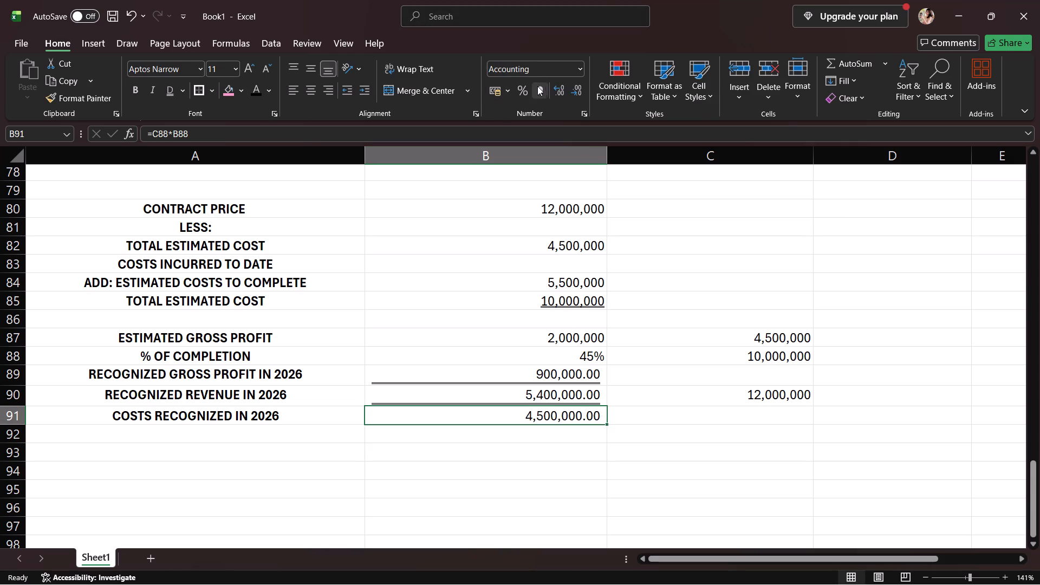
scroll(593, 359, "up", 3)
scroll(593, 359, "down", 2)
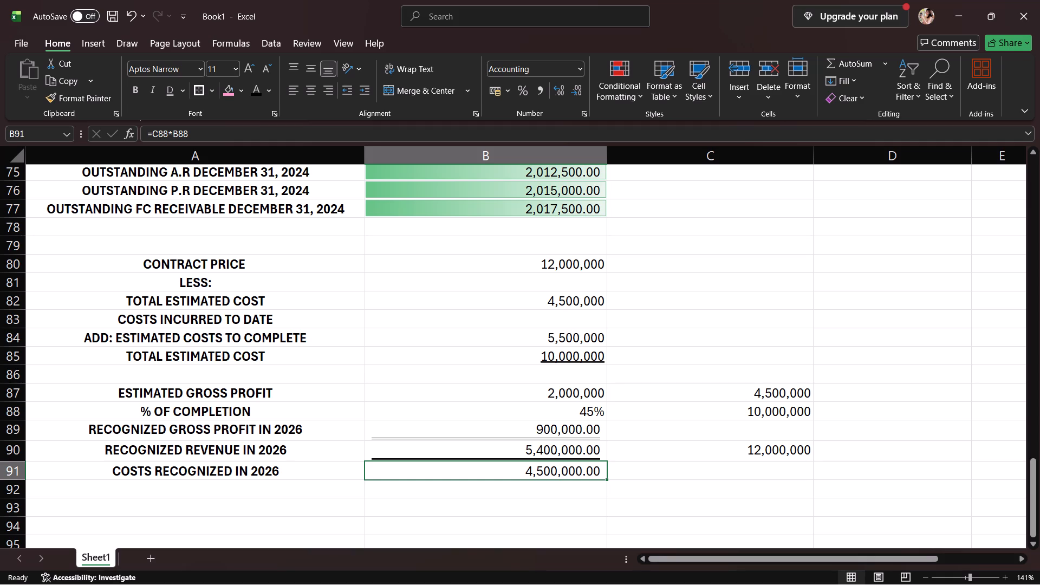
left_click(172, 88)
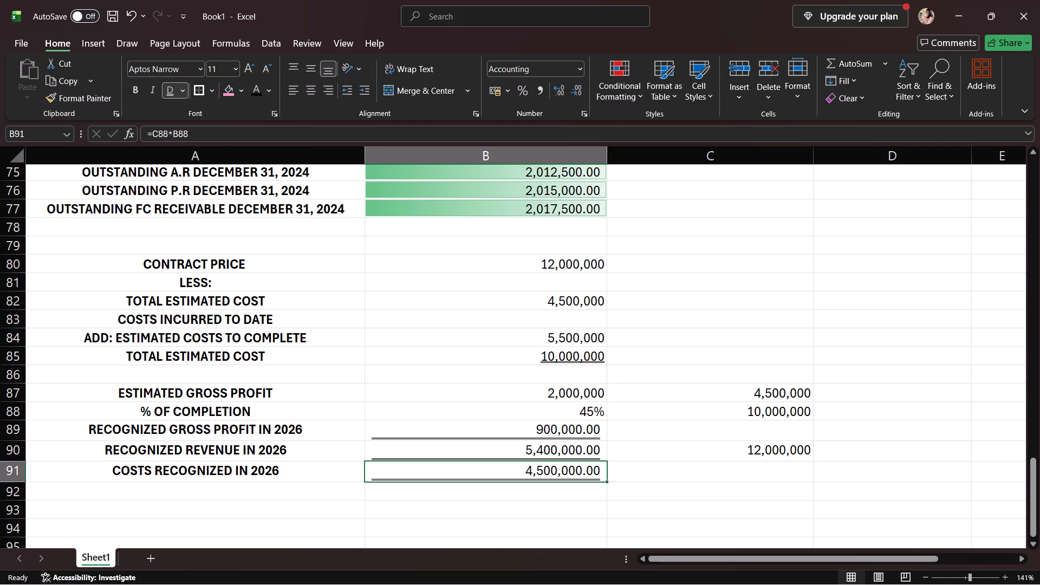
Select the recognized gross profit amount in B89.
scroll(447, 337, "down", 2)
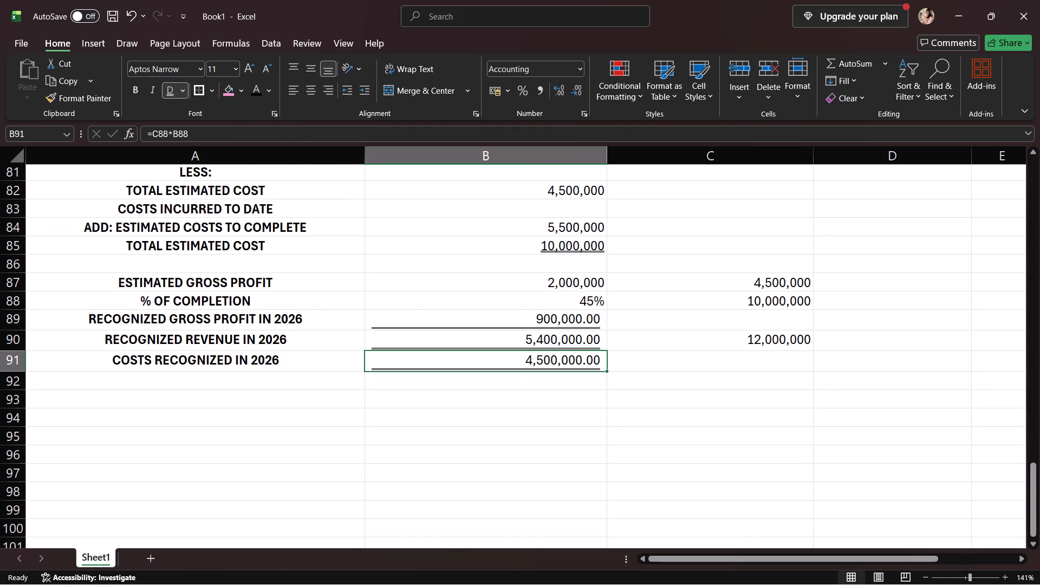
scroll(447, 337, "up", 3)
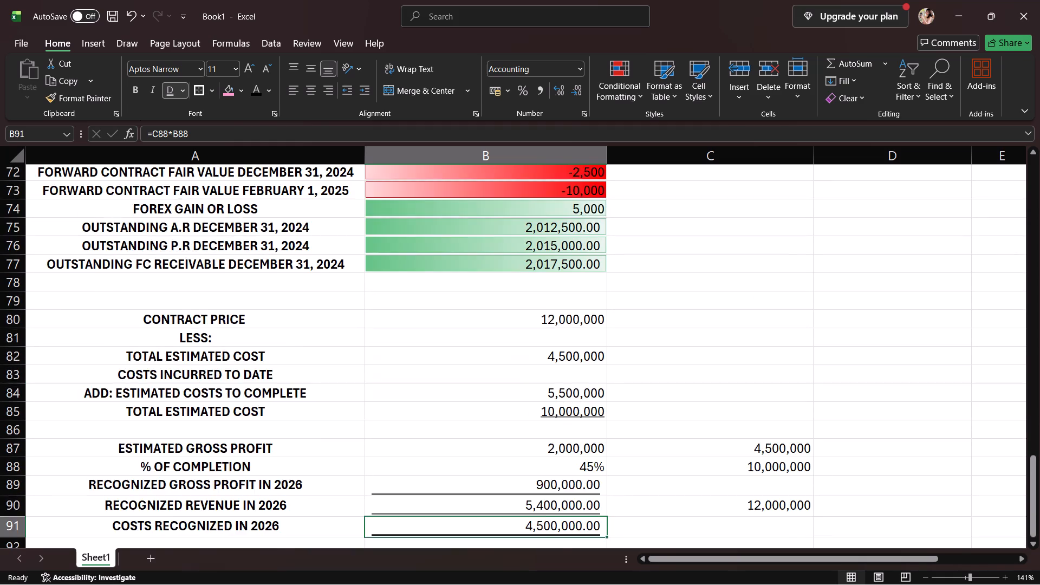
scroll(447, 337, "up", 2)
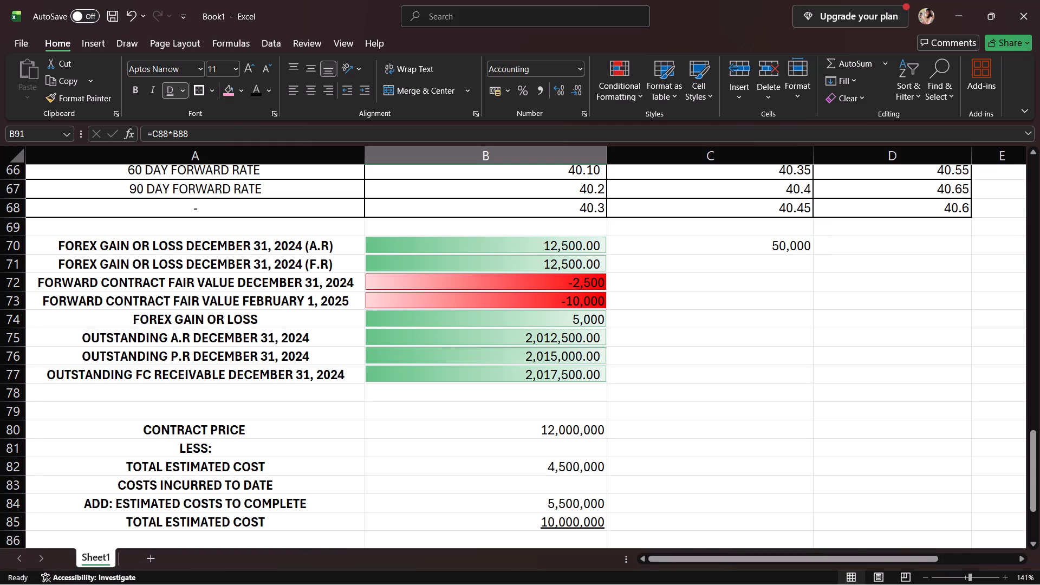
scroll(412, 350, "down", 2)
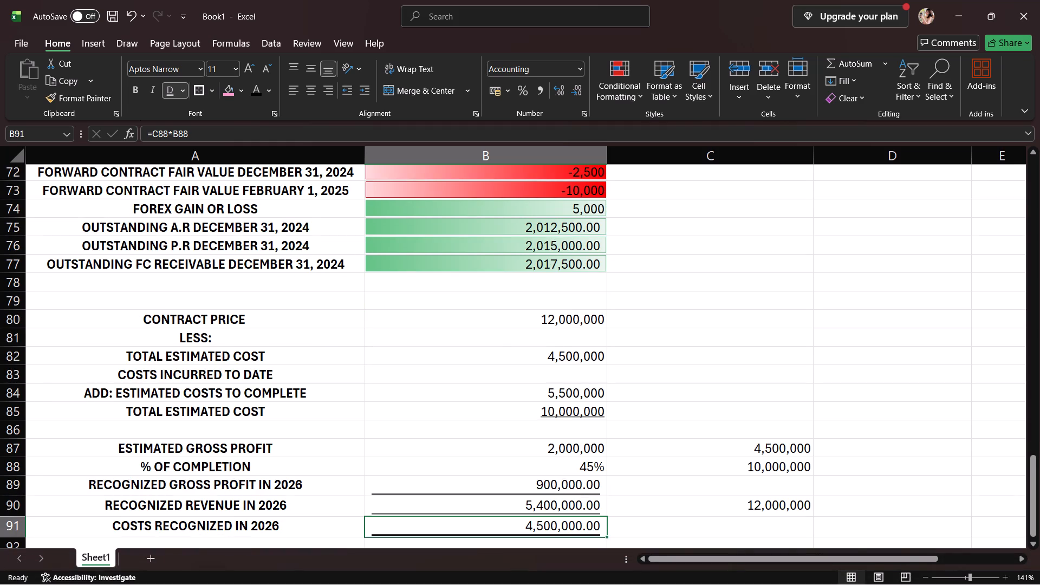
scroll(422, 371, "down", 1)
left_click(422, 371)
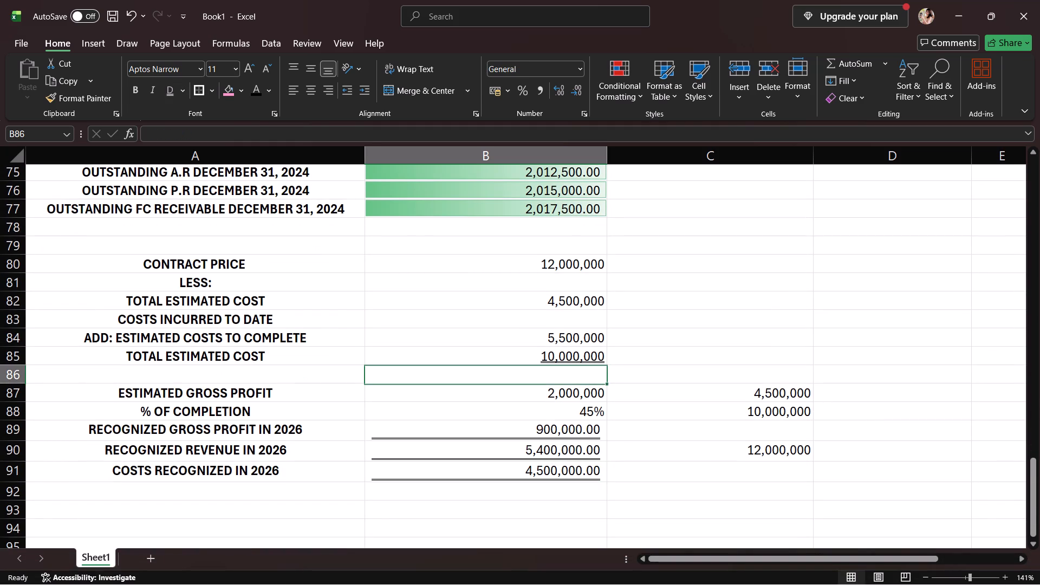
left_click(426, 366)
left_click(424, 436)
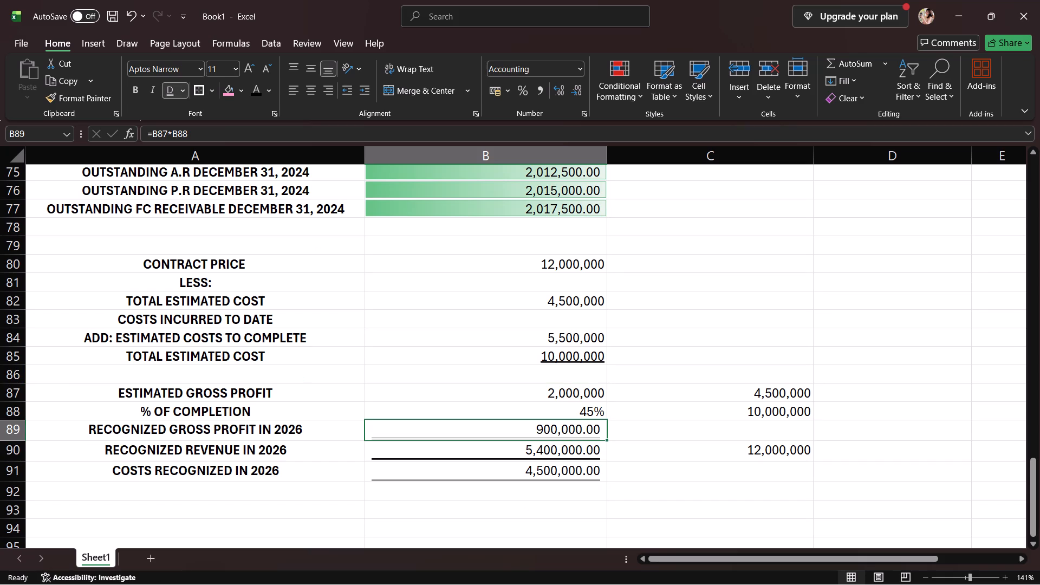
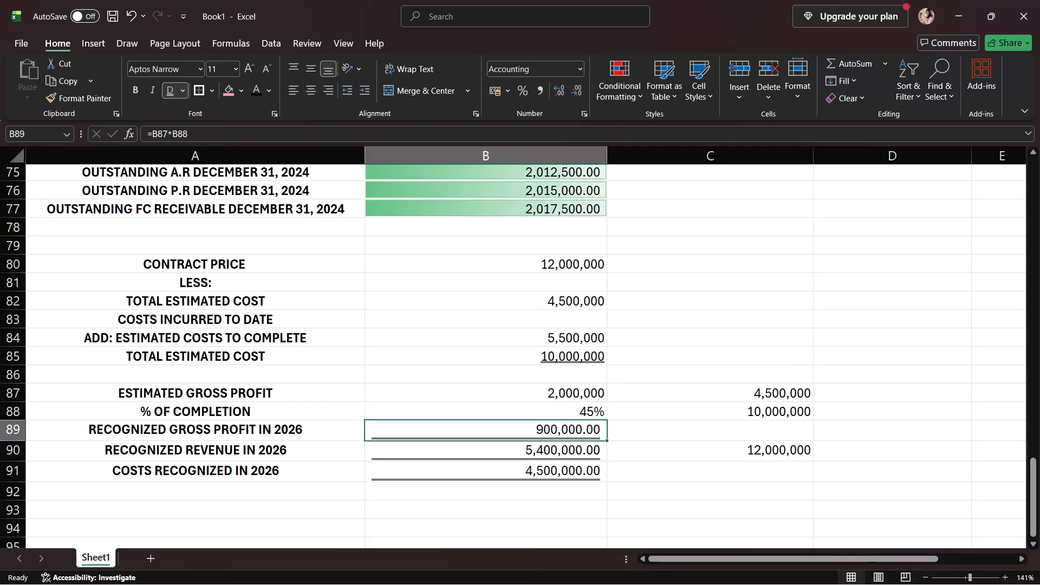
Enter the heading INPUT MEASURES: EFFORTS EXPENDED METHOD USING TIMBERS LAID in A93.
scroll(559, 497, "down", 1)
left_click(534, 398)
left_click(277, 379)
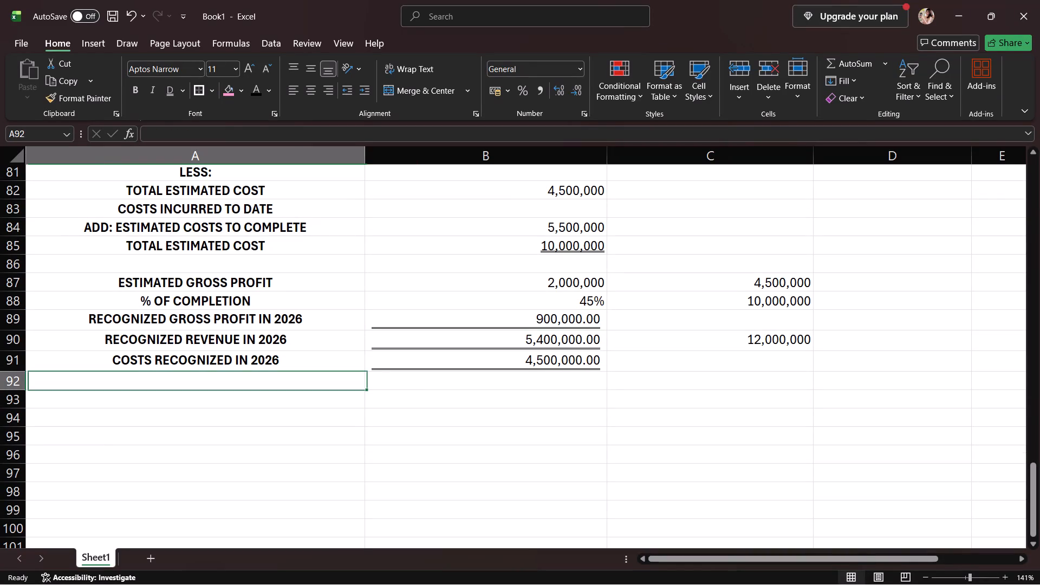
left_click(219, 404)
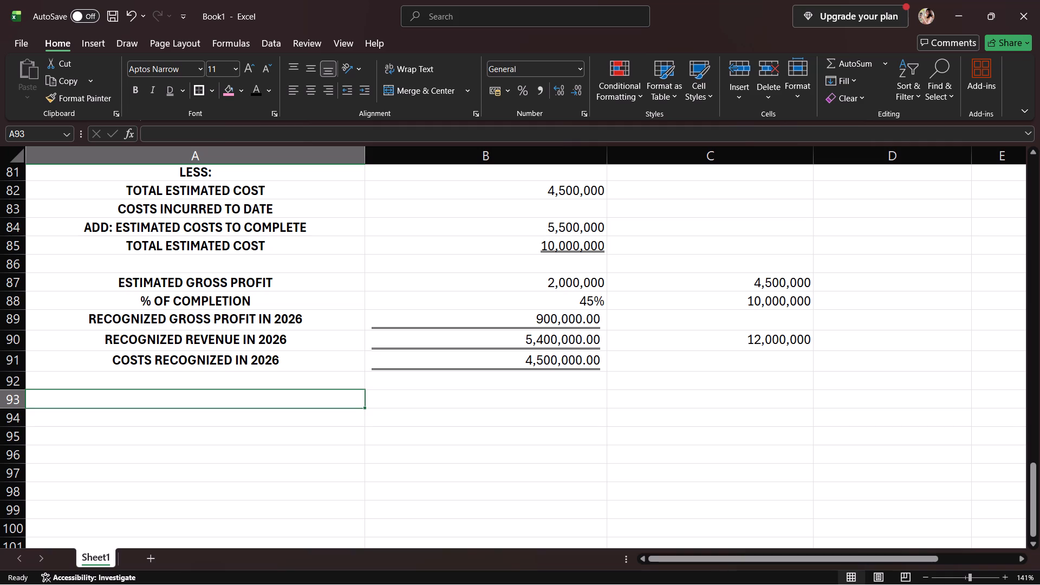
left_click(445, 401)
left_click(308, 402)
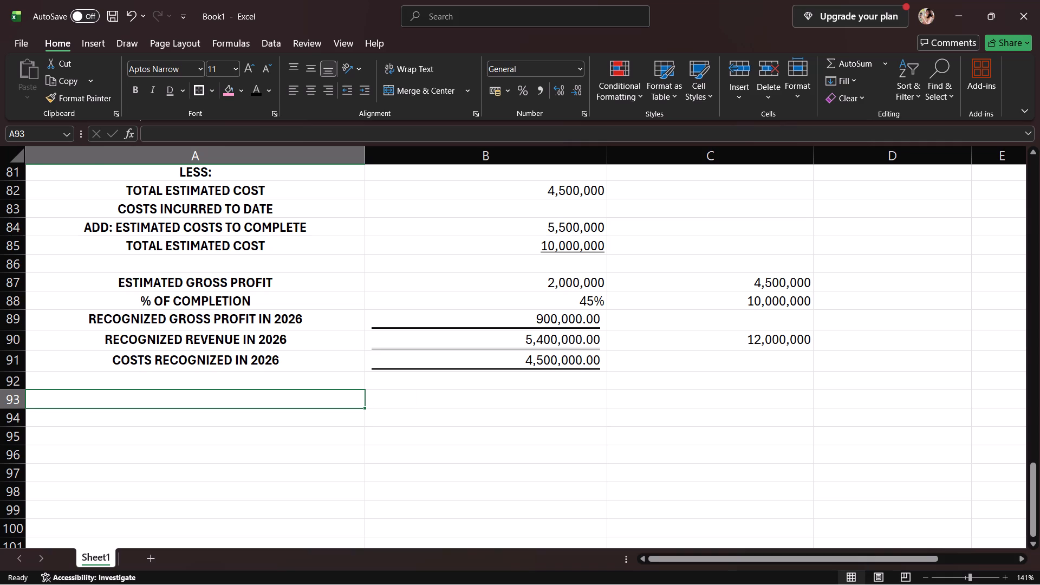
type("INPUT MEASURES")
key("space")
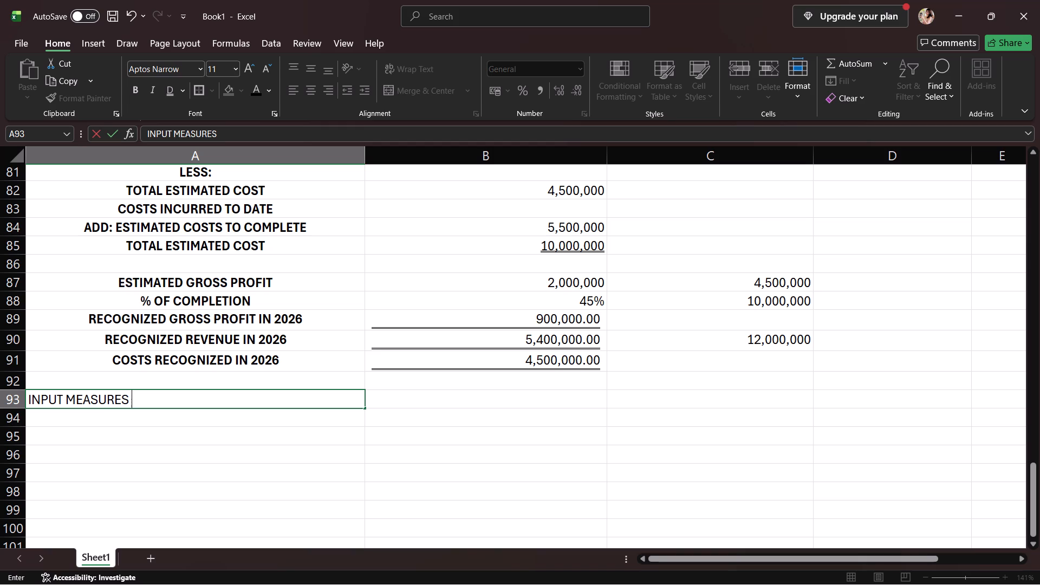
key("BackSpace")
type(";")
key("space")
key("BackSpace")
key("BackSpace")
key("shift+colon")
key("space")
type("EFFORTA")
key("space")
key("BackSpace")
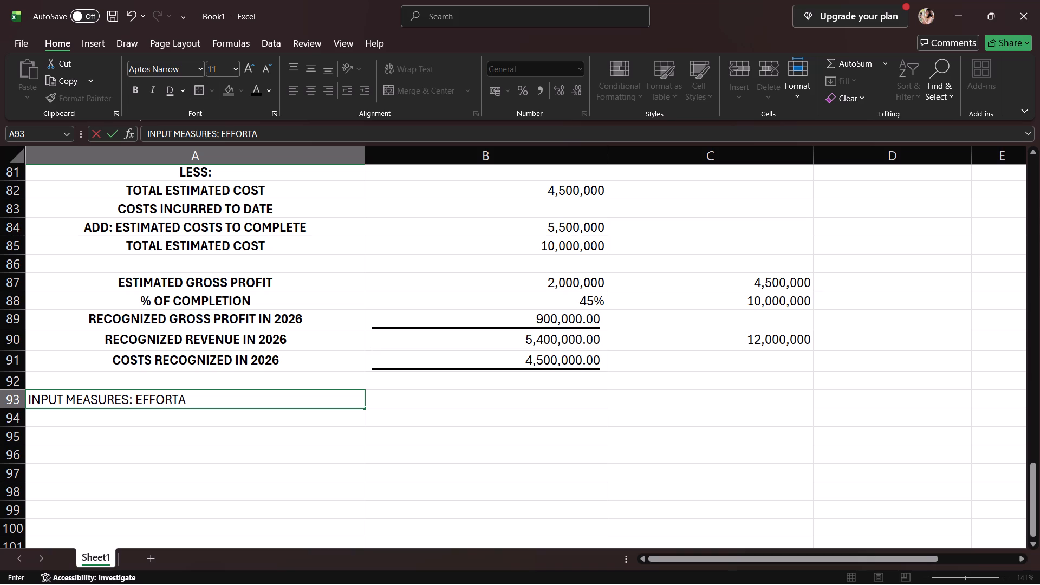
key("BackSpace")
type("S EXPENDED")
key("space")
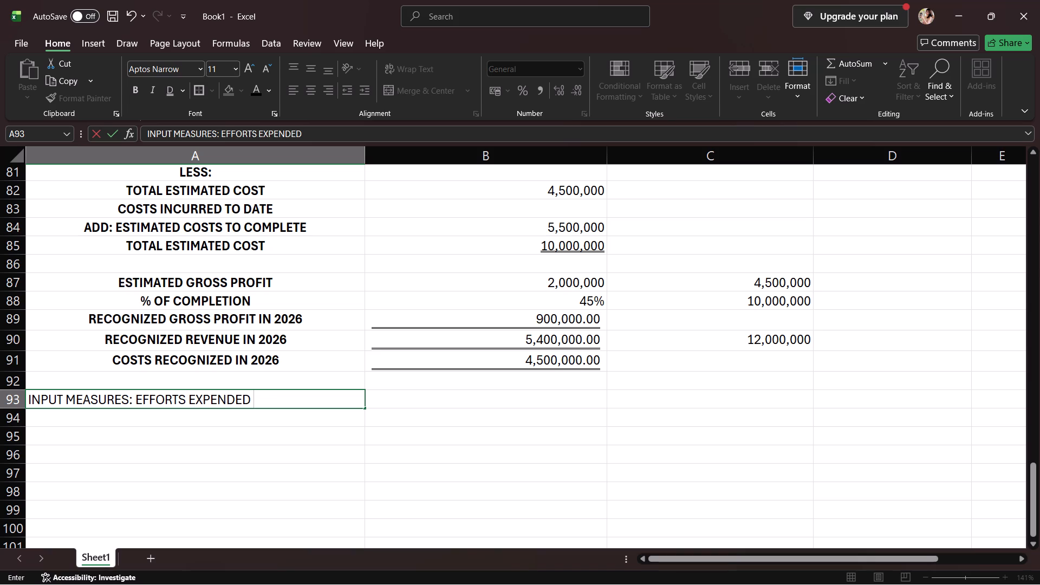
type("METHOD")
key("space")
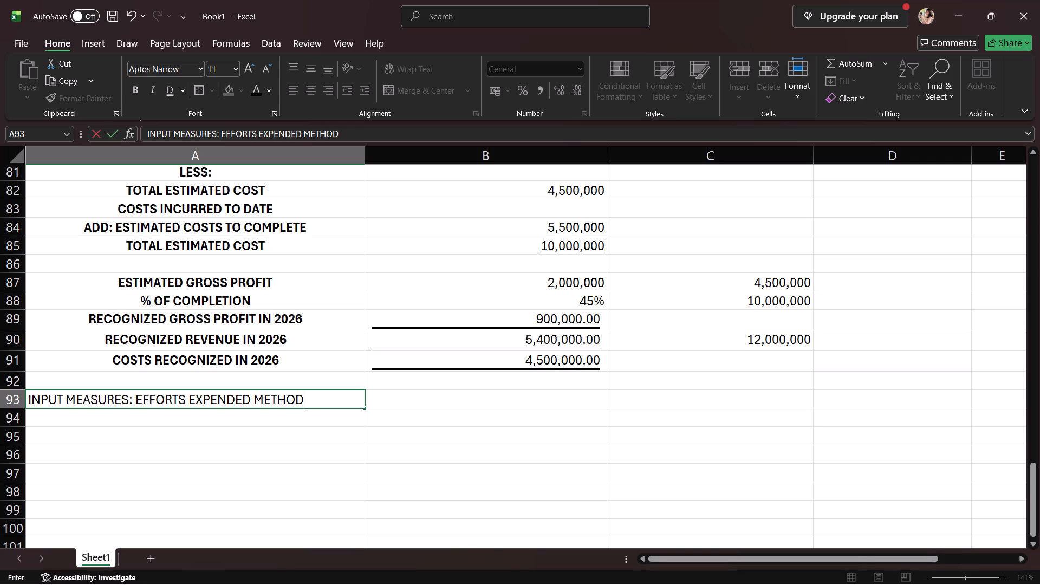
key("u")
type("SING")
key("space")
type("TIMBERS LAID")
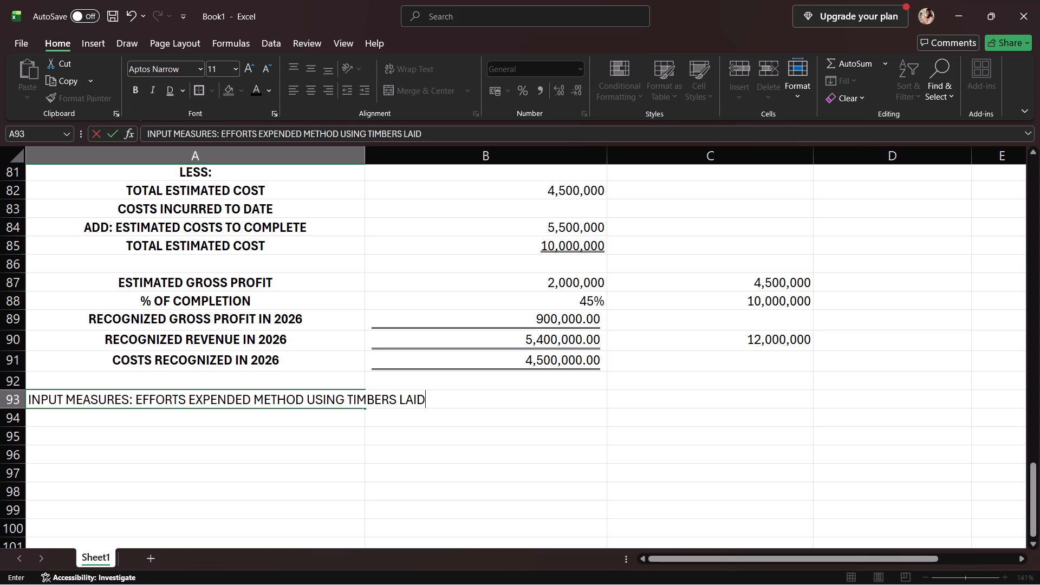
left_click(430, 400)
left_click(345, 422)
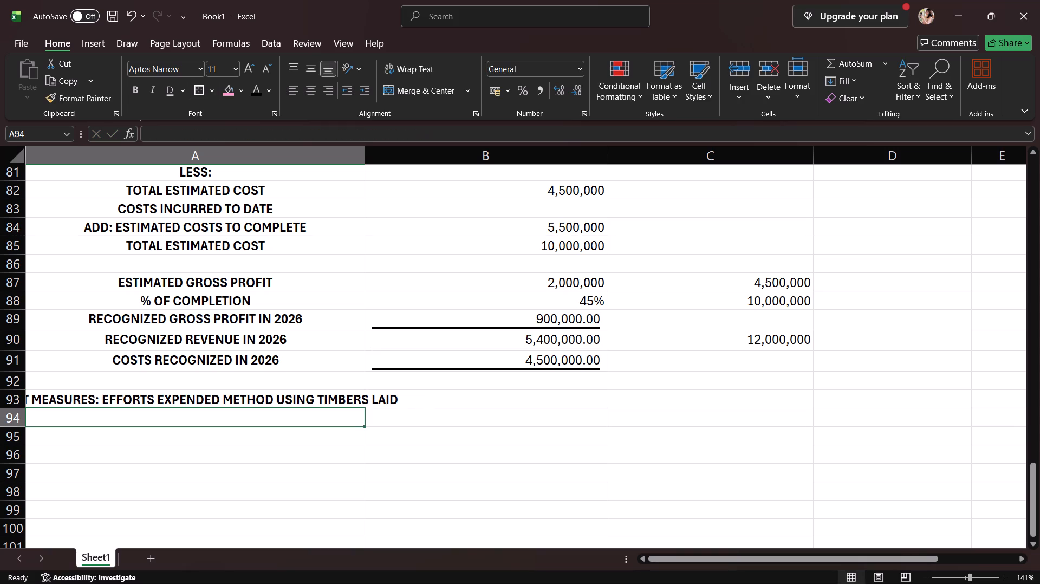
Widen column A slightly to give the heading in A93 more room.
left_click(355, 407)
left_click(360, 398)
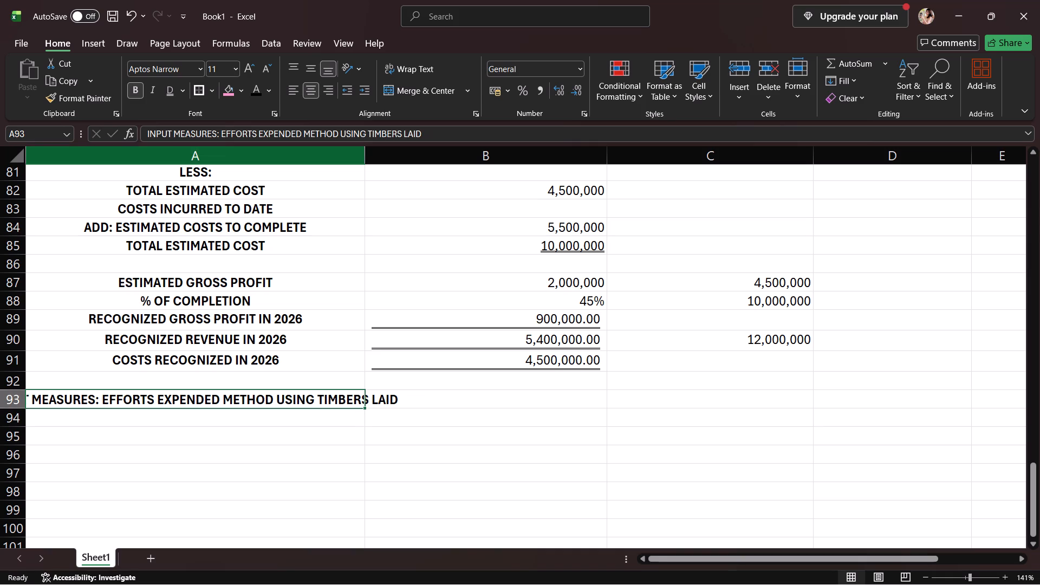
left_click_drag(365, 160, 373, 160)
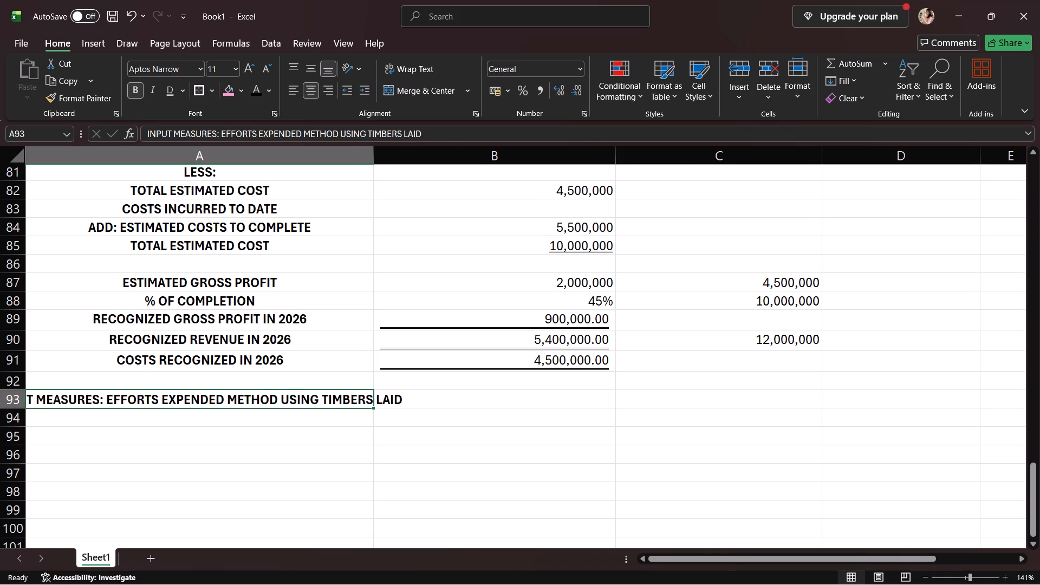
left_click(382, 162)
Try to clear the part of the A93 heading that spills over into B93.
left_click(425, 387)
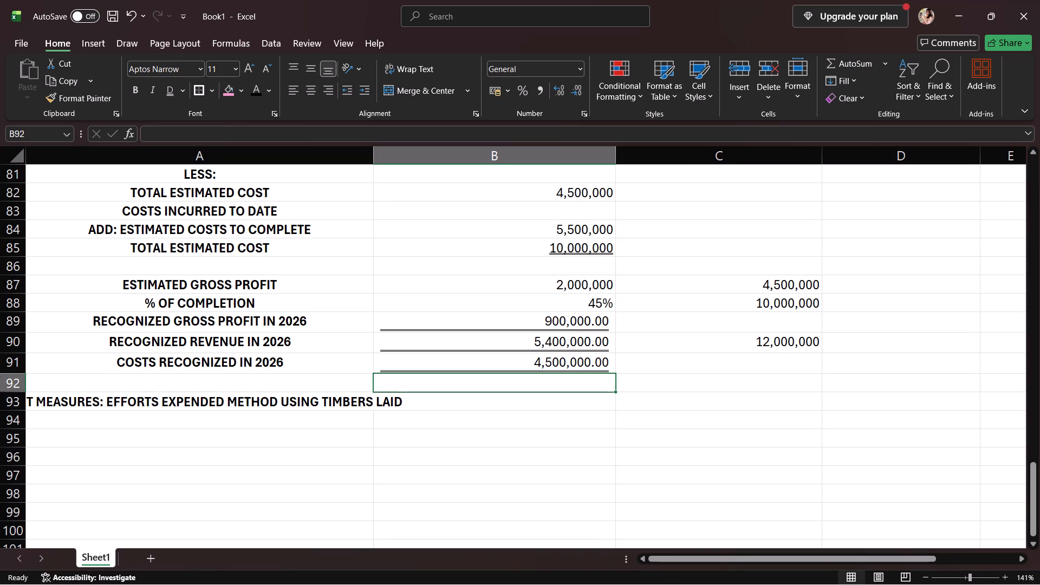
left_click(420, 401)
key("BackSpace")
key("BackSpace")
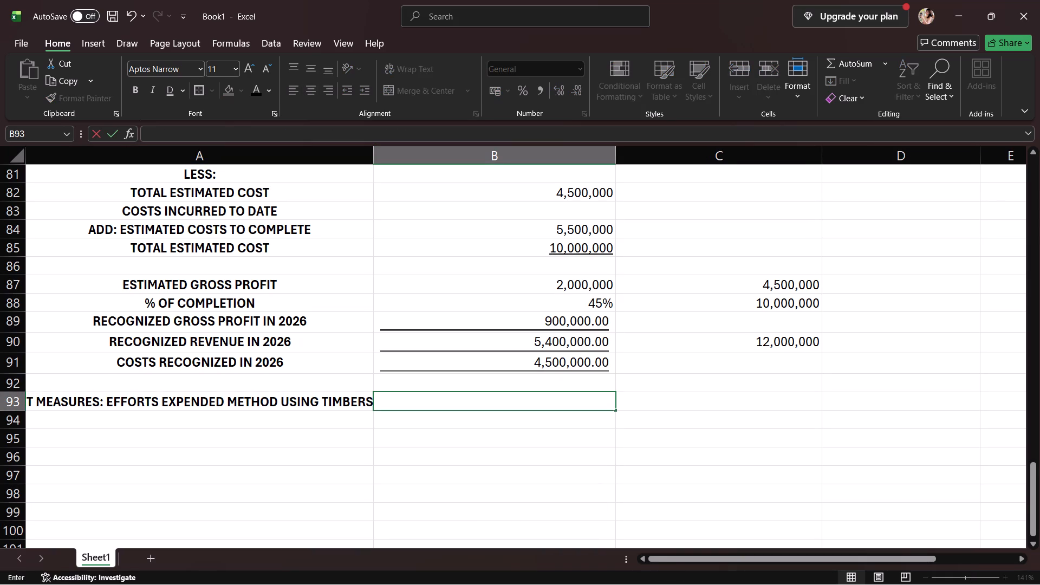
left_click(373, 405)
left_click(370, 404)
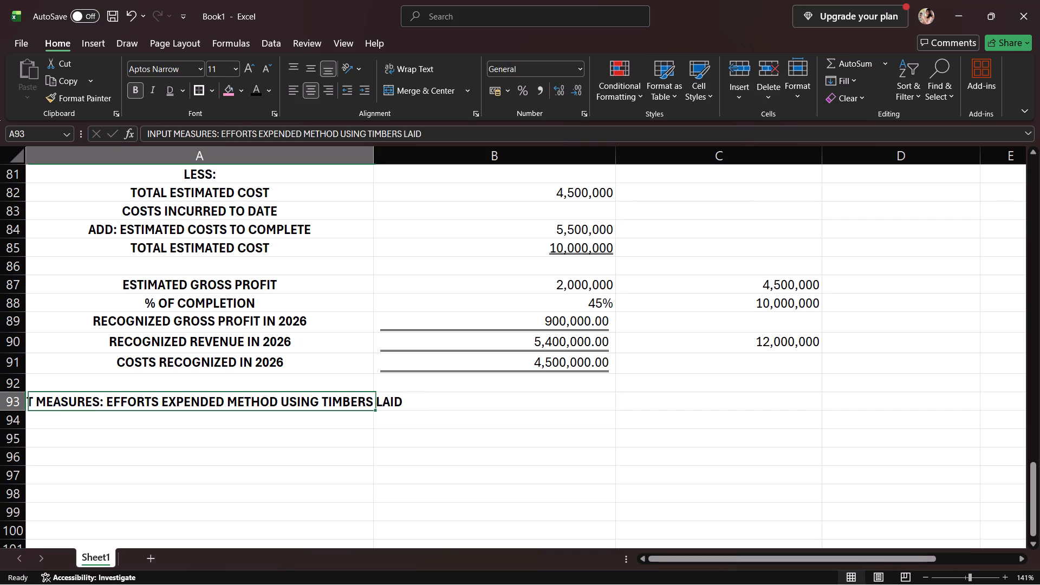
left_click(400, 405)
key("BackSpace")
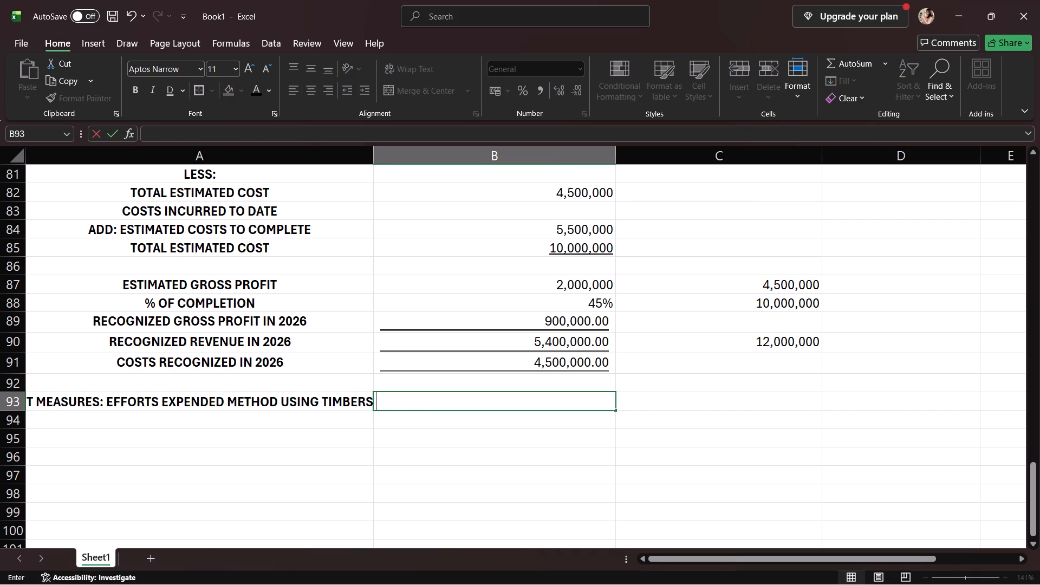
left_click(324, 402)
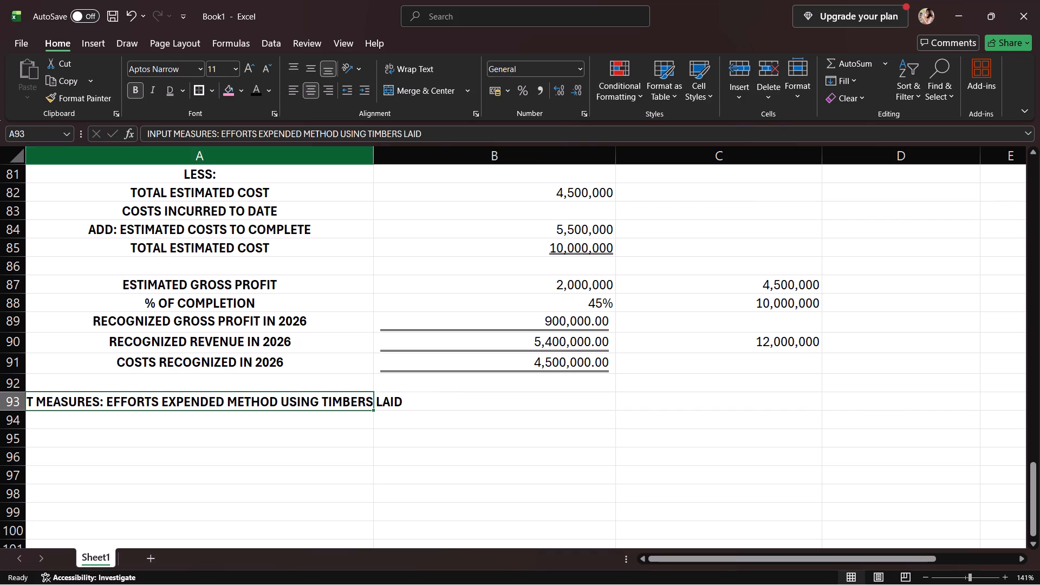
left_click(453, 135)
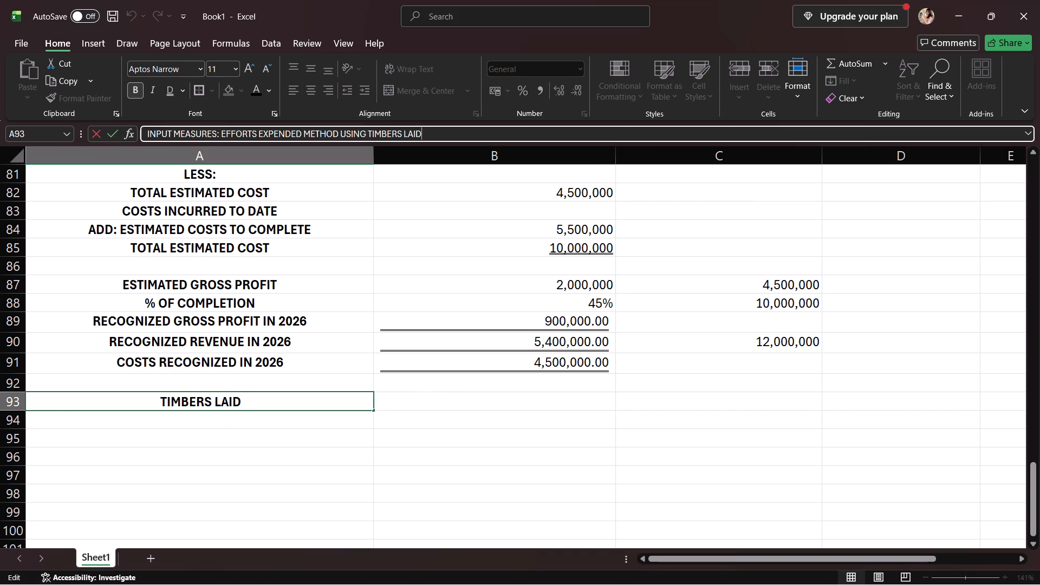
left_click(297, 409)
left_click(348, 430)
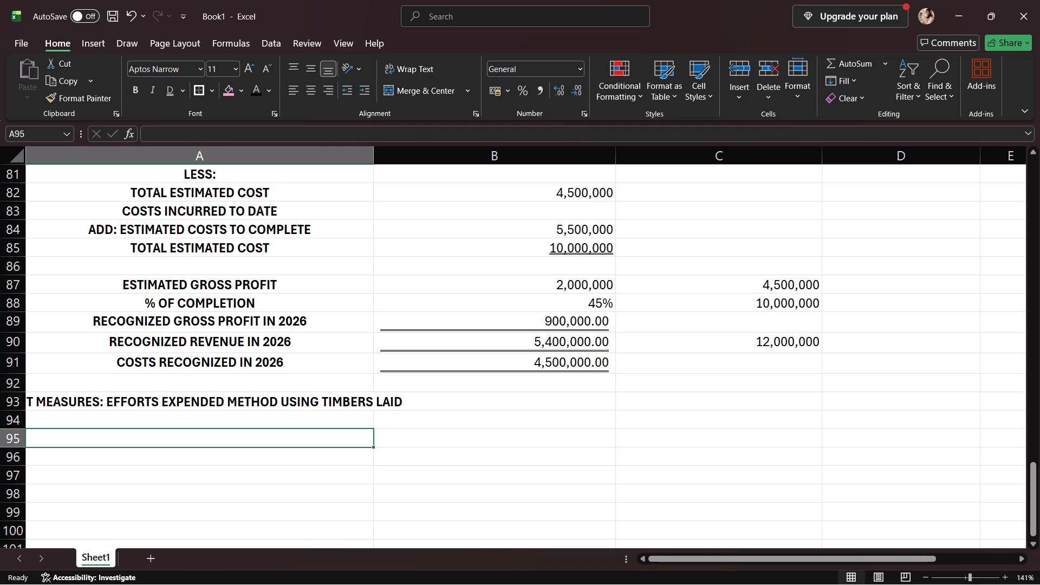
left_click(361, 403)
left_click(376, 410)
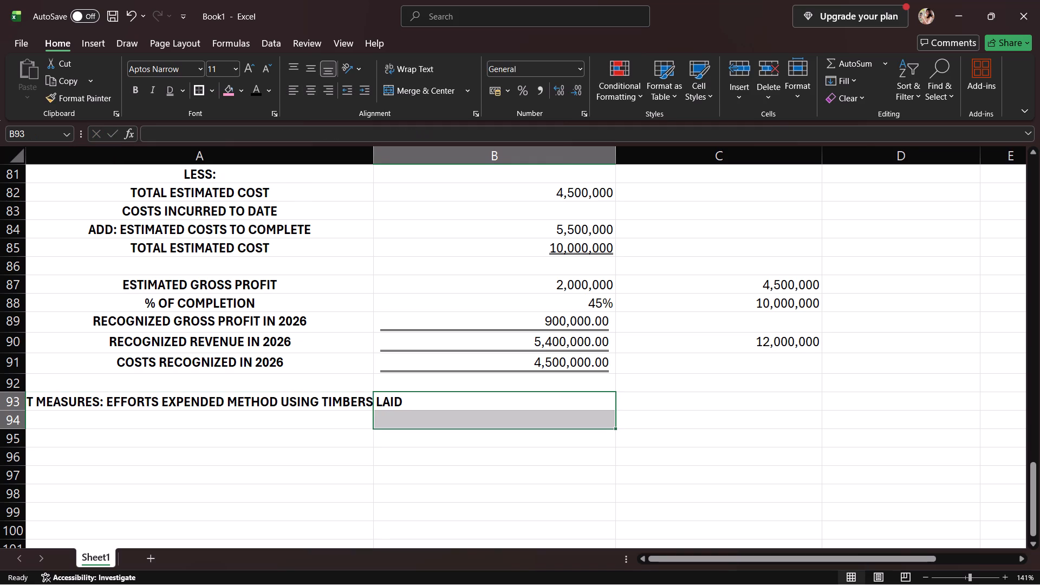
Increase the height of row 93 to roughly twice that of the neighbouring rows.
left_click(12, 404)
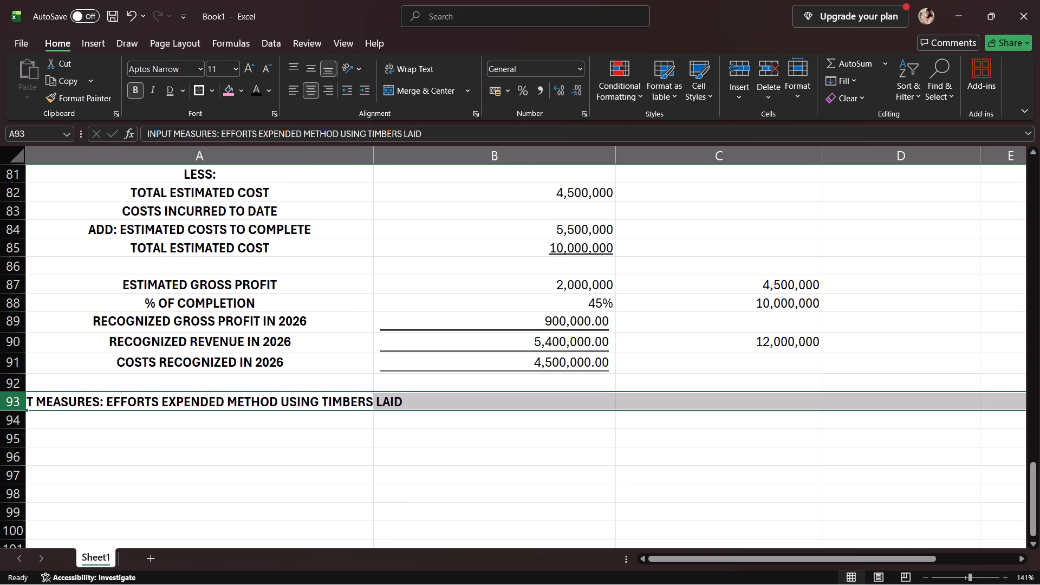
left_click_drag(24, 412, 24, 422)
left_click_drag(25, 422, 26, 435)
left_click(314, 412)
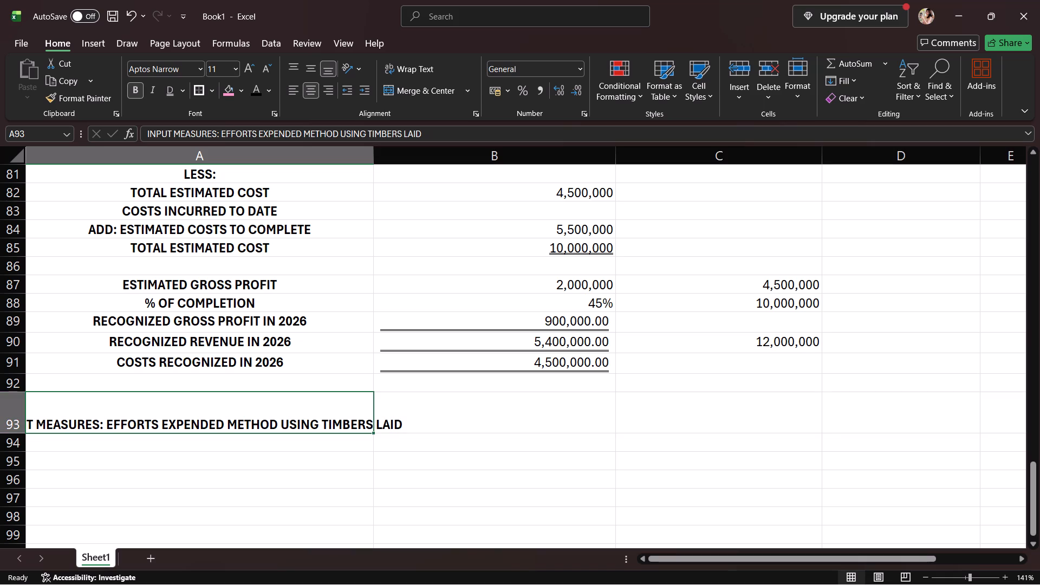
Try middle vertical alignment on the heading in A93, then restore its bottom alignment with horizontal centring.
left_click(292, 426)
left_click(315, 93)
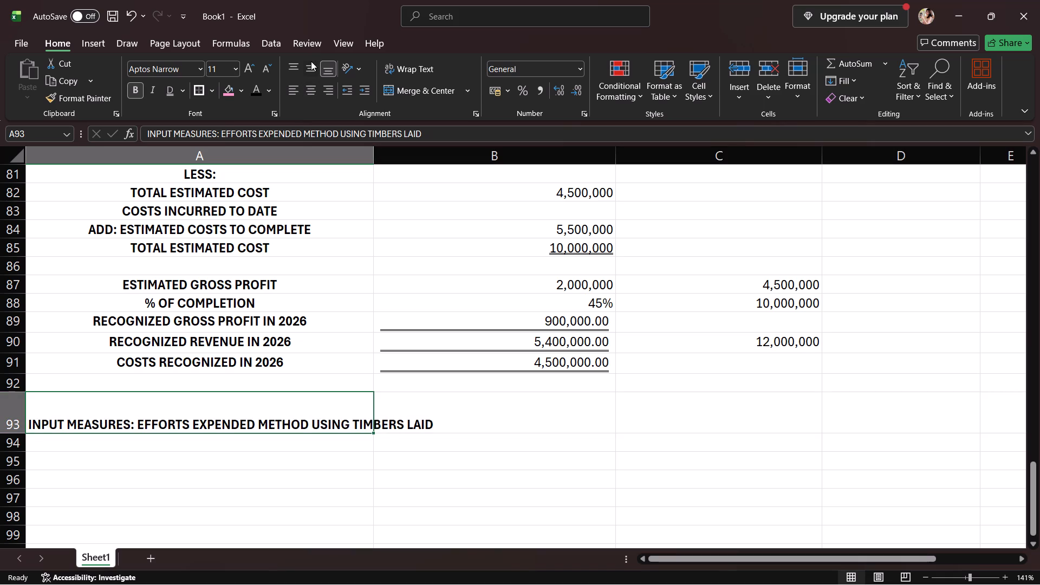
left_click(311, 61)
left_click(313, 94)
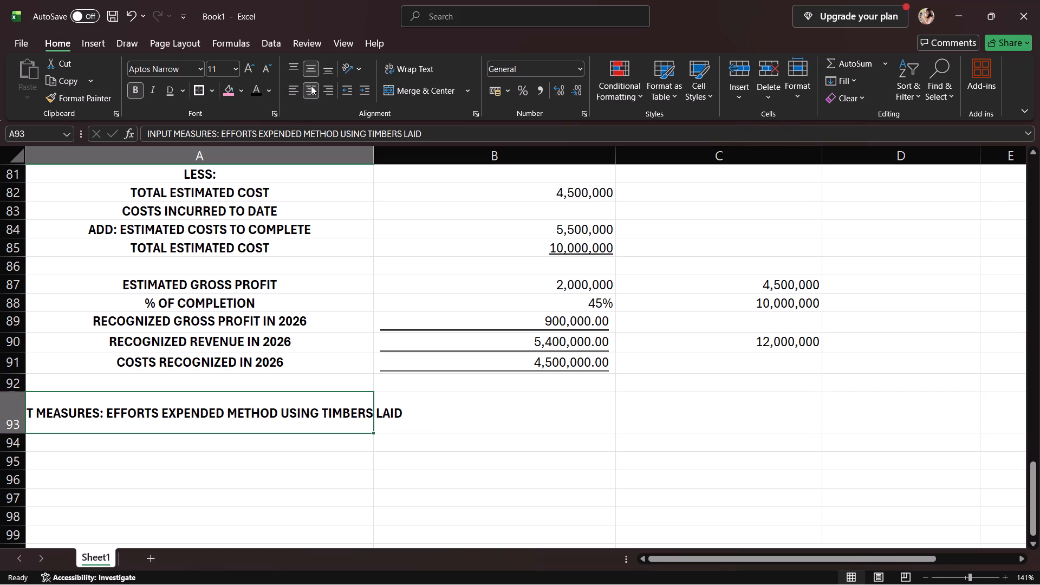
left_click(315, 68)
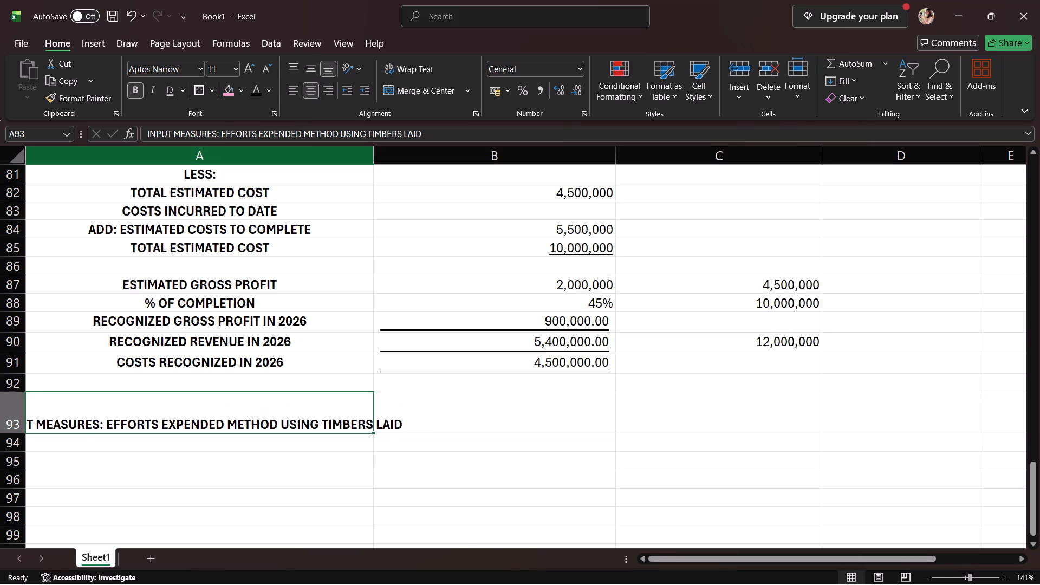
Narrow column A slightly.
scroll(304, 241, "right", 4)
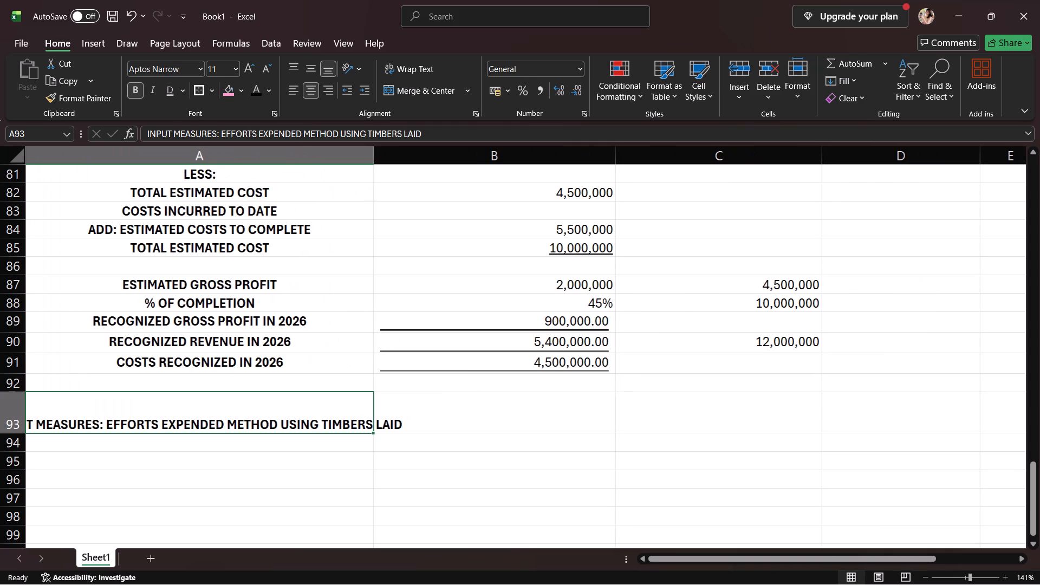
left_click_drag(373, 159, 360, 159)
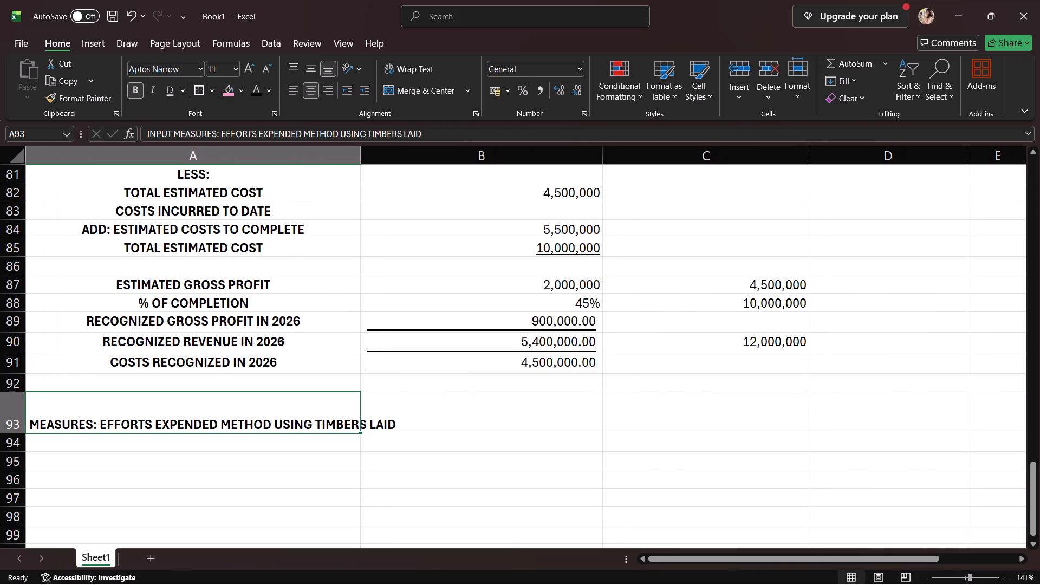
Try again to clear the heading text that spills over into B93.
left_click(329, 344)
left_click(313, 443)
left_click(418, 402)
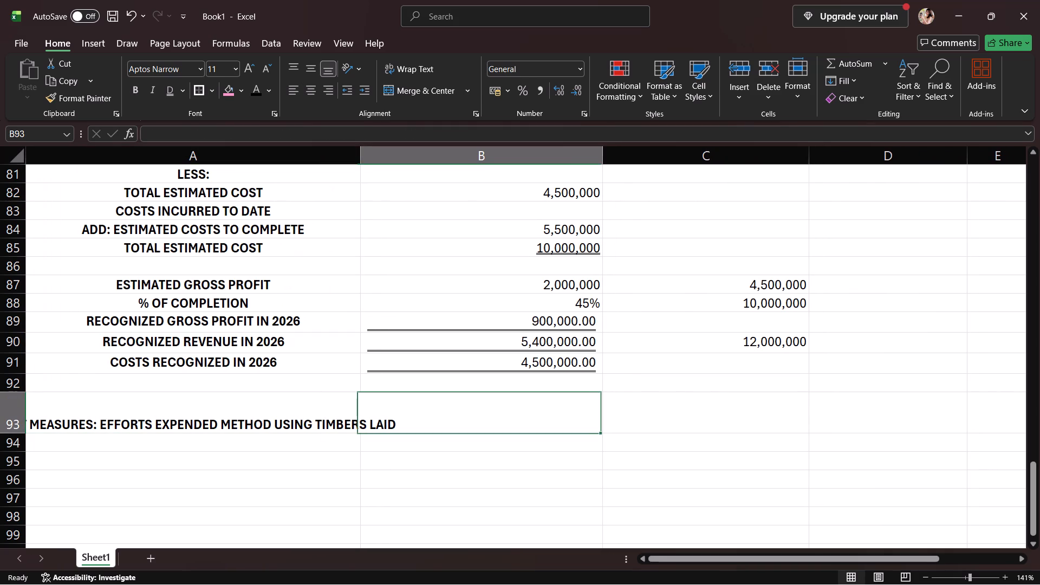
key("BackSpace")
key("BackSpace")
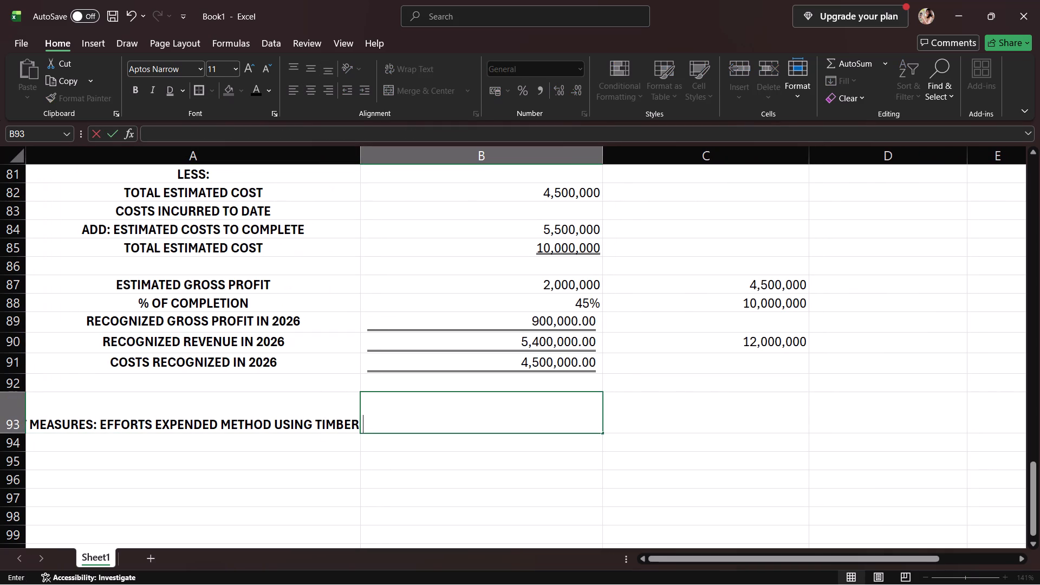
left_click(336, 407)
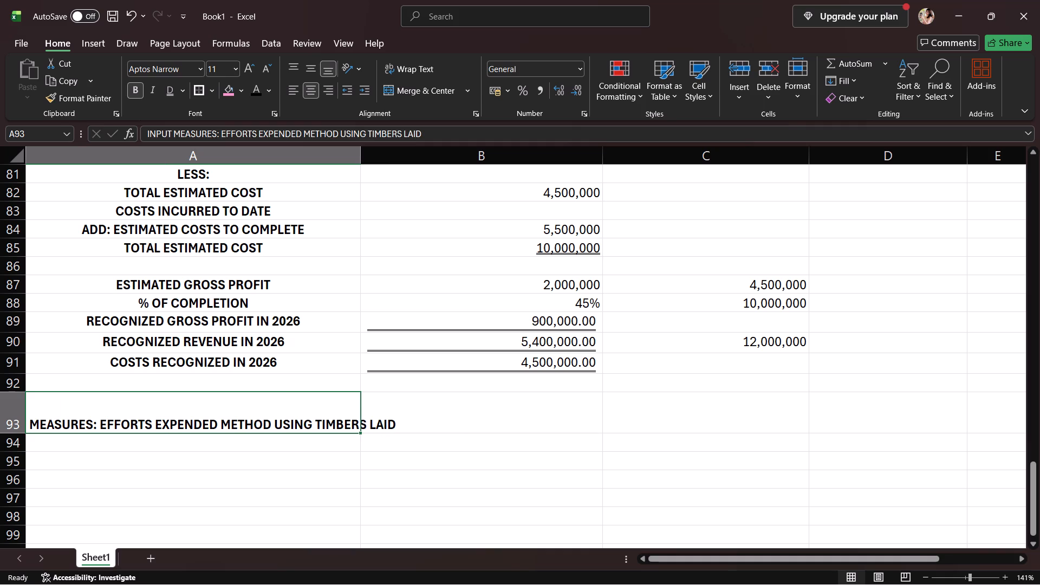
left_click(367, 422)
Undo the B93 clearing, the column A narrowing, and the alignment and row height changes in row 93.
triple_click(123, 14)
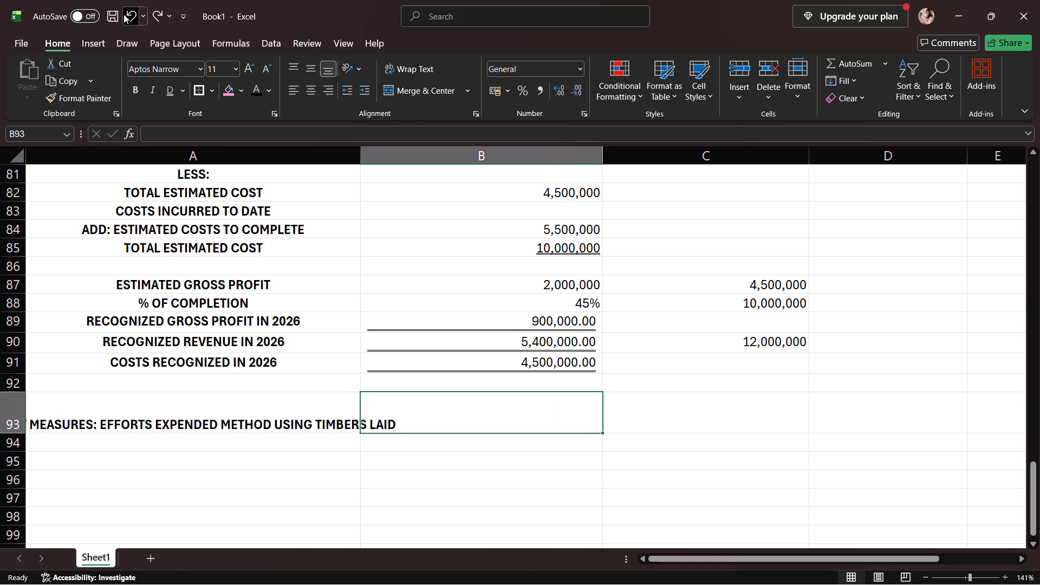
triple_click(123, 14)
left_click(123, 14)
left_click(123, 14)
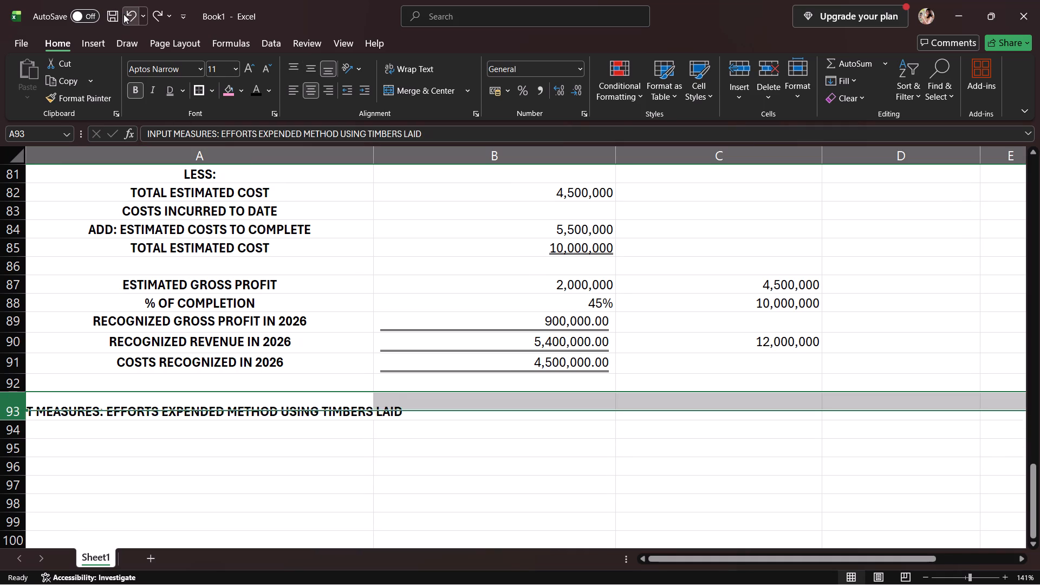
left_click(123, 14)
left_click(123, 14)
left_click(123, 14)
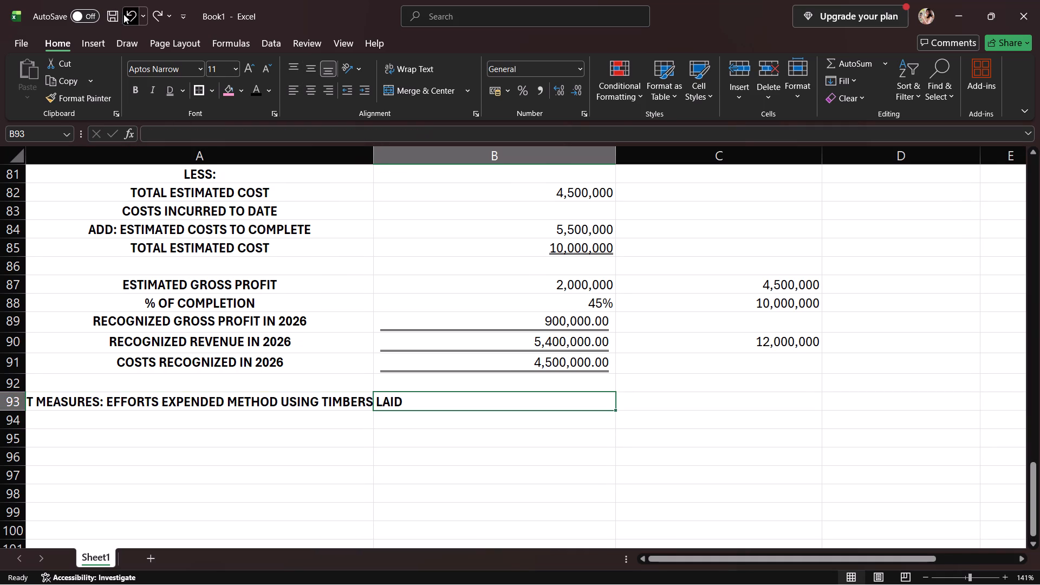
Undo the remaining changes to row 93, including the column A widening and the long efforts expended heading in A93.
left_click(123, 14)
left_click(123, 14)
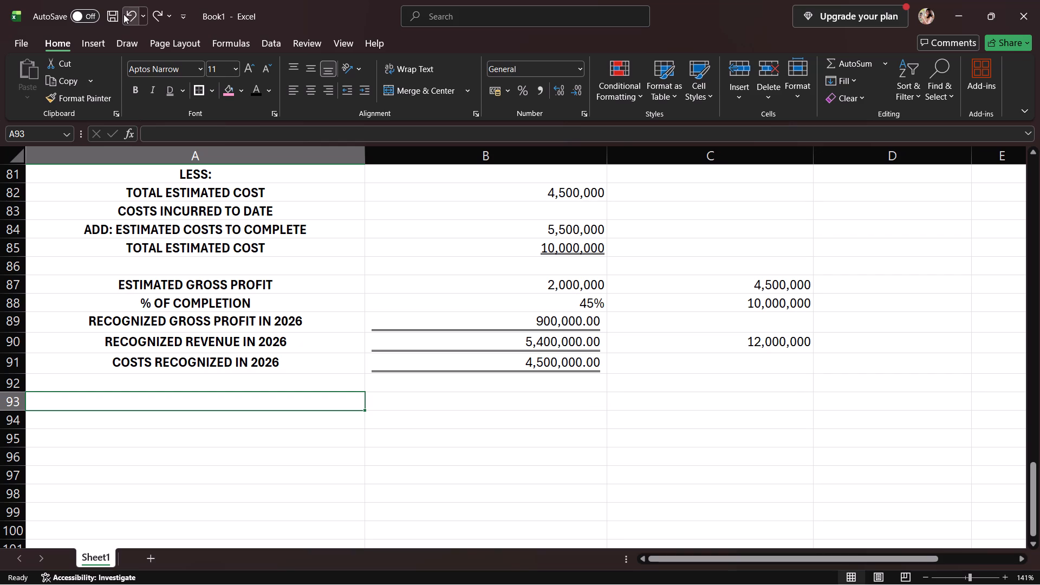
Enter the shorter section heading "INPUT MEASURES: TIMBER LAID" in A93.
type("IN,")
type("PUT MEAS")
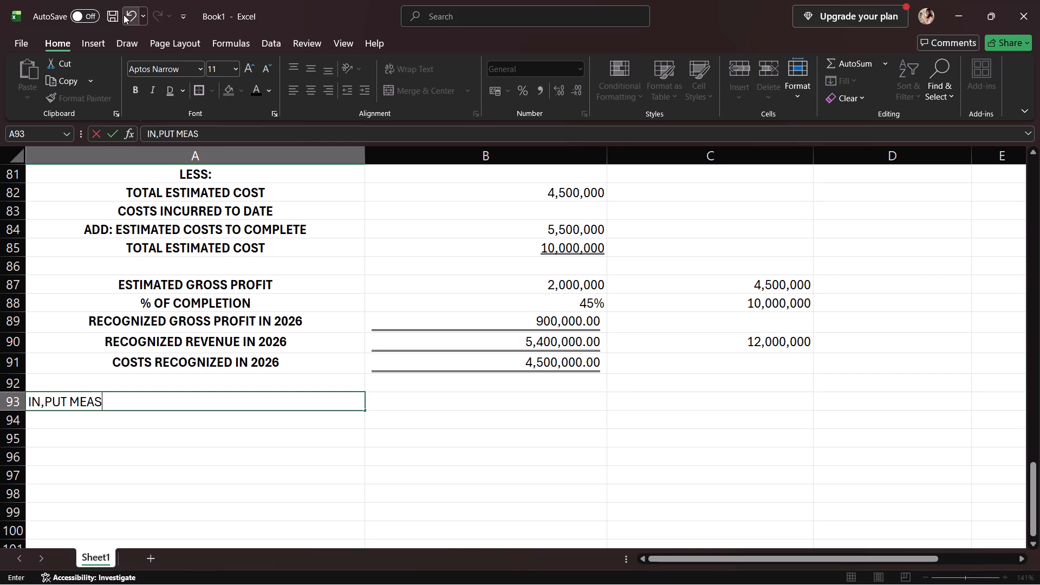
key("BackSpace")
key("BackSpace")
key("BackSpace")
key("BackSpace")
key("BackSpace")
key("BackSpace")
key("BackSpace")
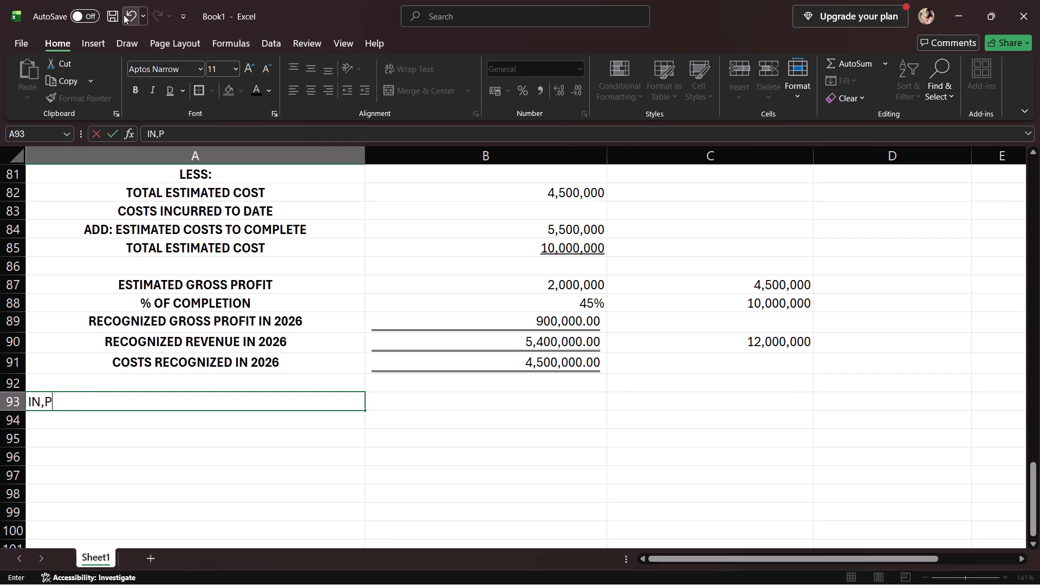
key("BackSpace")
key("BackSpace")
type("PU")
key("space")
key("BackSpace")
key("t")
key("space")
type("MEASURES")
key("space")
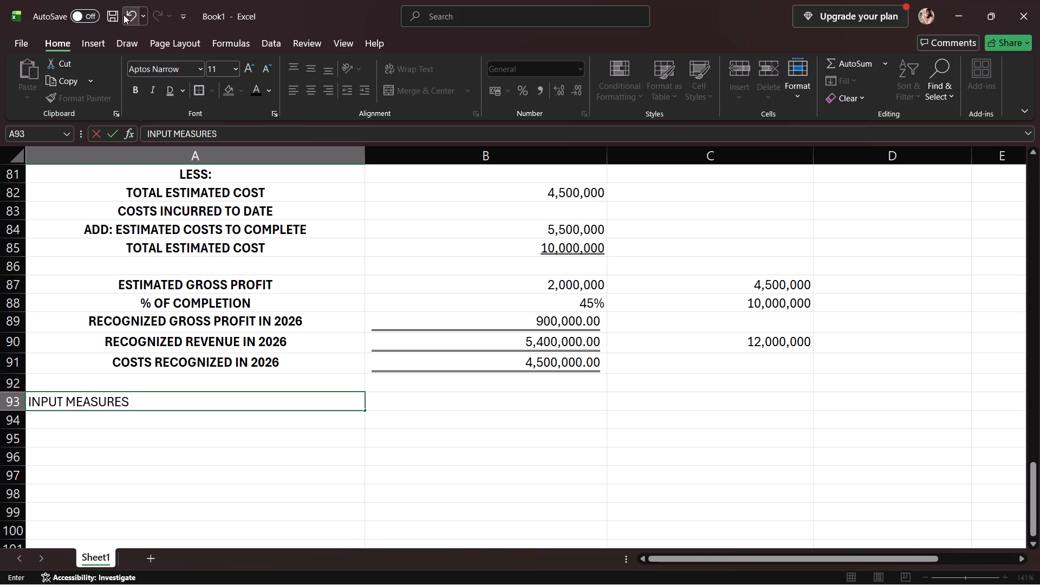
key("BackSpace")
type(":")
key("space")
type("TIMBER LAID")
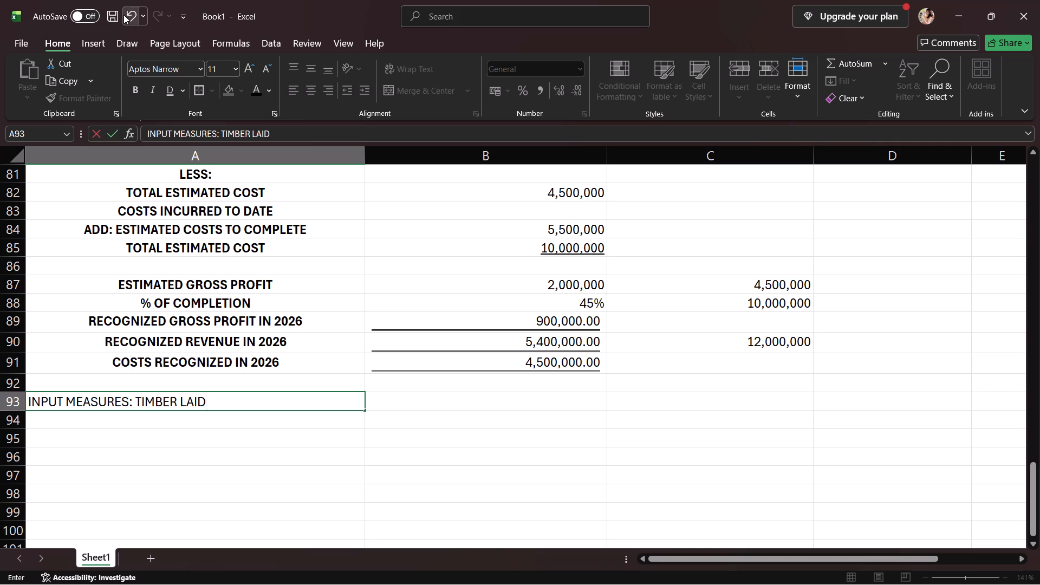
key("Return")
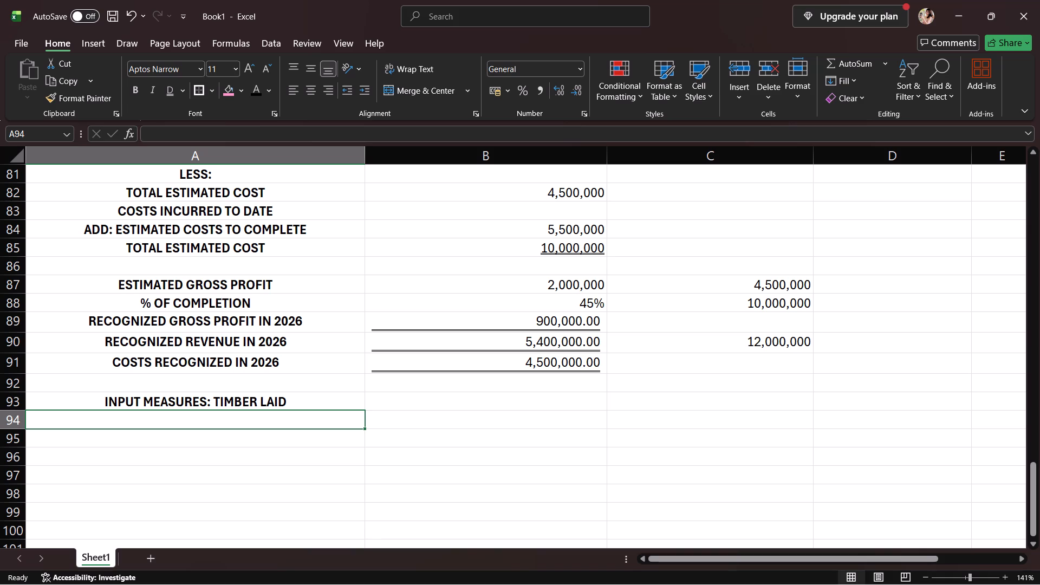
Enter the column headings "YEAR 2" in B93 and "YEAR 3" in C93.
left_click(483, 387)
left_click(484, 402)
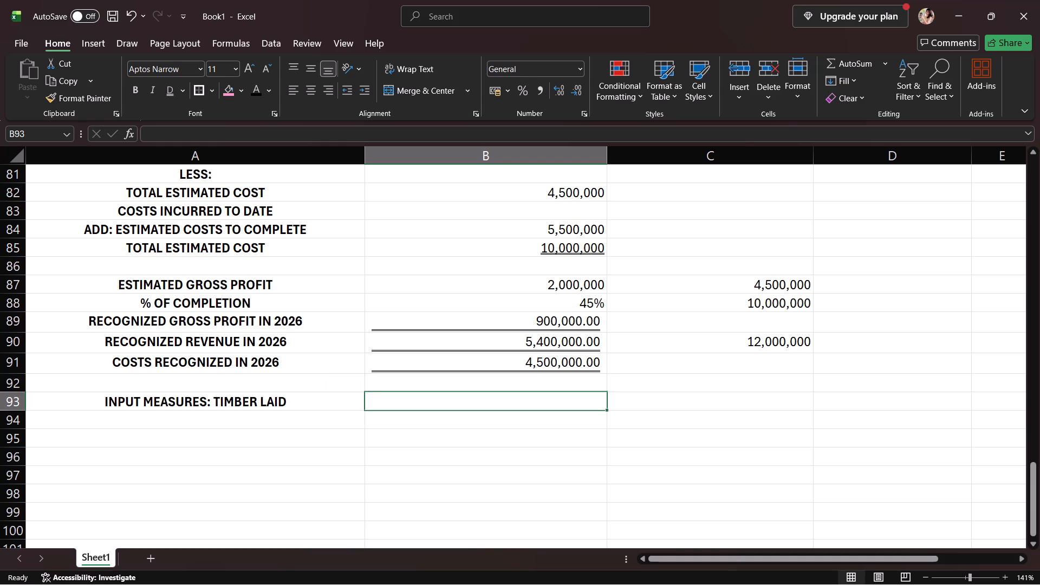
type("YEAR 2")
left_click(687, 401)
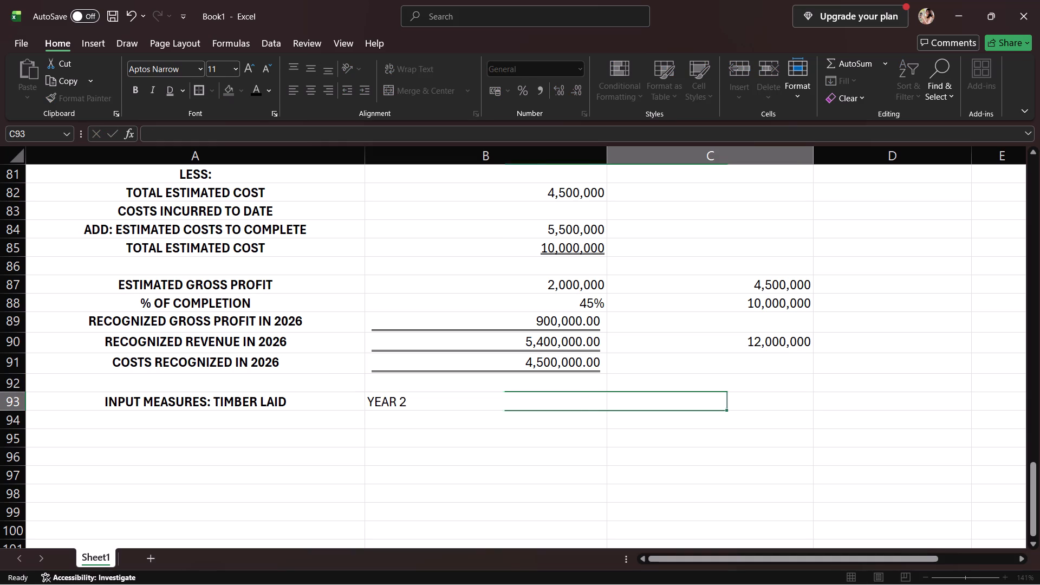
type("YEAR 3")
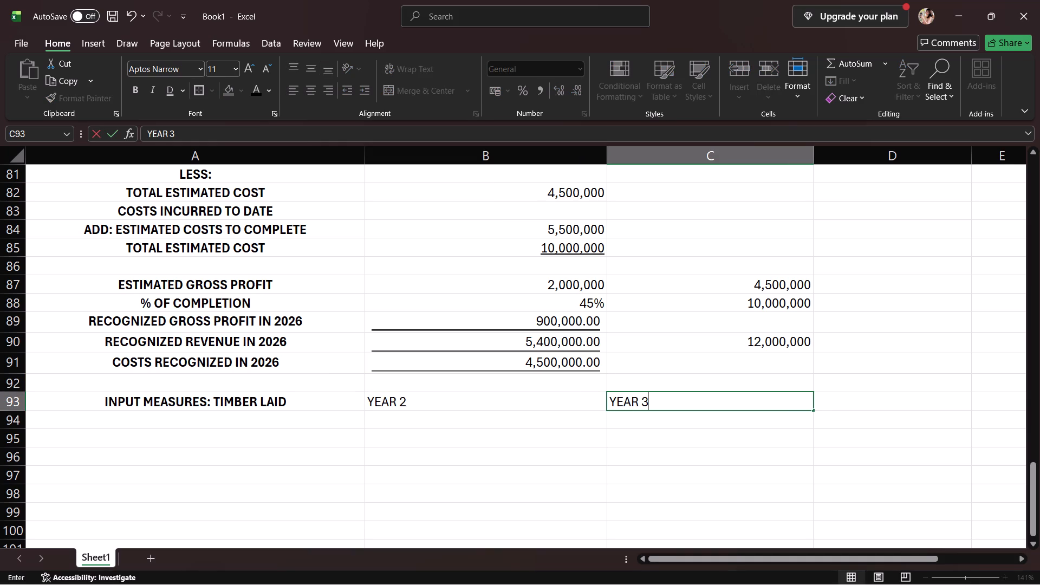
Centre and bold the YEAR 2 and YEAR 3 headings in B93 and C93.
left_click(563, 394)
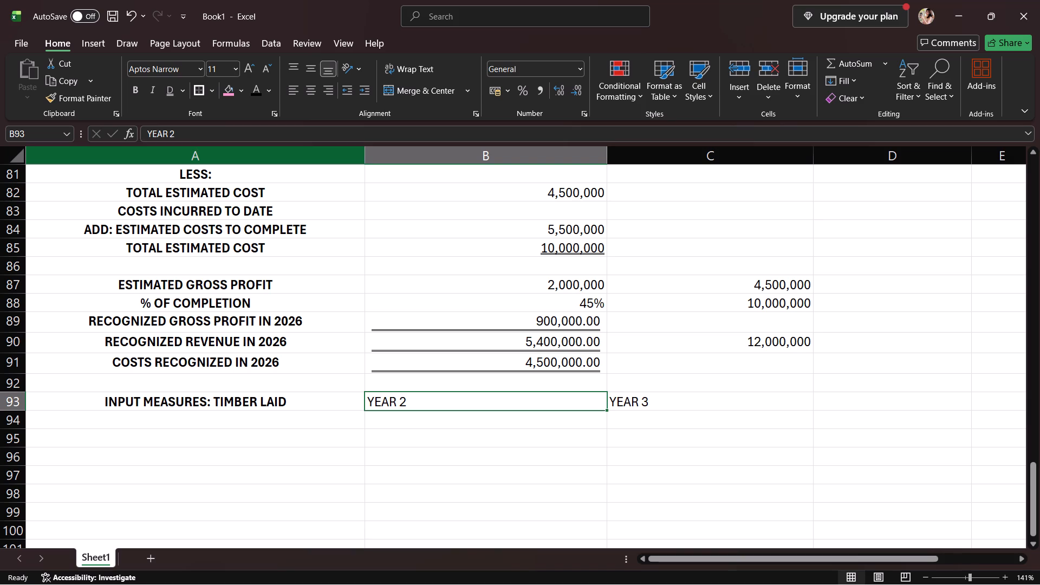
left_click(316, 83)
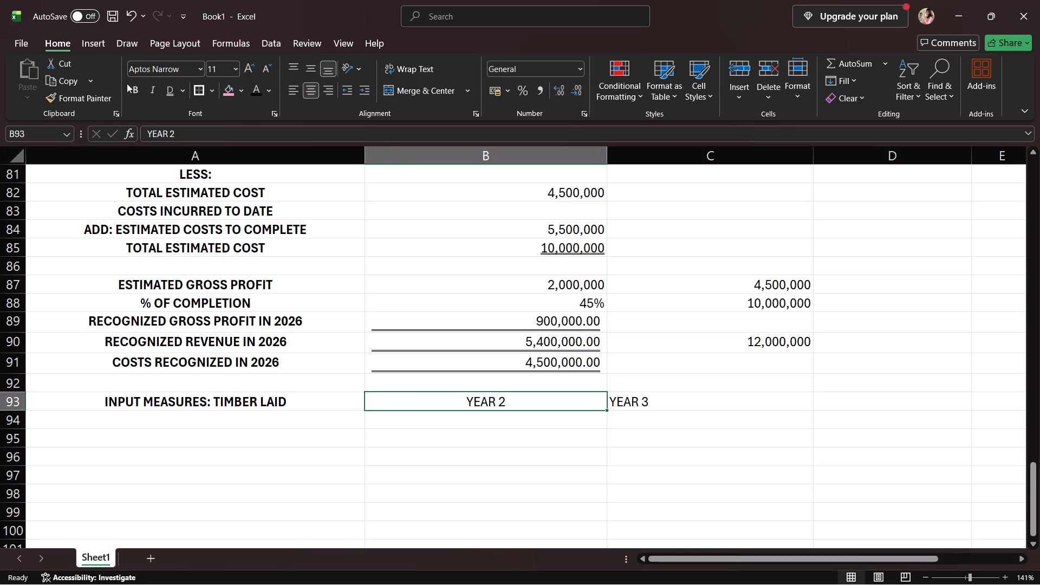
left_click(127, 83)
left_click(132, 83)
left_click(743, 393)
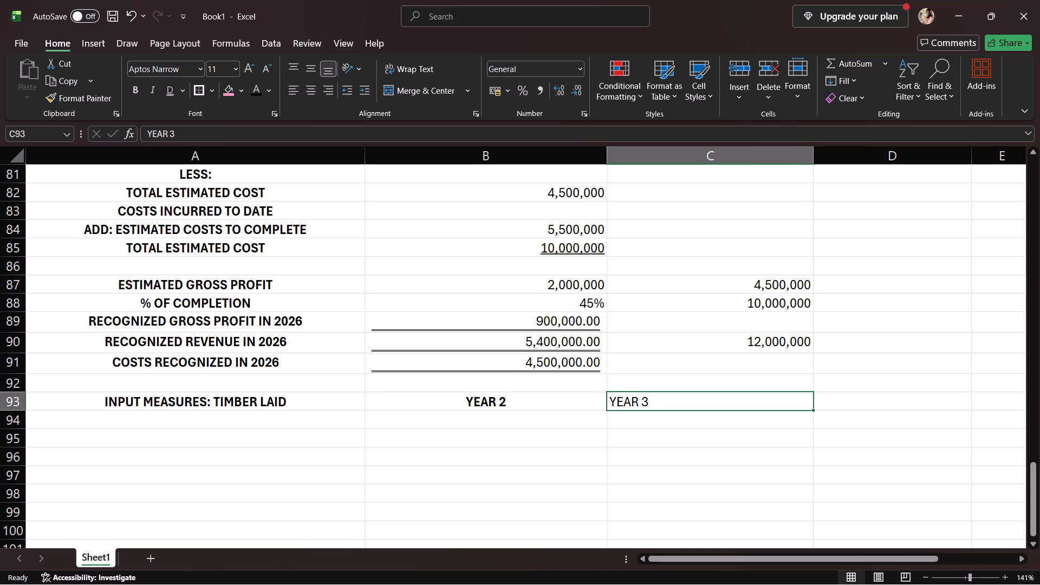
left_click(311, 90)
left_click(142, 88)
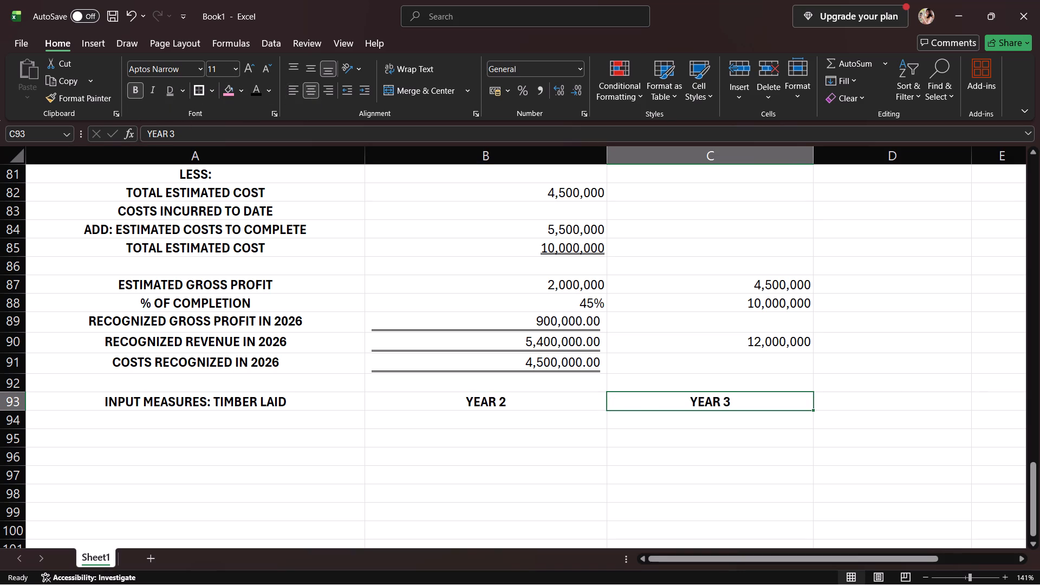
Apply the pink fill to the heading cells A93, B93 and C93.
left_click(302, 399)
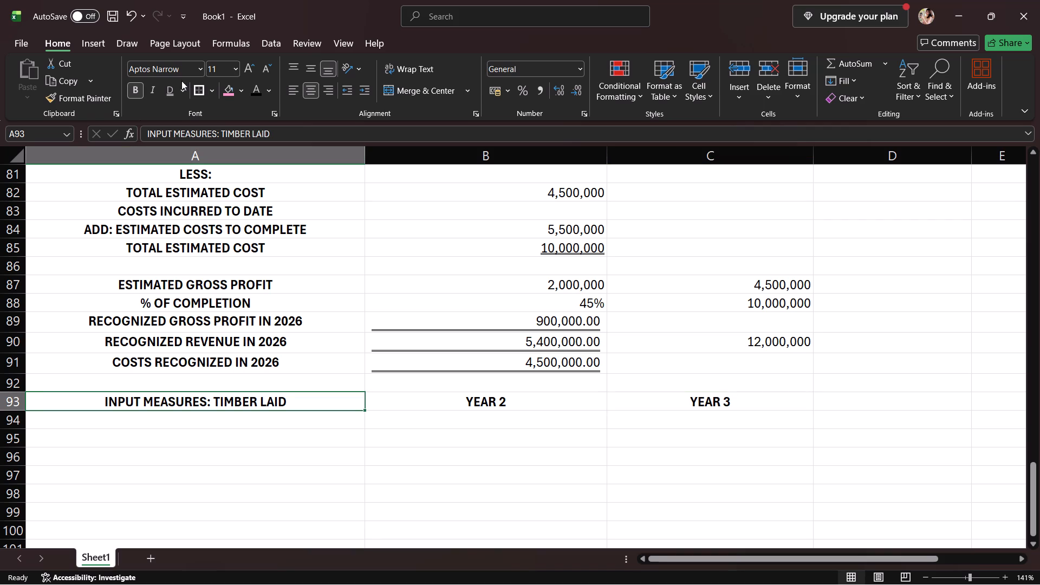
left_click(226, 90)
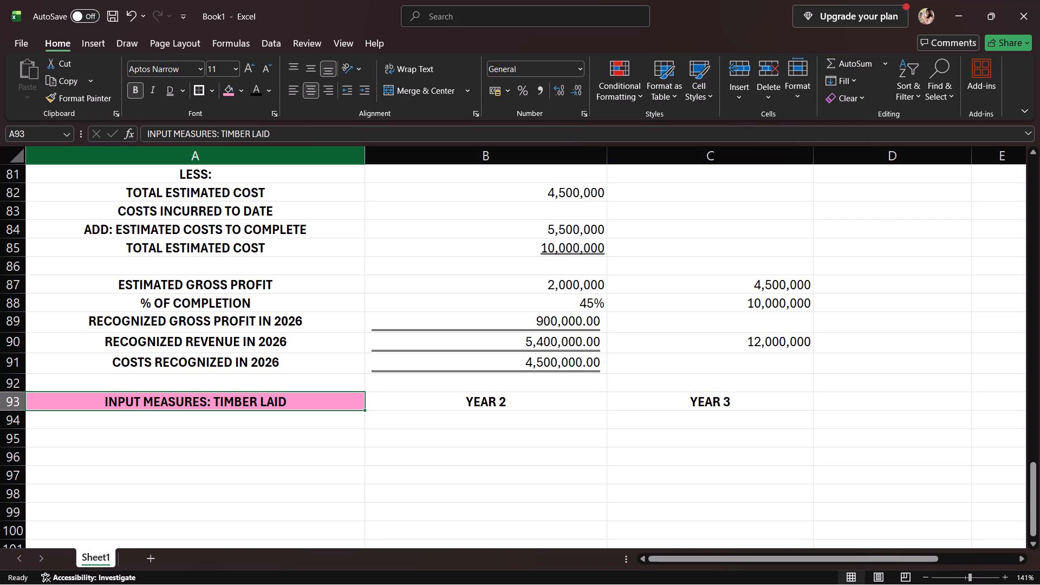
left_click(530, 404)
left_click(231, 93)
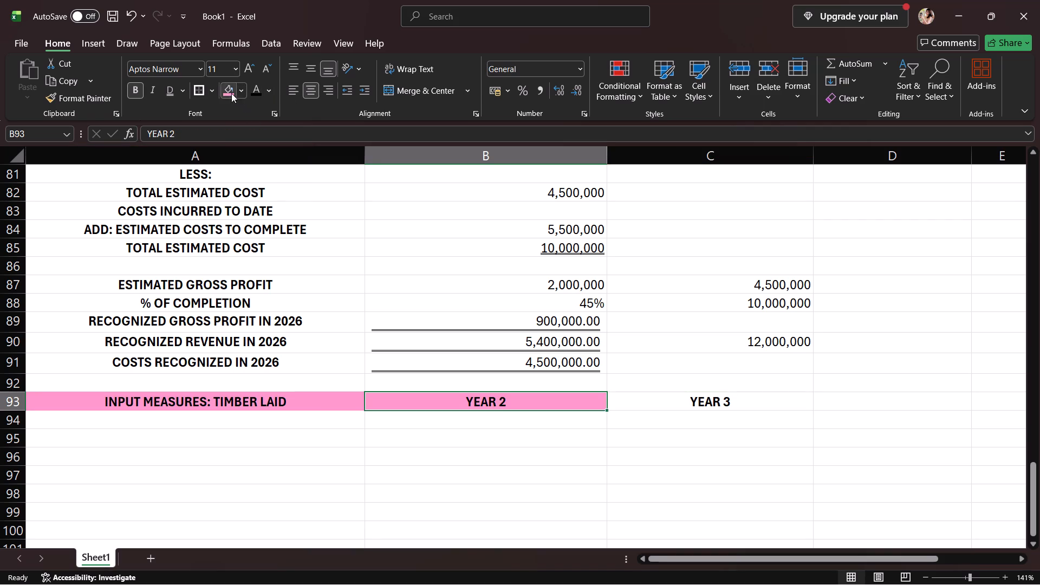
left_click(723, 399)
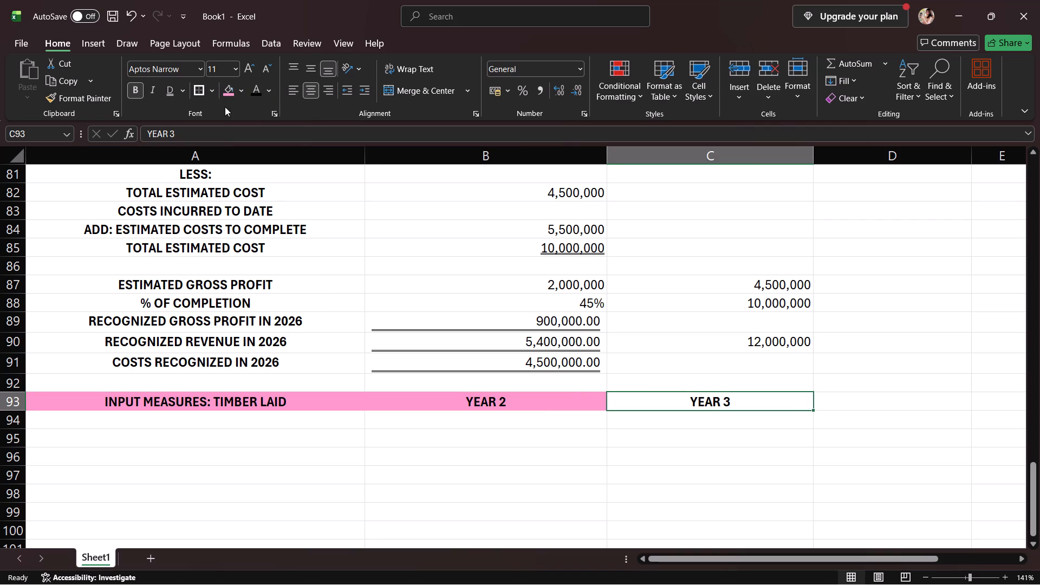
left_click(228, 87)
Fill row 94 with the label "TIMBERS LAID EACH YEAR", 300 for Year 2 and 500 for Year 3.
scroll(386, 349, "down", 2)
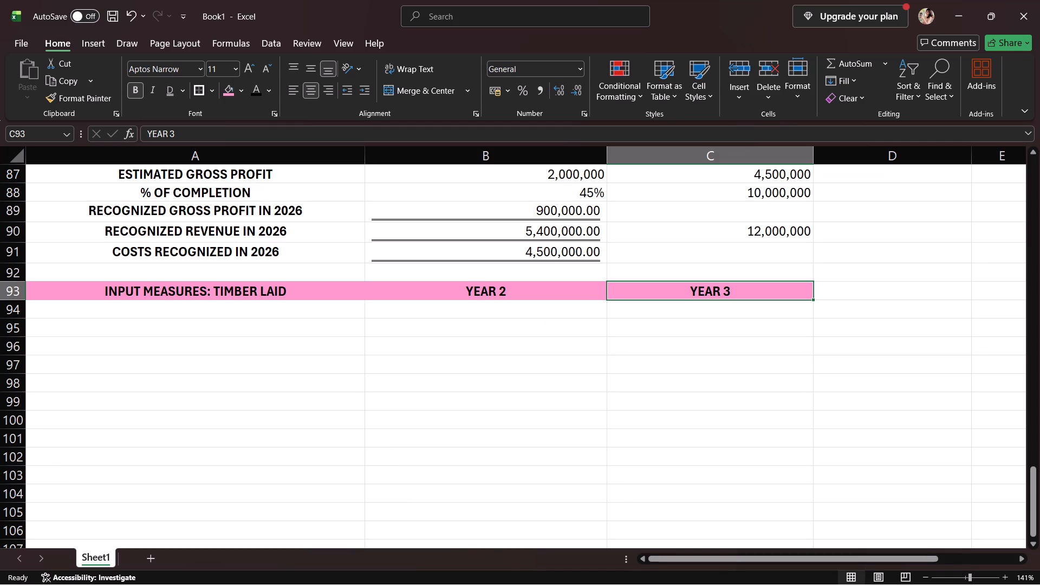
left_click(301, 318)
type("TIMBERS LAID EACH YEAR")
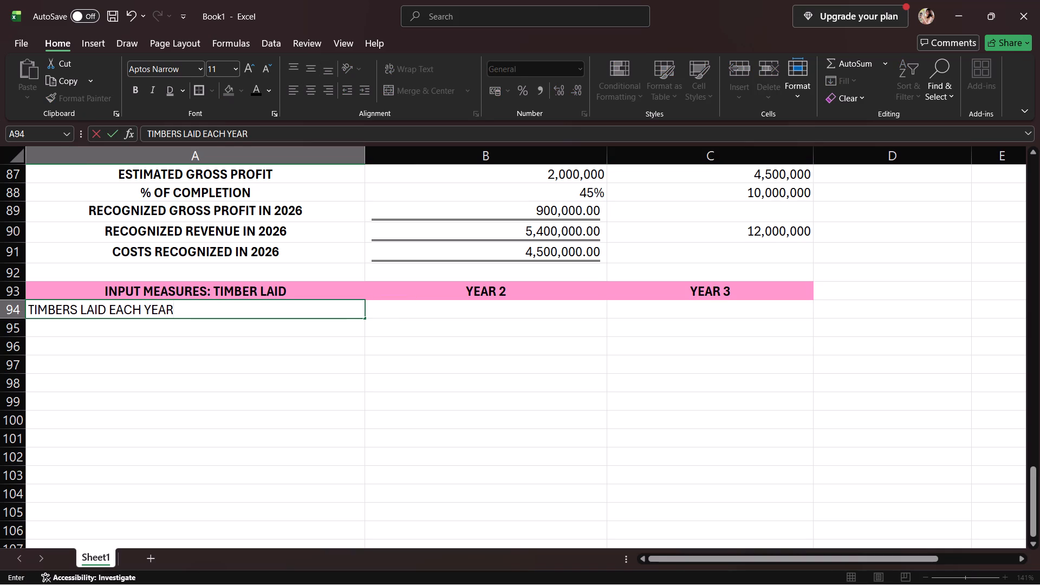
left_click(493, 303)
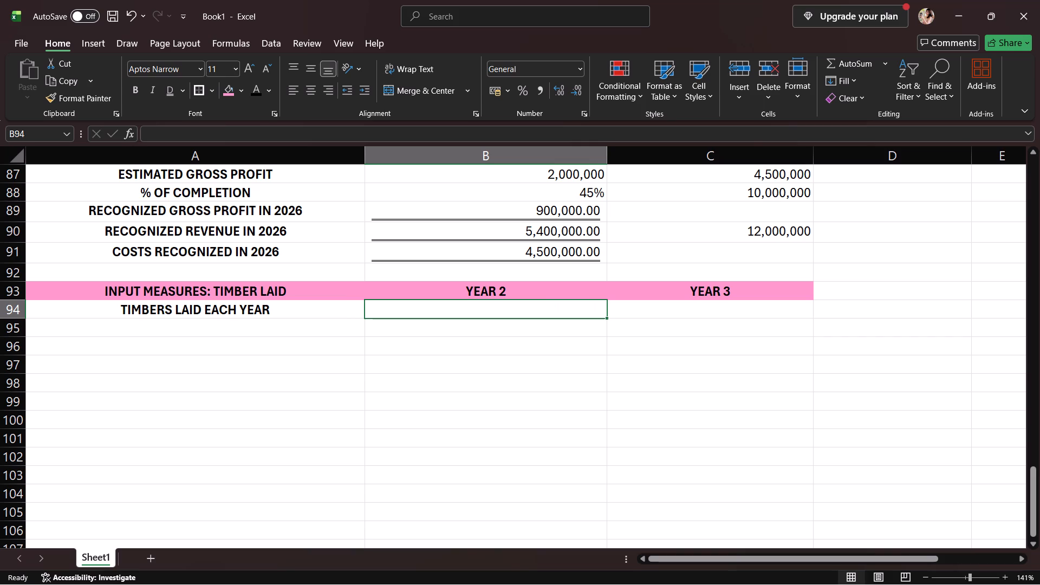
type("300")
left_click(639, 309)
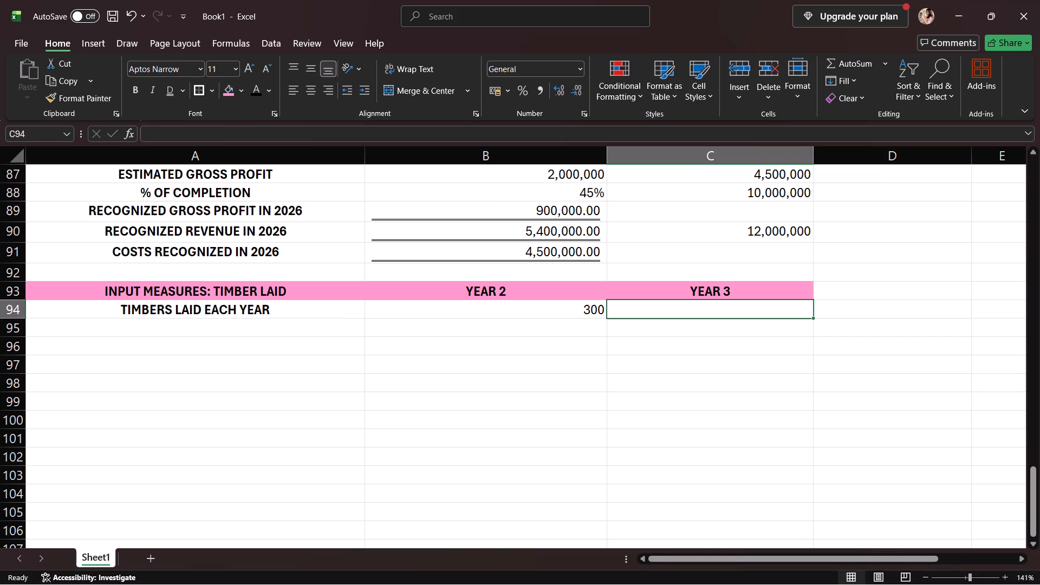
type("500")
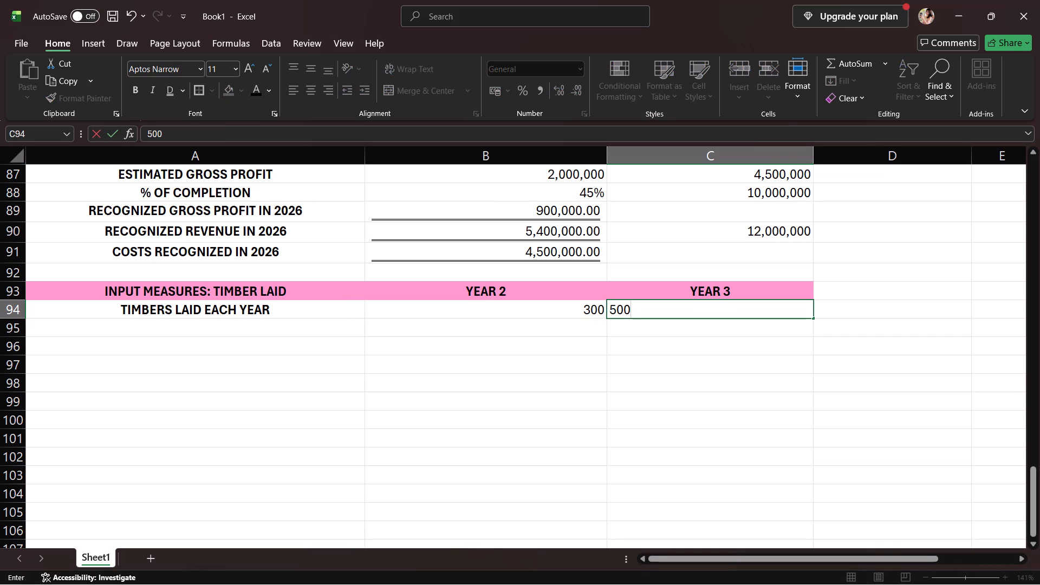
Fill row 95 with the label "ADD: TIMBERS LAID IN PRIOR YEARS", 150 for Year 2 and 450 for Year 3.
left_click(278, 336)
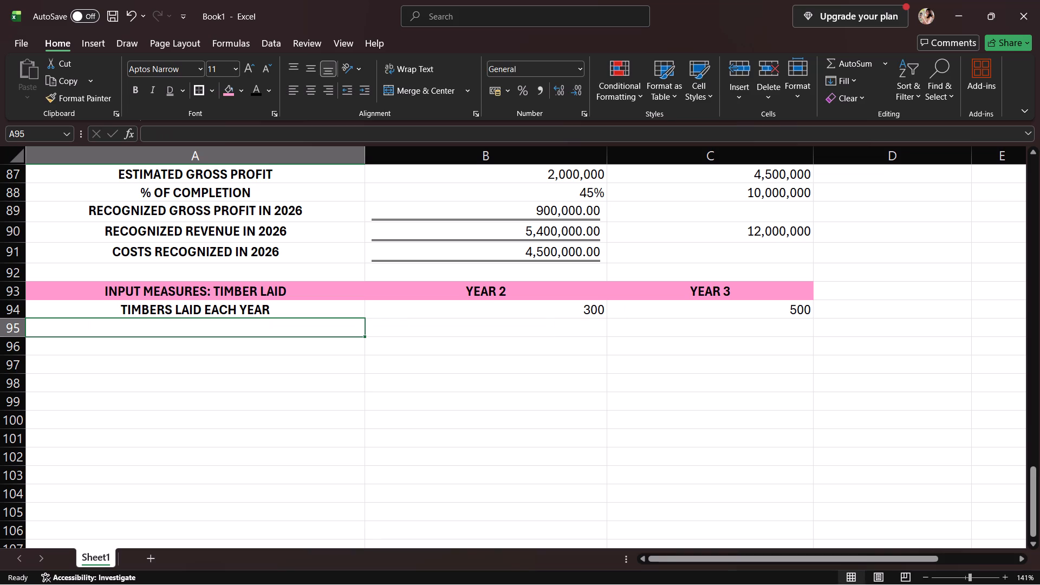
type("ADD")
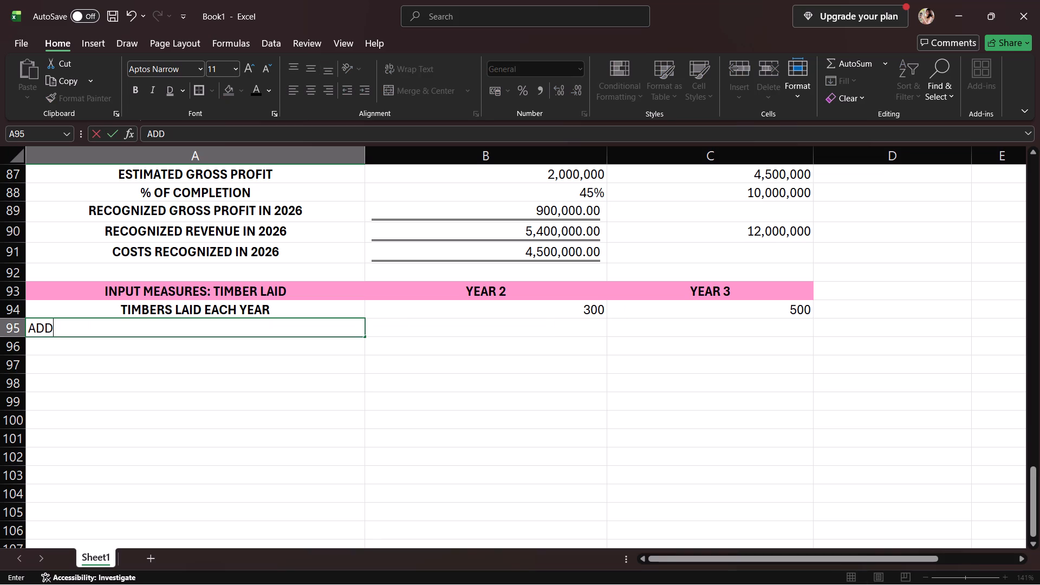
type(":")
key("space")
type("TIMBERS LAIF")
key("BackSpace")
type("D")
key("space")
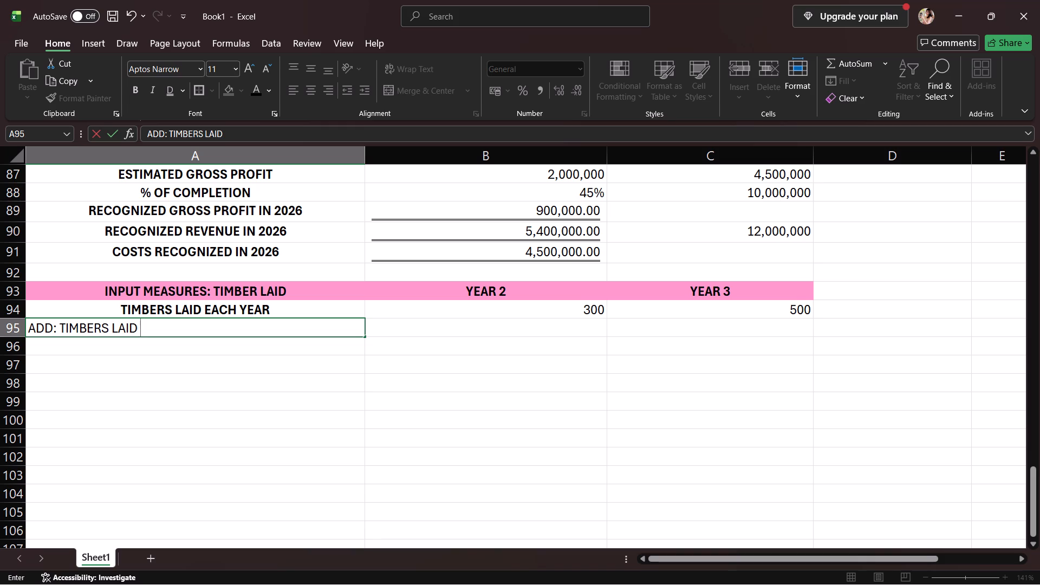
type("IN")
key("space")
type("PRIOR YEARS")
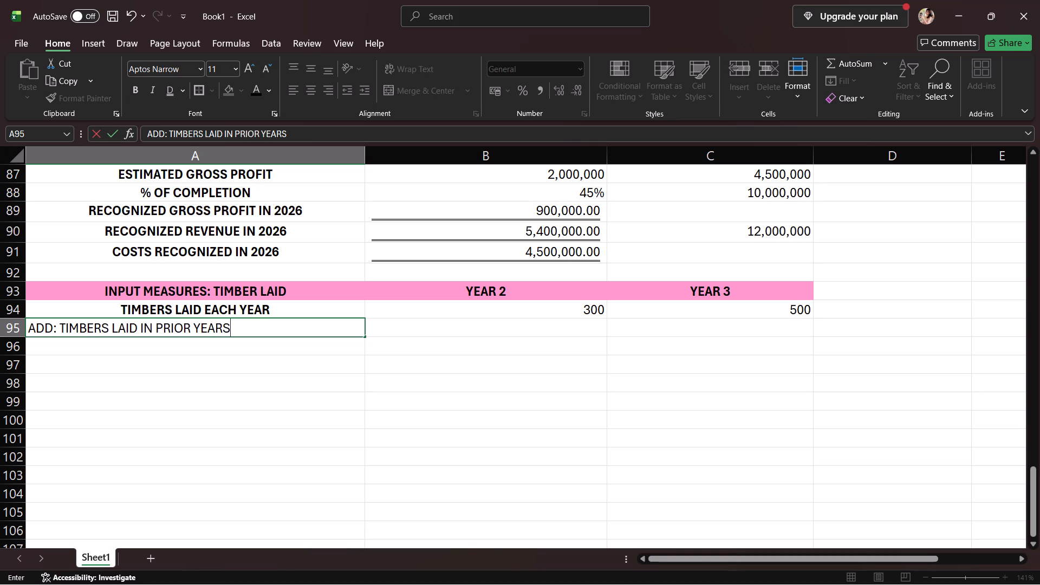
left_click(426, 329)
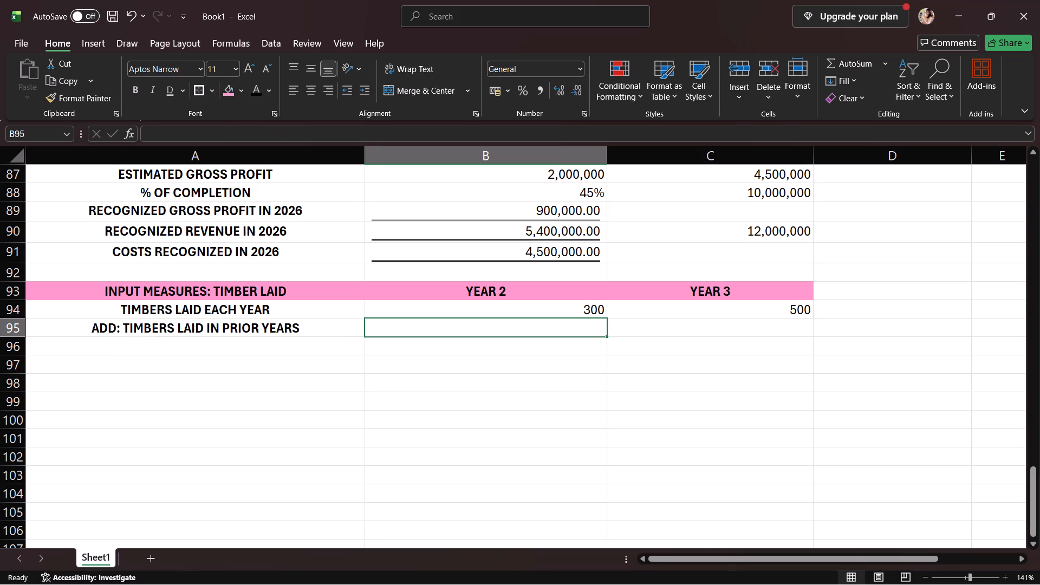
type("150")
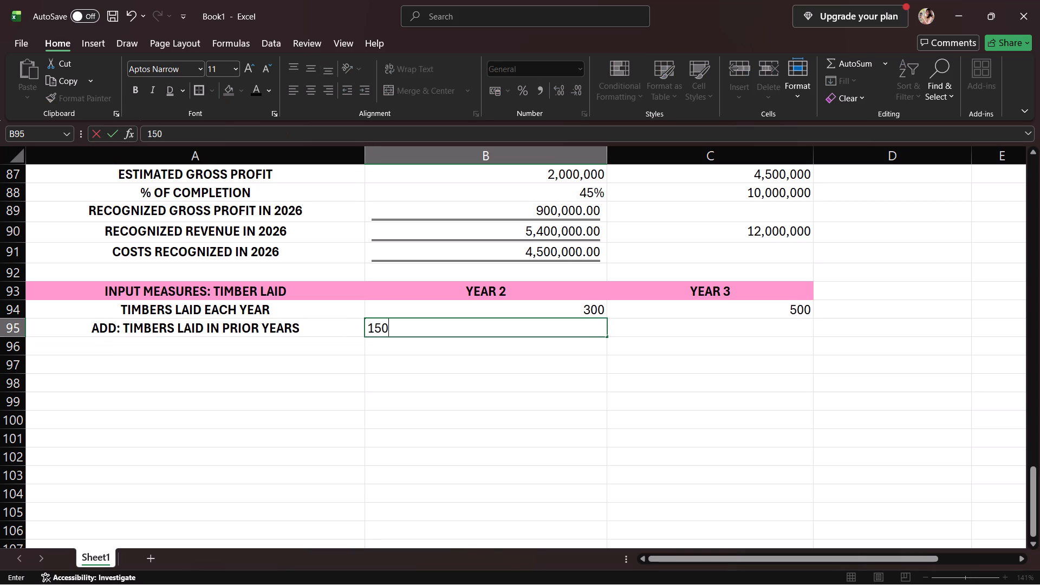
left_click(674, 331)
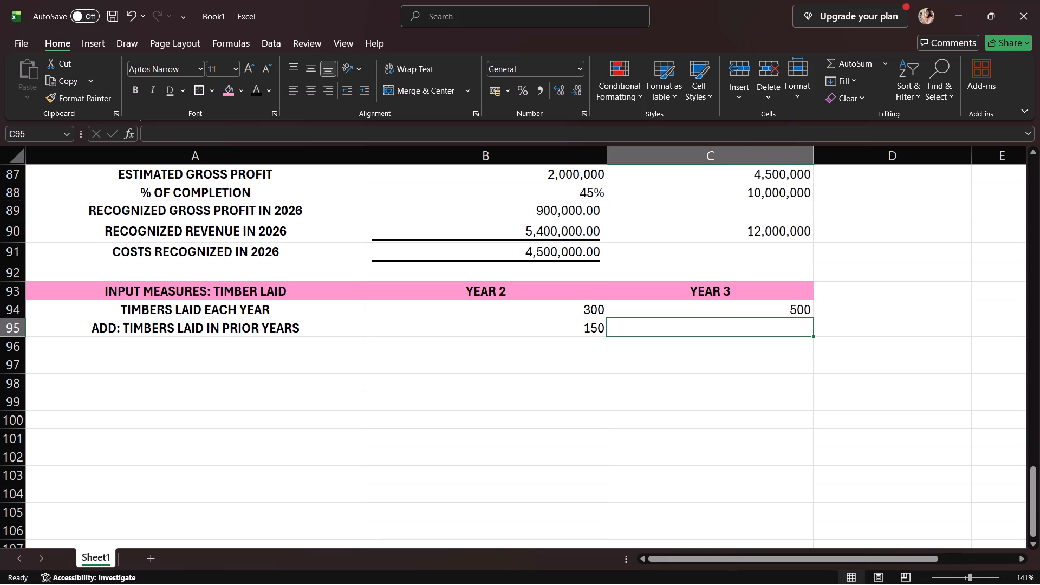
type("450")
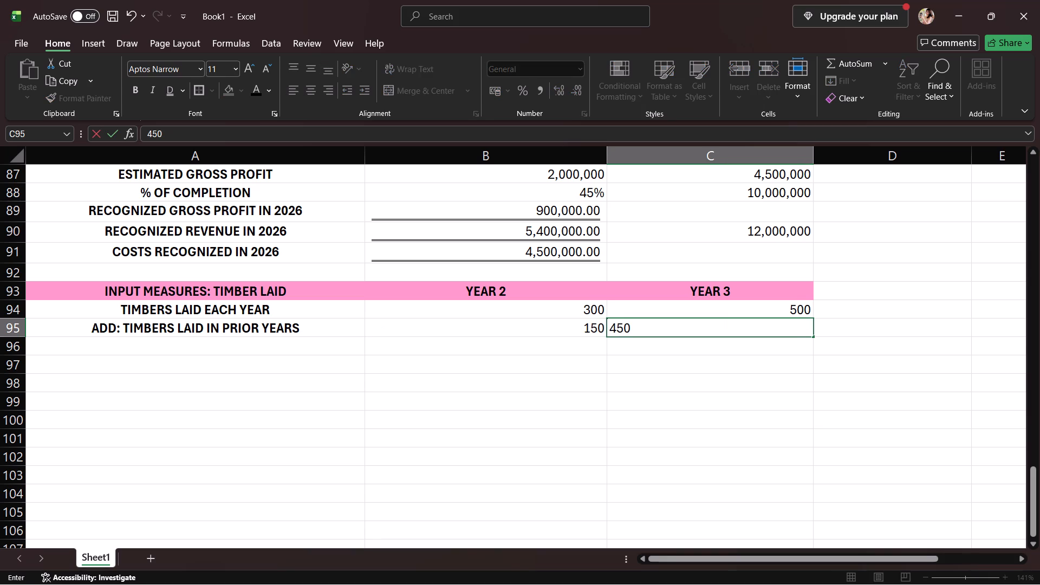
Label A96 "TIMBERS LAID TO DATE" and compute the Year 2 figure in B96 with =B94+B95.
left_click(357, 346)
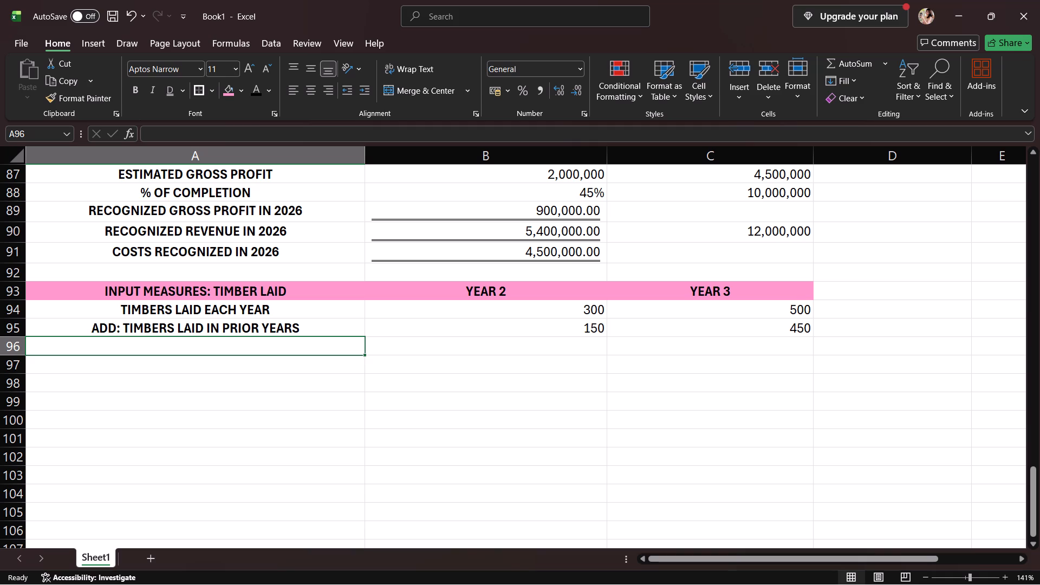
type("TIMBERS")
key("space")
type("LAID TO DATE")
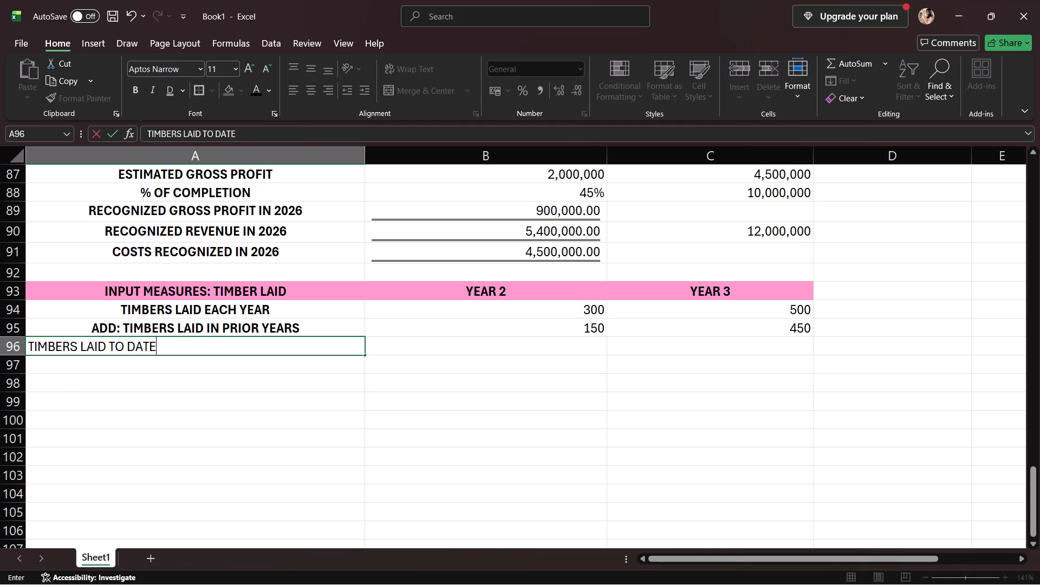
left_click(397, 350)
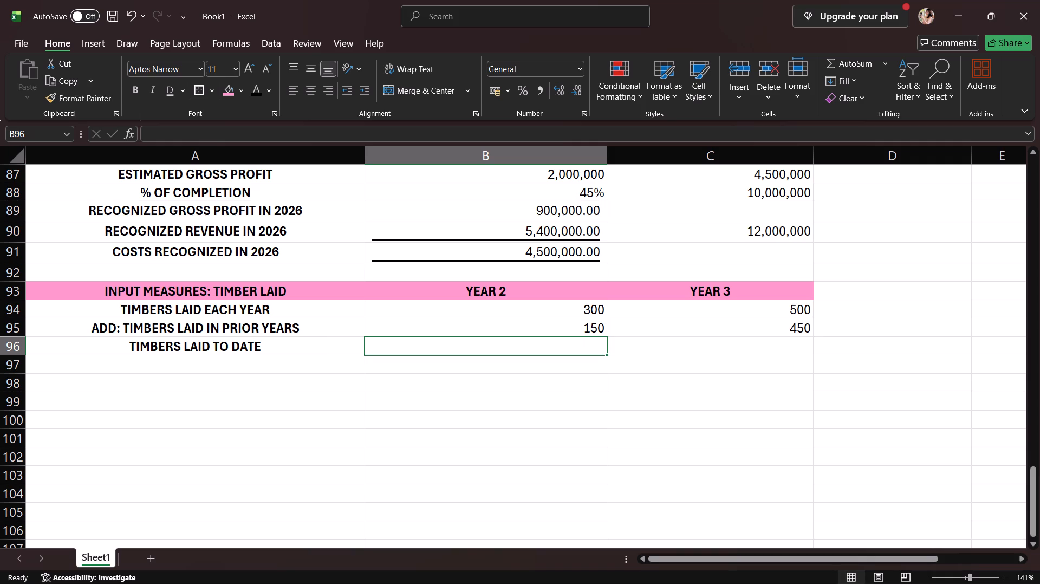
key("equal")
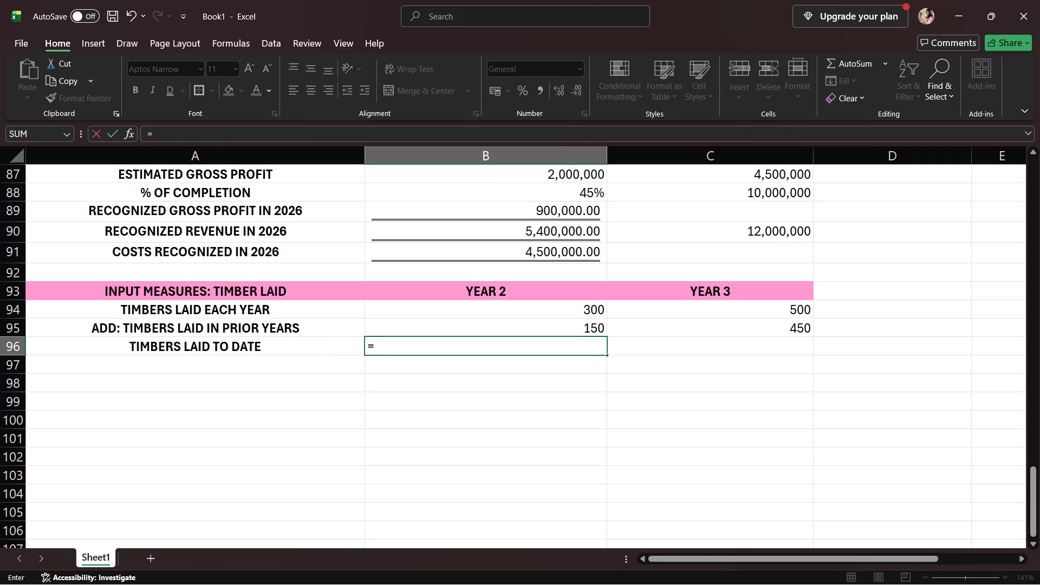
left_click(536, 315)
key("plus")
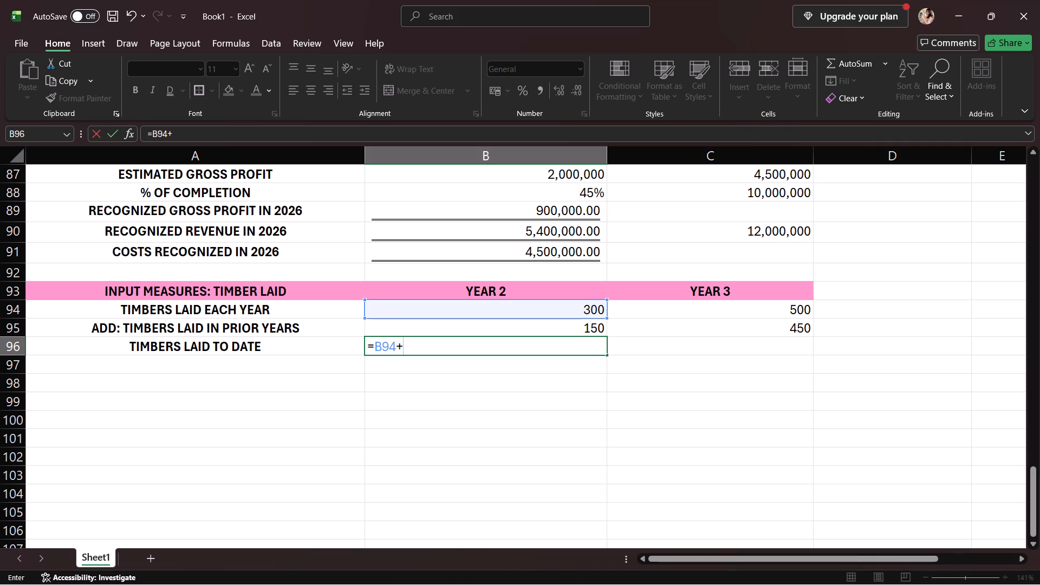
left_click(490, 328)
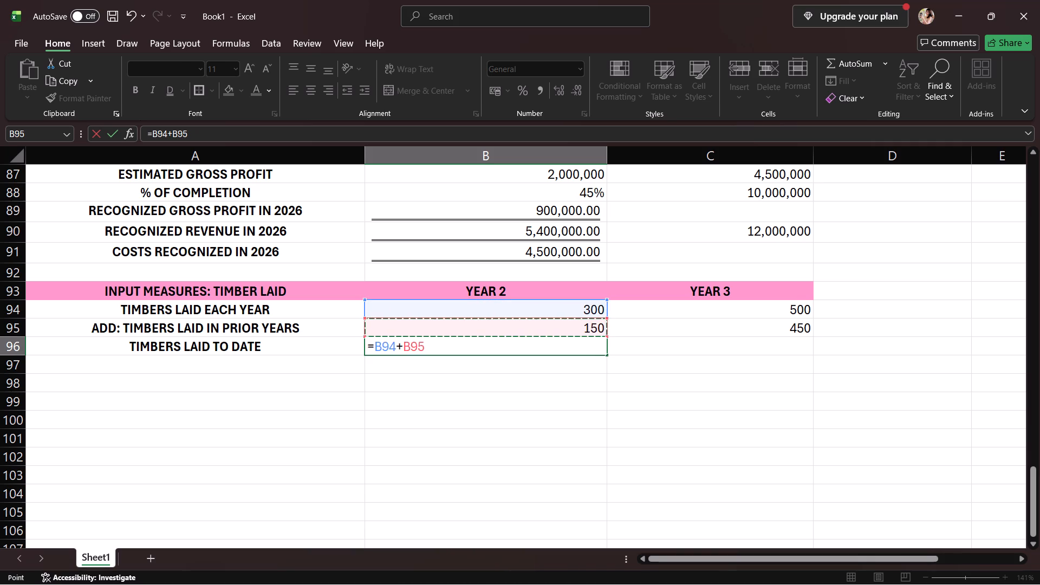
key("Return")
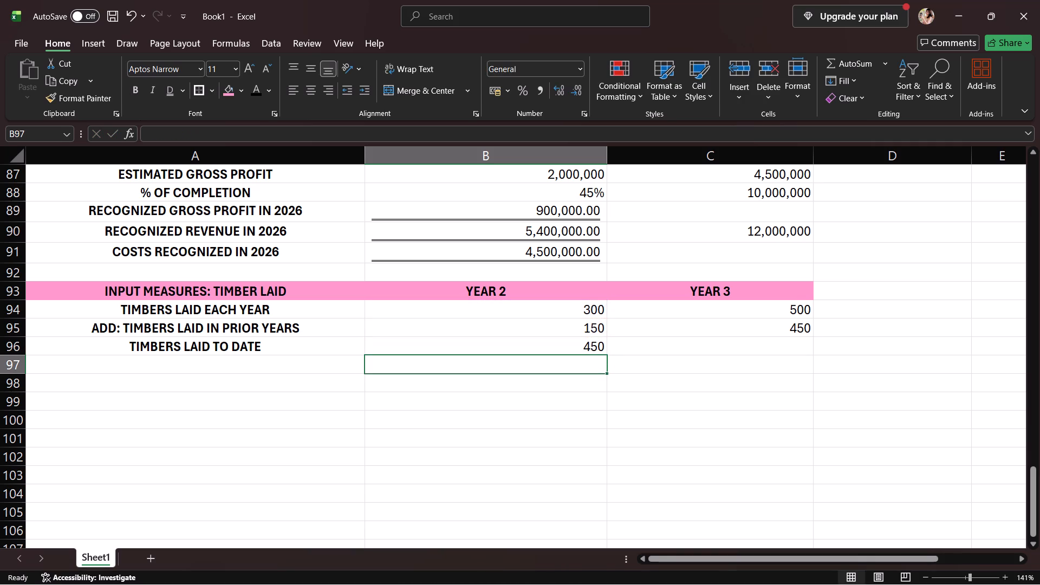
Apply a top border to the timbers-laid-to-date cells B96 and C96.
left_click(555, 347)
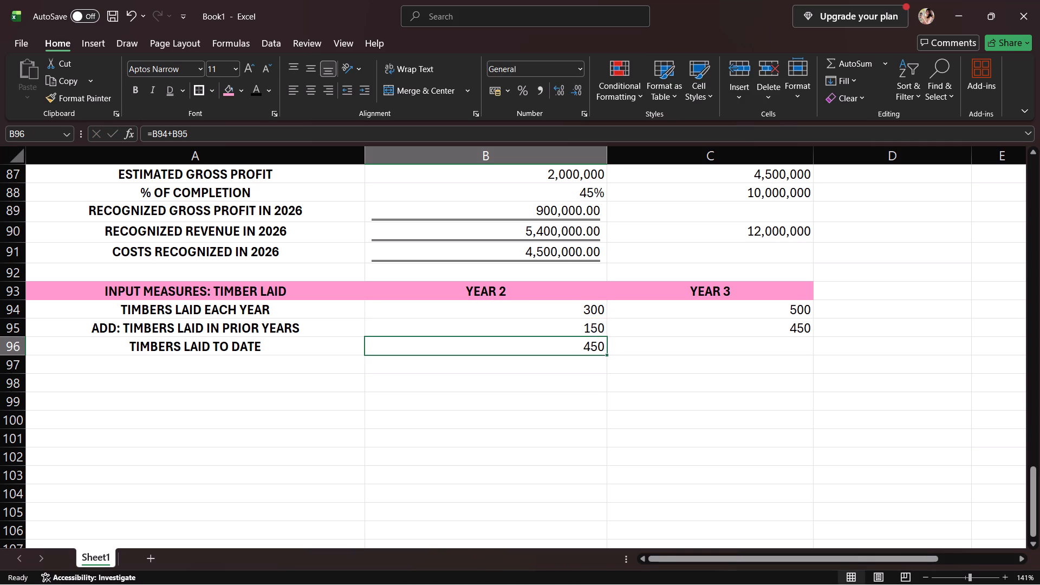
left_click(210, 93)
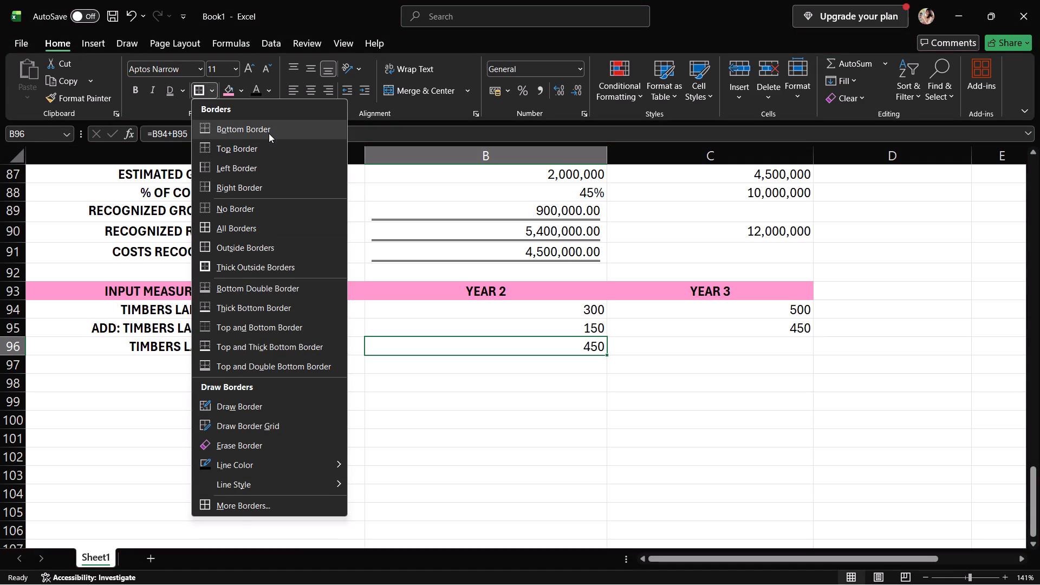
left_click(264, 146)
left_click(381, 360)
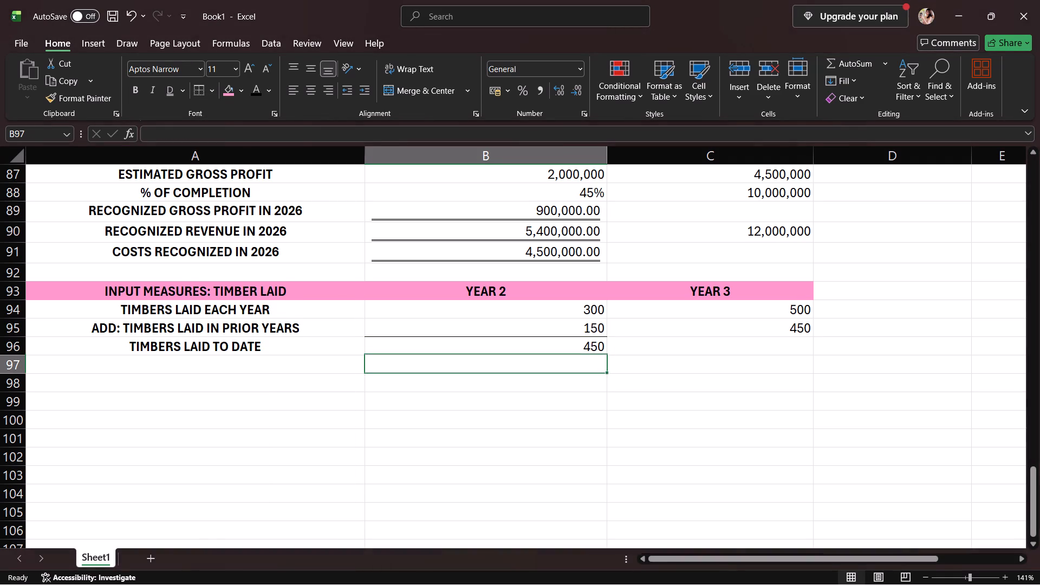
left_click(693, 354)
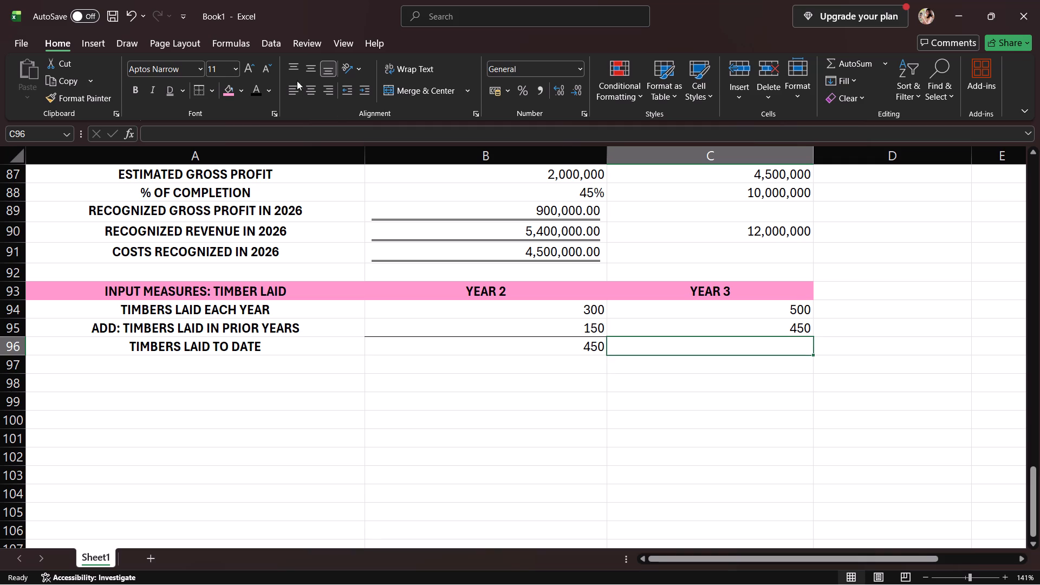
left_click(205, 87)
Compute the Year 3 timbers laid to date in C96 with =C94+C95.
key("equal")
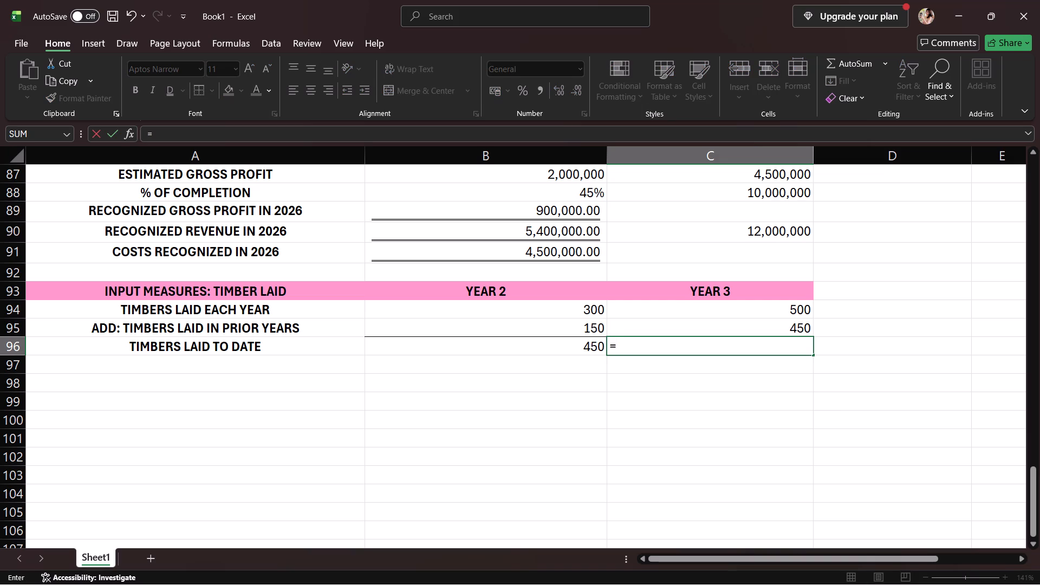
left_click(768, 309)
key("plus")
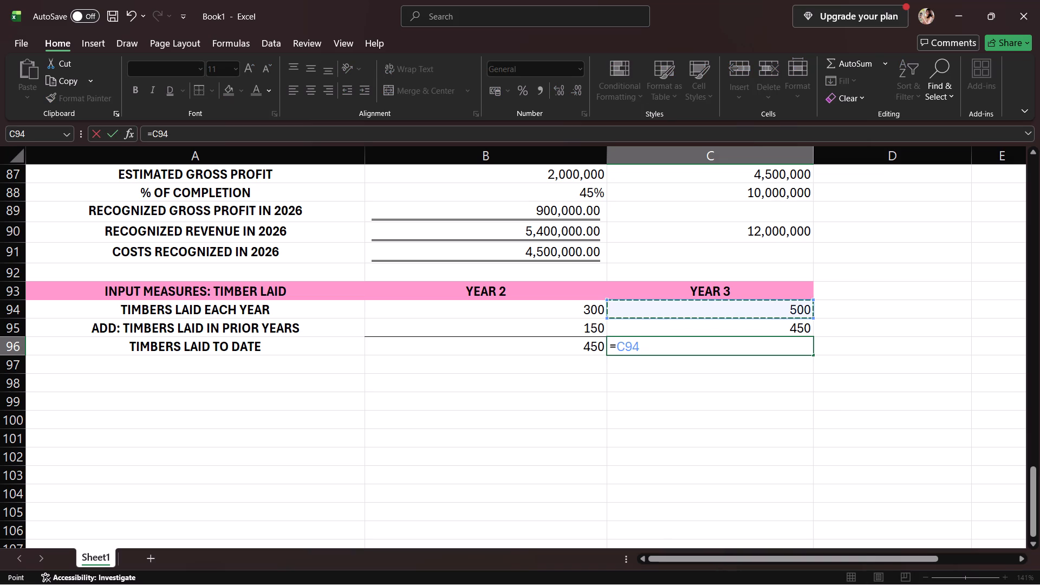
left_click(785, 326)
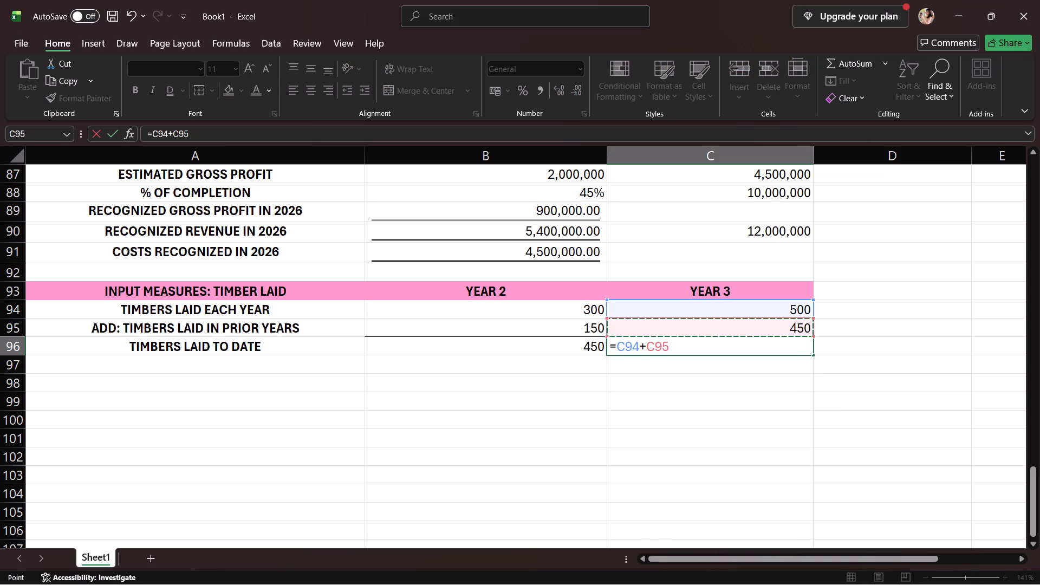
key("Return")
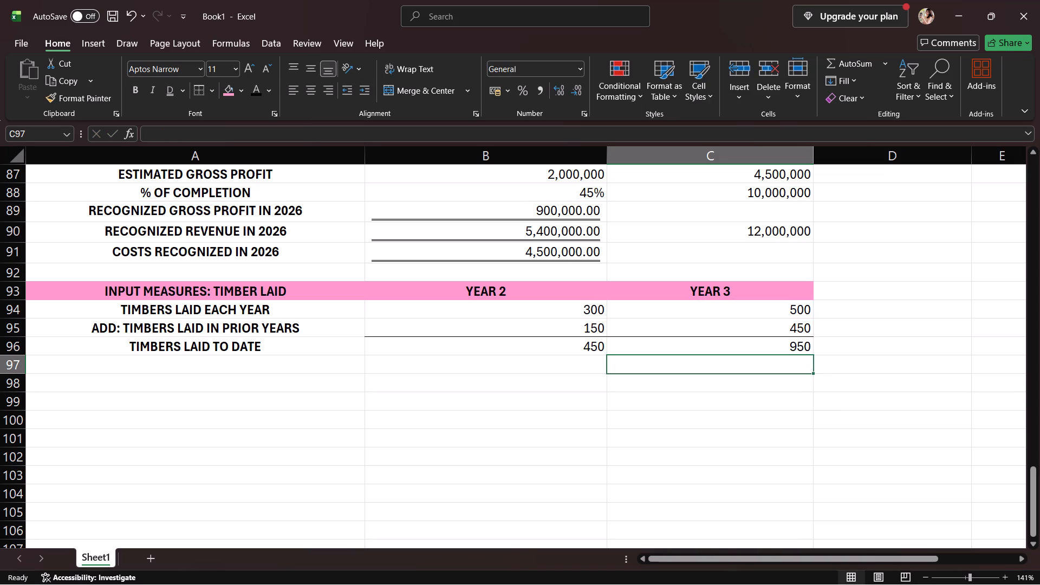
Fill row 97 with the label "ADD: ADDITIONAL SUPPORT TIMBERS TO BE LAID", 520 for Year 2 and 0 for Year 3.
left_click(264, 368)
type("ADD:")
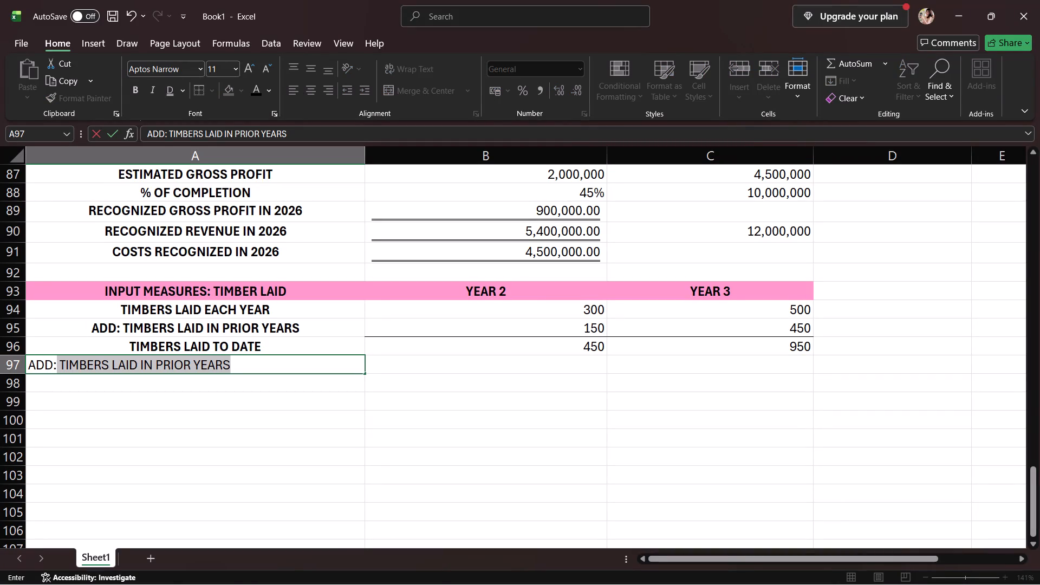
key("space")
type("ADDITI")
type("ONAL")
key("space")
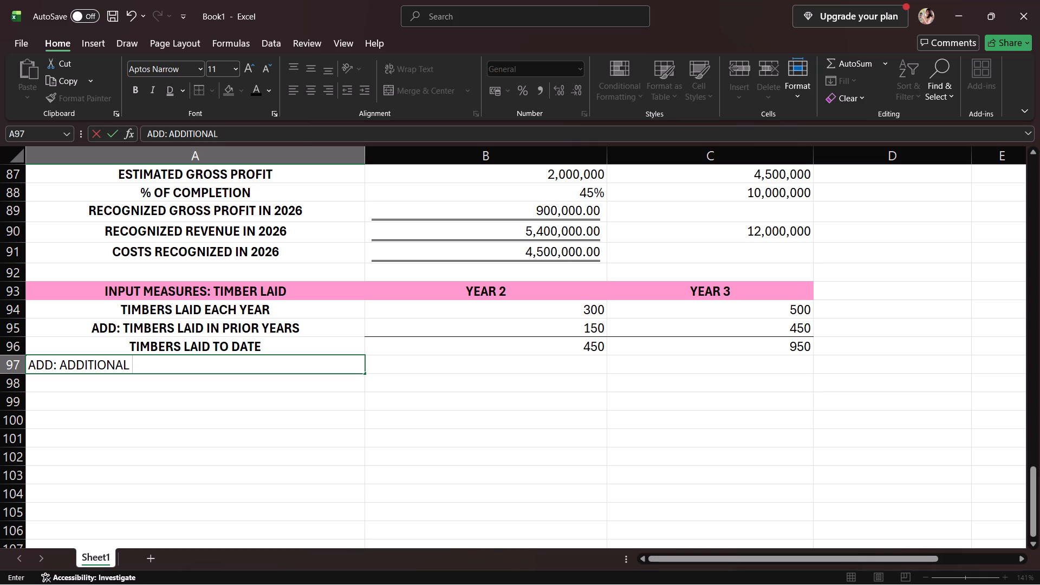
type("SUPPORT TIMBERS")
key("space")
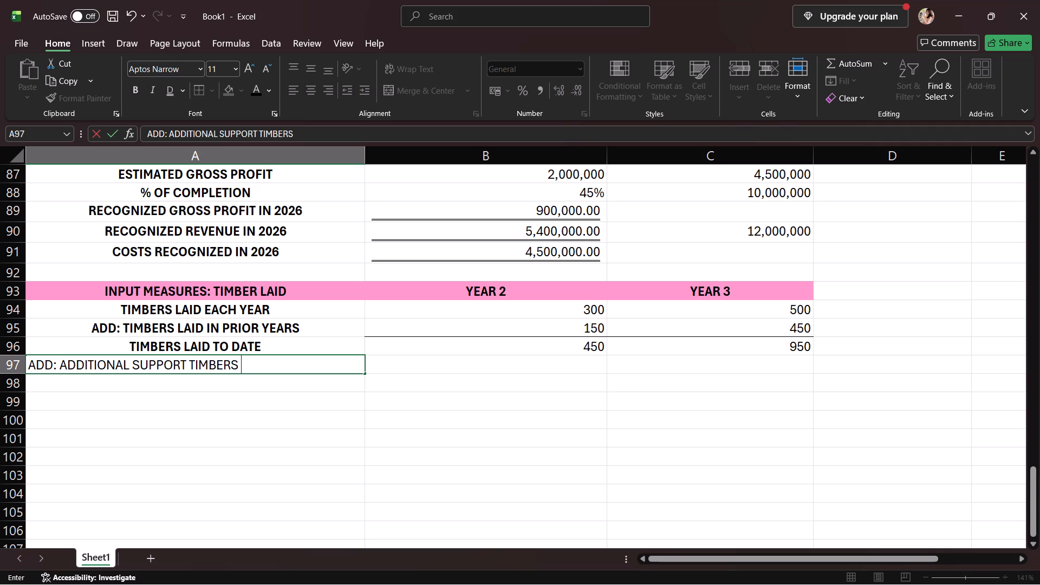
type("TO")
key("space")
type("BE LAID")
key("space")
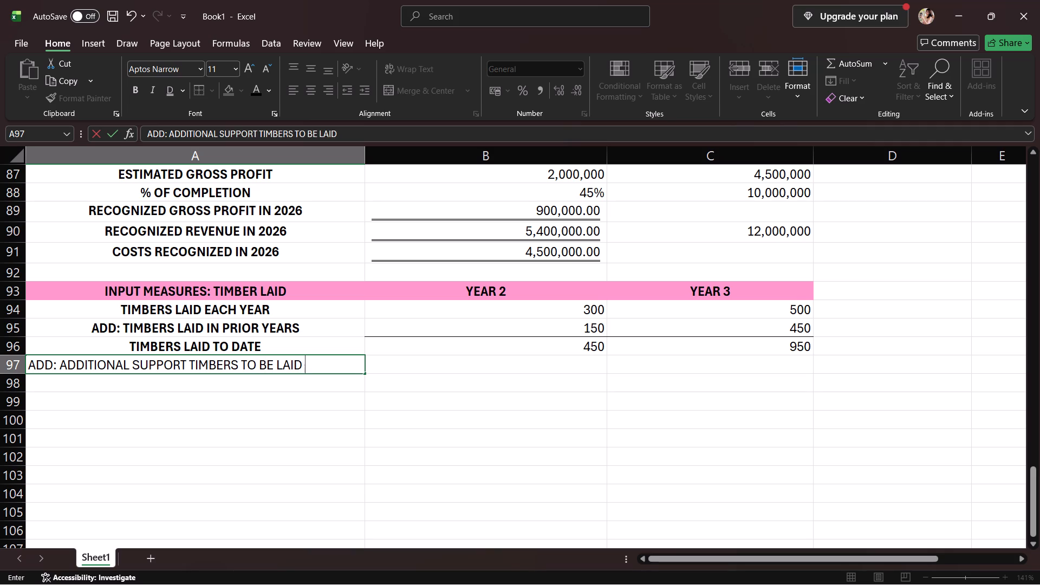
left_click(401, 359)
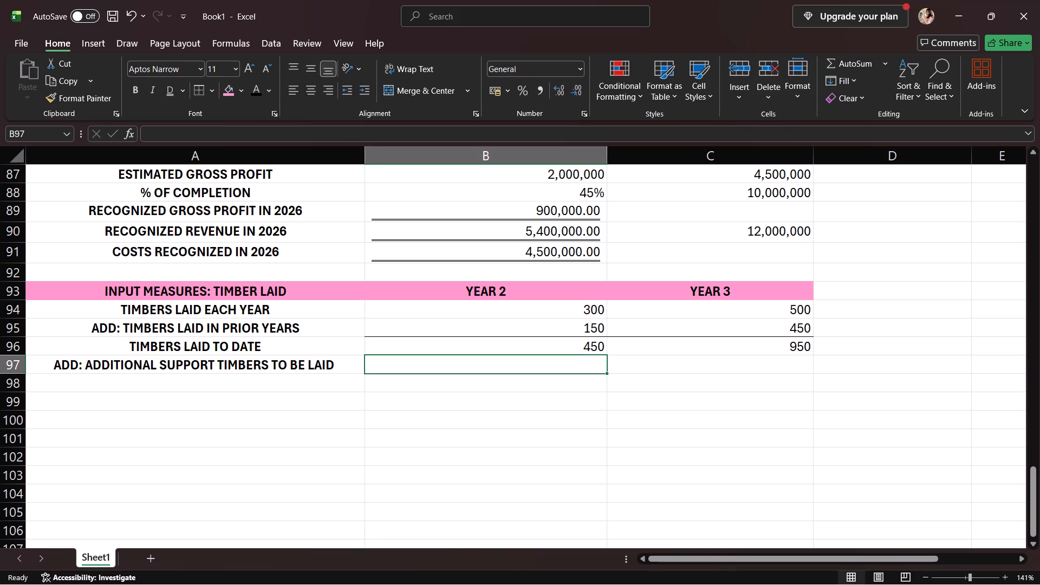
type("520")
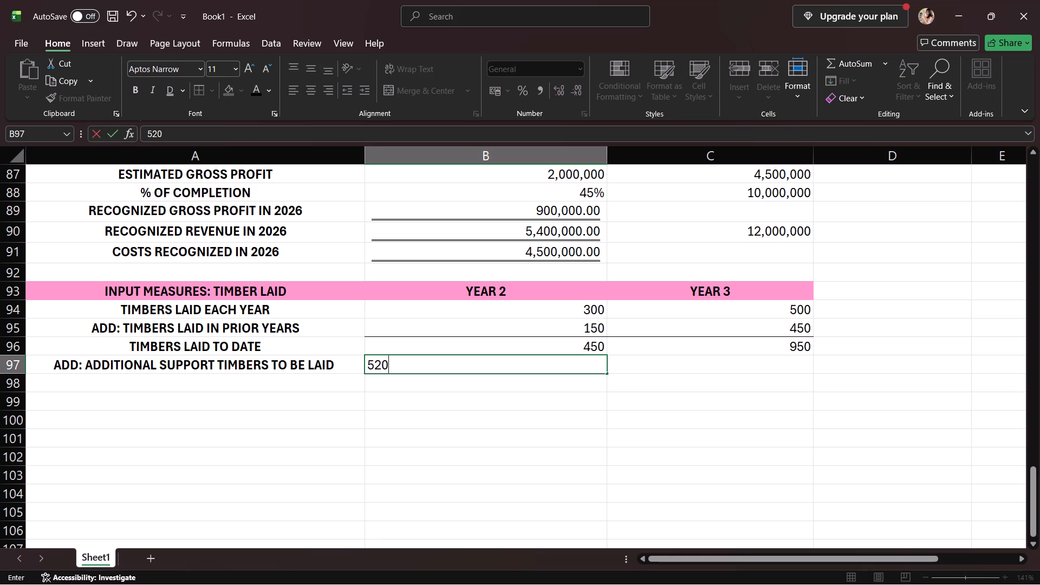
left_click(646, 356)
key("0")
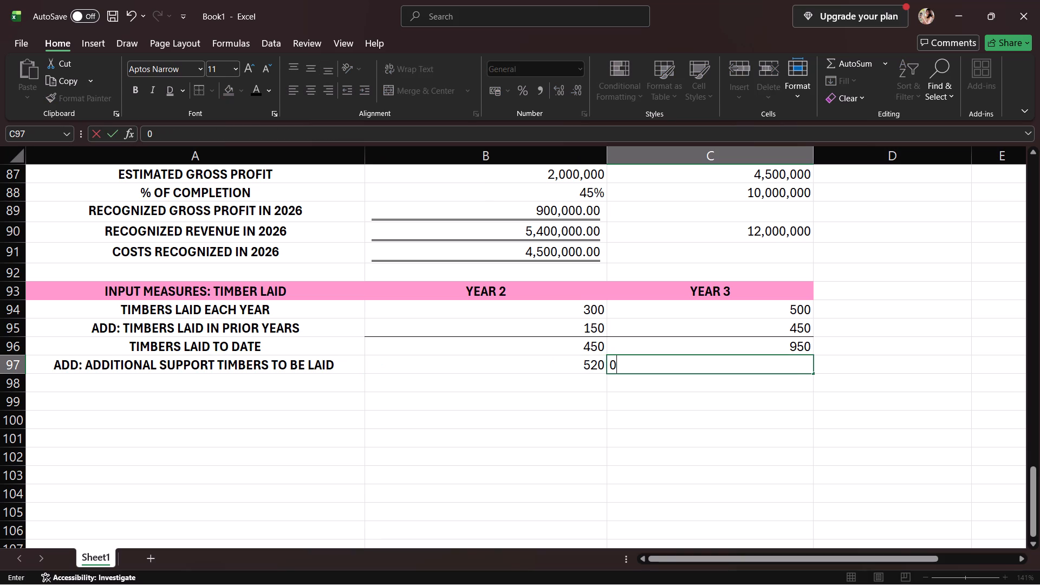
Label A98 "TOTAL ESTIMATED TIMBERS".
left_click(287, 389)
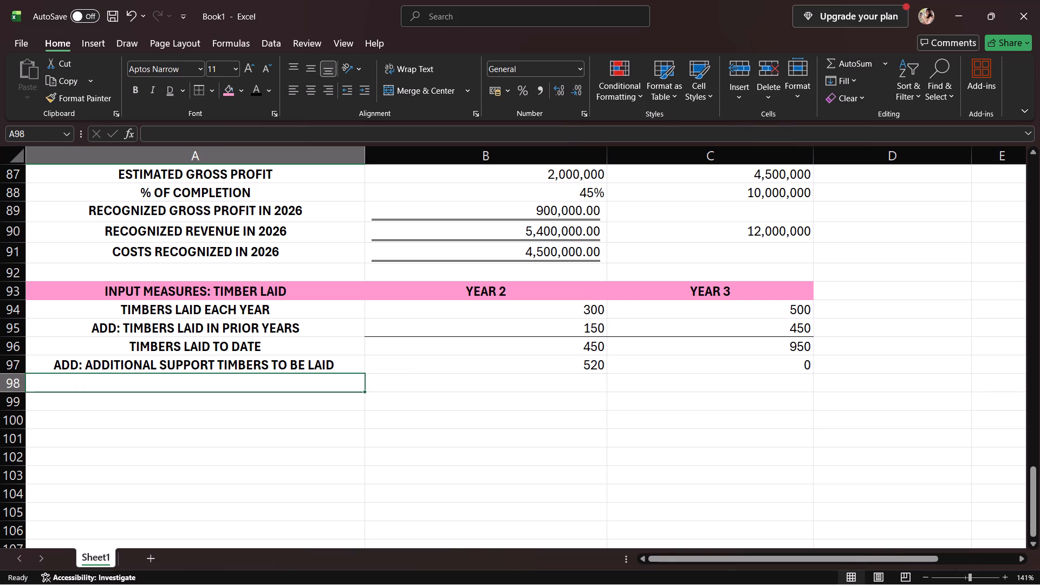
type("TOTAL ESTIMATED TIMBERE")
key("BackSpace")
key("s")
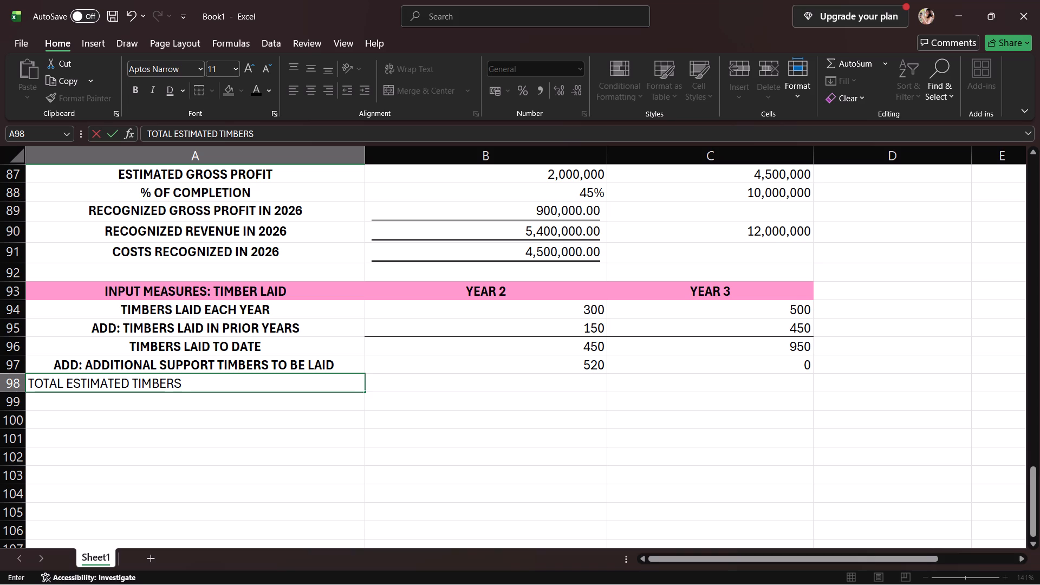
key("Return")
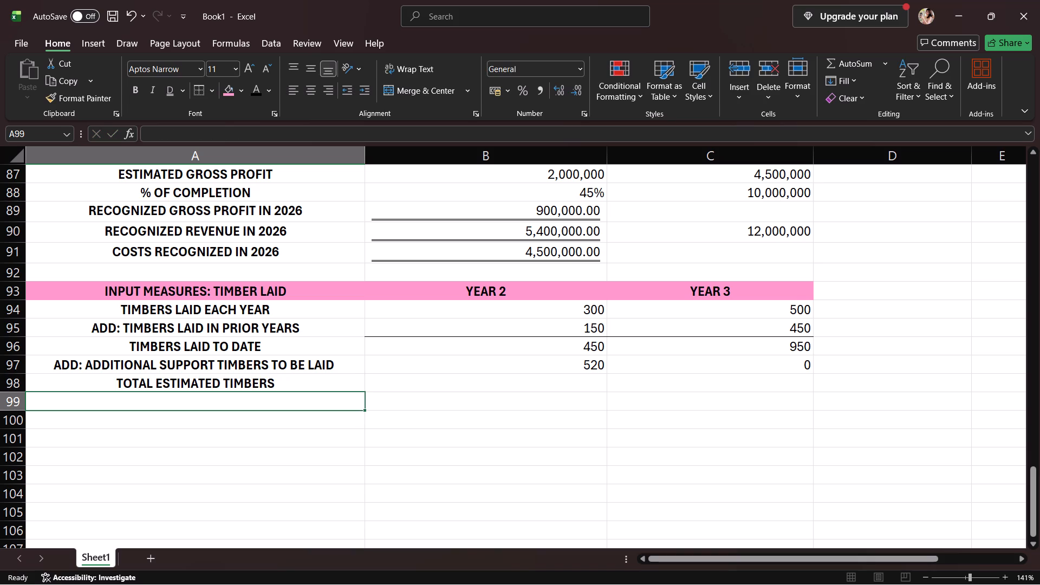
Apply a top border to the total estimated timbers cells B98 and C98.
left_click(508, 373)
left_click(388, 380)
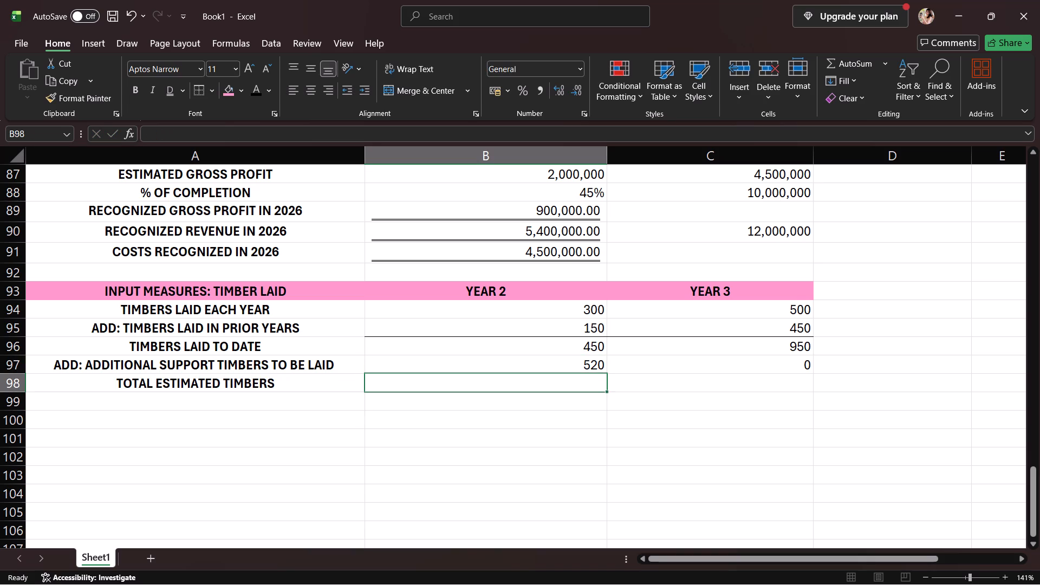
left_click(196, 89)
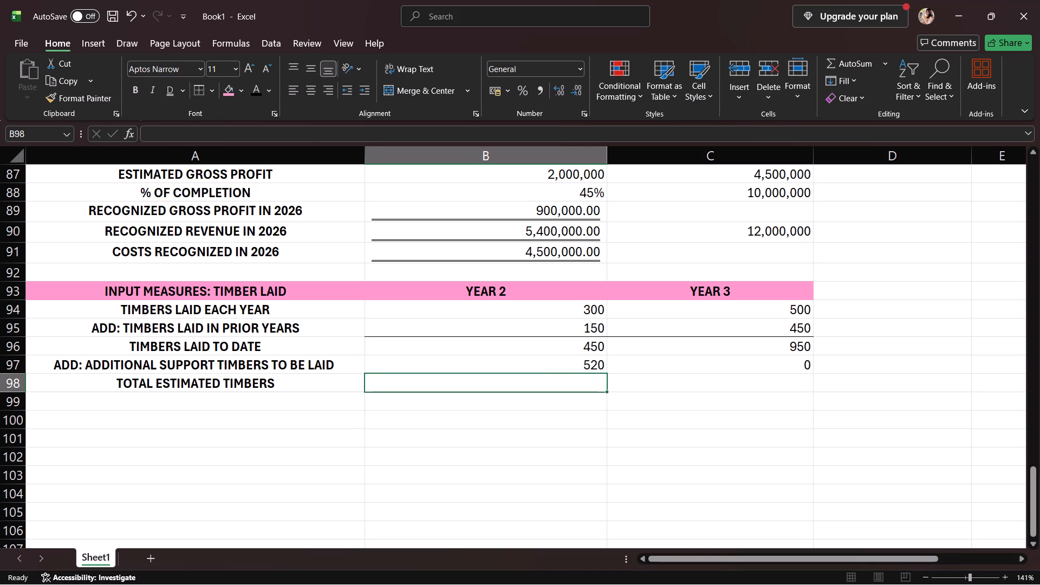
left_click(727, 385)
left_click(201, 95)
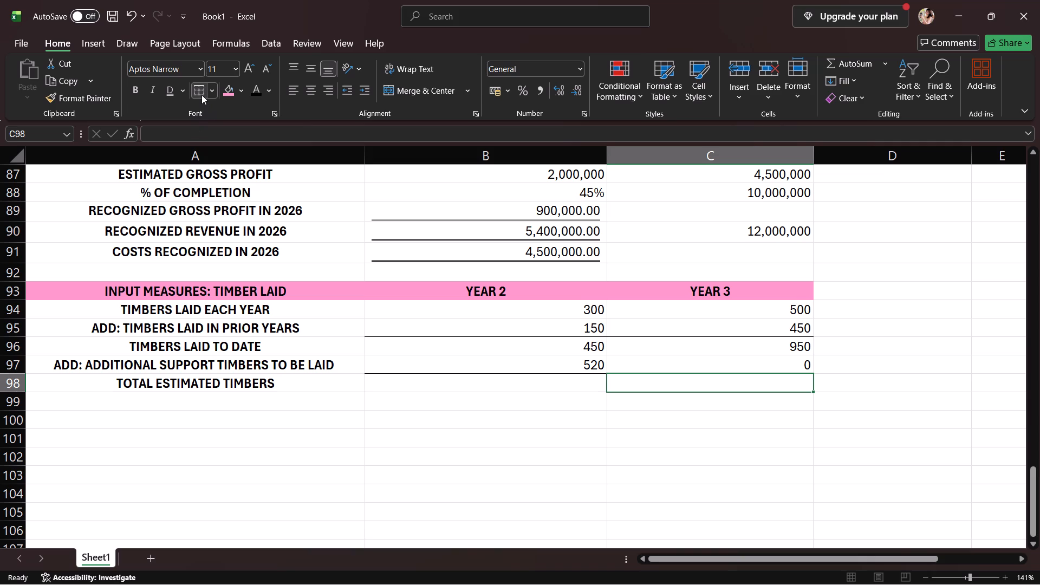
Compute the Year 2 total estimated timbers in B98 with =B96+B97.
left_click(468, 388)
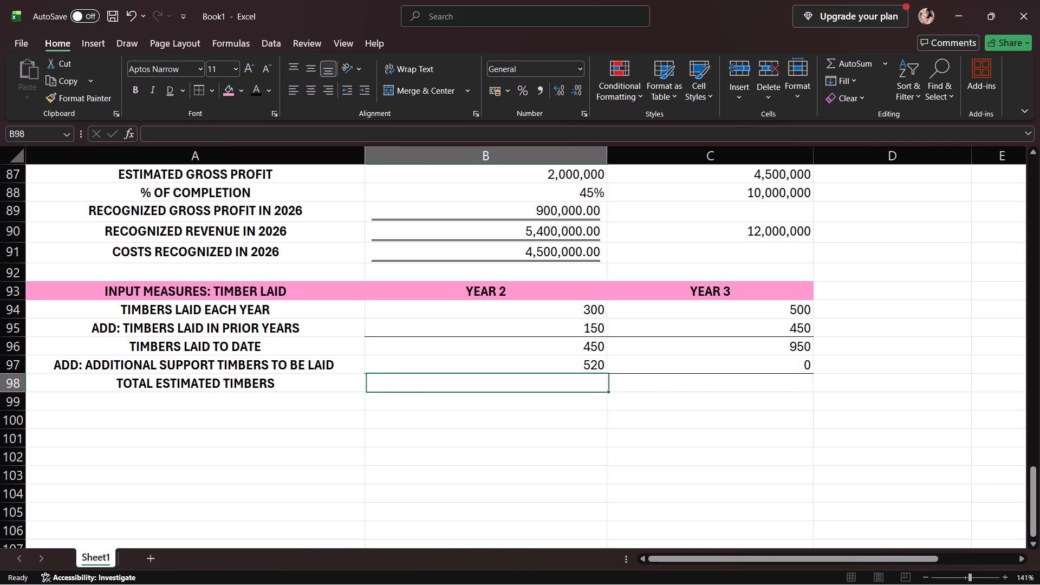
key("equal")
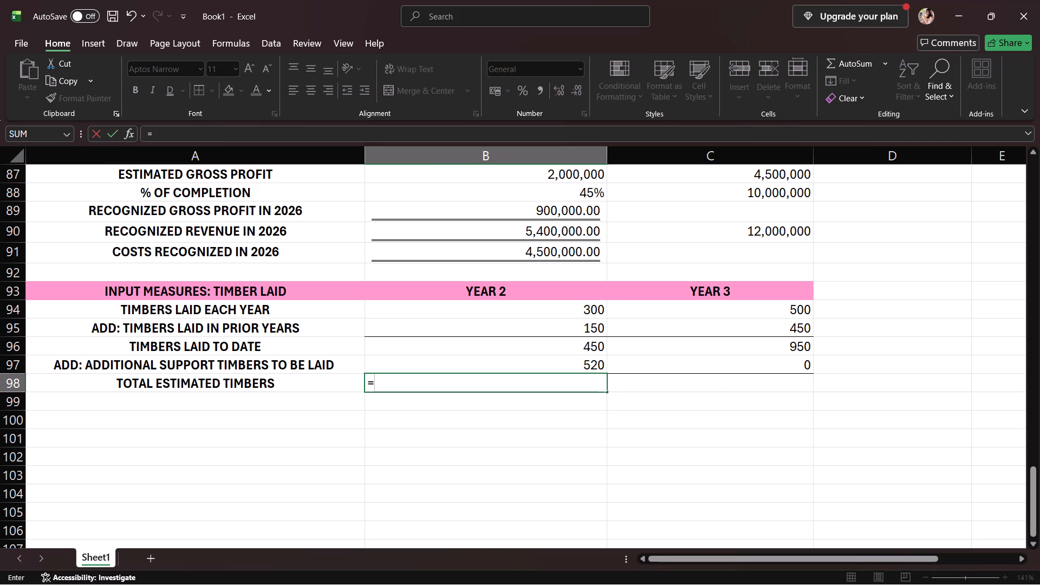
left_click(577, 347)
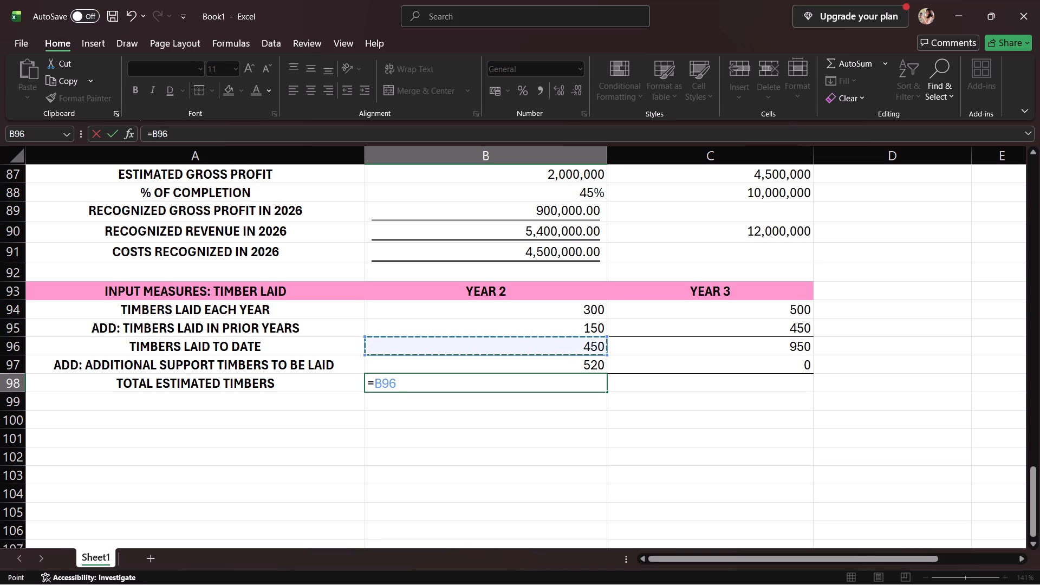
key("plus")
left_click(578, 369)
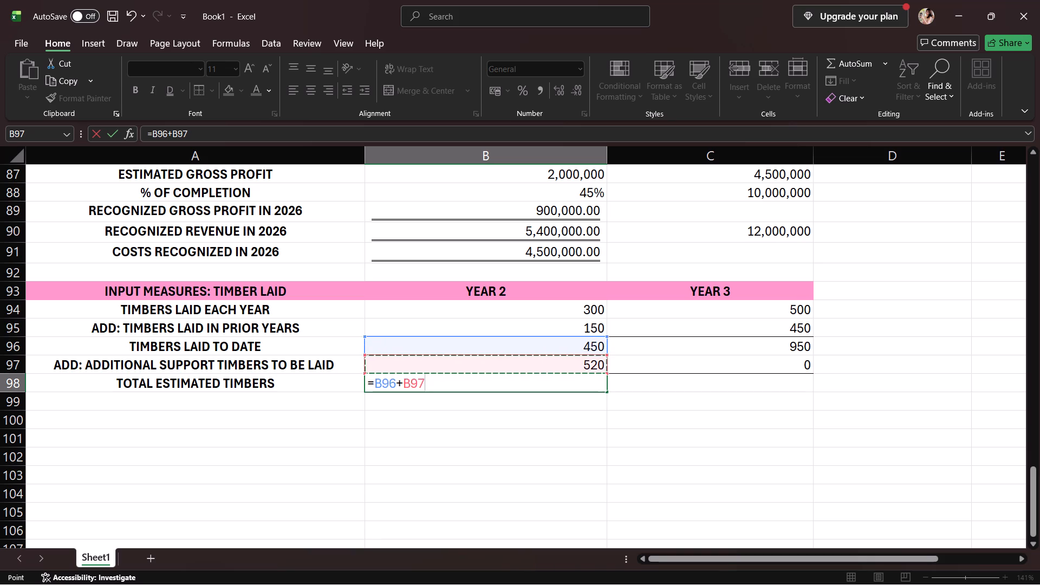
key("Return")
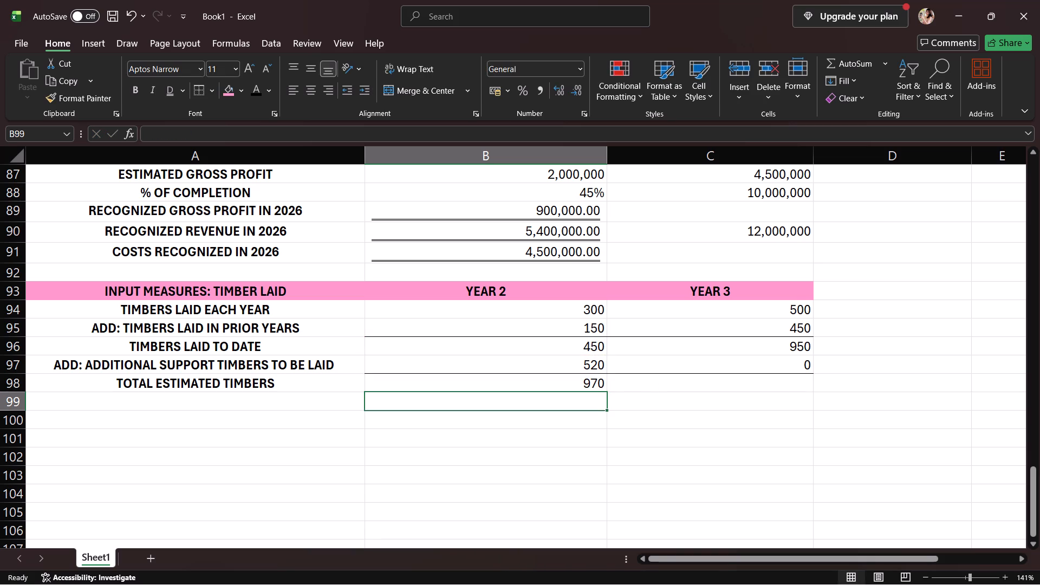
Set the Year 3 total estimated timbers in C98 with =C96.
left_click_drag(724, 386, 716, 387)
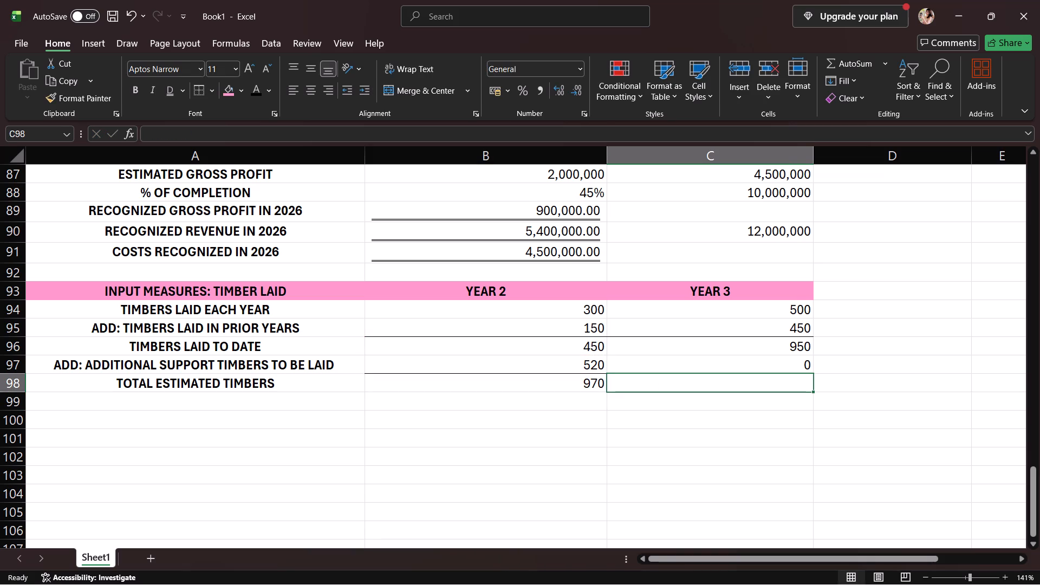
key("equal")
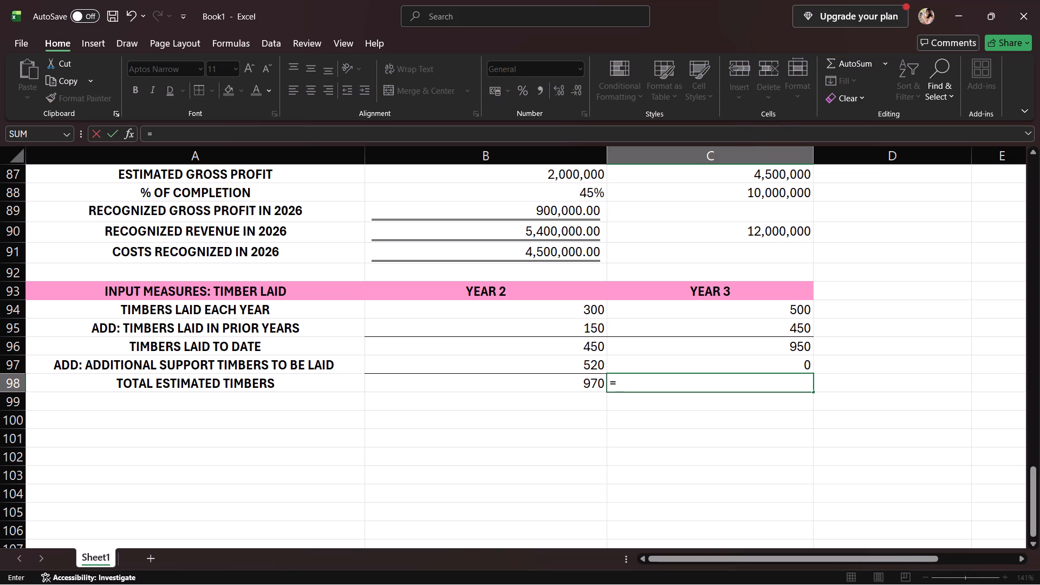
left_click(743, 347)
key("Return")
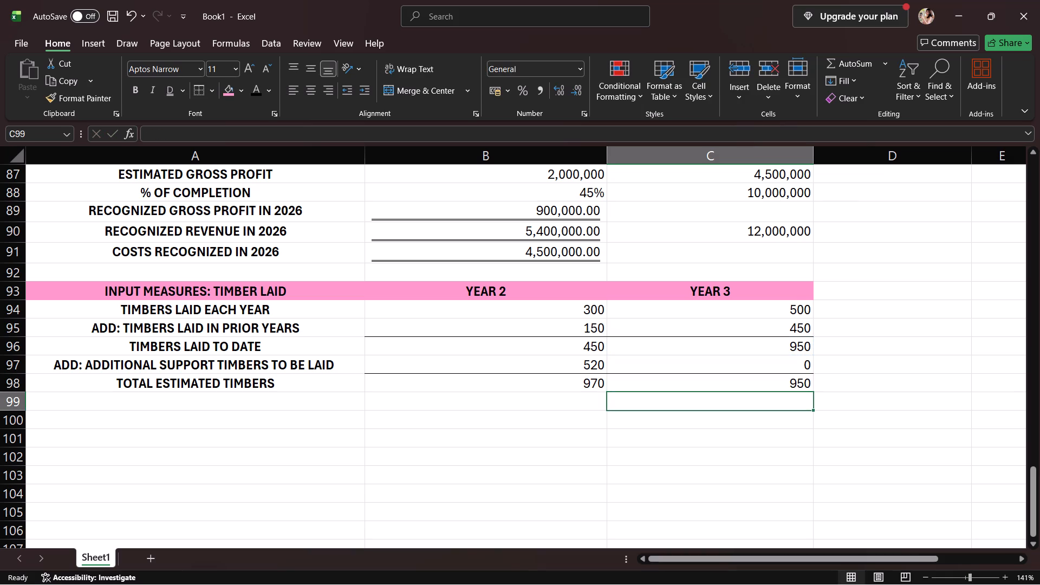
Apply a double underline to the total estimated timbers figures in B98 and C98.
left_click(601, 386)
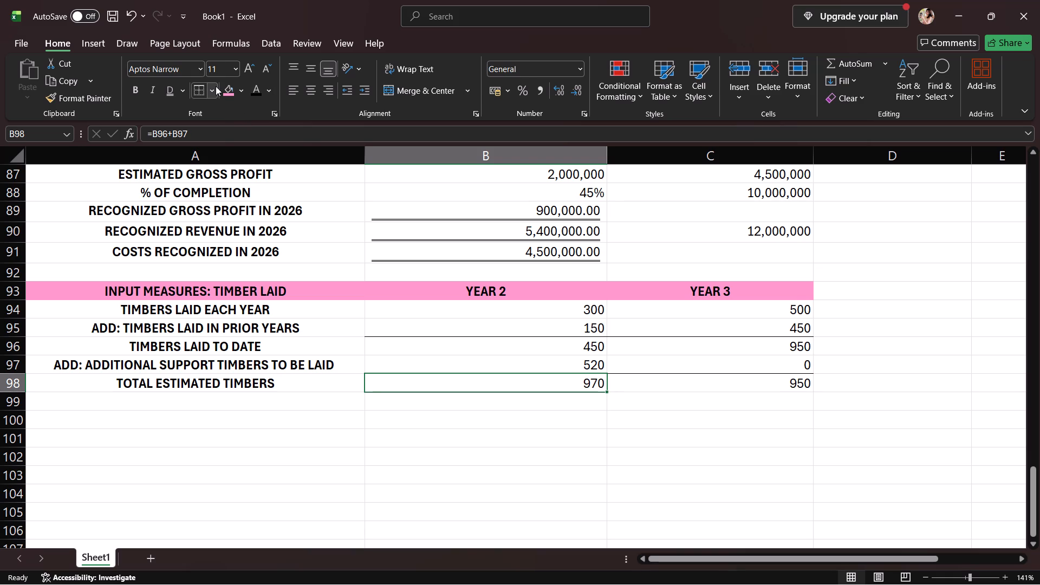
left_click(165, 87)
left_click(734, 376)
left_click(171, 84)
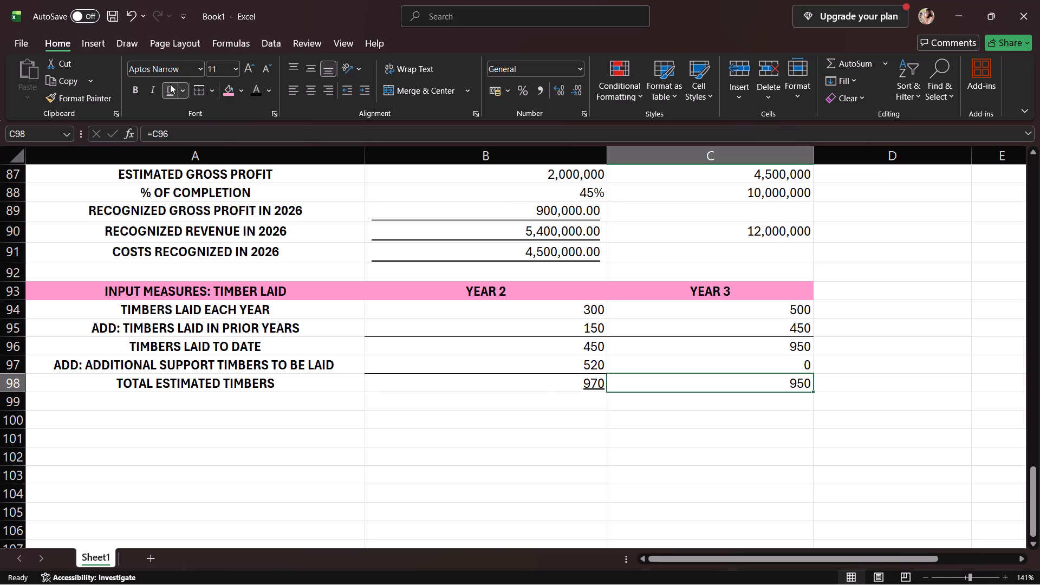
Label A99 "% OF COMPLETION".
left_click(261, 403)
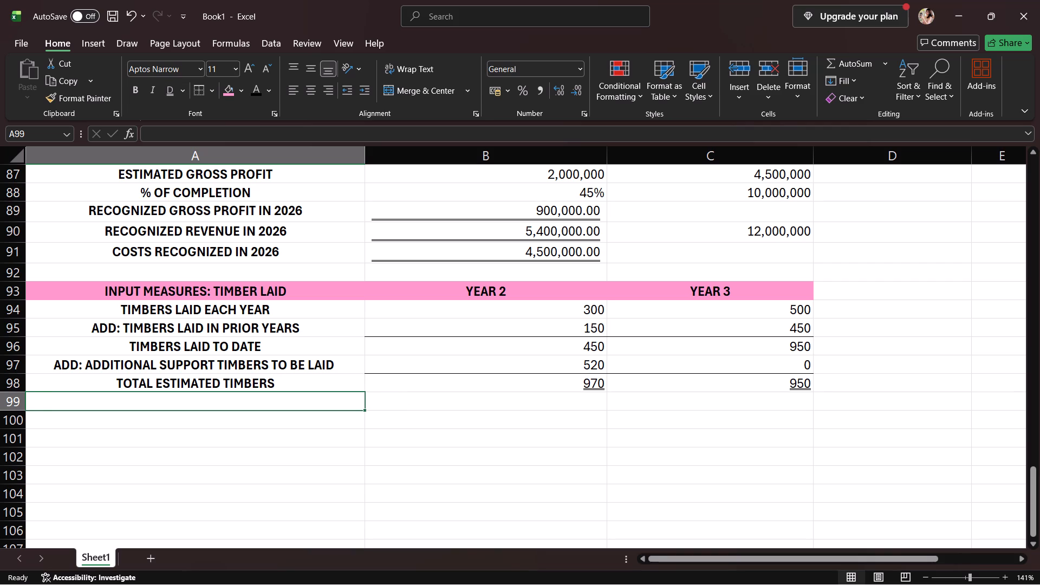
type("PERCE")
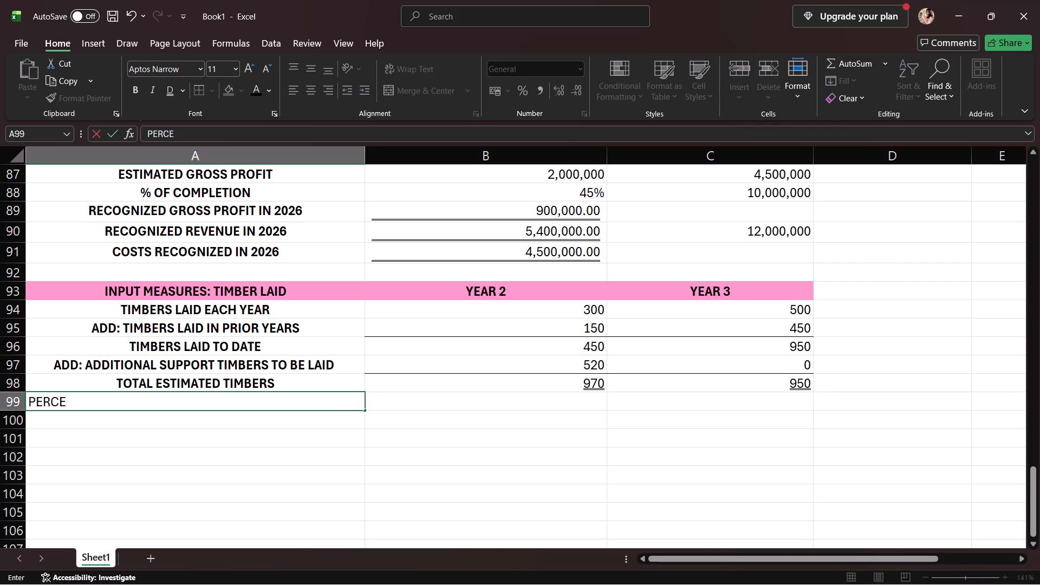
key("BackSpace")
key("BackSpace")
key("BackSpace")
key("BackSpace")
key("BackSpace")
type("% OF COMPLETION")
key("Return")
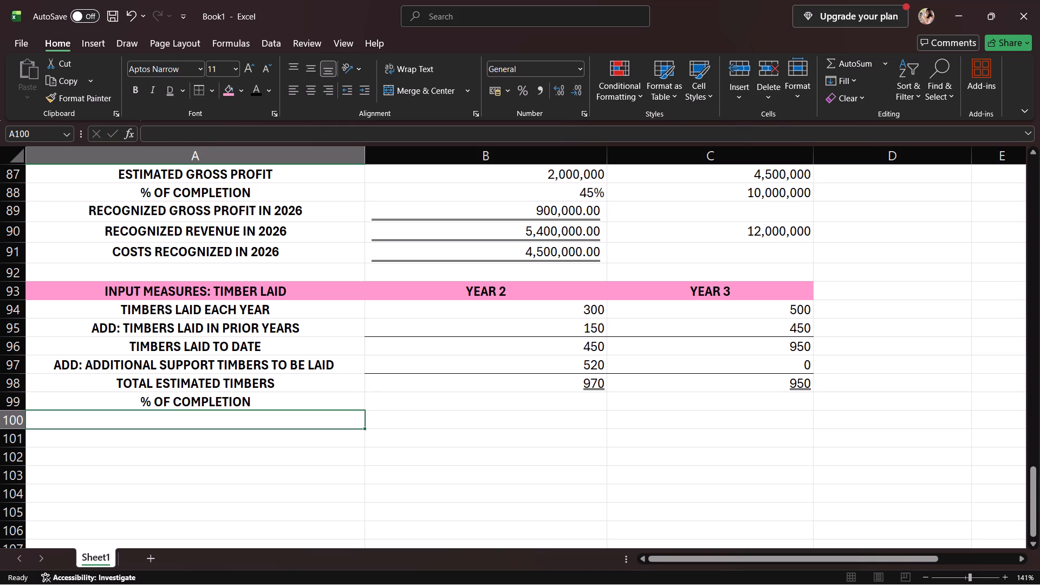
Enter the Year 2 completion fraction 45/97 in B99 and right-align it.
left_click(455, 396)
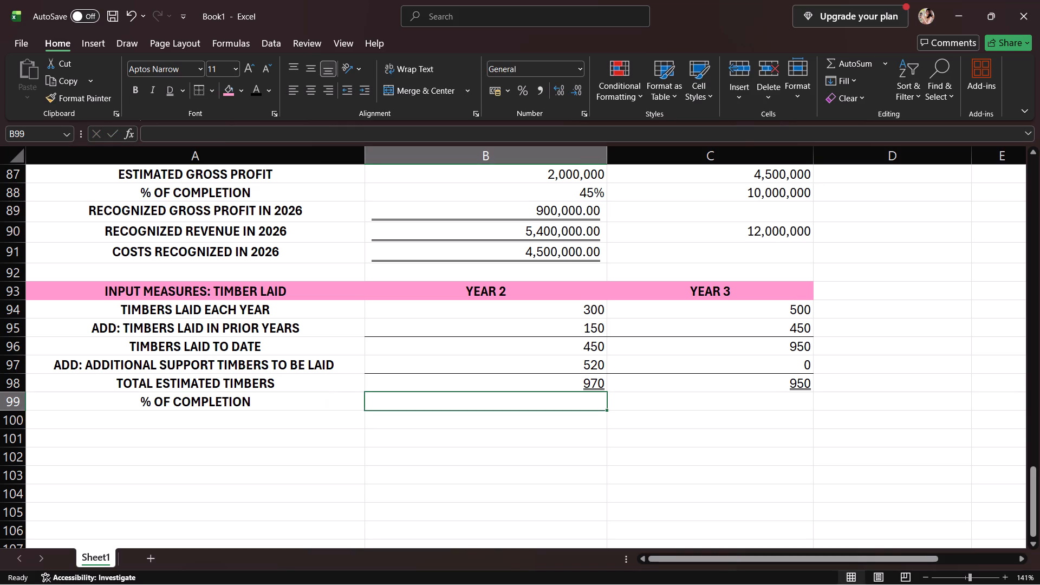
type("45/97")
key("Return")
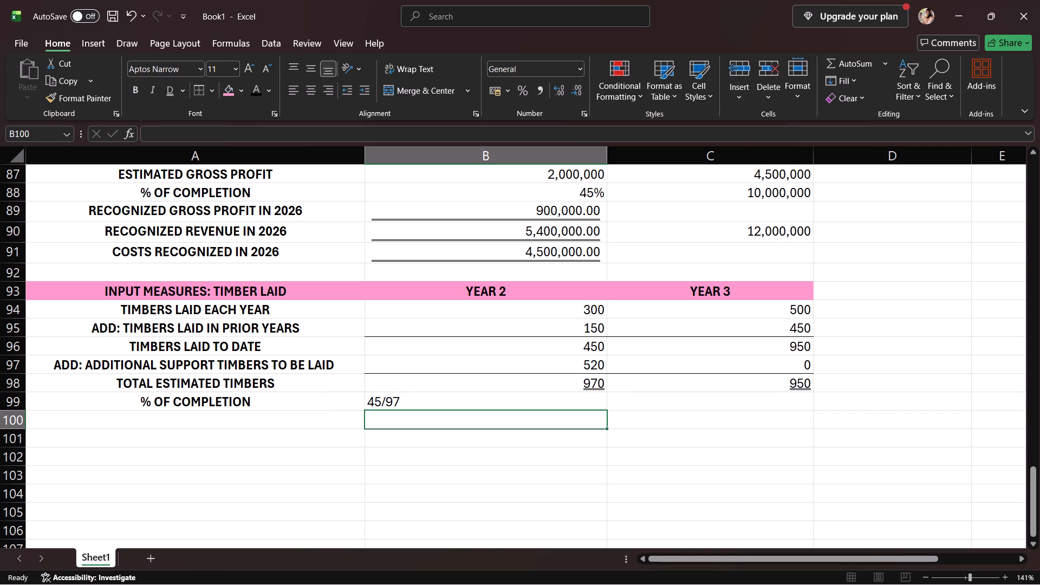
left_click(629, 393)
left_click(576, 404)
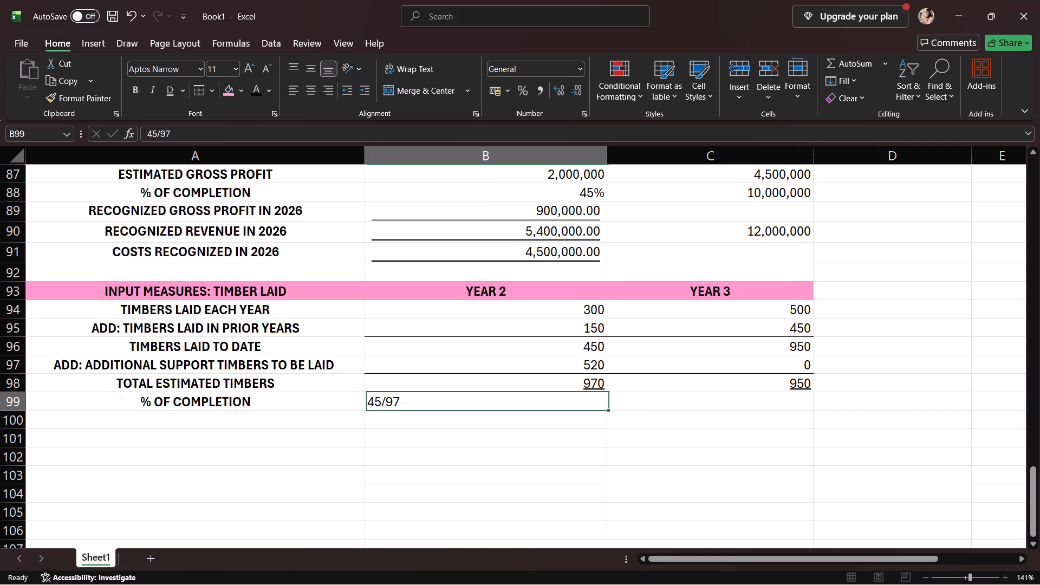
left_click(324, 93)
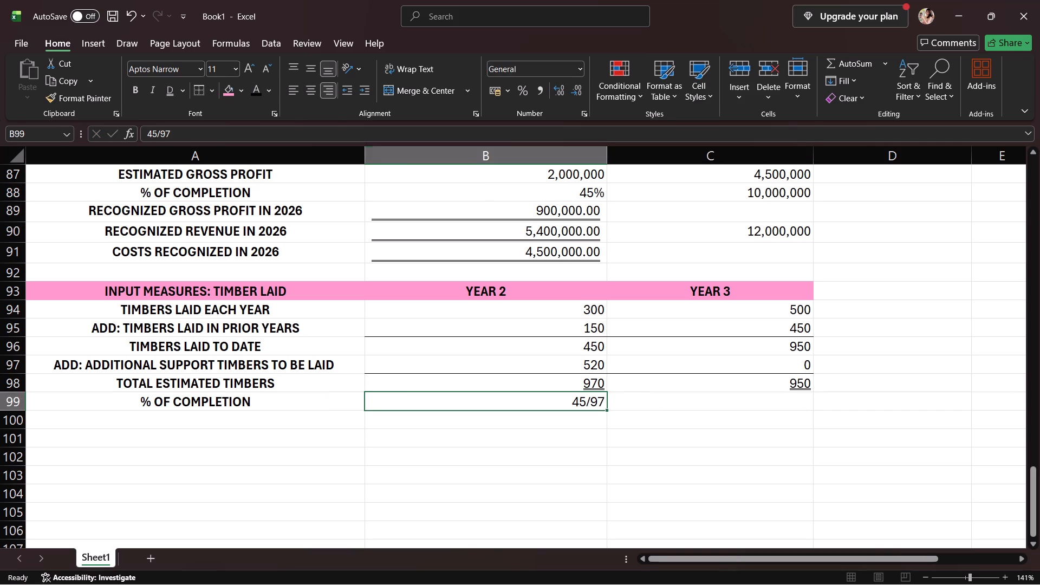
Enter 100% as the Year 3 percentage of completion in C99.
left_click(659, 414)
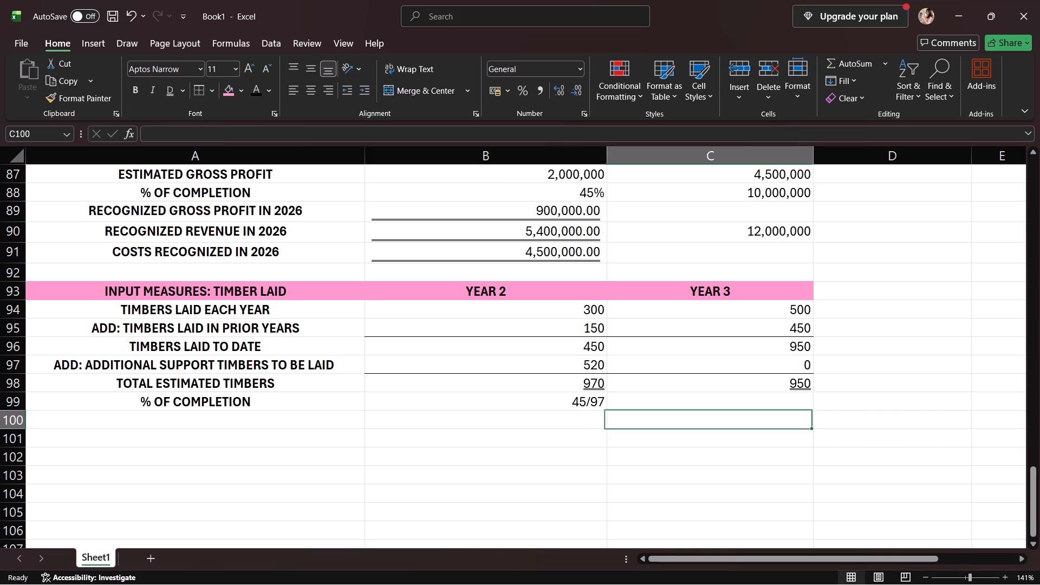
left_click(662, 402)
type("1005")
key("BackSpace")
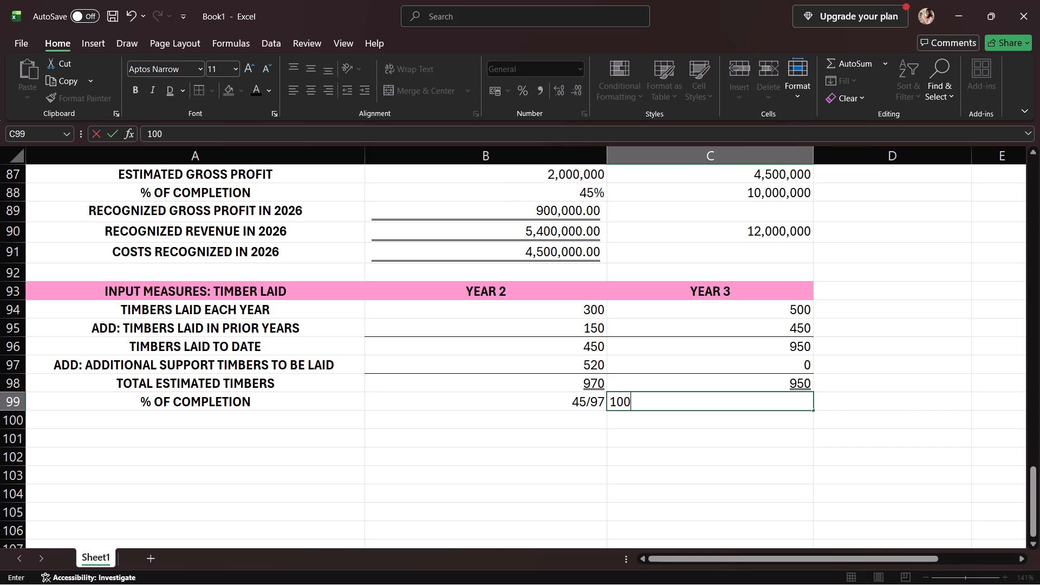
key("5")
key("BackSpace")
key("5")
key("BackSpace")
key("shift+percent")
key("Return")
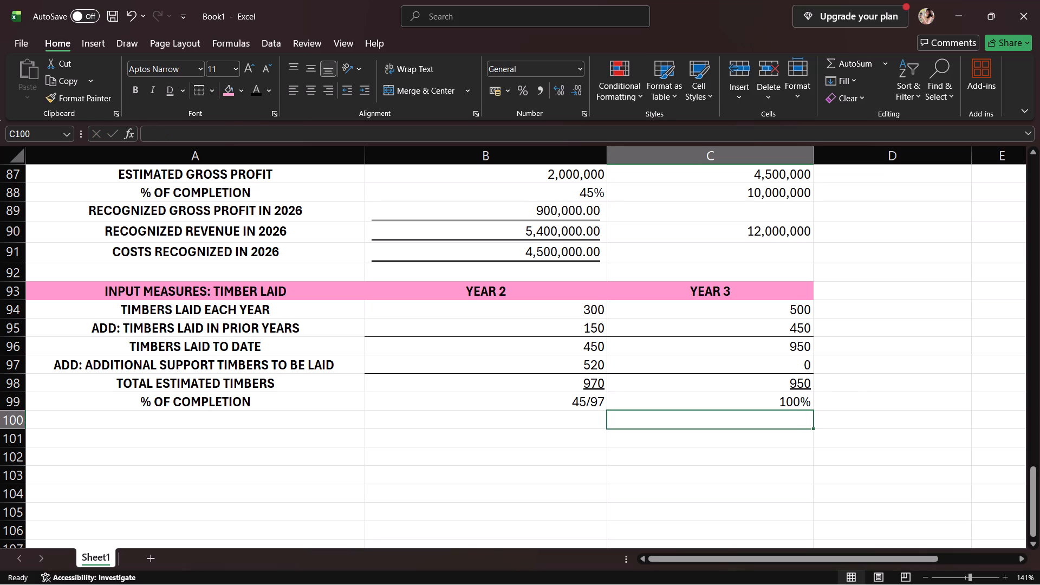
Label A100 "X: CONTRACT PRICE".
left_click(558, 416)
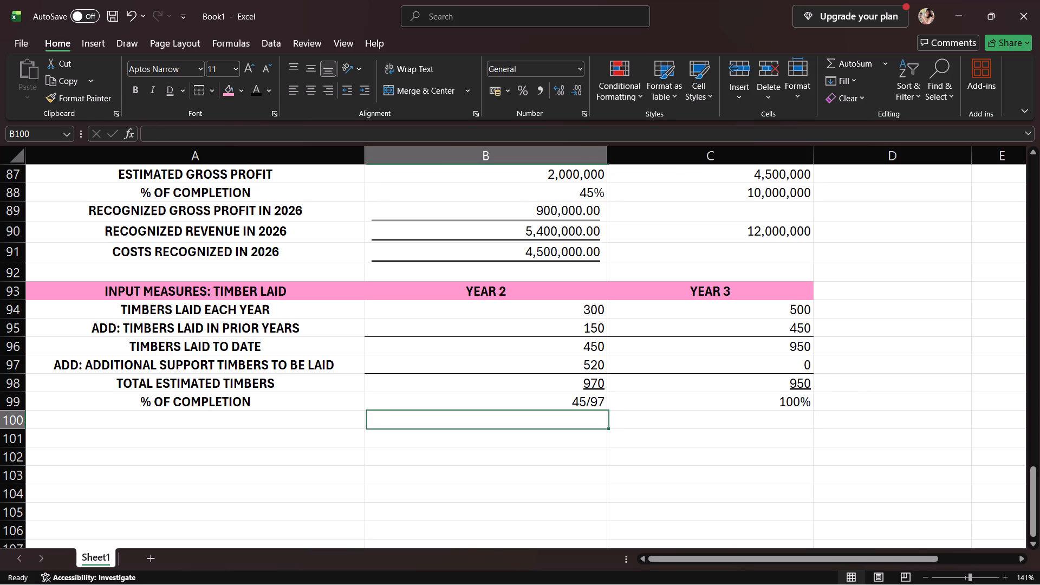
left_click(323, 415)
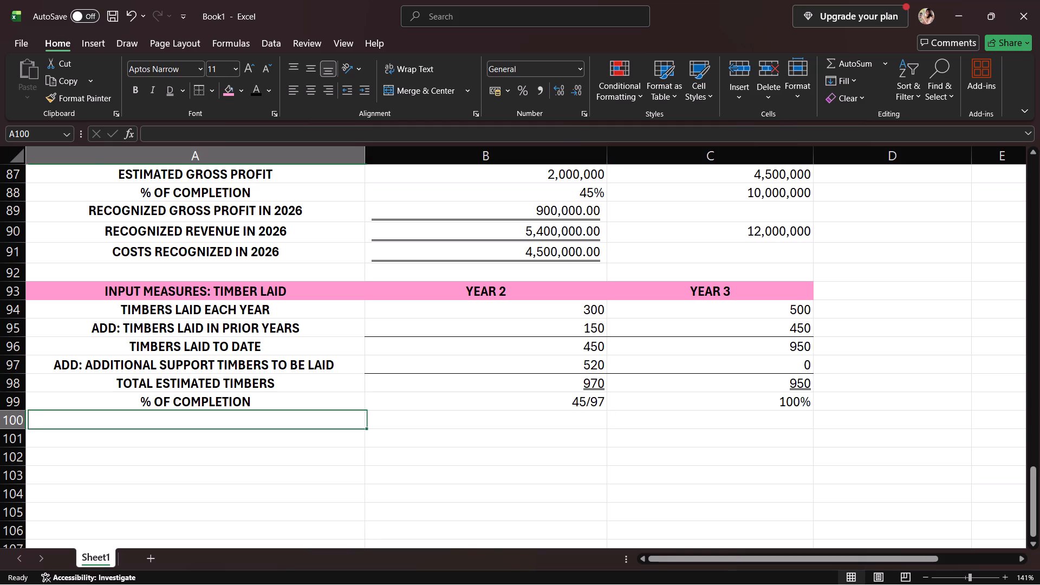
key("x")
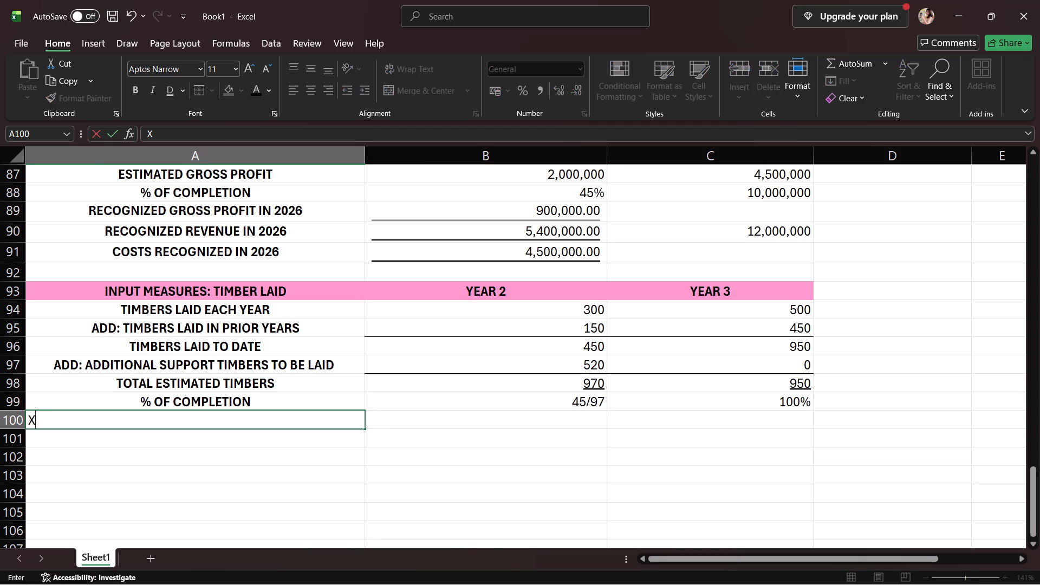
type(": C")
type("ONTRACT PRICE")
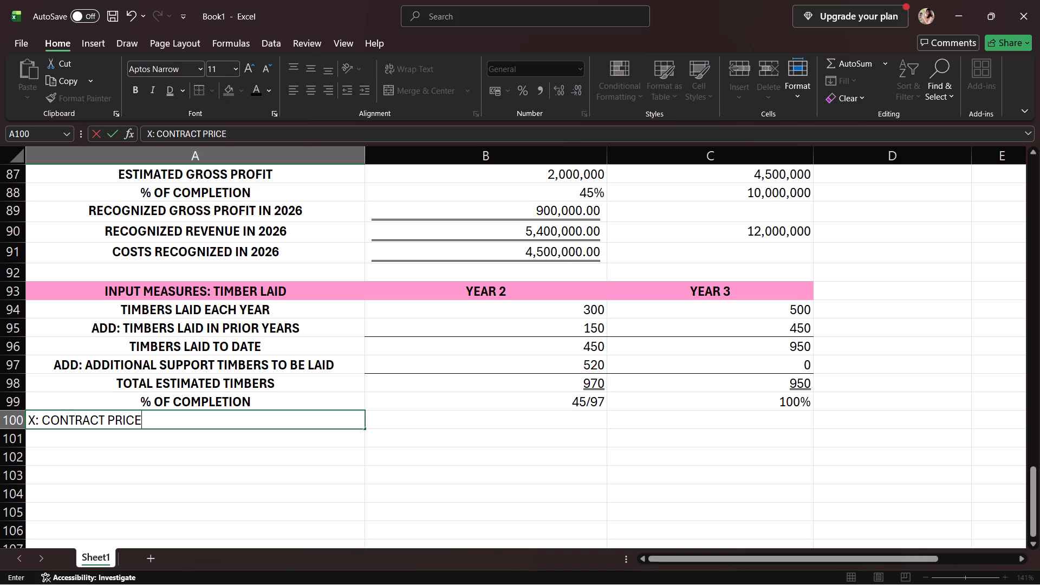
key("Return")
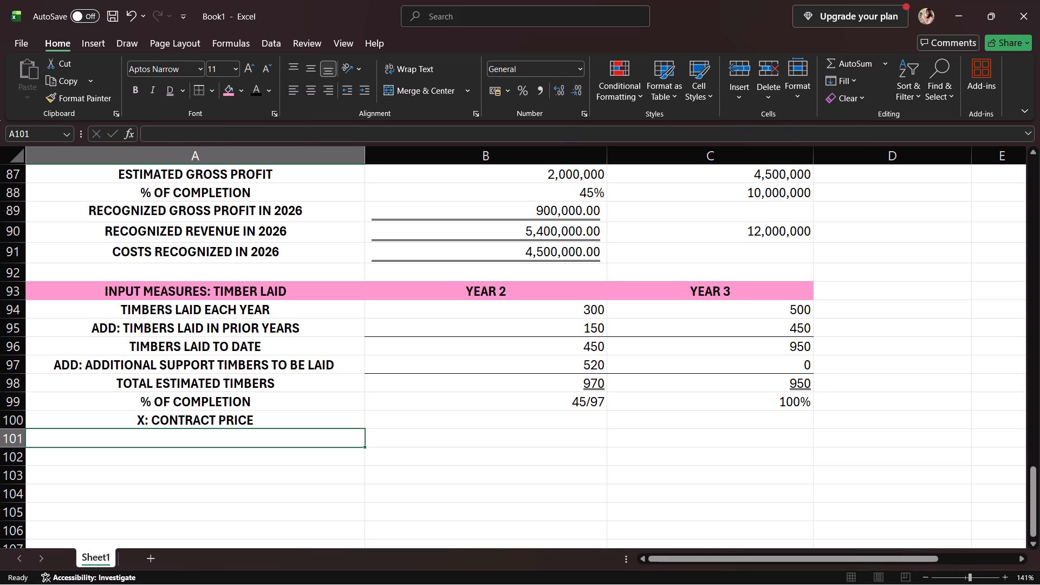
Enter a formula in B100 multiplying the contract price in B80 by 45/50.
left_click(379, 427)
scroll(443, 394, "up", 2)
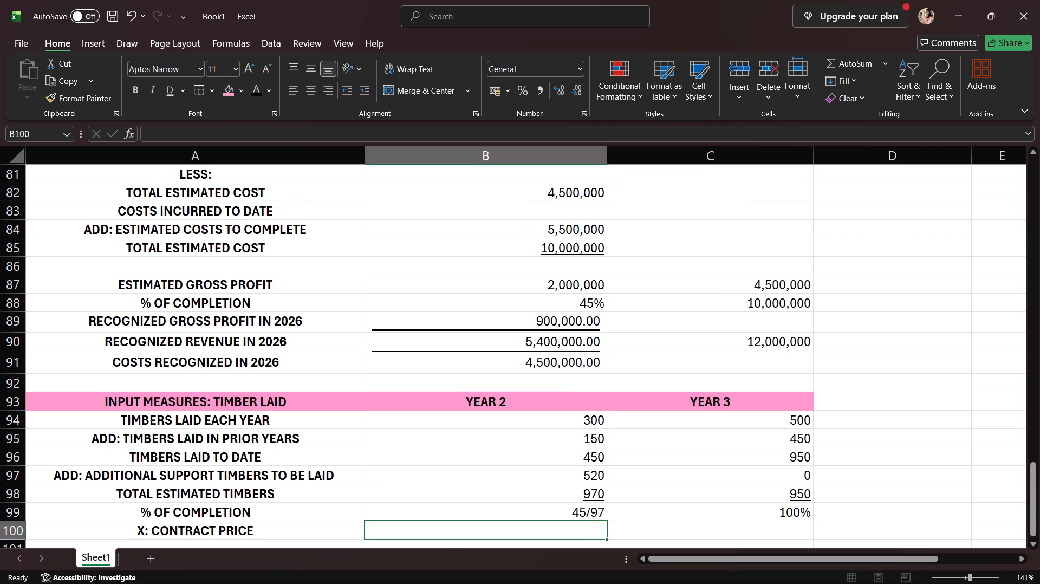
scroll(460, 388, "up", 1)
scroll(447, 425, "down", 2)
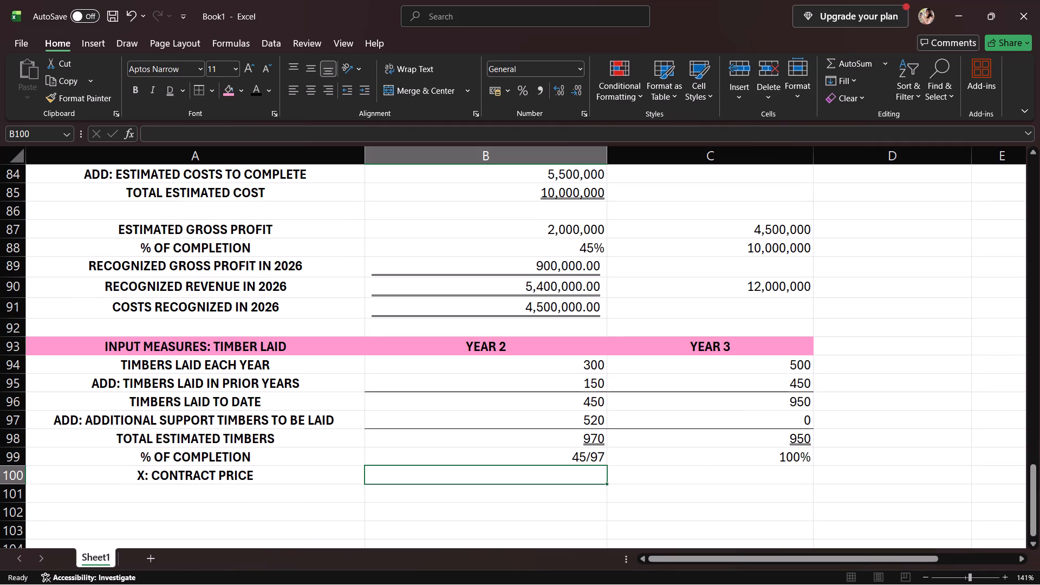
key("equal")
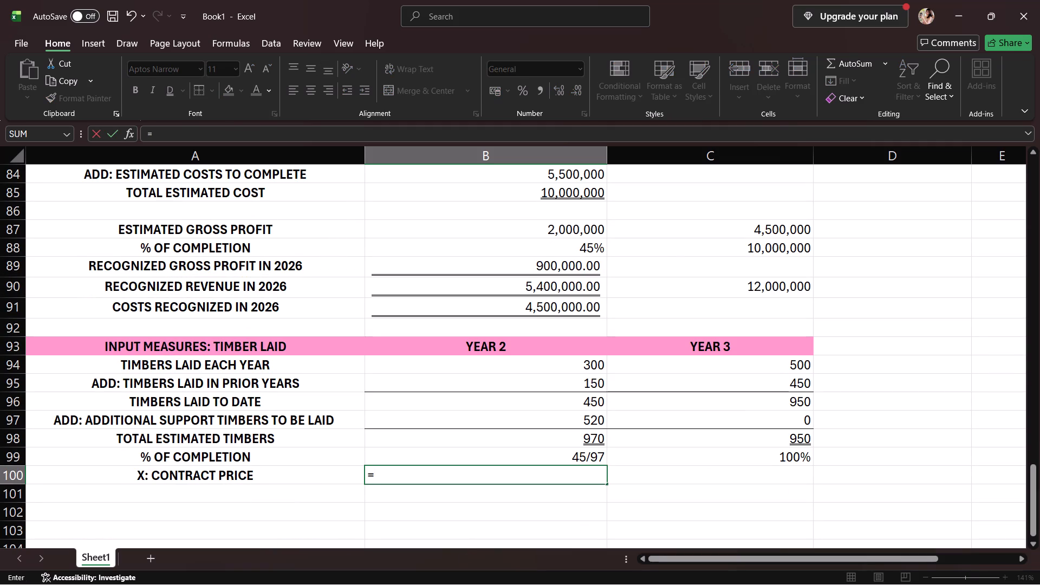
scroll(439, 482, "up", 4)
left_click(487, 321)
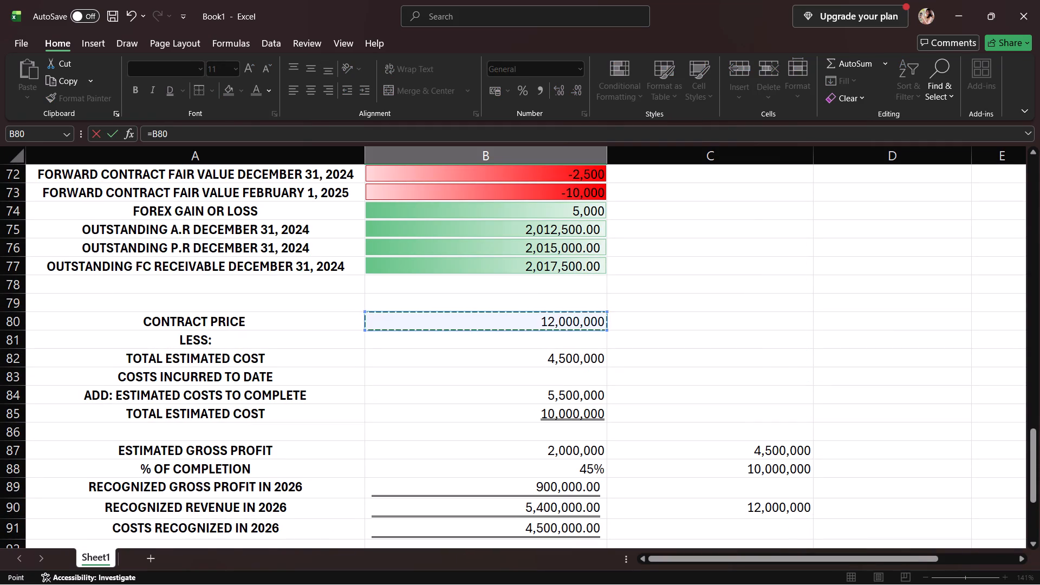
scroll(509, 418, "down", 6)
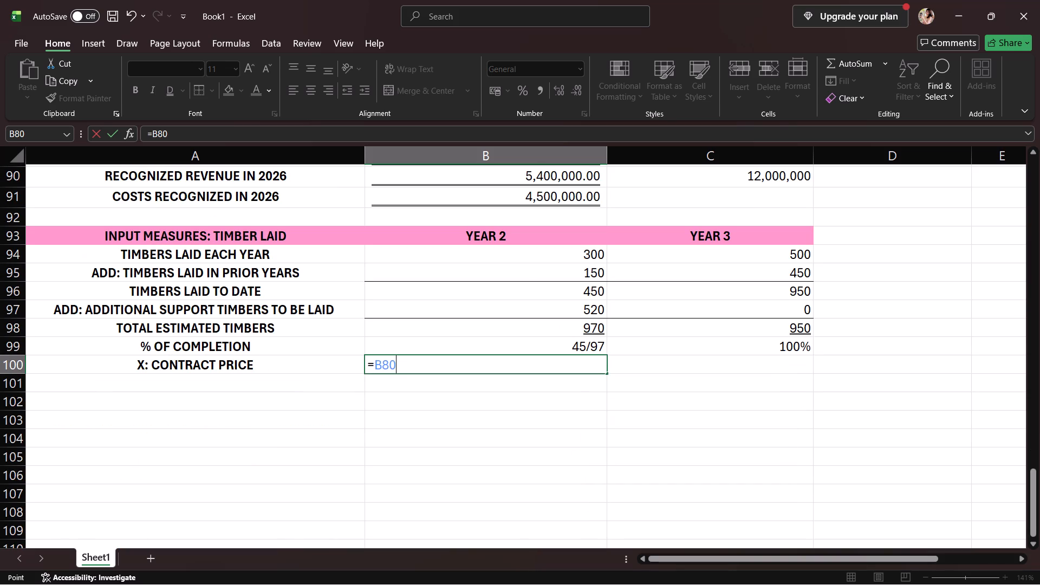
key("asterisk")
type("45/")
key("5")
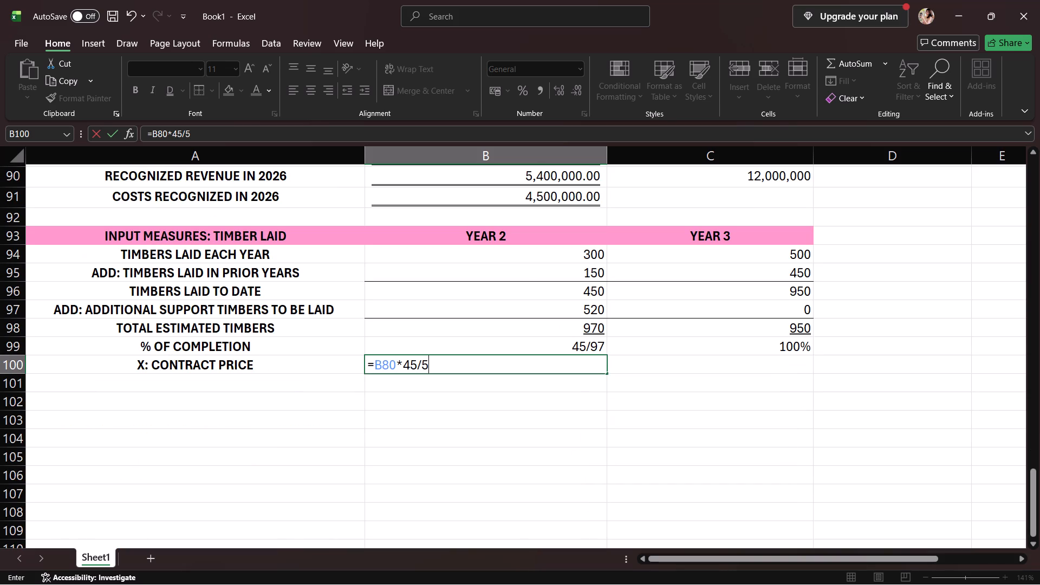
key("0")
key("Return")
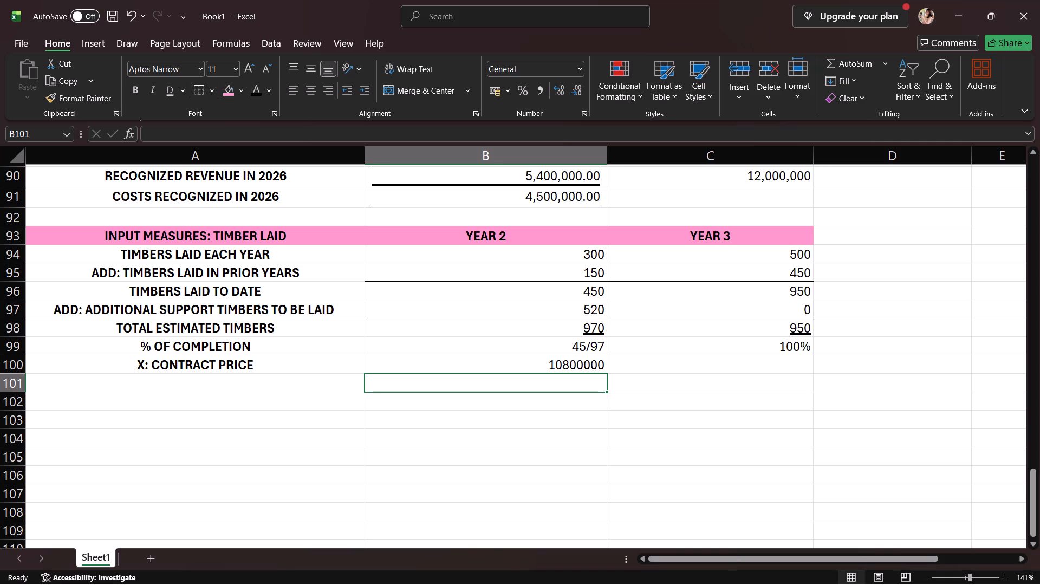
Replace the formula in B100 with a Year 2 contract price of 800,000.
left_click(530, 370)
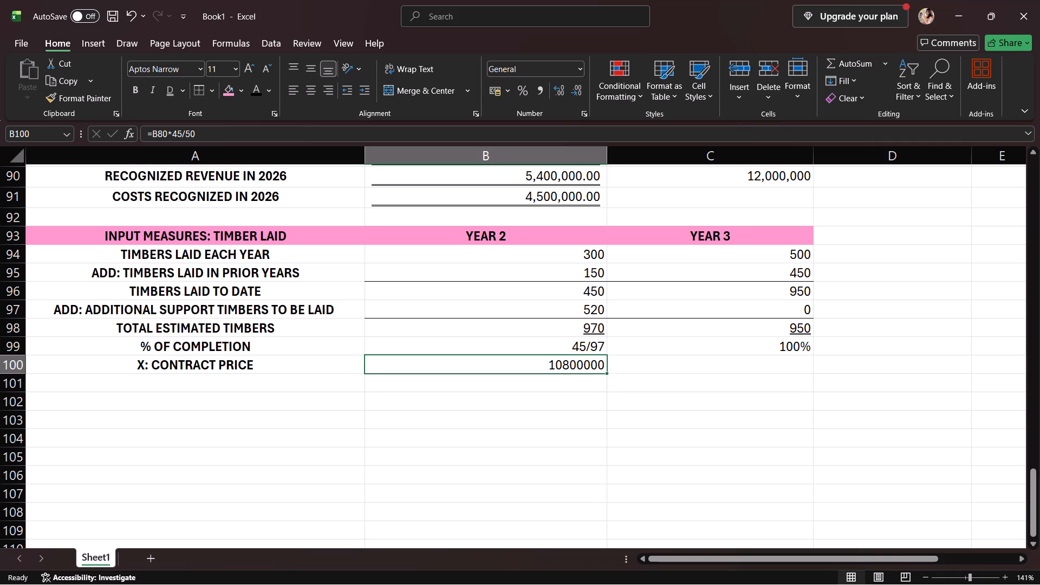
left_click(270, 130)
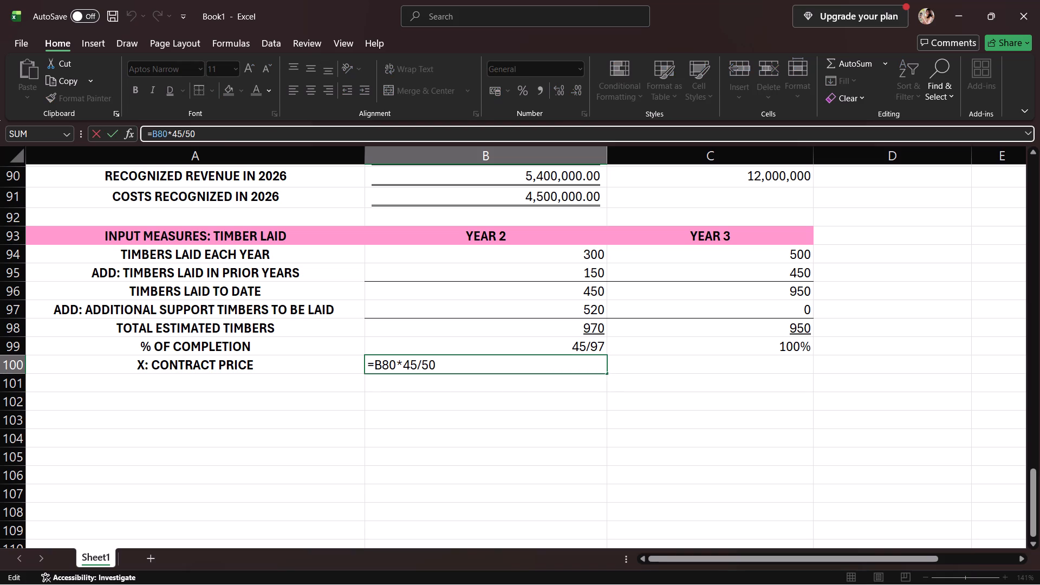
key("BackSpace")
key("BackSpace")
key("BackSpace")
key("BackSpace")
key("BackSpace")
key("BackSpace")
key("BackSpace")
key("BackSpace")
key("BackSpace")
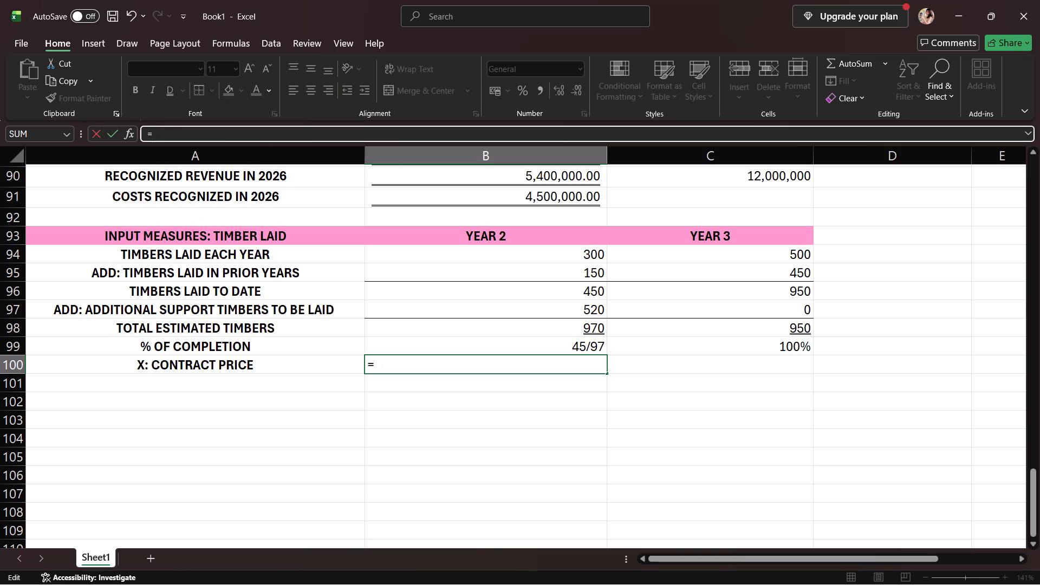
key("BackSpace")
type("800,000")
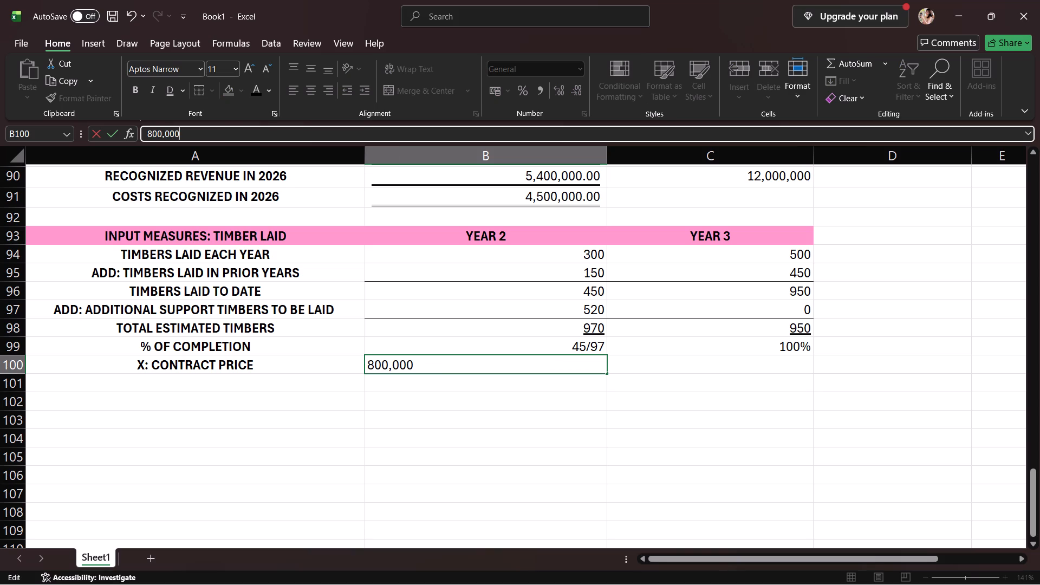
Enter 800,000 as the Year 3 contract price in C100.
left_click(661, 366)
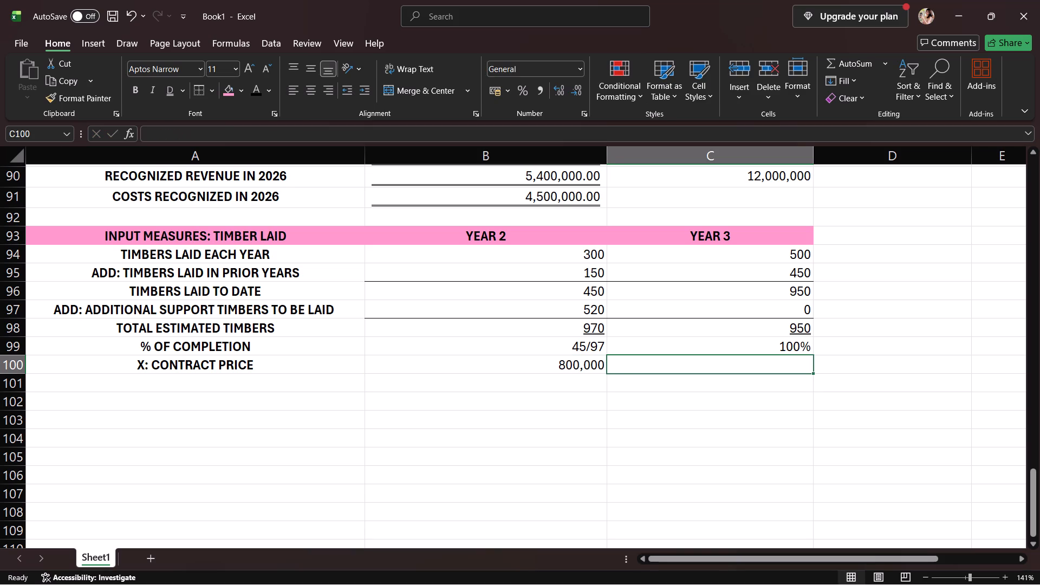
type("800,000")
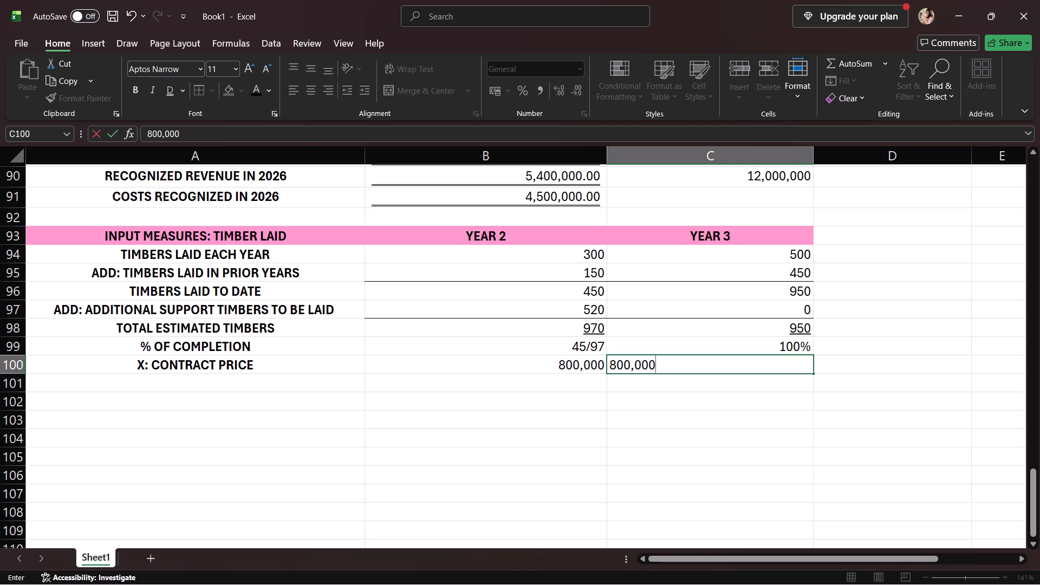
Add a top border to B101 and C101, below the contract price amounts.
left_click(569, 374)
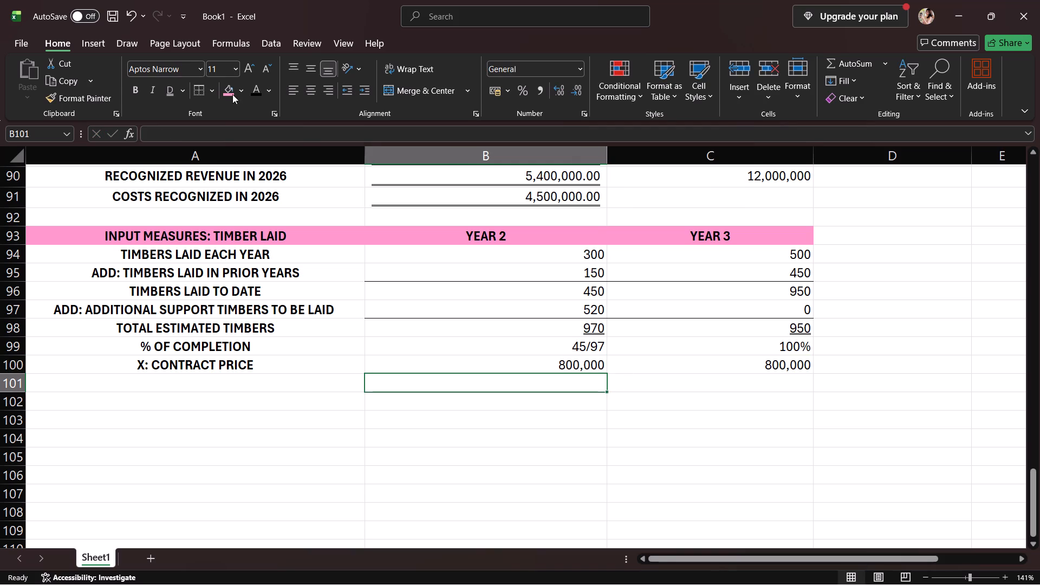
left_click(200, 88)
left_click(731, 381)
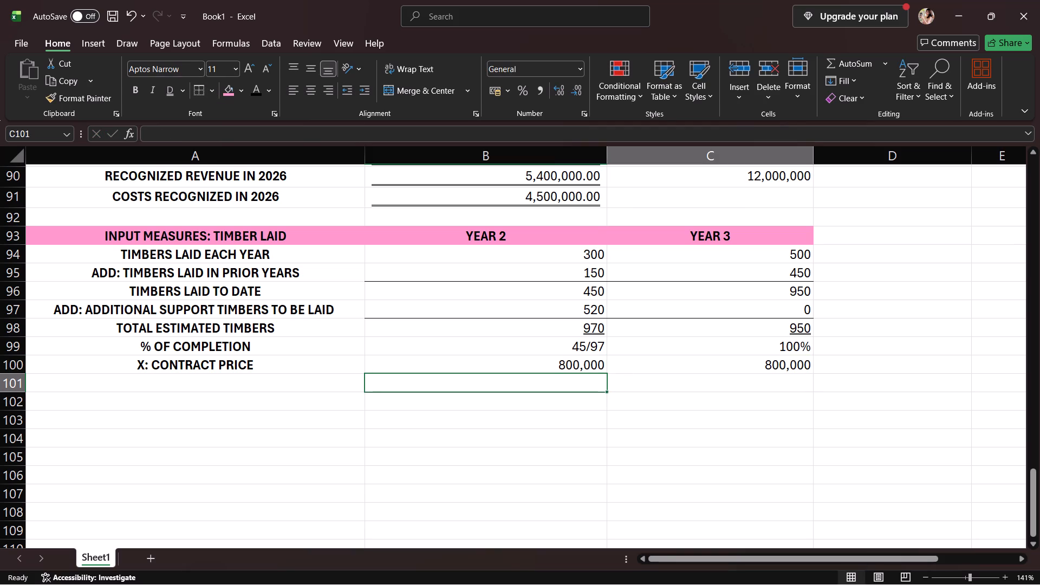
left_click(199, 92)
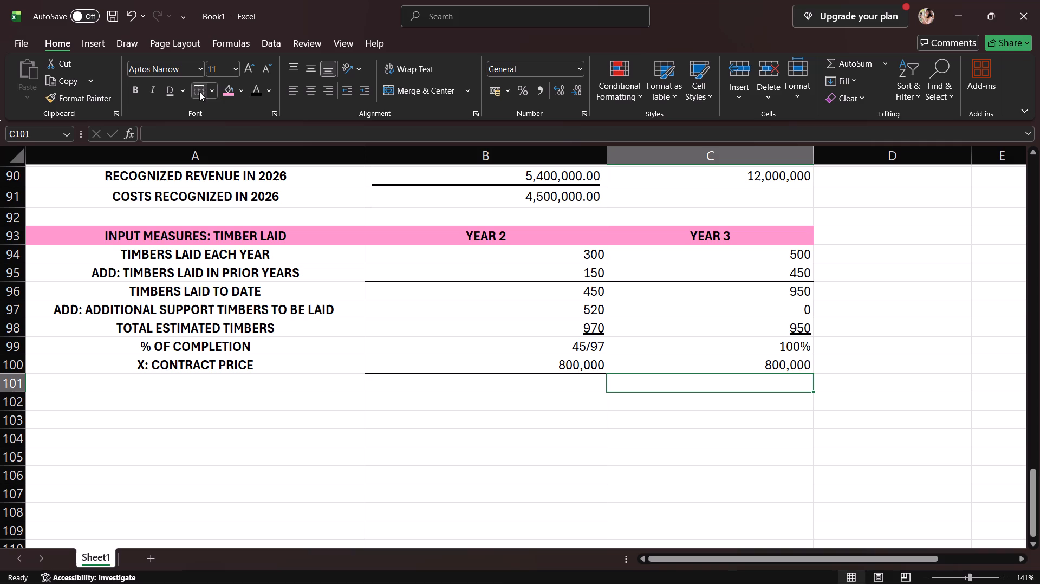
Label A101 "RECOGNIZED REVENUE TO DATE".
left_click(285, 387)
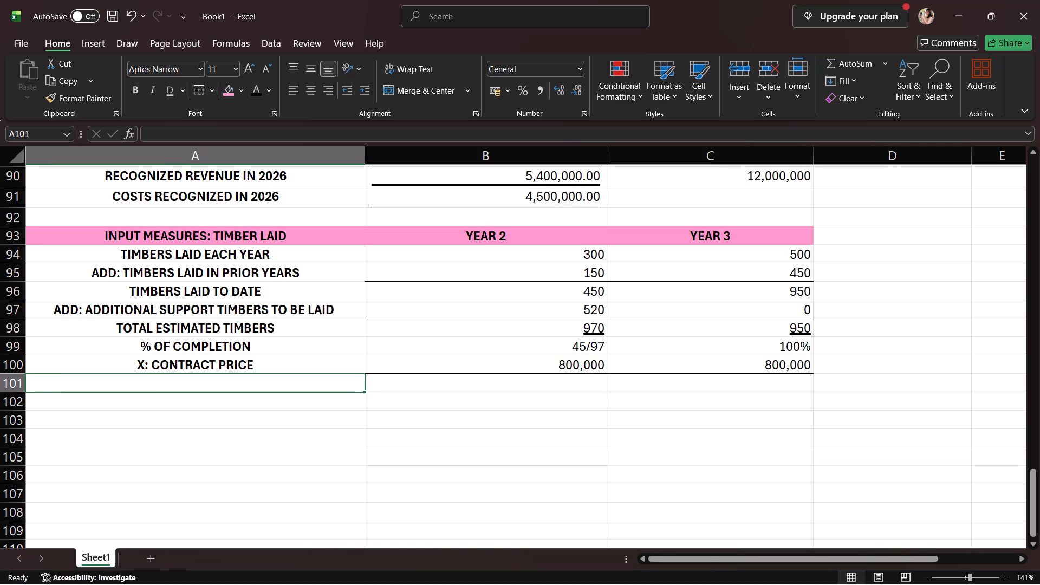
type("RECOG")
type("NIZED REVENUE TO DATE")
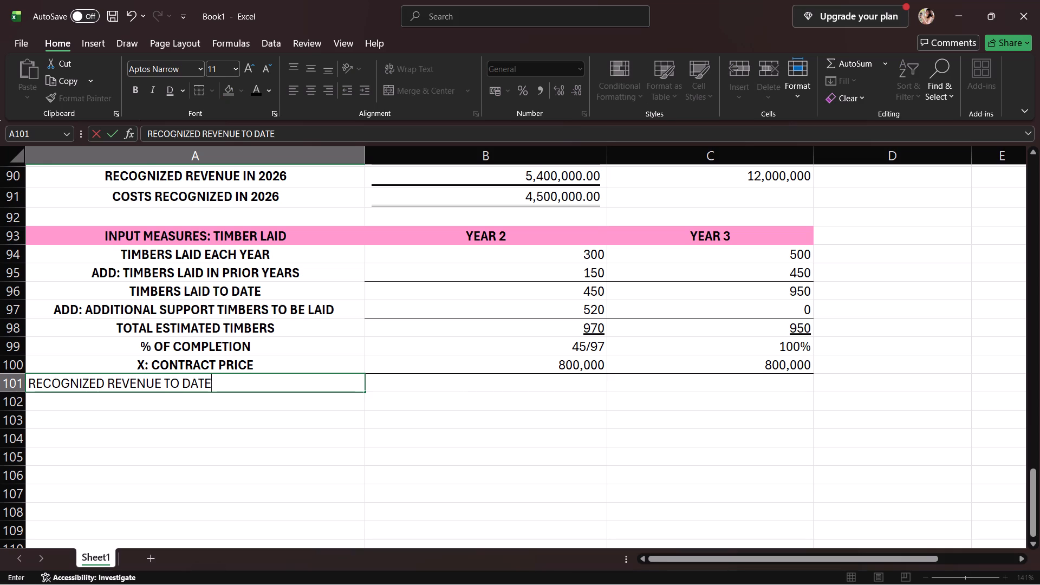
Calculate Year 2 recognized revenue to date in B101 with the formula =B100*45/97.
left_click(380, 379)
key("equal")
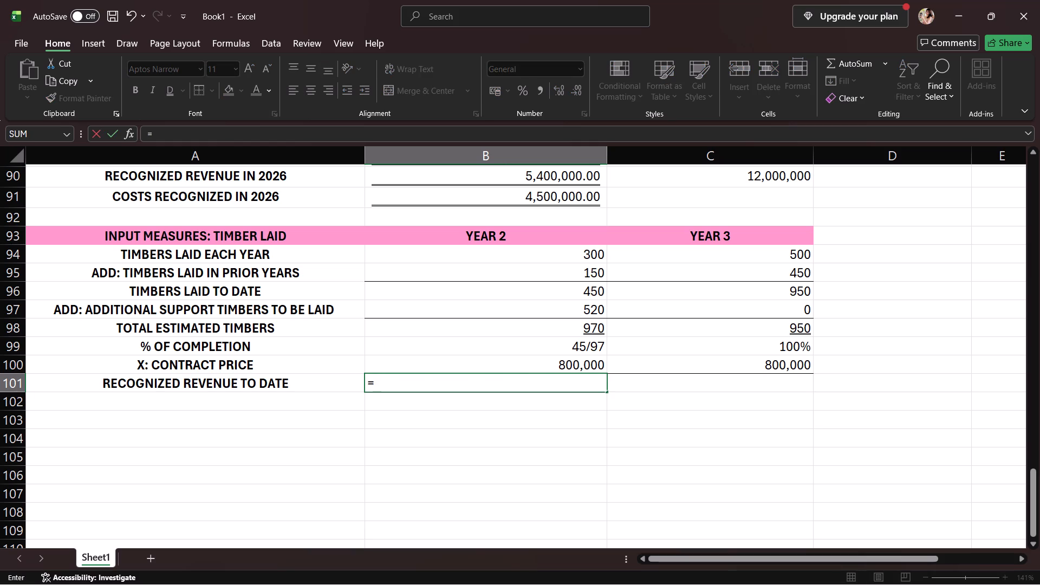
left_click(408, 365)
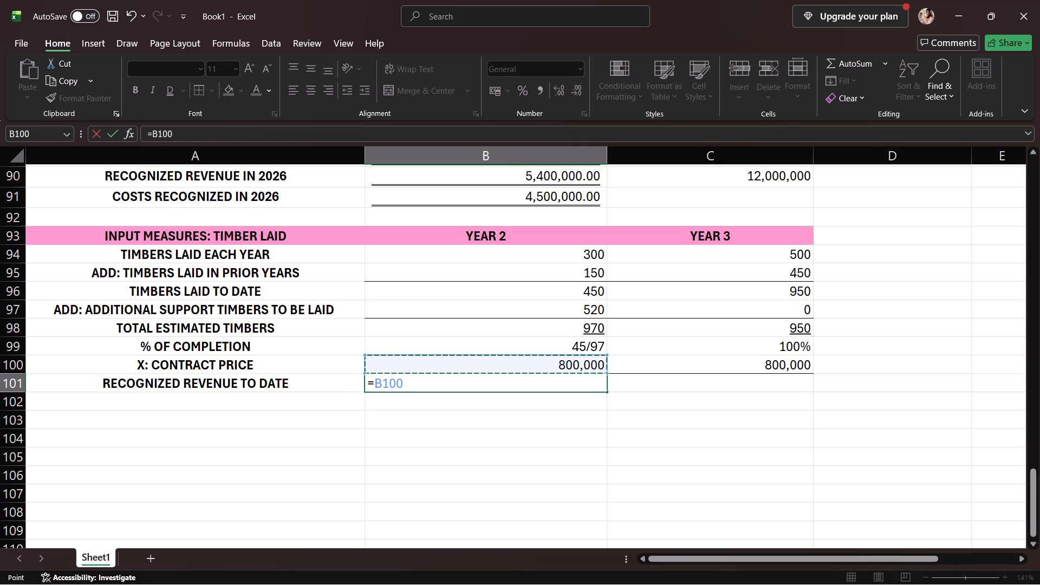
key("asterisk")
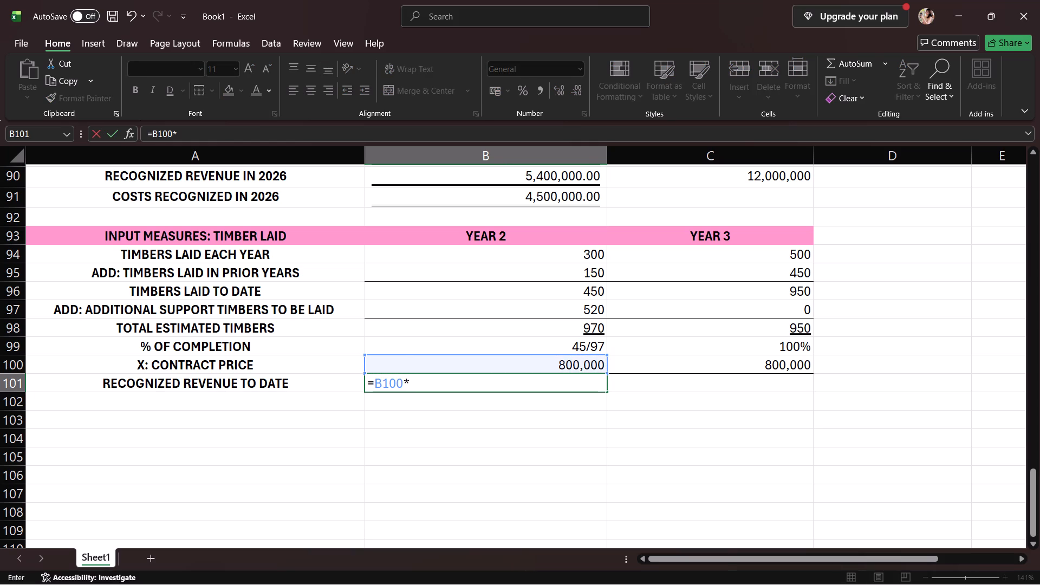
type("45")
key("slash")
type("97")
key("Return")
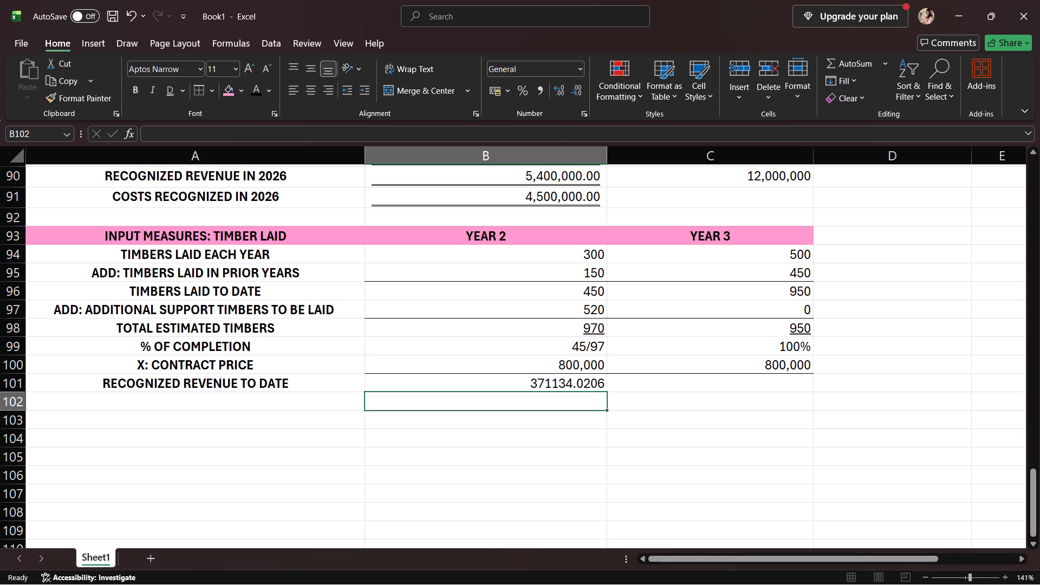
Apply the comma-separated Accounting number format to the Year 2 recognized revenue in B101.
left_click(512, 389)
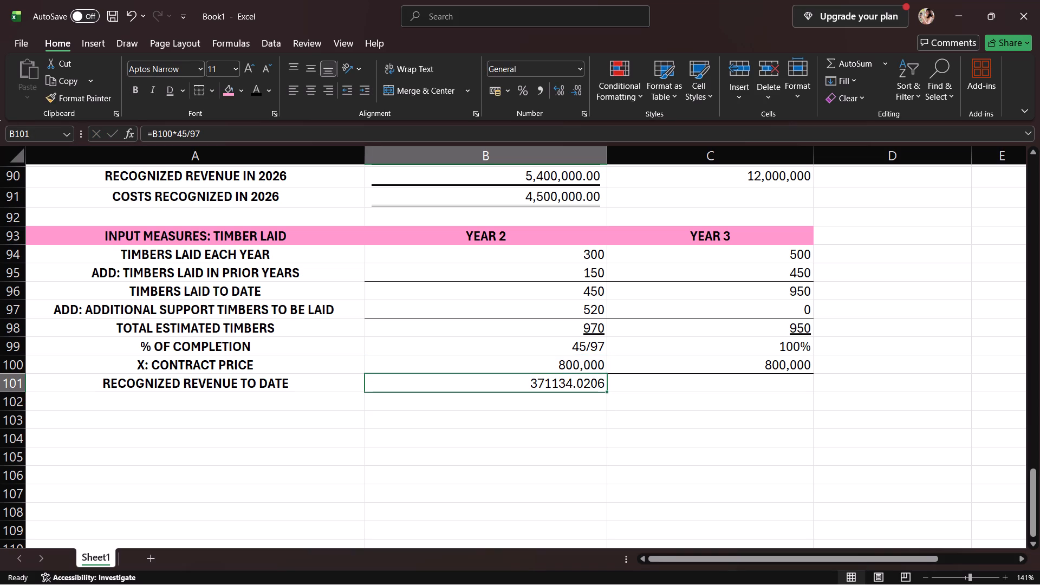
left_click(535, 81)
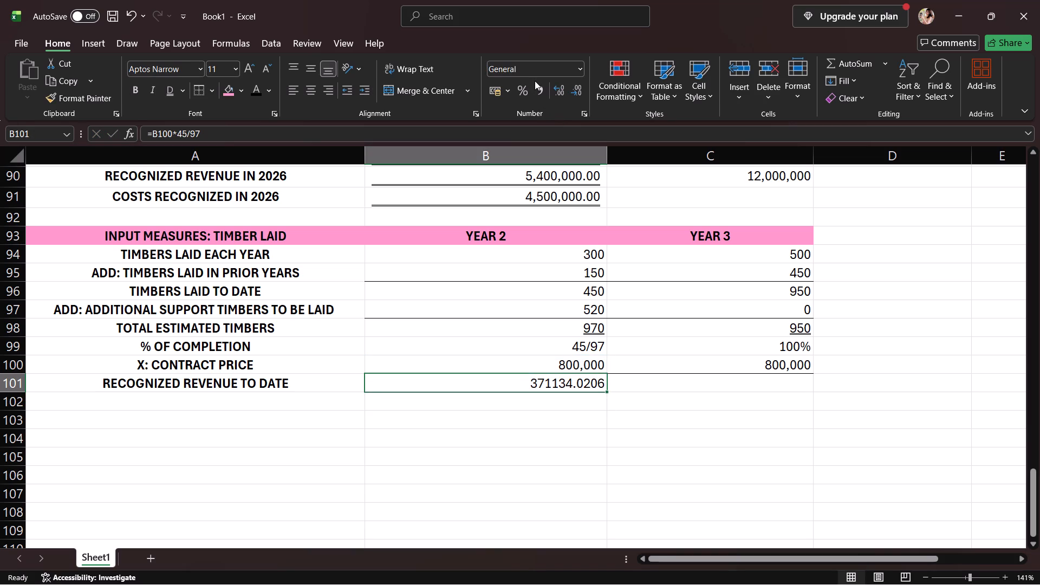
left_click(535, 82)
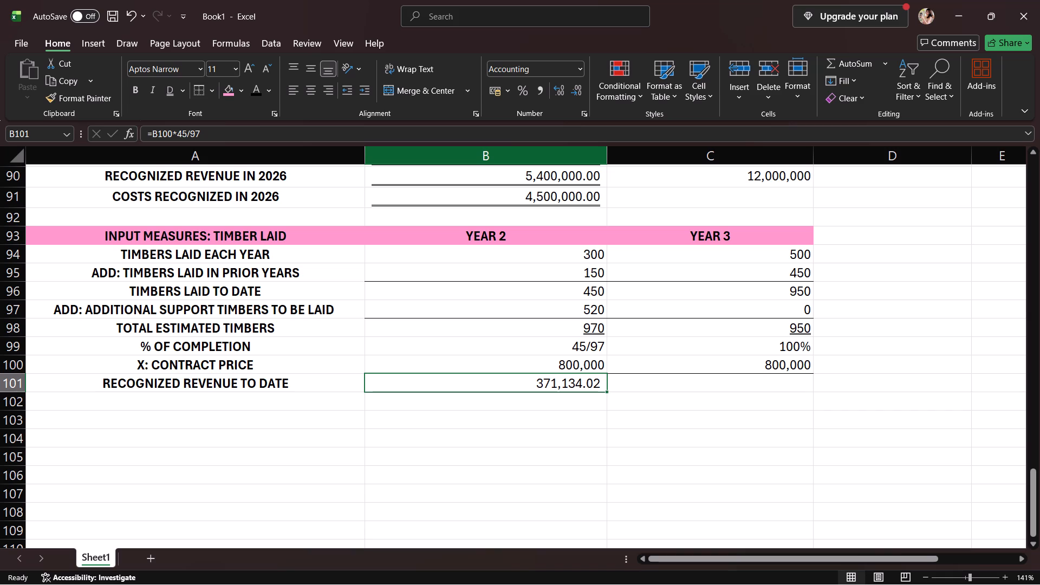
Set Year 3 recognized revenue to date in C101 equal to the contract price in C100.
left_click(671, 389)
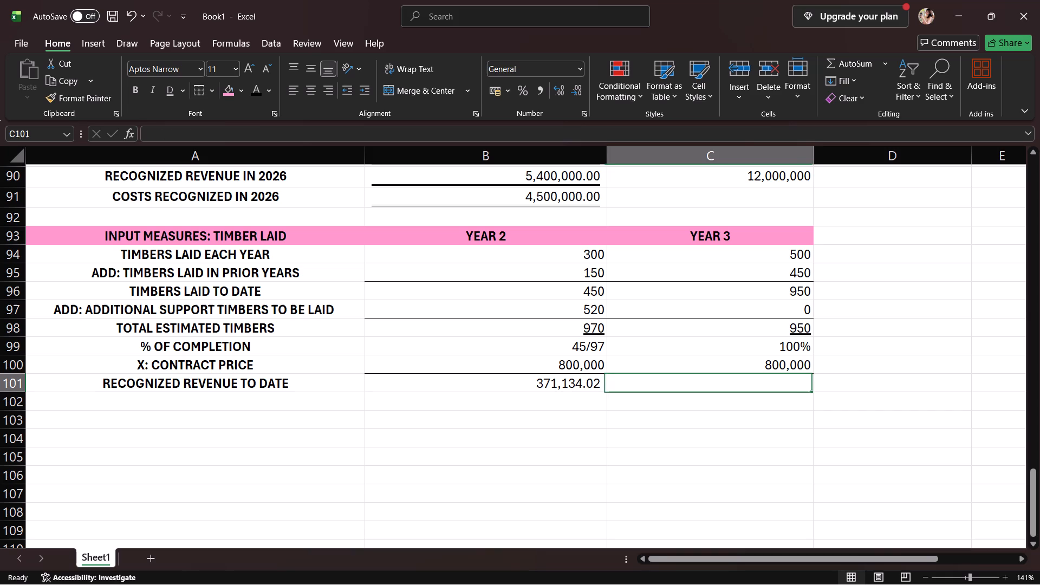
left_click(730, 366)
left_click(730, 382)
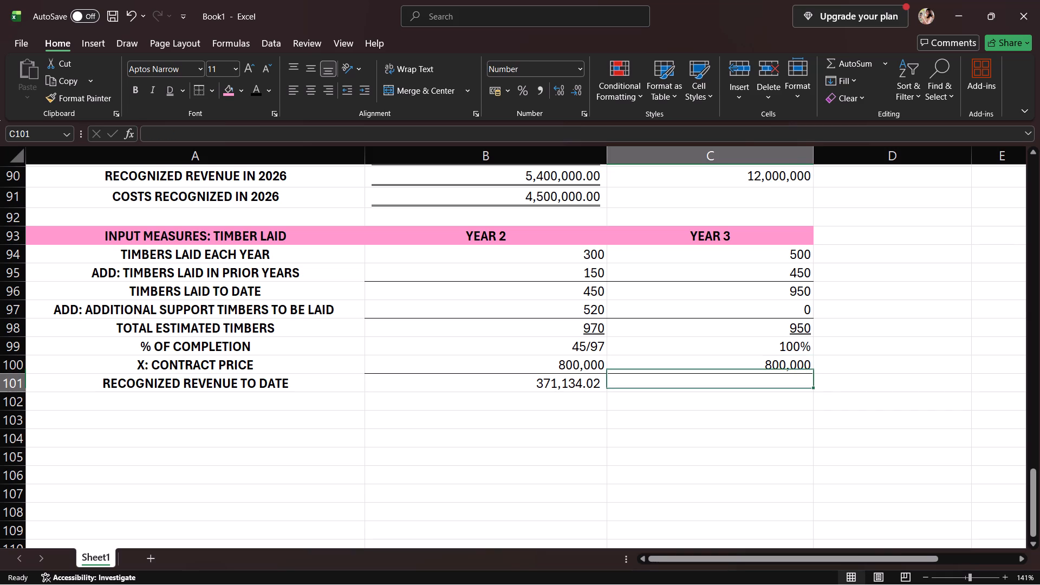
key("equal")
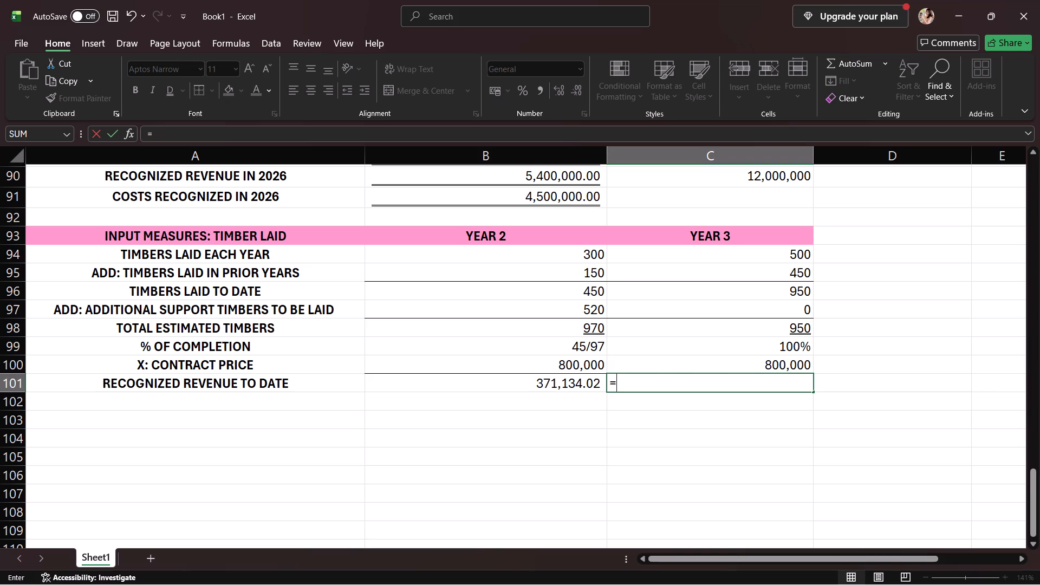
left_click(737, 369)
key("Return")
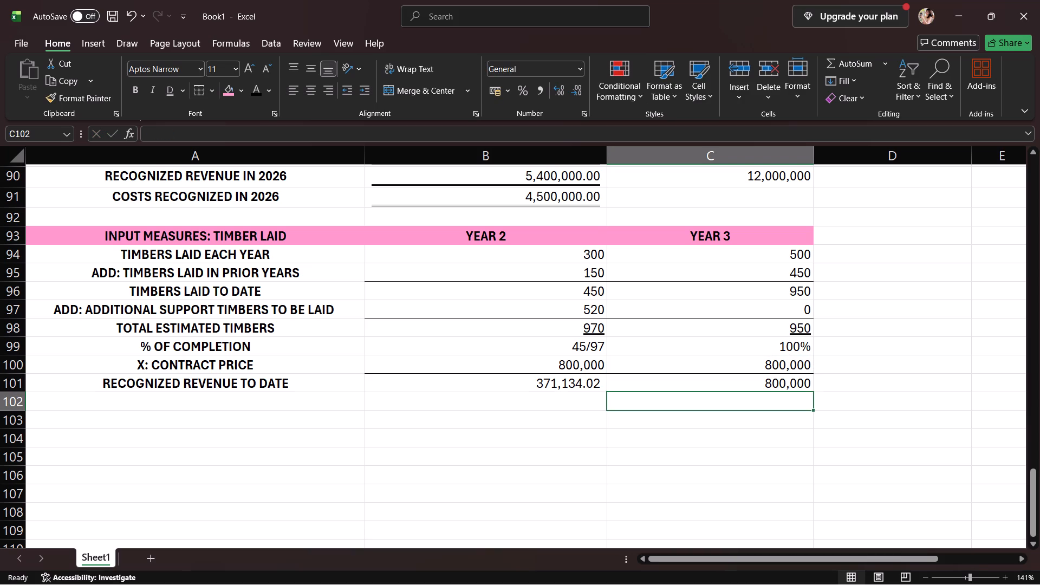
Enter 371,134 in C102, below the Year 3 recognized revenue to date.
right_click(588, 386)
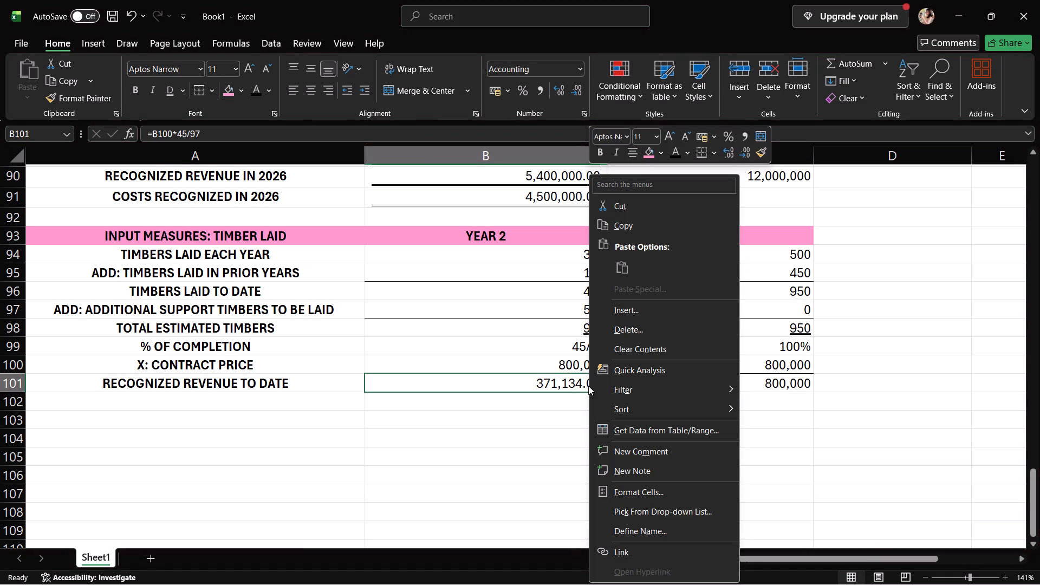
left_click(534, 409)
left_click(656, 405)
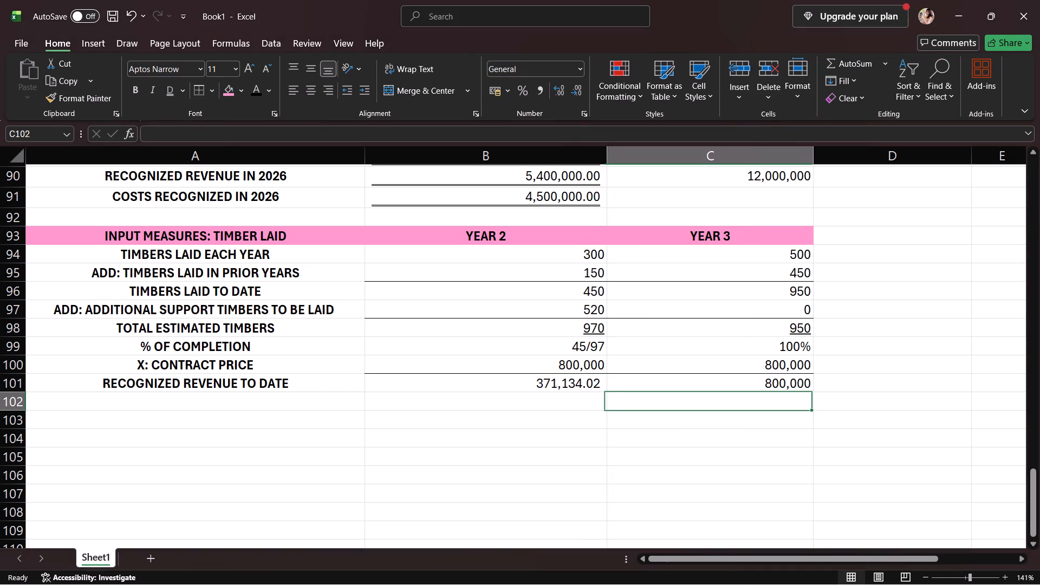
type("371")
type(",134")
key("Return")
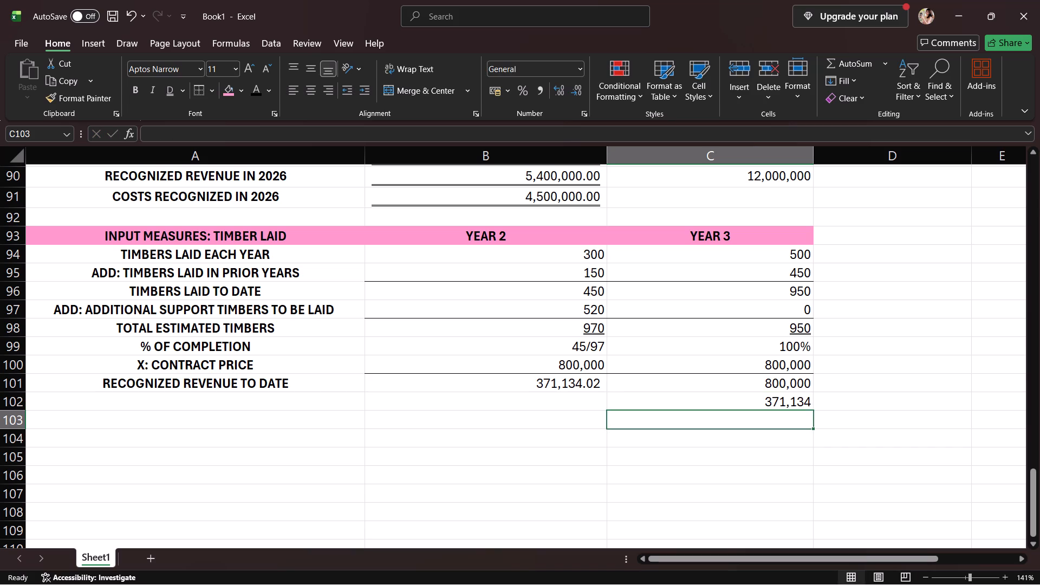
Label A102 as RECOGNIZED REVENUE IN PRIOR YEARS, below the recognized revenue to date.
left_click(283, 396)
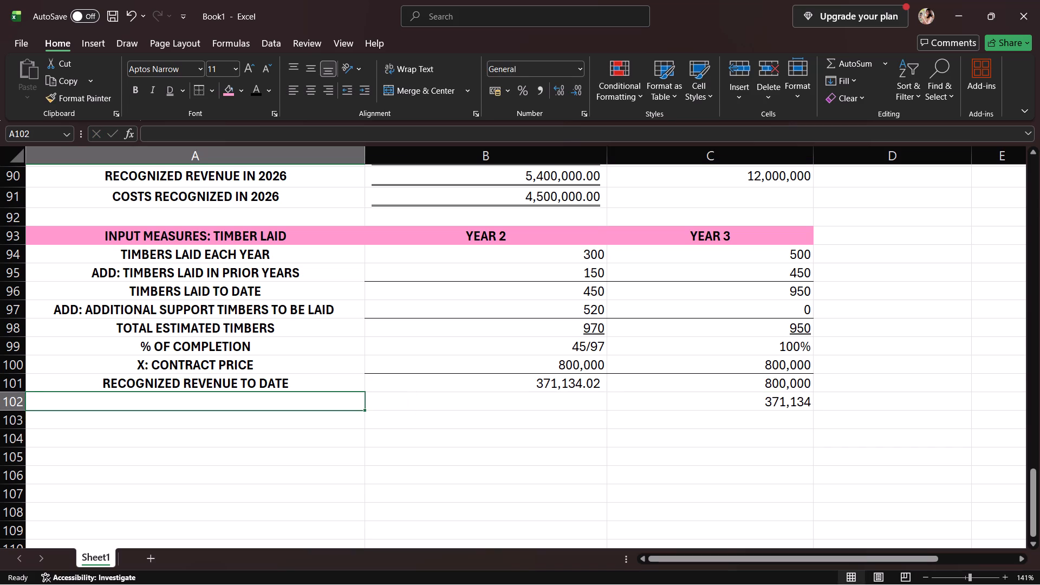
type("RECO")
type("GN")
type("IZED REVNU")
key("BackSpace")
key("BackSpace")
key("e")
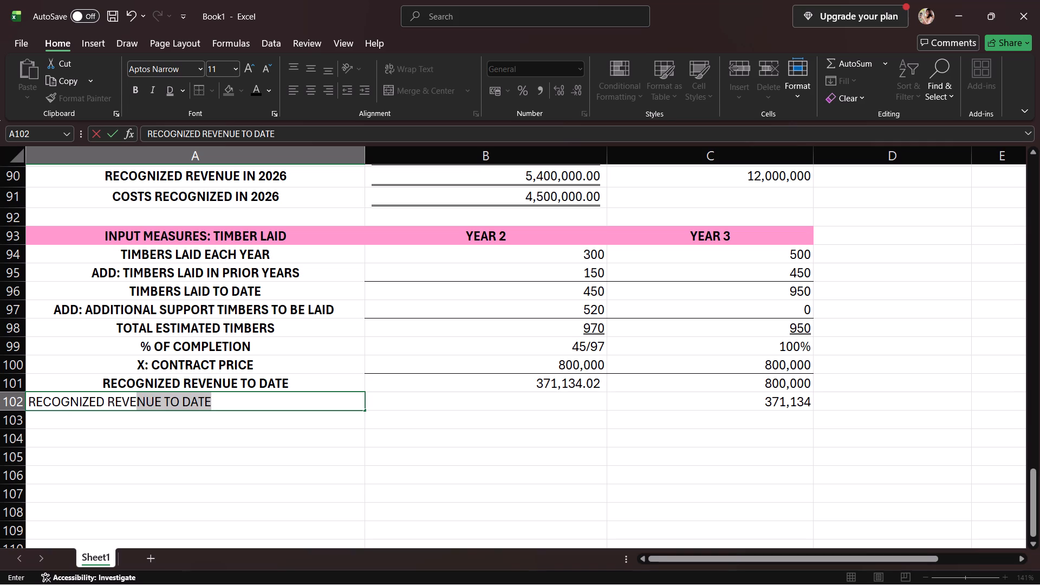
type("NUE")
key("space")
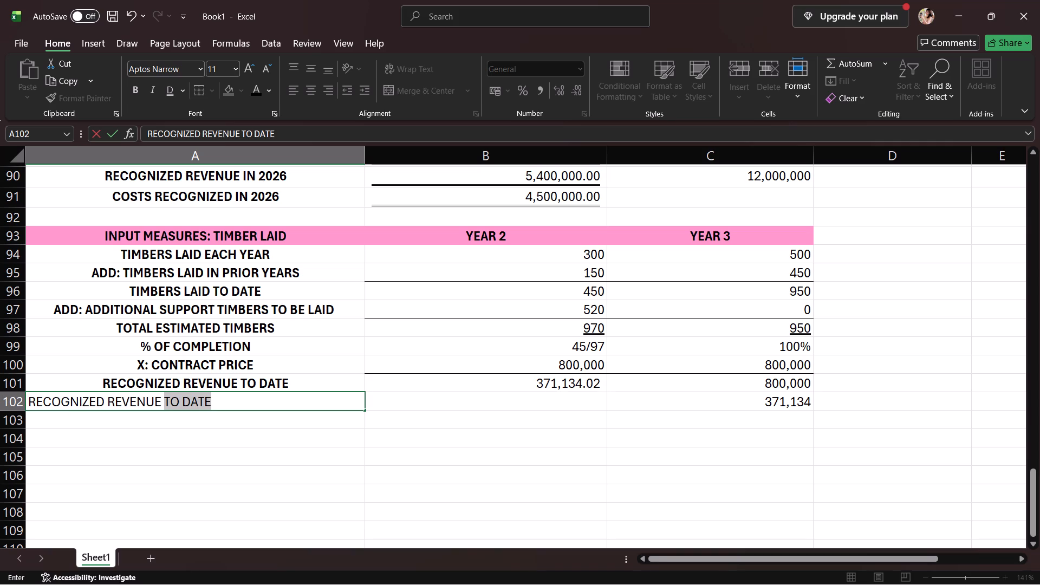
type("IN PRIOR YEARS")
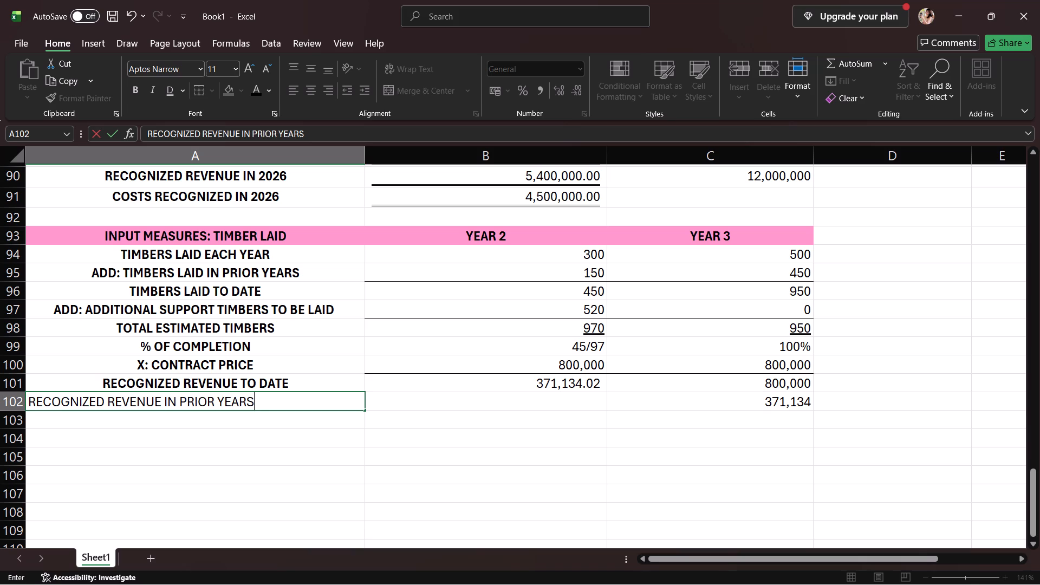
Apply a single underline to the Year 3 prior-years recognized revenue in C102.
left_click(680, 401)
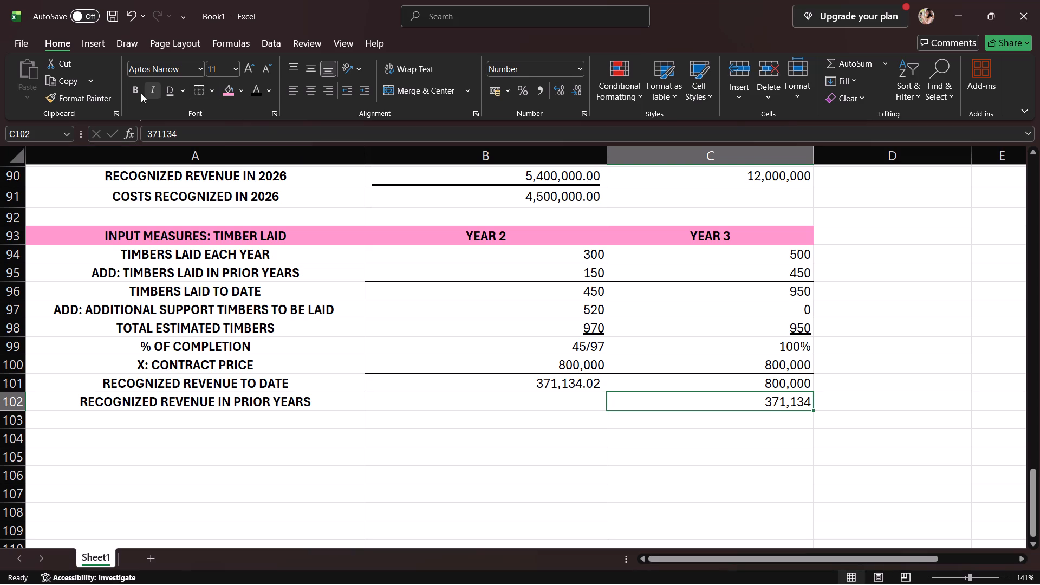
left_click(181, 92)
left_click(181, 114)
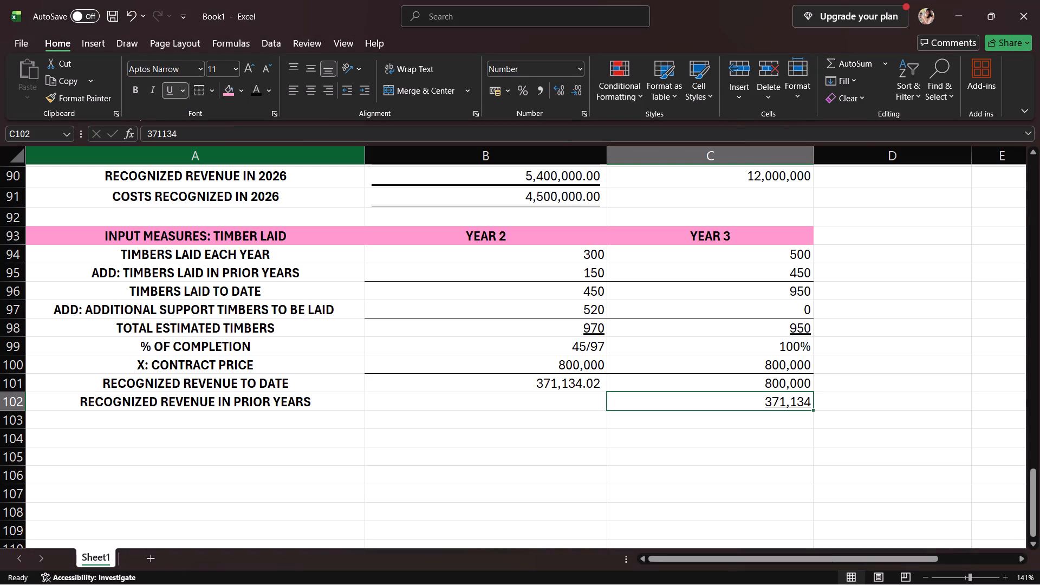
Label A103 as RECOGNIZED REVENUE IN CURRENT YEAR.
left_click(342, 430)
left_click(340, 422)
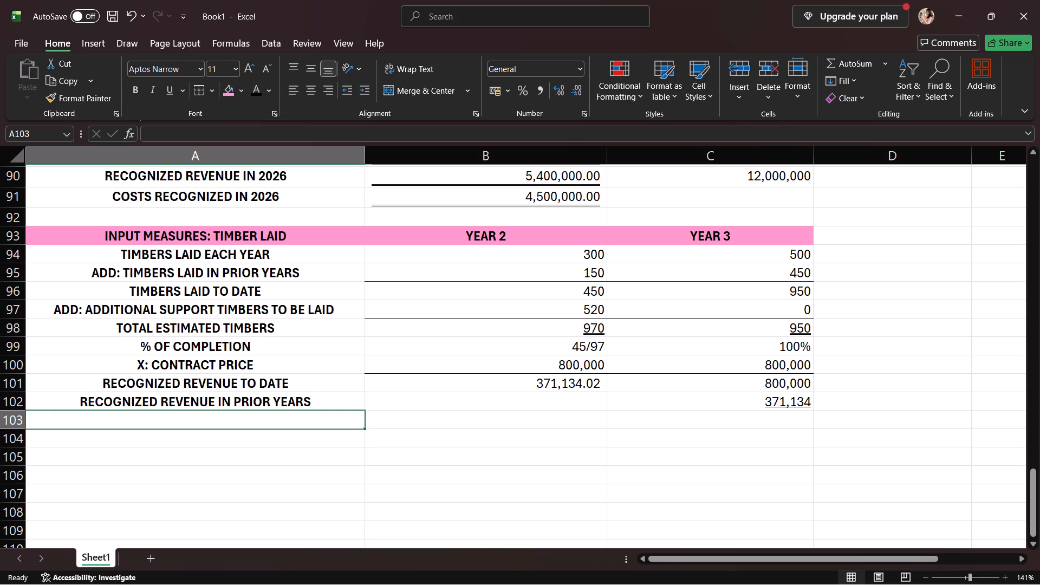
type("RECOGNIZED REVENUE IN")
key("space")
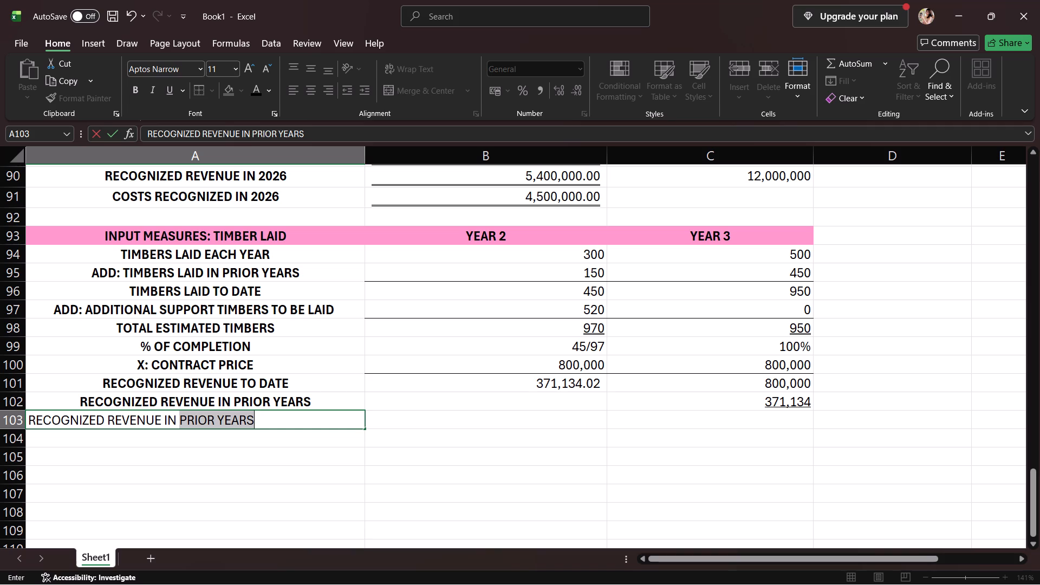
type("CURRENT YEAR")
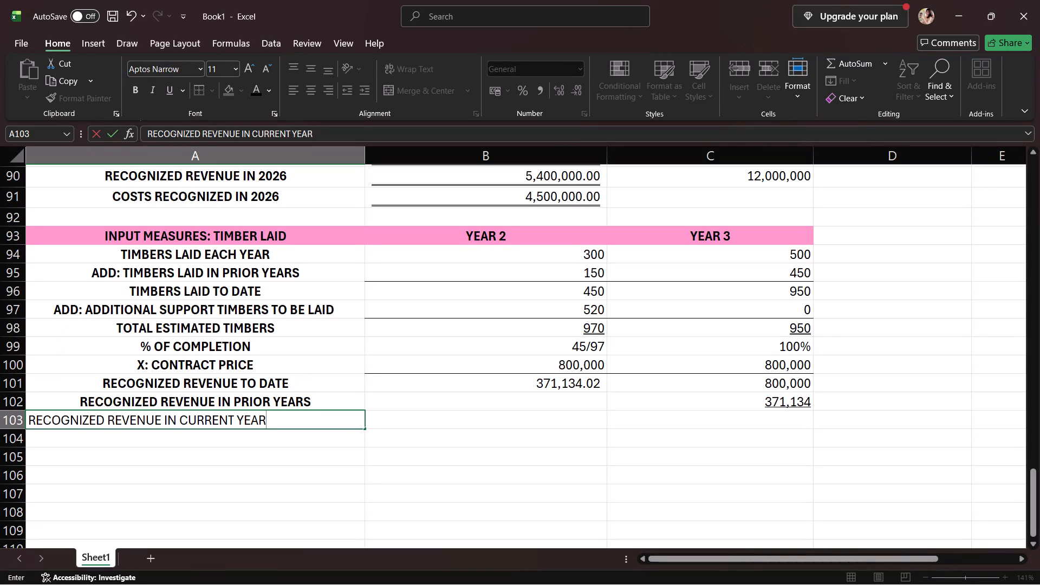
key("Return")
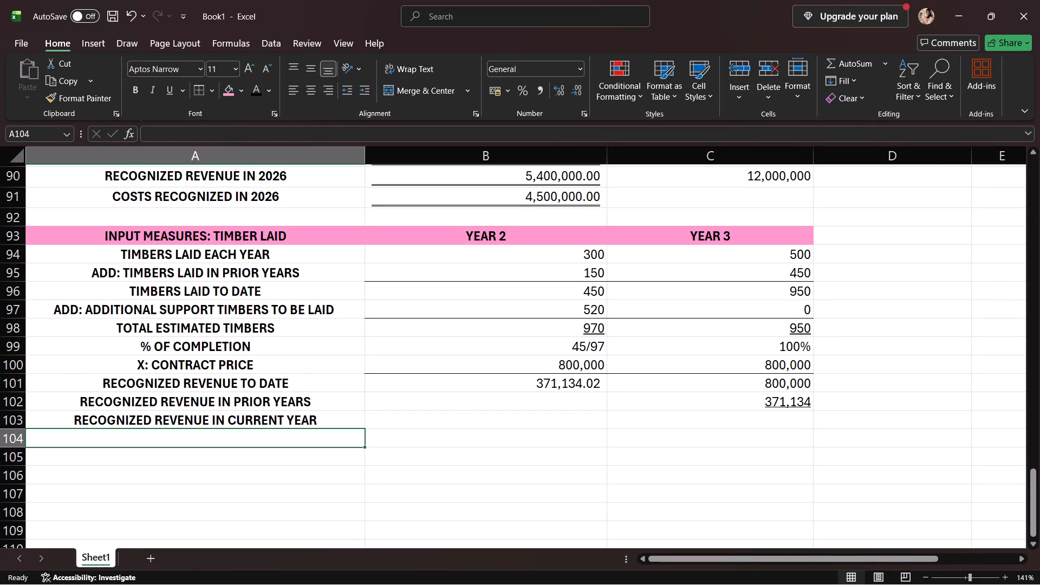
Calculate Year 3 recognized revenue in the current year in C103 with the formula =C101-C102.
left_click(644, 419)
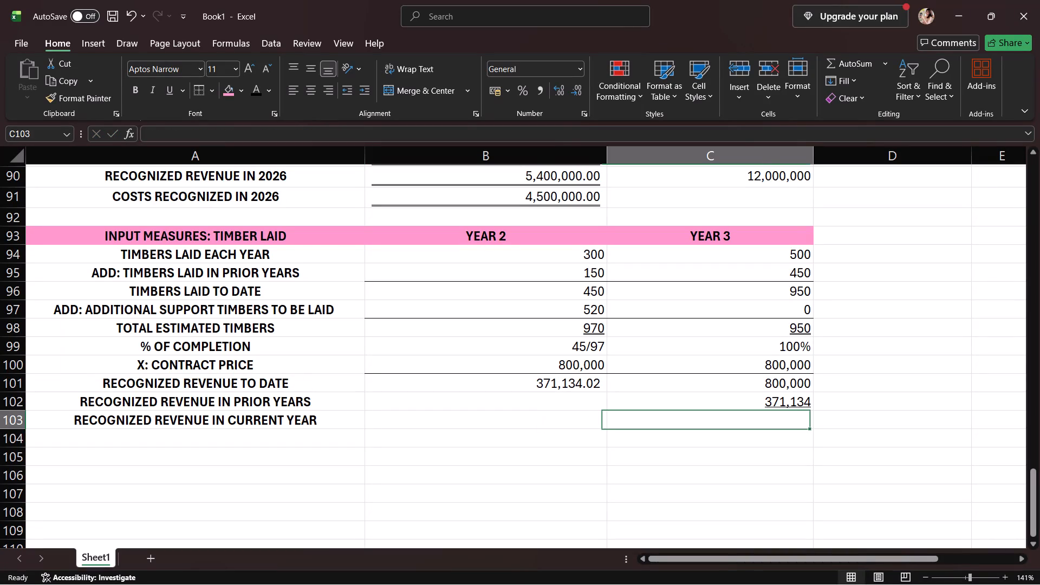
key("equal")
left_click(730, 386)
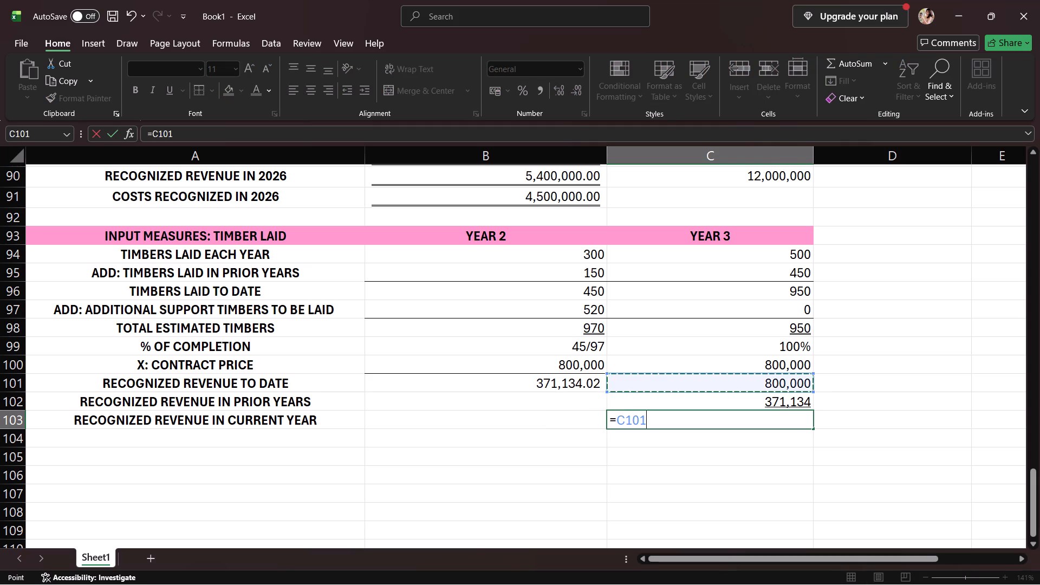
key("minus")
left_click(736, 404)
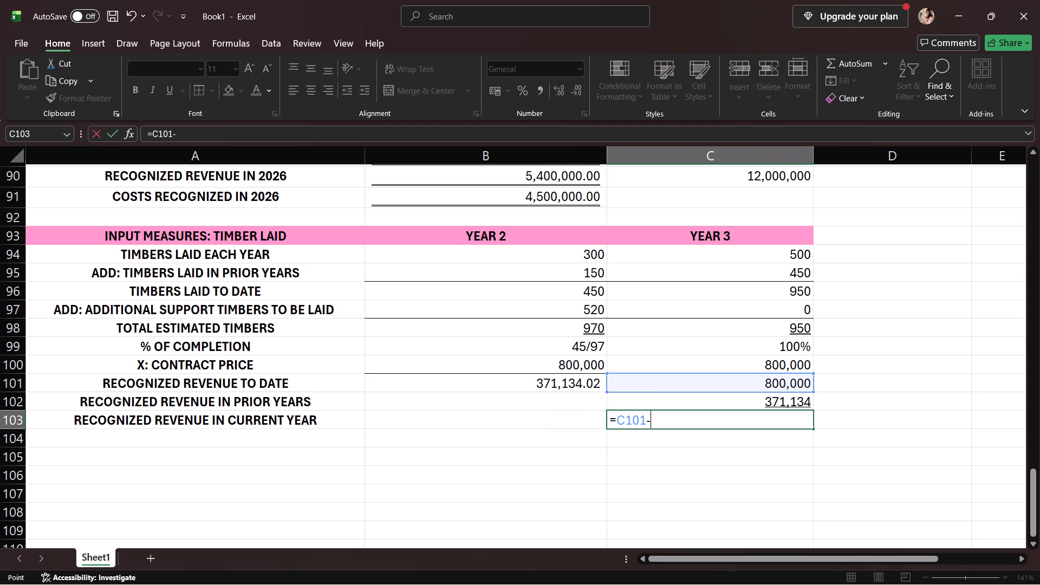
key("Return")
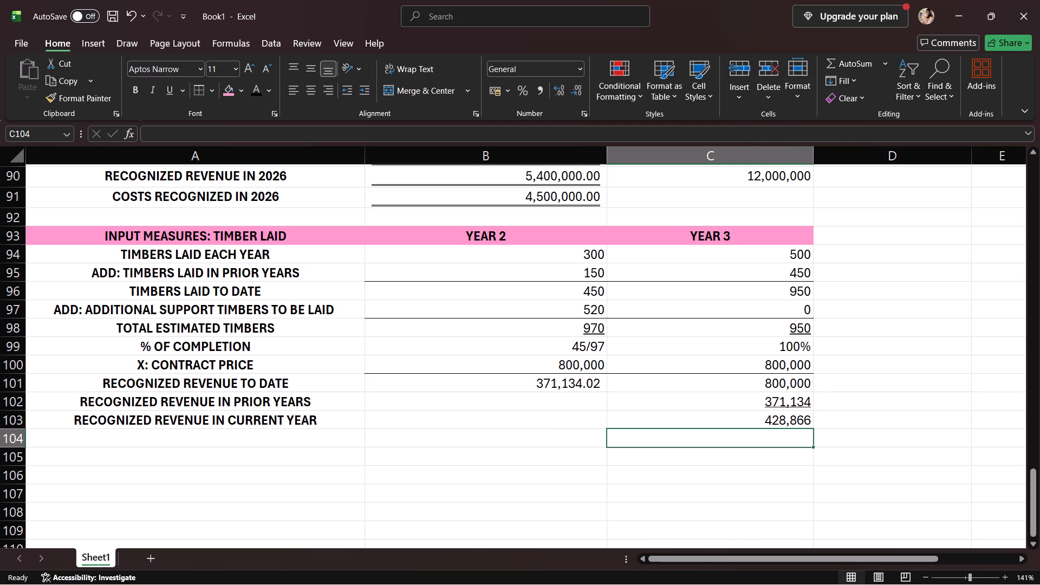
Apply a double underline to the Year 3 current-year recognized revenue in C103.
left_click(748, 426)
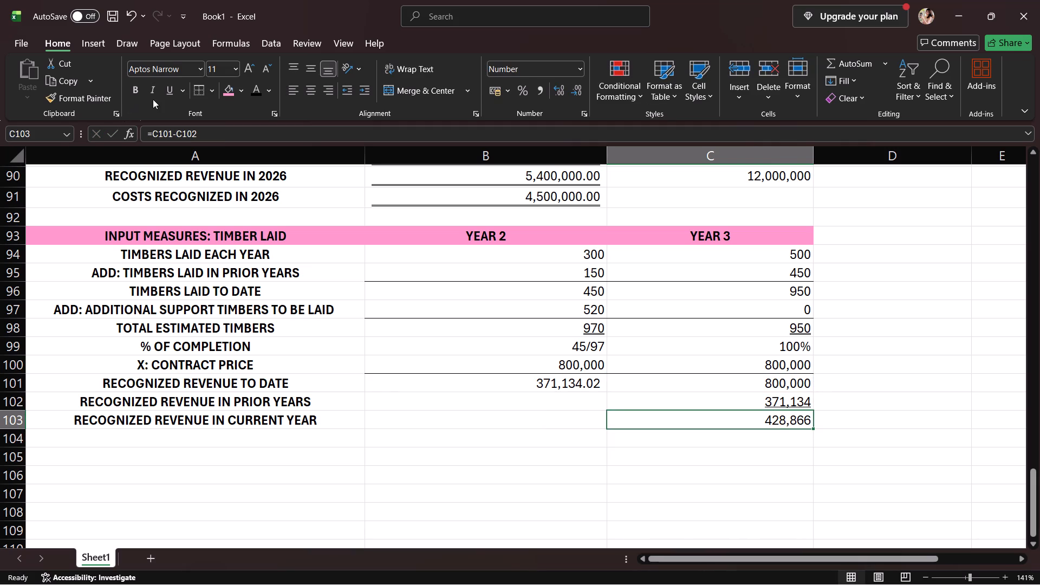
left_click(167, 95)
left_click(184, 89)
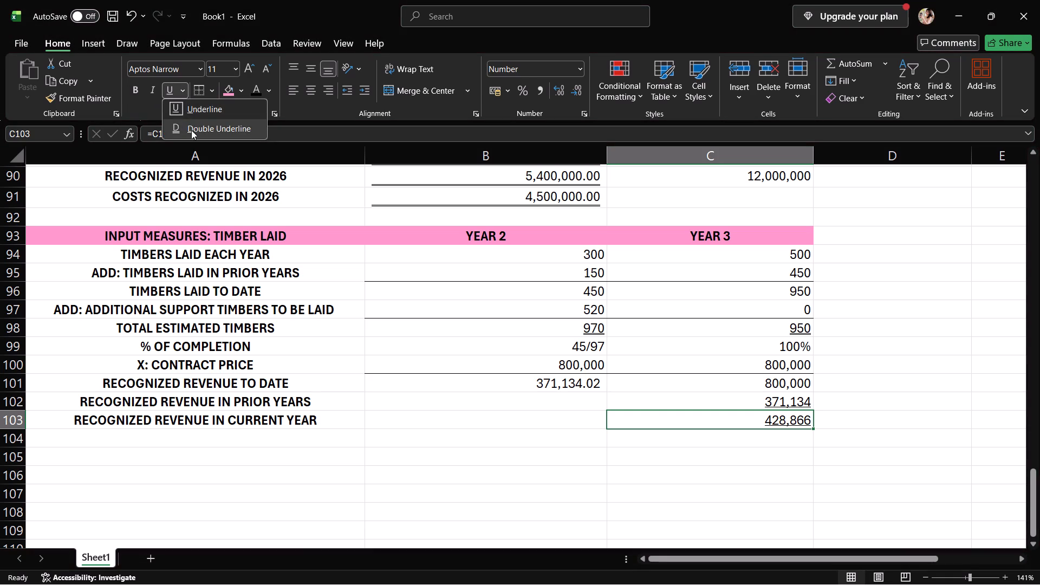
left_click(192, 130)
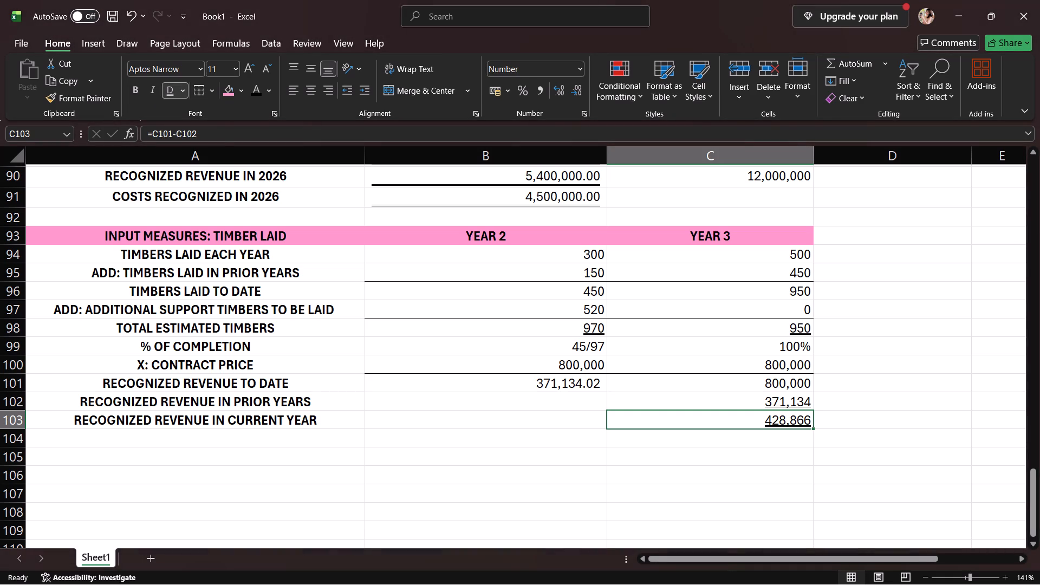
scroll(186, 440, "down", 2)
scroll(186, 440, "up", 1)
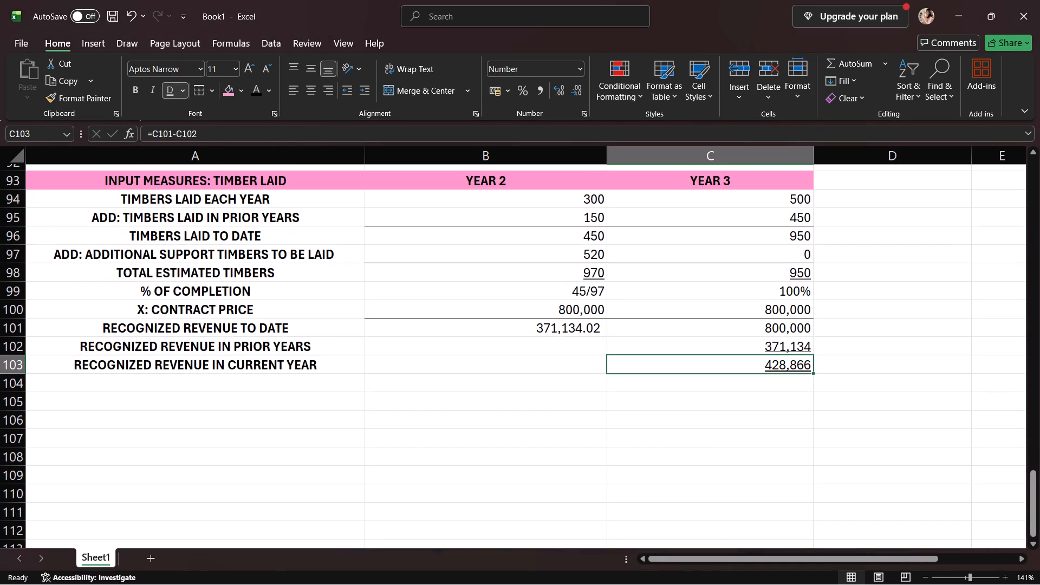
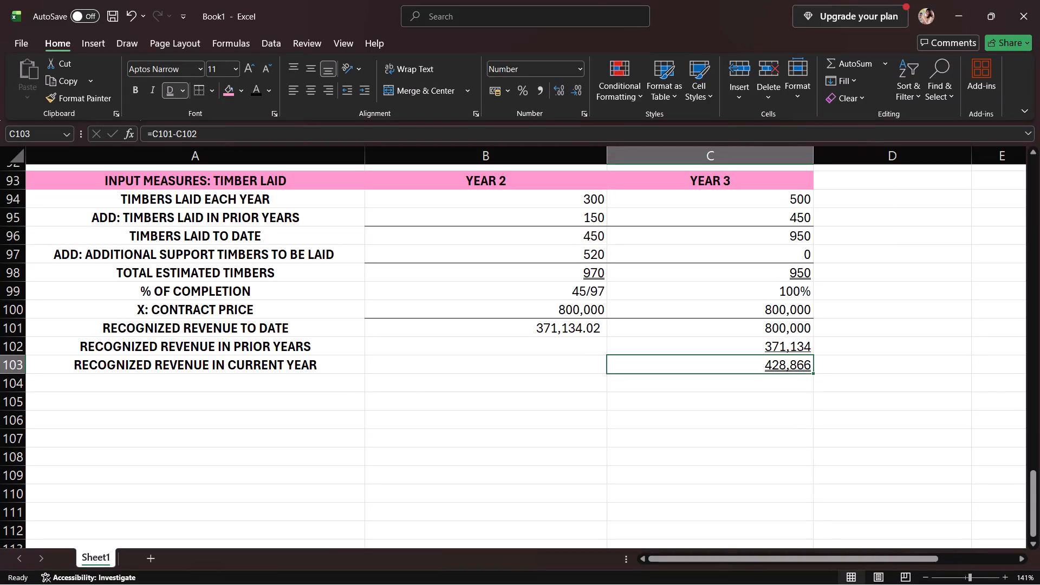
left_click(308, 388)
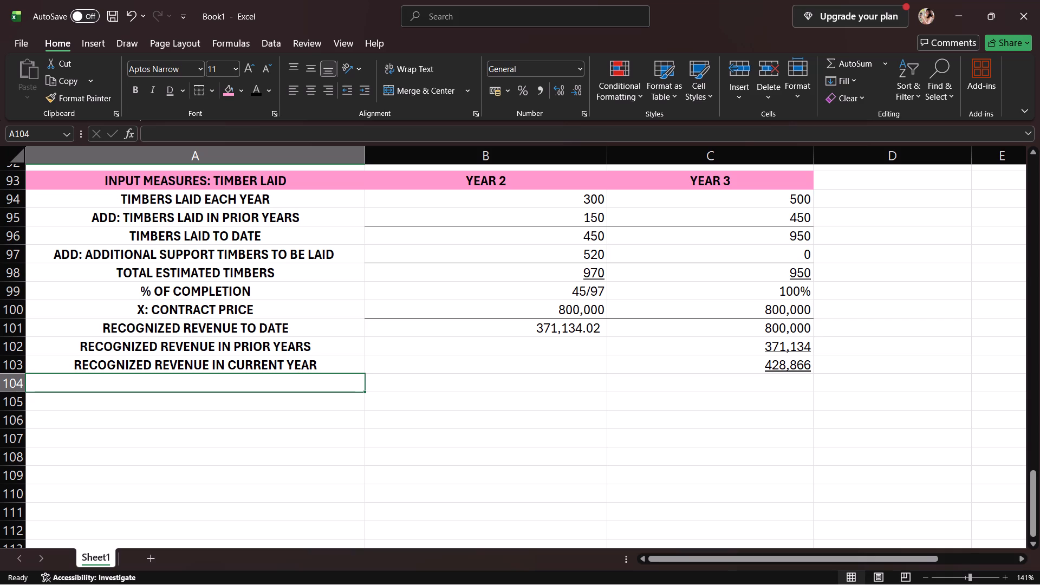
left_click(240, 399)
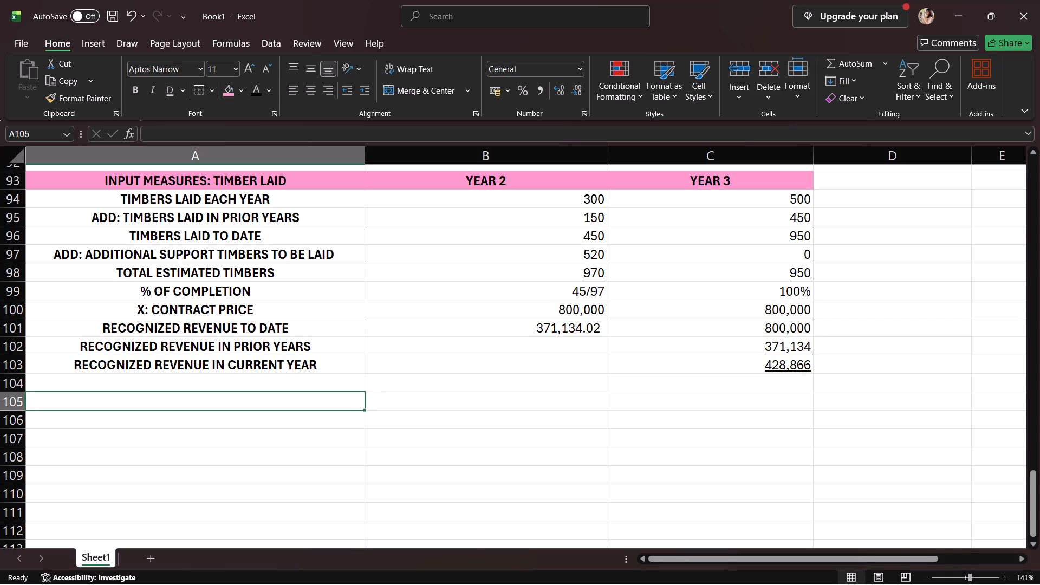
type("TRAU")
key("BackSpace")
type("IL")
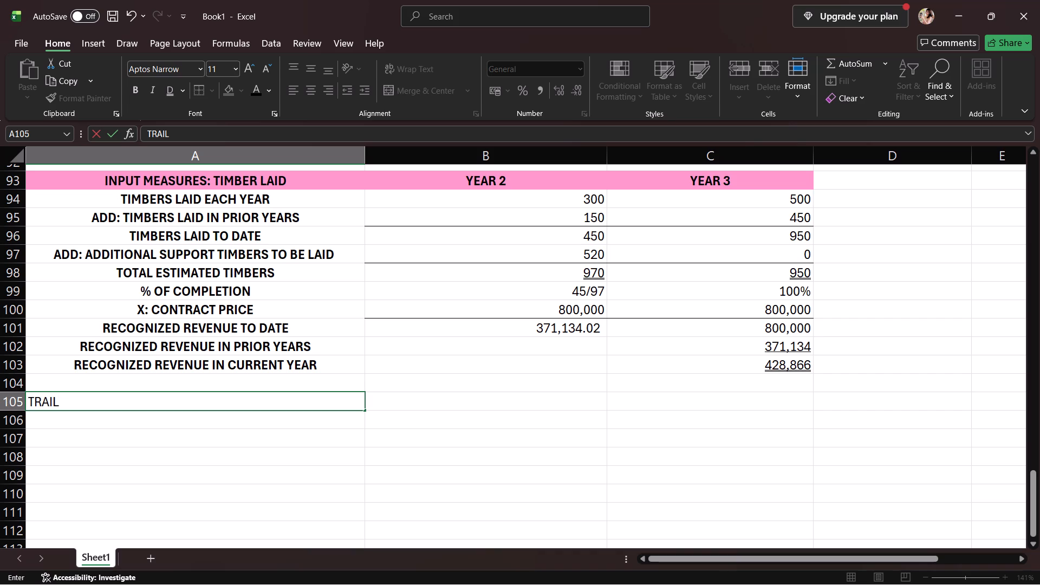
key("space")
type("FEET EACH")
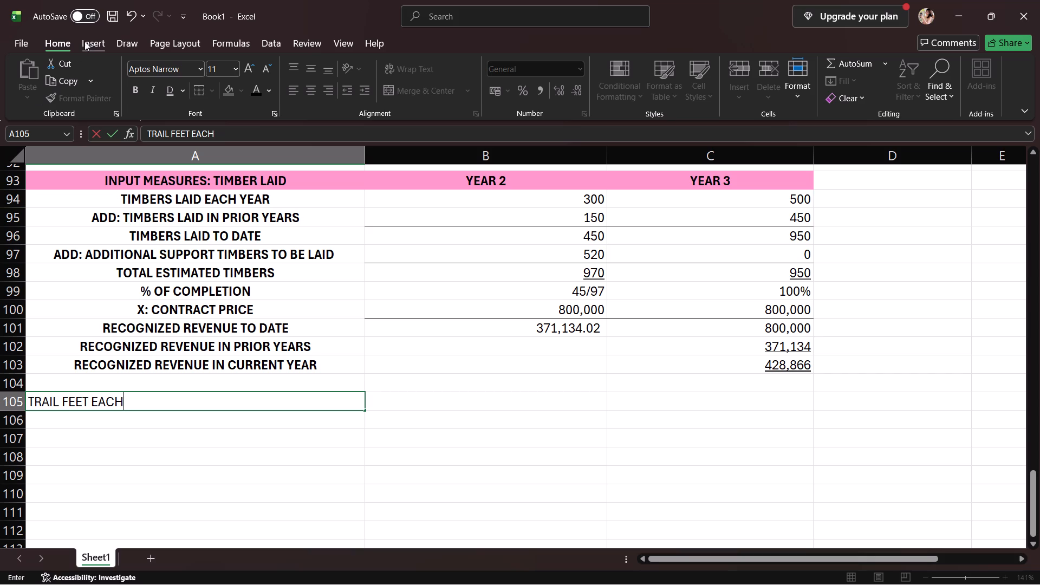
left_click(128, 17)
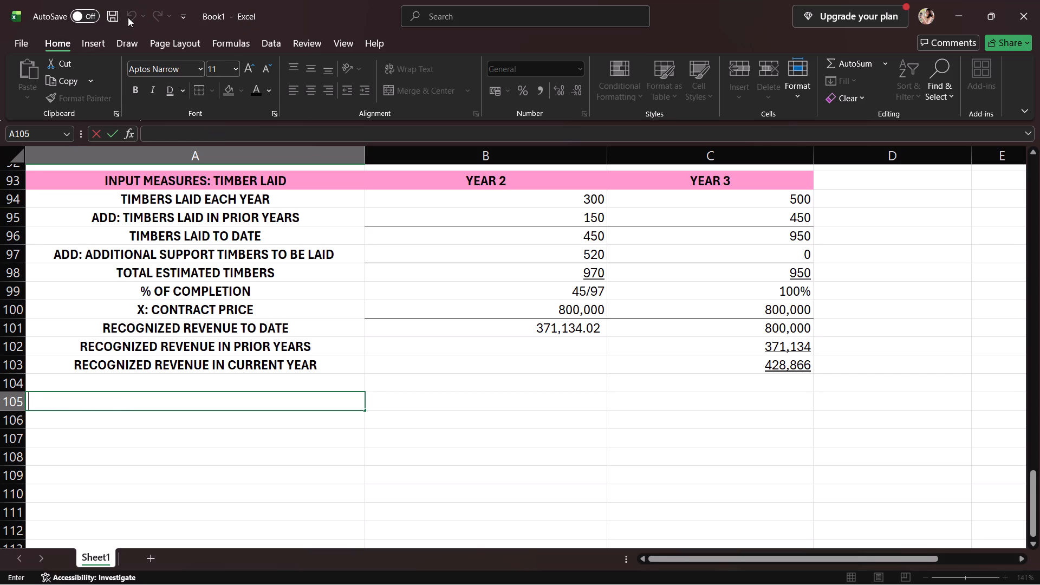
Enter the column headings YEAR 1 in B105 and YEAR 2 in C105, below the timber table.
left_click(461, 397)
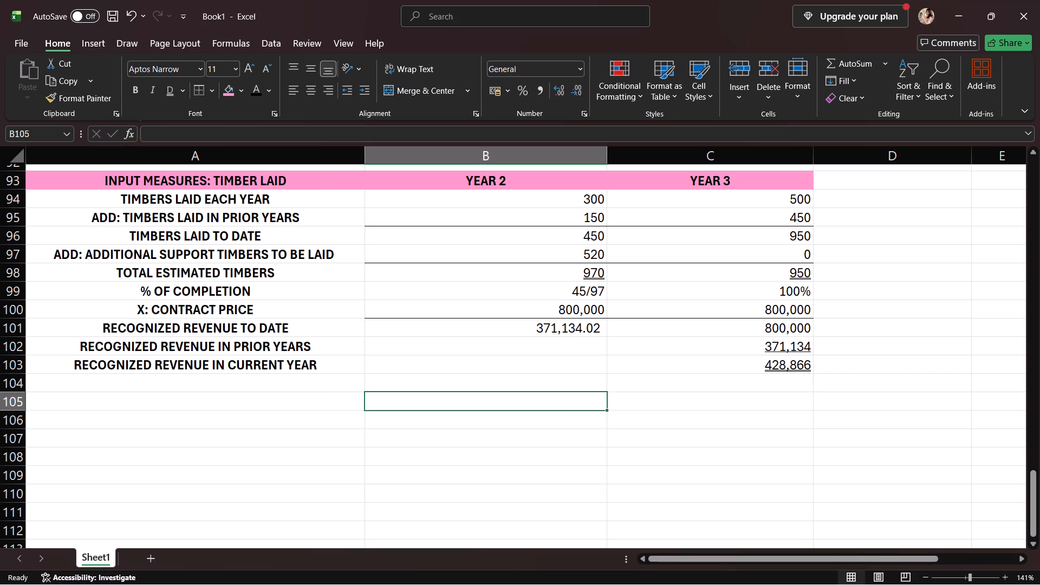
type("YEAR 1")
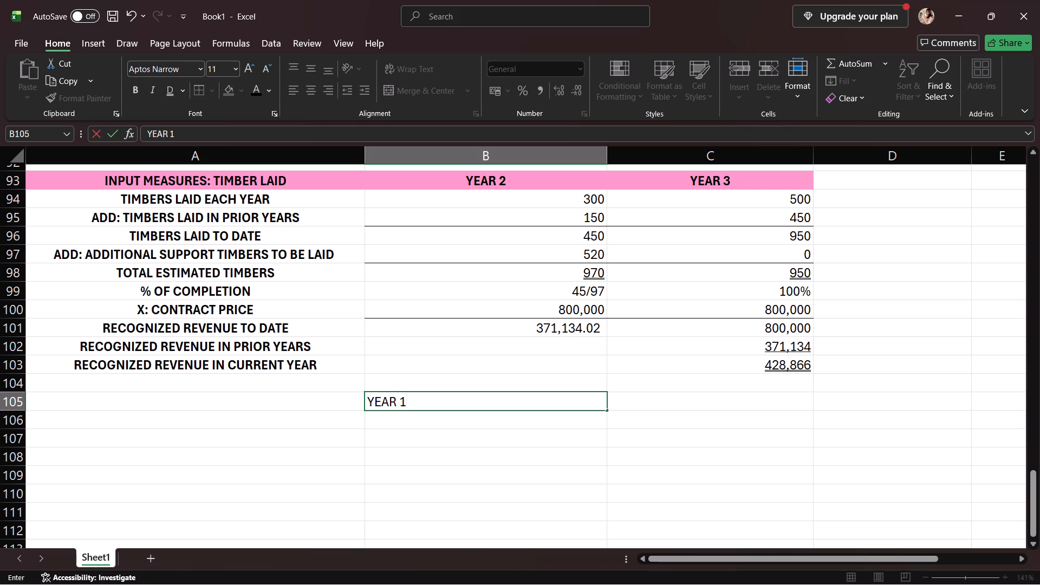
left_click(652, 402)
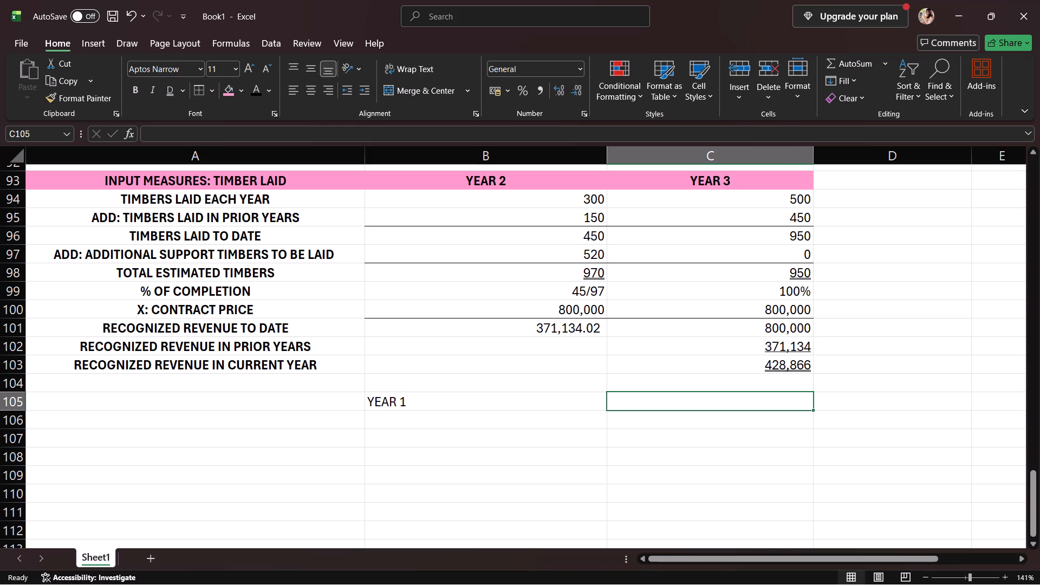
type("YAER")
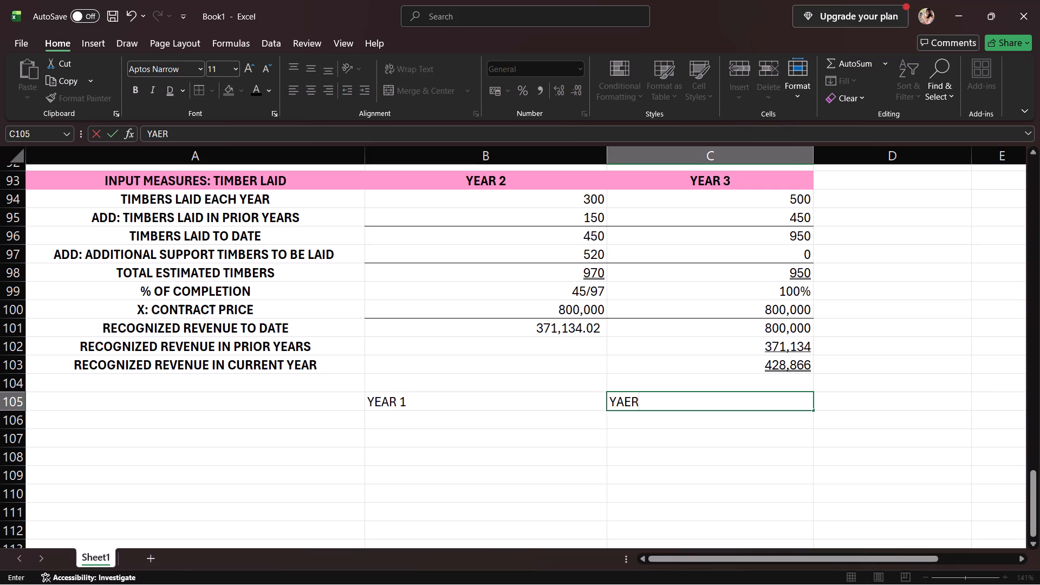
key("space")
key("BackSpace")
key("BackSpace")
key("BackSpace")
key("BackSpace")
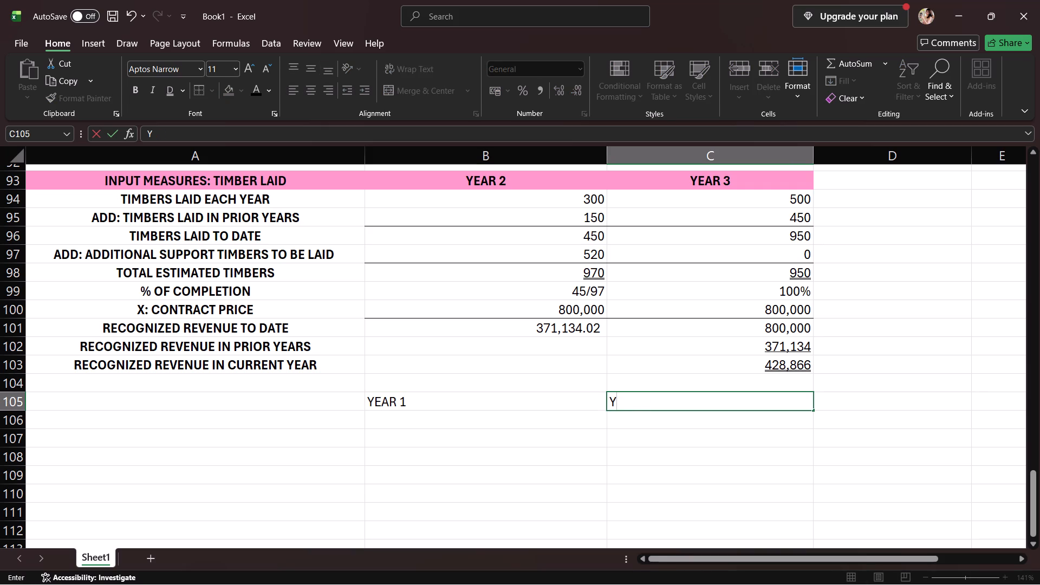
type("EAR 2")
Make the YEAR 1 and YEAR 2 headings in row 105 bold and centred.
left_click(594, 406)
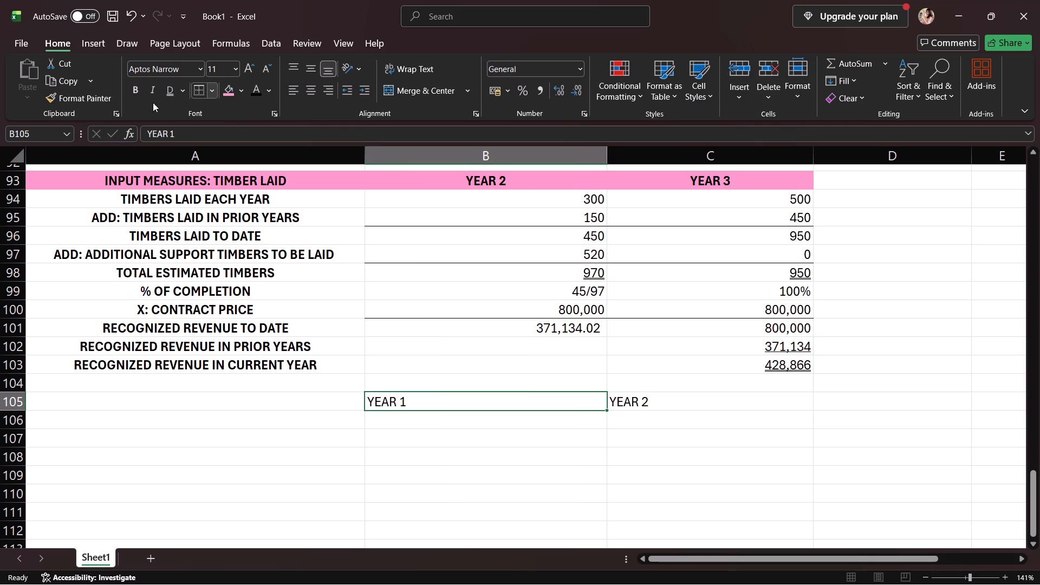
left_click(129, 89)
left_click(308, 94)
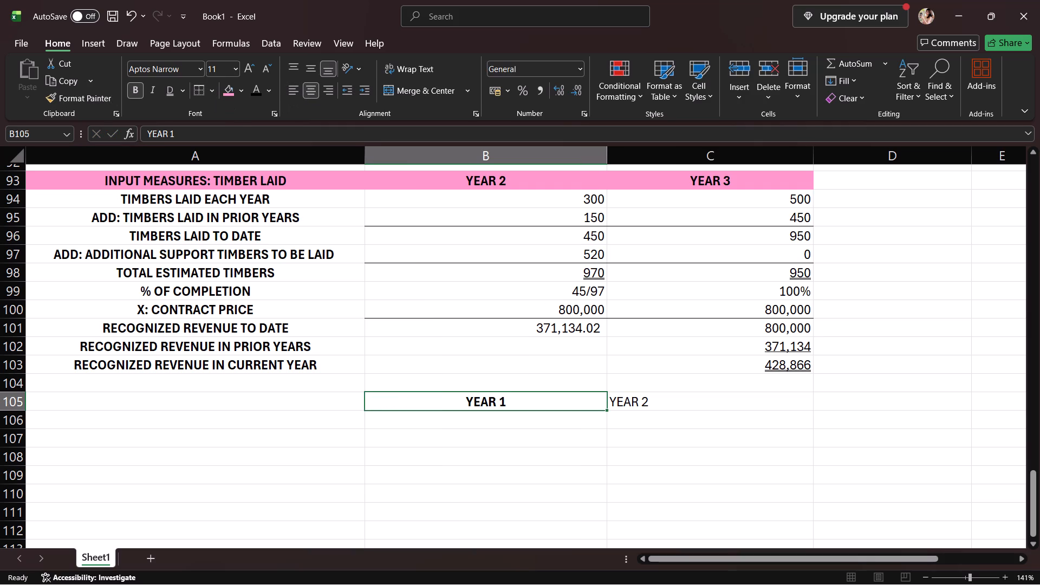
left_click(692, 405)
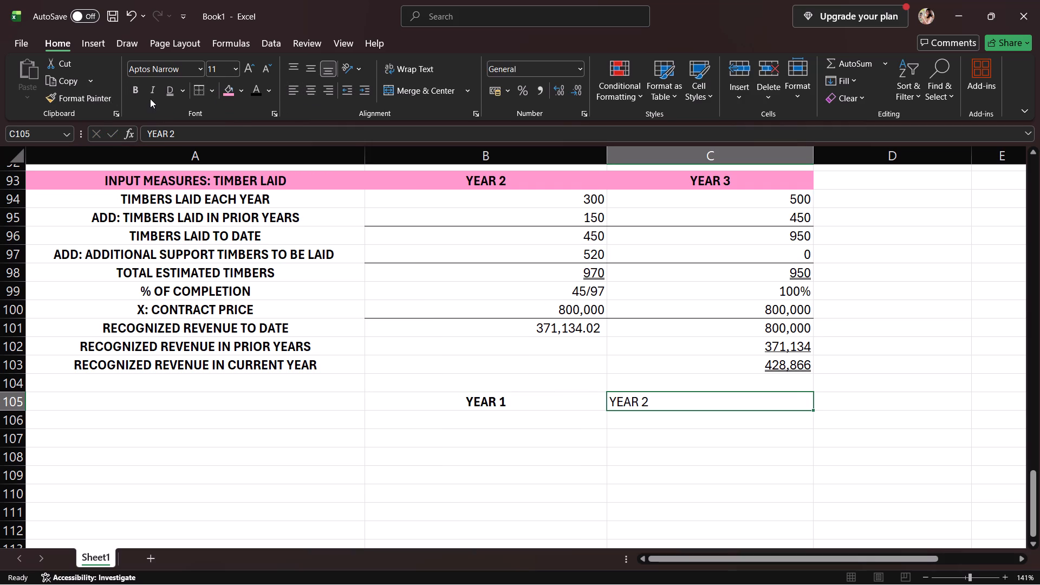
left_click(139, 90)
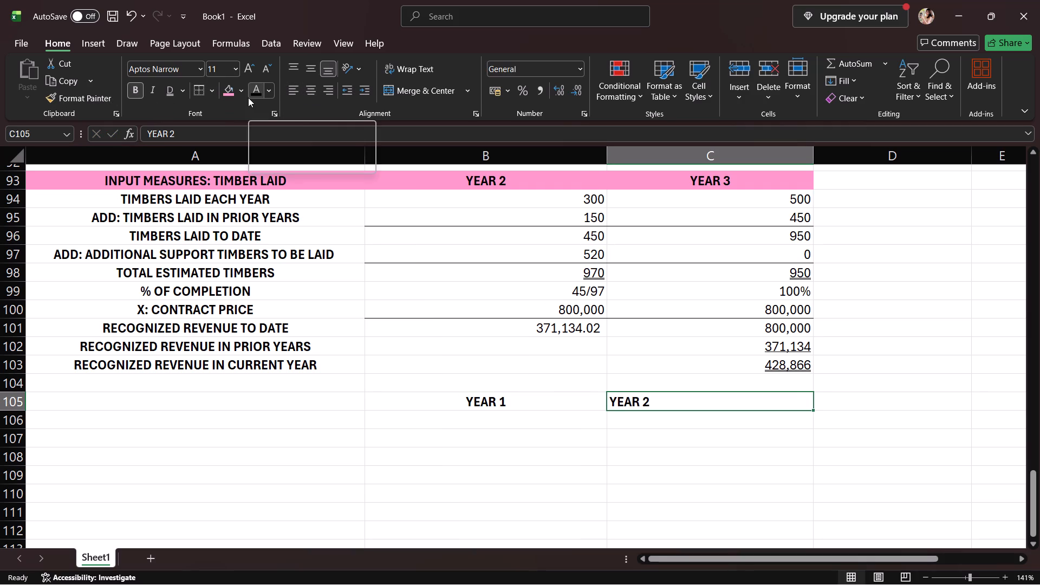
left_click(314, 92)
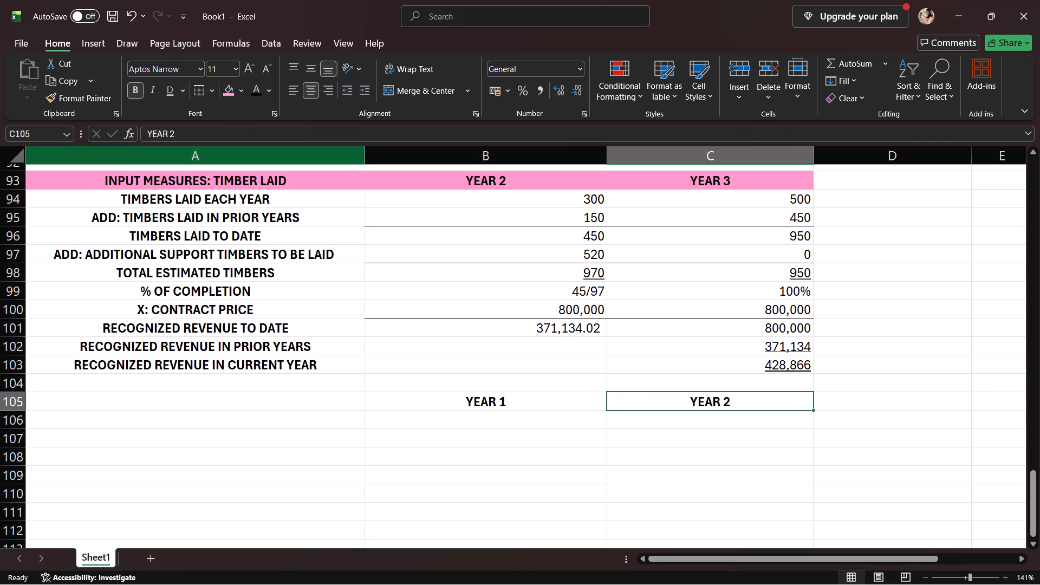
Enter a row label starting with TRAIL FEET EACH in A106, below the new heading row.
left_click(277, 408)
left_click(277, 409)
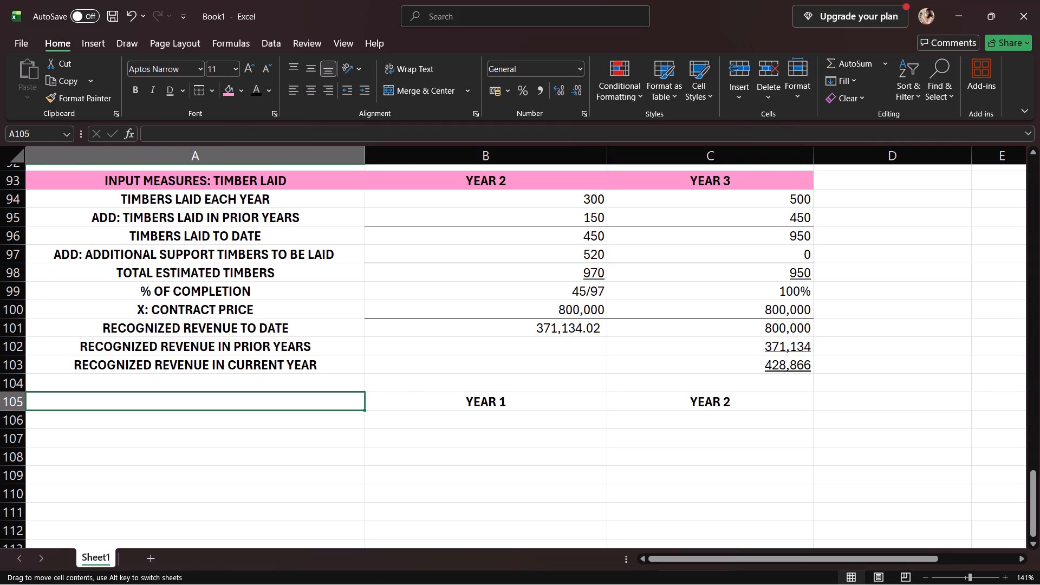
left_click(275, 420)
type("TA")
key("BackSpace")
type("RAIL FEET EACH")
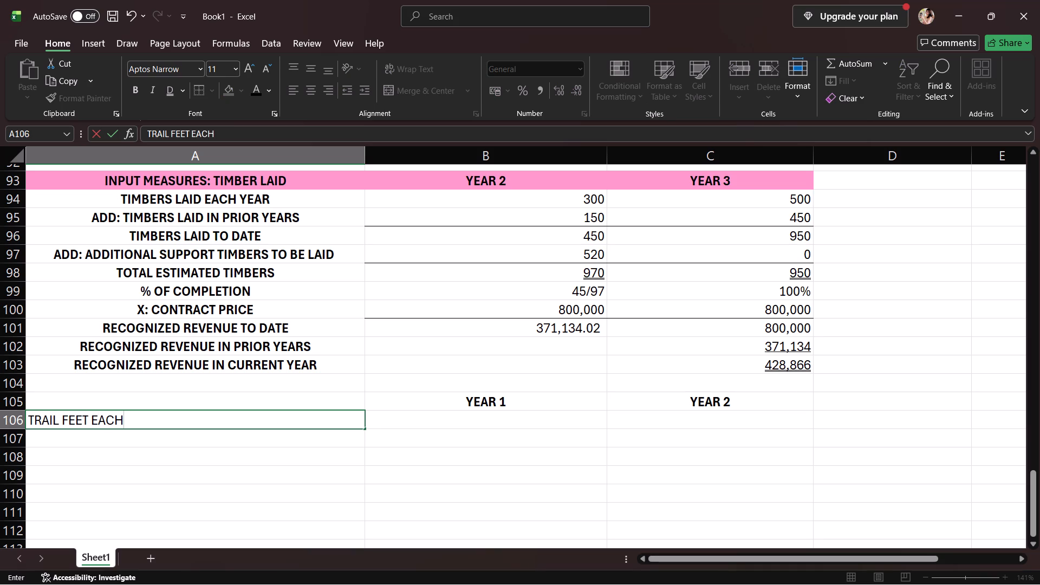
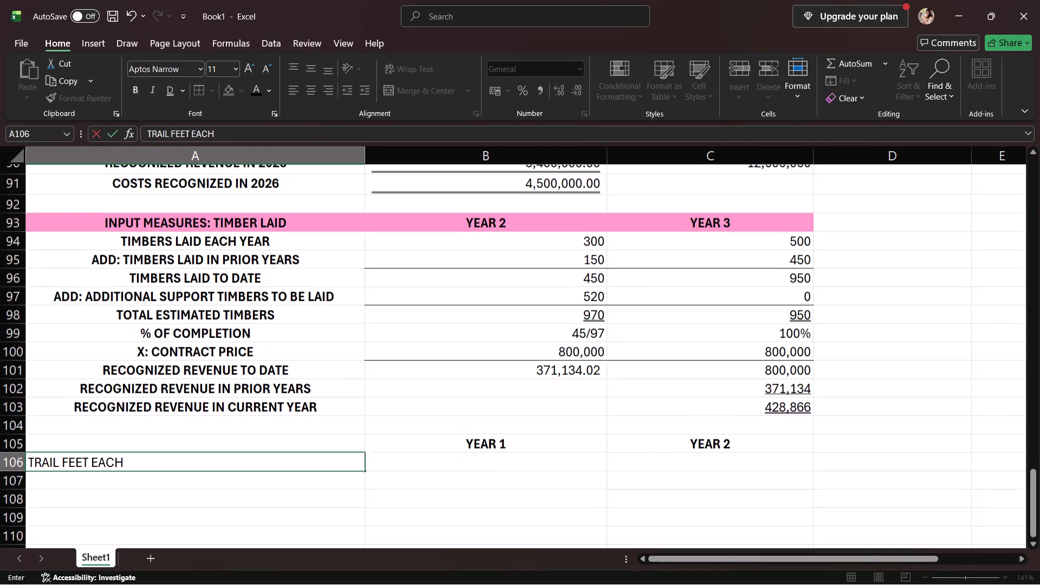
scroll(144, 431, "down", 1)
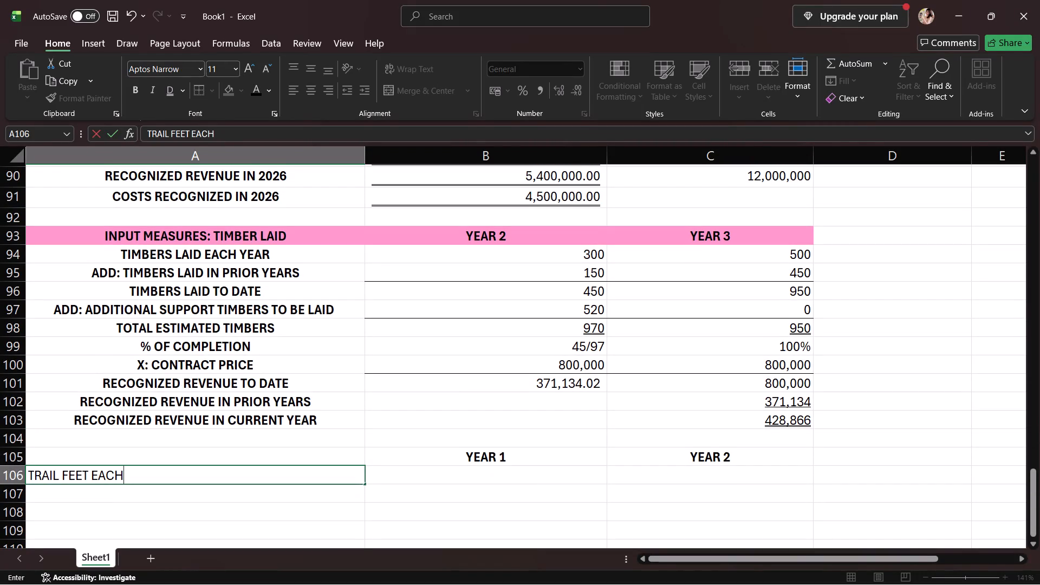
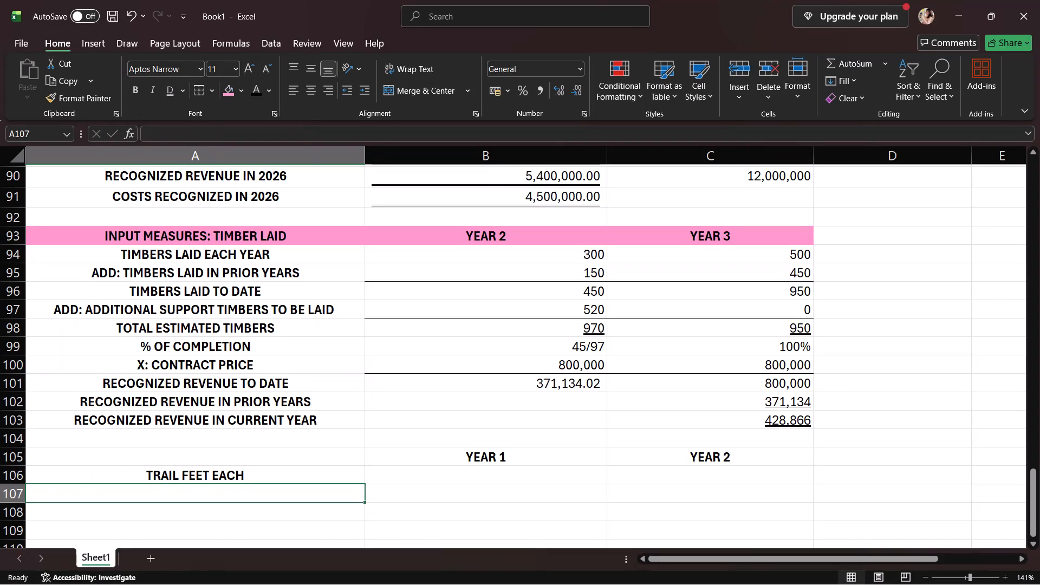
Fill the TRAIL FEET EACH row with 7,500 for Year 1 and 8,000 for Year 2.
scroll(193, 487, "down", 1)
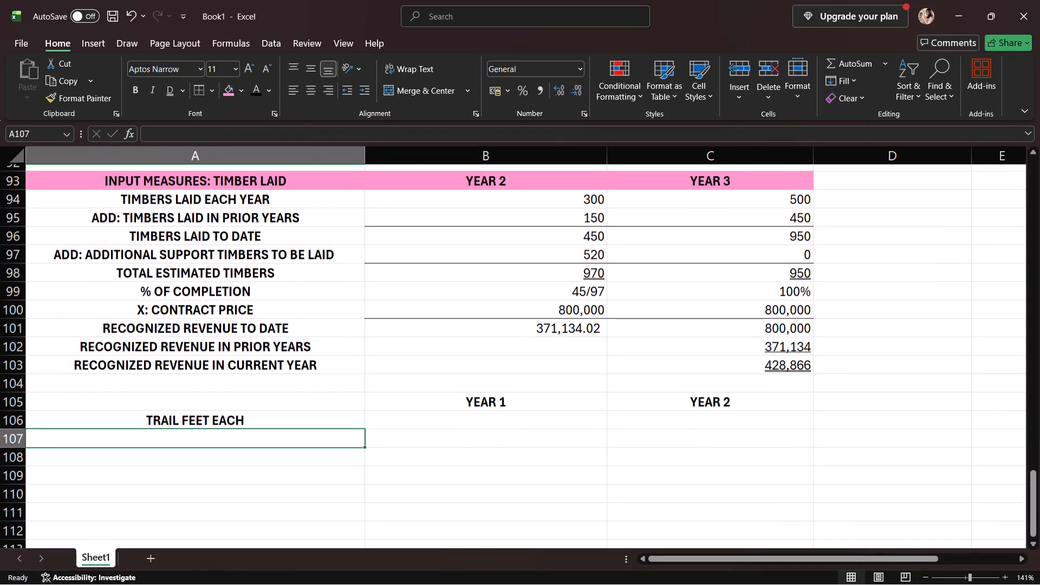
left_click(323, 413)
left_click(313, 432)
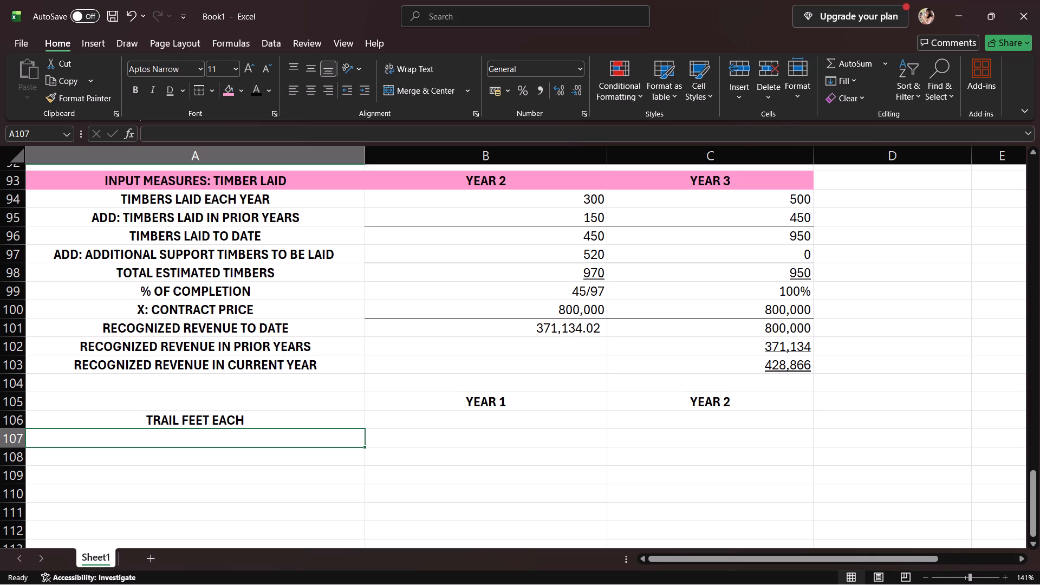
left_click(548, 429)
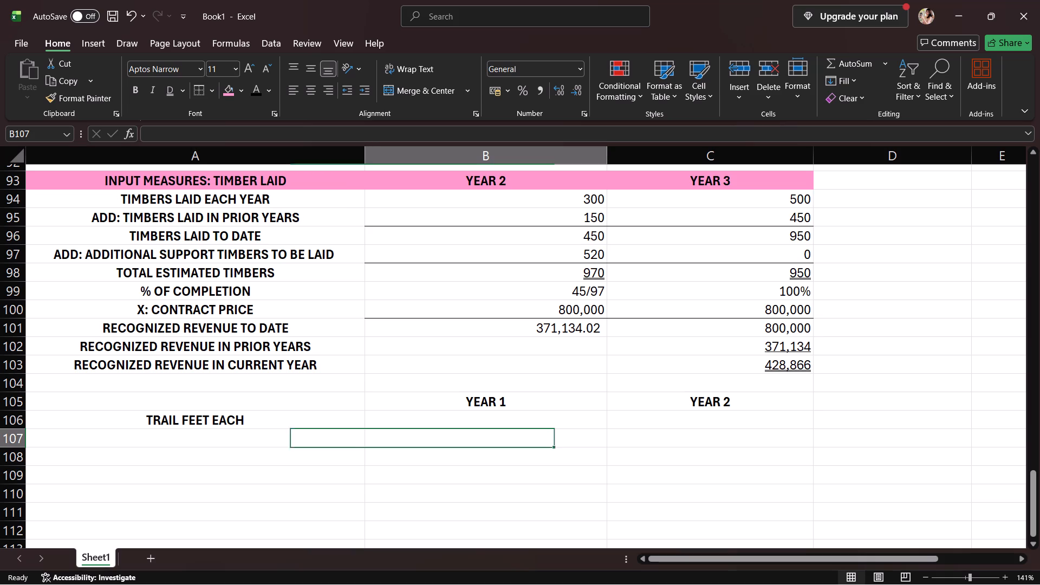
left_click(545, 425)
type("7,")
type("5000")
key("BackSpace")
key("Return")
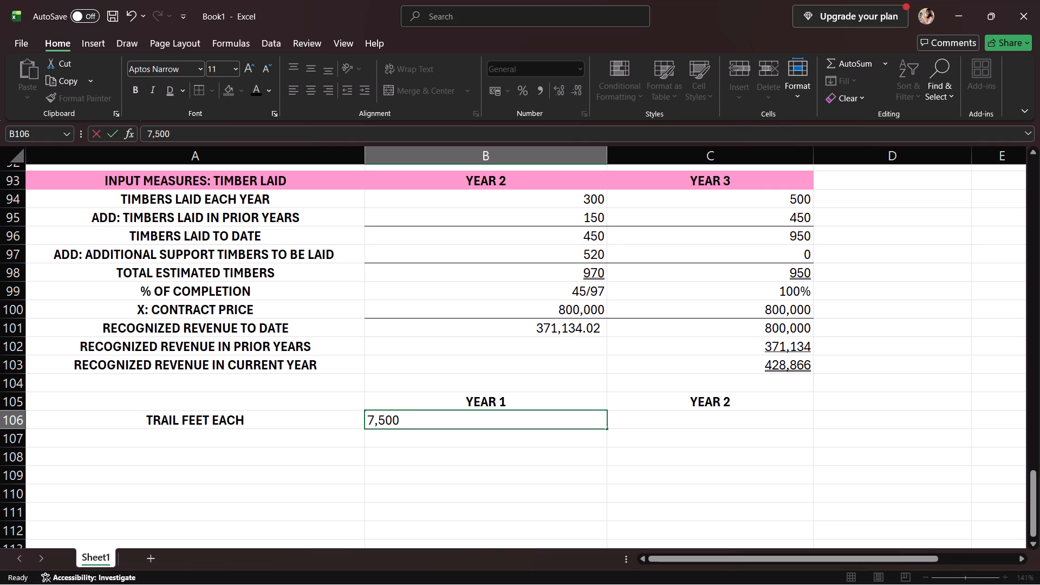
left_click(679, 425)
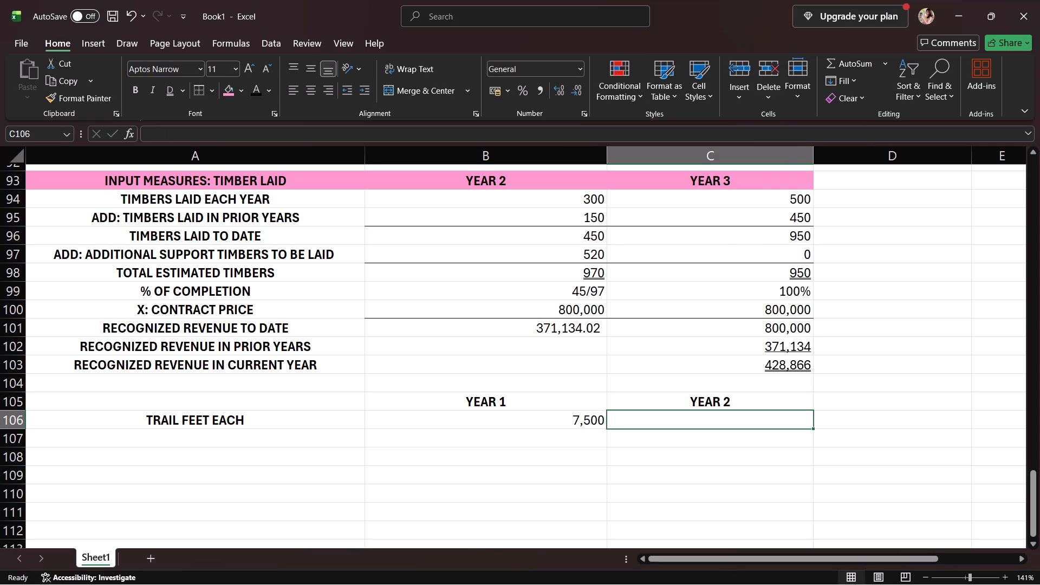
type("8,000")
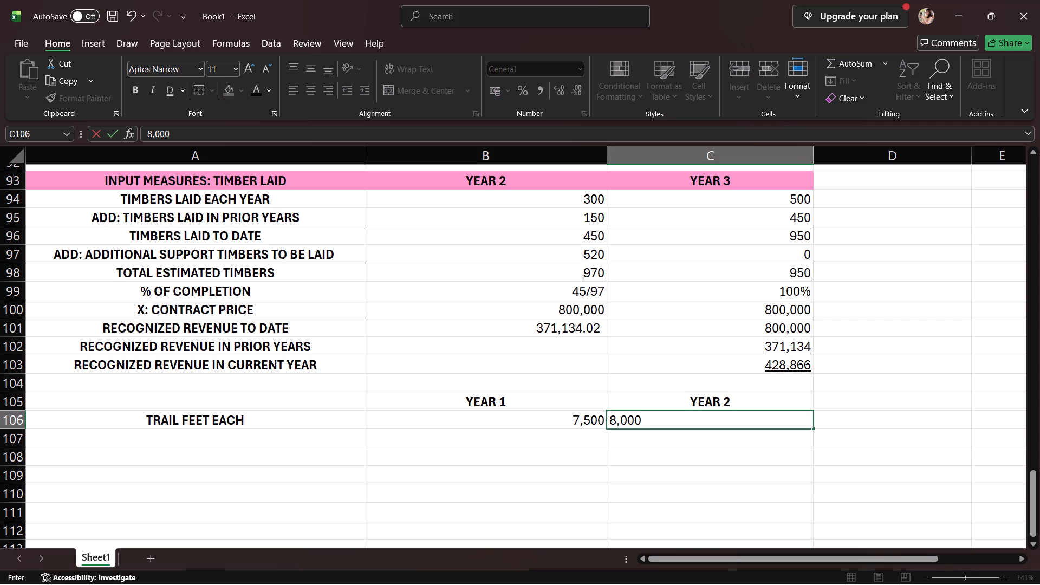
key("Return")
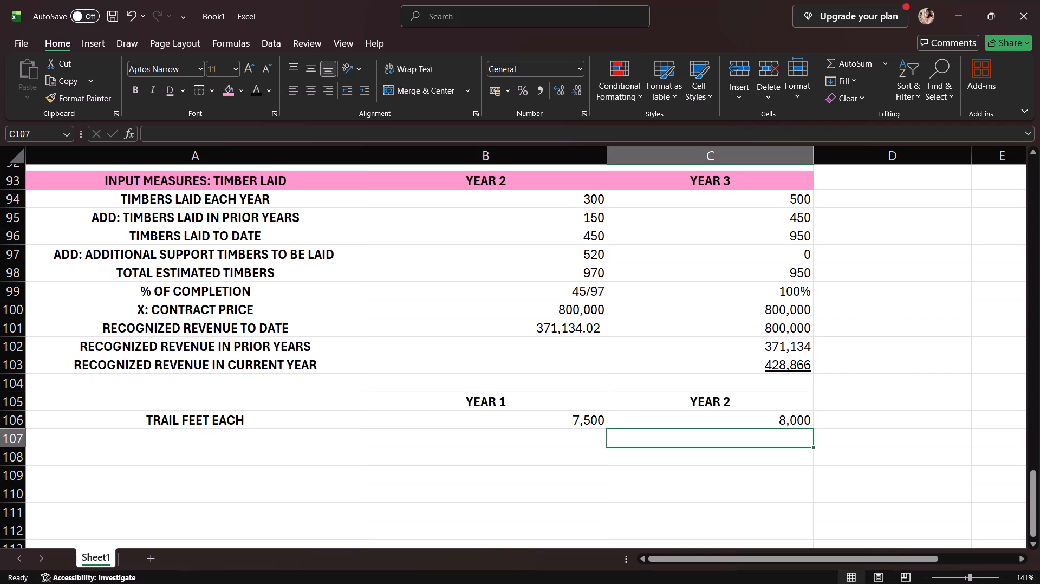
Add the row label "ADD: TRAIL FEES IN PRIOR YEARS" in A107, directly below TRAIL FEET EACH.
left_click(211, 429)
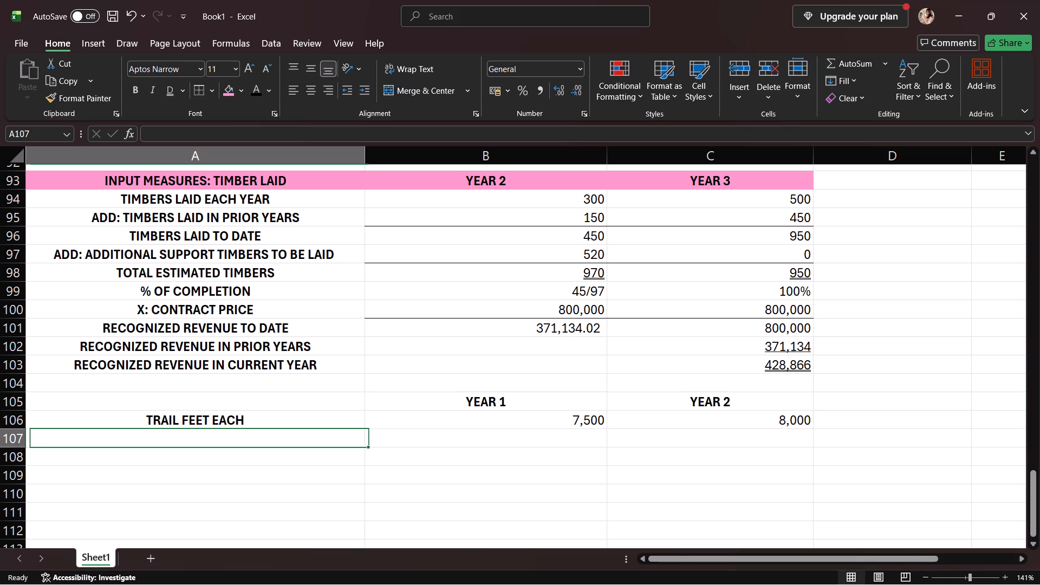
type("ADD:")
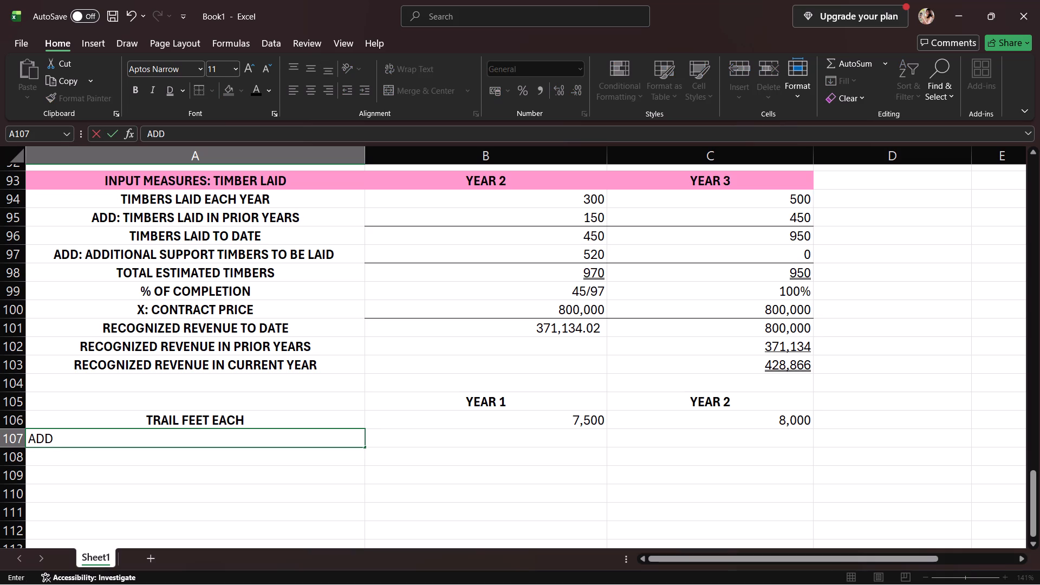
key("space")
type("TAR")
key("BackSpace")
key("BackSpace")
type("RAIL FEES")
key("space")
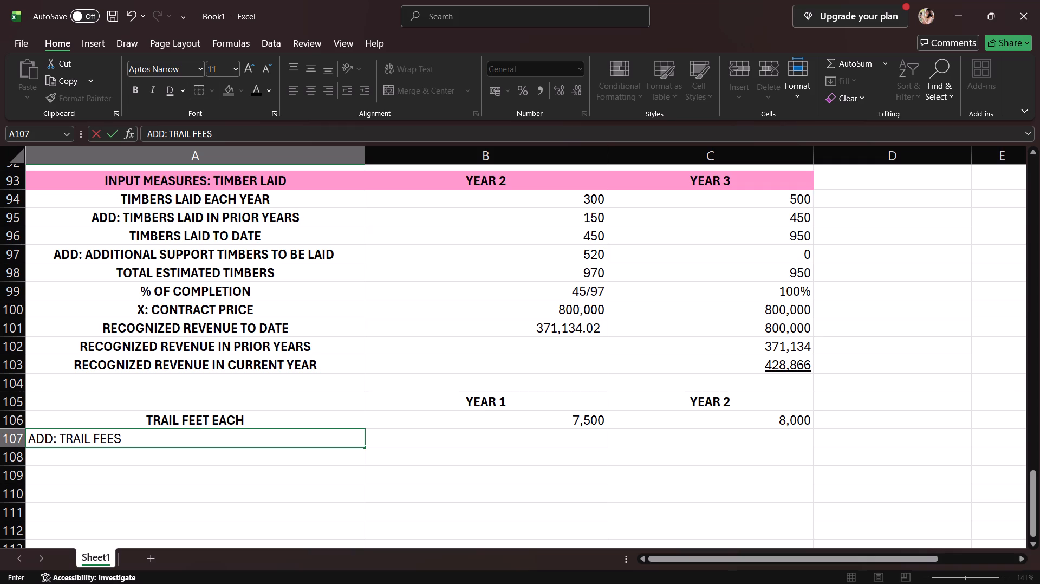
type("IN PRIOR")
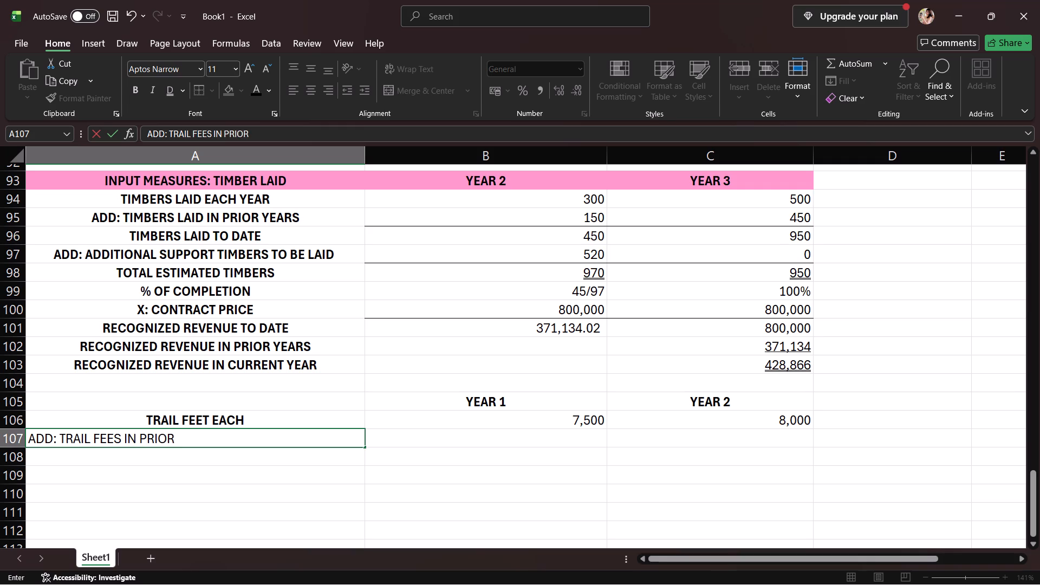
key("space")
type("YEARS")
key("Return")
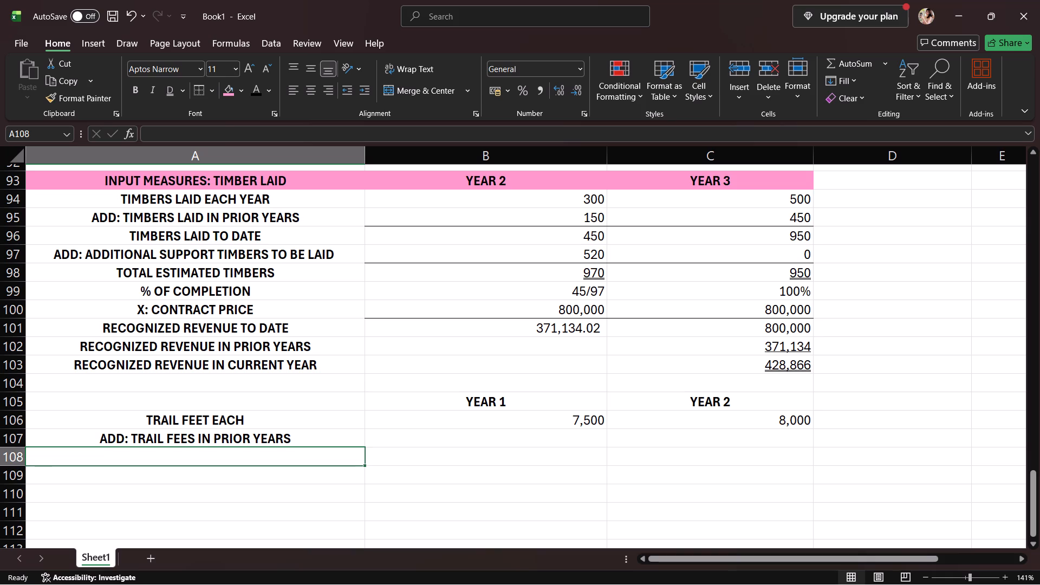
Enter the prior-year trail amounts in row 107: 3,000 for Year 1 and 10,500 for Year 2.
left_click(456, 440)
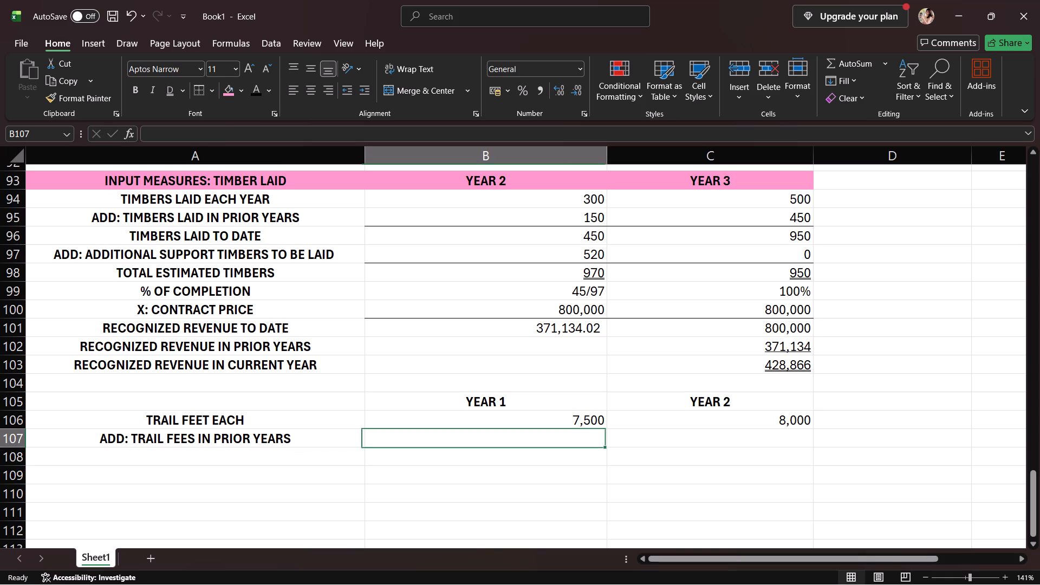
type("3,000")
left_click(676, 435)
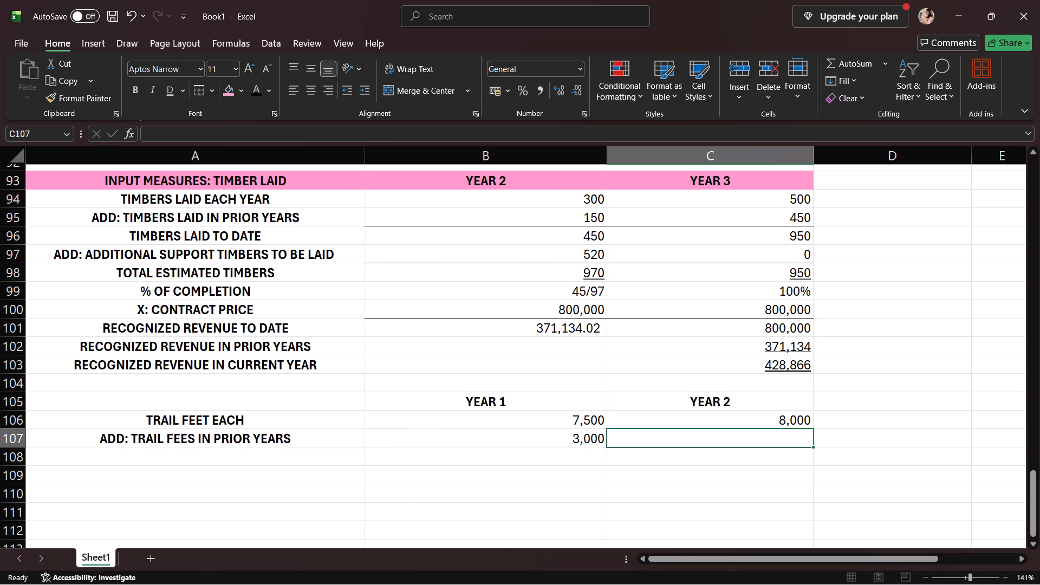
type("10,500")
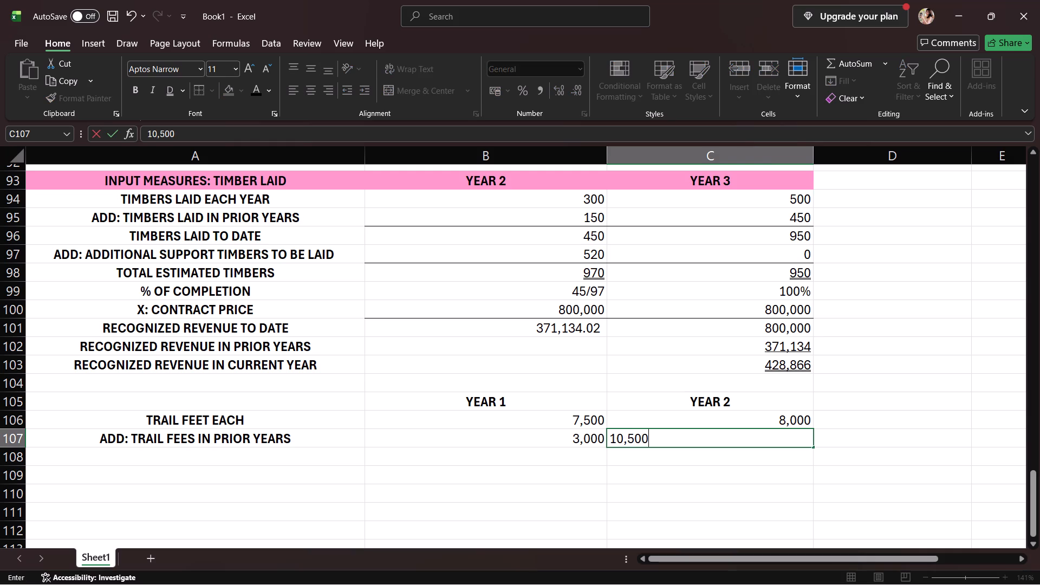
key("Return")
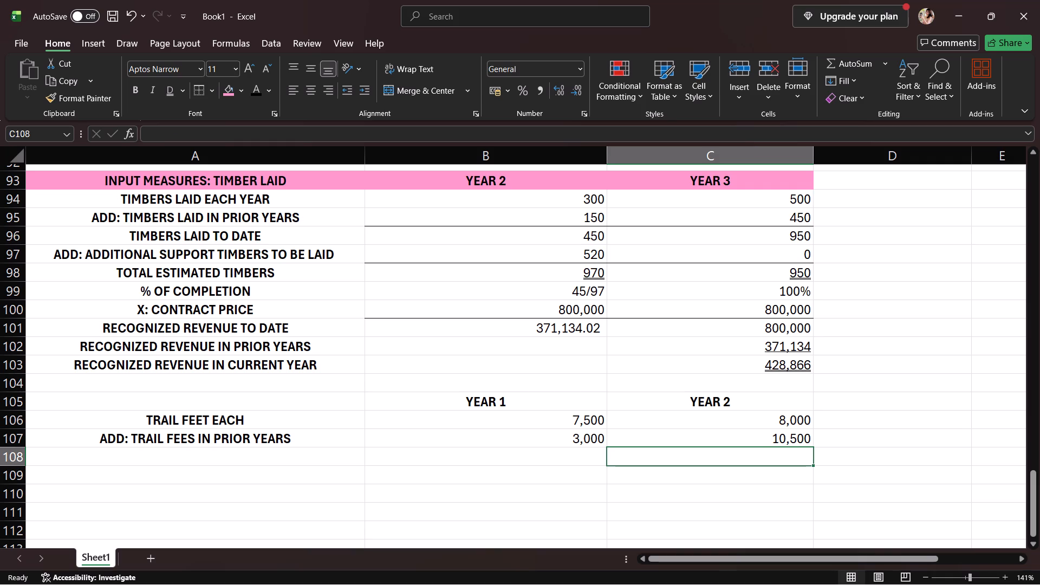
Enter the row label "TRAIL FEET TO DATE" in A109, leaving row 108 blank.
left_click(245, 470)
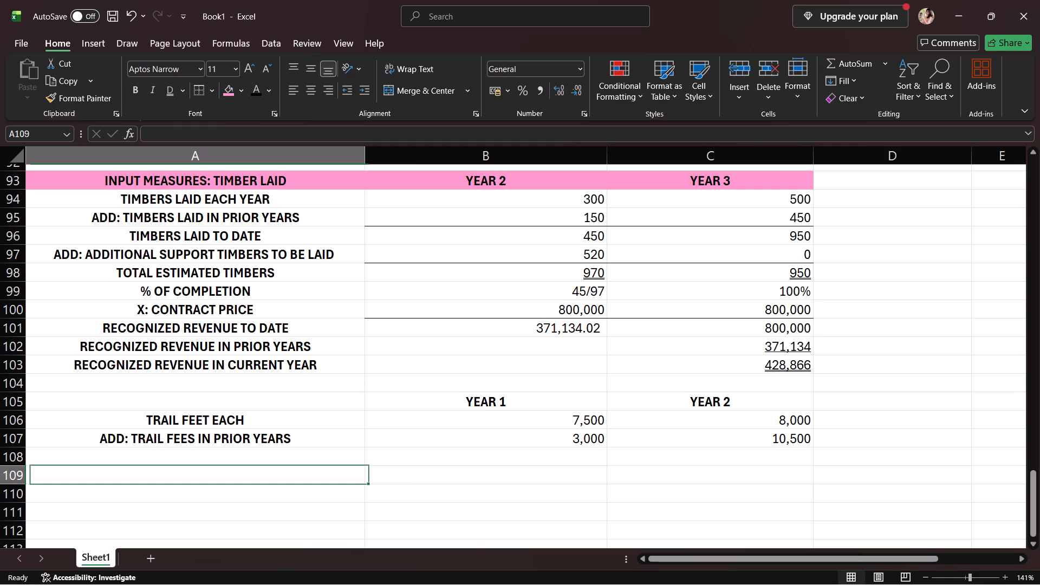
type("TRAIL,")
key("BackSpace")
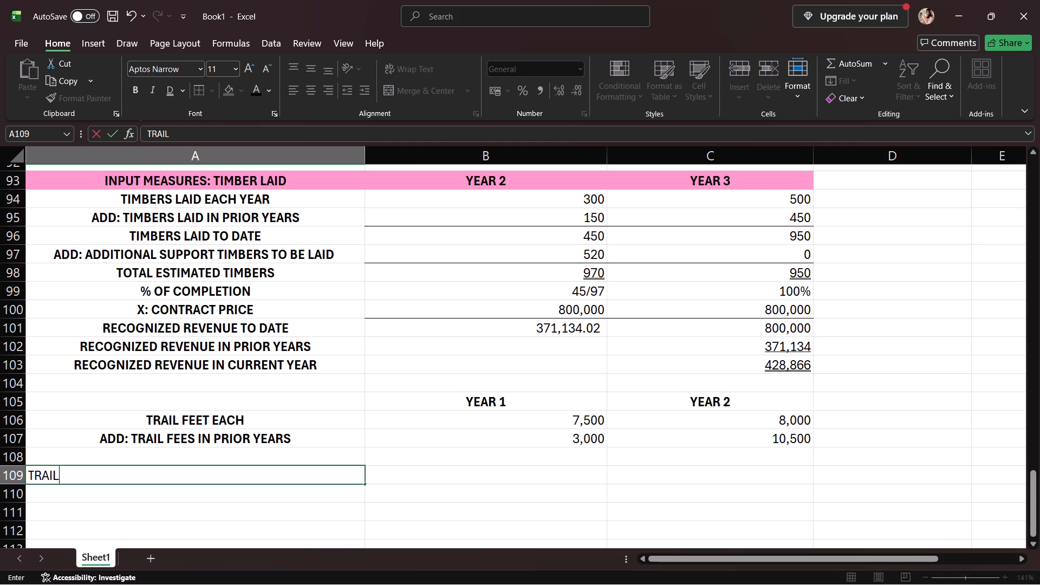
key("space")
type("FEEY")
type("\\T")
key("space")
key("BackSpace")
key("BackSpace")
key("BackSpace")
type("T")
key("space")
key("BackSpace")
key("BackSpace")
key("BackSpace")
type("T TO")
key("space")
type("DATE")
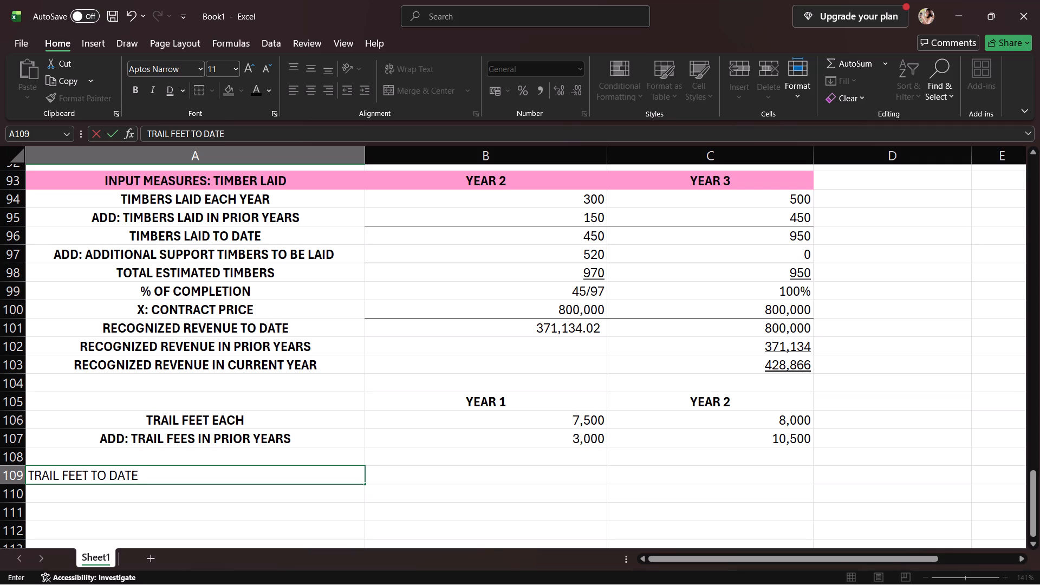
Fill the TRAIL FEET TO DATE row with 10,500 for Year 1 and 18,500 for Year 2.
left_click(389, 477)
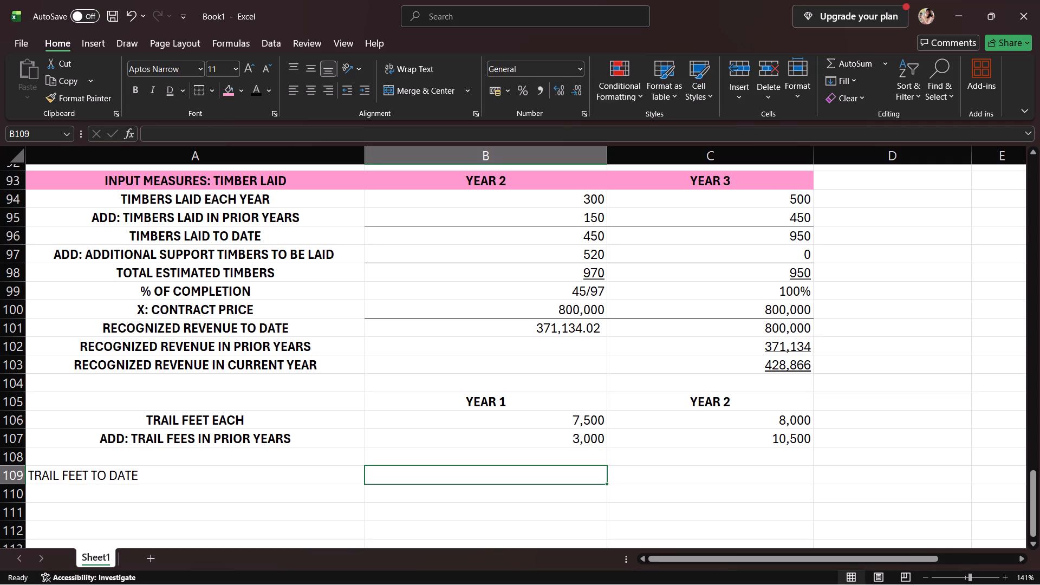
type("10,5000")
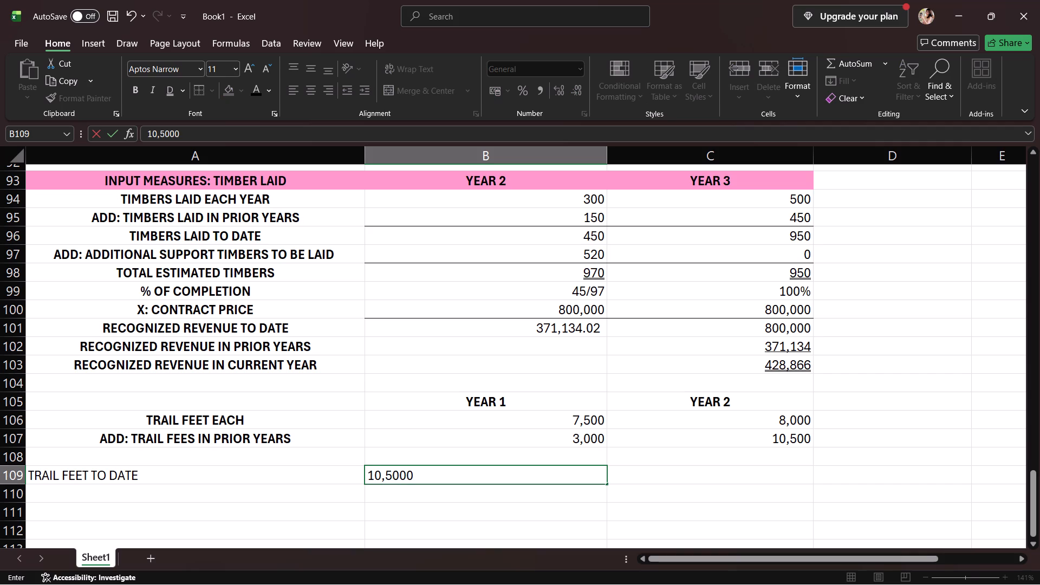
key("BackSpace")
left_click(673, 476)
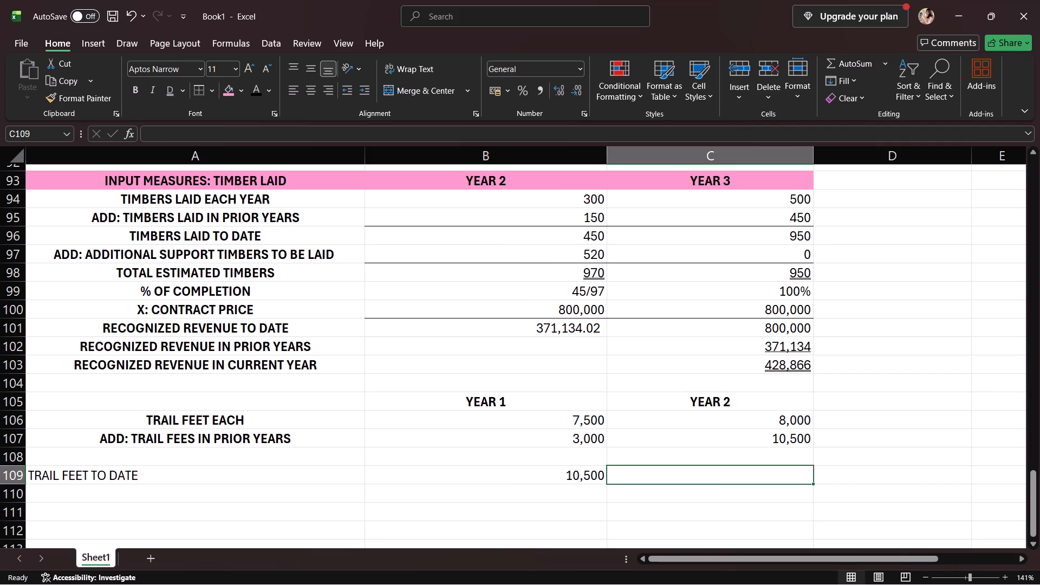
type("18,500")
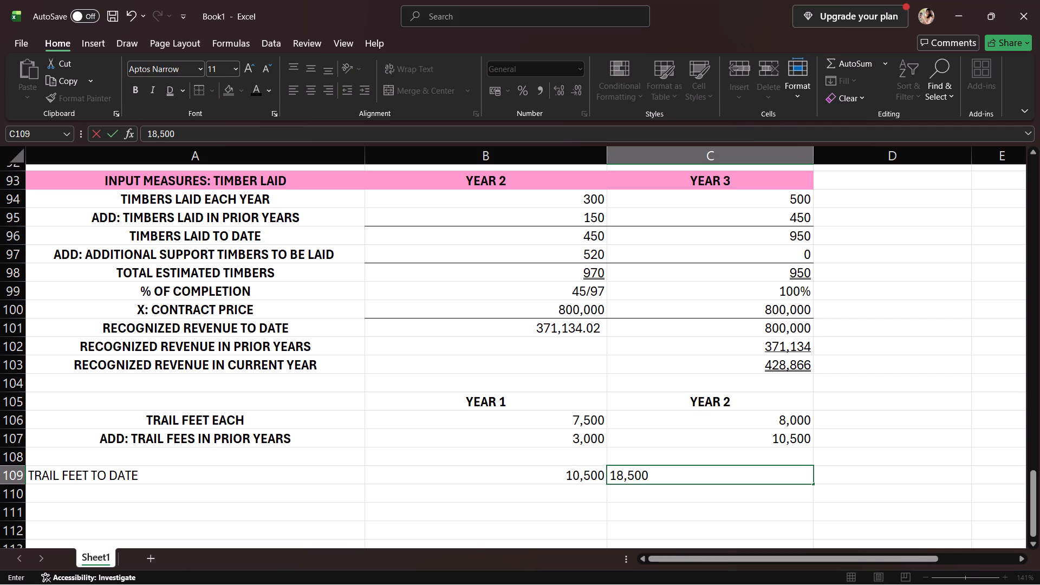
key("Return")
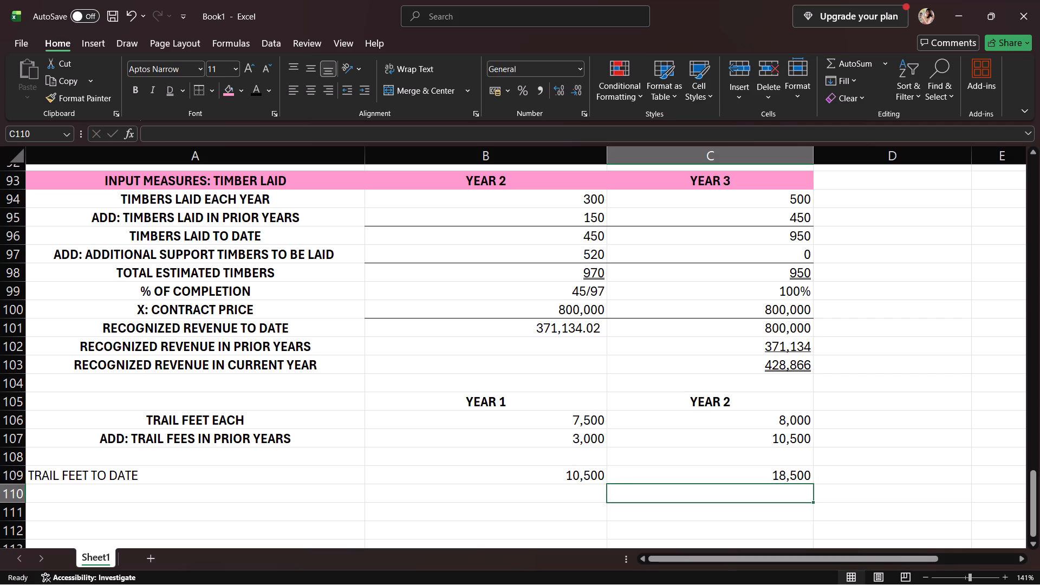
left_click(602, 500)
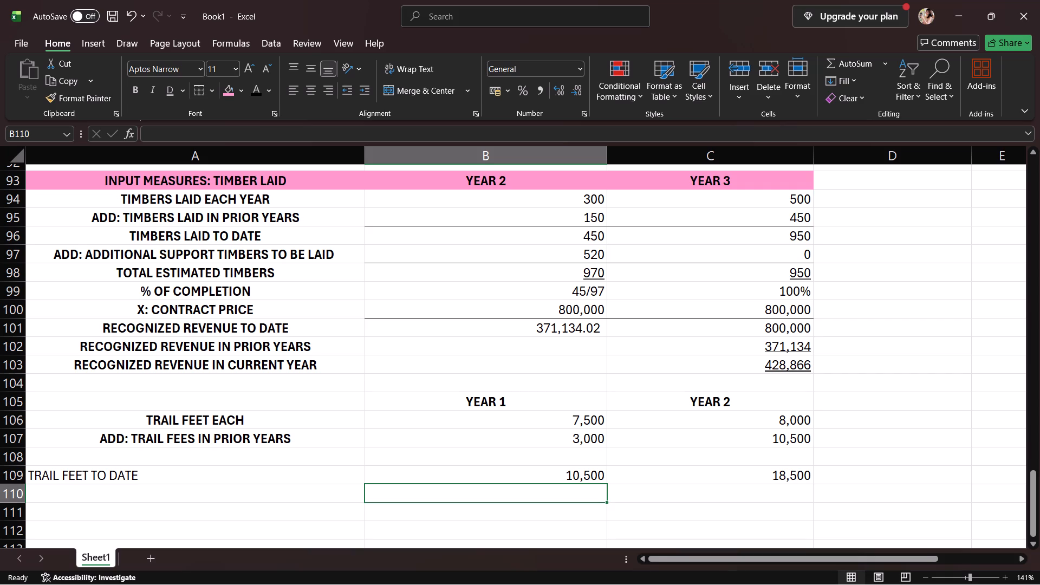
Make the TRAIL FEET TO DATE label in A109 bold and centred.
left_click(276, 479)
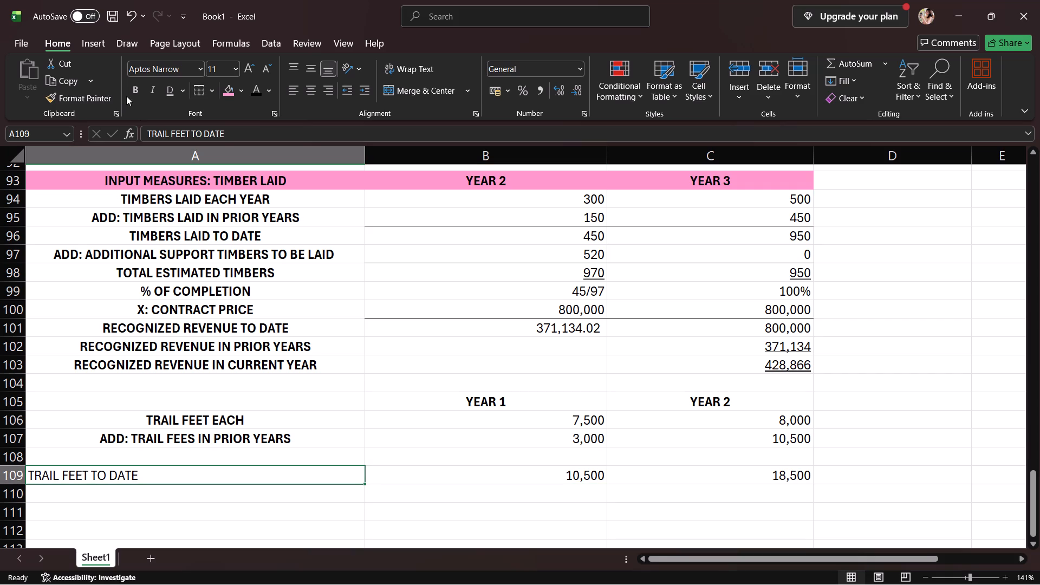
left_click(132, 93)
left_click(306, 95)
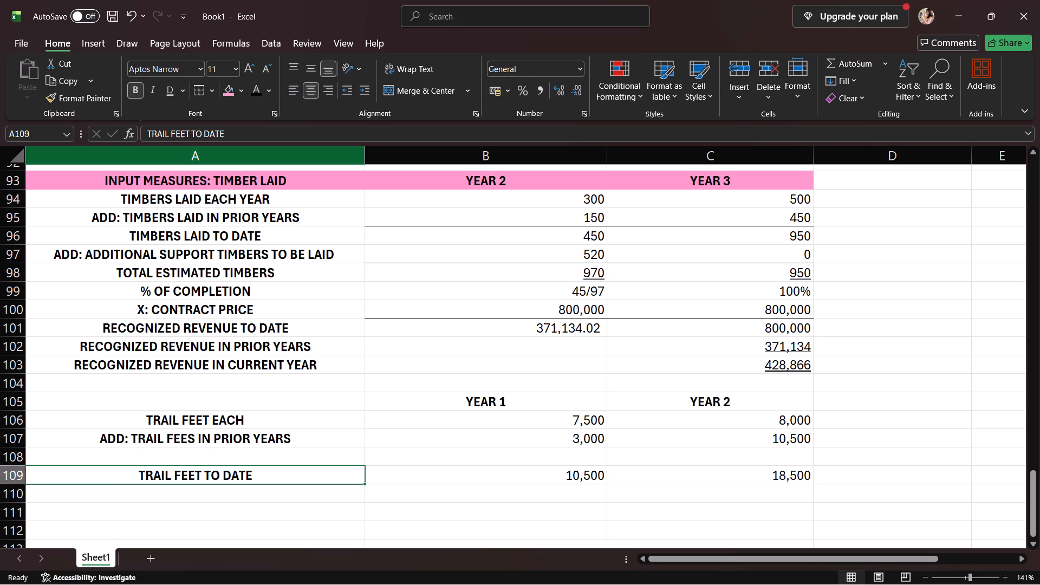
left_click(445, 473)
Enter the row label "ADD: ADDITIONAL TRAIL FEET TO BE CONSTRUCTED" in A110.
left_click(322, 495)
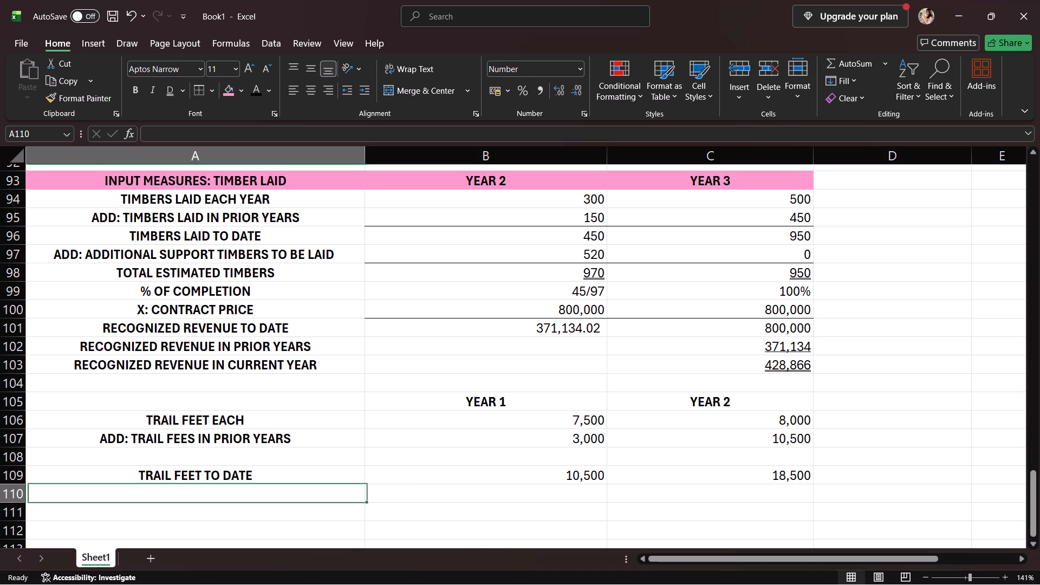
type("ADD")
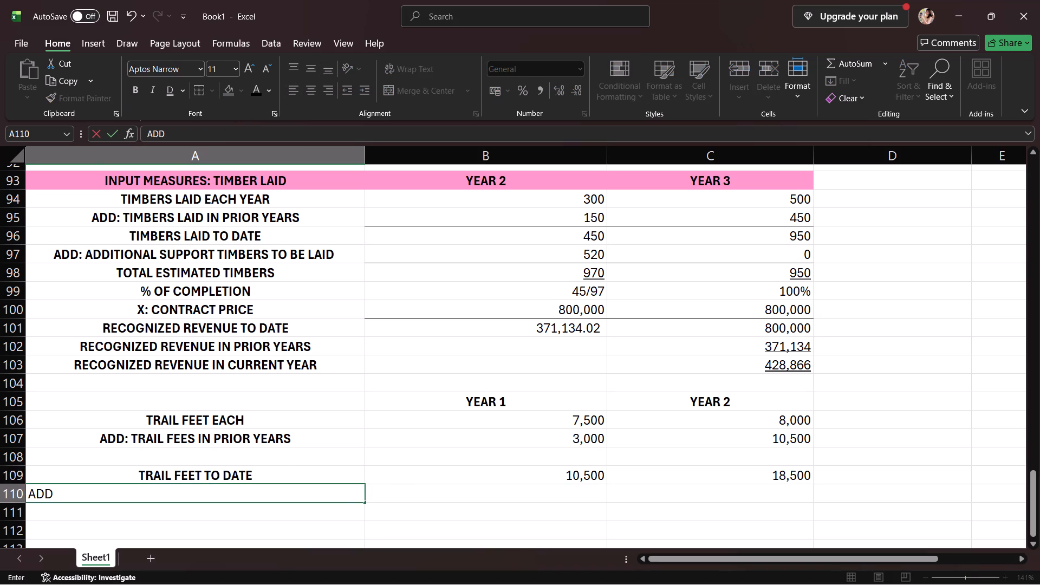
type(":")
key("space")
type("ADDITIONAL")
key("space")
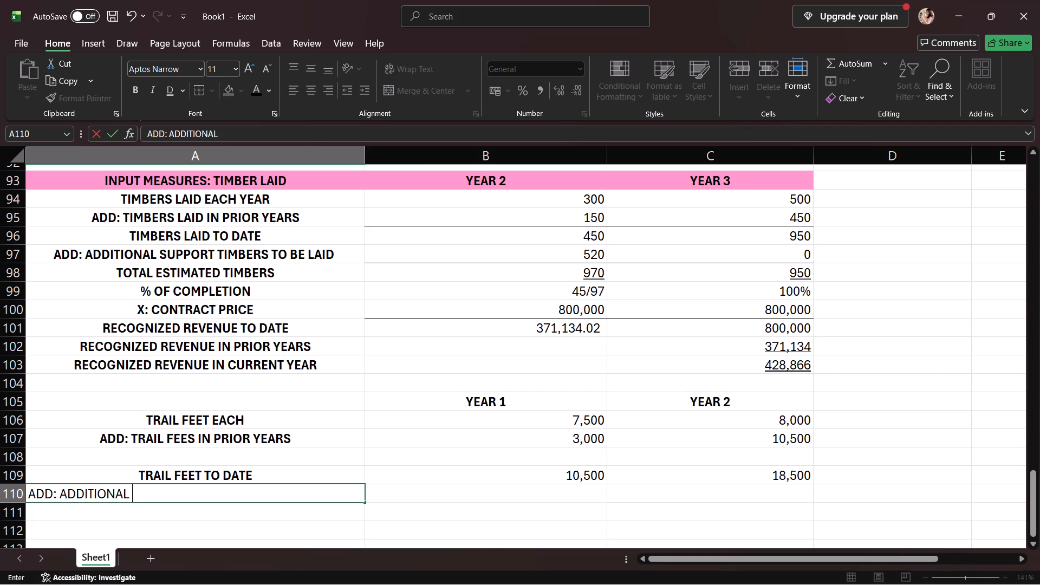
type("TRAIL FEET TO BE CONSTRU")
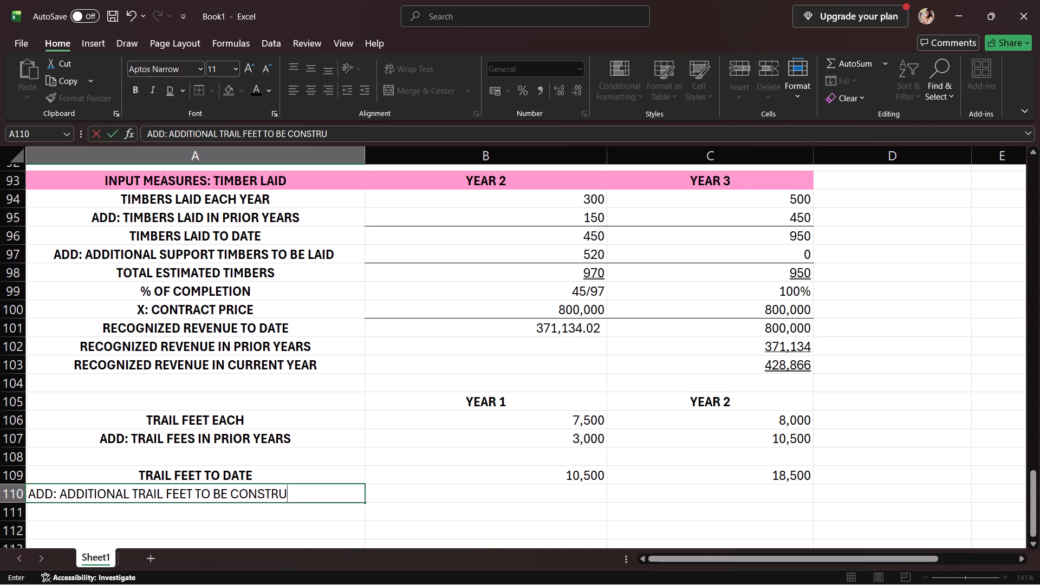
type("CTED")
key("space")
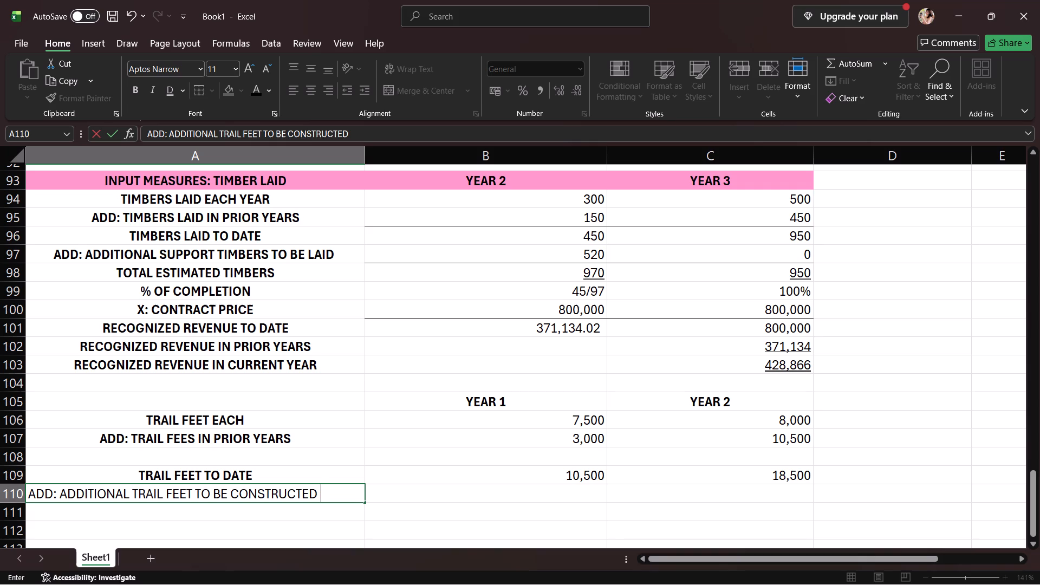
type("8,")
key("BackSpace")
key("BackSpace")
key("Return")
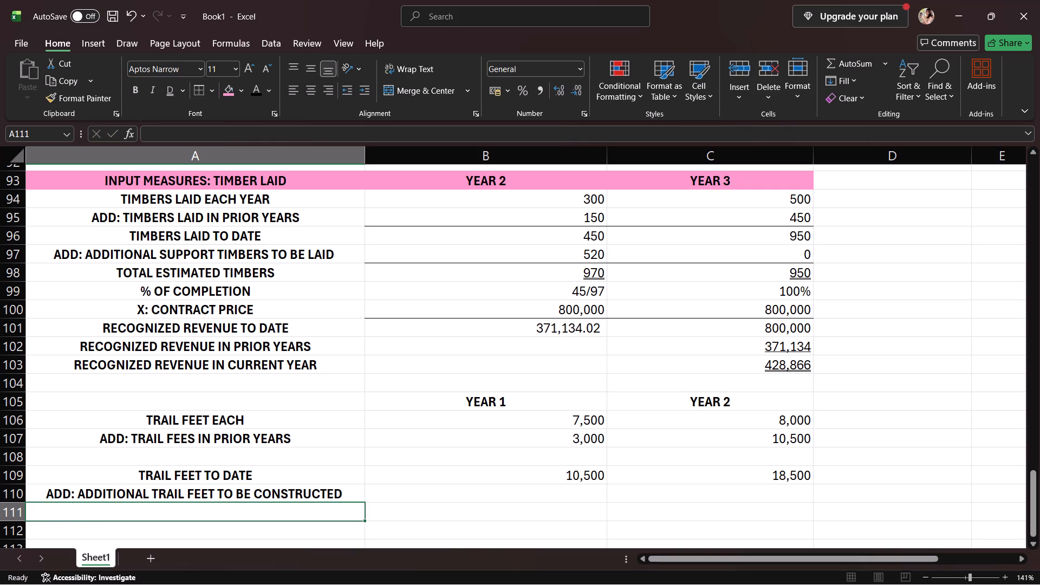
Fill the additional trail feet row 110 with 8,200 for Year 1 and 0 for Year 2.
left_click(401, 495)
type("8,")
type("200")
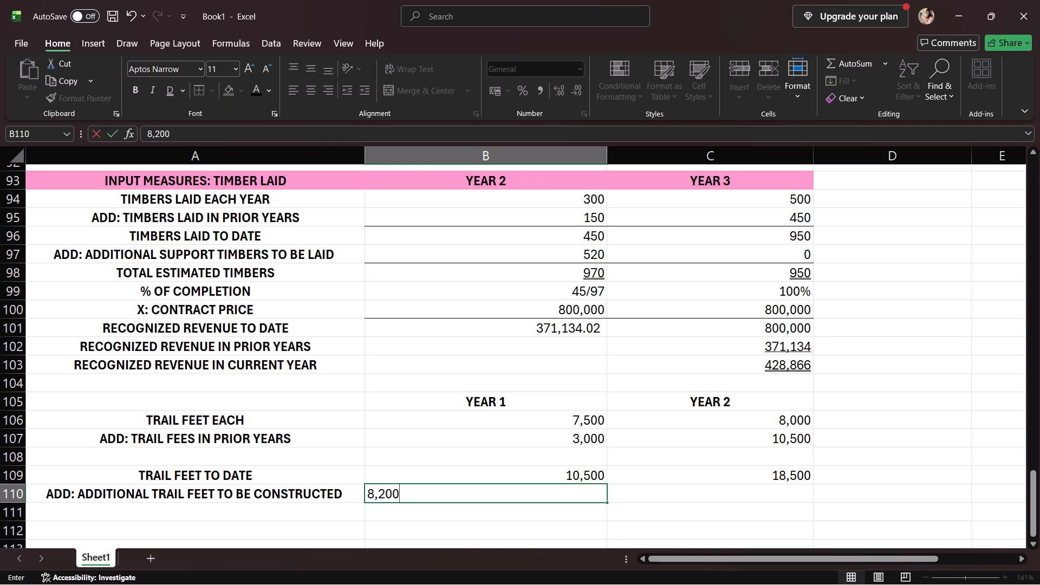
left_click(665, 496)
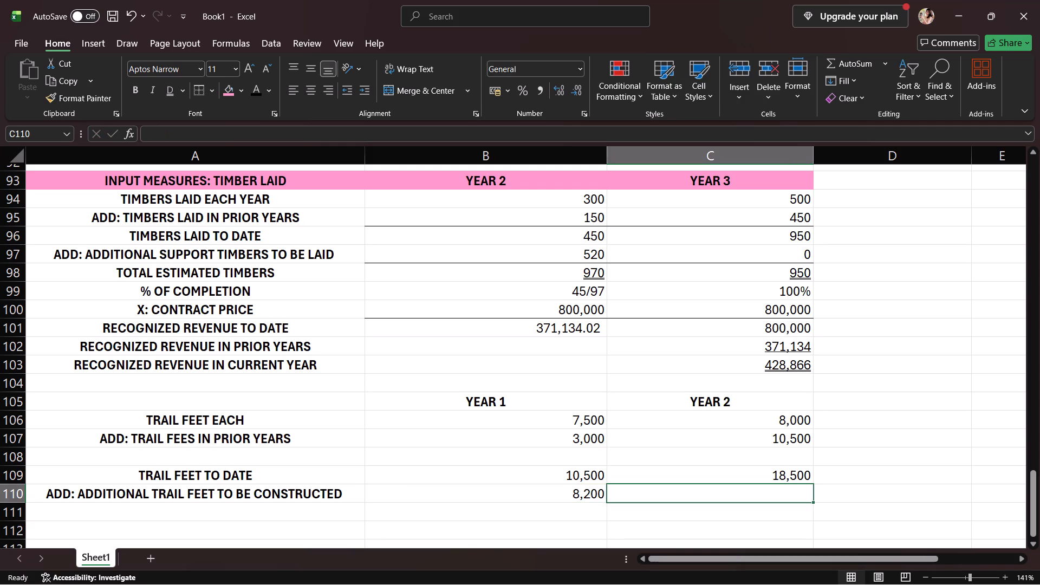
key("0")
left_click(540, 507)
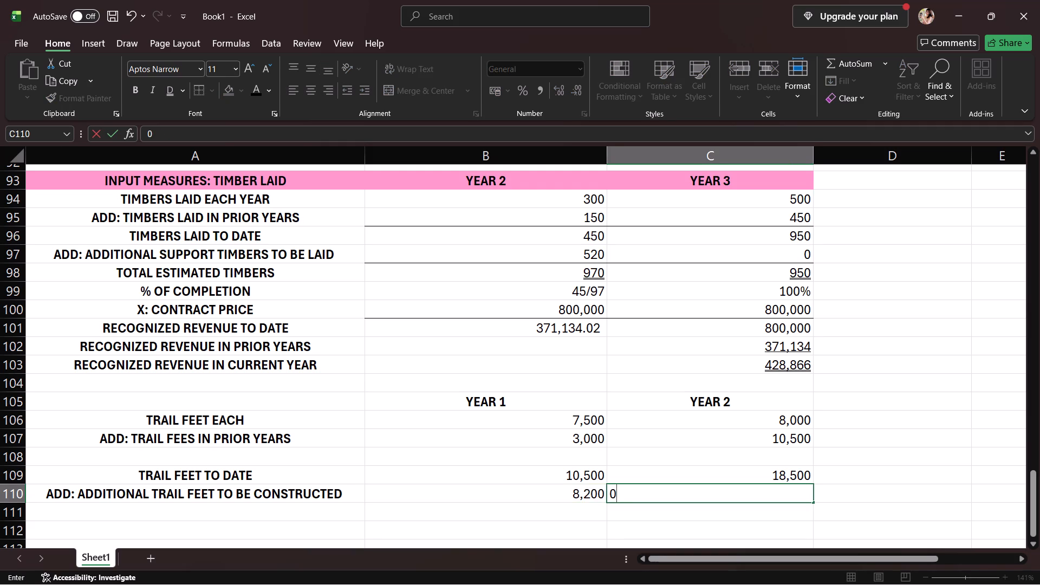
Enter the row label "TOTAL ESTIMATED TRAIL FEET" in A111.
left_click(256, 518)
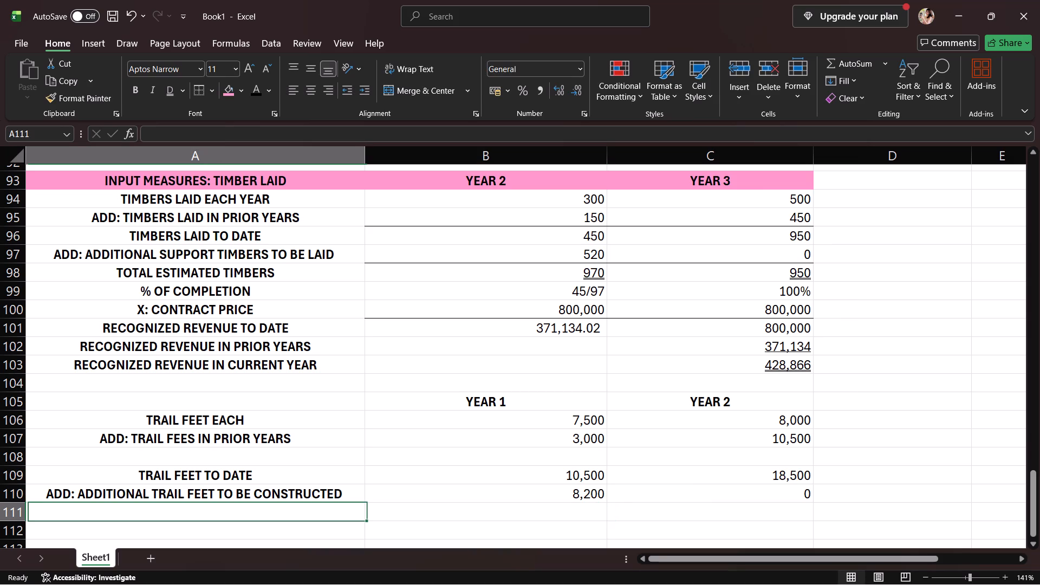
type("TOTAL ESTIMATED")
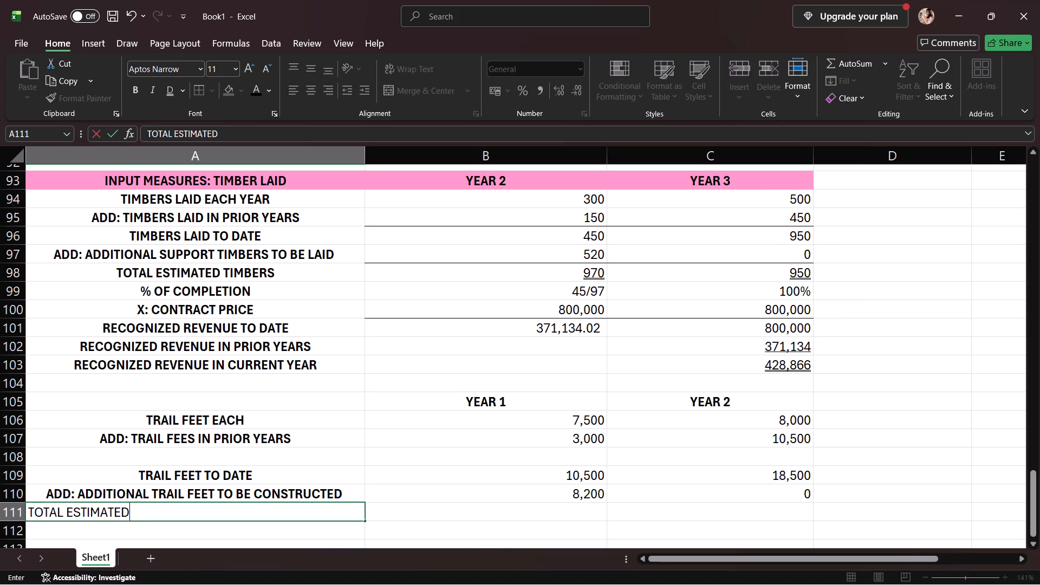
key("space")
left_click(256, 518)
type("TAR")
key("BackSpace")
key("BackSpace")
type("RAIL FEET")
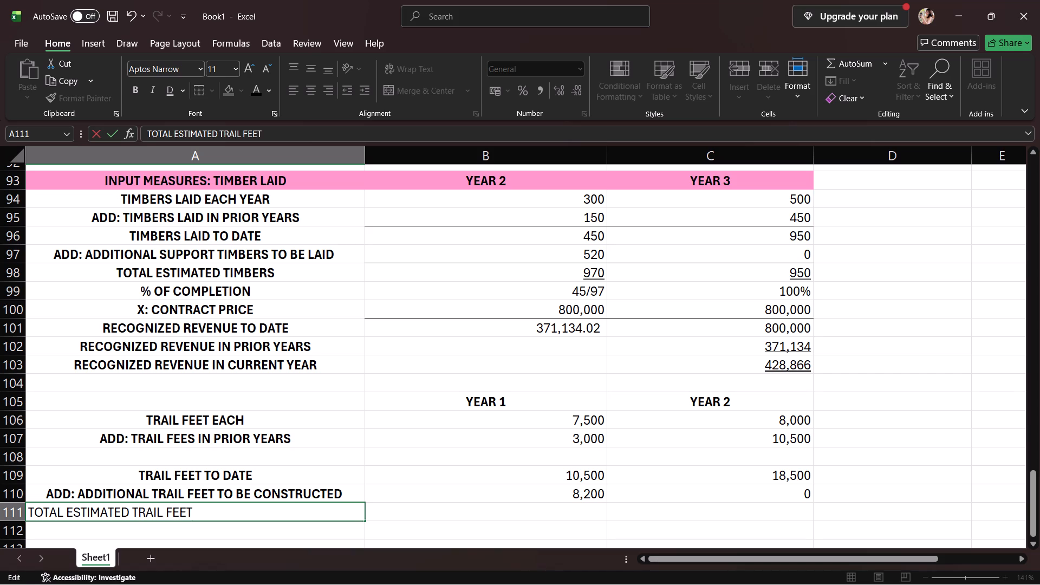
key("Return")
Add a top border to the Year 1 and Year 2 total cells, B111 and C111.
left_click(473, 498)
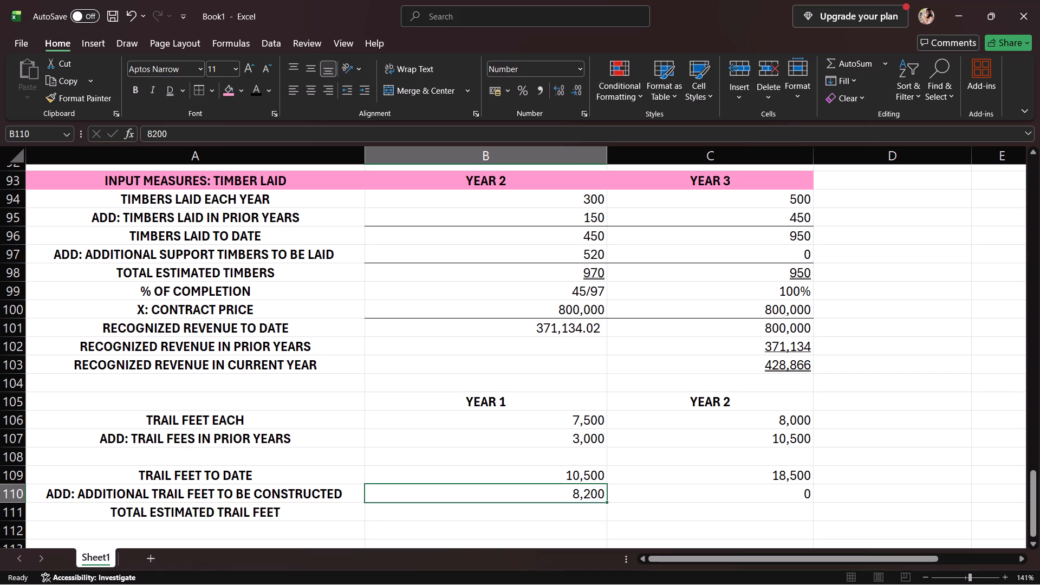
left_click(509, 510)
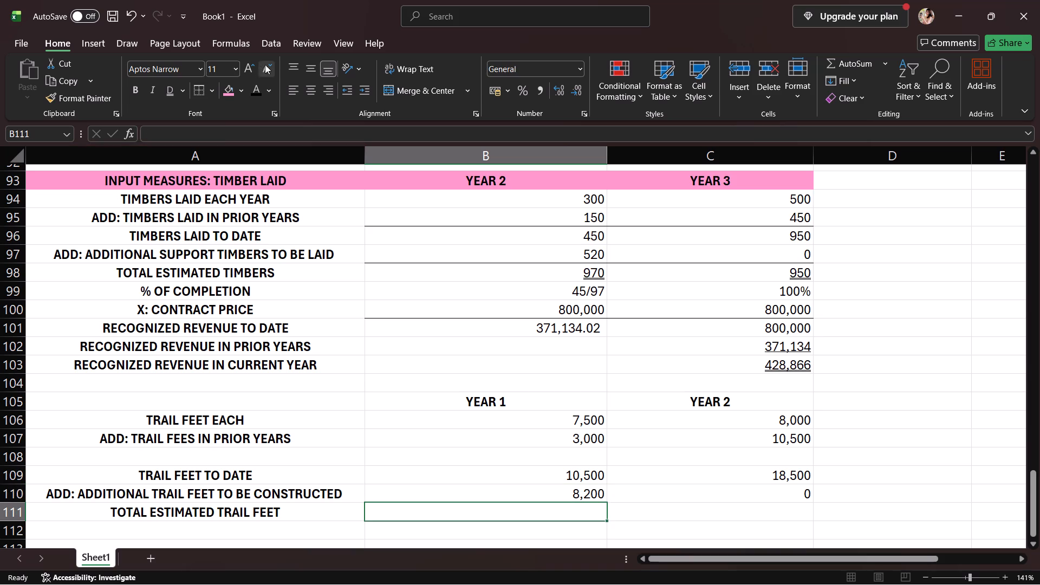
left_click(202, 87)
left_click(757, 516)
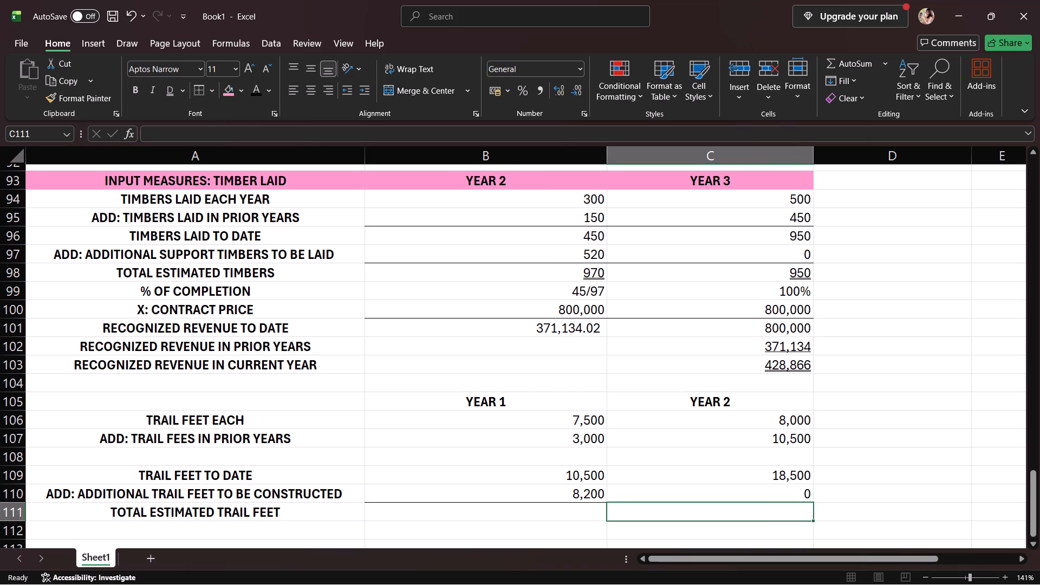
left_click(201, 88)
Calculate the Year 1 total estimated trail feet in B111 with the formula =B109+B110.
scroll(413, 285, "down", 3)
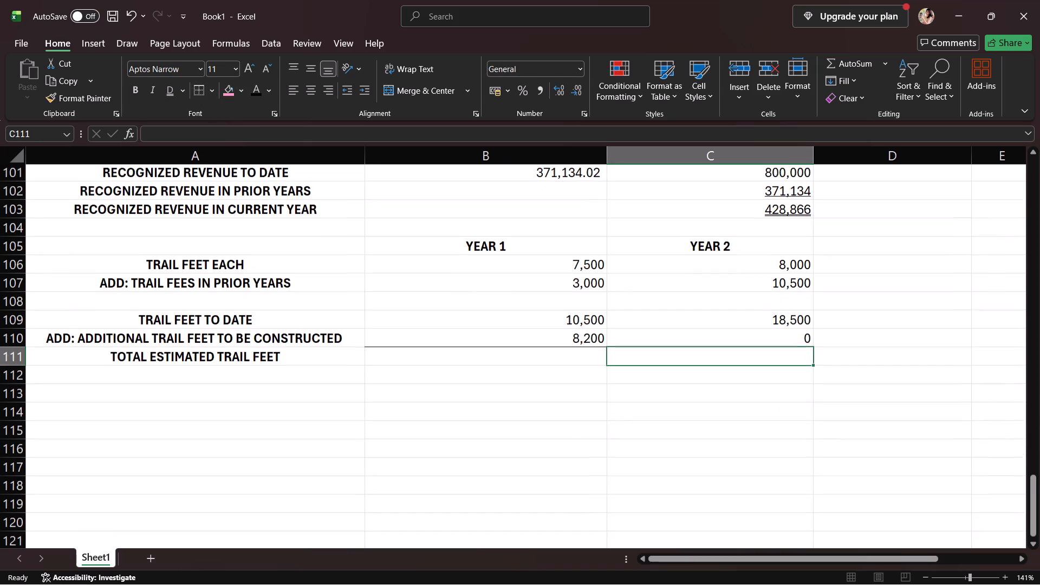
left_click(498, 344)
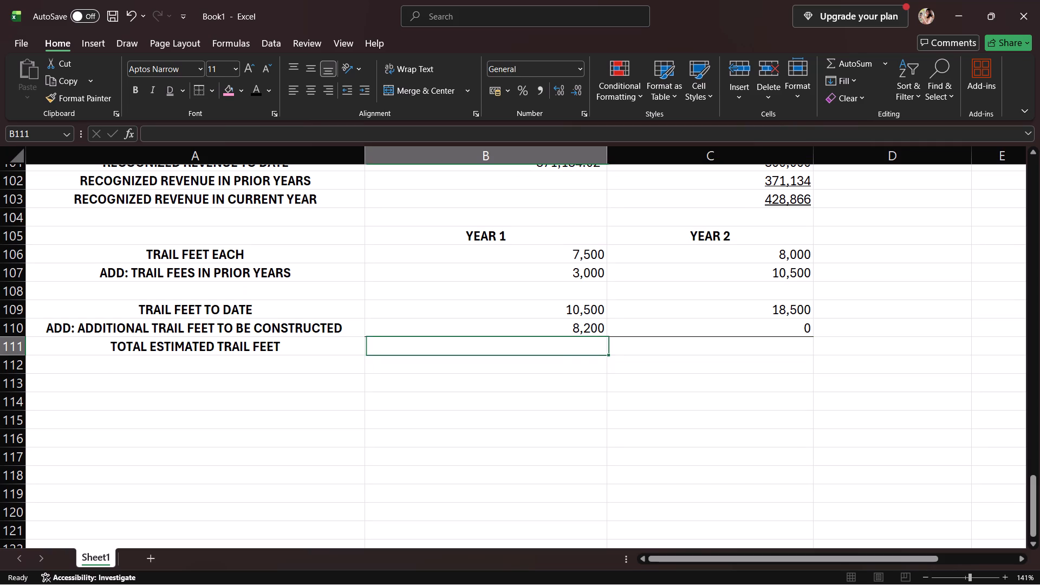
key("equal")
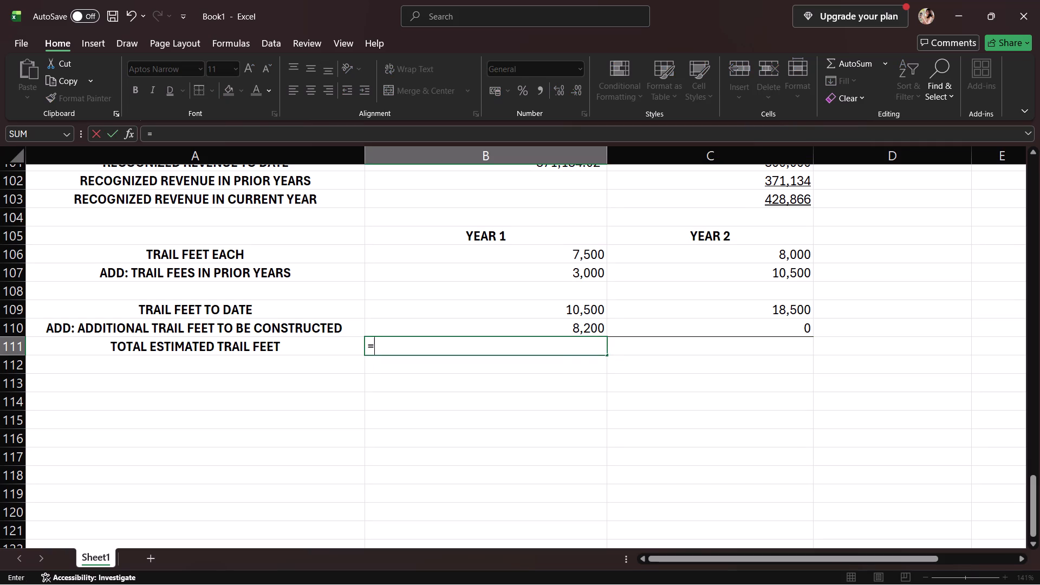
left_click(583, 310)
key("plus")
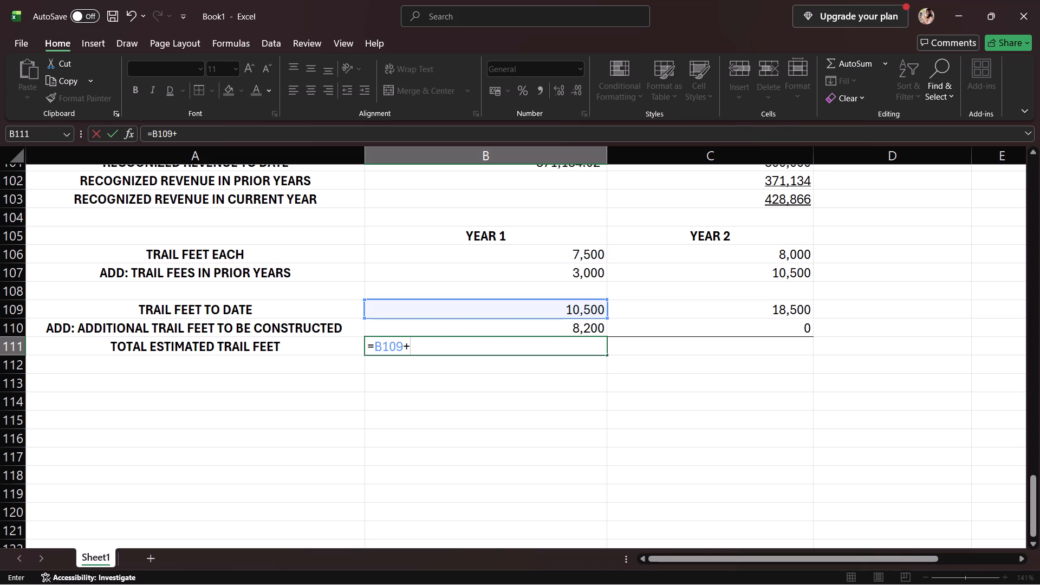
left_click(586, 330)
key("Return")
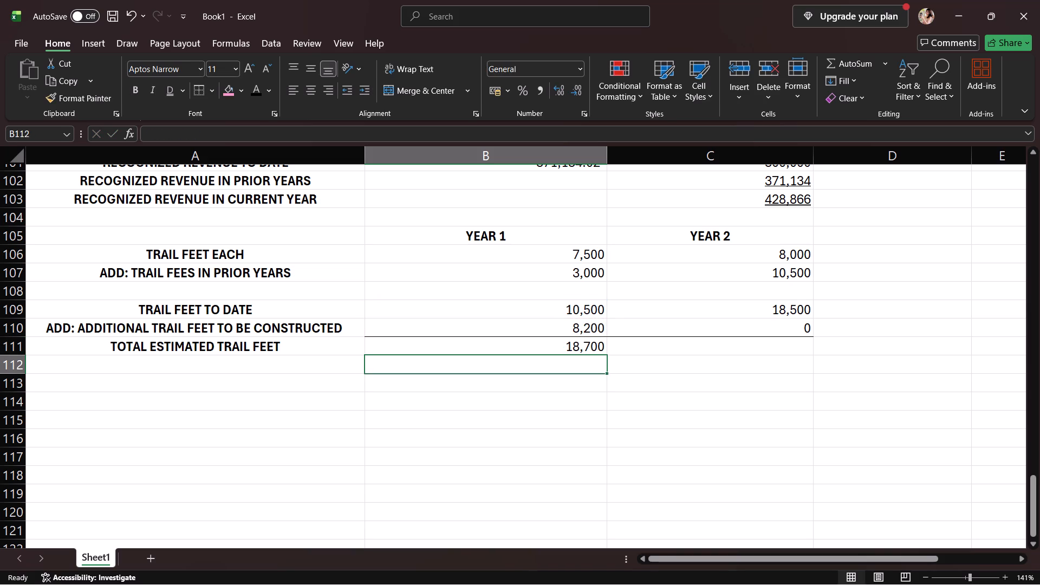
Set the Year 2 total estimated trail feet in C111 with the formula =C109.
left_click(731, 308)
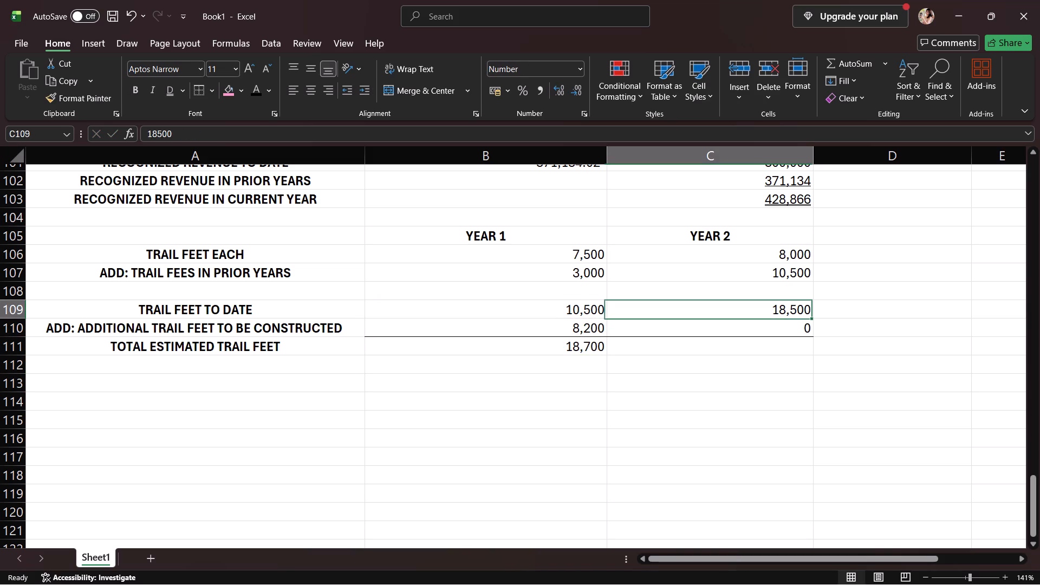
left_click(680, 337)
left_click(679, 352)
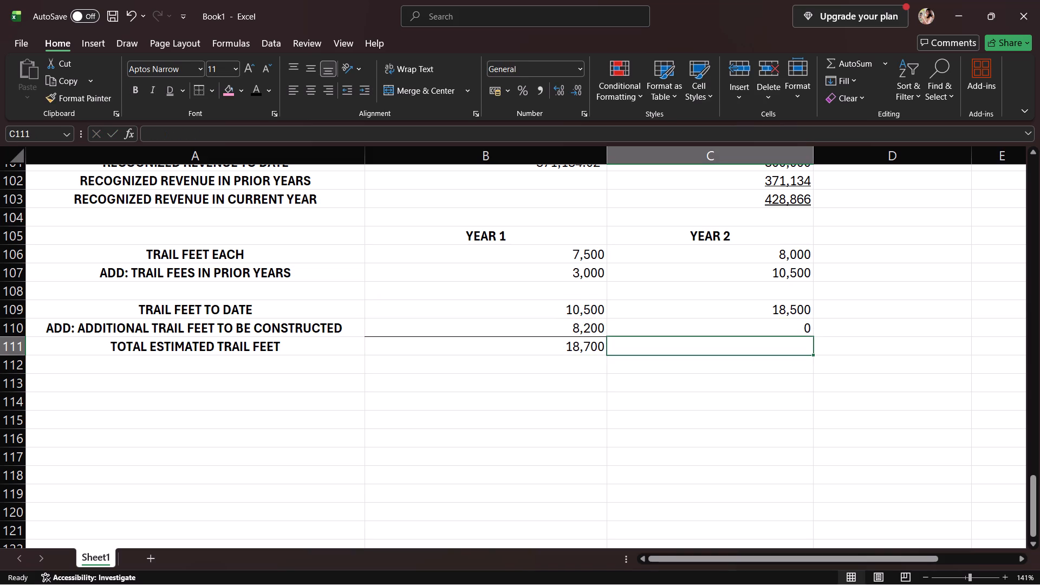
key("equal")
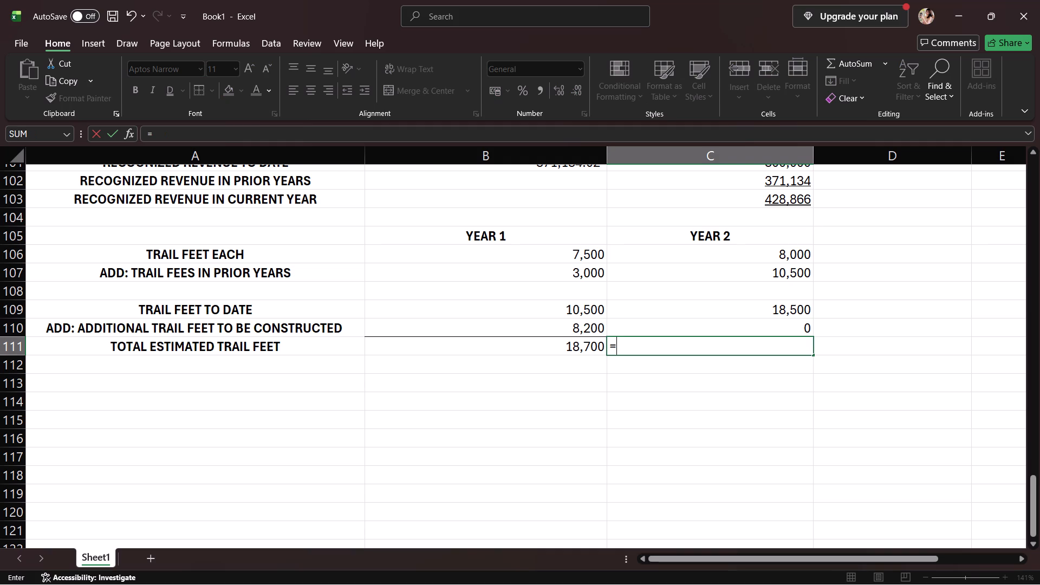
left_click(681, 317)
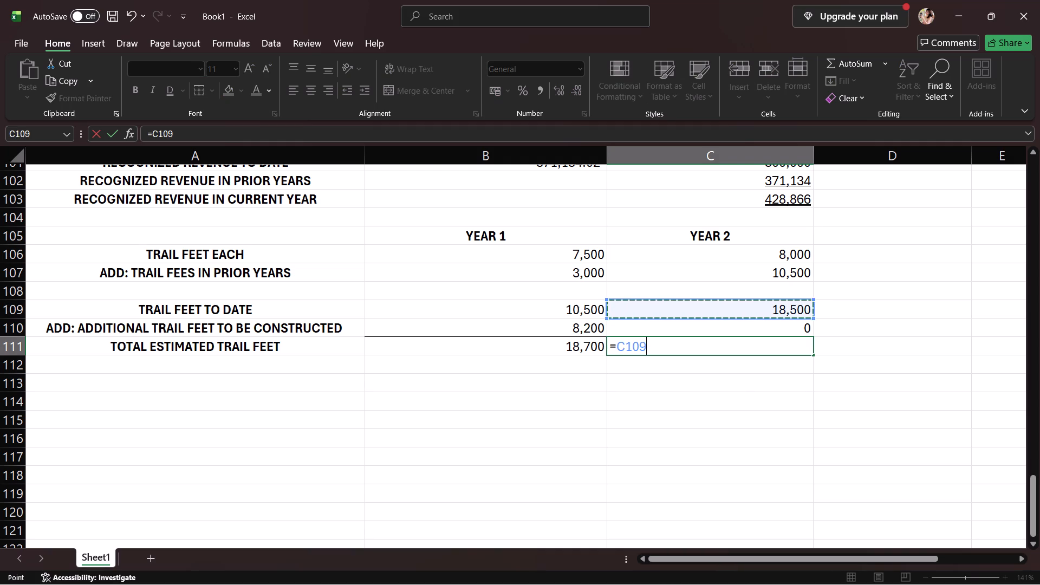
key("Return")
Underline the Year 1 and Year 2 total estimated trail feet in B111 and C111.
left_click(571, 342)
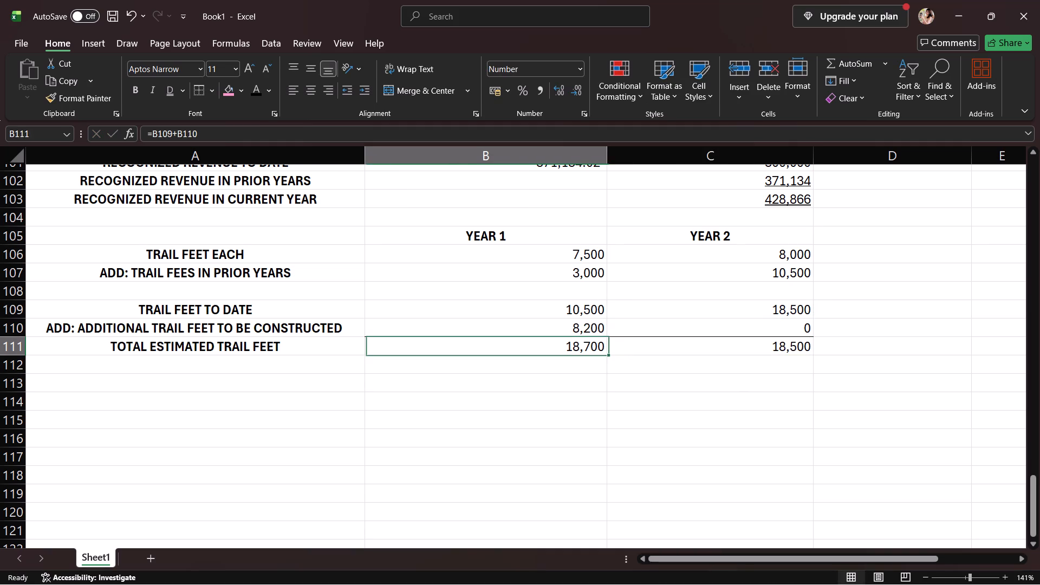
left_click(164, 89)
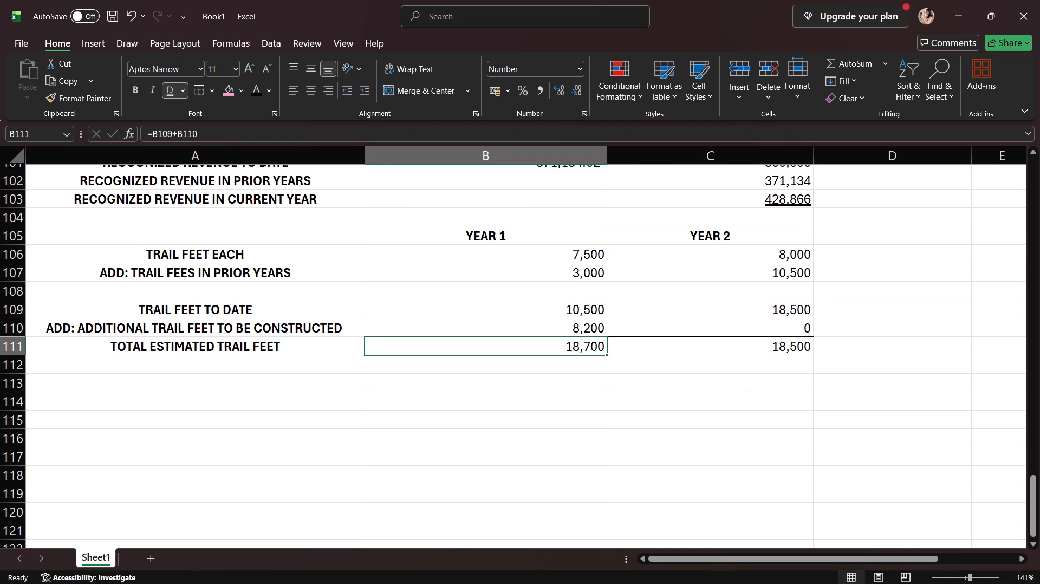
left_click(680, 343)
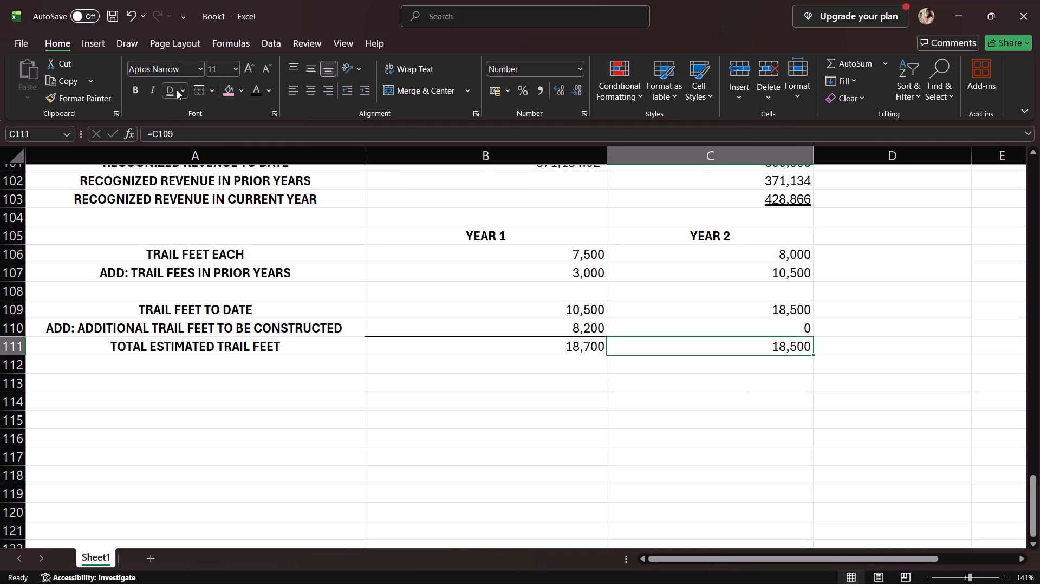
left_click(177, 92)
Enter the row label "% OF COMPLETION" in A113, leaving row 112 blank.
left_click(157, 388)
type("PE")
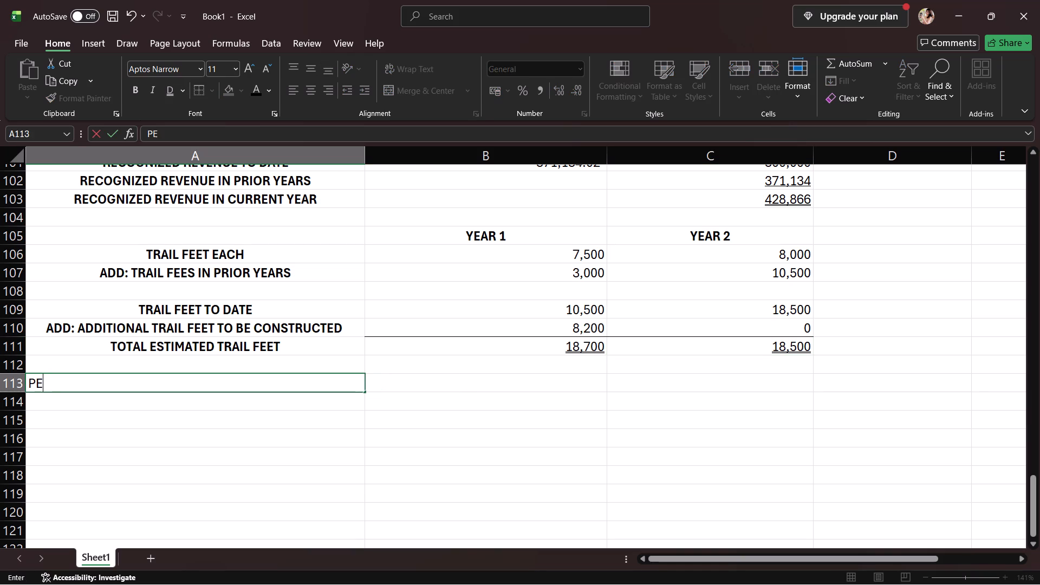
key("BackSpace")
key("BackSpace")
type("% OF")
key("space")
type("COMPLETION")
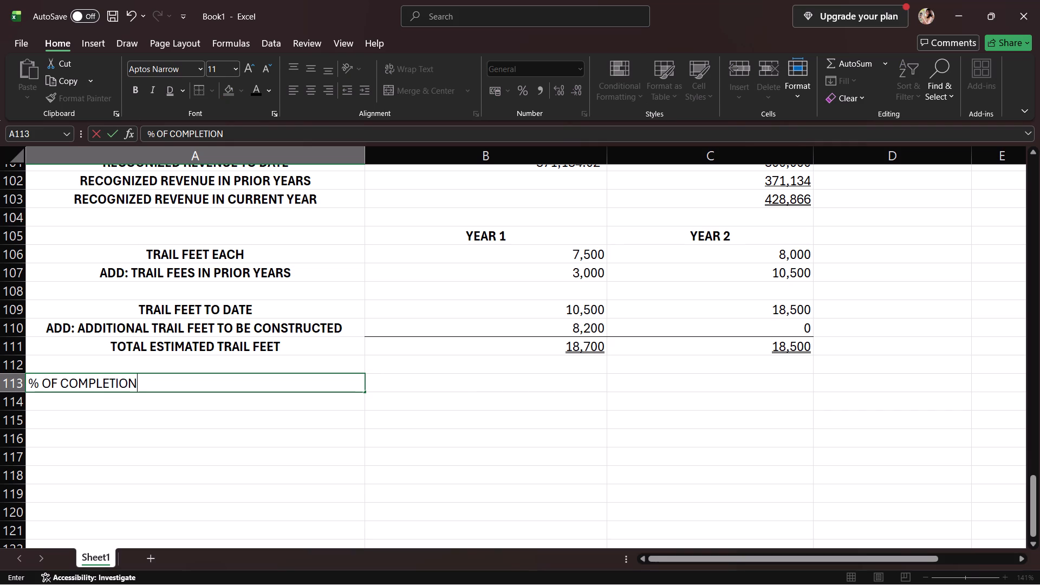
key("space")
left_click(386, 386)
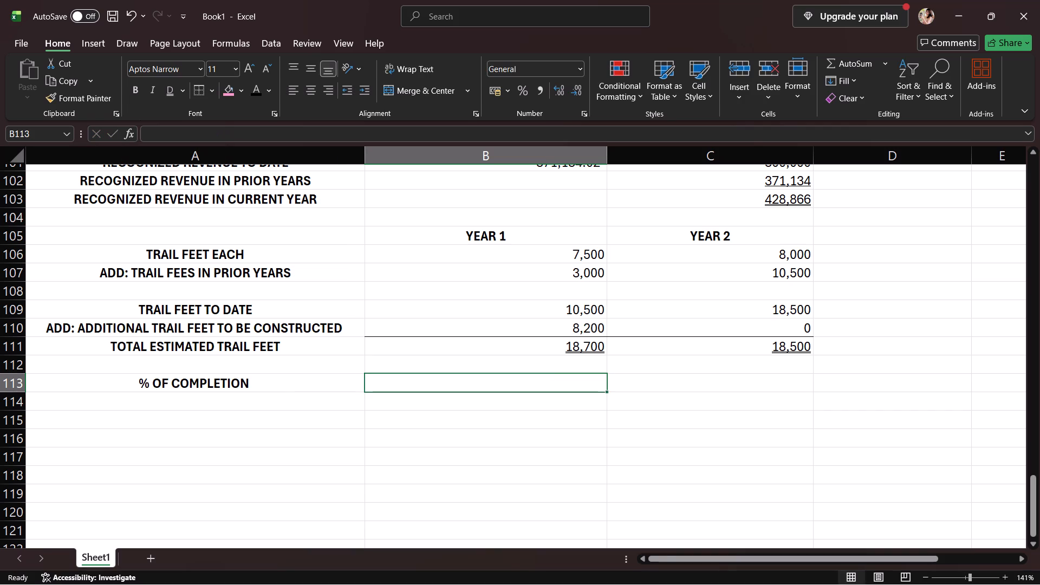
Enter the % of completion as 10.5/18.7 for Year 1 in B113 and 100% for Year 2 in C113.
type("10")
type(".5/")
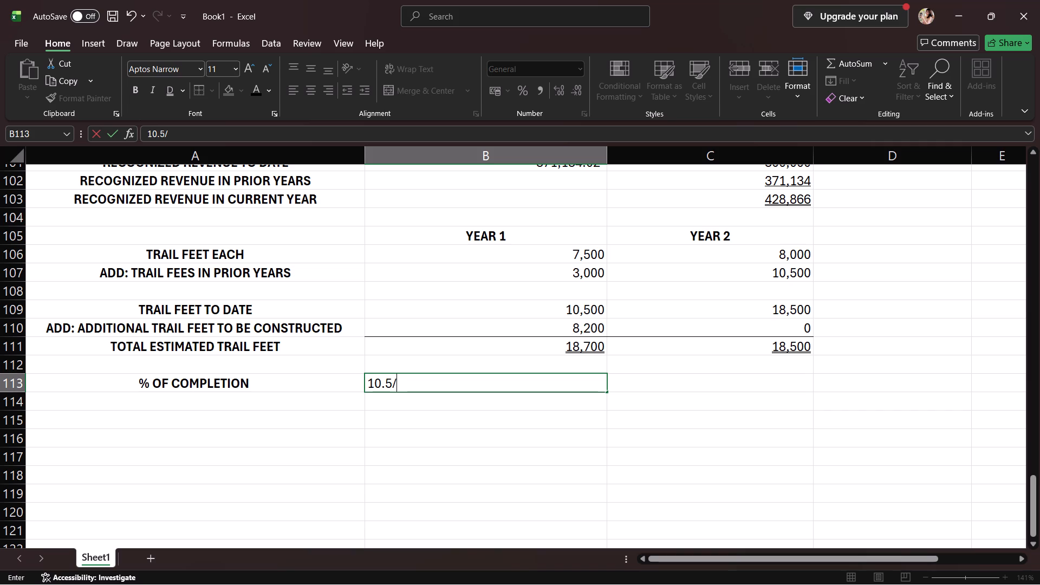
type("18.7")
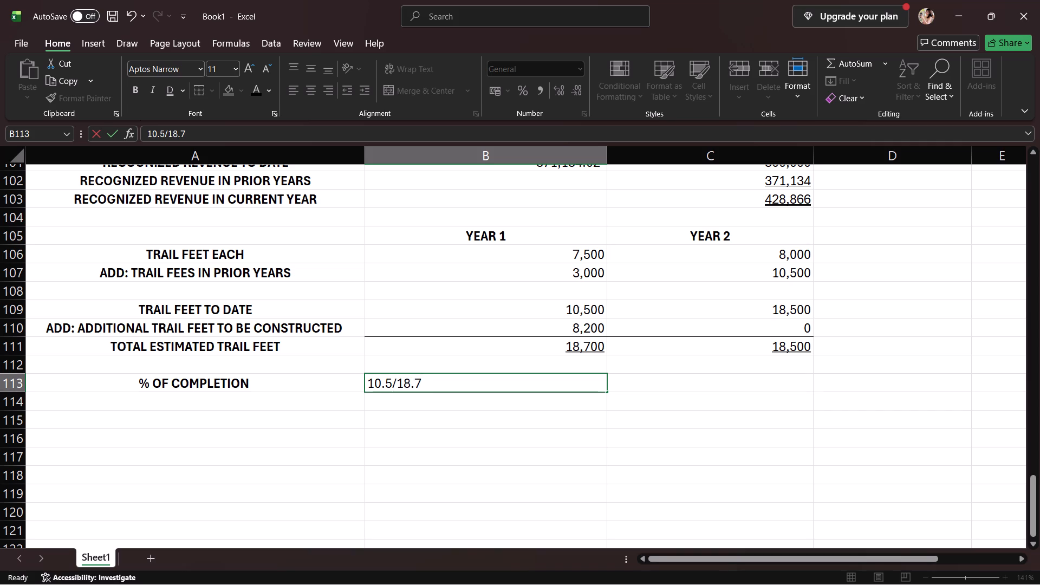
left_click(672, 397)
left_click(679, 391)
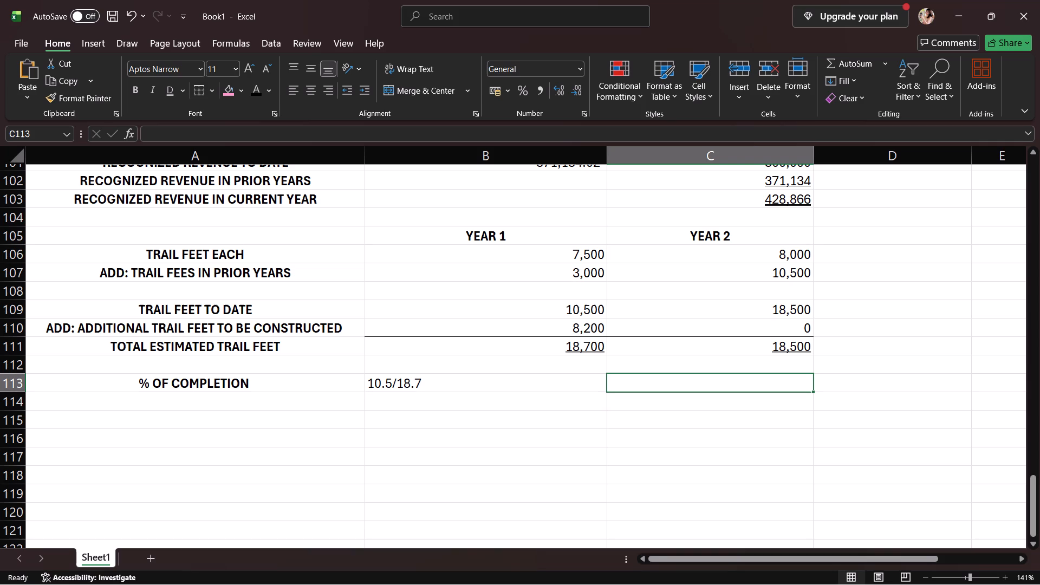
type("100")
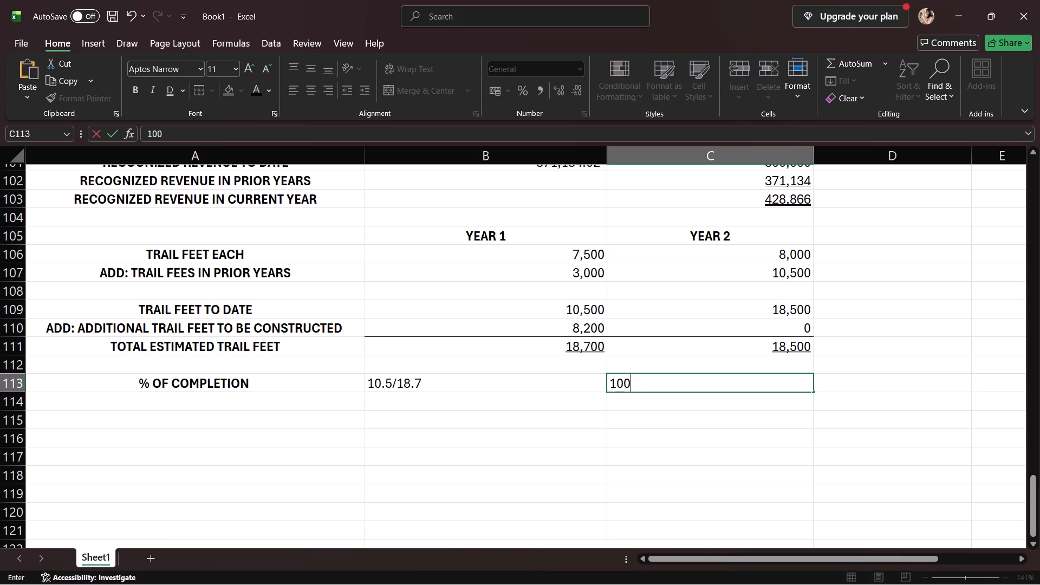
key("shift+percent")
key("Return")
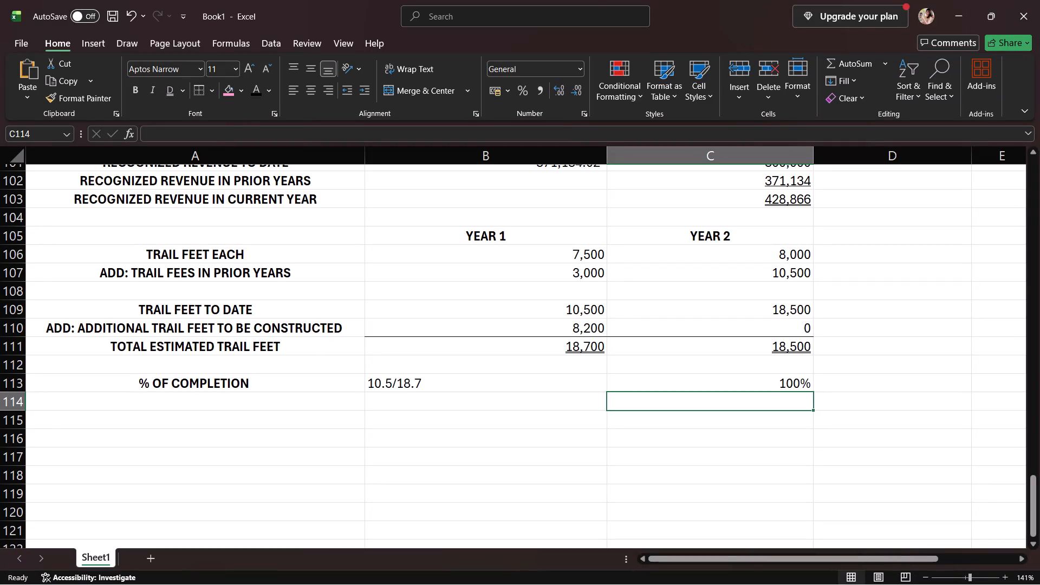
Enter the row label "X: CONTRACT PRICE" in A114.
left_click(132, 410)
key("x")
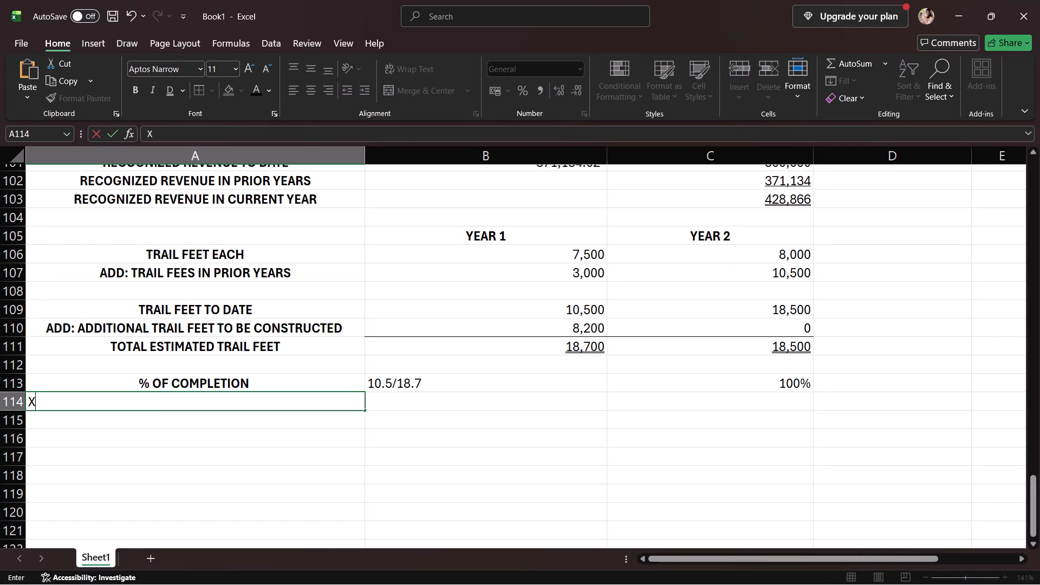
type(": CONTRACT PRICE")
key("Return")
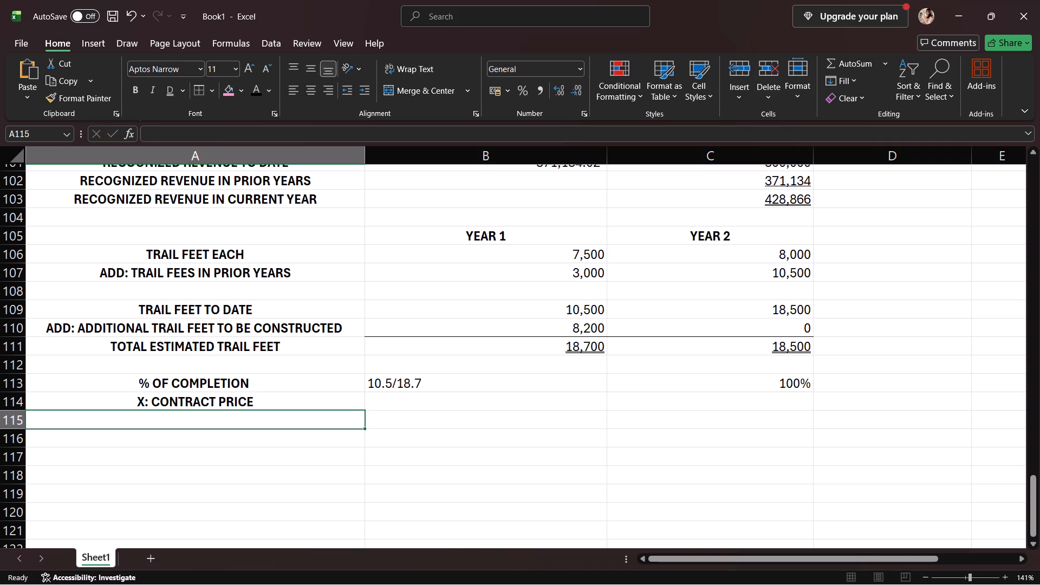
Right-align the Year 1 % of completion entry in B113.
left_click(442, 388)
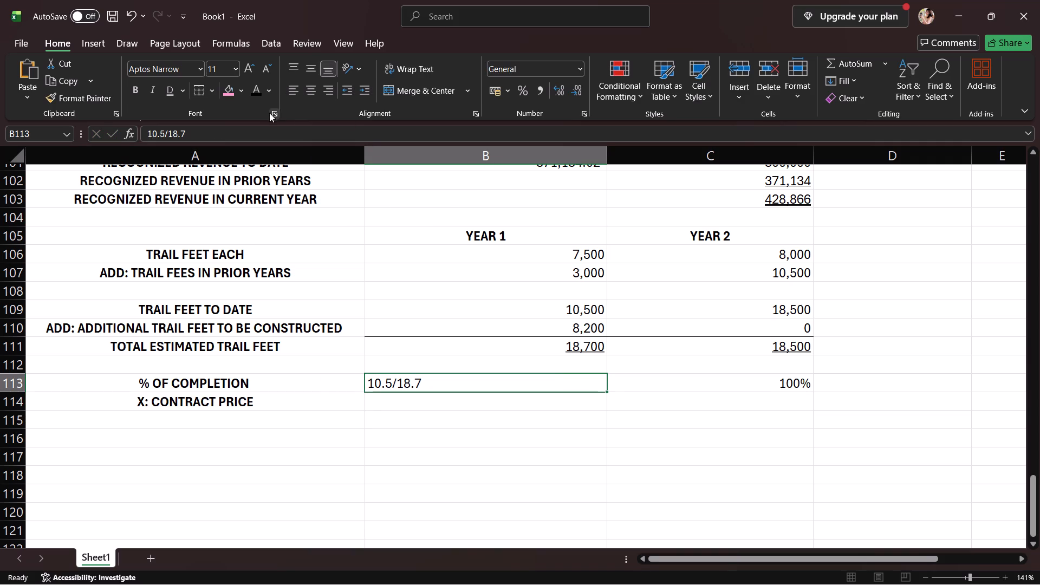
left_click(328, 94)
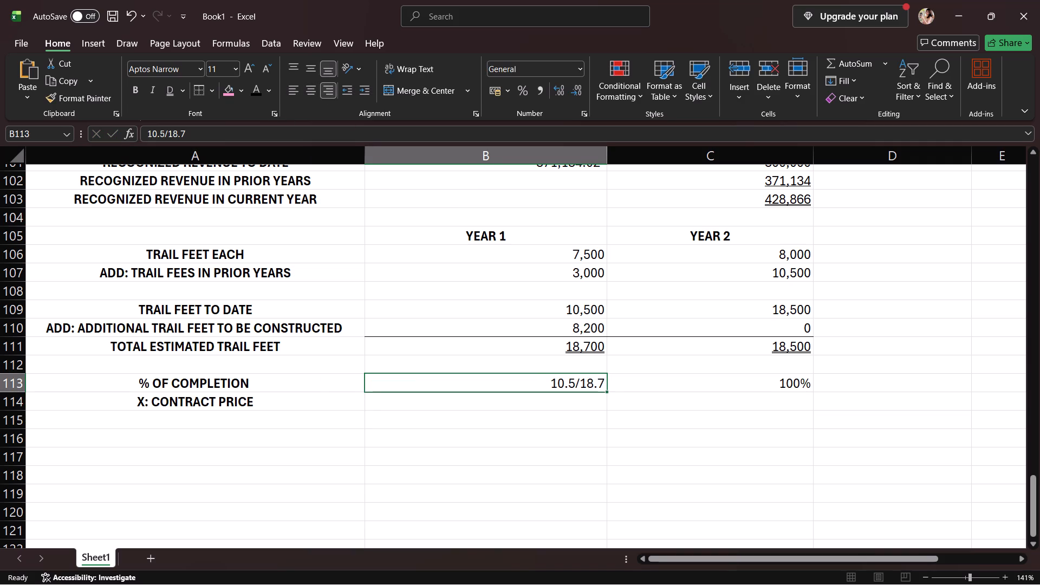
Enter the contract price of 800,000 for Year 1 in B114 and for Year 2 in C114.
left_click(500, 400)
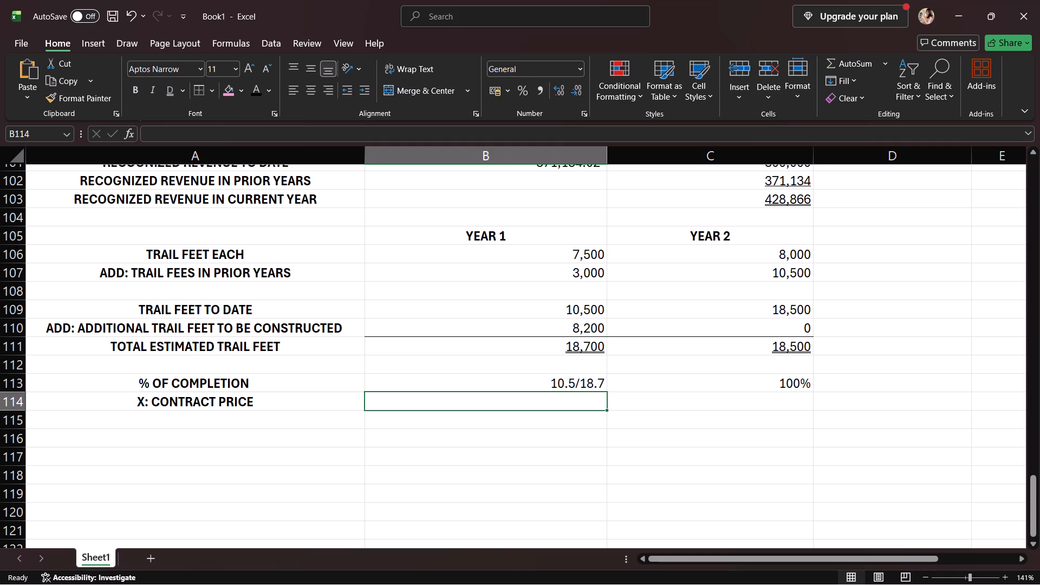
type("800")
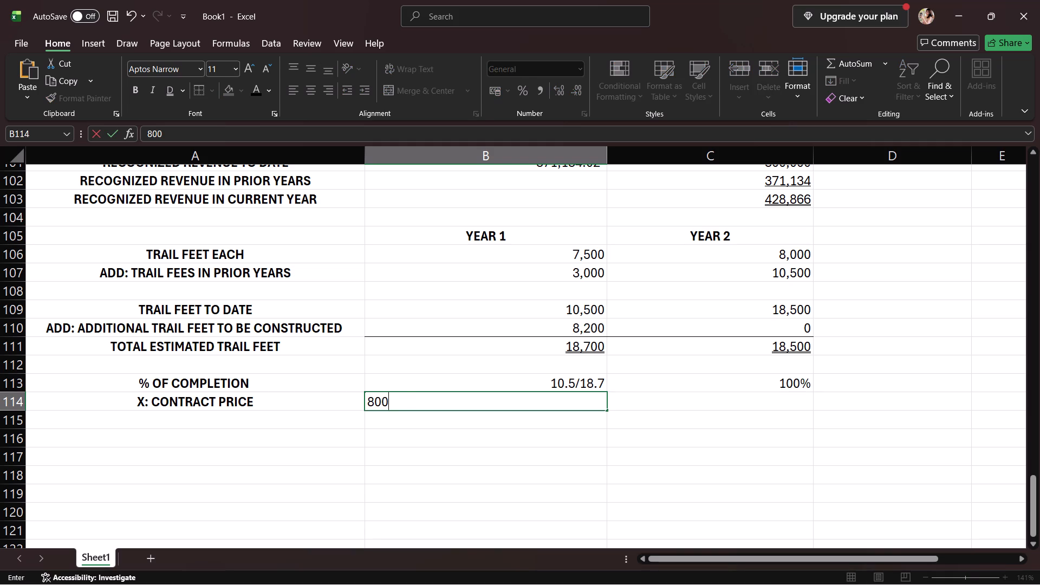
type(",000")
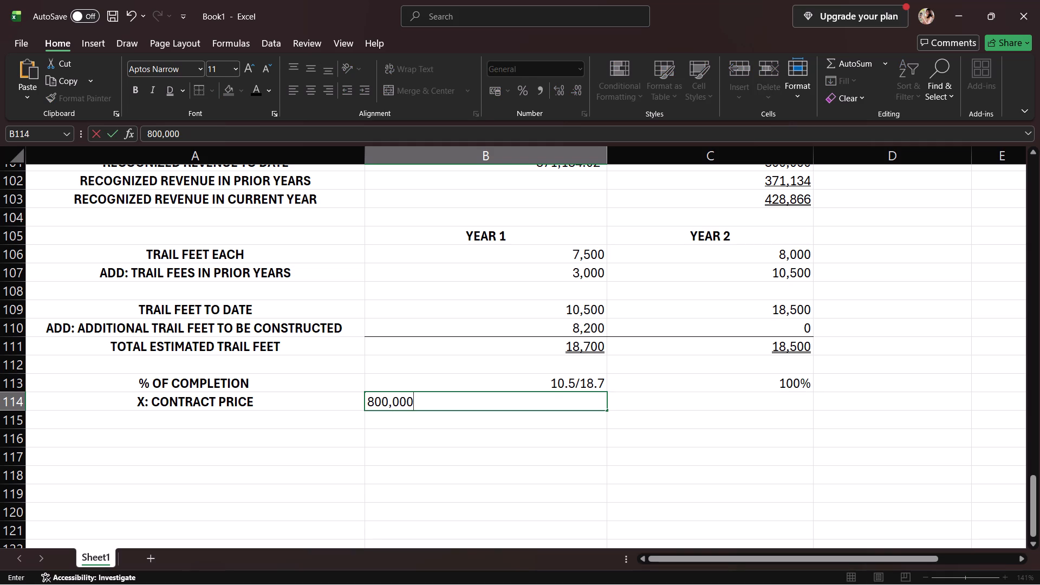
left_click(660, 394)
type("800,000")
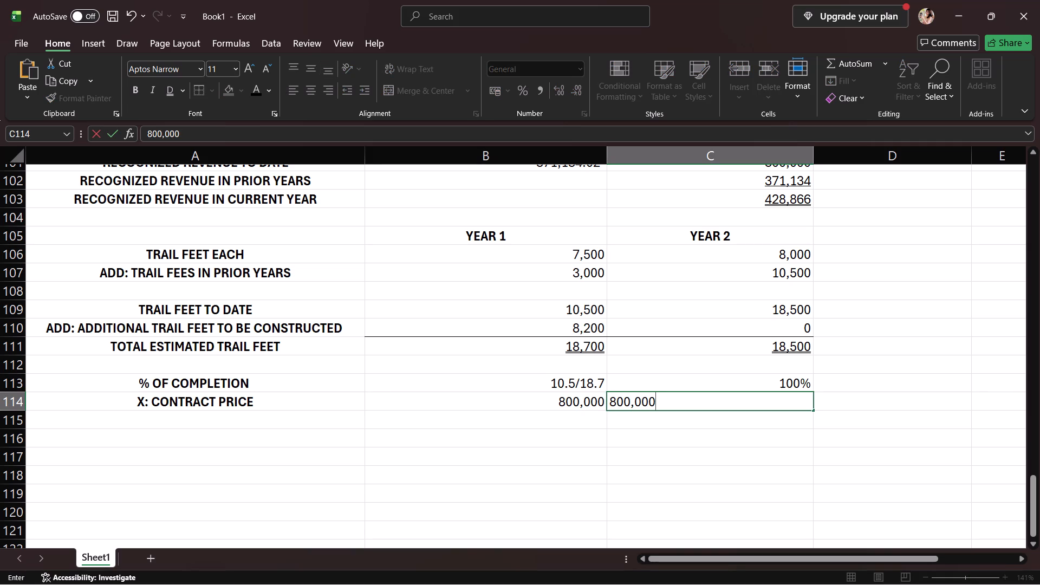
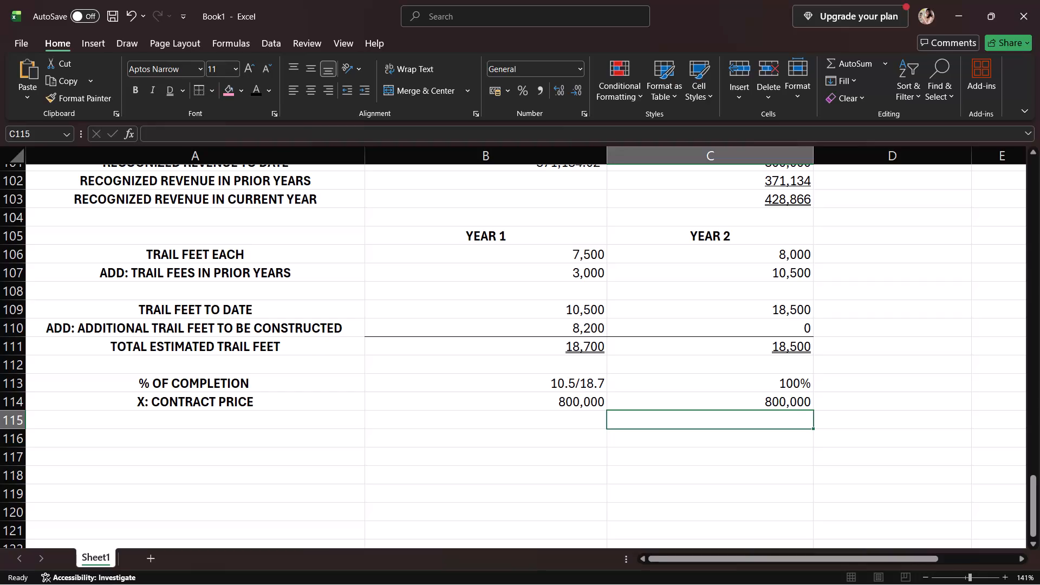
Enter the row labels "RECOGNIZED REVENUE TO DATE" in A115 and "RECOGNIZED REVENUE IN PRIOR YEARS" in A116.
left_click(197, 415)
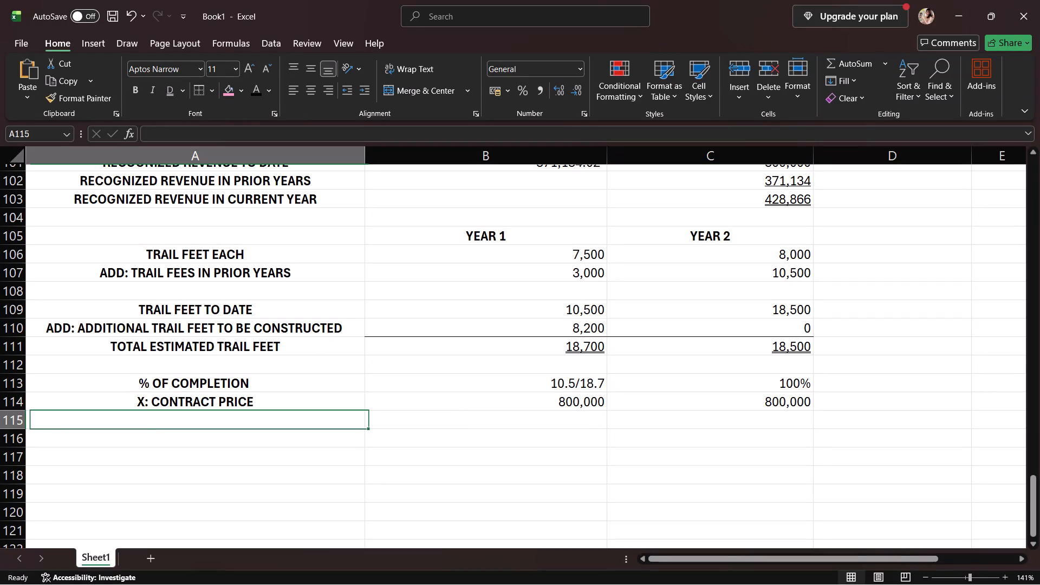
type("RECOGNZI")
key("BackSpace")
key("BackSpace")
type("IZED REVENUE TO DATE")
key("Return")
type("RECO")
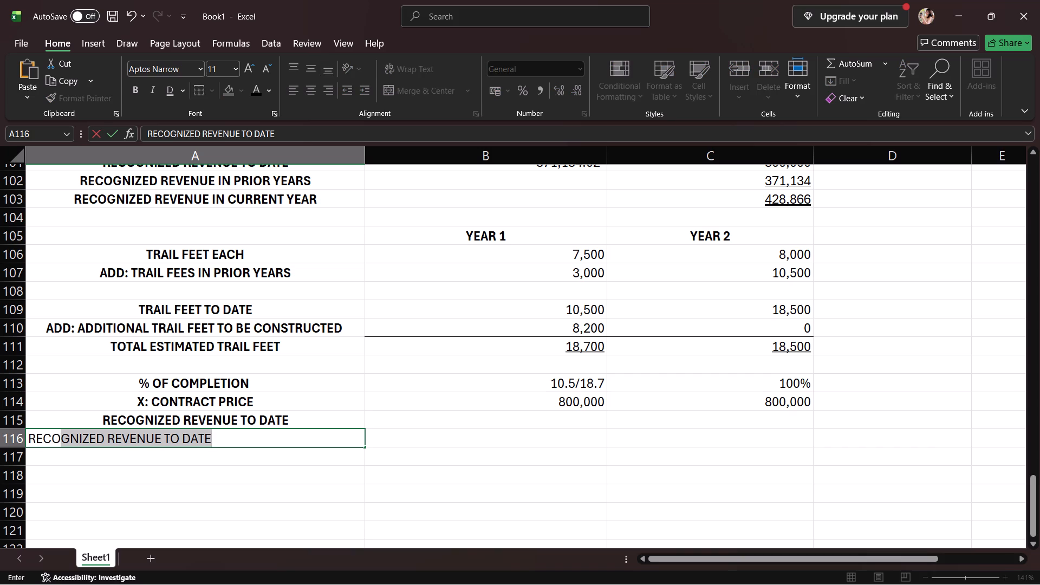
key("g")
type("NIZED REVENUE IN PR")
type("IOT")
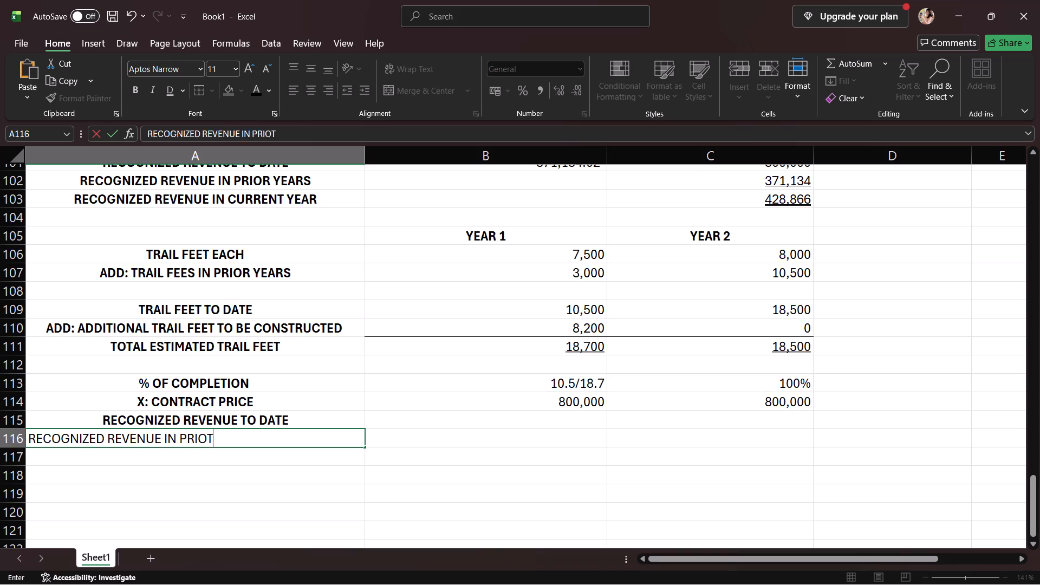
key("BackSpace")
type("R YEARS")
key("space")
key("Return")
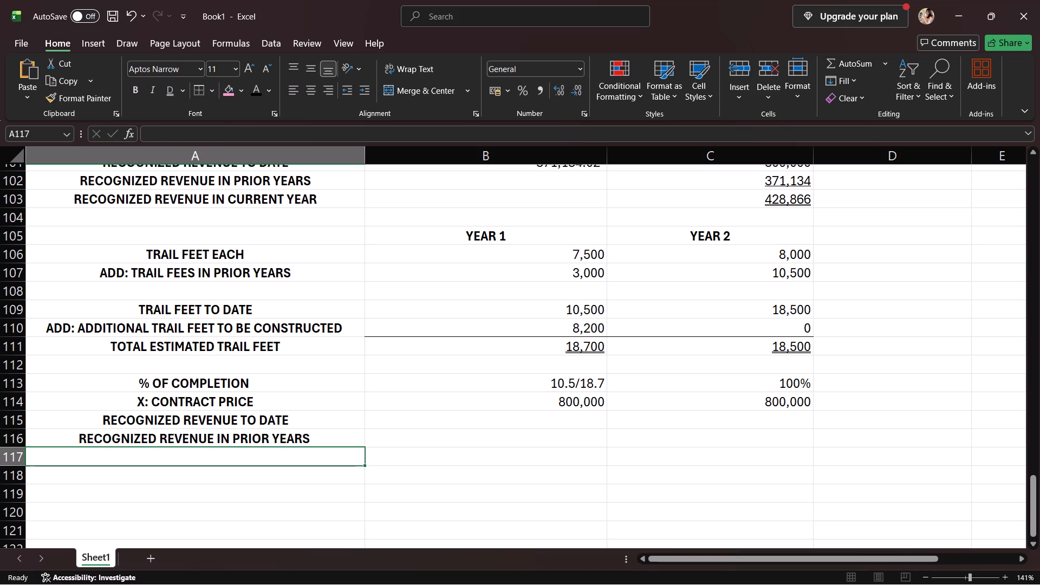
Add a top border to B115:C115, beneath the contract price row.
left_click(399, 417)
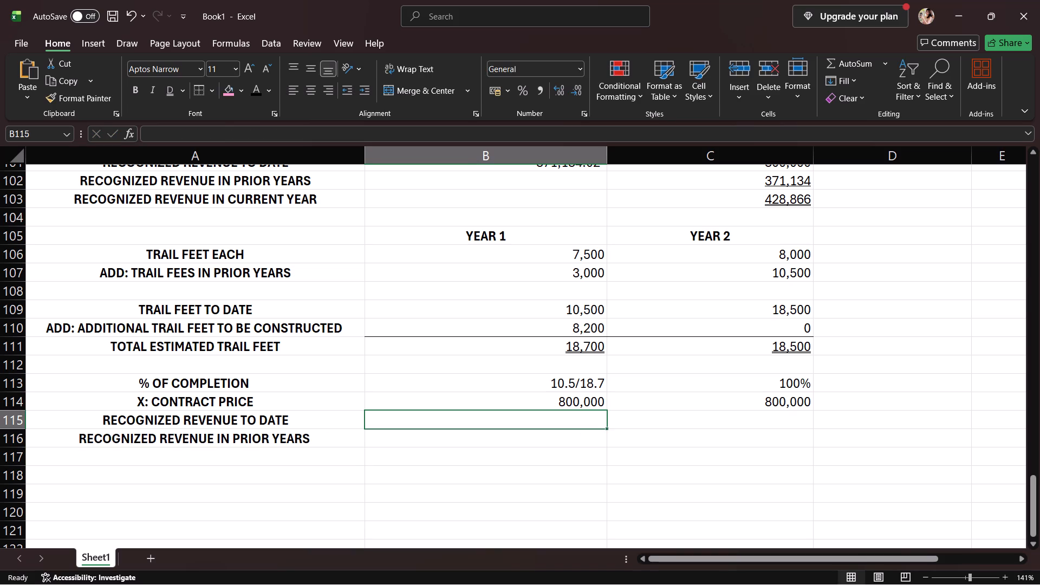
left_click_drag(495, 419, 630, 424)
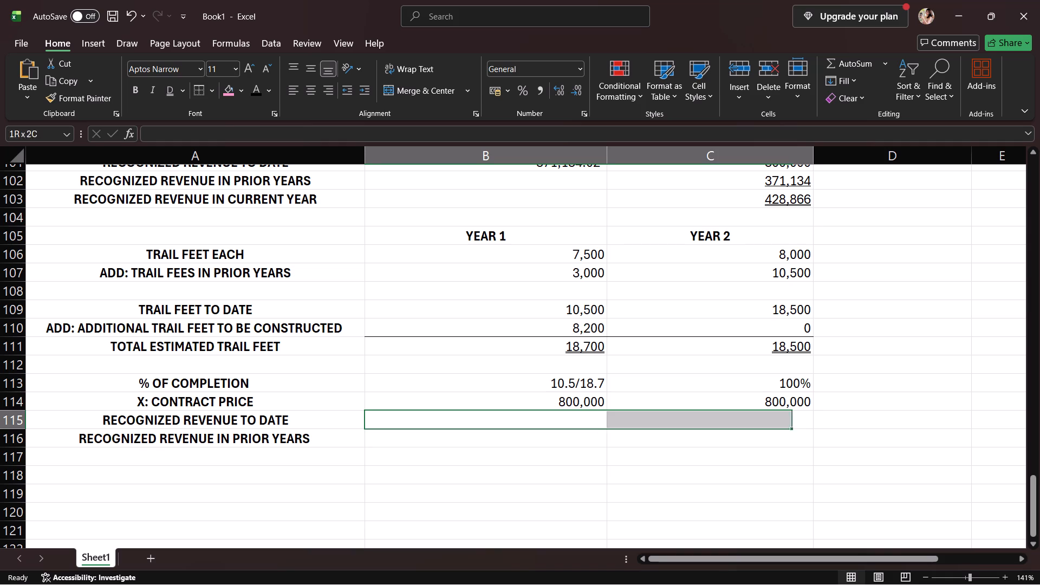
left_click_drag(630, 424, 643, 424)
left_click(651, 422)
left_click(475, 417)
left_click_drag(478, 420, 647, 426)
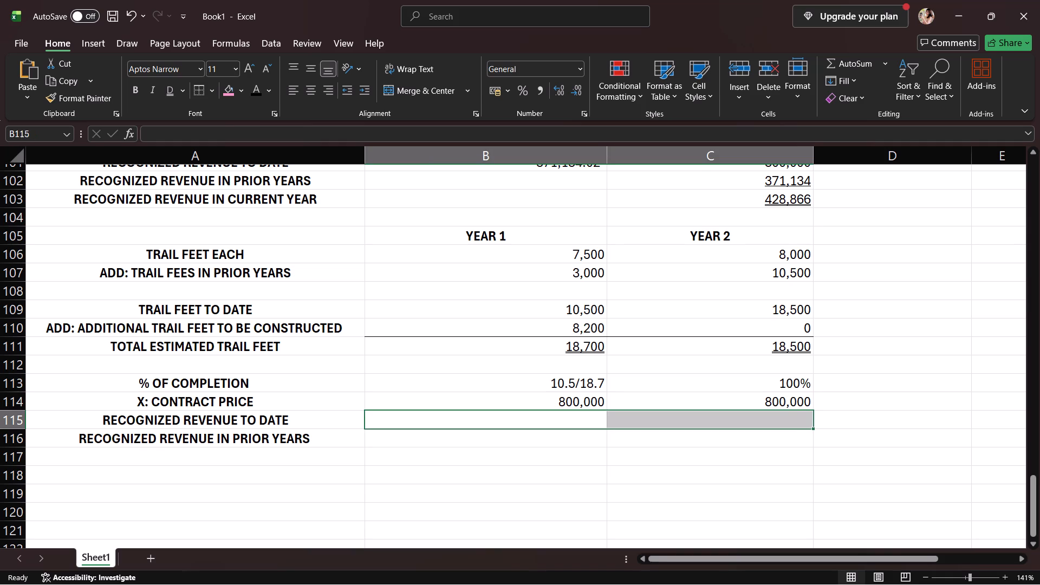
left_click(200, 90)
left_click(447, 436)
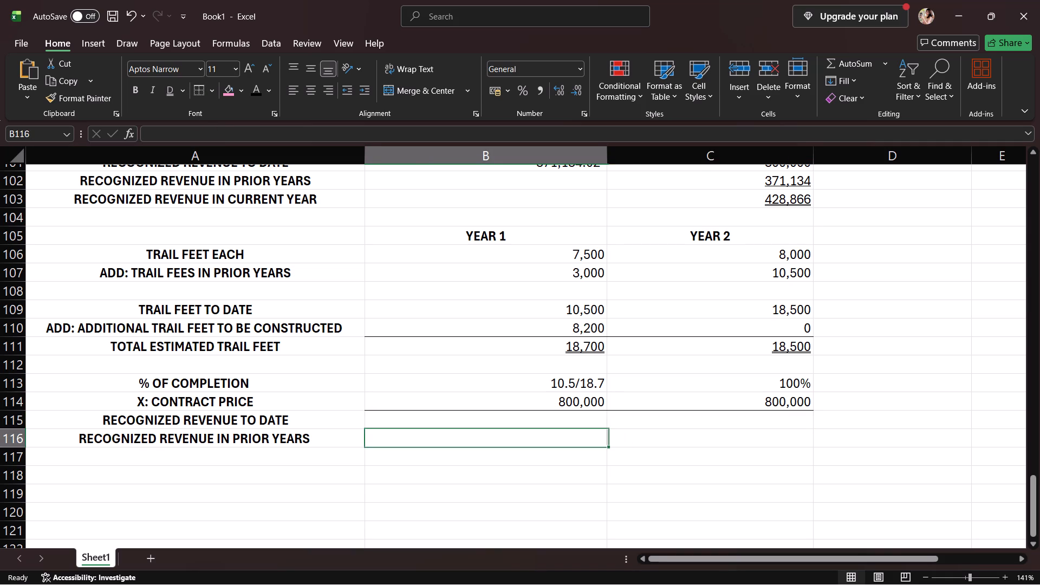
Calculate Year 1 recognized revenue to date in B115 with the formula =B114*10.5/18.7.
left_click(469, 423)
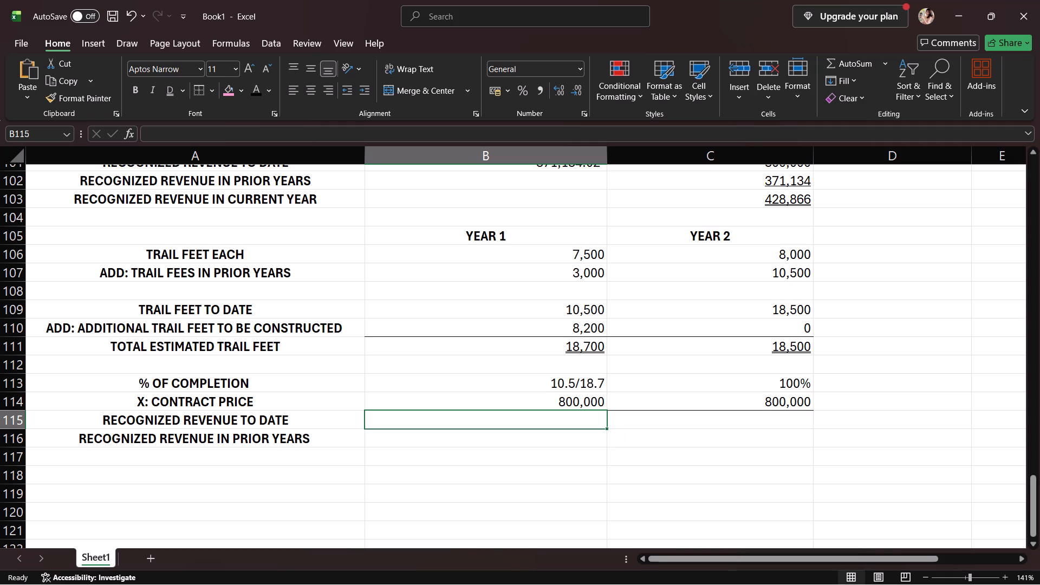
key("equal")
left_click(500, 396)
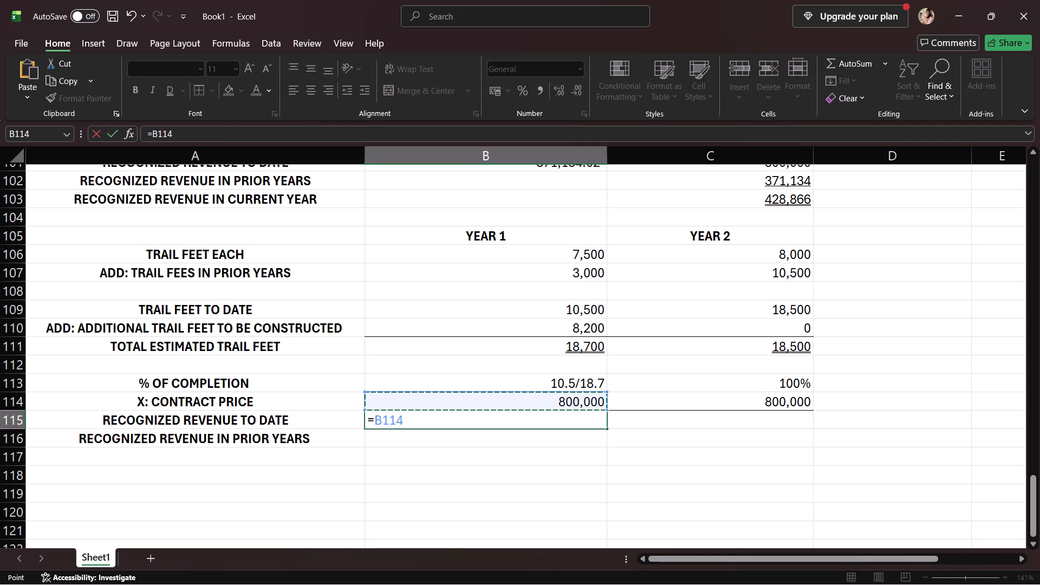
key("asterisk")
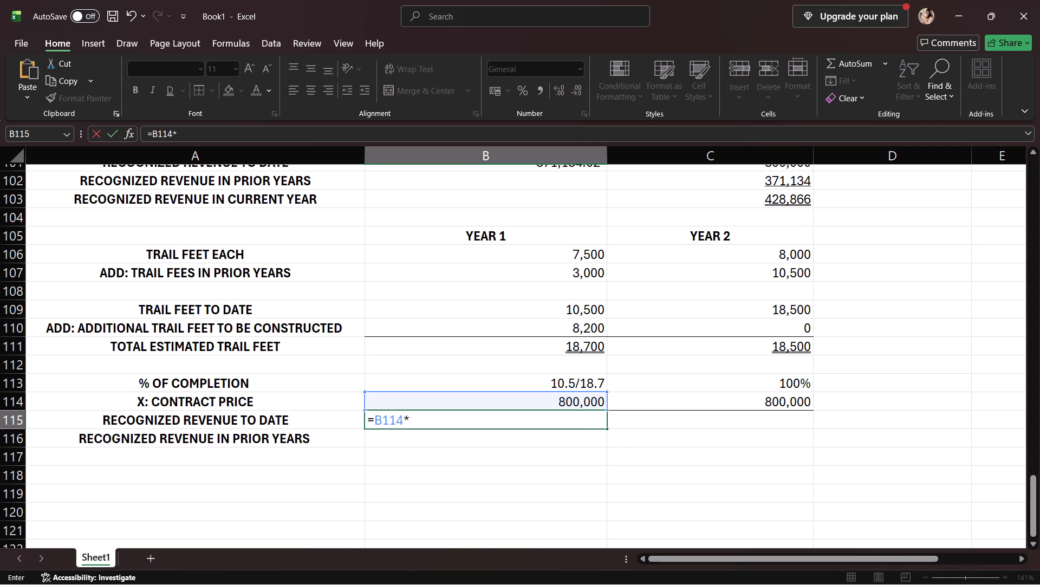
type("10.5/")
type("18")
type(".7")
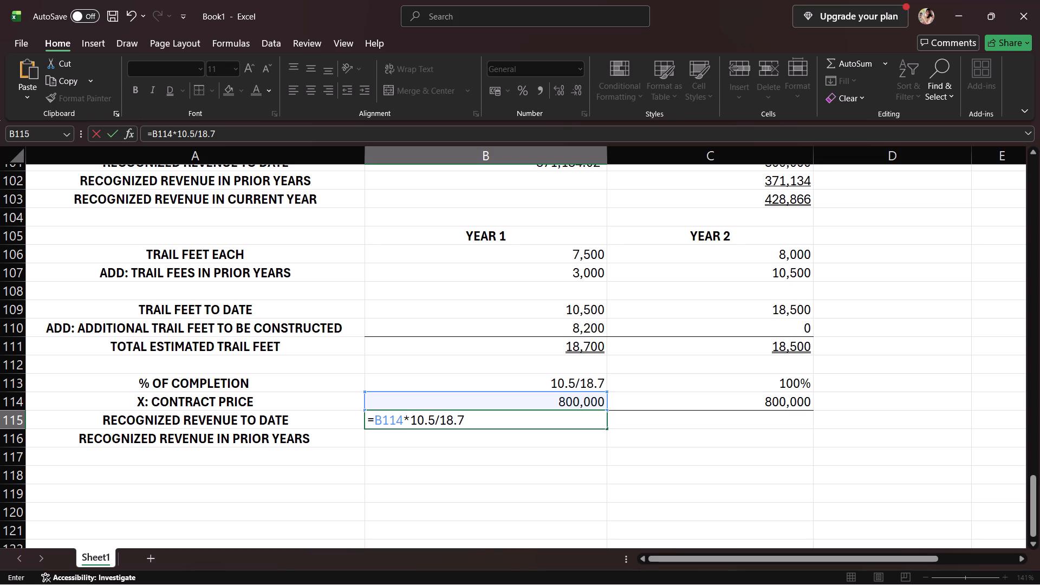
key("Return")
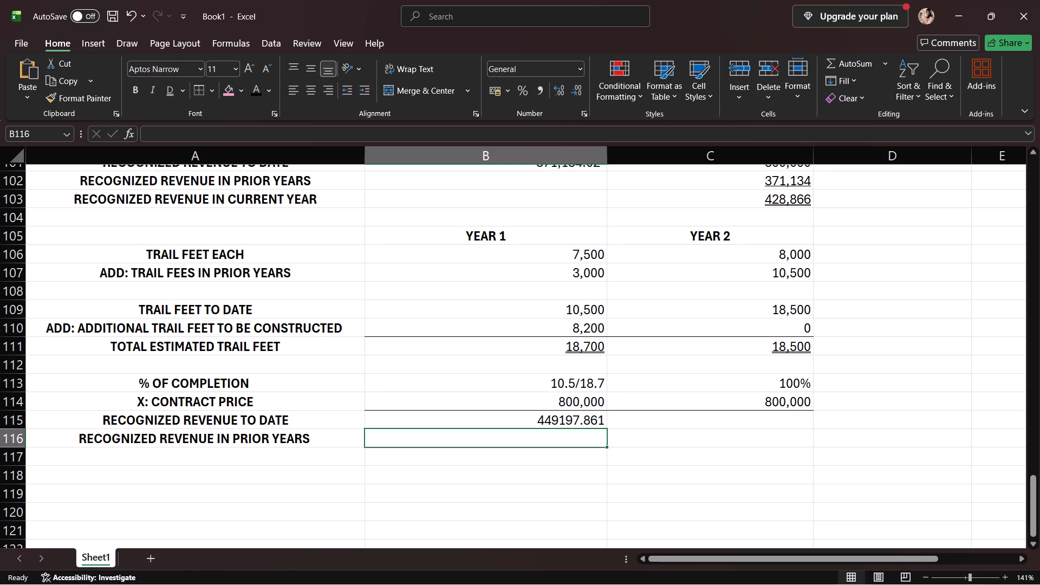
Apply the comma number style to the Year 1 recognized revenue to date in B115.
left_click(529, 425)
left_click(544, 95)
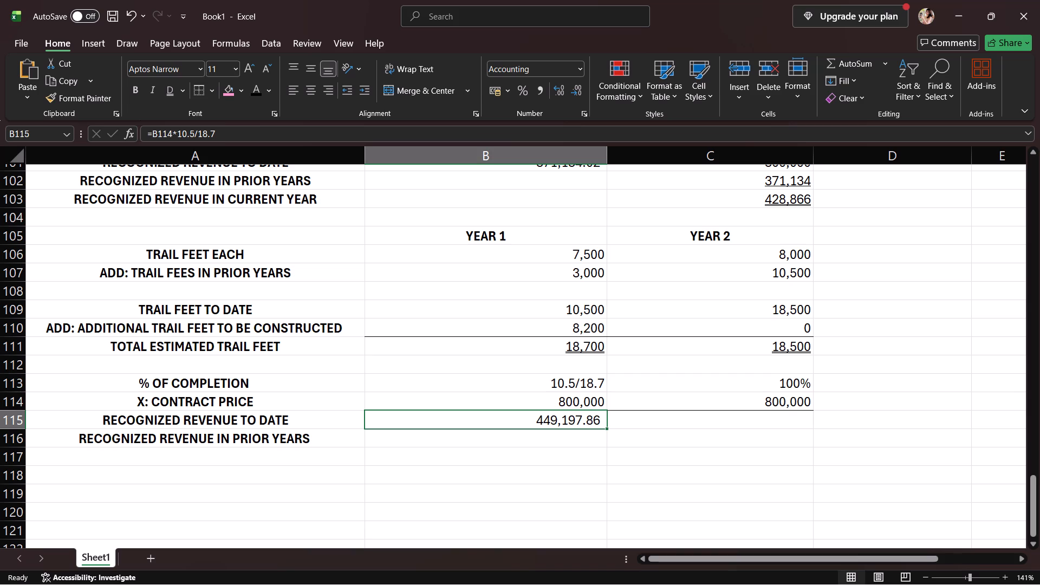
Set Year 2 recognized revenue to date in C115 equal to the contract price in C114 with a formula.
left_click(763, 424)
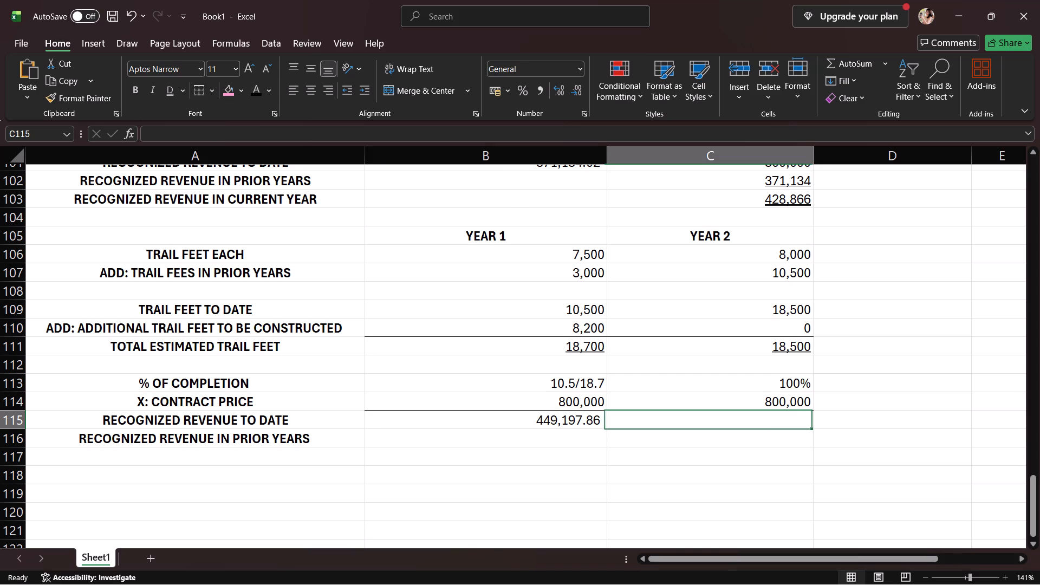
key("equal")
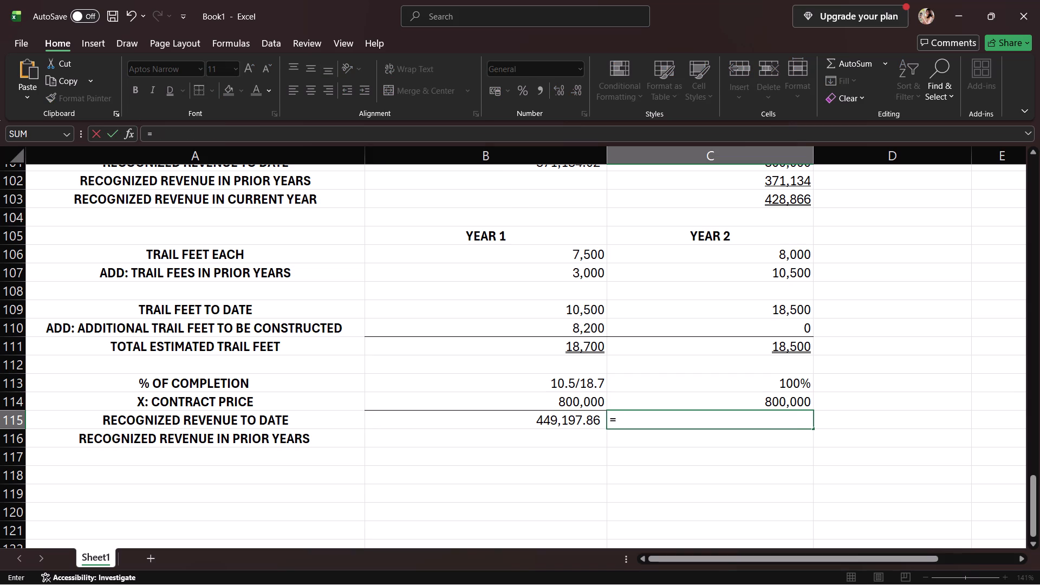
left_click(814, 399)
left_click(804, 406)
key("Return")
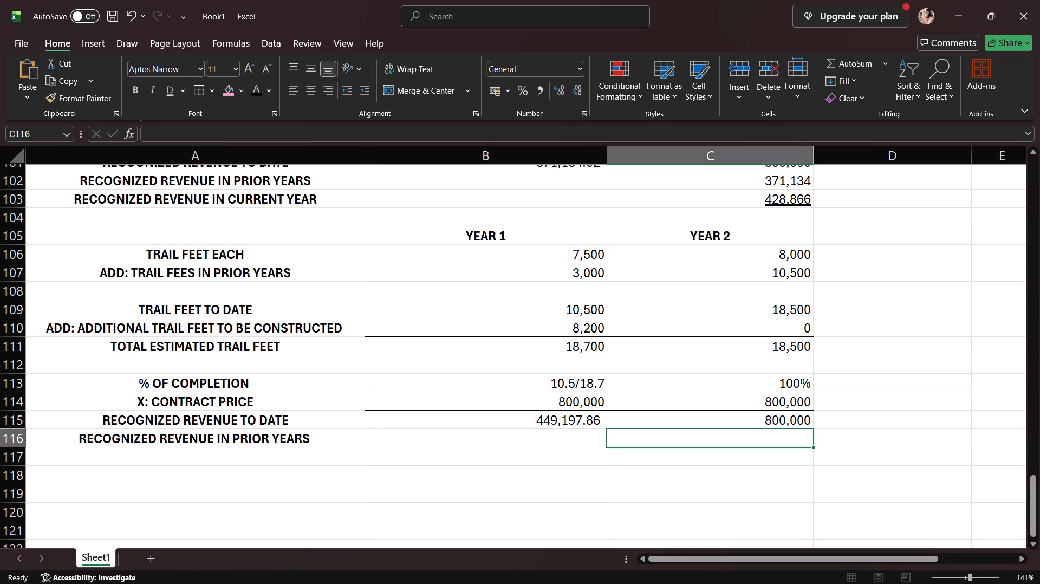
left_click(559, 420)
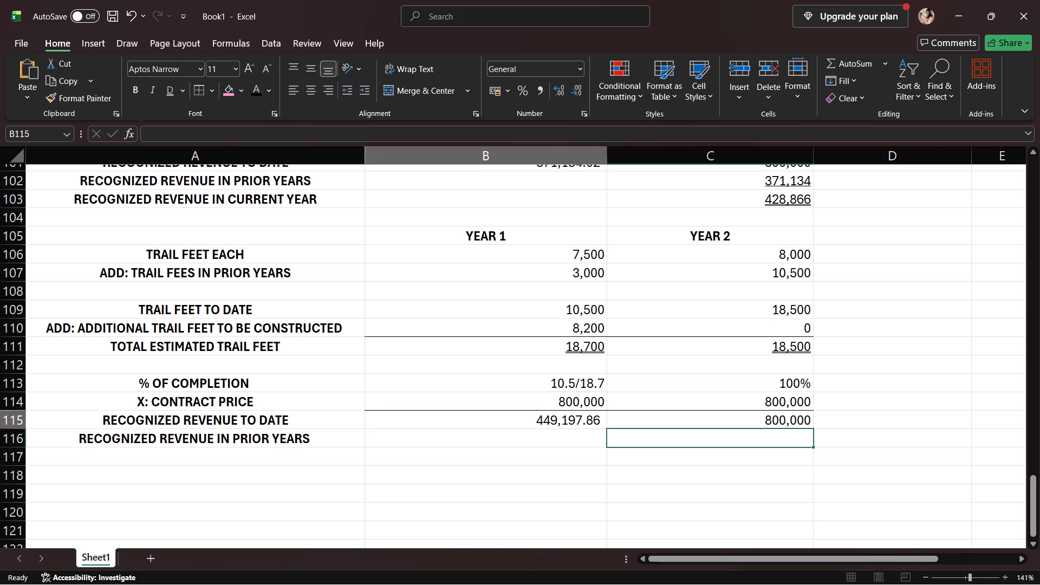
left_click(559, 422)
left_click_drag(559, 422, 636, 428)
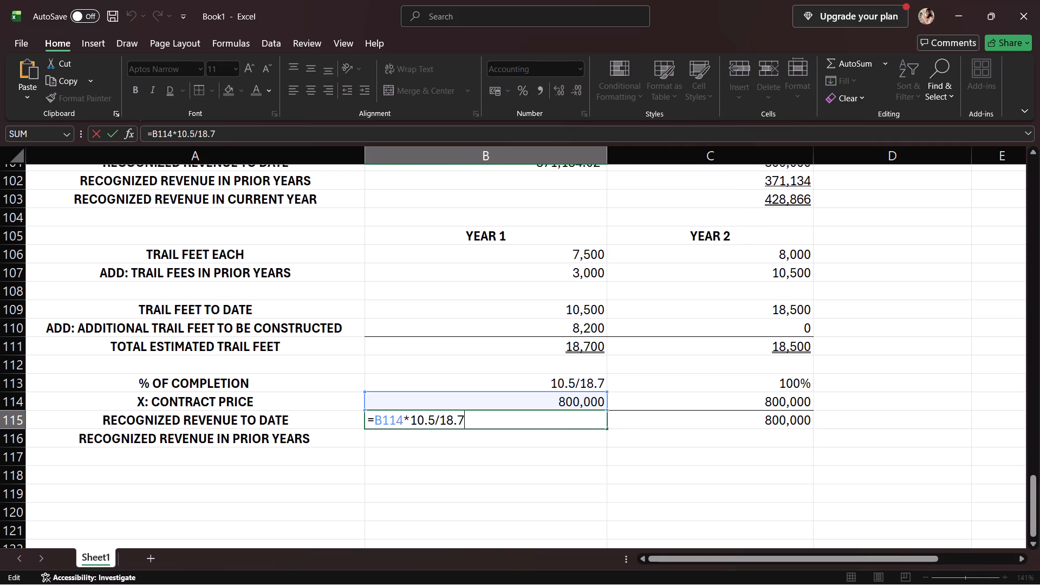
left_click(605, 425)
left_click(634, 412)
Enter 449,198 as the Year 2 recognized revenue in prior years in C116.
left_click(614, 439)
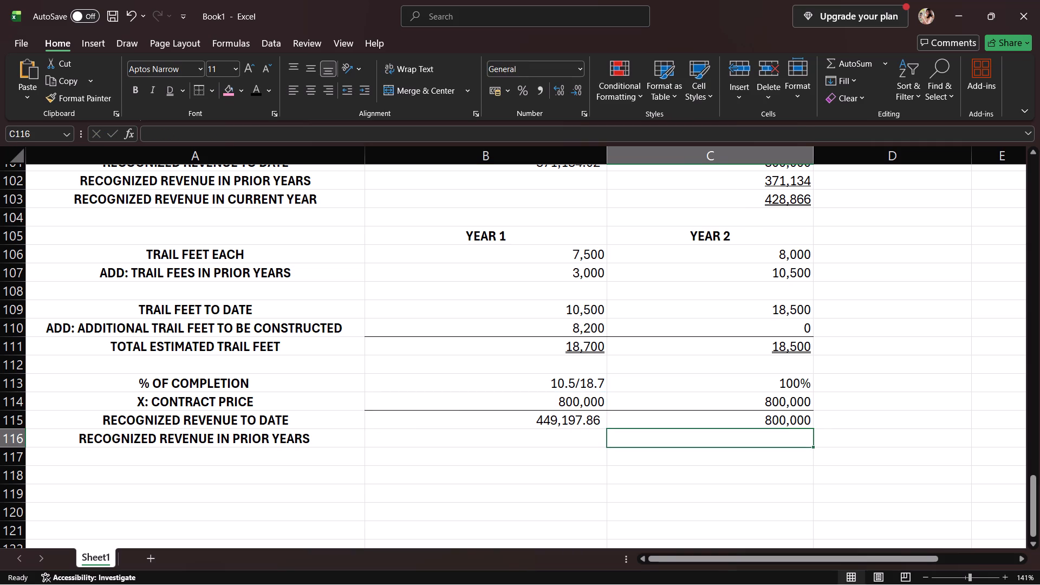
type("449")
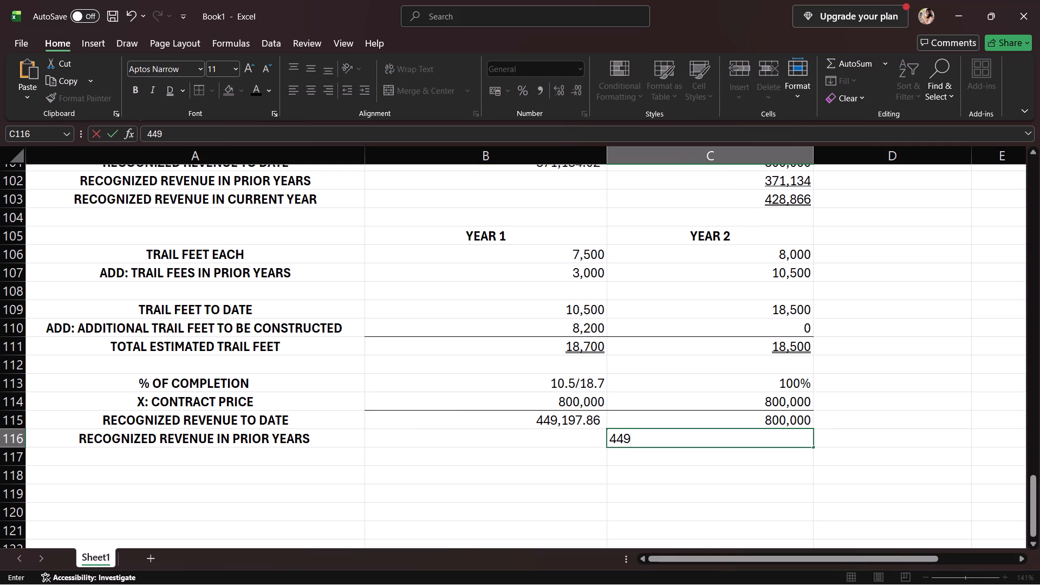
key("comma")
type("198")
key("Return")
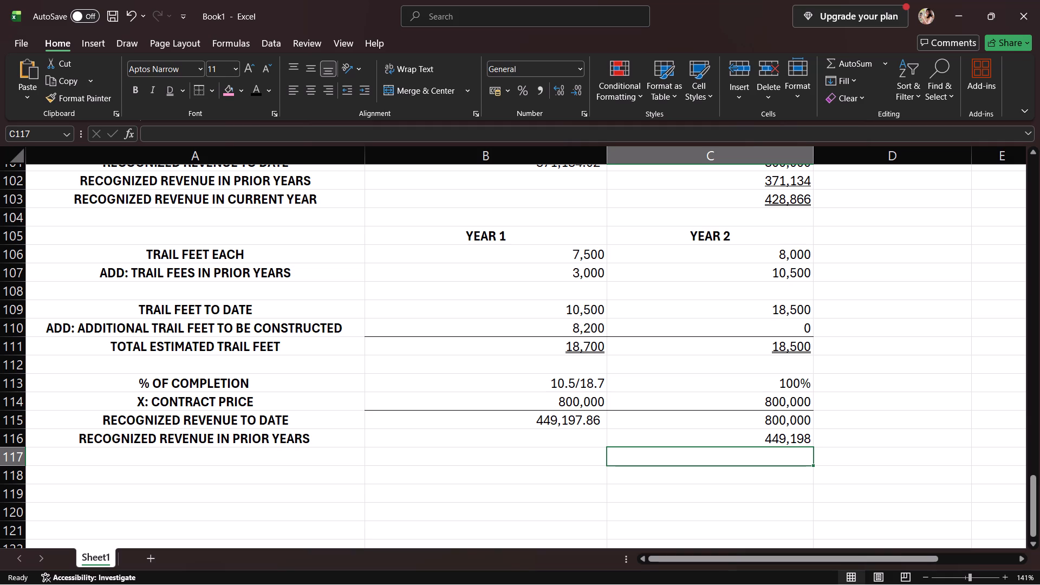
Add a top border to C117, beneath the Year 2 prior-years revenue.
left_click(195, 99)
left_click(193, 96)
Enter the row label "RECOGNIZED REVENUE IN CURRENT YEAR" in A117.
left_click(234, 451)
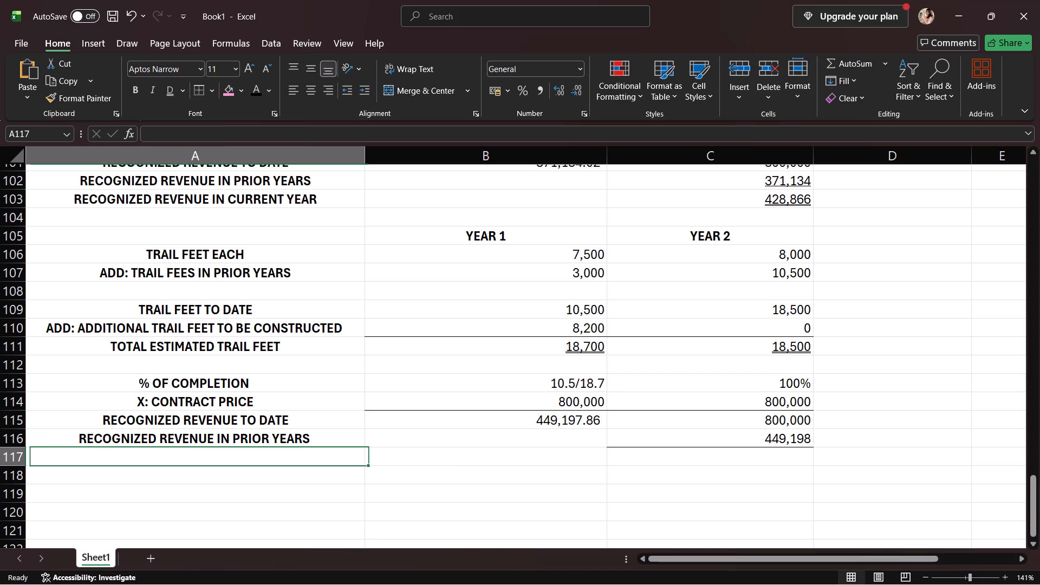
type("REC")
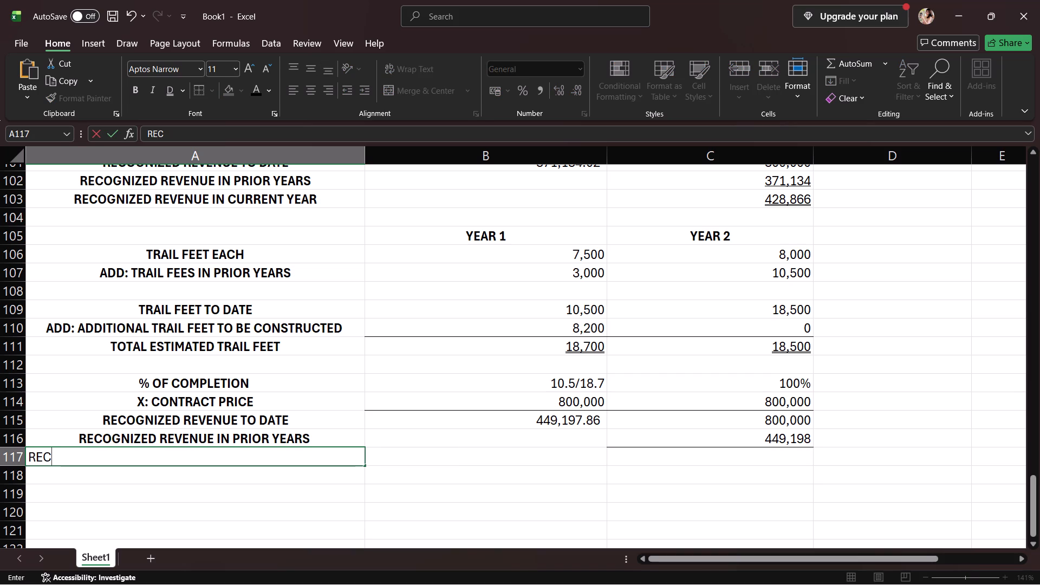
type("OGNIZED REVENUE IN CURRENT YEAR")
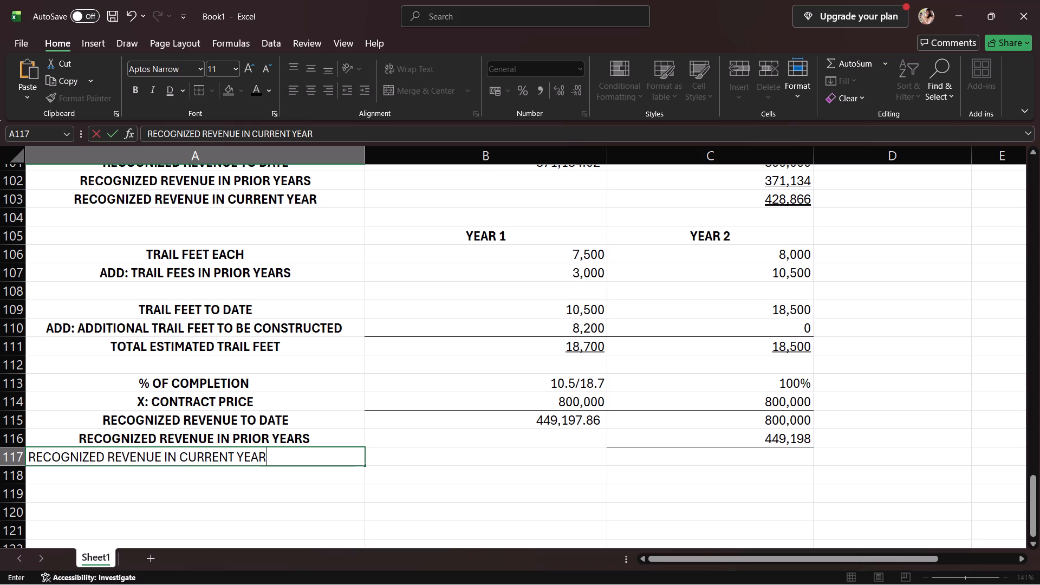
key("Return")
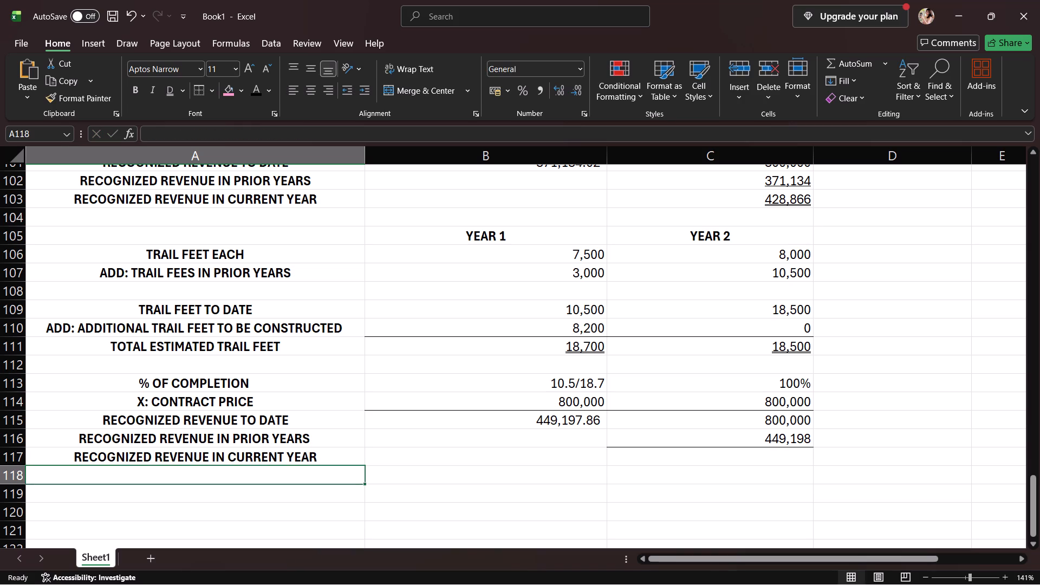
Start a formula in C117 for the Year 2 recognized revenue in current year.
left_click(651, 459)
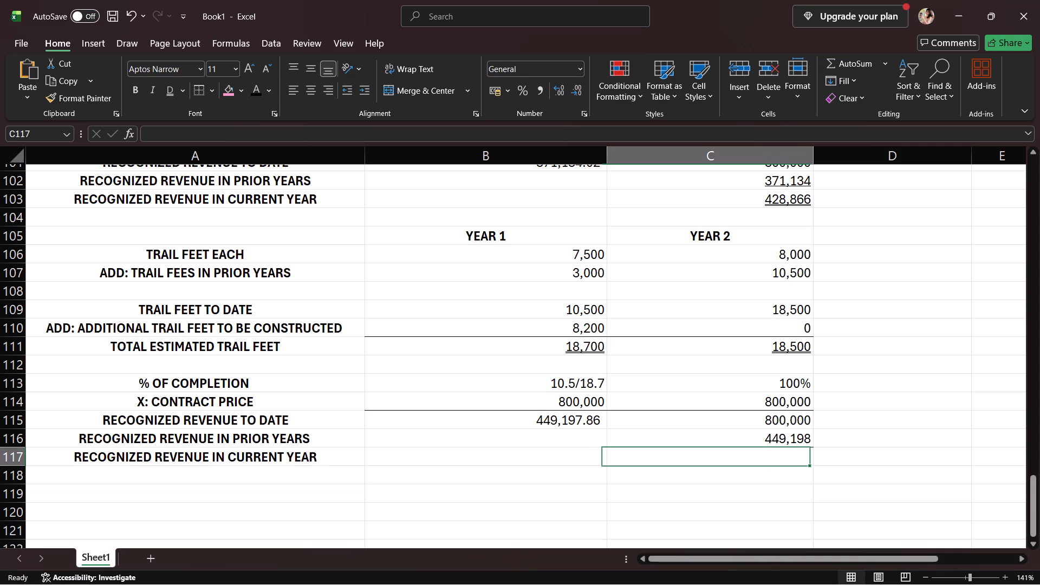
key("equal")
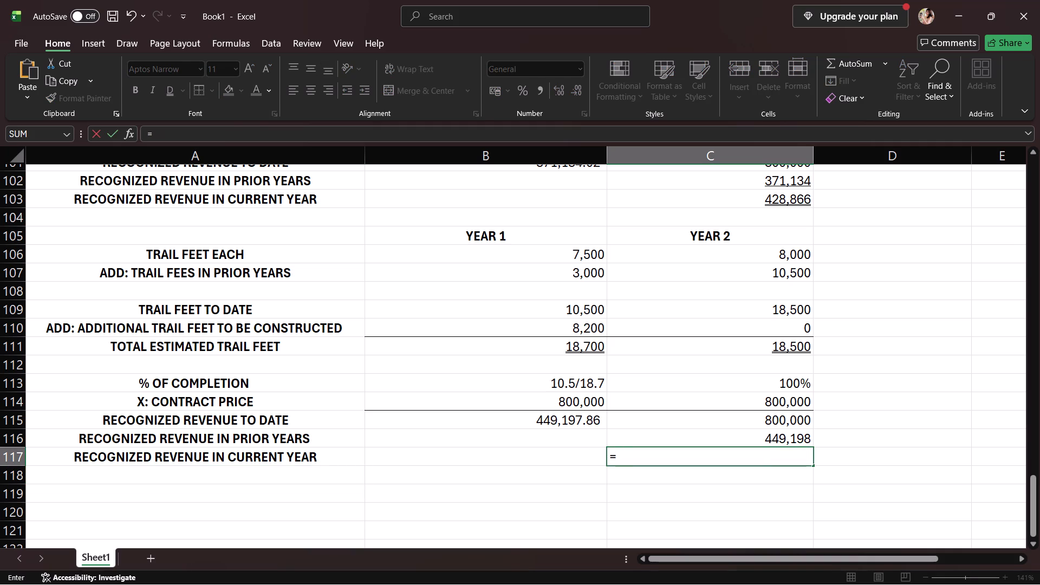
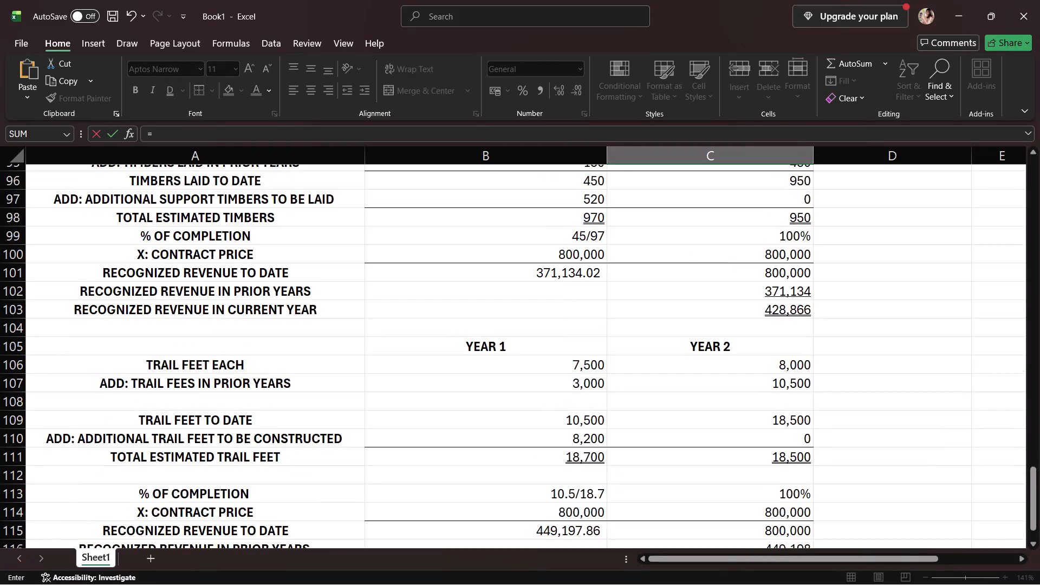
Reference the Year 2 recognized revenue to date in C115 as the first term of the formula in C117.
scroll(672, 465, "down", 3)
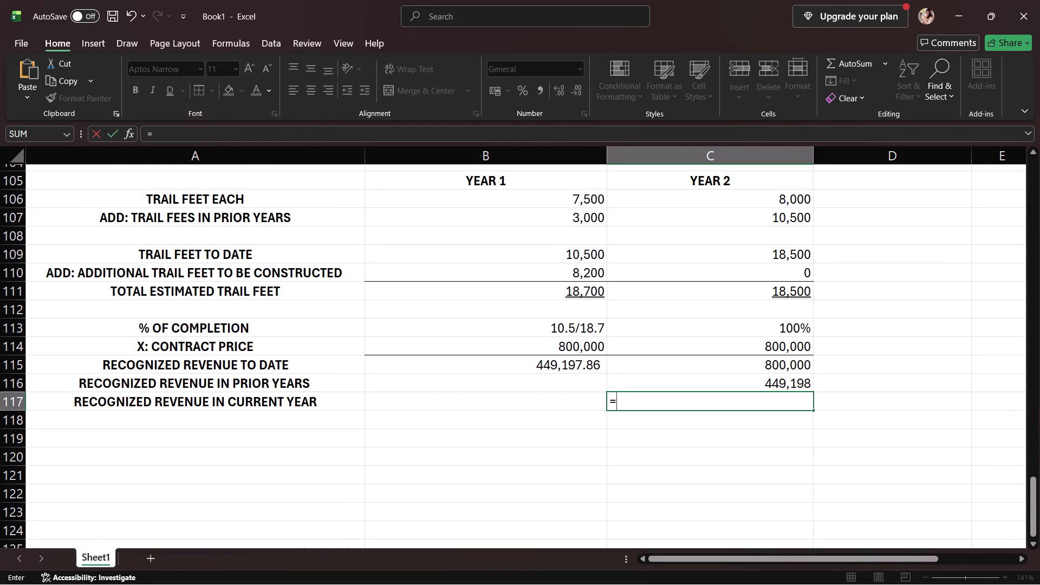
left_click(703, 370)
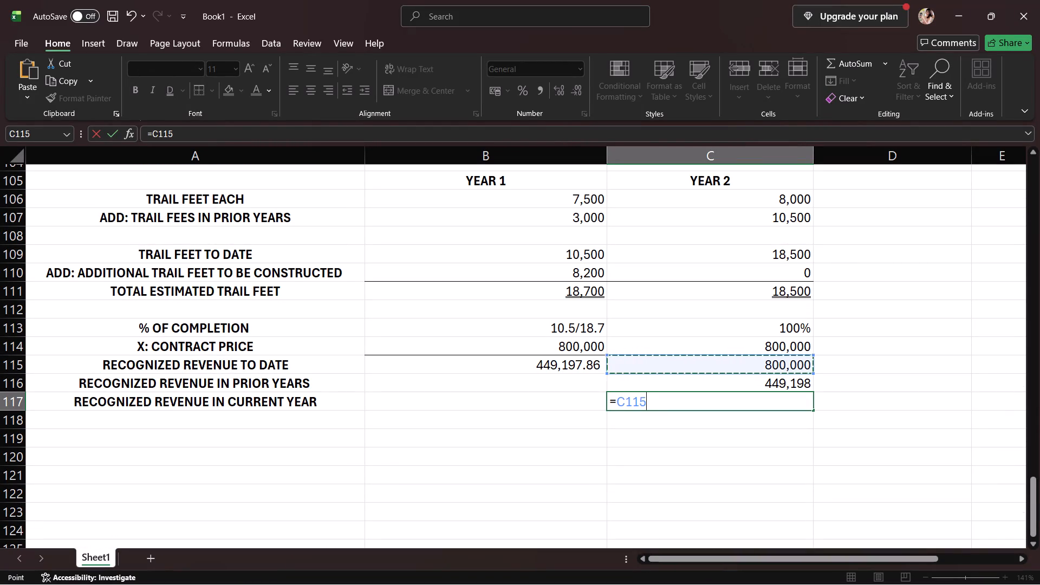
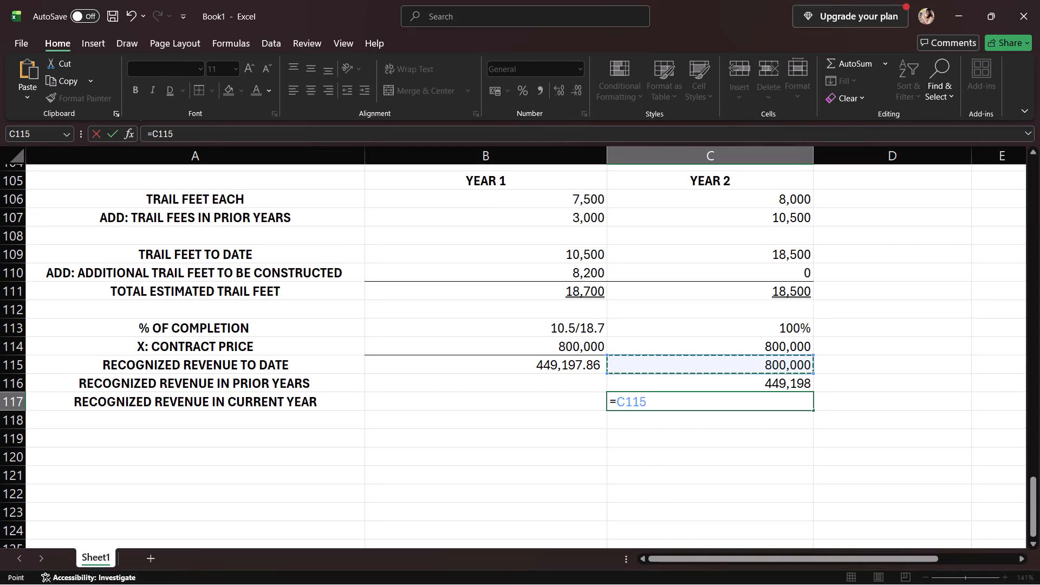
Subtract the Year 2 recognized revenue in prior years (C116) in the current-year revenue formula in C117, giving =C115-C116.
key("minus")
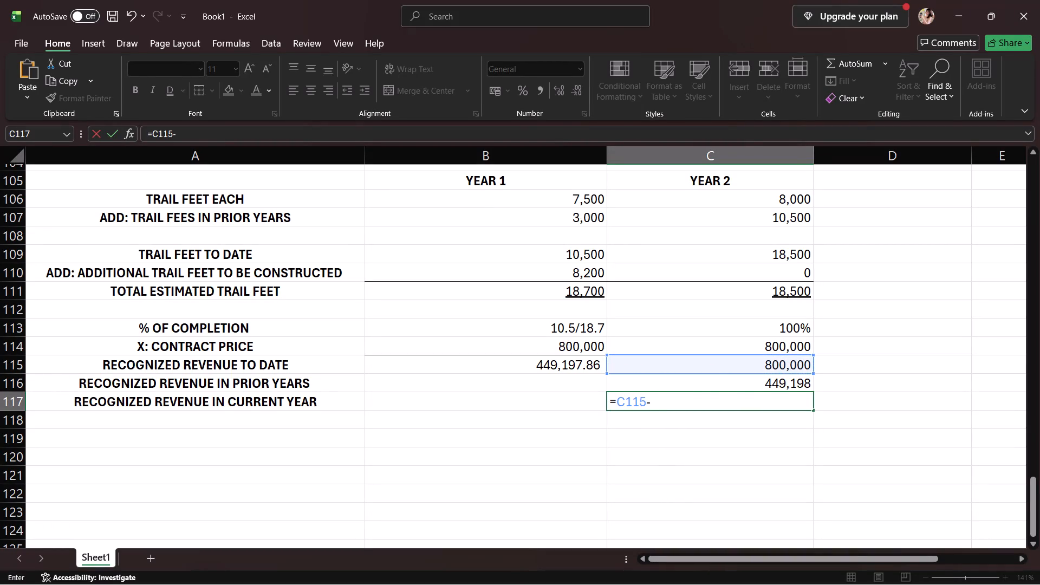
left_click(762, 379)
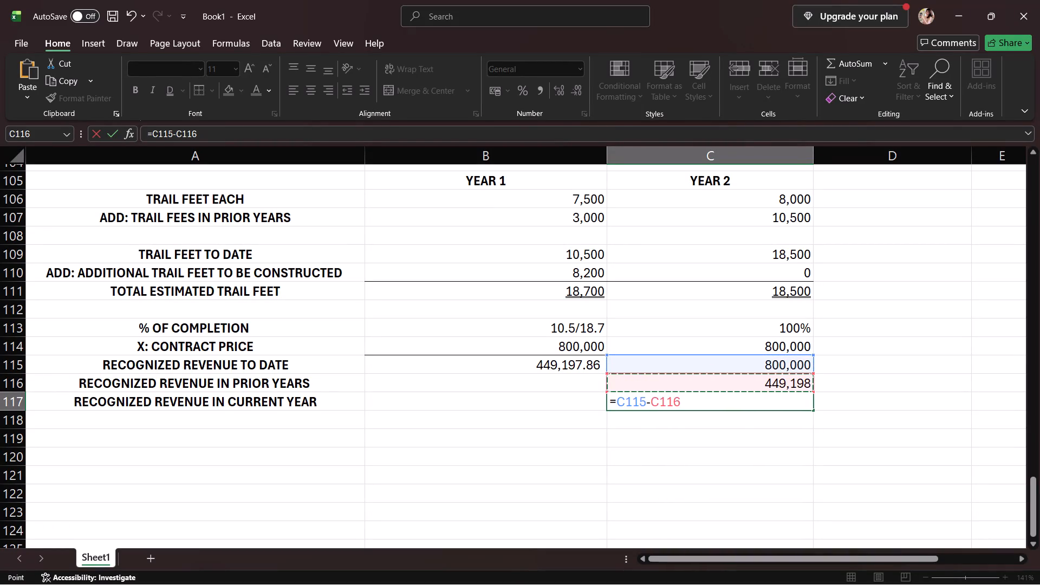
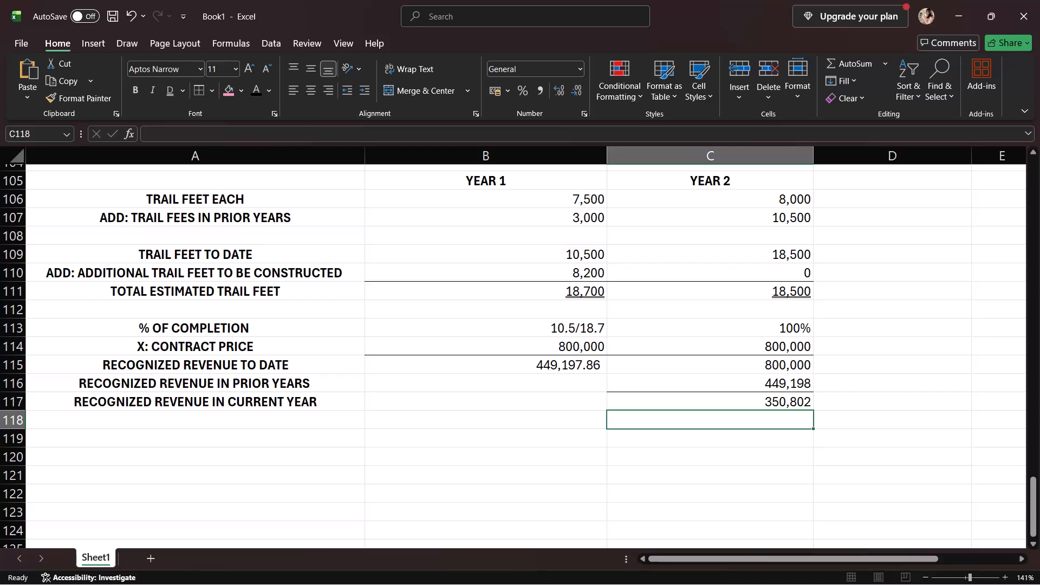
Underline the Year 2 recognized revenue in current year amount in C117.
left_click(759, 403)
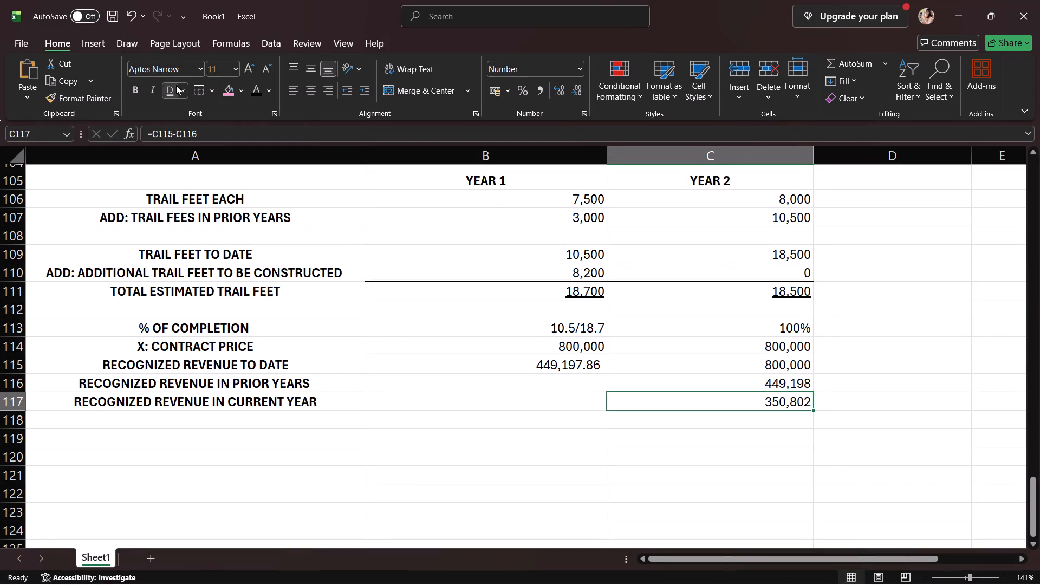
left_click(167, 92)
left_click(516, 396)
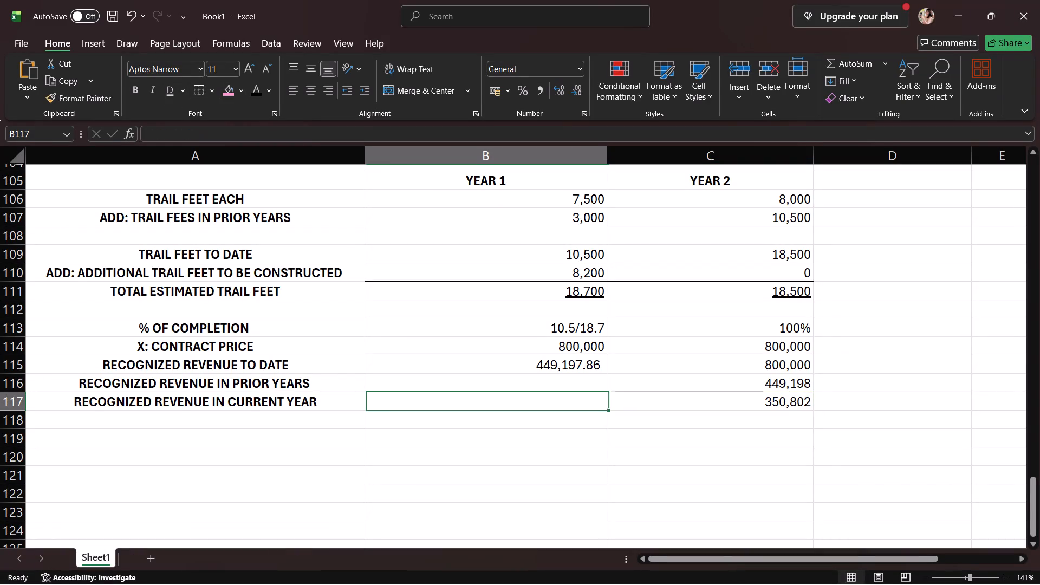
left_click(493, 421)
Fill the trail feet table's header row, cells A105 to C105, with the same pink as the timber-laid table header.
scroll(504, 388, "up", 1)
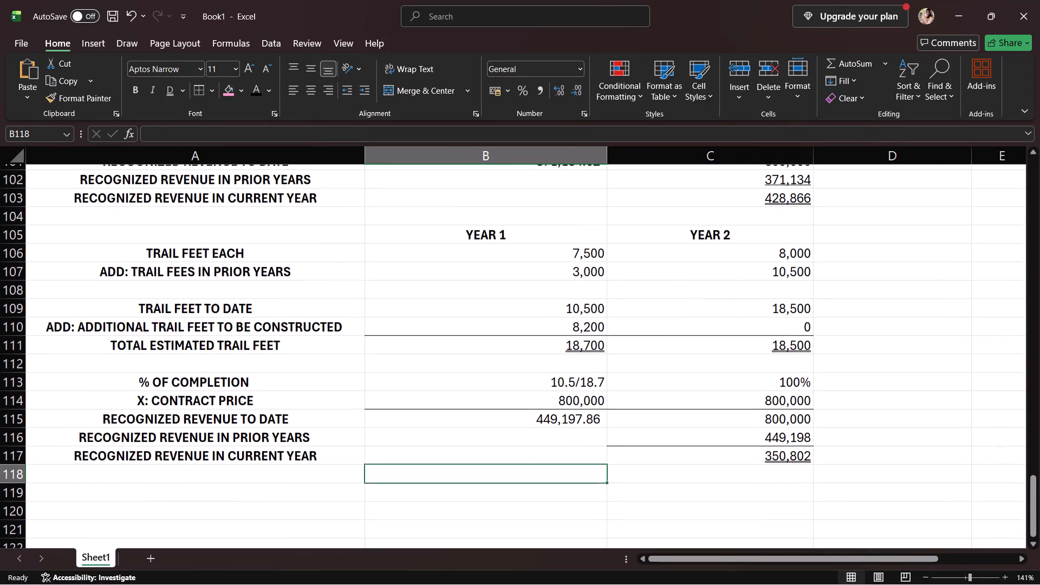
scroll(504, 388, "up", 5)
scroll(504, 388, "down", 2)
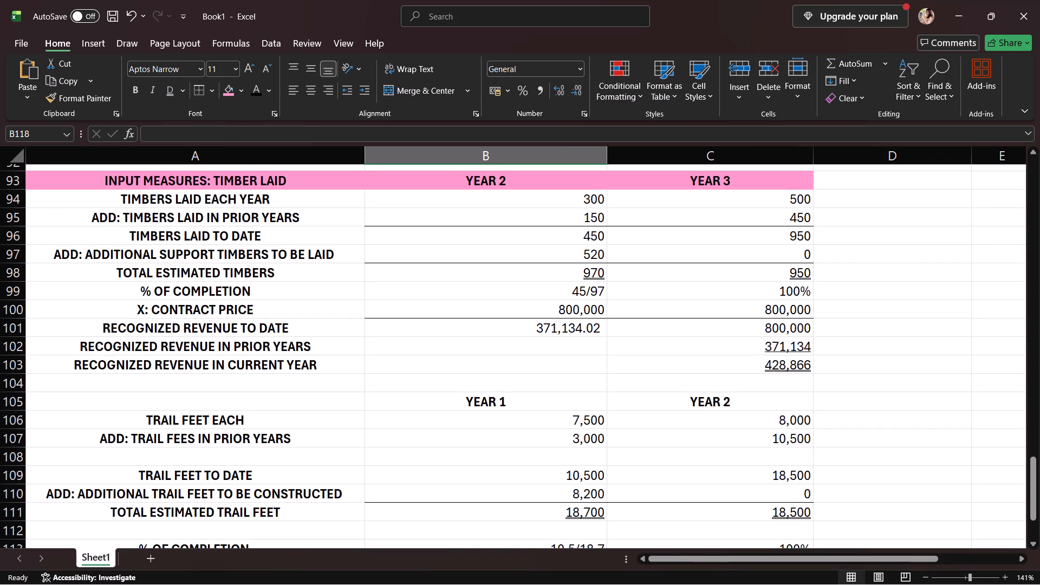
scroll(504, 388, "down", 1)
left_click(496, 343)
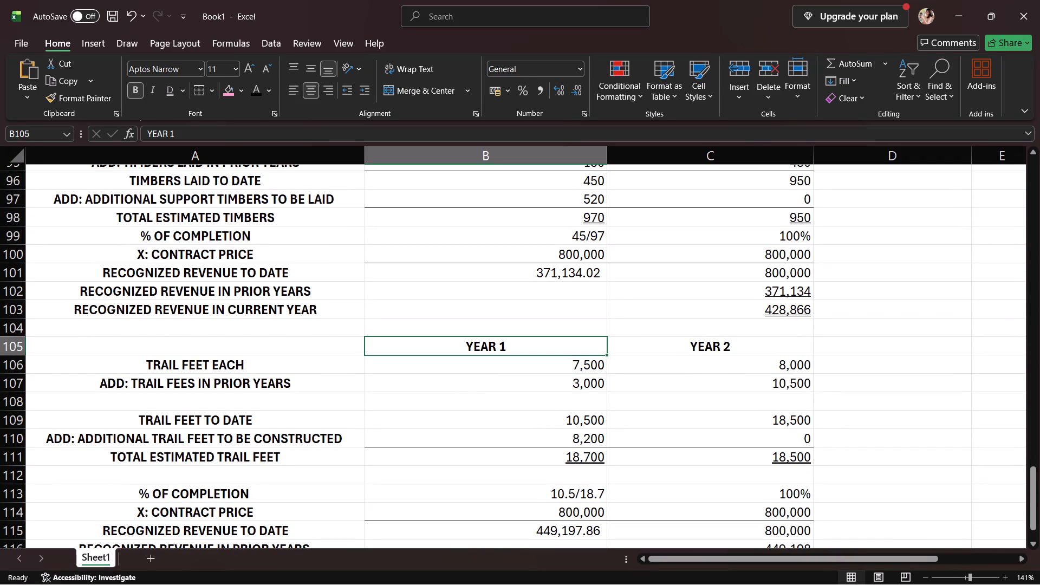
left_click(231, 91)
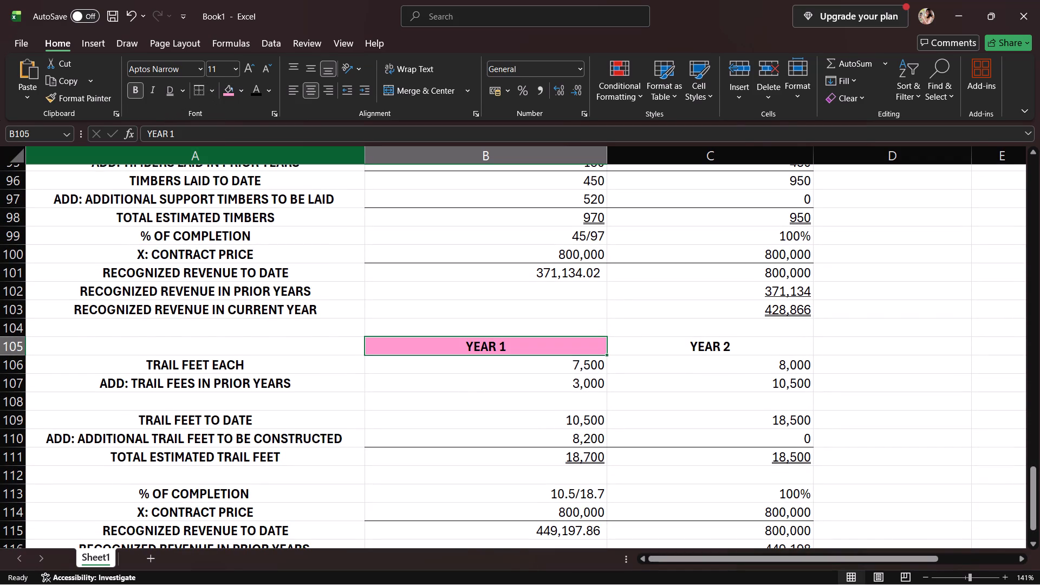
left_click(626, 347)
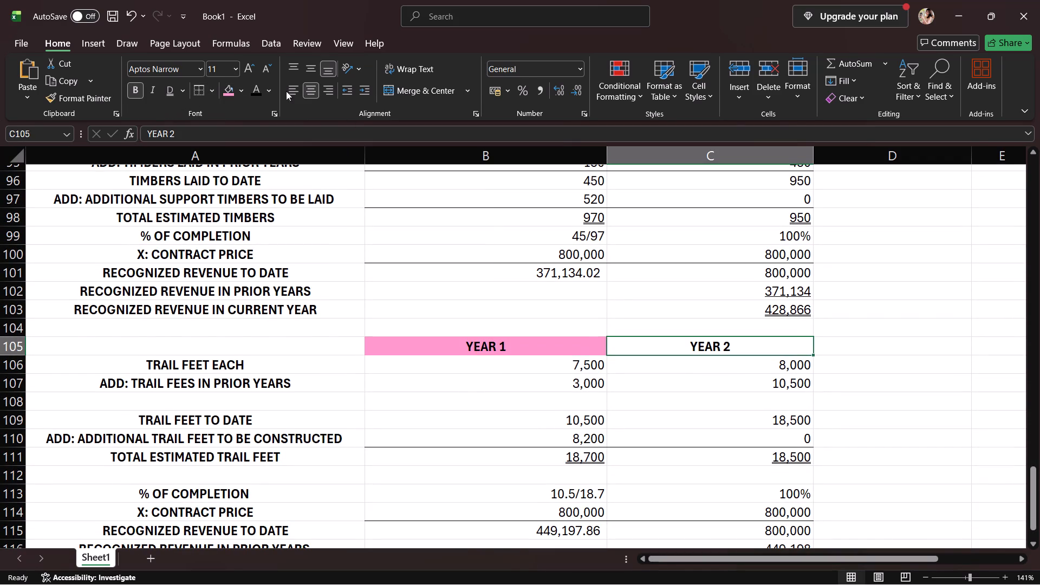
left_click(226, 86)
left_click(298, 338)
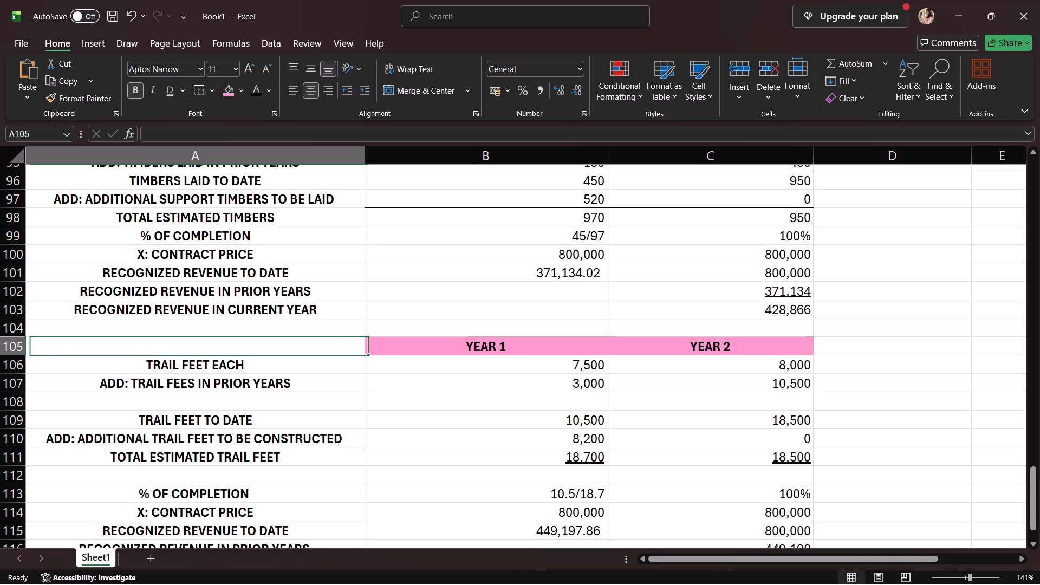
left_click(231, 94)
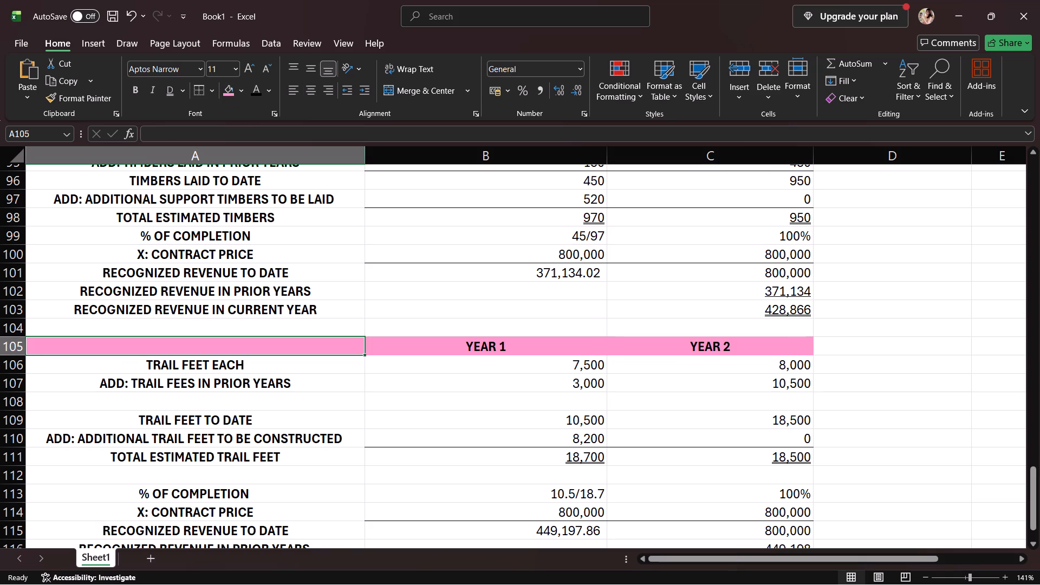
Review the earlier tables above the trail feet table, back to the contract price and forex gain or loss sections.
scroll(376, 389, "up", 1)
scroll(376, 389, "down", 4)
scroll(376, 389, "up", 4)
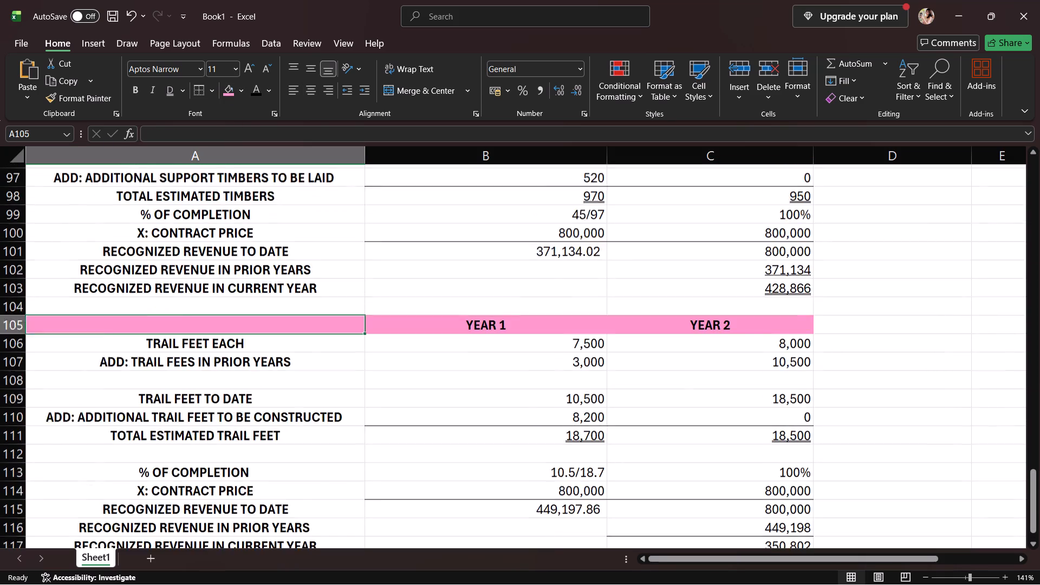
scroll(376, 389, "up", 13)
scroll(376, 389, "down", 4)
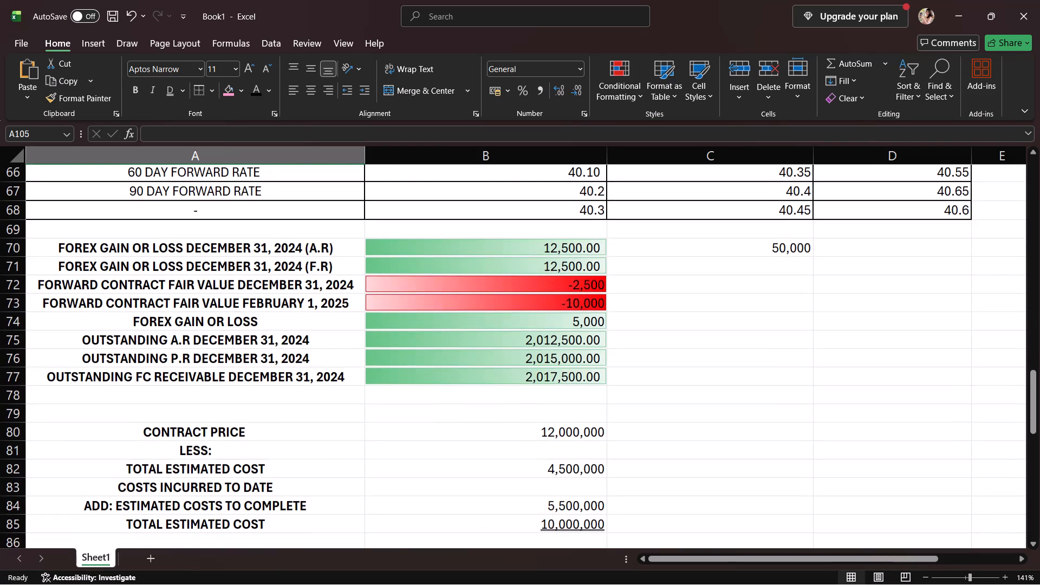
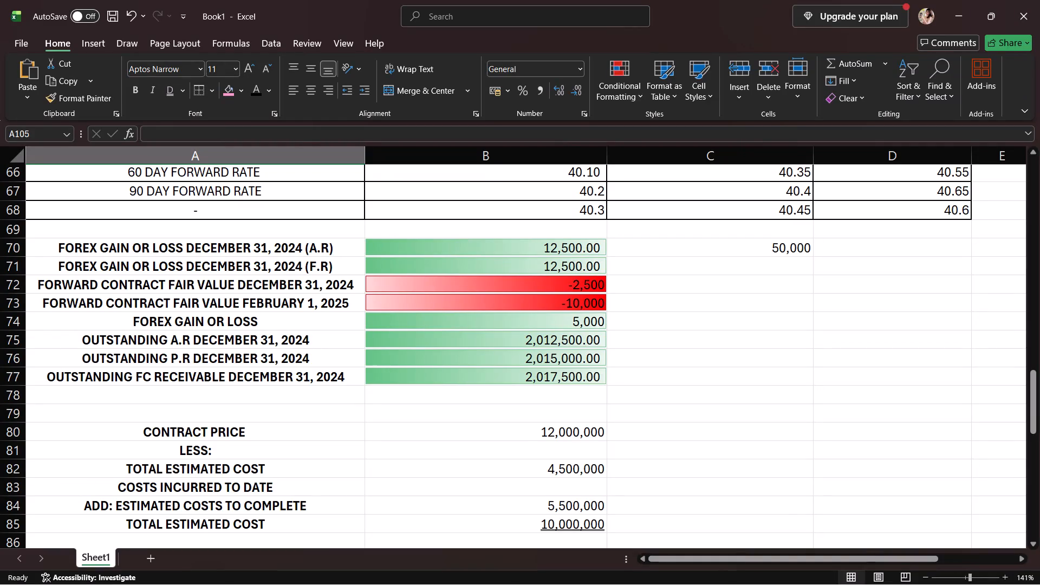
Start a new table below the trail feet table with the row label CONTRACT PRICE in A120.
scroll(432, 483, "down", 12)
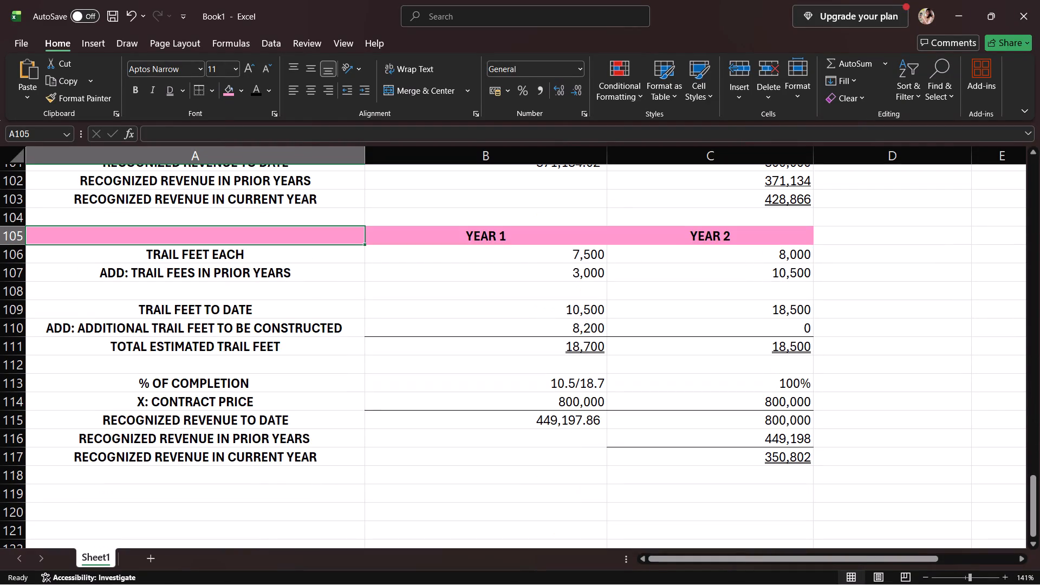
left_click(236, 510)
left_click(238, 496)
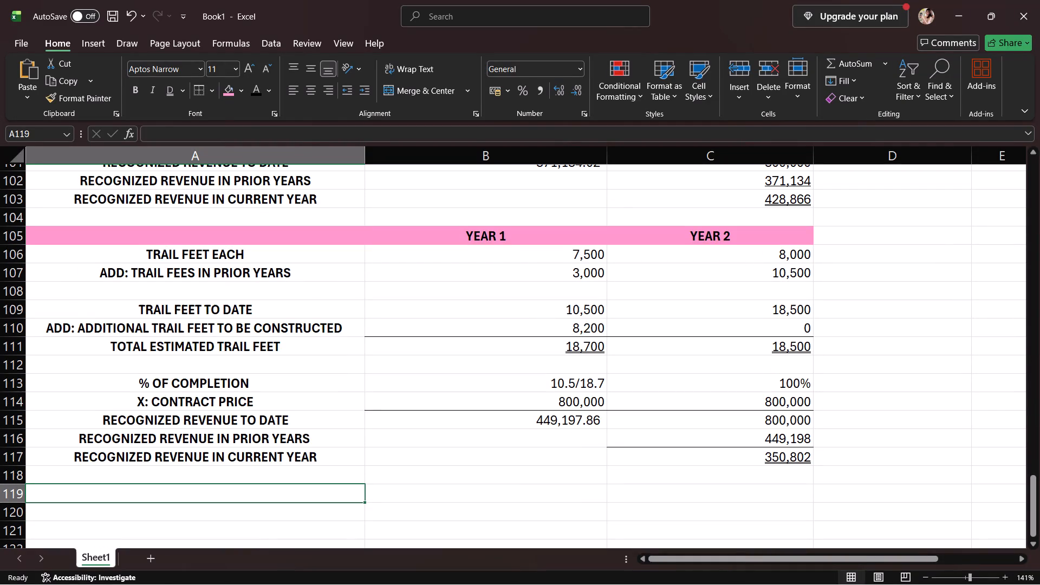
scroll(238, 496, "down", 2)
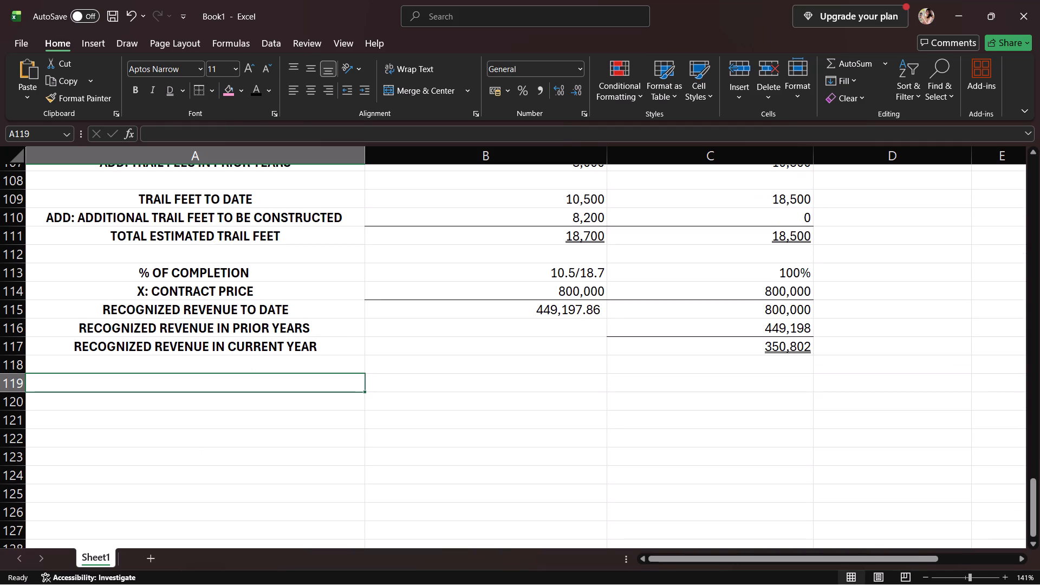
scroll(238, 496, "up", 1)
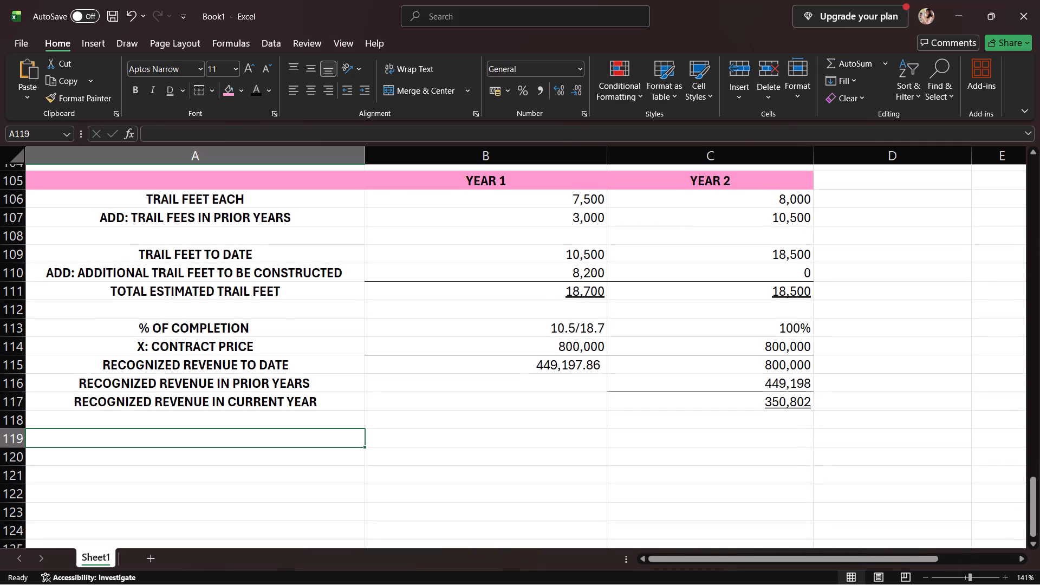
left_click(207, 458)
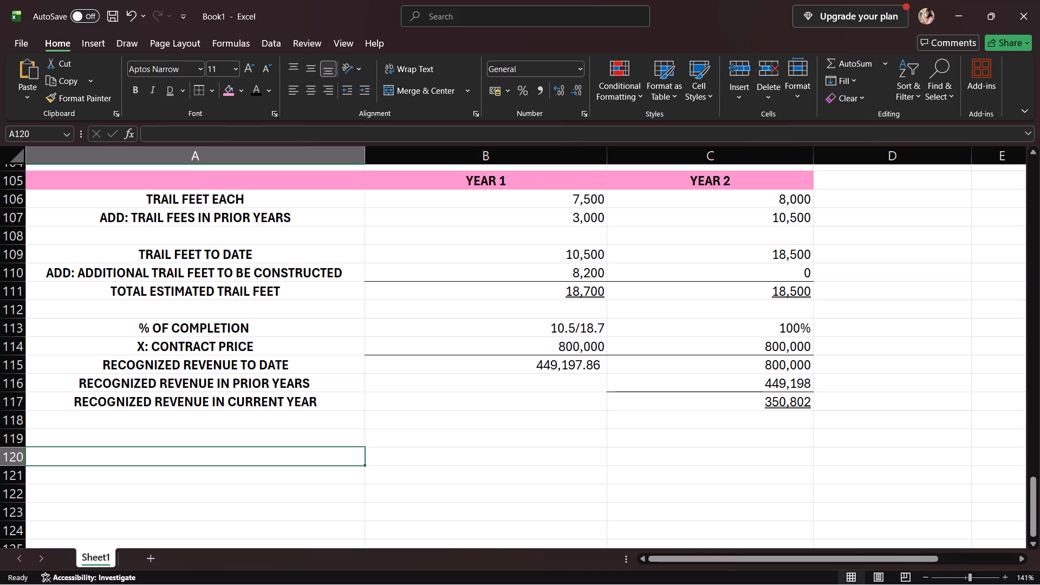
type("CONTRAC")
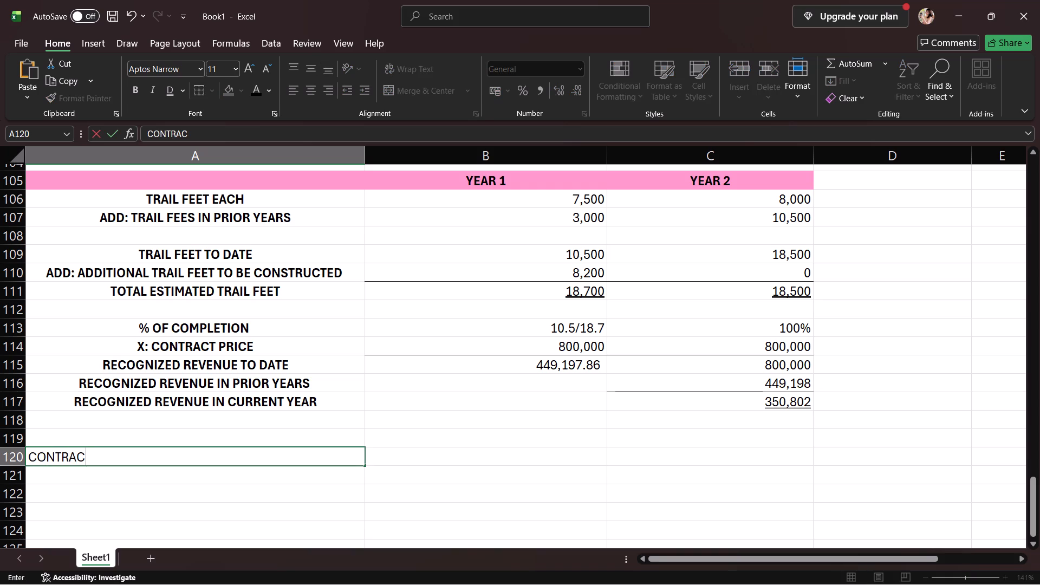
key("space")
key("BackSpace")
type("T PRIE")
key("BackSpace")
type("CE")
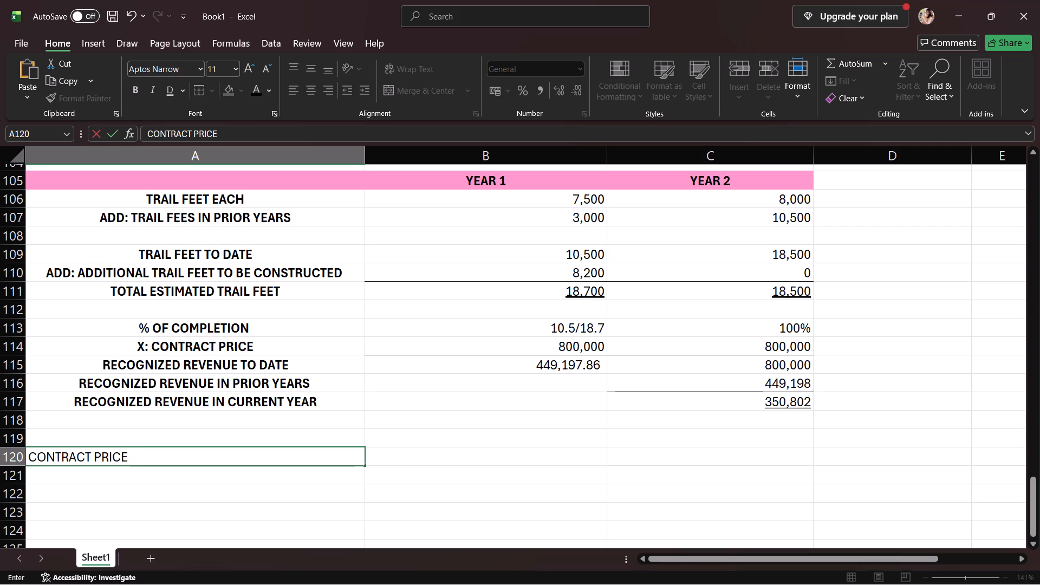
Enter the year headings 2025 in B119 and 2026 in C119.
left_click(436, 435)
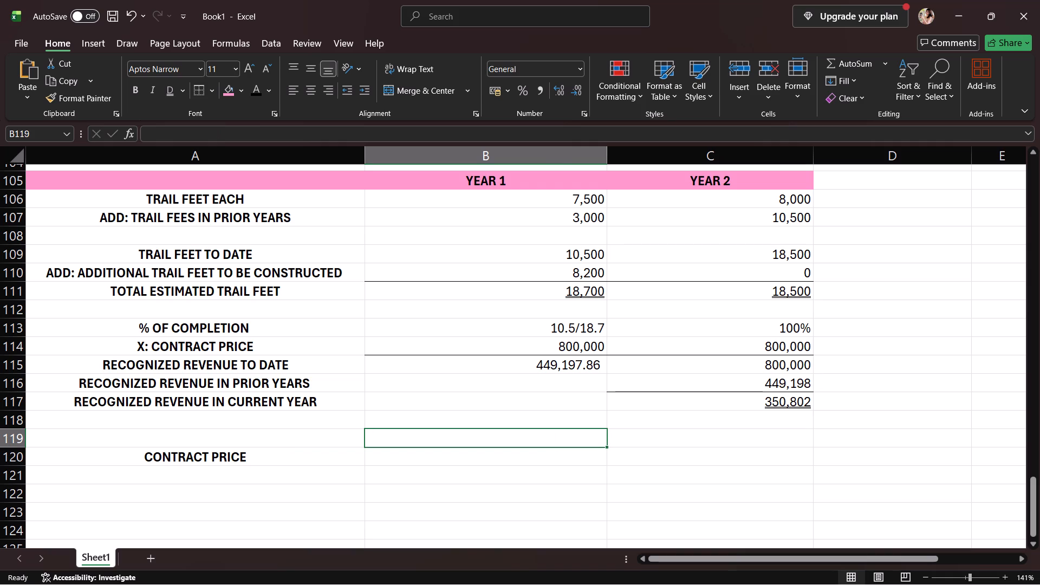
type("2025")
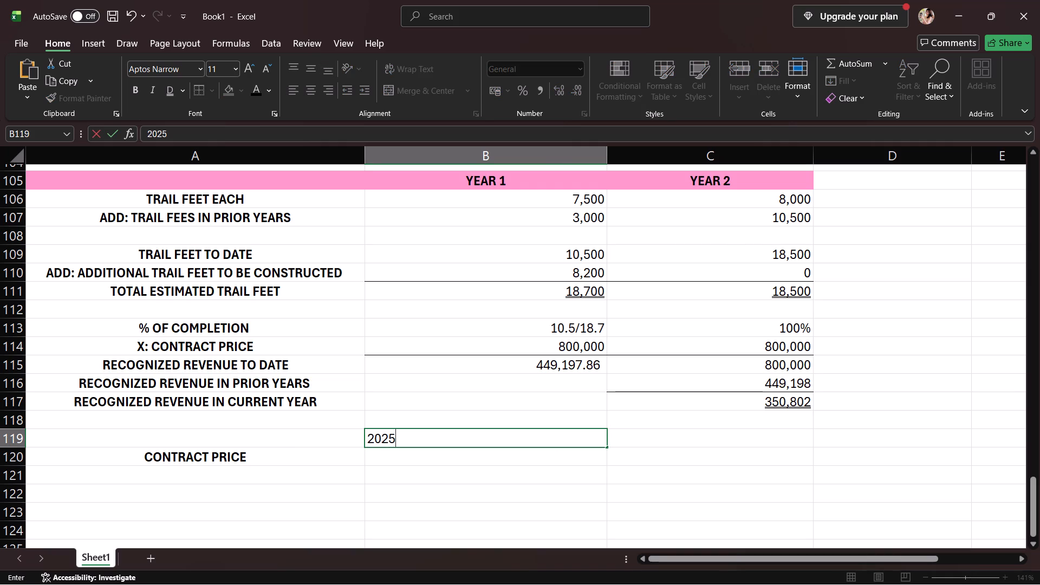
left_click(646, 437)
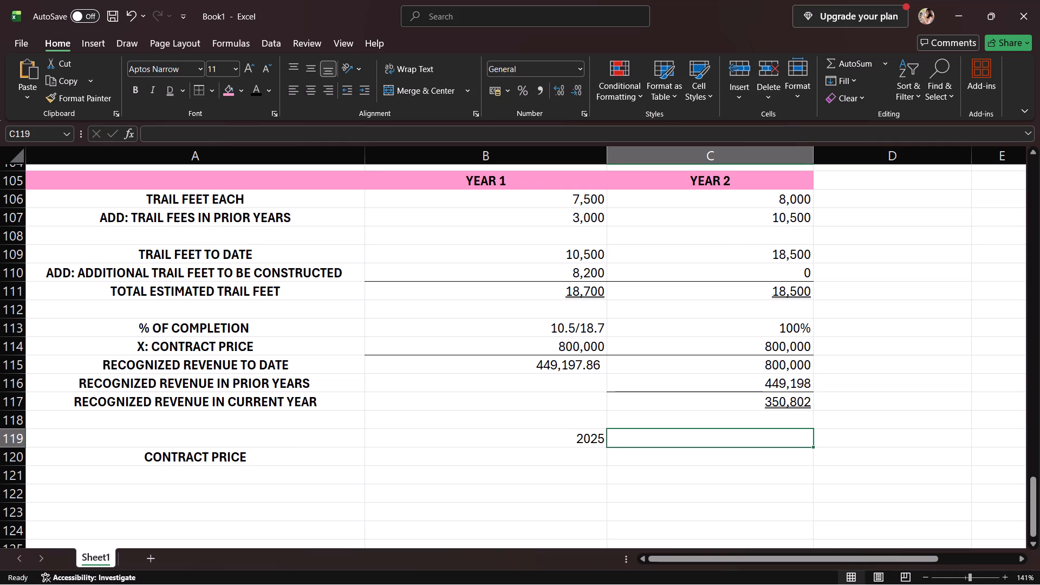
type("2026")
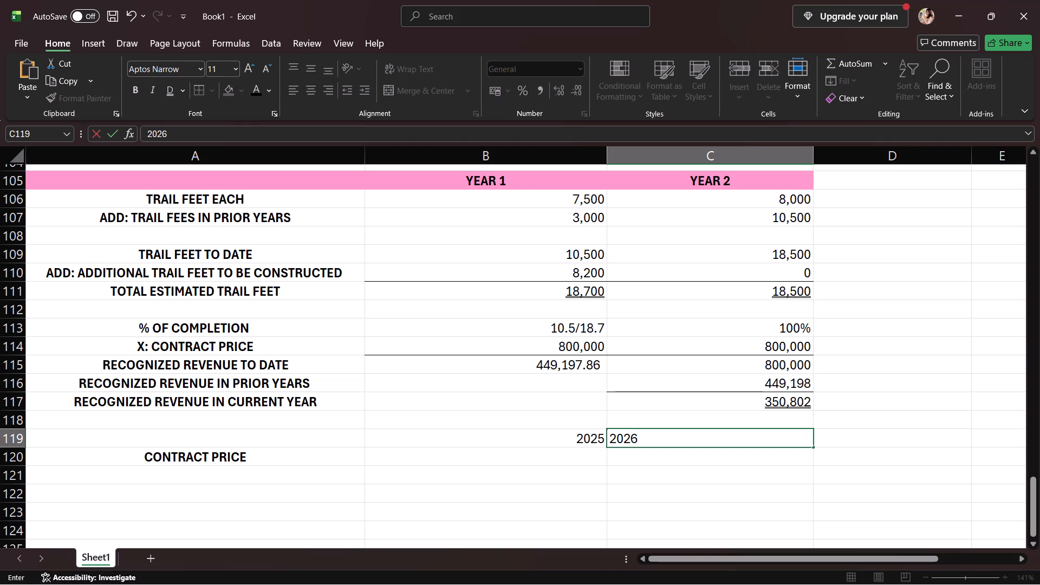
Fill header cells A119 to C119 with the same pink, and make the 2025 and 2026 headings bold and centred.
left_click(584, 445)
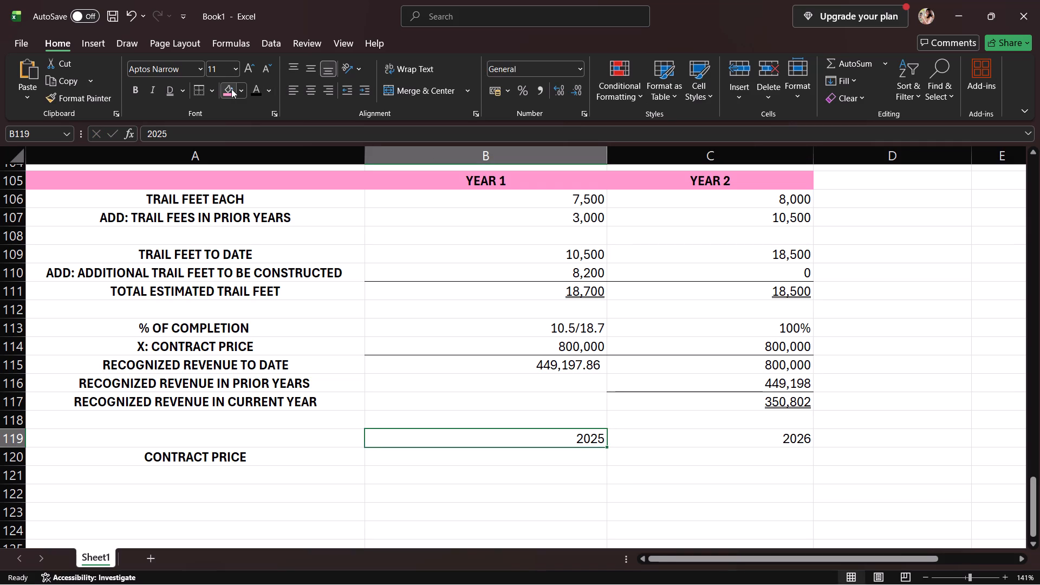
left_click(230, 89)
left_click(315, 89)
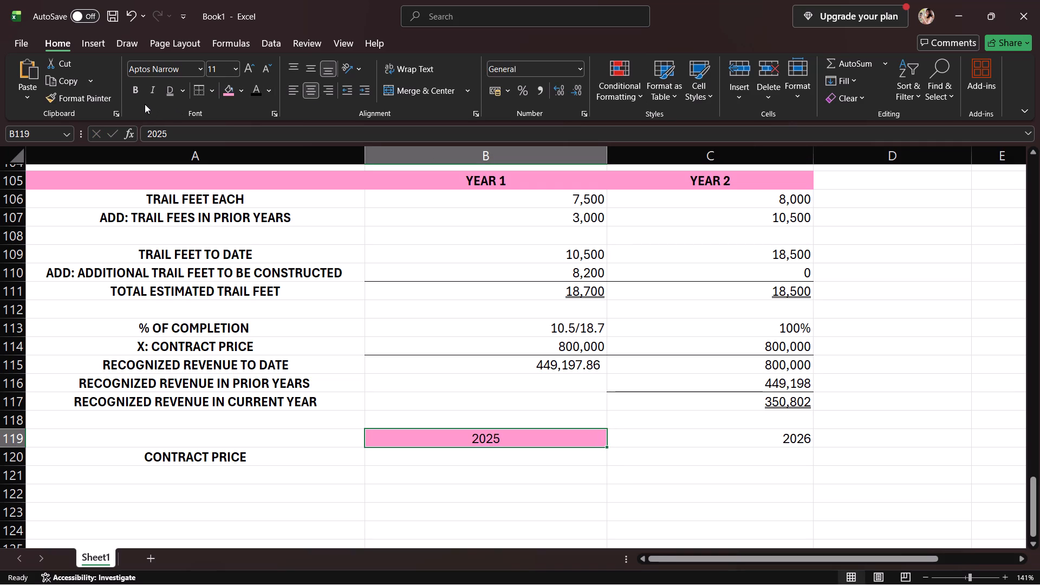
left_click(139, 94)
left_click(731, 443)
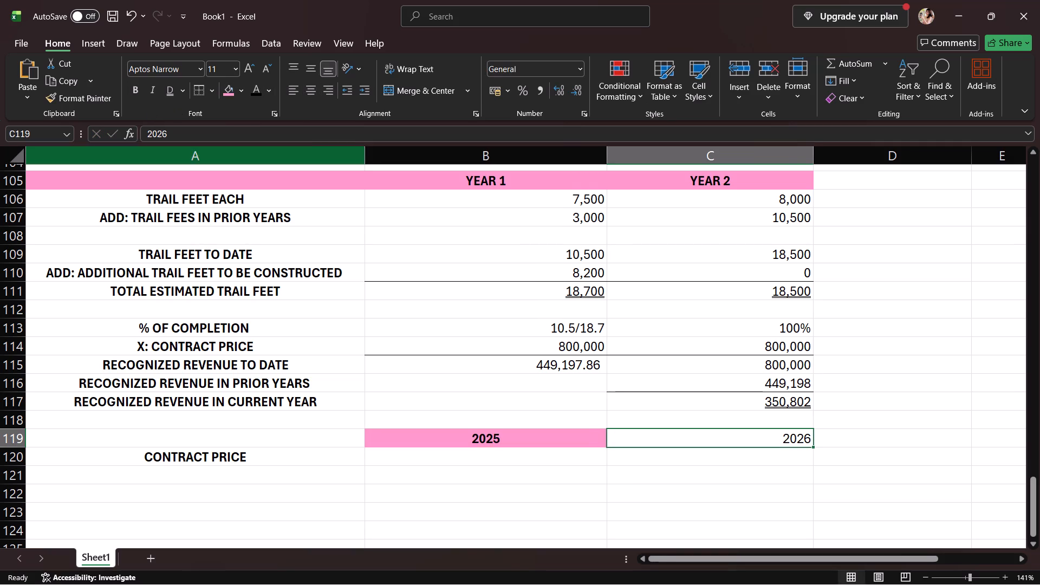
left_click(235, 94)
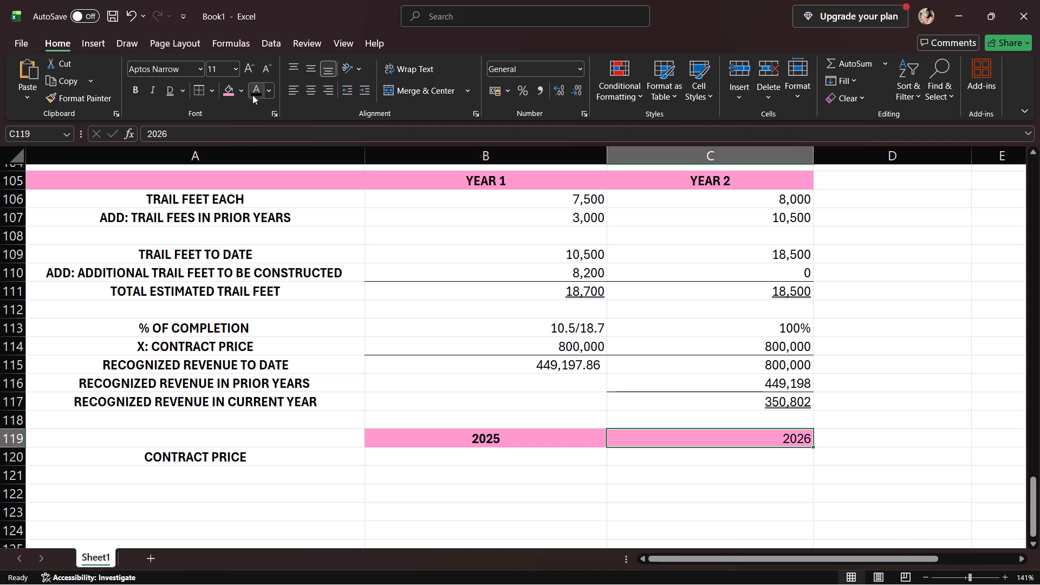
left_click(140, 96)
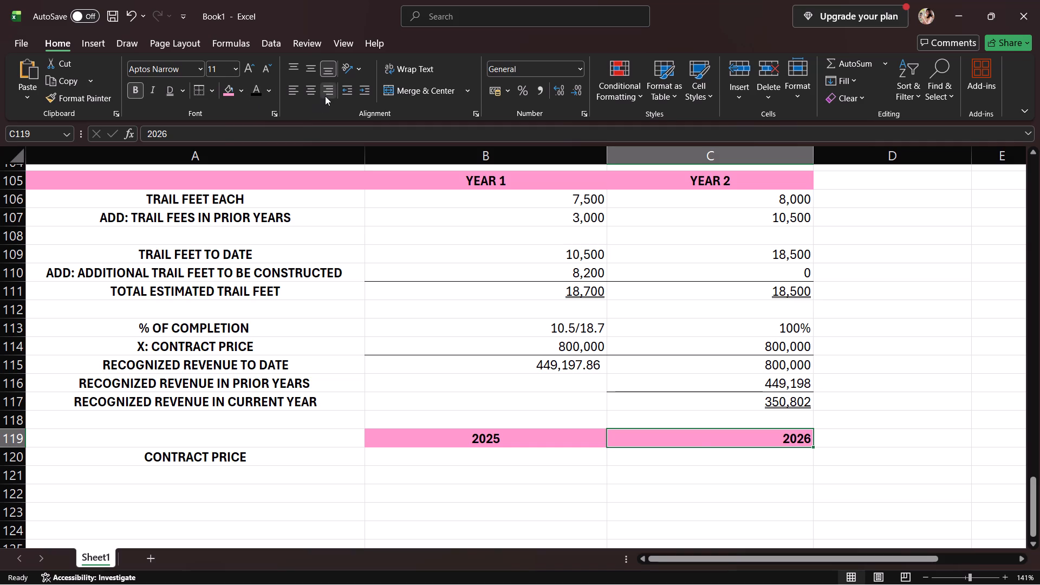
left_click(315, 94)
left_click(307, 435)
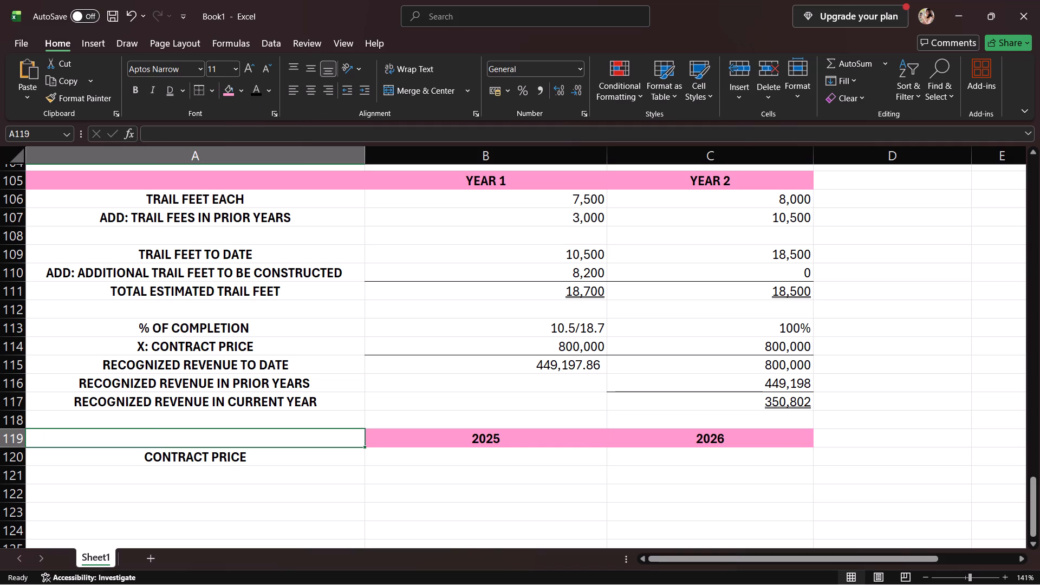
left_click(226, 92)
Enter a contract price of 9,000,000 for both 2025 and 2026 in B120 and C120.
scroll(399, 415, "down", 1)
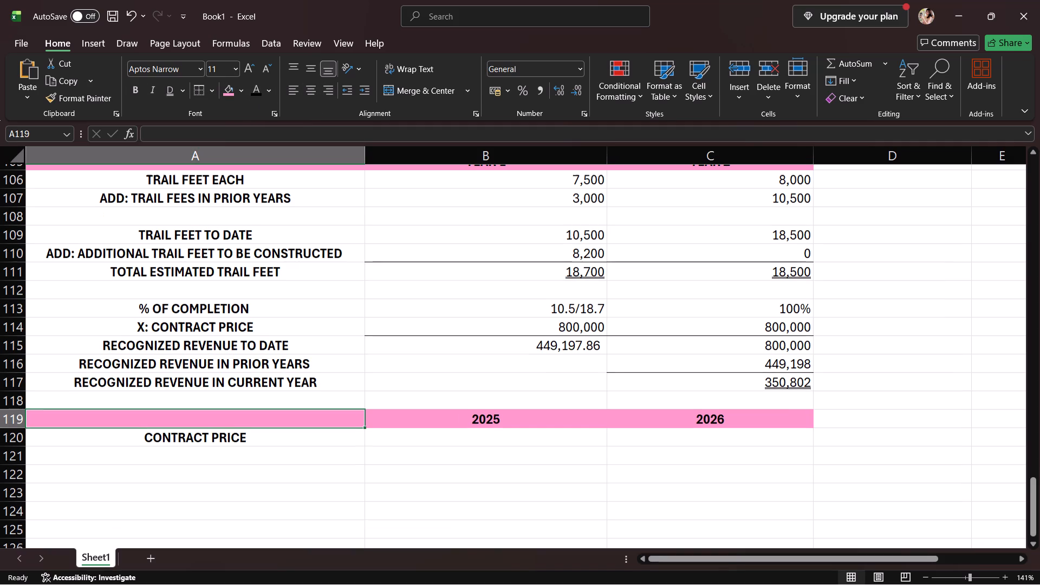
scroll(401, 422, "down", 1)
left_click(267, 347)
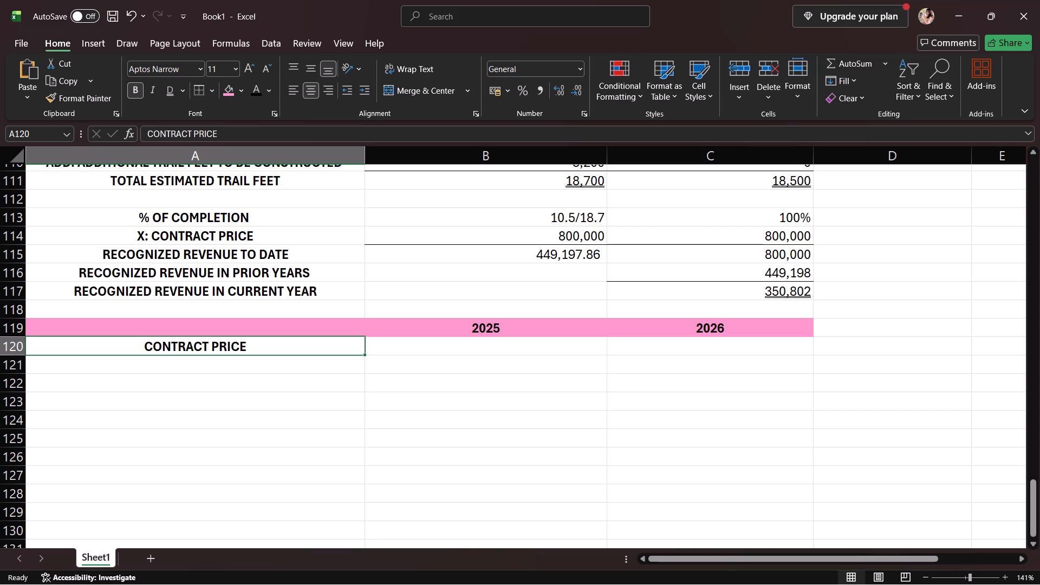
scroll(327, 354, "up", 2)
scroll(333, 358, "down", 1)
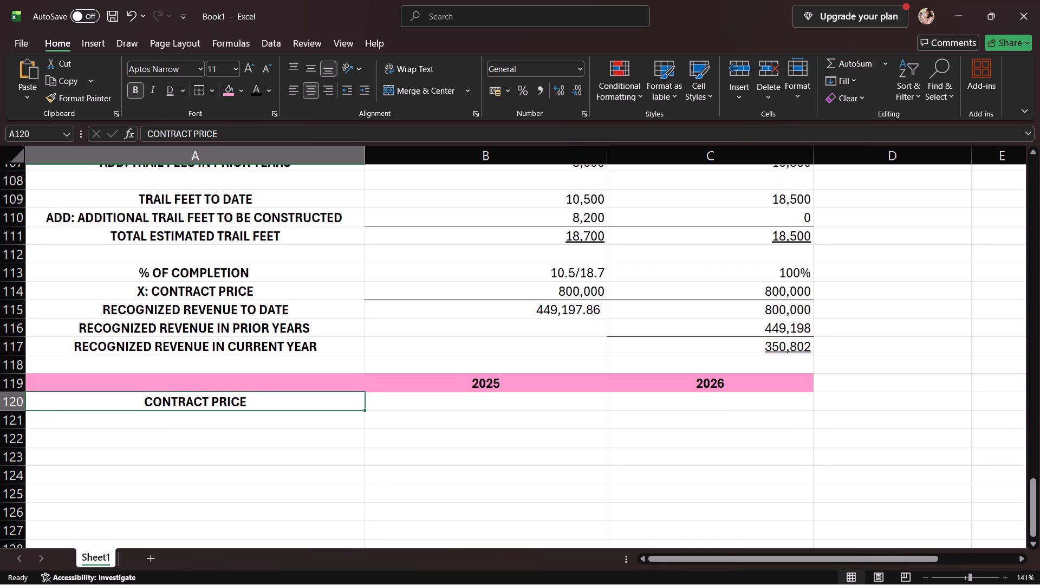
left_click(446, 396)
type("9,00,")
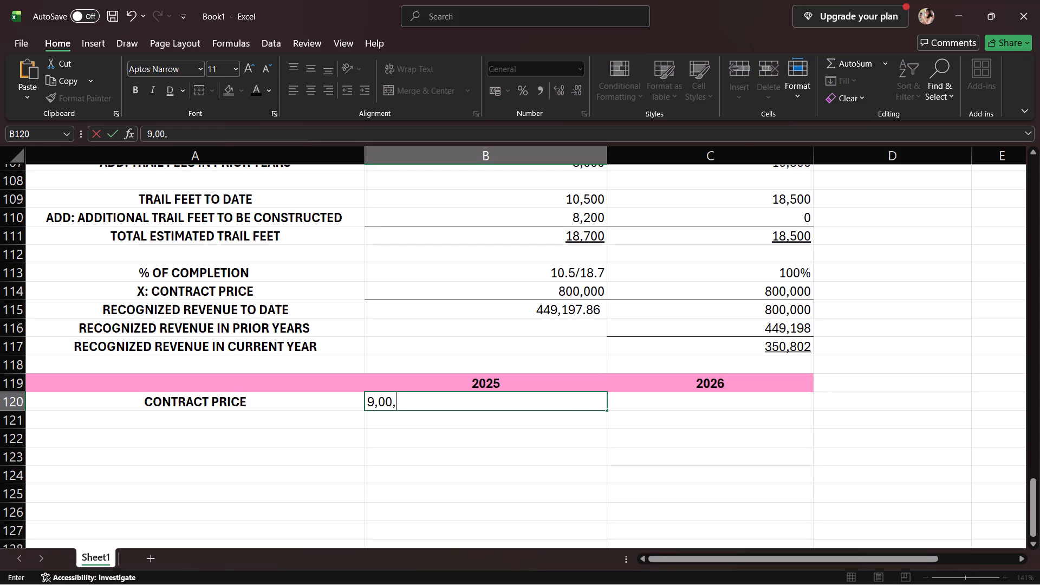
key("0")
key("BackSpace")
key("BackSpace")
type("0,000")
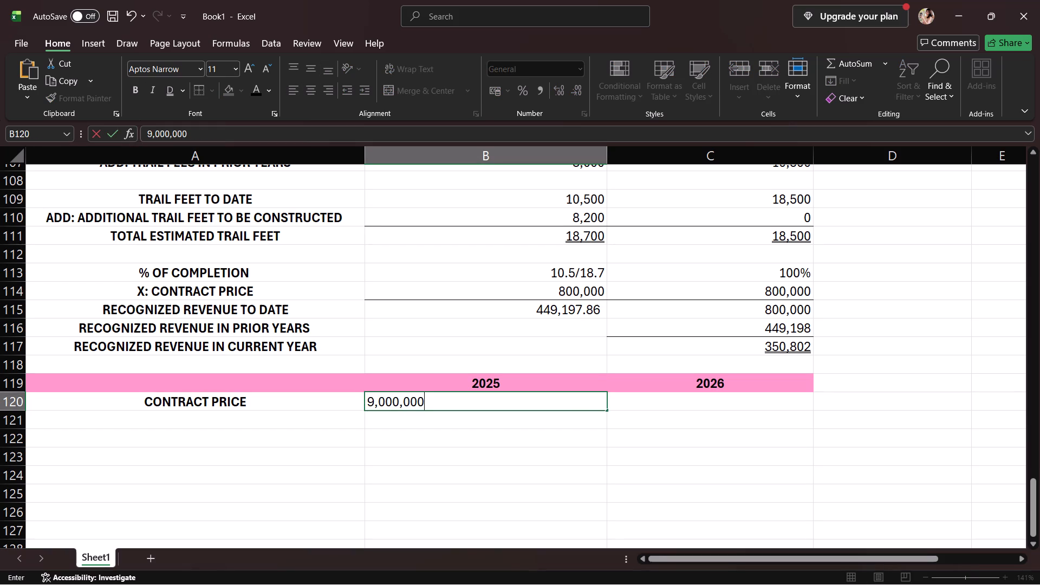
left_click(623, 396)
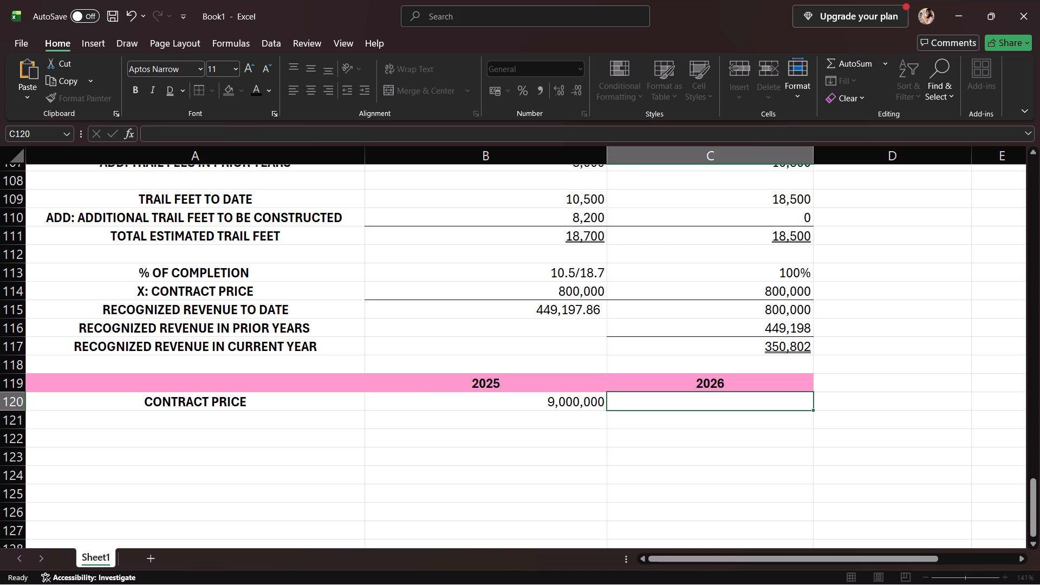
type("9,000,000")
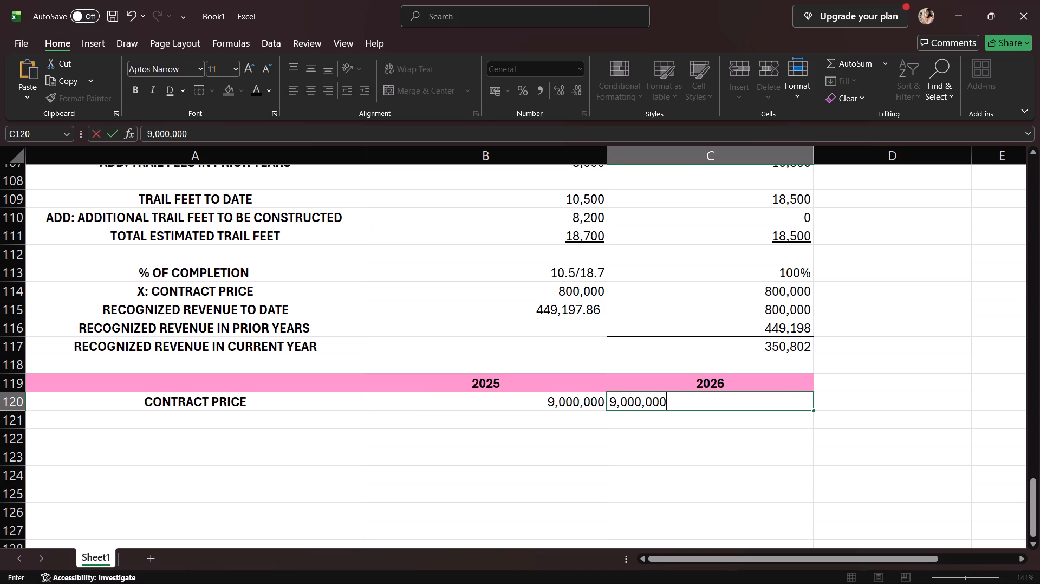
Add the row labels LESS: TOTAL ESTIMATED COST, ESTIMATED GROSS PROFIT and X: % OF COMPLETION in A121 to A123.
left_click(329, 415)
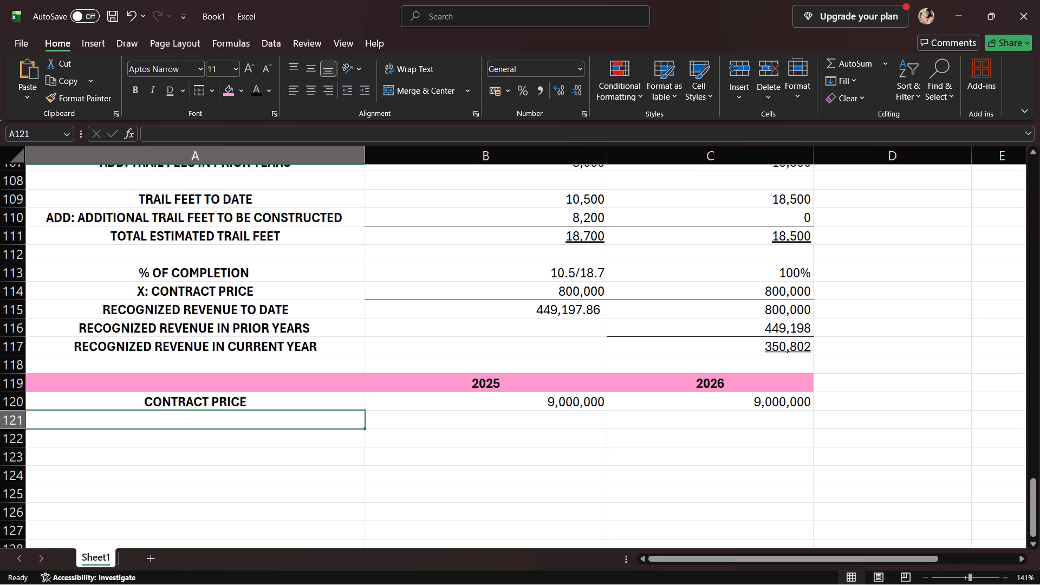
type("LESS")
type(": TI")
key("BackSpace")
type("OTA")
type("L ESTIMATED COST")
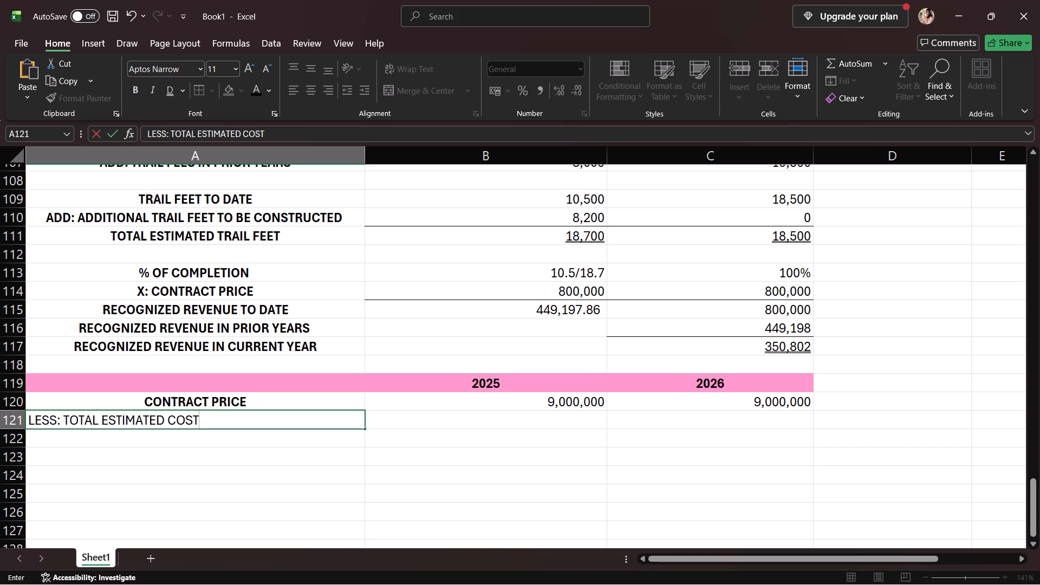
key("Return")
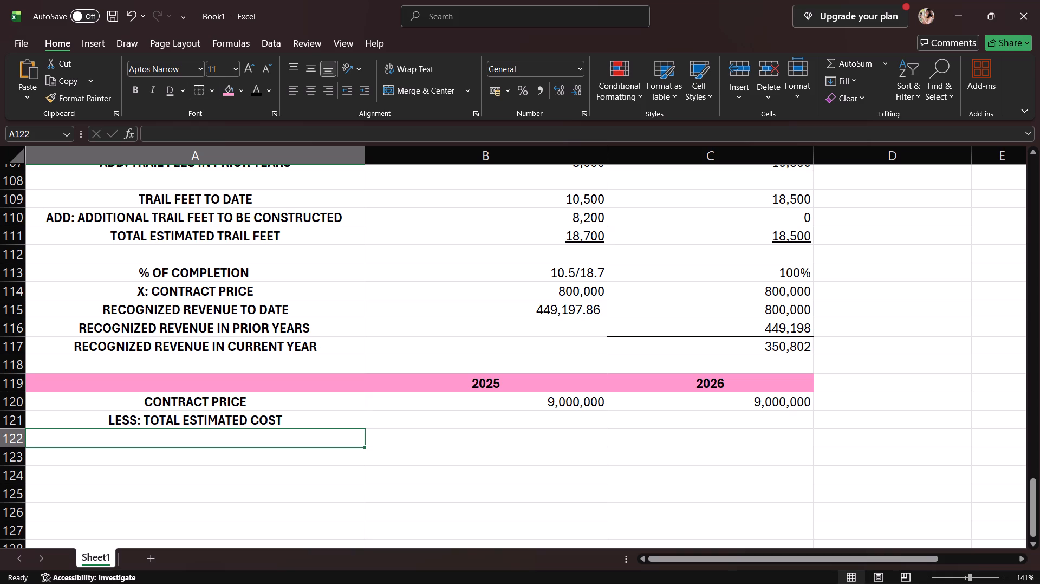
type("ESTIMATED GROSS PROFIT")
key("Return")
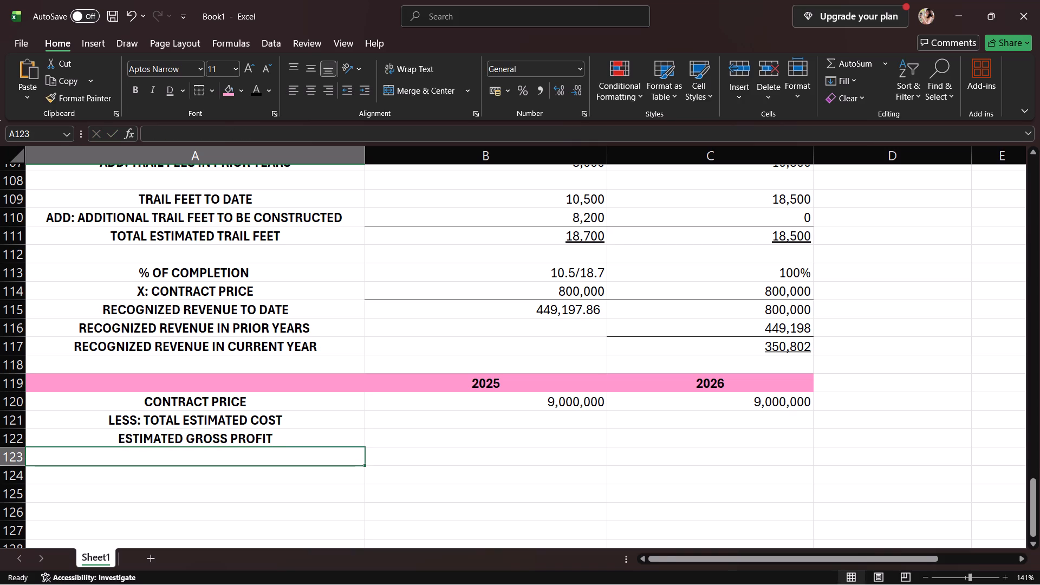
type("X:")
key("space")
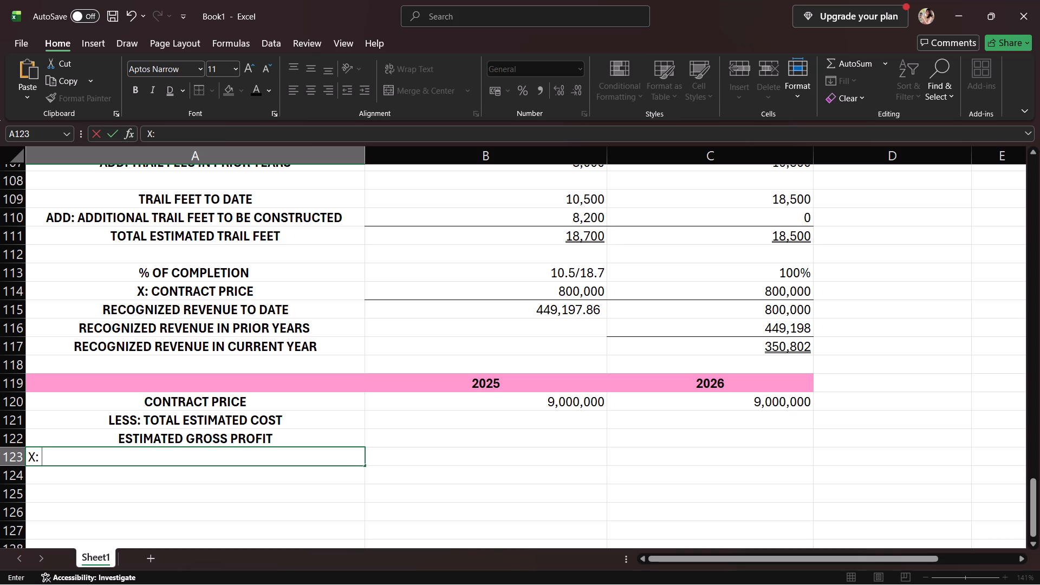
type("% OF")
key("space")
type("COMPLETION")
key("Return")
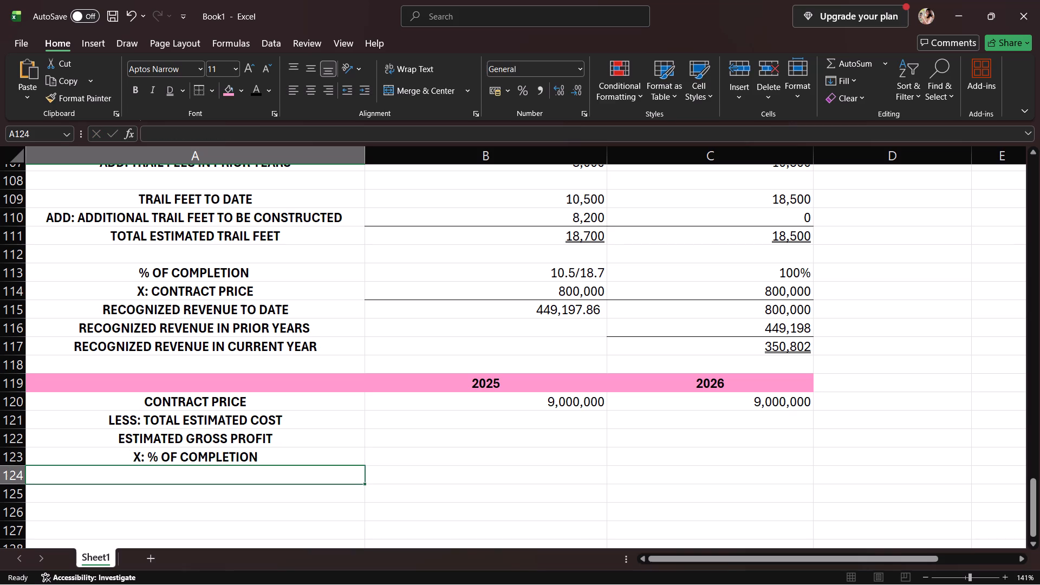
Enter 7,800,000 as the 2025 total estimated cost in B121.
left_click(410, 421)
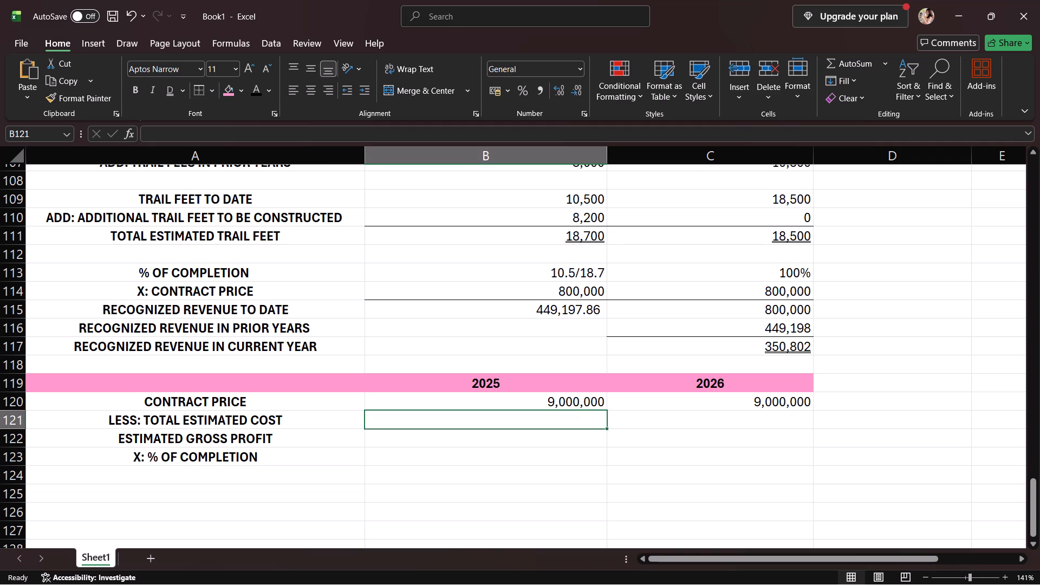
type("7,8000")
key("BackSpace")
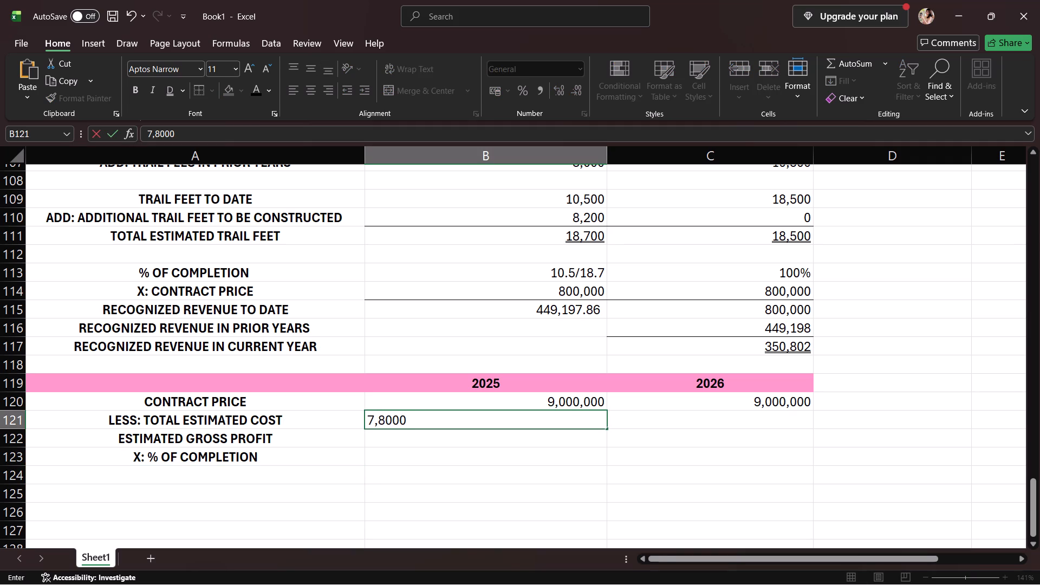
type(",00")
key("0")
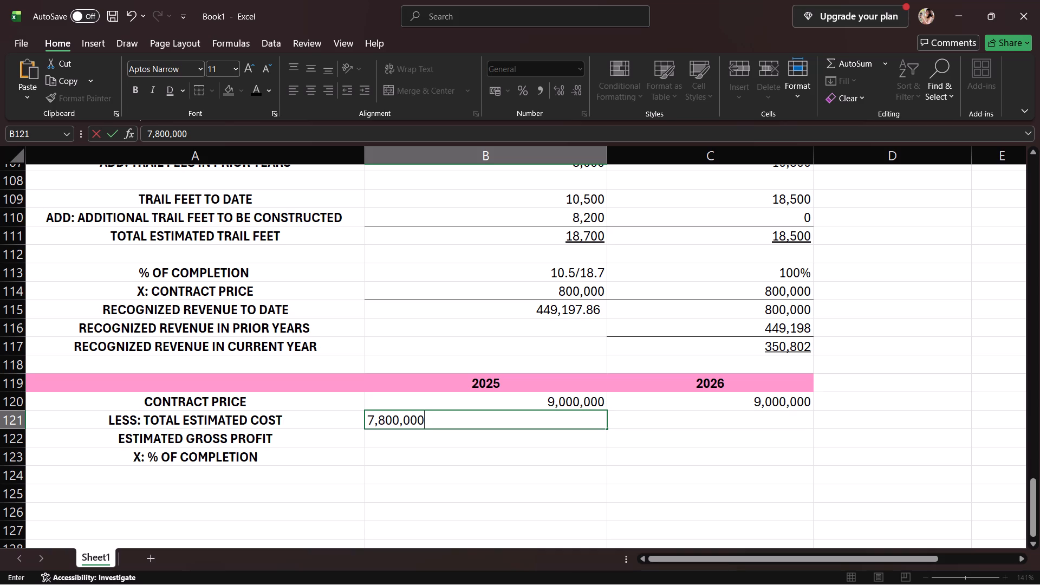
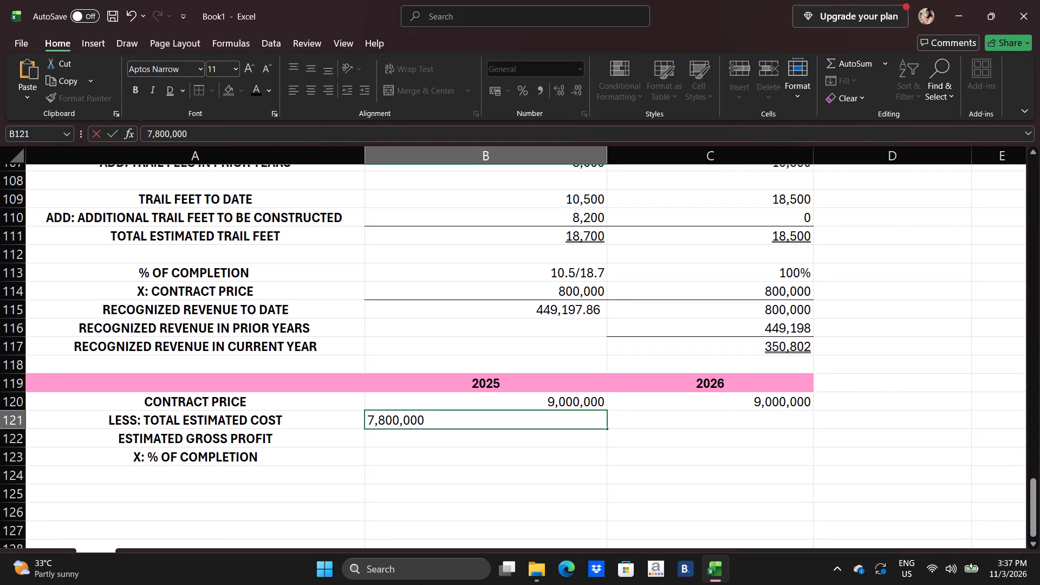
Complete the B121 entry and move to C121, the 2026 total estimated cost cell.
scroll(430, 571, "up", 2)
left_click(674, 476)
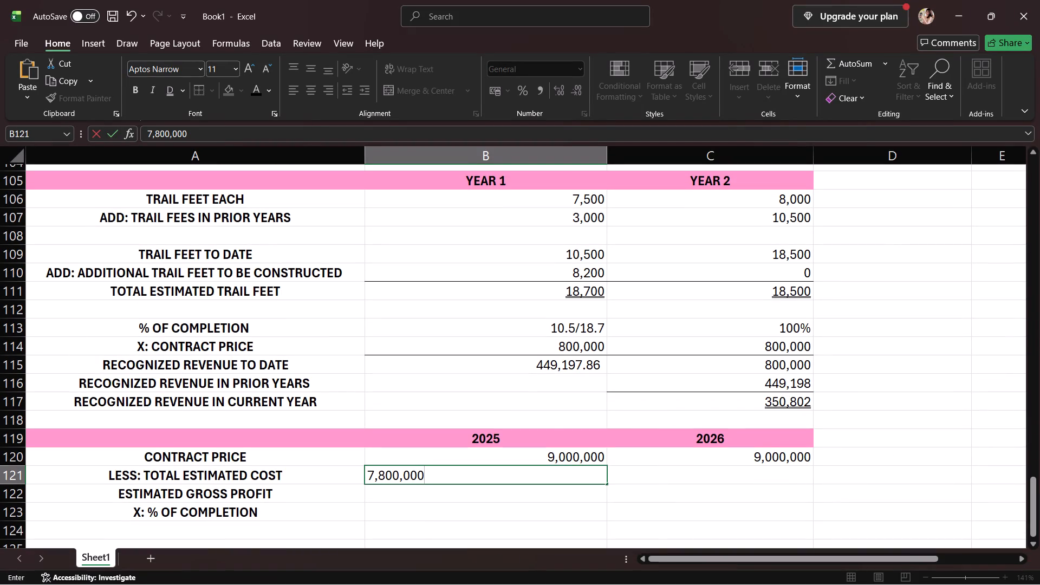
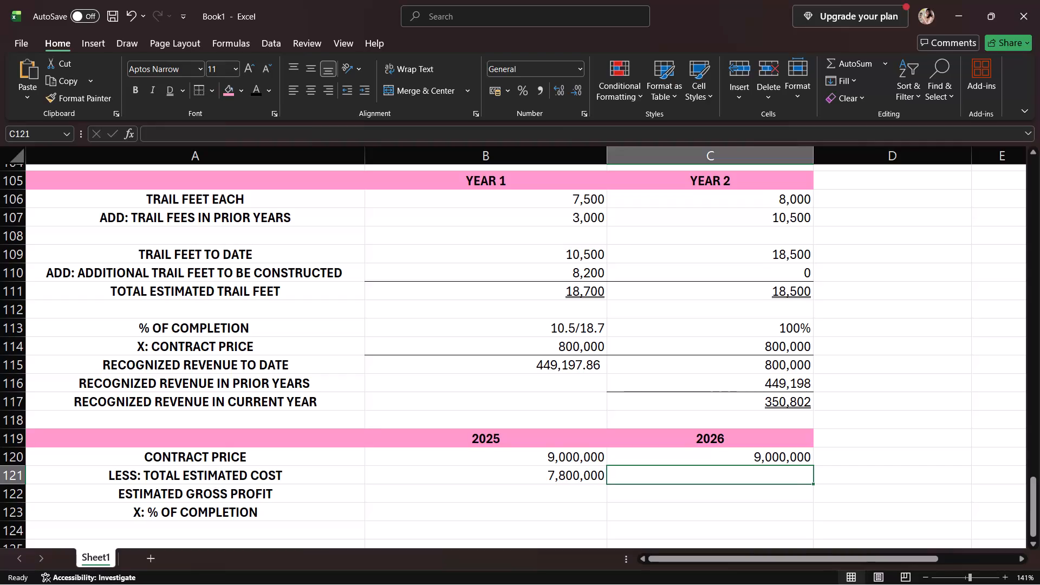
Enter 8,100,000 as the 2026 total estimated cost in C121.
left_click(599, 486)
left_click(615, 476)
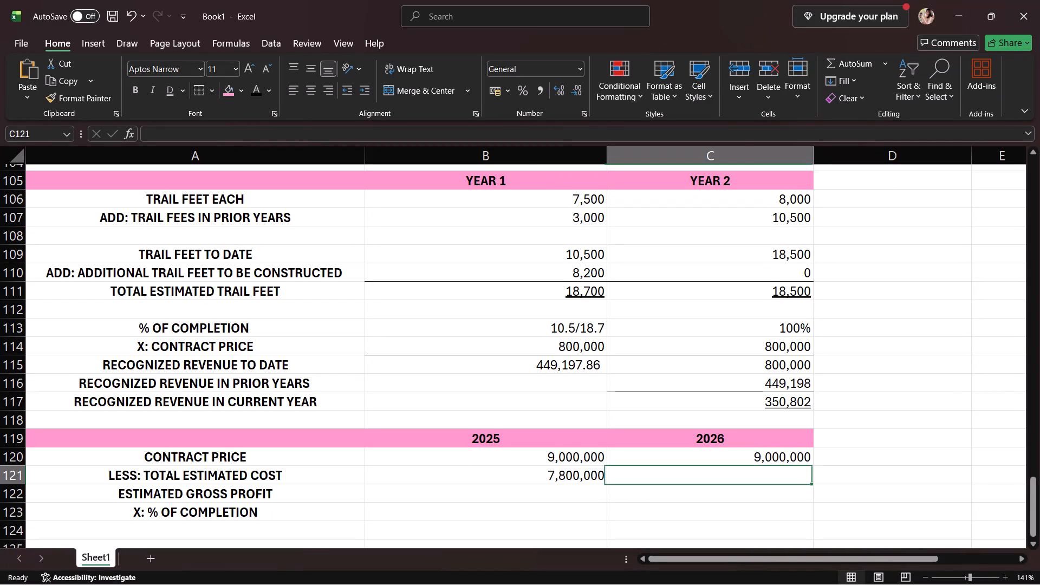
left_click(596, 479)
left_click(646, 480)
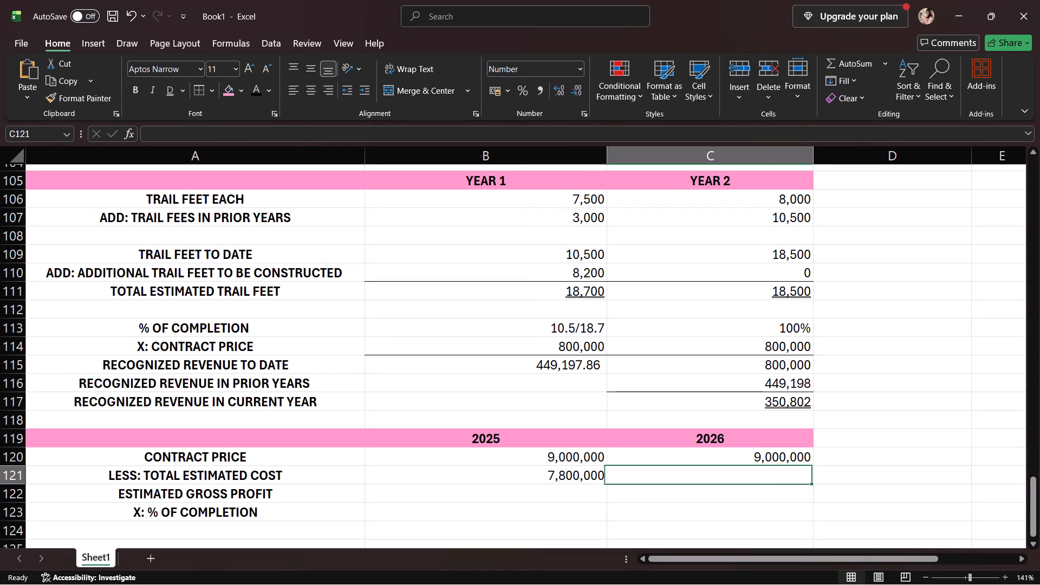
type("8,100")
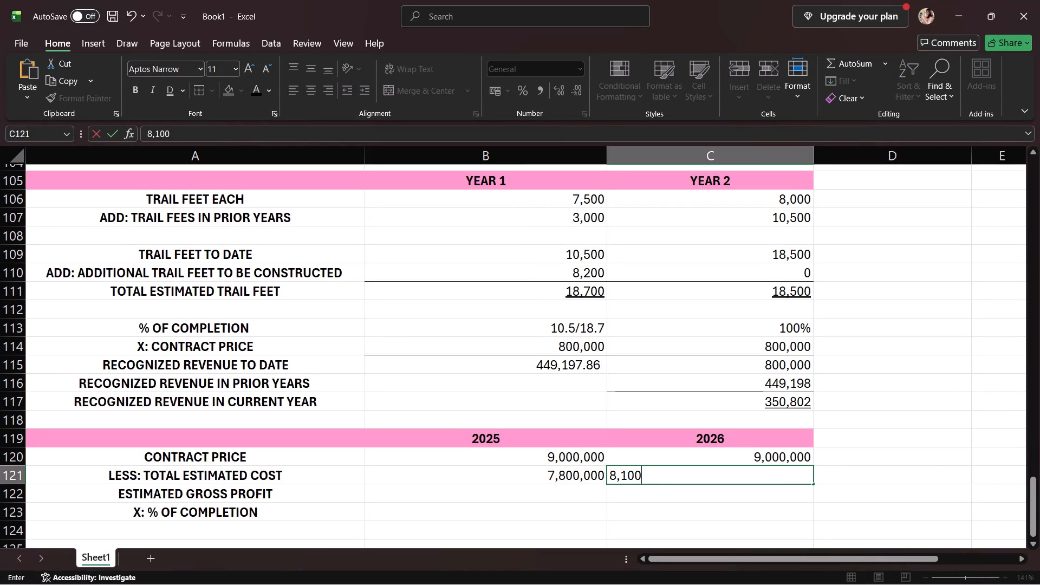
type(",000")
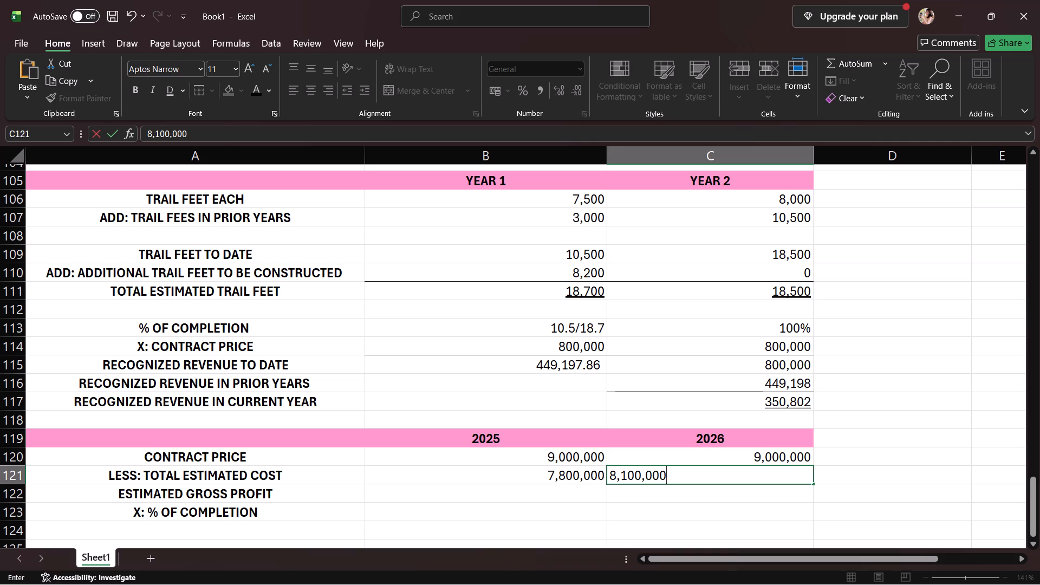
Add a top border to the 2025 and 2026 estimated gross profit cells, B122 and C122.
left_click(602, 497)
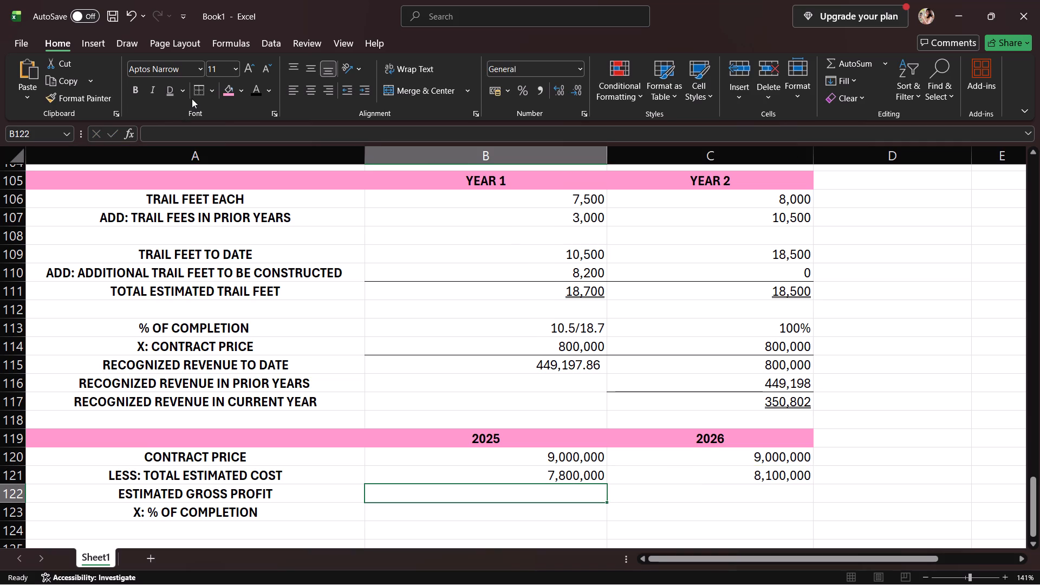
left_click(194, 94)
left_click(659, 489)
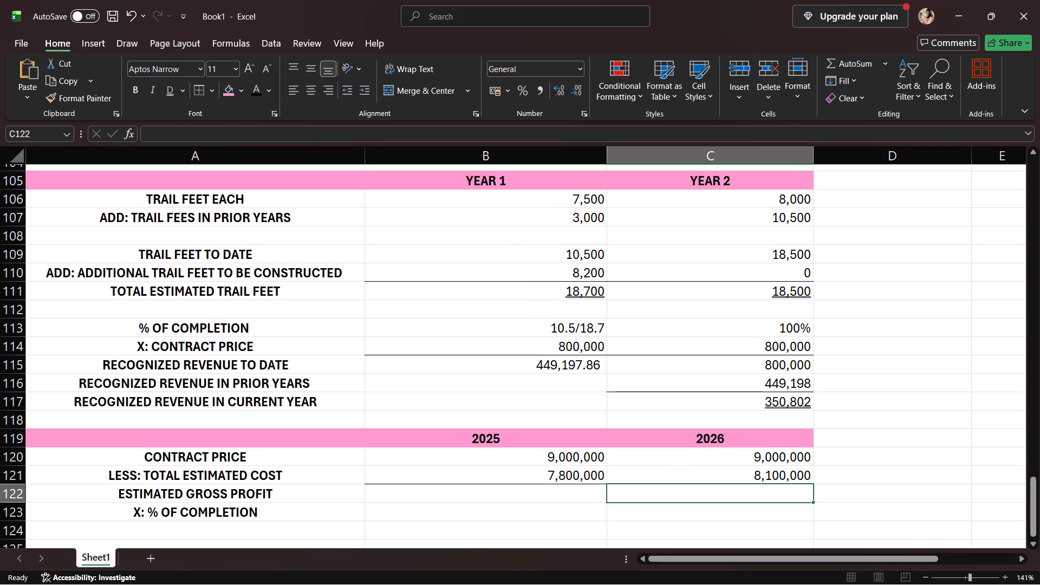
left_click(197, 88)
Calculate the 2025 estimated gross profit in B122 with the formula =B120-B121.
scroll(337, 350, "down", 2)
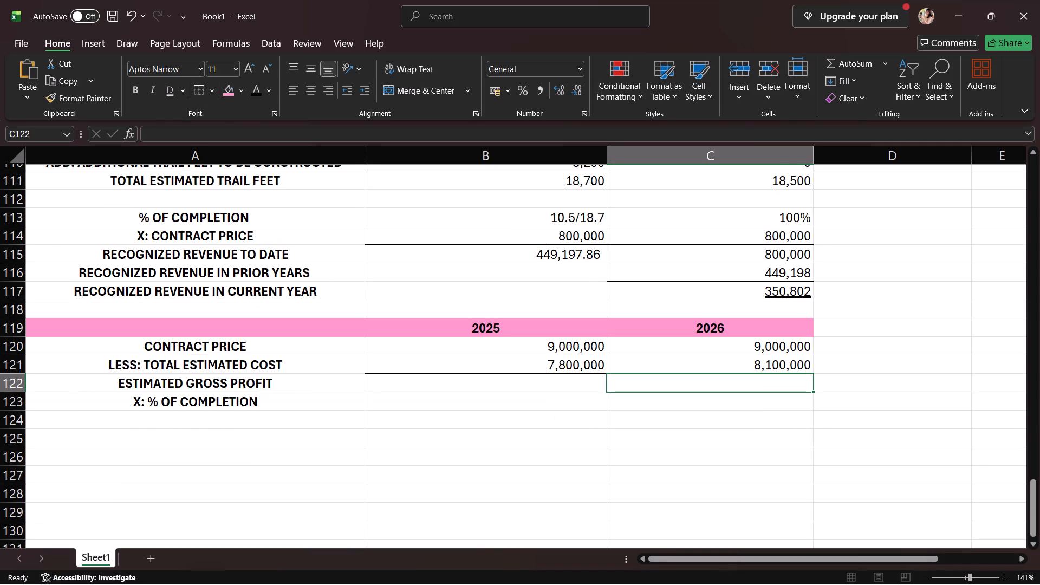
left_click(443, 388)
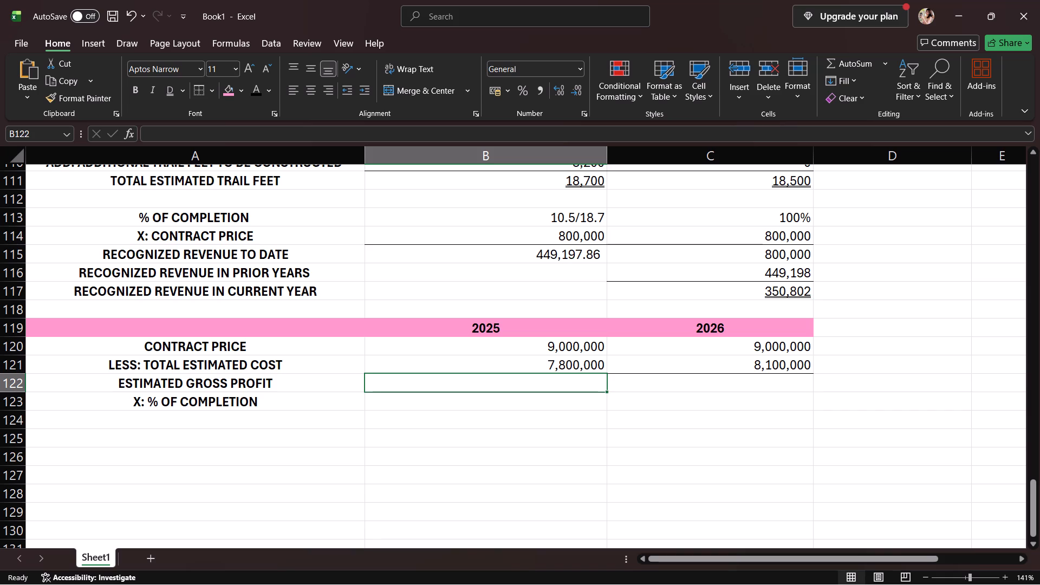
key("minus")
key("equal")
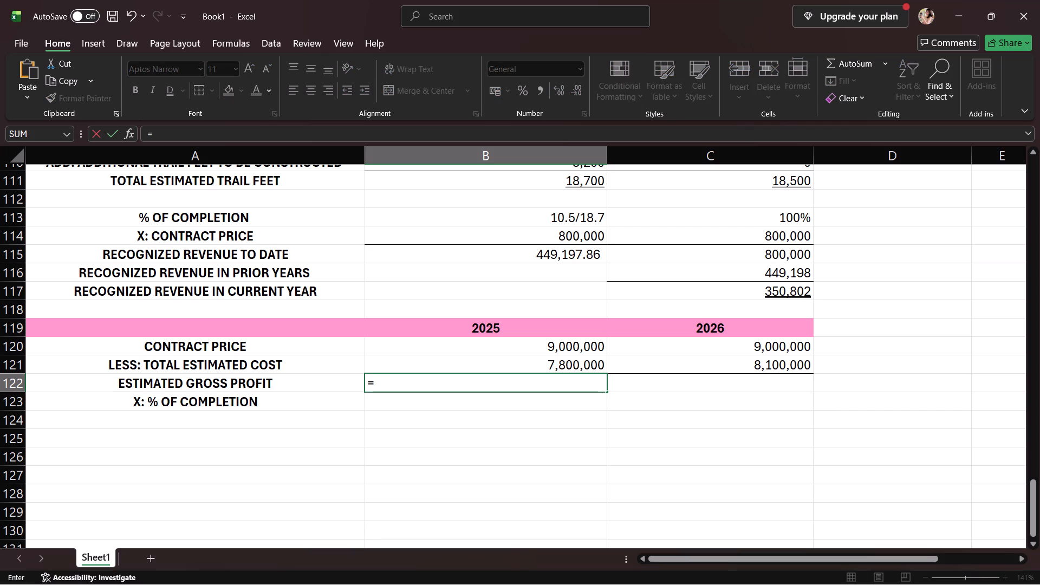
left_click(576, 334)
left_click(585, 348)
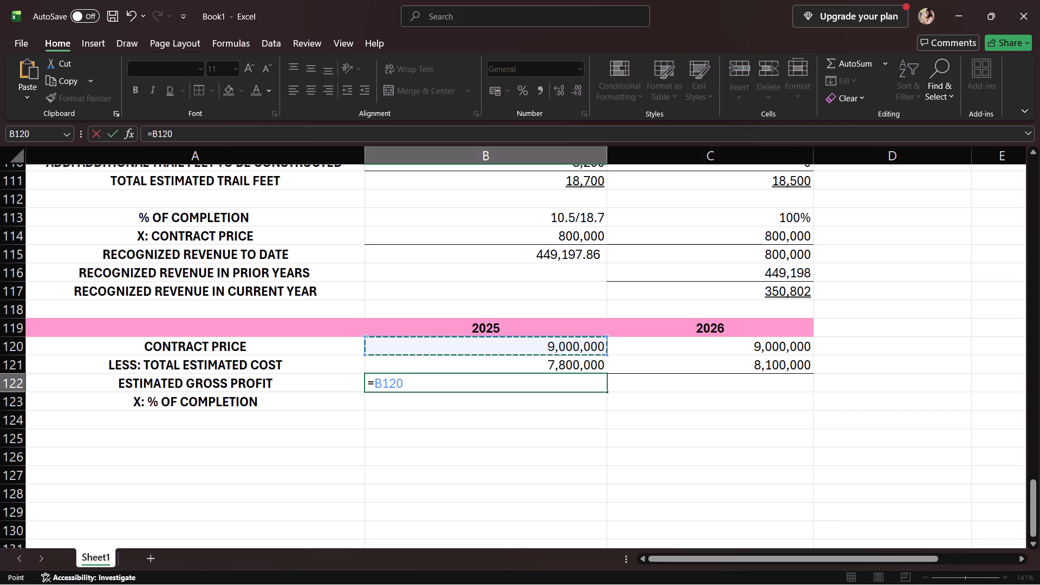
key("minus")
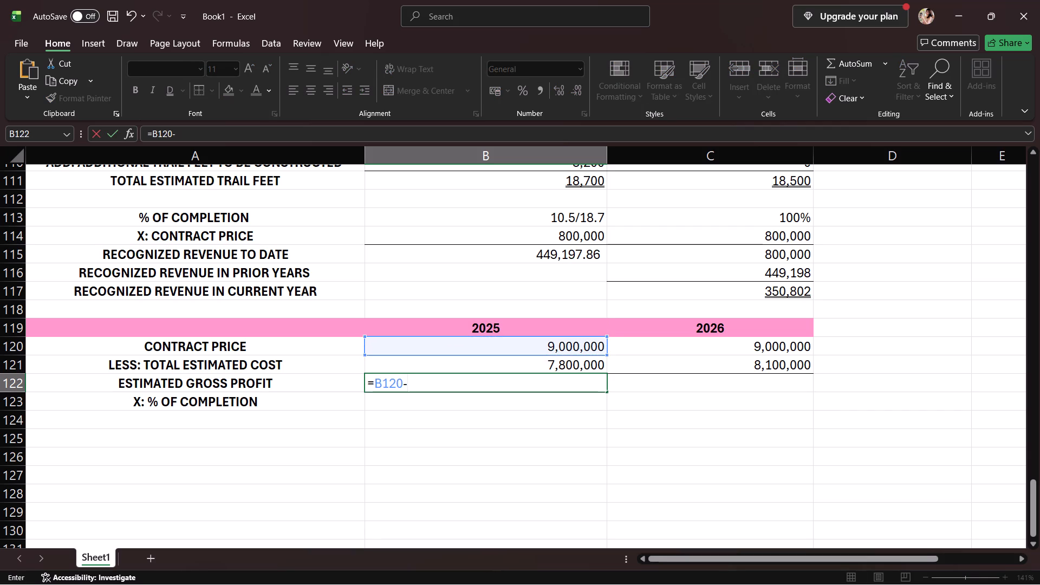
left_click(590, 364)
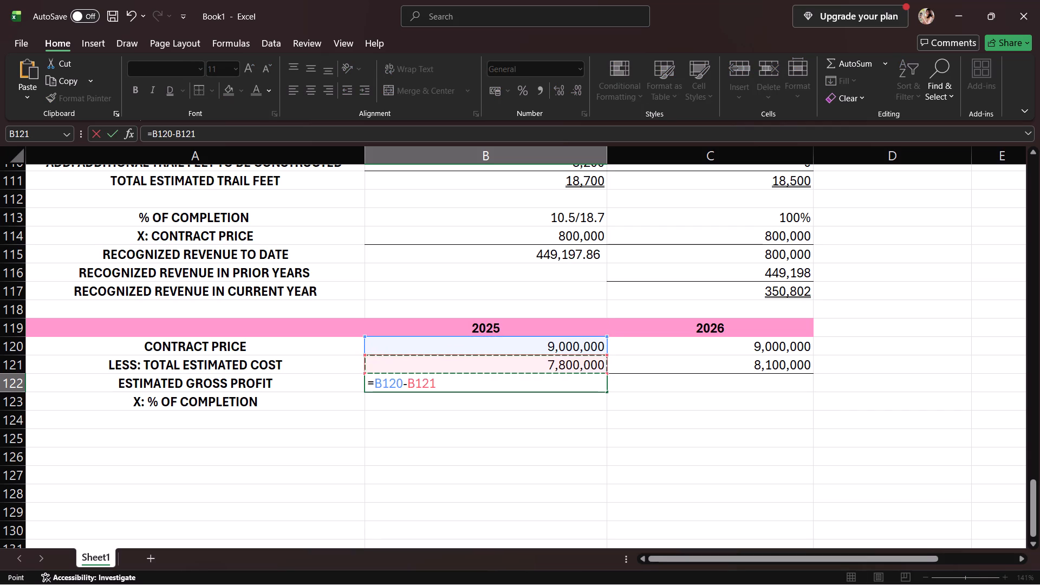
key("Return")
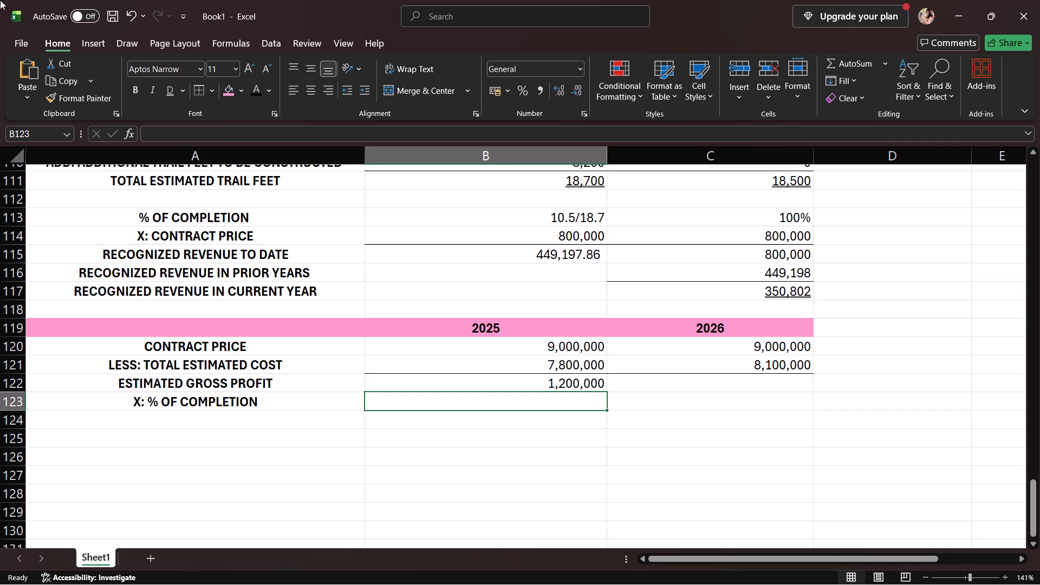
Calculate the 2026 estimated gross profit in C122 with the formula =C120-C121.
left_click(636, 385)
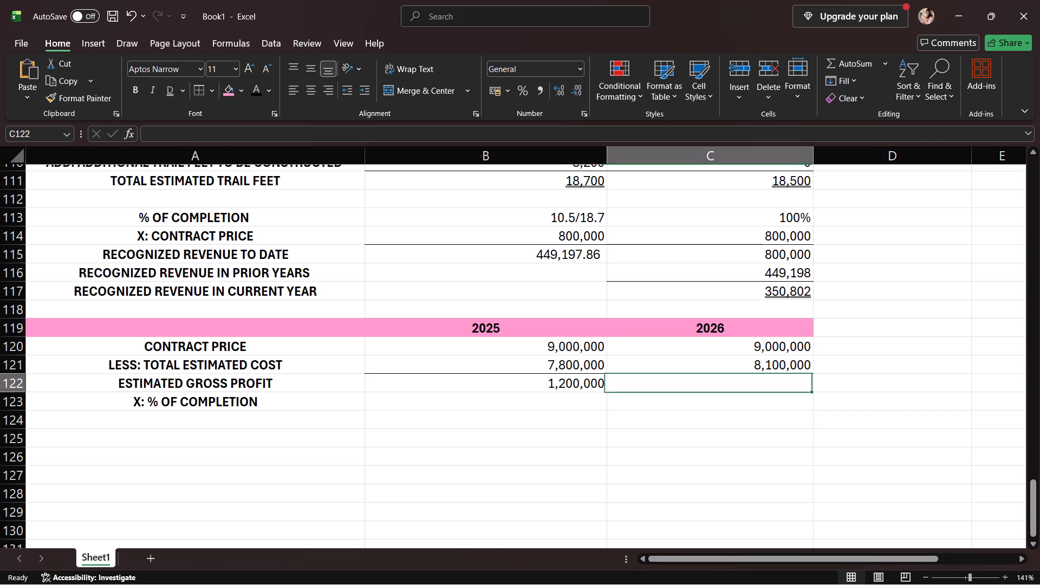
key("equal")
left_click(690, 346)
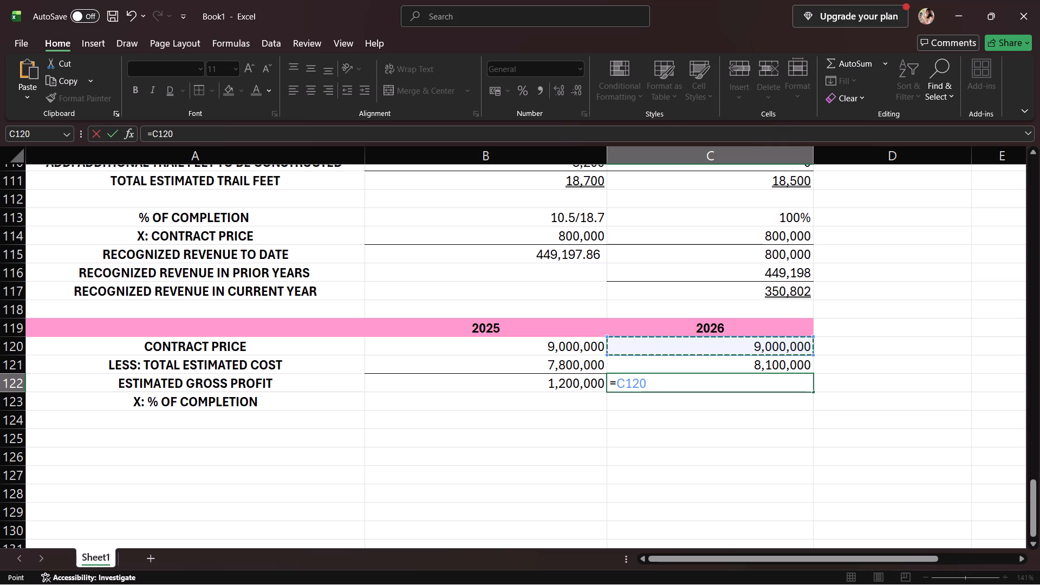
key("minus")
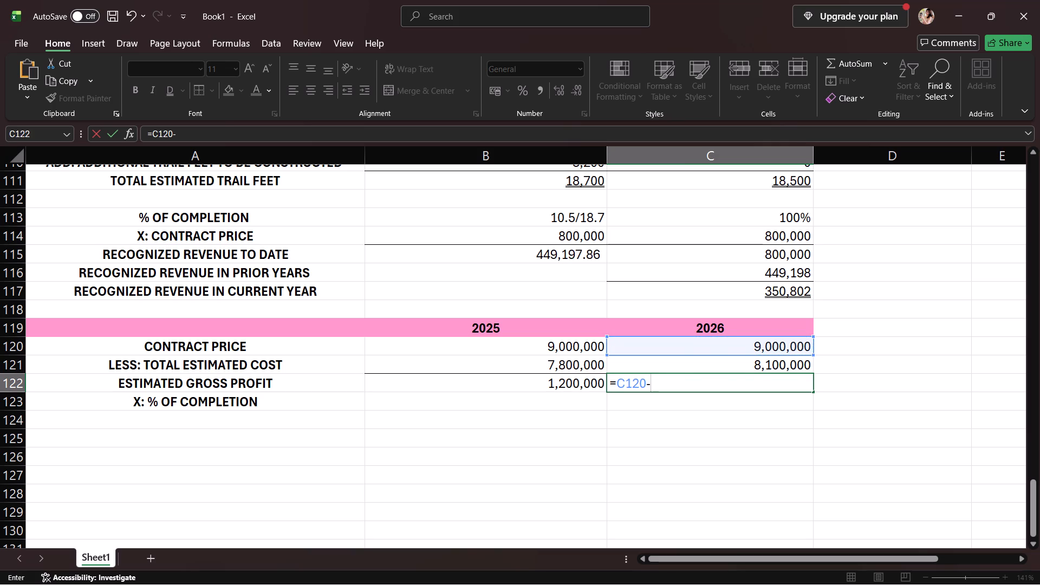
left_click(682, 361)
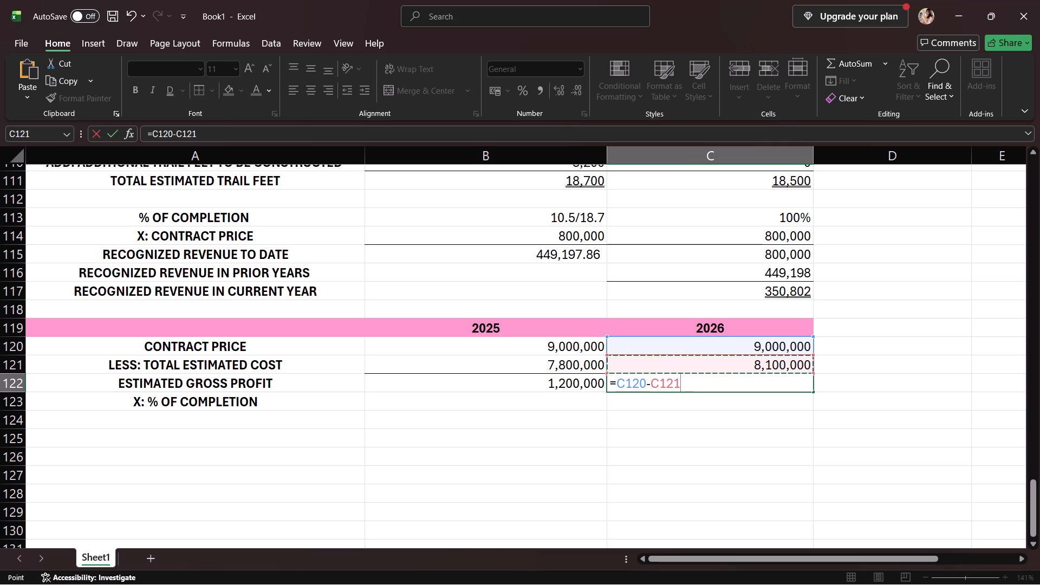
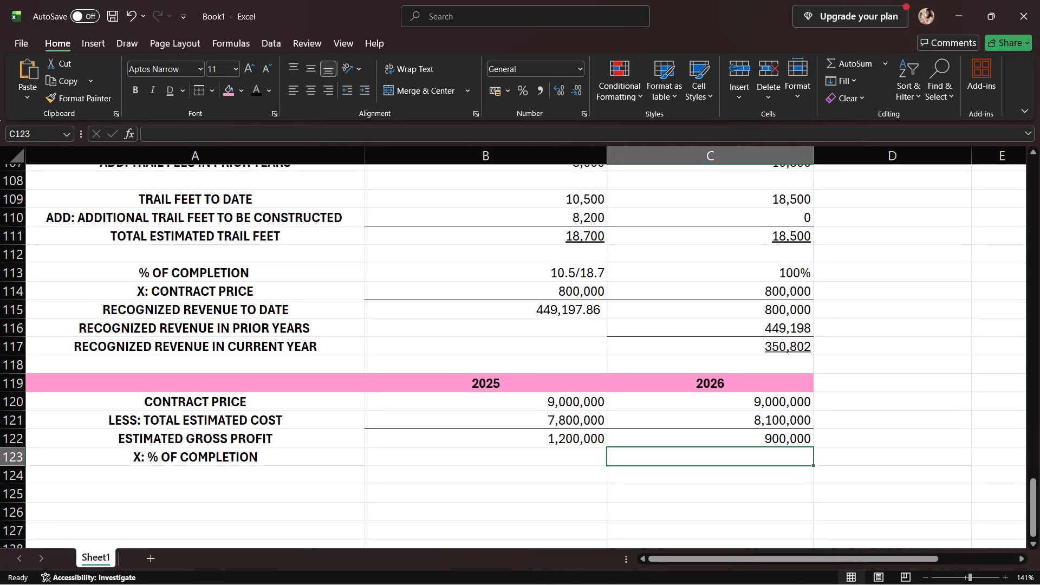
Enter the percentages of completion as 39/78 for 2025 in B123 and 63/81 for 2026 in C123.
left_click(539, 456)
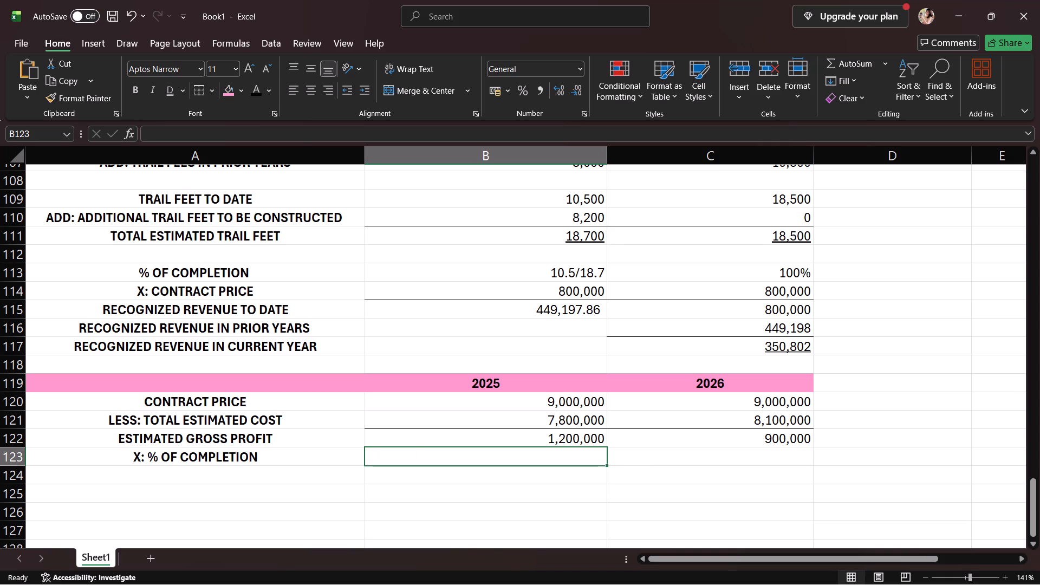
type("39/")
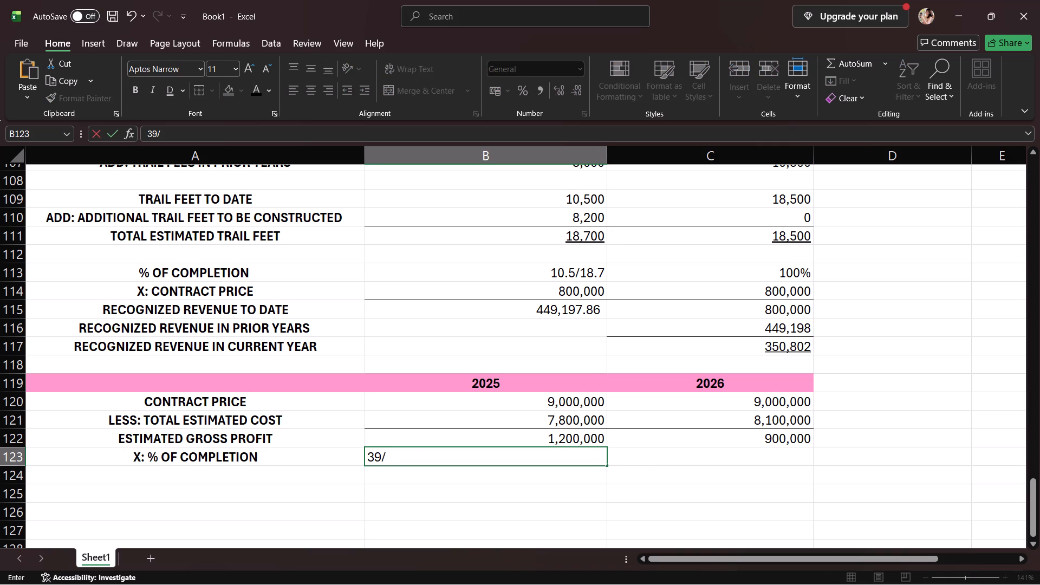
type("78")
scroll(539, 456, "up", 1)
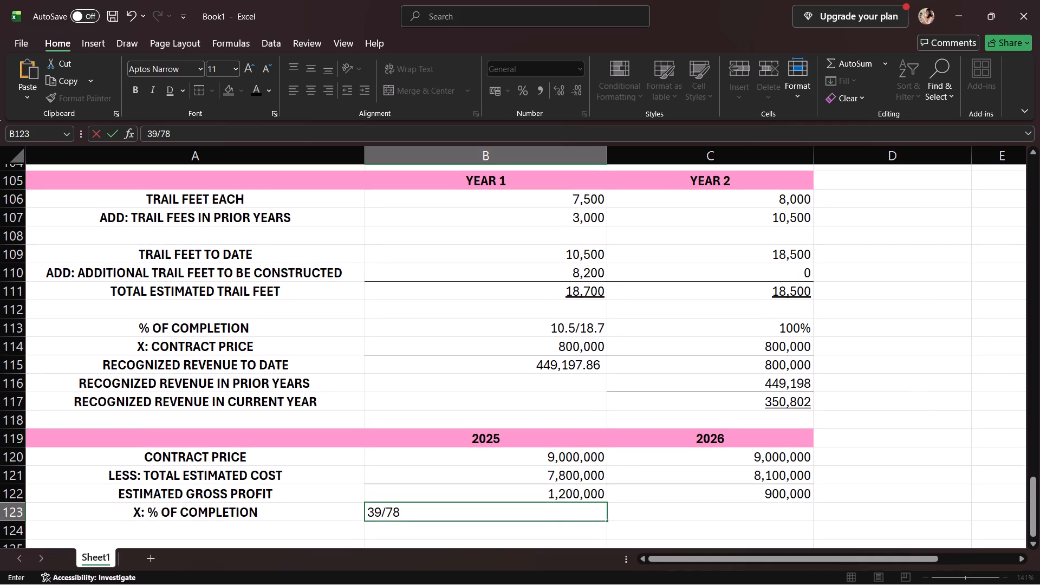
left_click(638, 518)
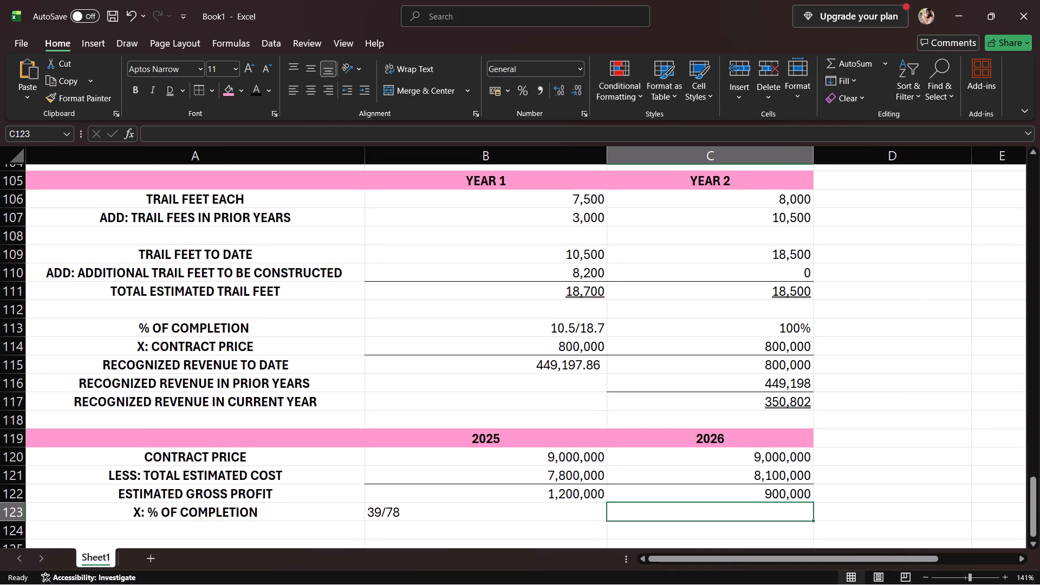
type("63")
key("slash")
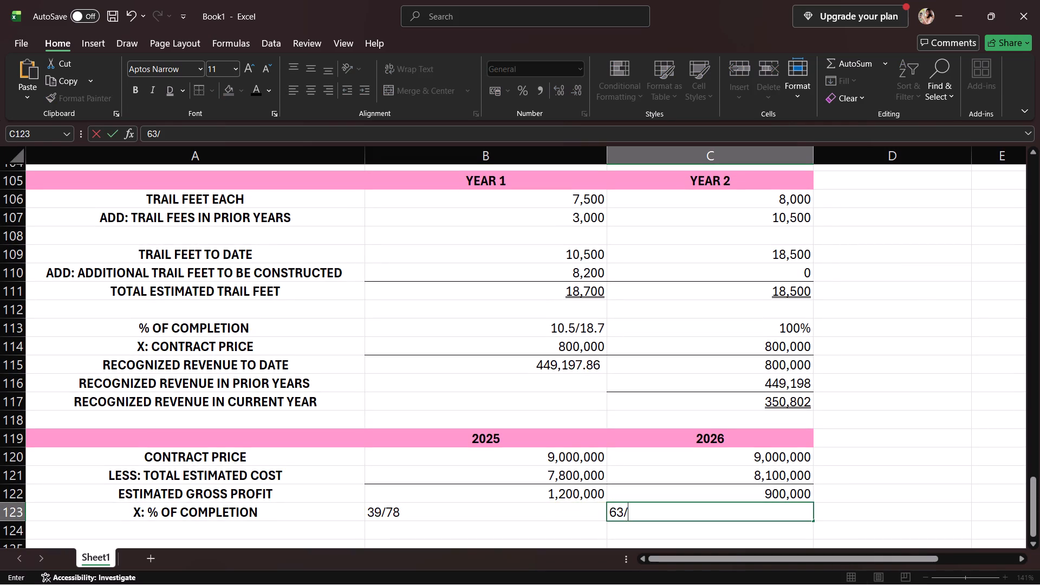
type("81")
key("Return")
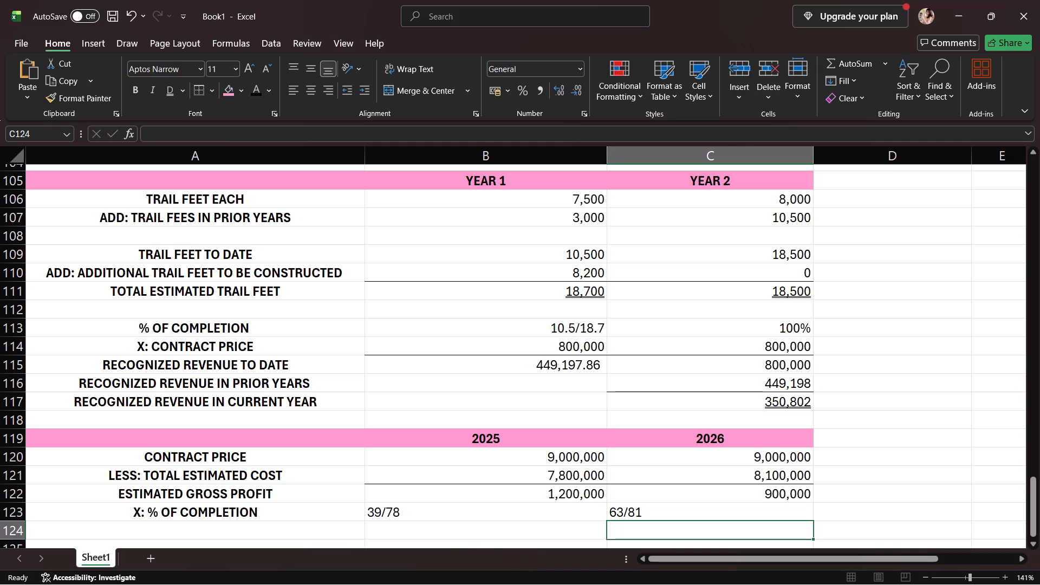
Right-align the 2025 and 2026 percentage of completion entries in B123 and C123.
left_click(583, 519)
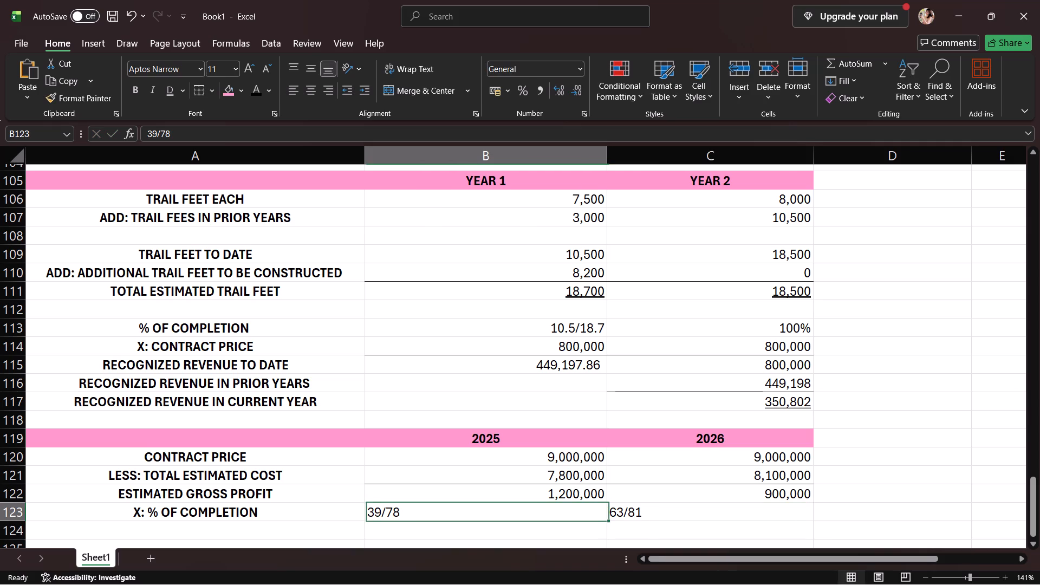
left_click(326, 93)
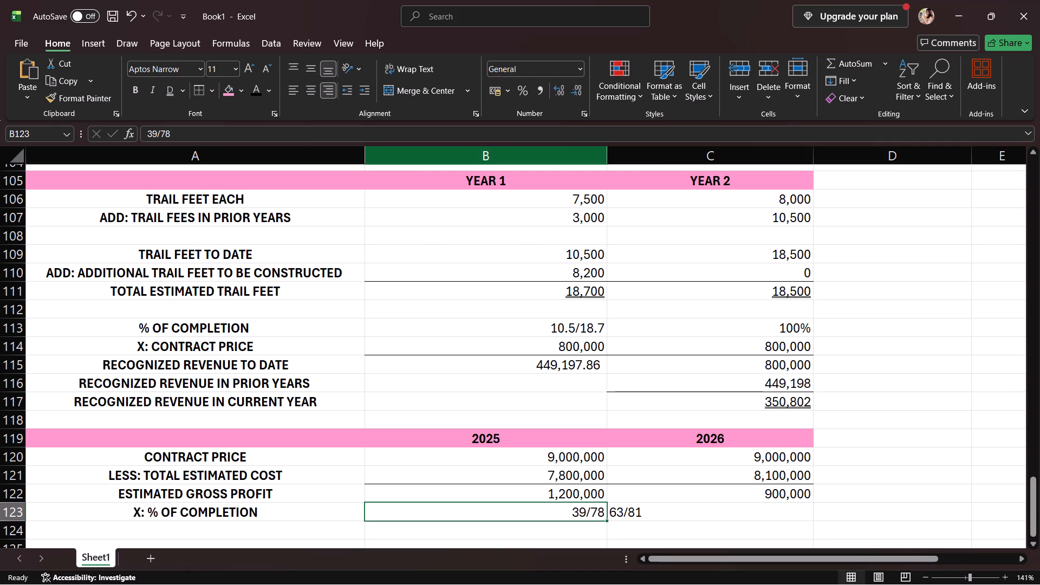
left_click(682, 517)
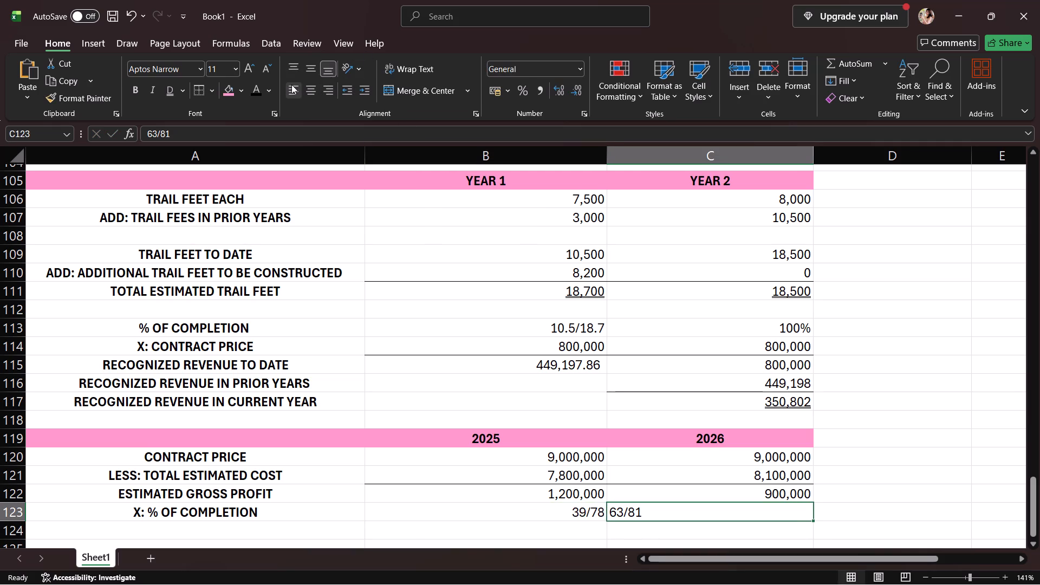
left_click(329, 97)
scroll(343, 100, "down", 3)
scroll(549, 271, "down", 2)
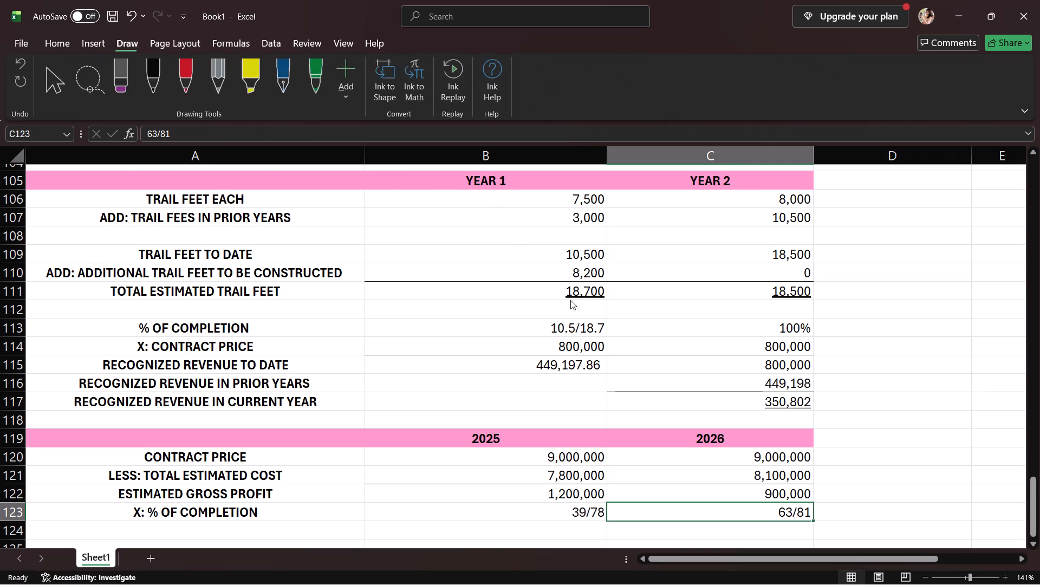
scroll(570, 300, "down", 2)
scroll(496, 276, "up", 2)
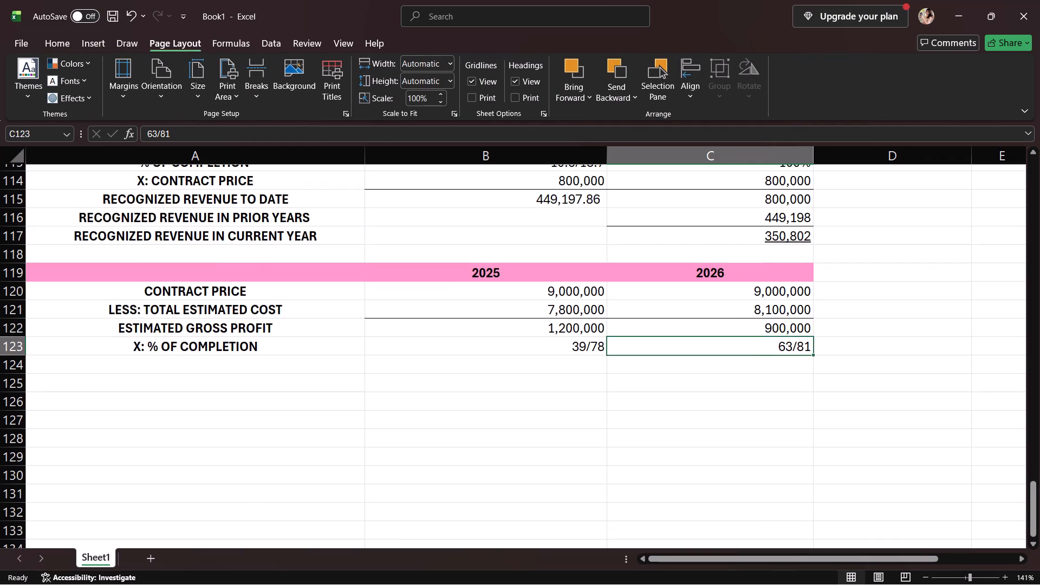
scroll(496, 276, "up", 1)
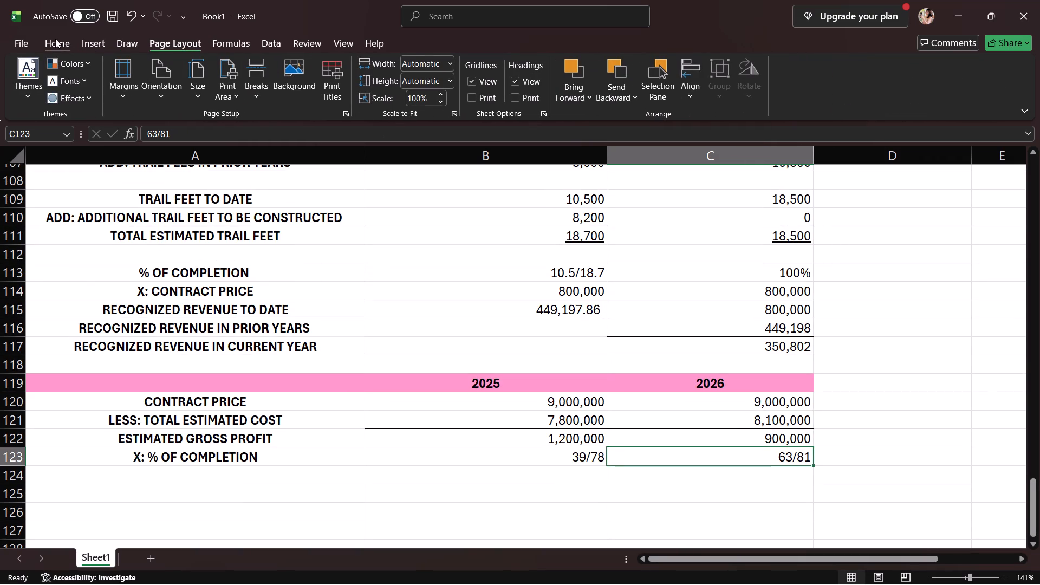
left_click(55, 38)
Enter the row label RECOGNIZED GROSS PROFIT TO DATE in A124, below the percentage of completion label.
scroll(534, 300, "down", 1)
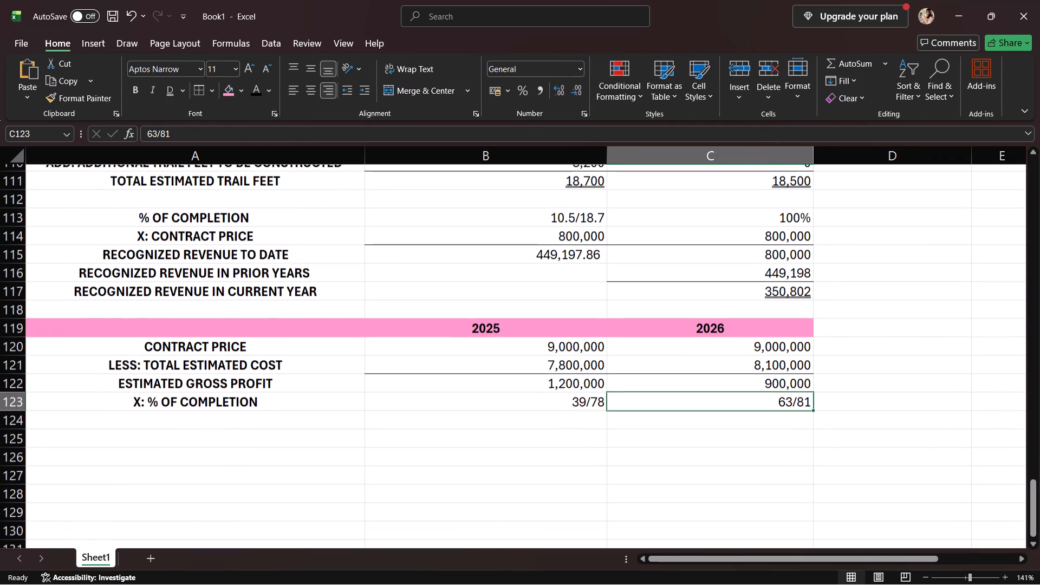
left_click(222, 413)
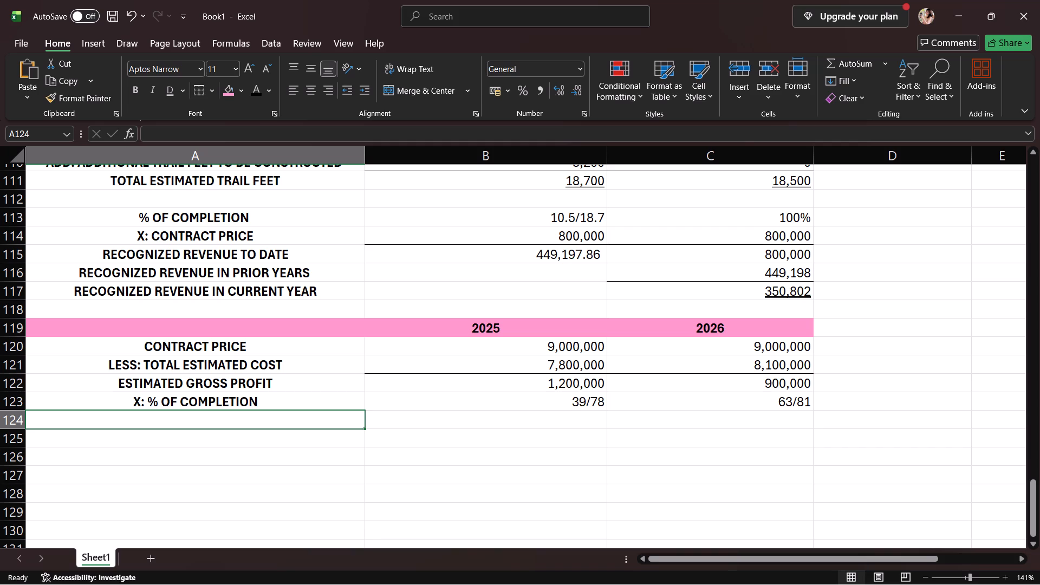
type("REC")
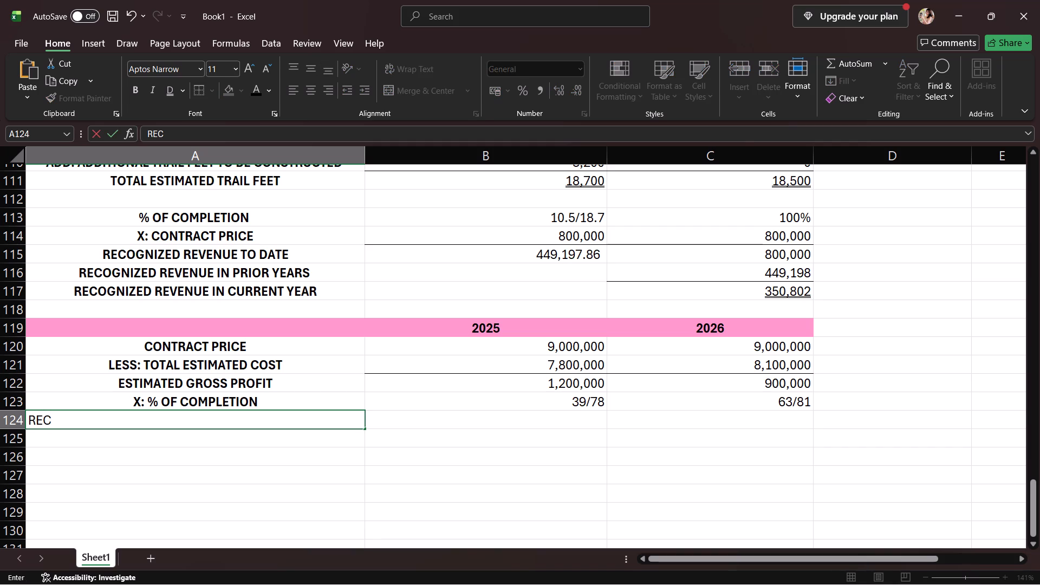
type("OGNIZED GROSS POR")
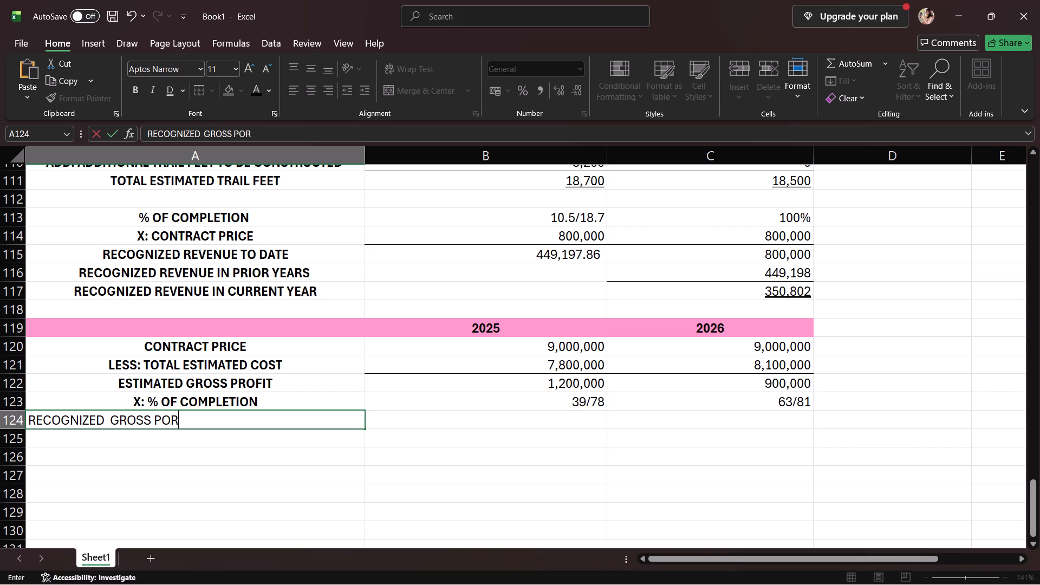
key("BackSpace")
key("BackSpace")
type("ROFI")
key("space")
key("BackSpace")
type("T TO DAT")
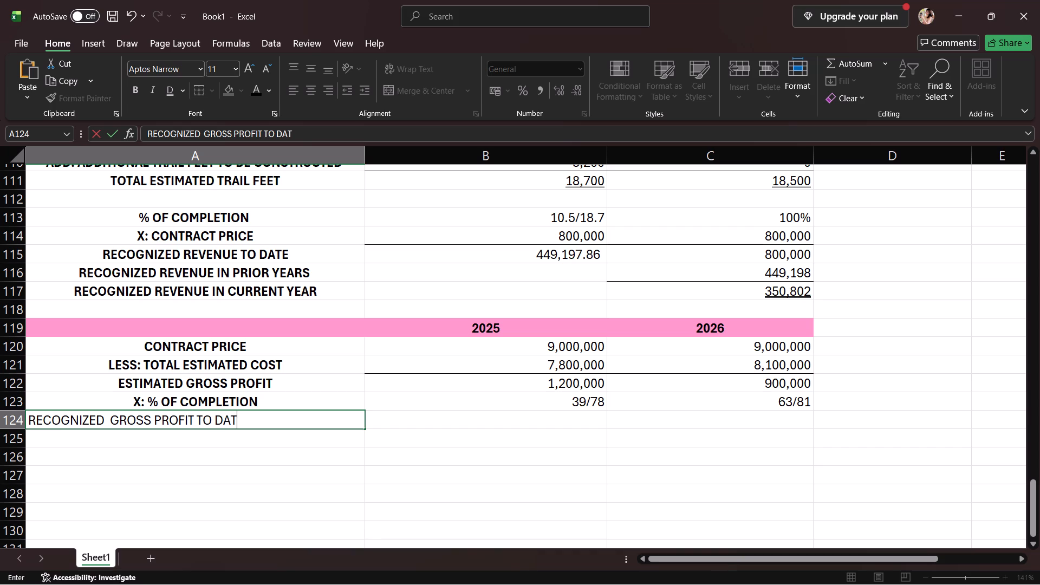
key("e")
key("Return")
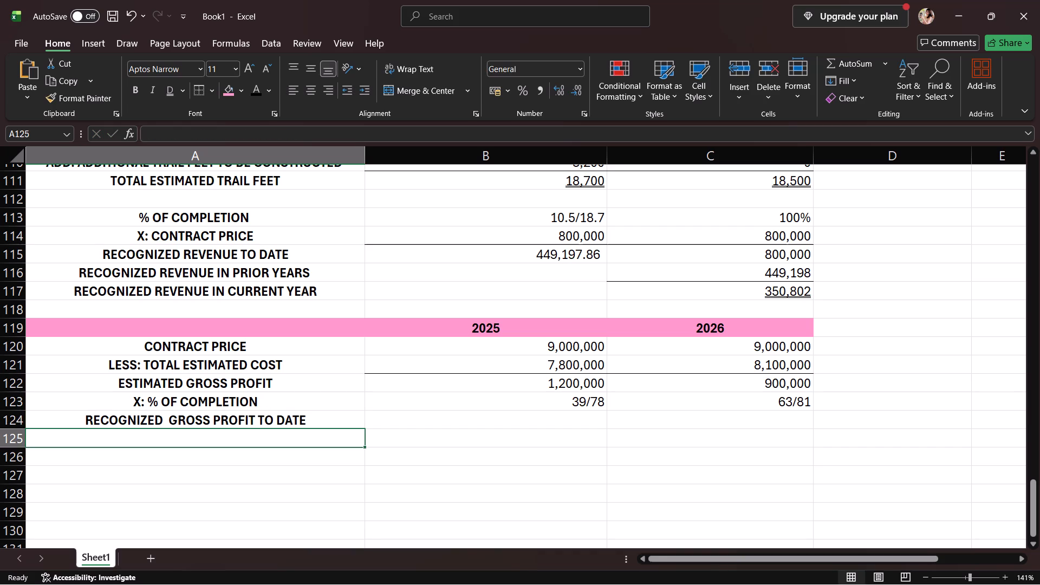
Add a top border to the 2025 and 2026 recognized gross profit to date cells, B124 and C124.
left_click(431, 422)
left_click(431, 422)
left_click_drag(431, 422, 505, 442)
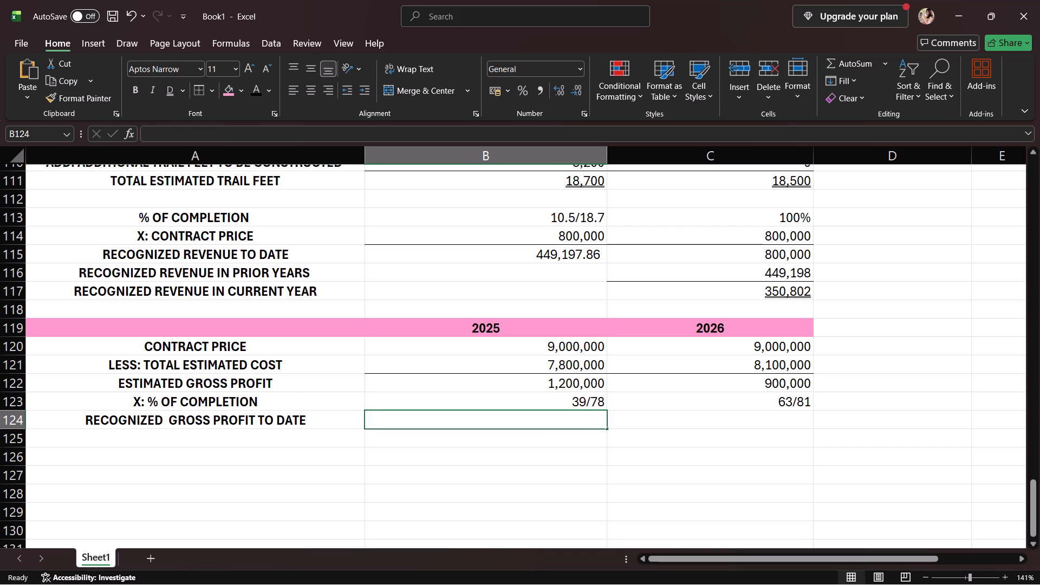
left_click_drag(505, 442, 544, 439)
left_click(569, 426)
left_click_drag(597, 426, 621, 421)
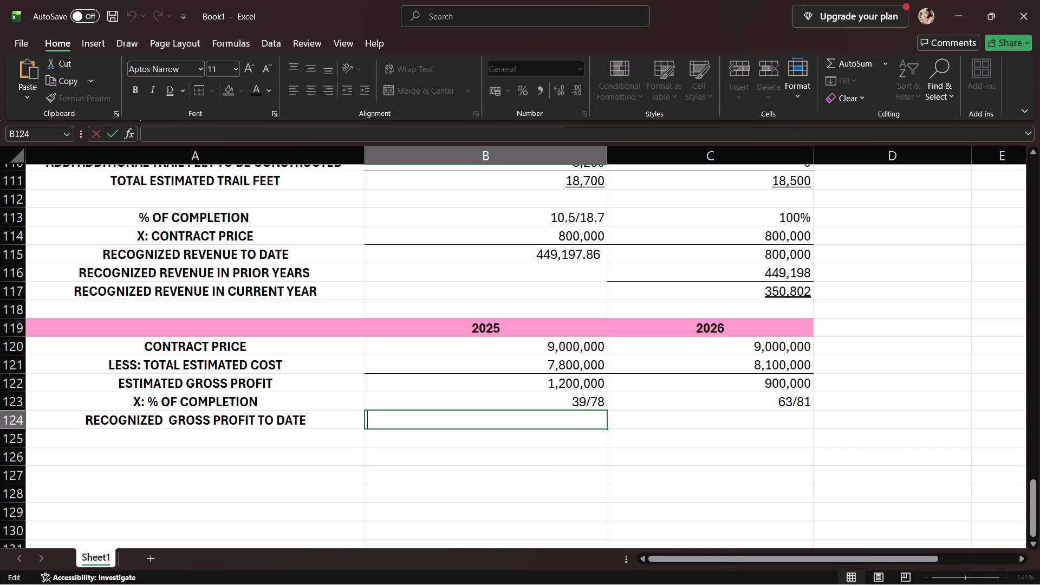
left_click(555, 406)
left_click(565, 422)
left_click_drag(565, 422, 643, 431)
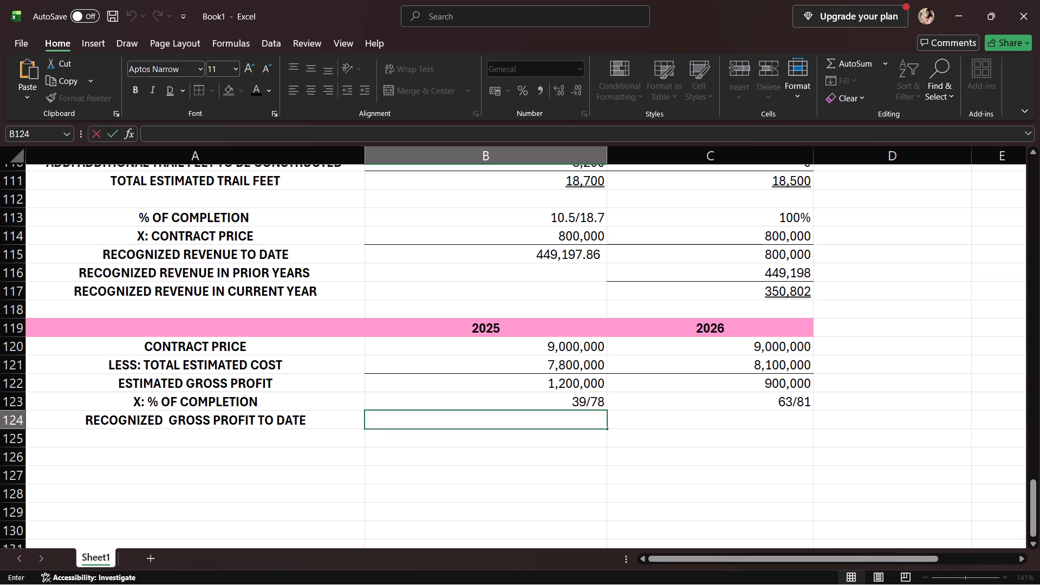
left_click(558, 421)
left_click_drag(560, 421, 640, 420)
left_click(640, 420)
left_click(559, 420)
left_click_drag(603, 423, 634, 422)
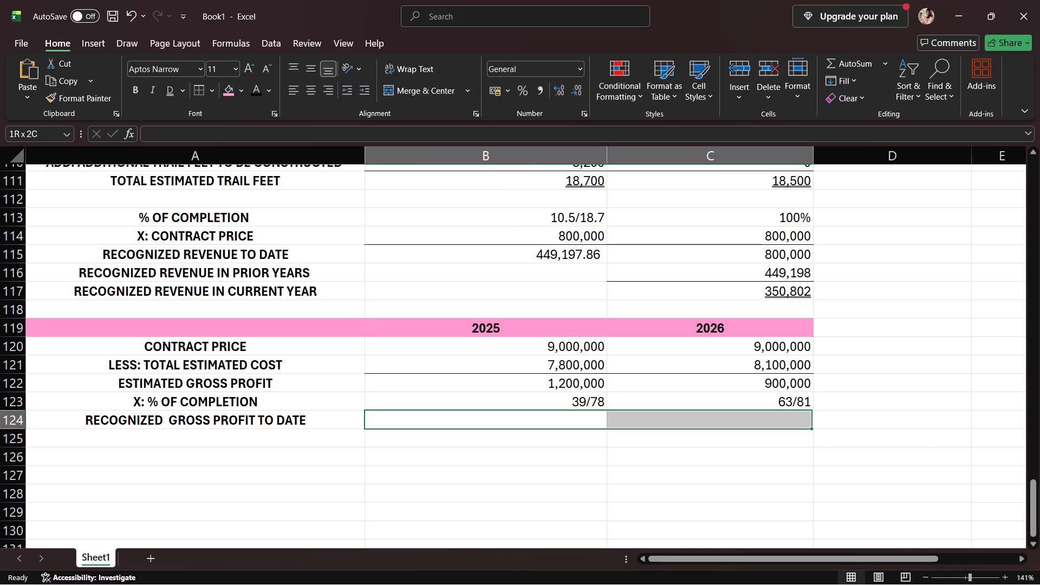
left_click_drag(634, 422, 640, 421)
left_click(197, 84)
Enter the formula =B122+39/78 in B124 for the 2025 recognized gross profit to date.
left_click(498, 424)
left_click(498, 424)
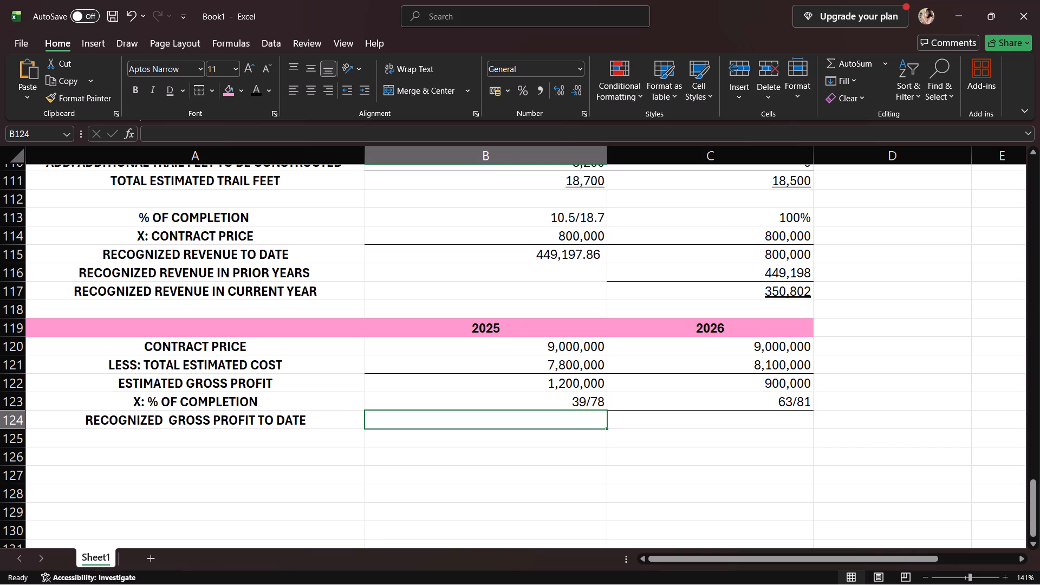
key("equal")
left_click(529, 386)
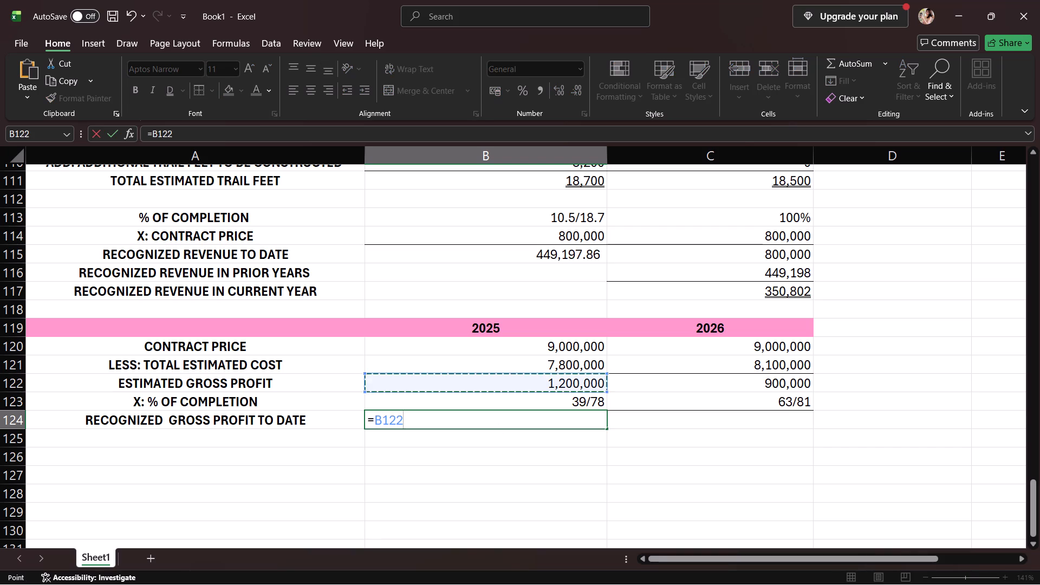
key("plus")
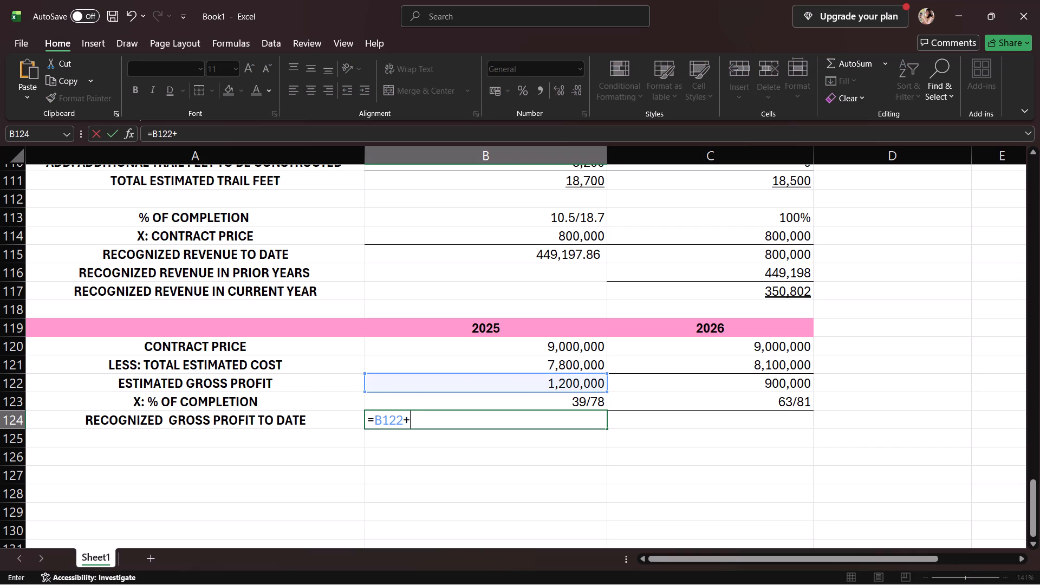
type("39")
key("slash")
type("78")
key("Return")
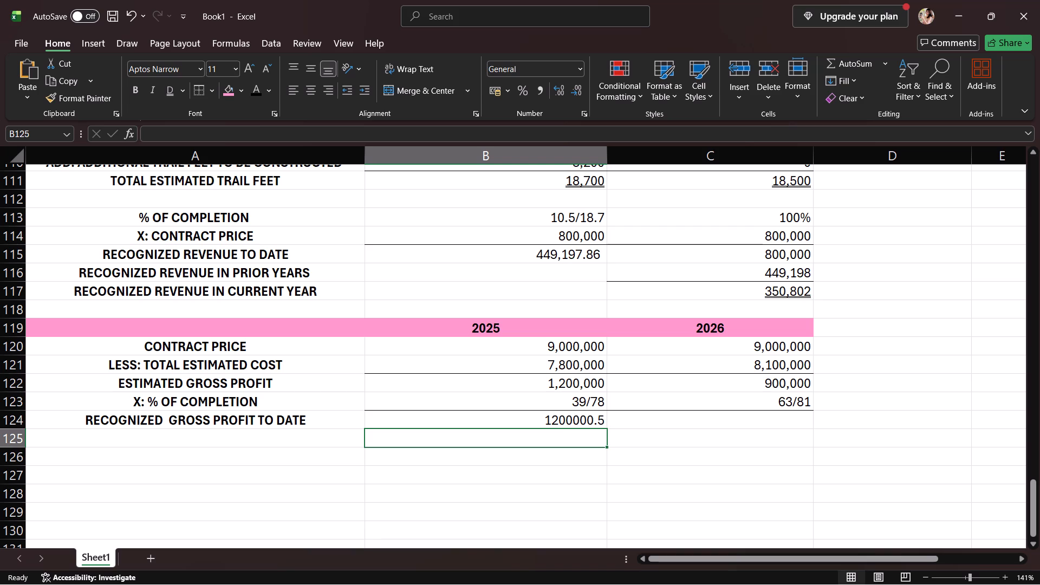
Correct the B124 formula to =B122*39/78 so the gross profit is multiplied by the percentage of completion.
left_click(538, 419)
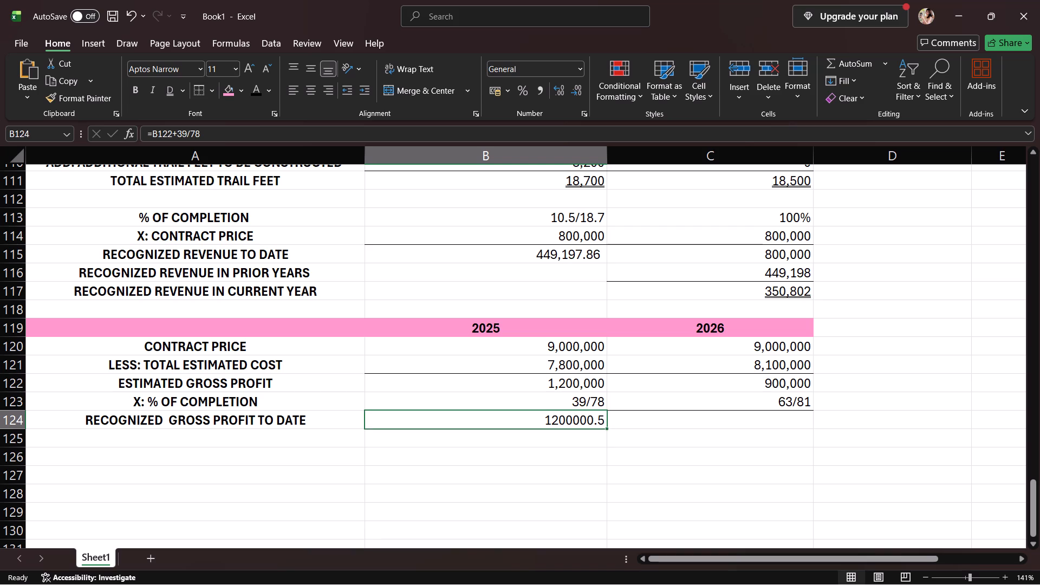
left_click(268, 131)
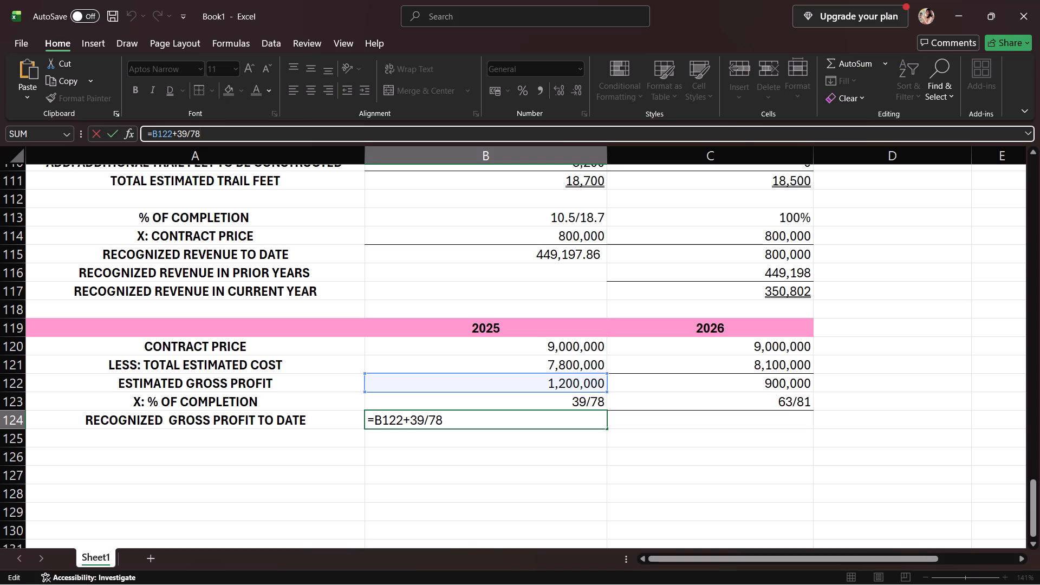
left_click(179, 134)
key("BackSpace")
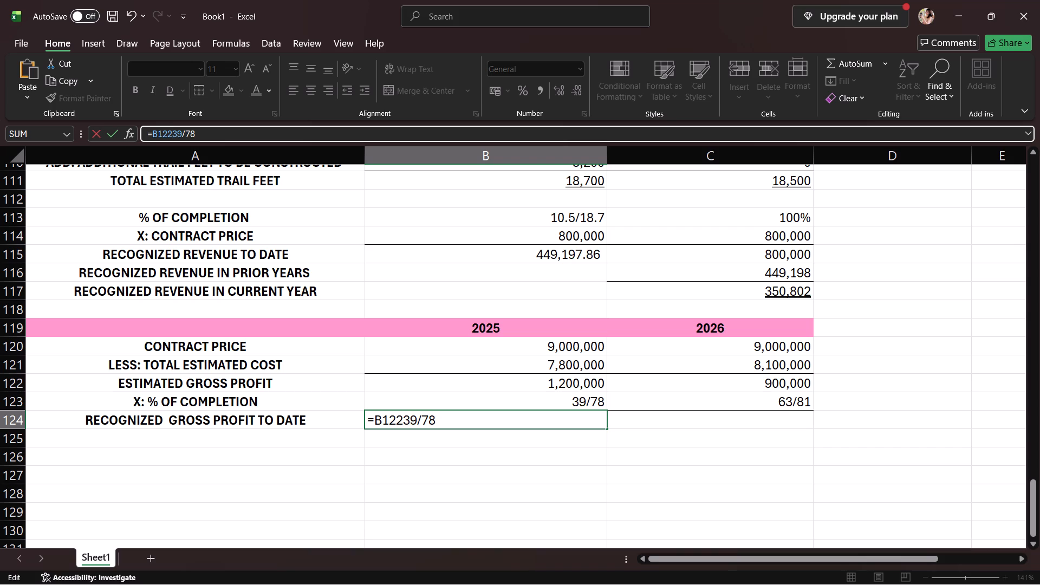
key("asterisk")
key("Return")
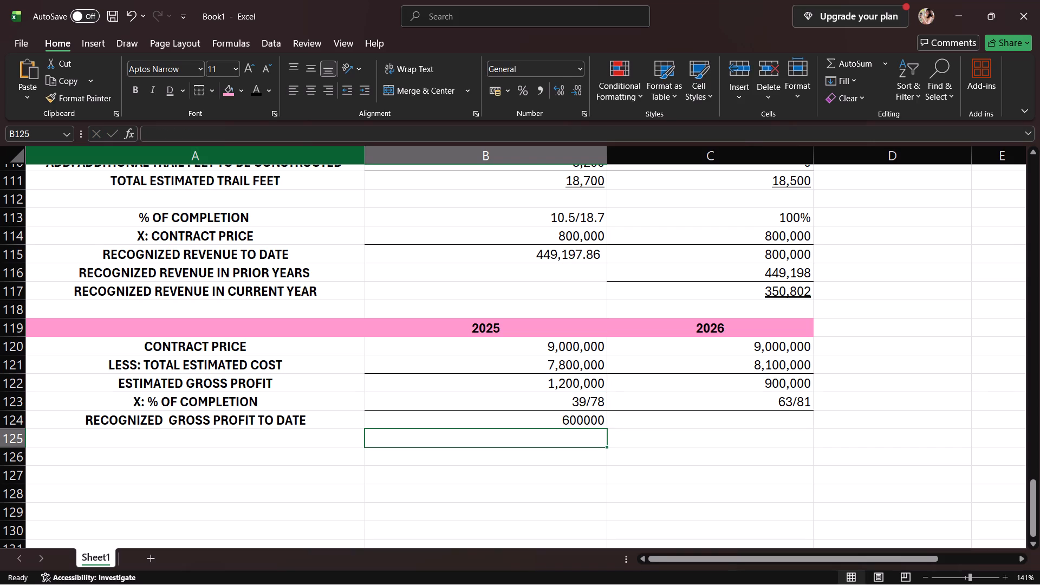
Apply the comma number style to the 2025 recognized gross profit to date in B124.
left_click(483, 430)
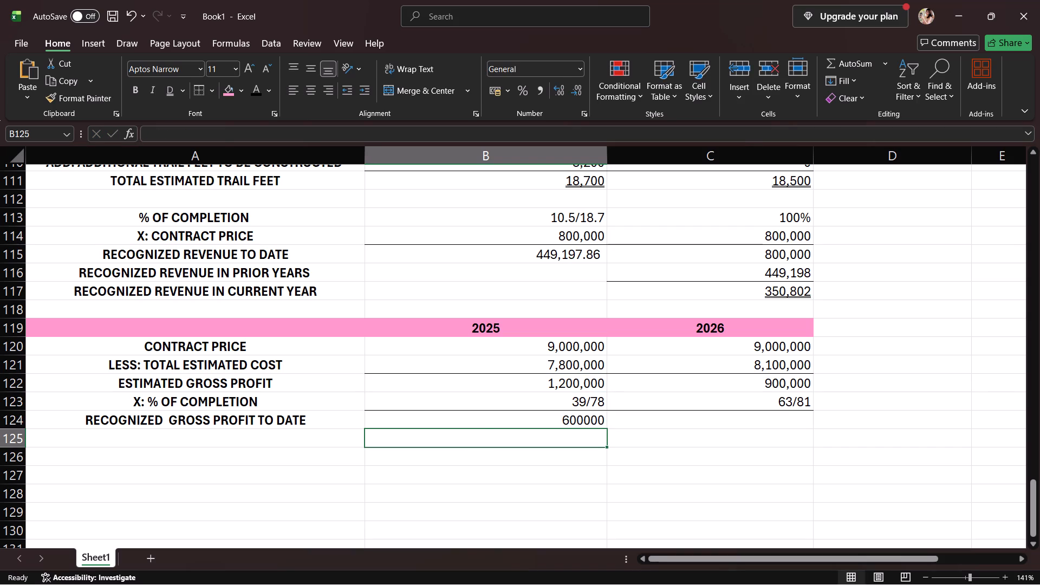
left_click(539, 409)
left_click(539, 417)
left_click(543, 93)
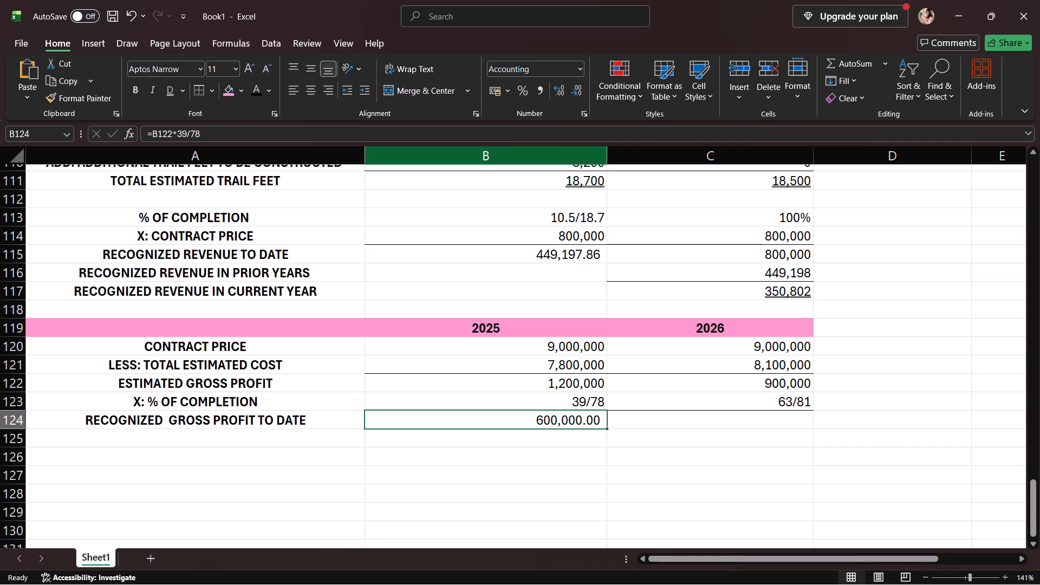
Enter the formula =C122*63/81 in C124 for the 2026 recognized gross profit to date.
left_click(804, 418)
key("equal")
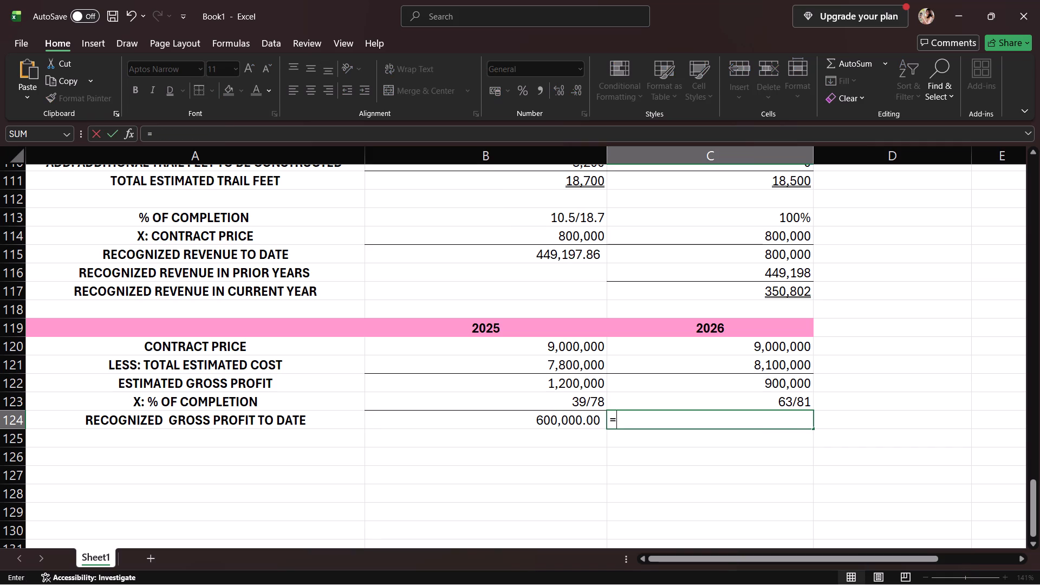
left_click(795, 384)
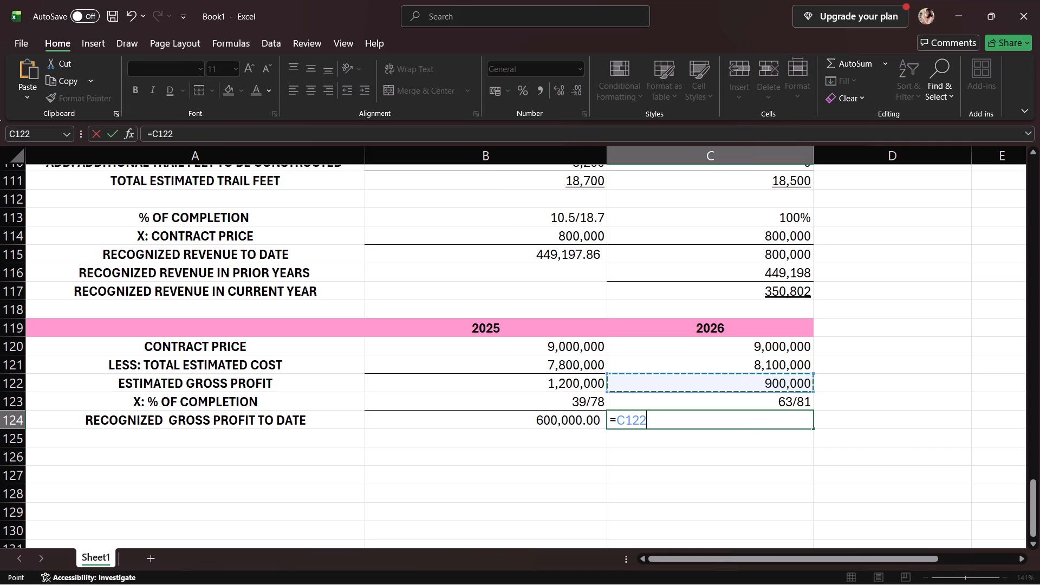
key("asterisk")
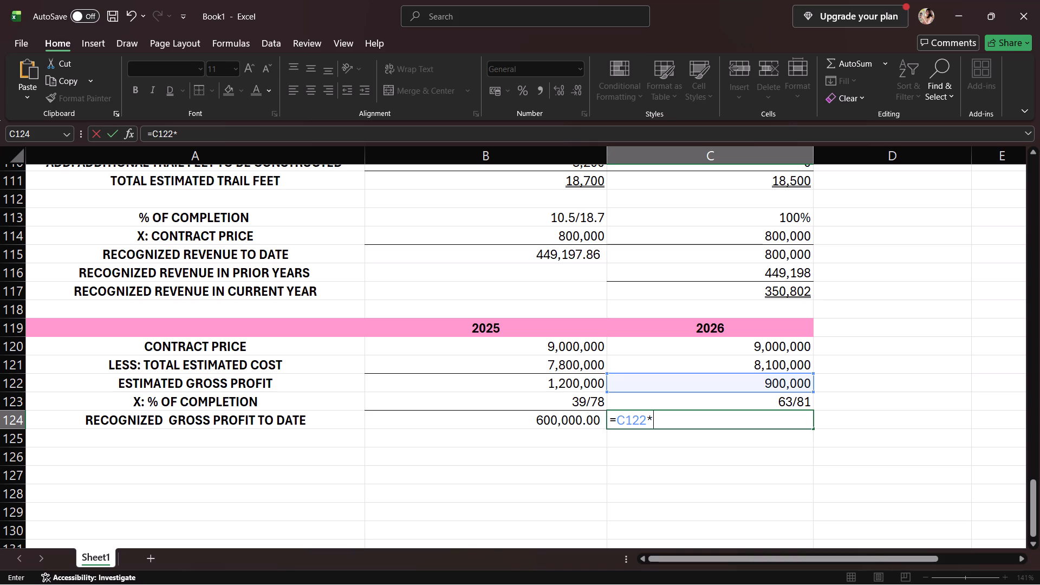
type("64")
key("BackSpace")
key("3")
type("/78")
key("BackSpace")
key("BackSpace")
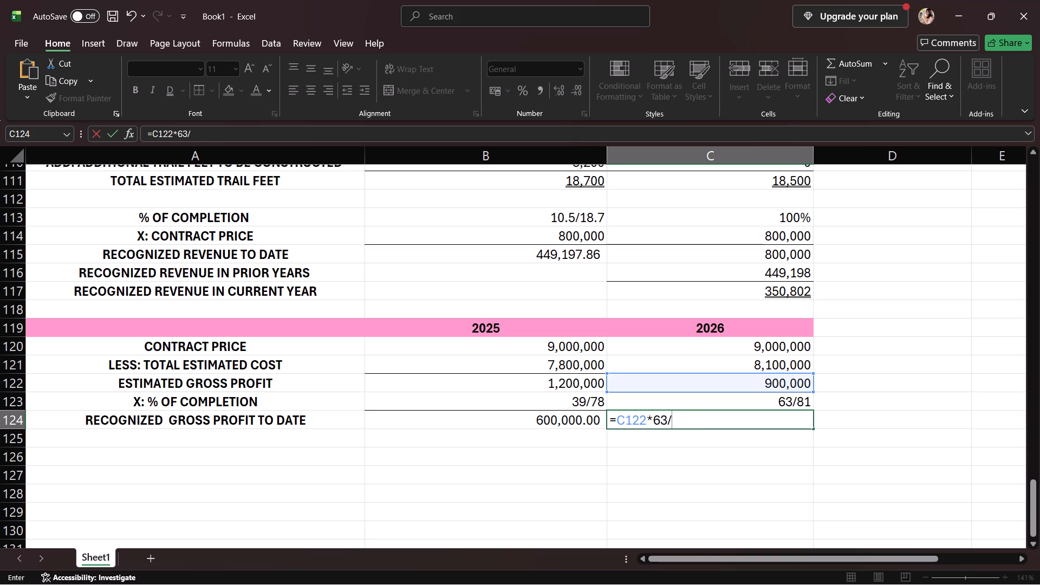
type("81")
key("Return")
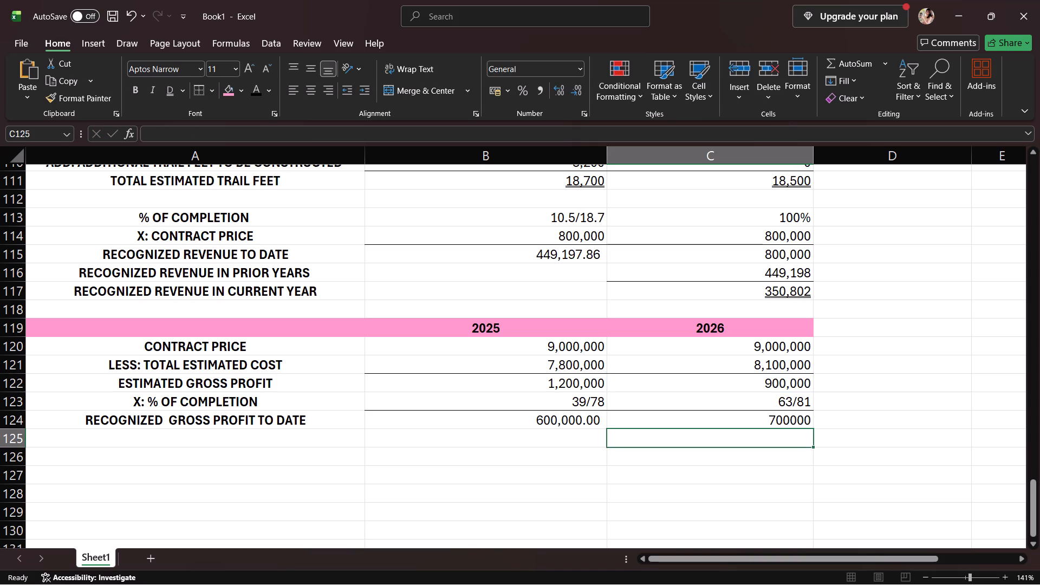
Apply the comma number style to the 2026 recognized gross profit to date in C124.
left_click(762, 423)
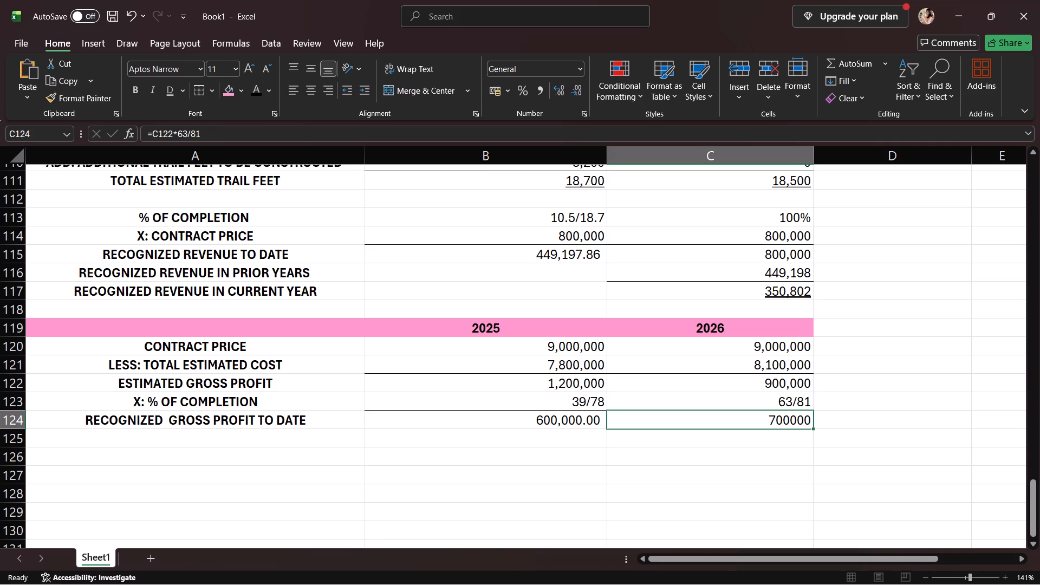
left_click(544, 96)
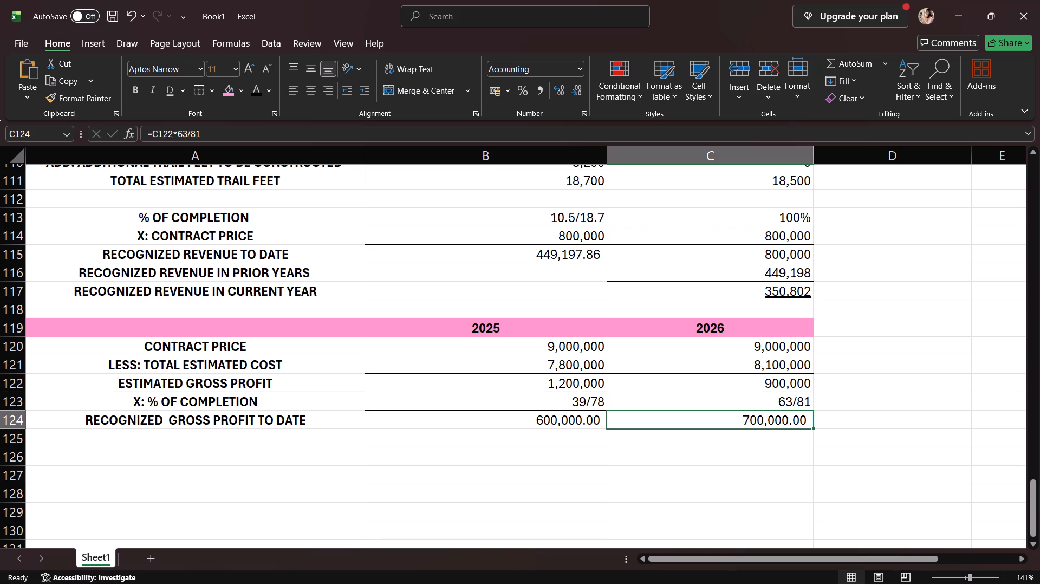
Enter the row label LESS: RECOGNIZED GROSS PROFIT in A125, below the recognized gross profit to date label.
left_click(227, 435)
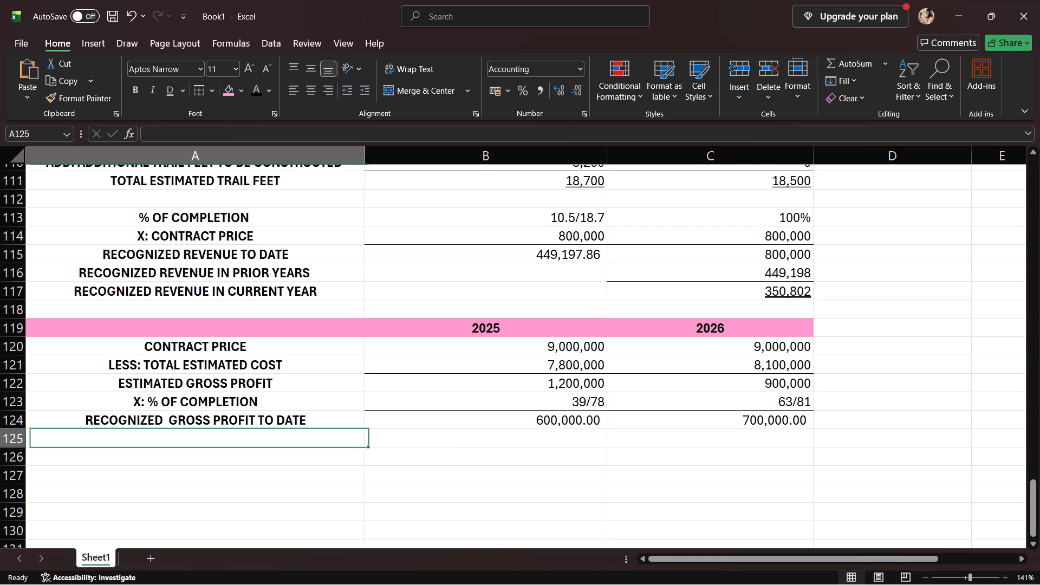
type("LESS")
key("shift+colon")
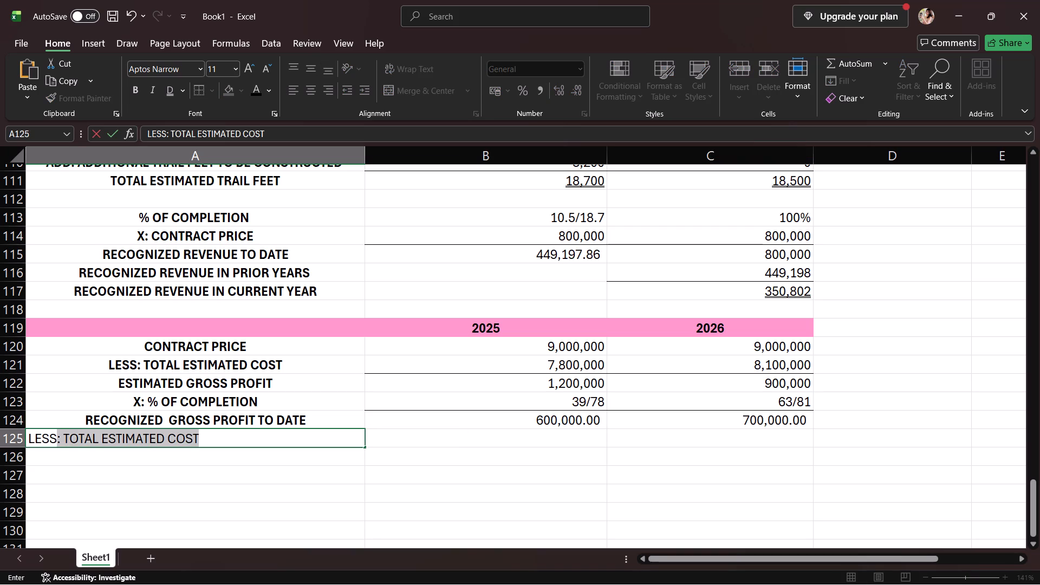
key("space")
type("RE")
type("COGNO")
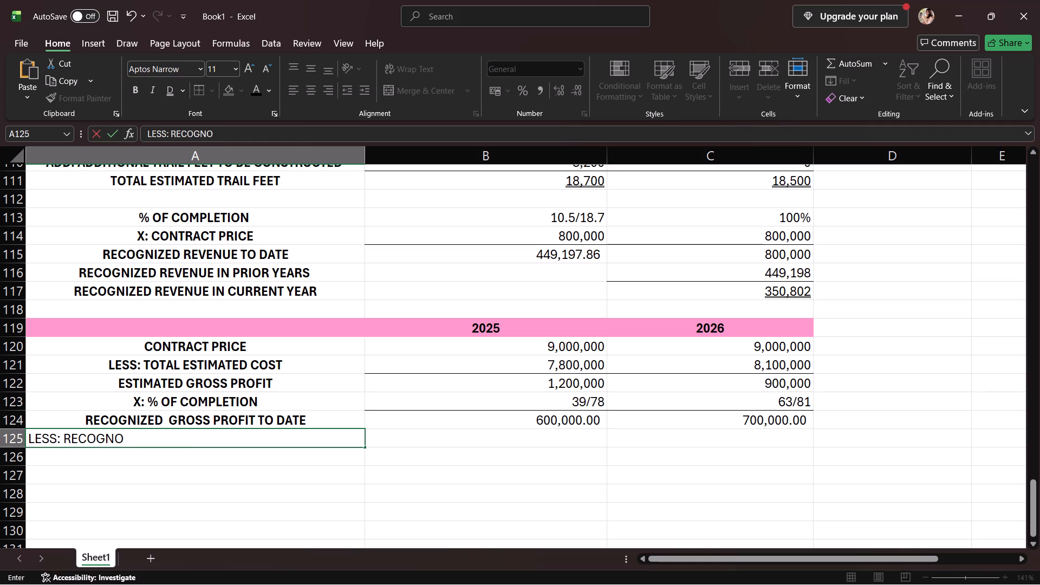
key("BackSpace")
type("IZED")
key("space")
type("GROSS PROFIT")
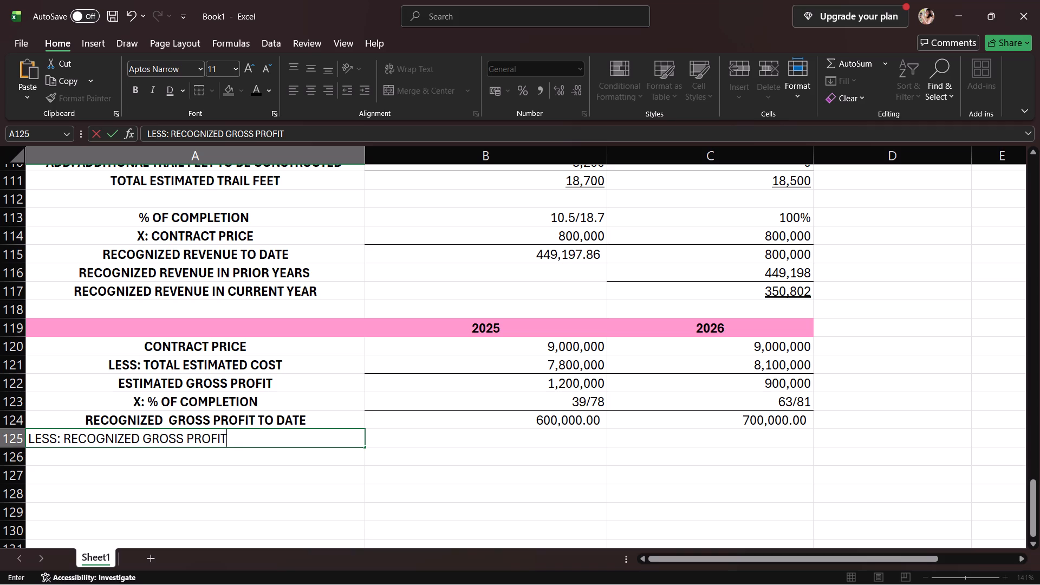
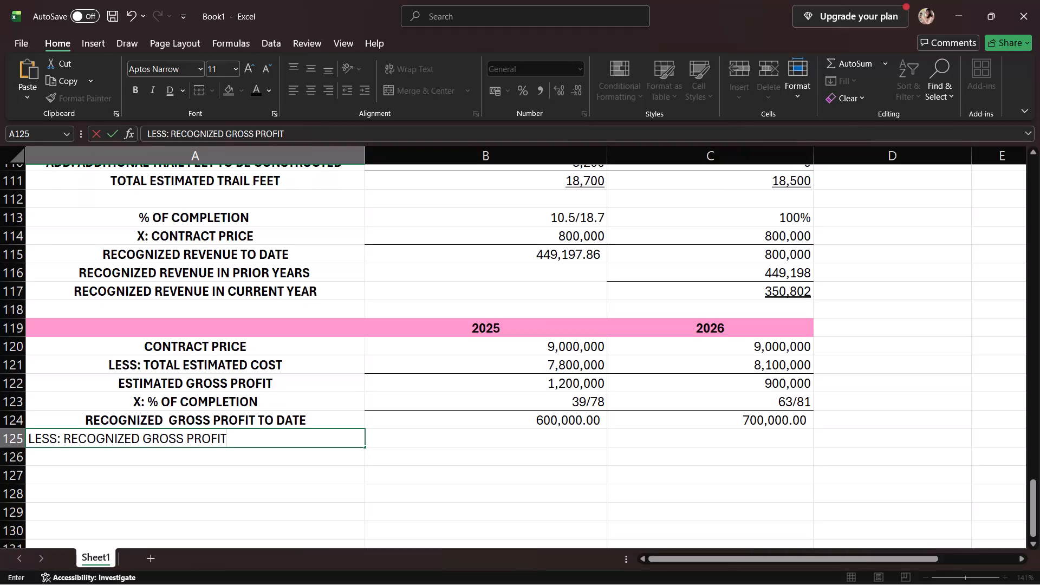
Complete the row label in A125 as LESS: RECOGNIZED GROSS PROFIT IN PRIOR YEAR.
key("space")
type("IN")
key("space")
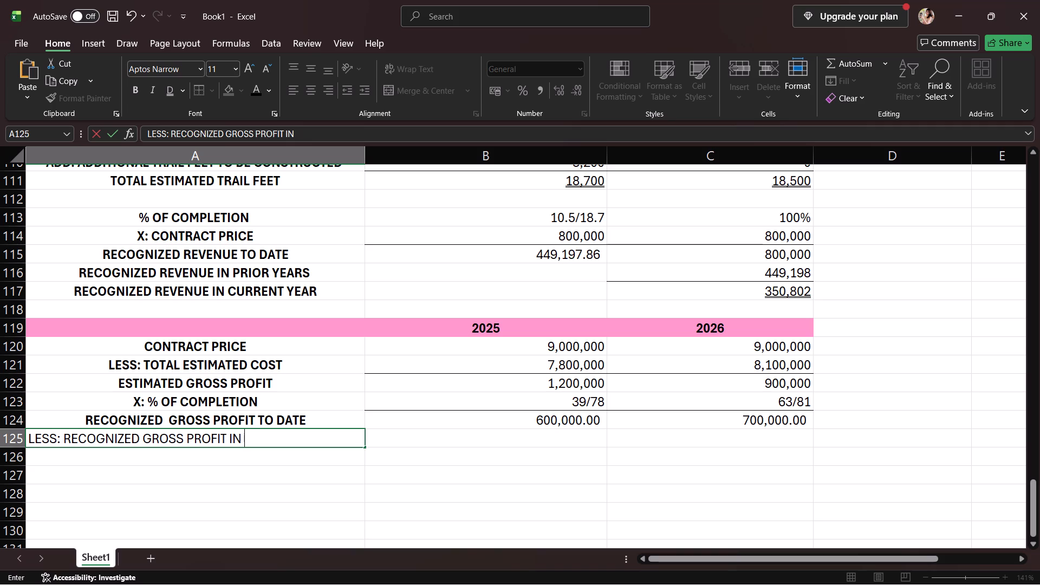
type("PRIOR YEAR")
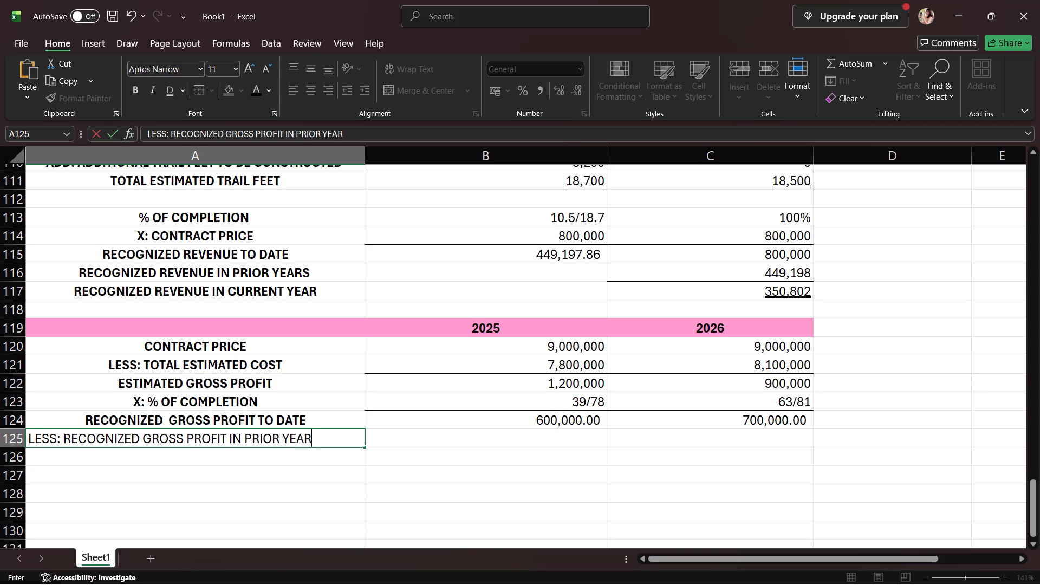
key("space")
key("Return")
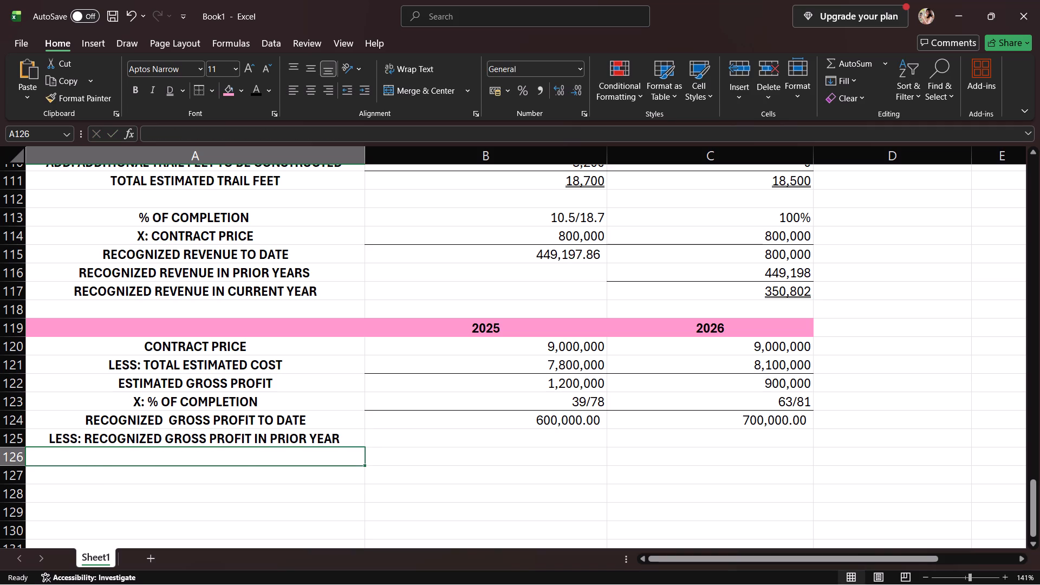
Enter a right-aligned dash in B125 for the 2025 prior-year recognized gross profit.
left_click(461, 441)
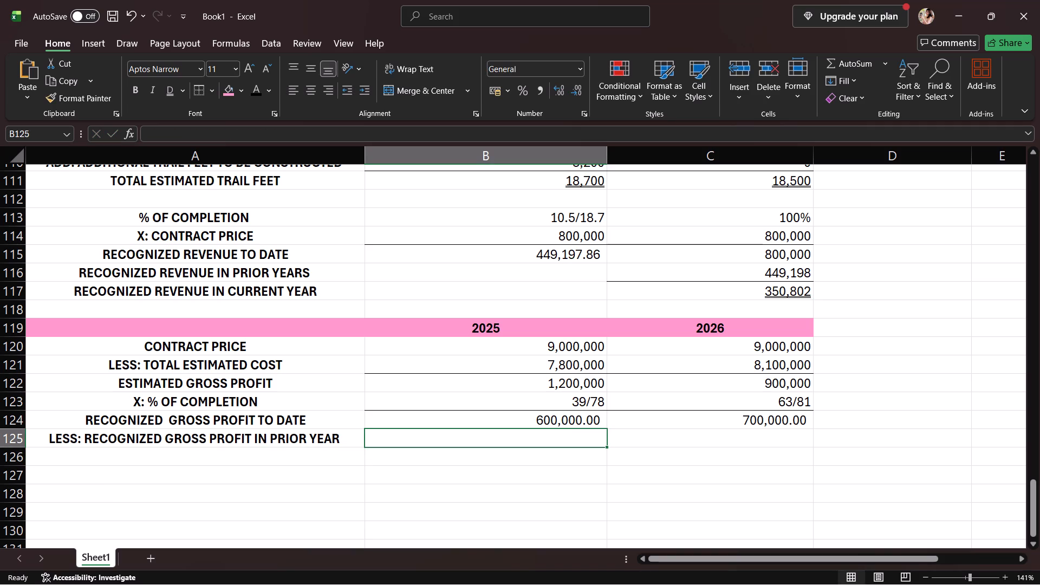
key("minus")
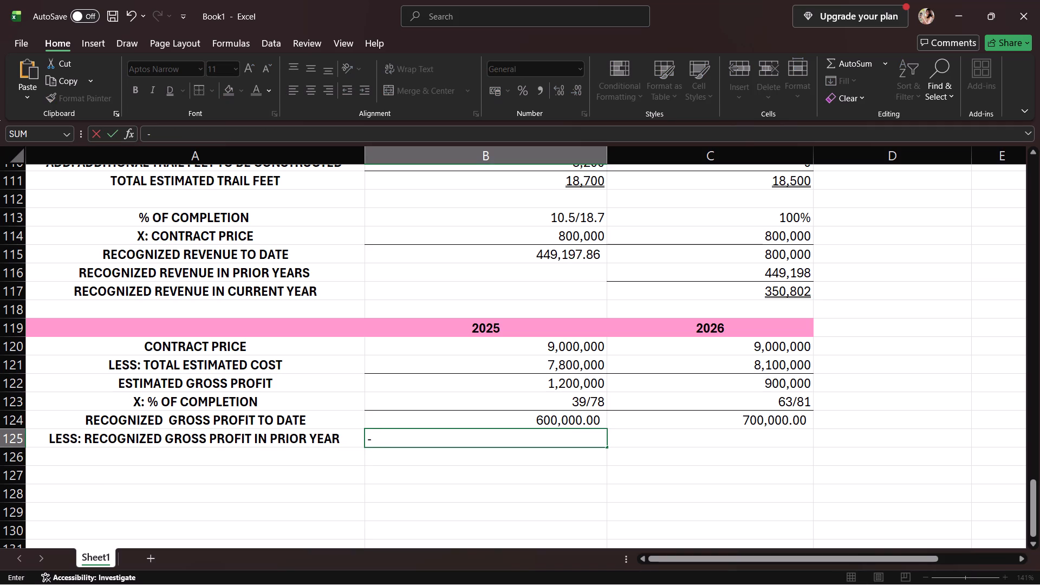
key("Return")
left_click(461, 441)
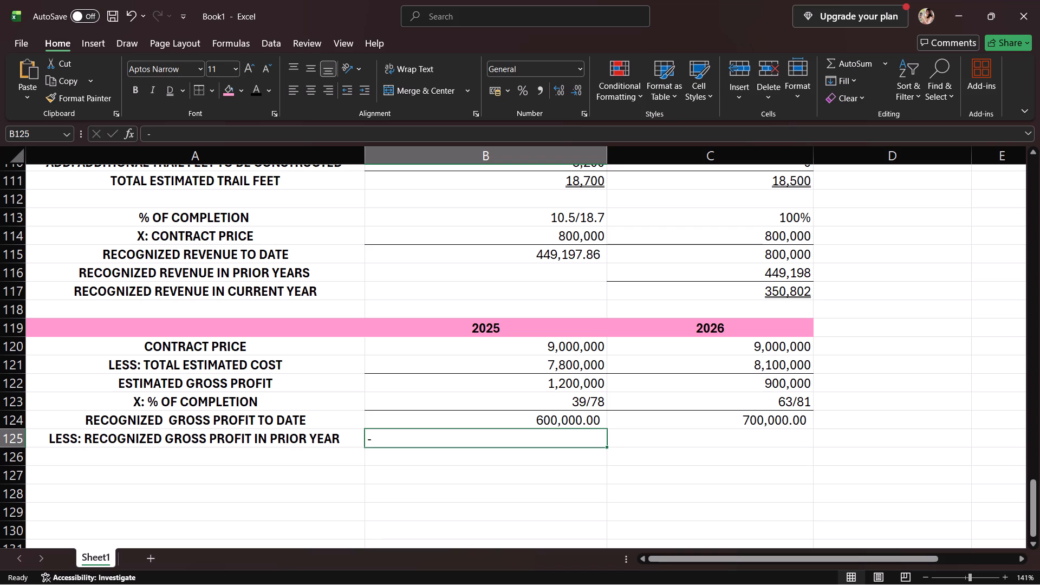
left_click(330, 95)
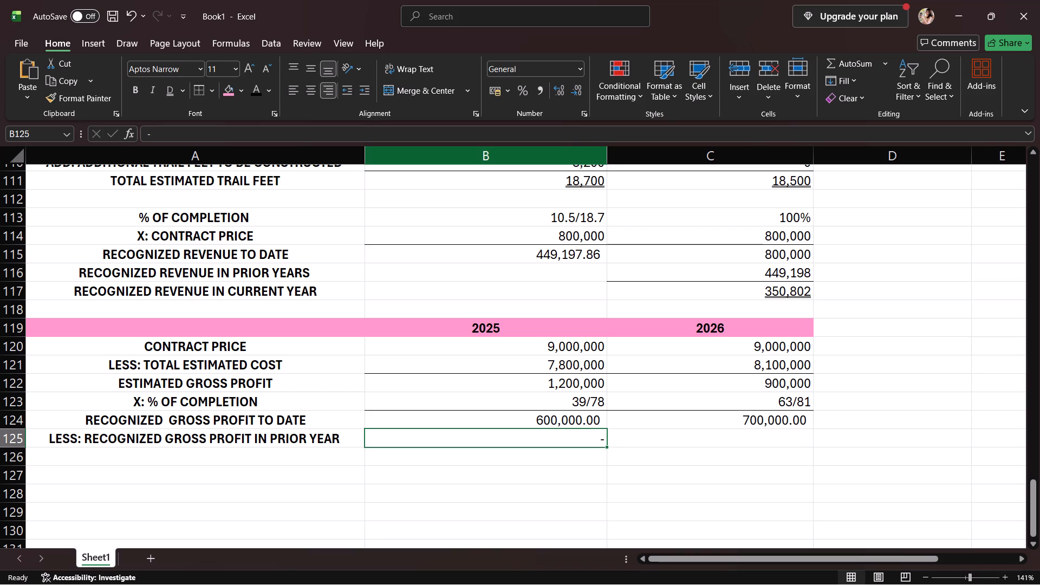
Enter 600,000 in C125 as the 2026 deduction for gross profit recognized in the prior year.
left_click(741, 441)
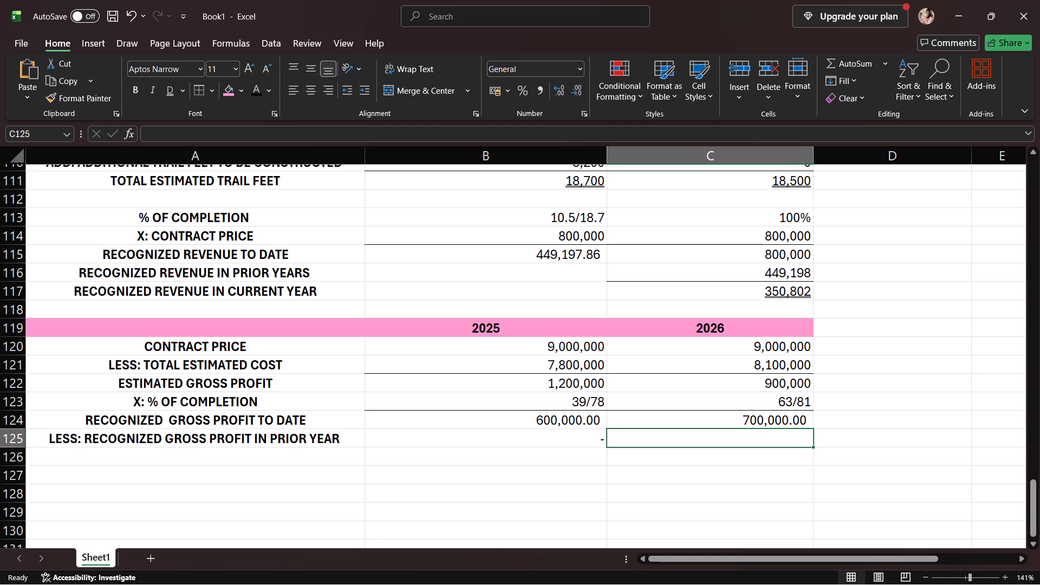
type("600")
type(",000")
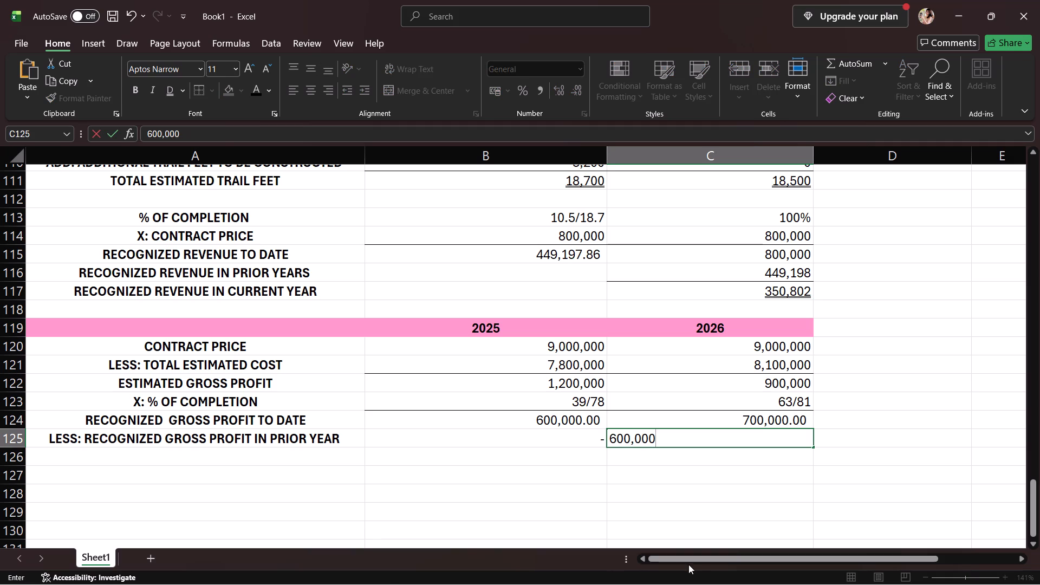
key("Return")
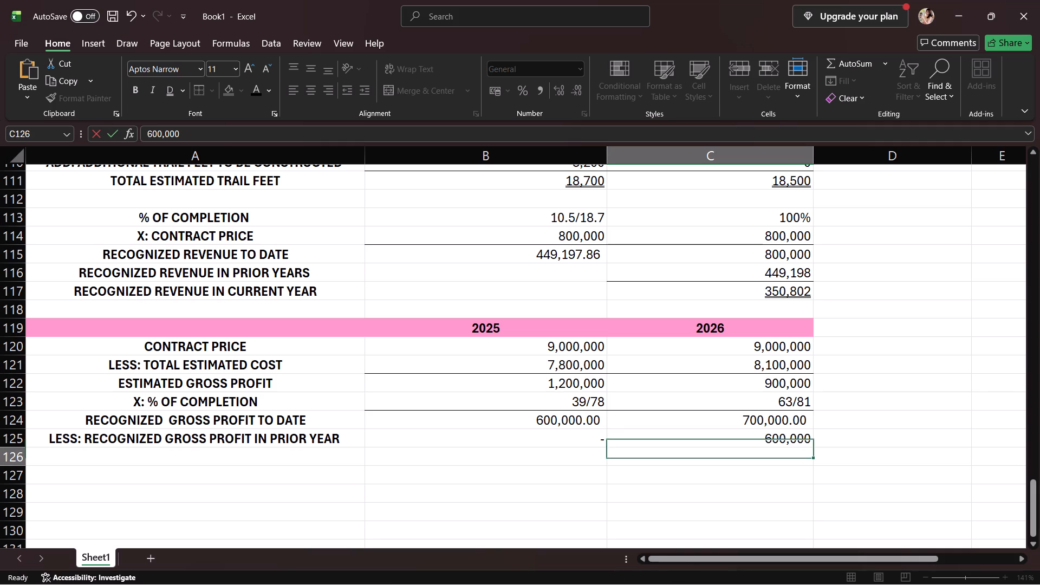
Enter the row label RECOGNIZED GROSS PROFIT IN EACH YEAR in A126.
left_click(354, 464)
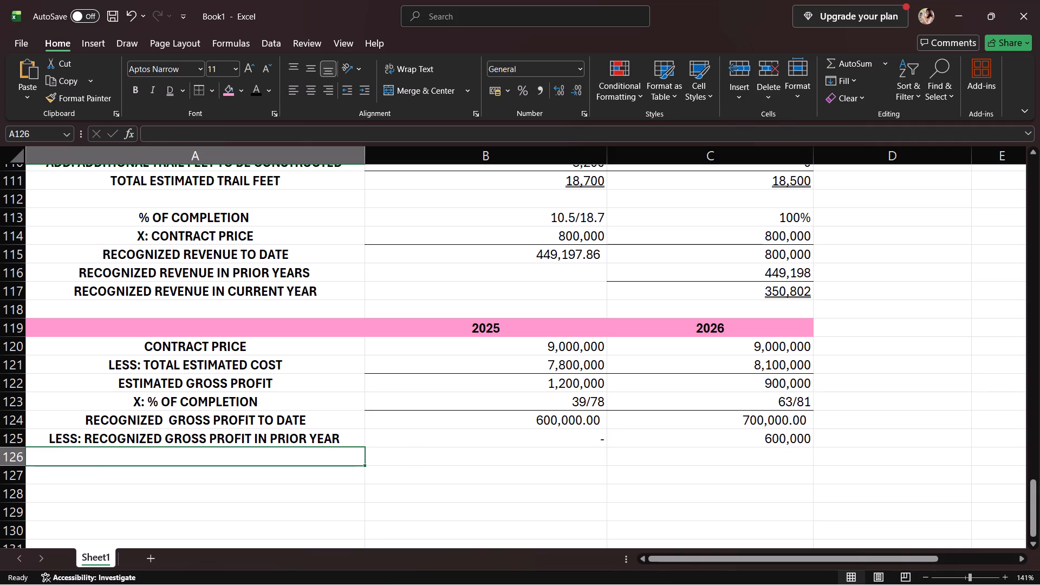
type("REC")
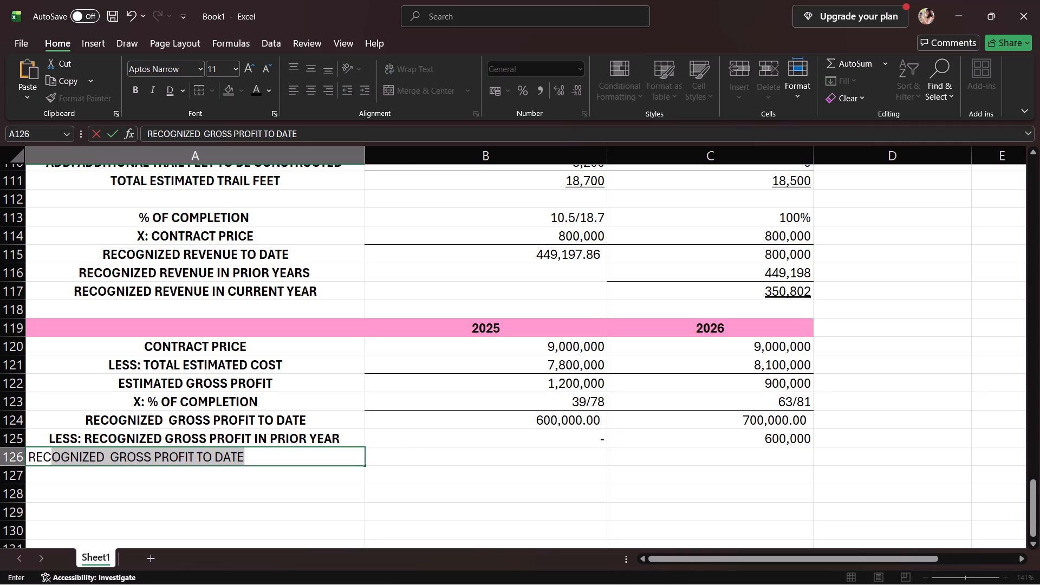
type("OGNIZED GROSS P")
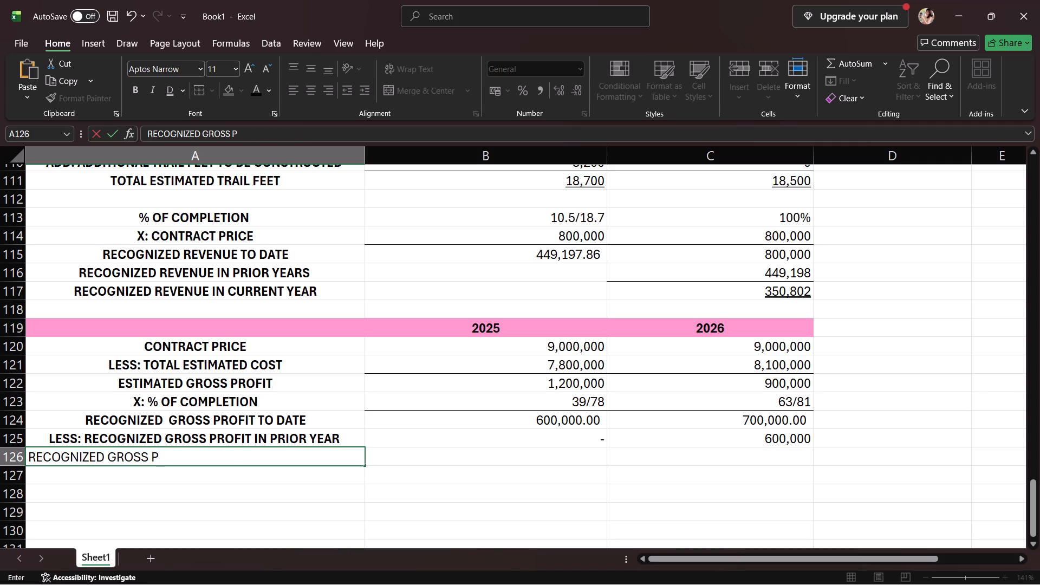
type("ROFIT IN Y")
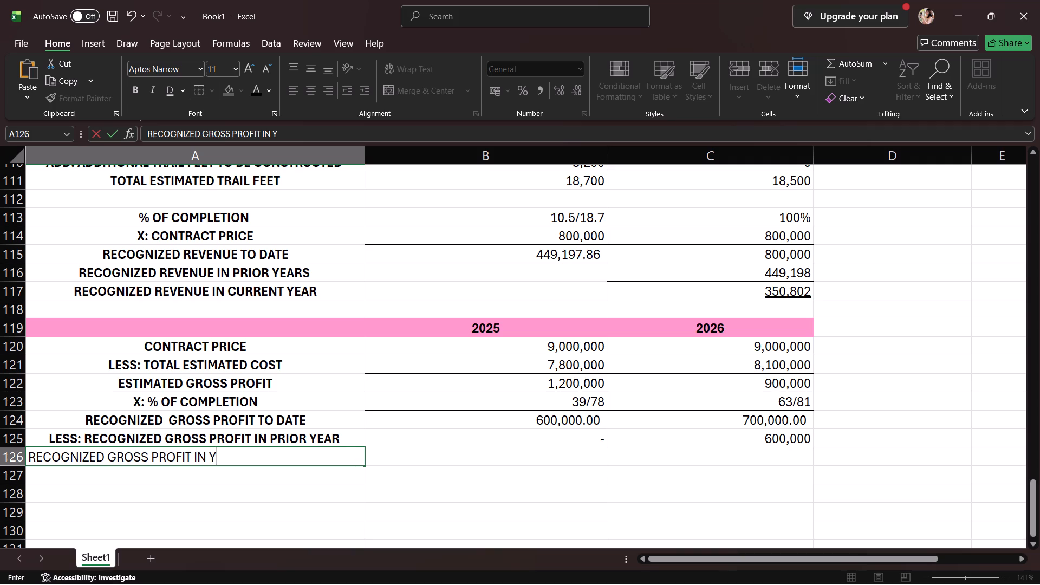
key("BackSpace")
type("EACH YEARB")
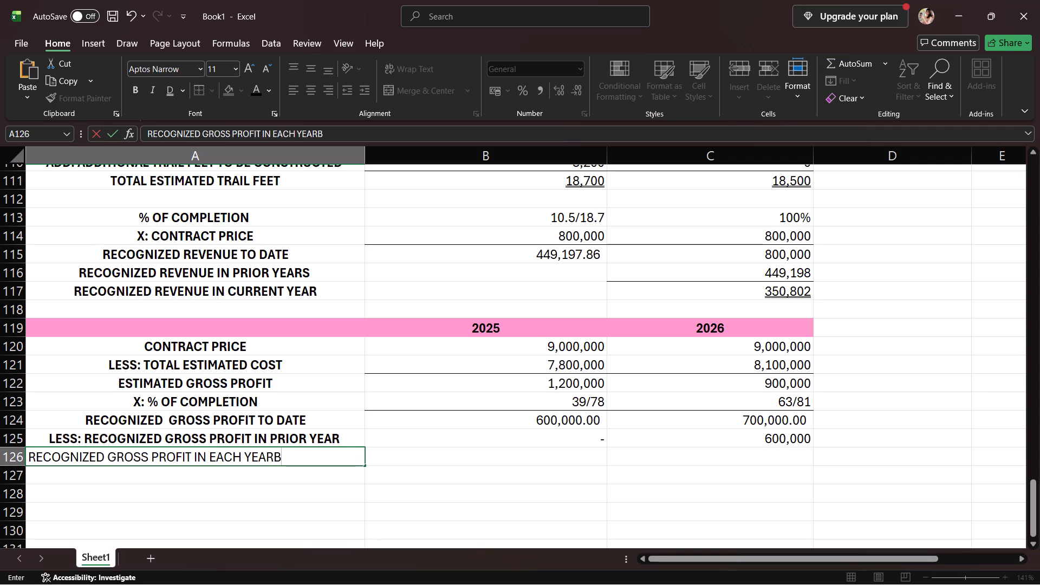
key("BackSpace")
key("space")
key("Return")
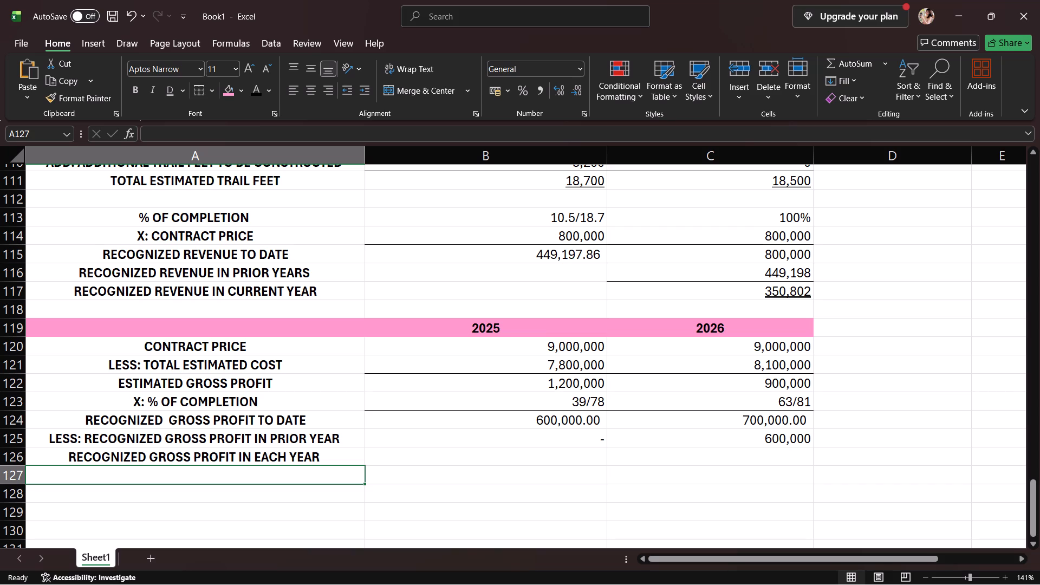
Apply a top border to B126:C126, separating the deduction row from the recognized gross profit in each year.
left_click(441, 452)
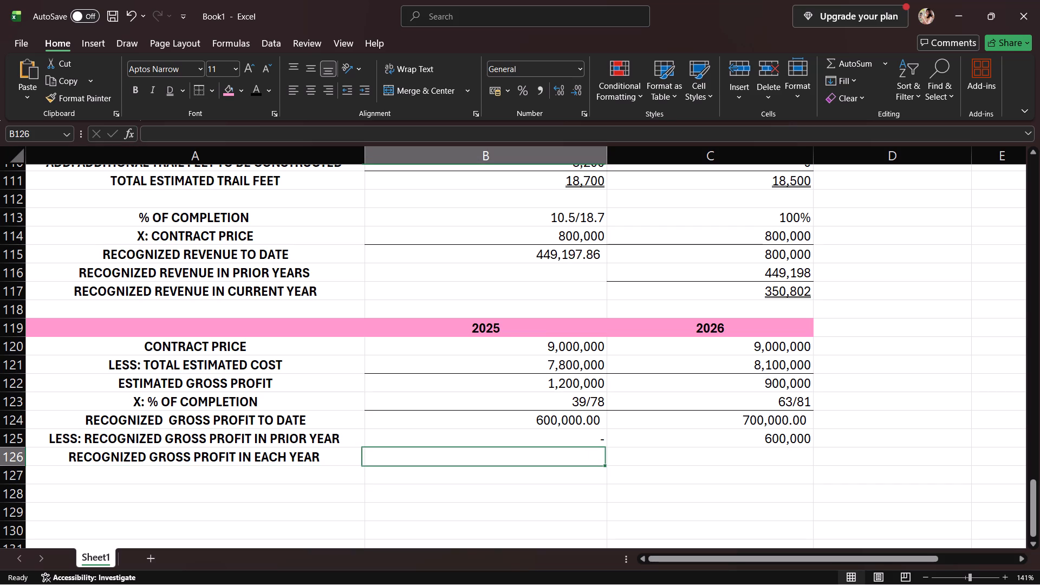
left_click(561, 461)
left_click(531, 459)
left_click_drag(625, 451, 648, 444)
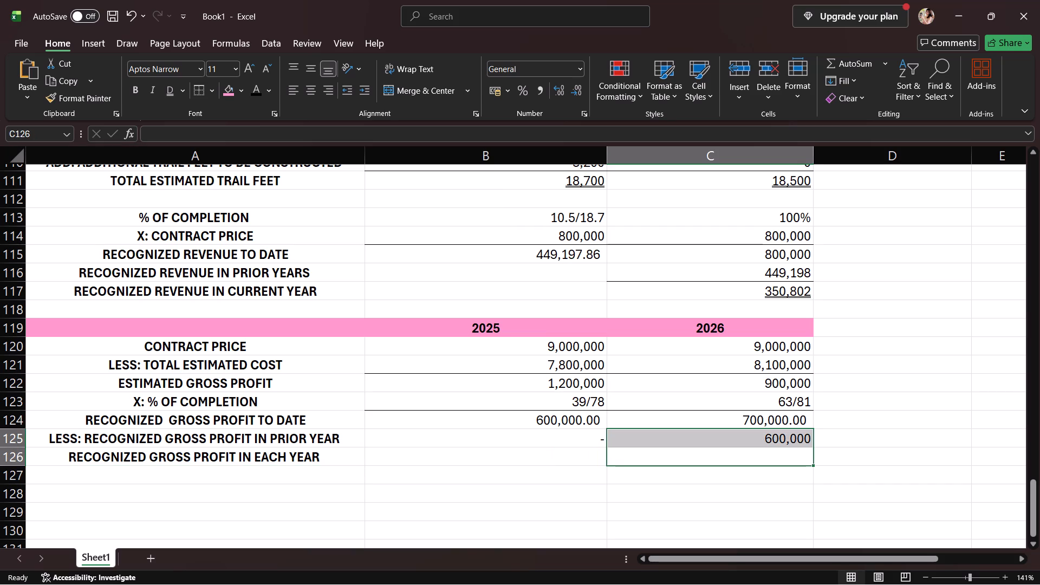
left_click(520, 466)
left_click(524, 464)
left_click_drag(529, 464, 610, 448)
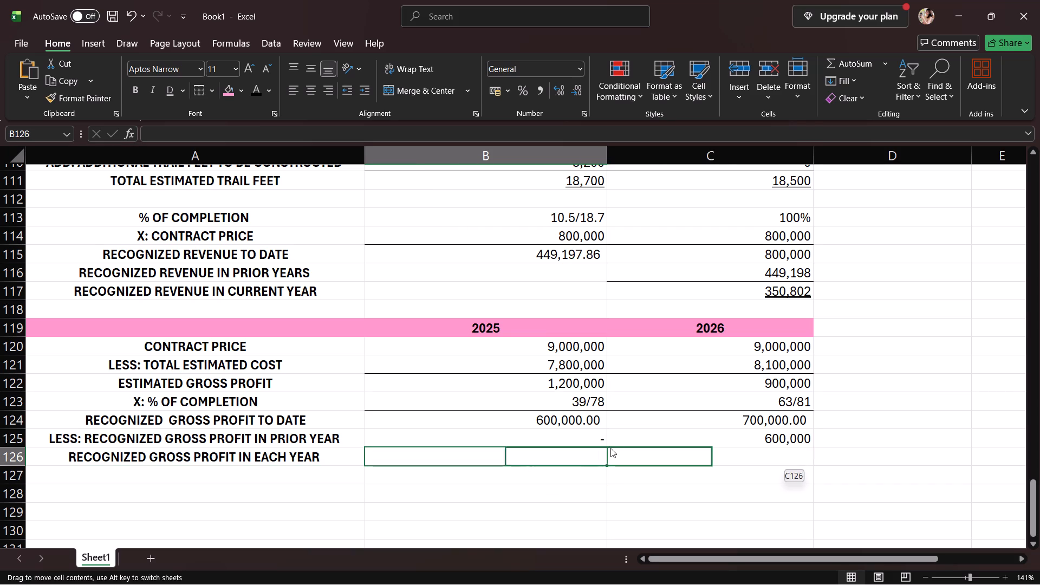
left_click_drag(610, 448, 621, 449)
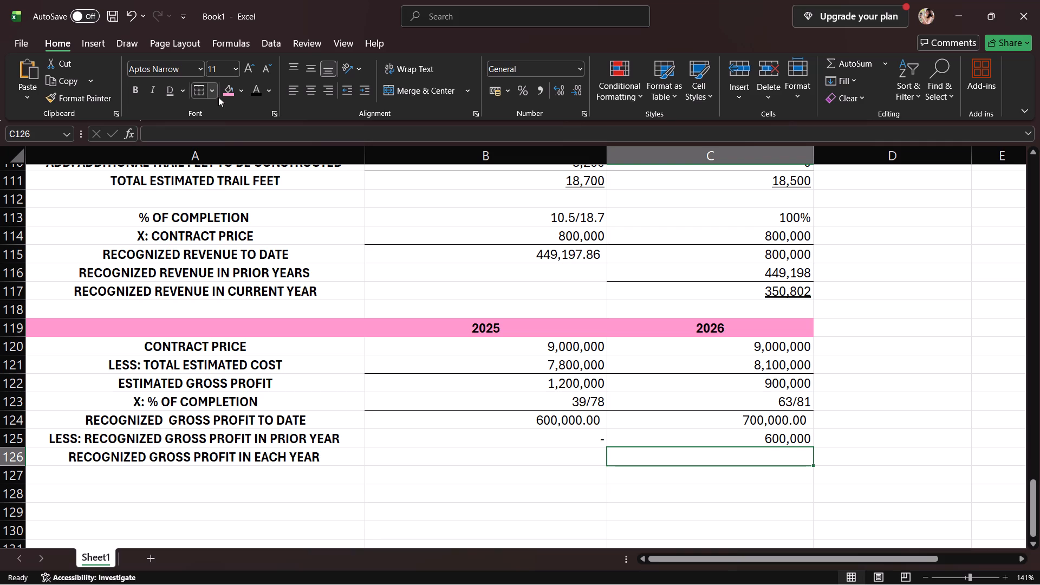
left_click(199, 89)
left_click(565, 457)
left_click_drag(597, 452, 612, 448)
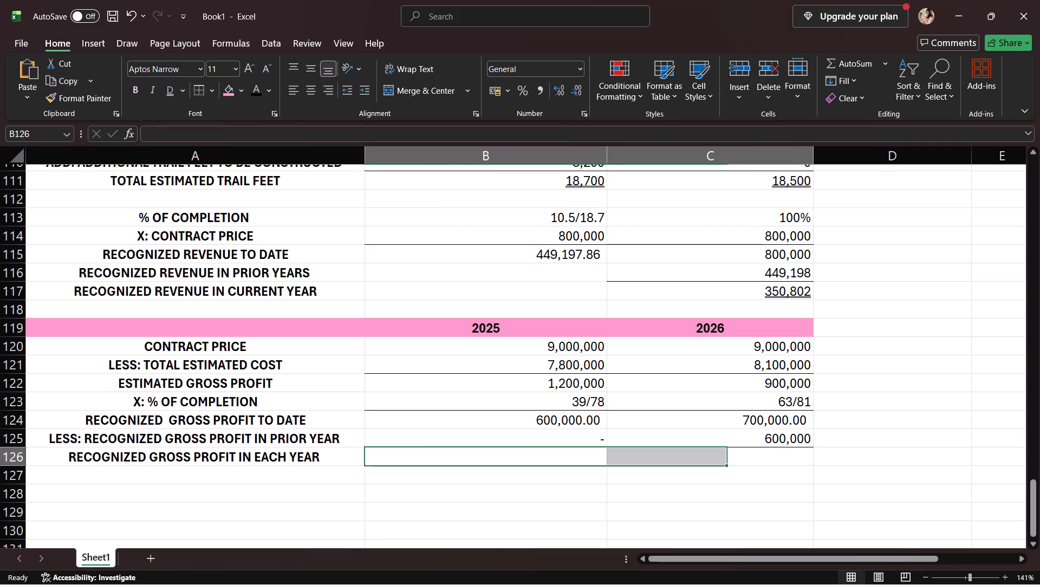
left_click_drag(612, 448, 634, 445)
left_click(621, 463)
left_click_drag(581, 464, 618, 456)
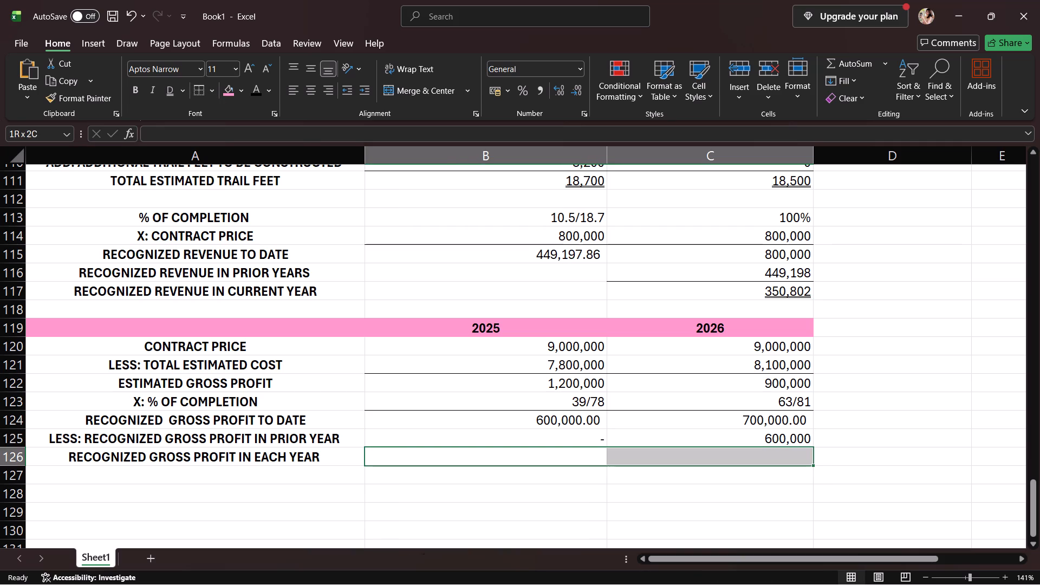
left_click_drag(618, 456, 619, 456)
left_click(192, 90)
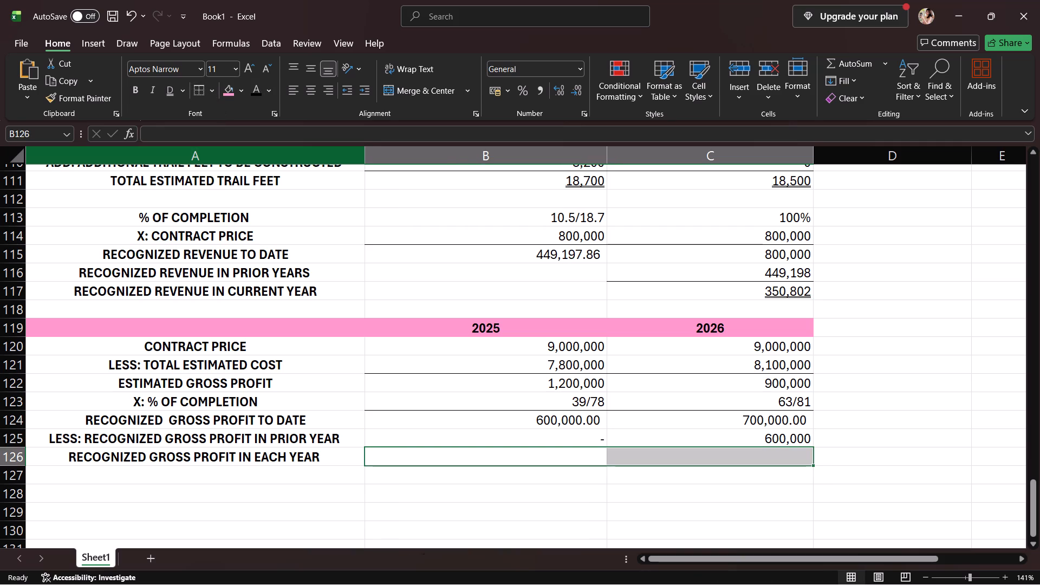
left_click(420, 446)
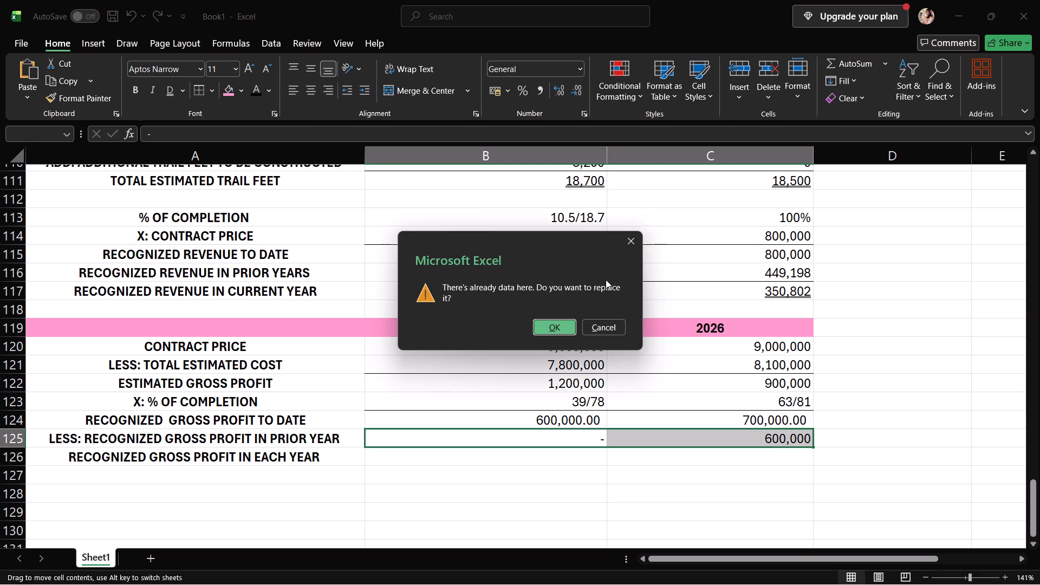
left_click(636, 237)
Enter the formula =B124 in B126 for the 2025 recognized gross profit.
left_click(589, 462)
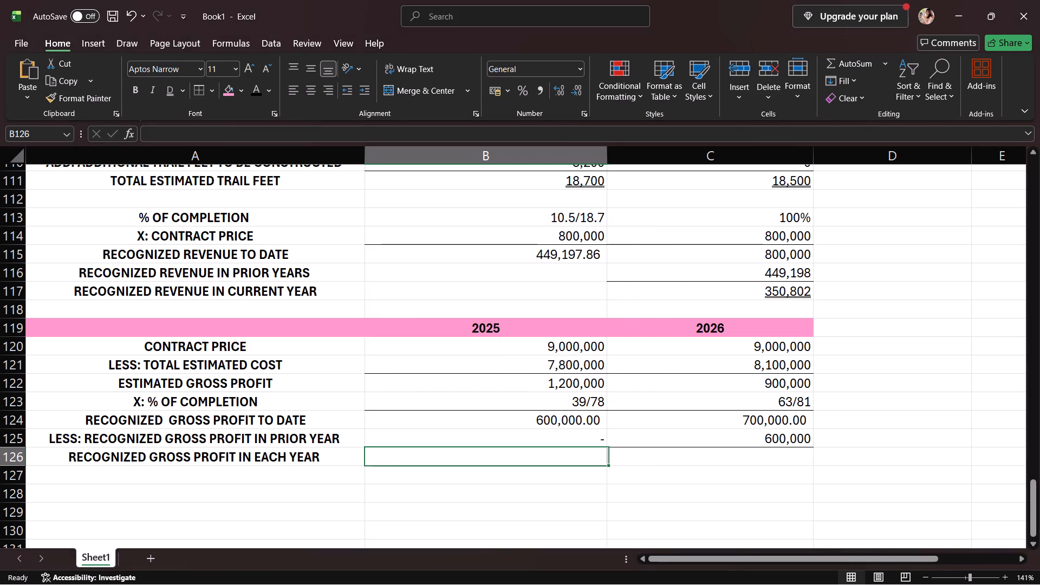
key("equal")
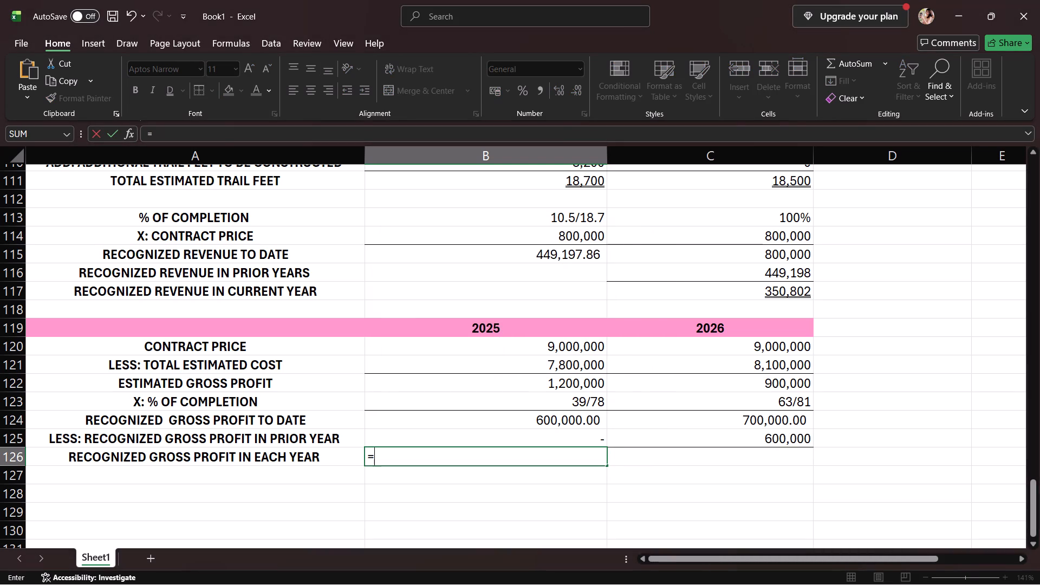
left_click(600, 415)
key("Return")
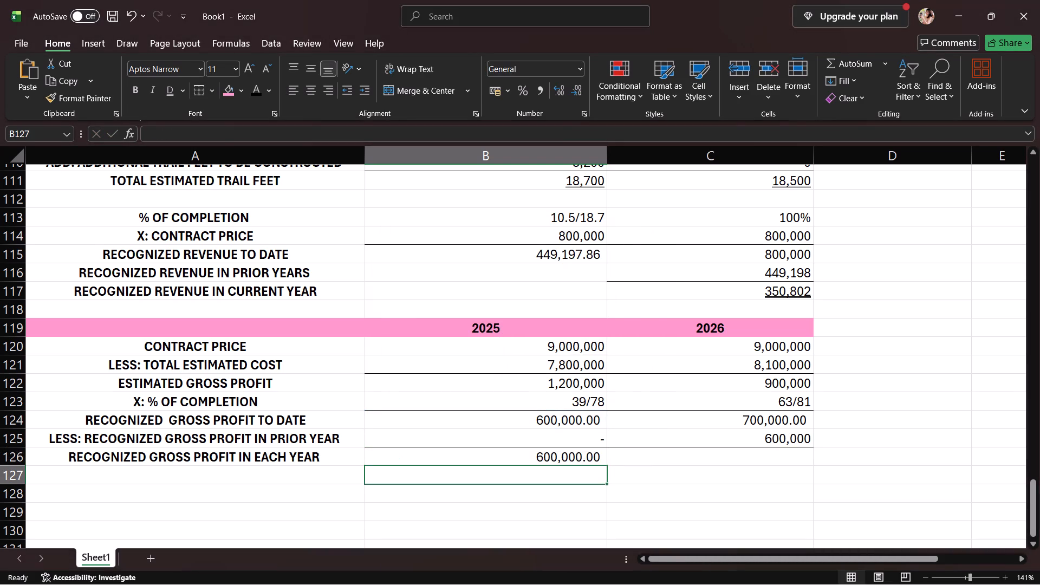
Enter the formula =C124-C125 in C126 for the 2026 recognized gross profit.
left_click(721, 459)
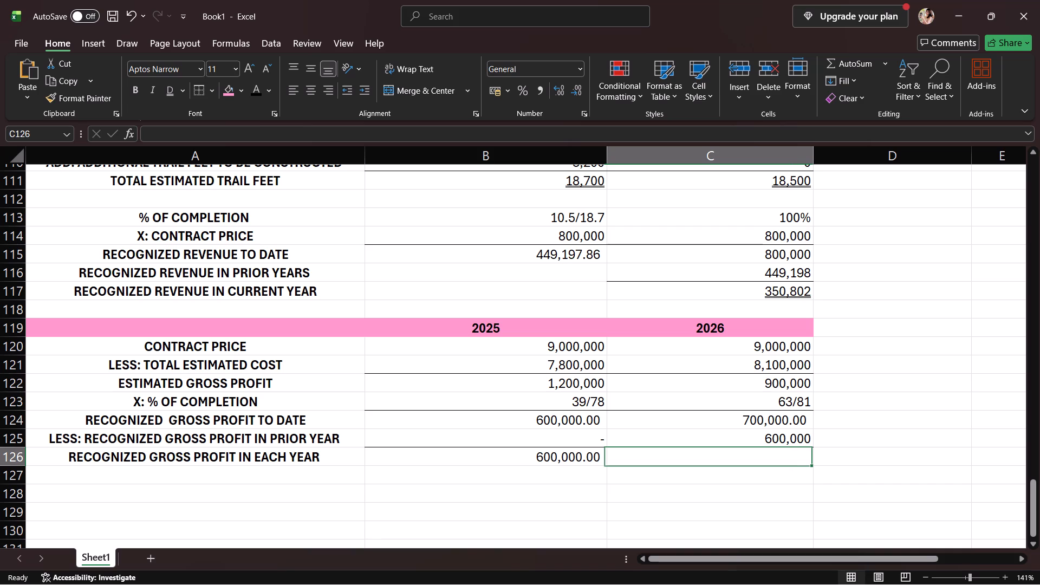
key("equal")
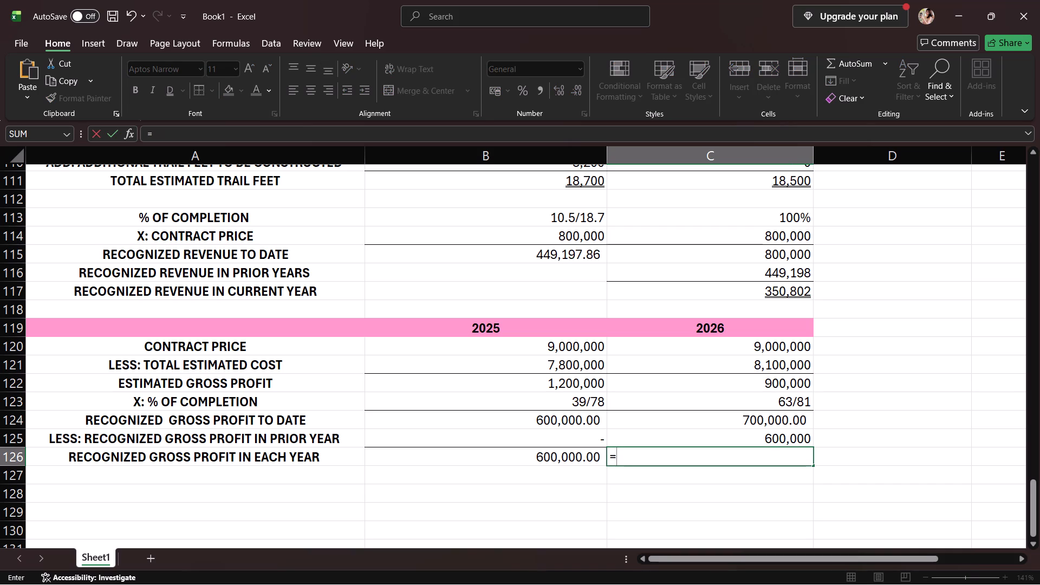
left_click(789, 420)
key("minus")
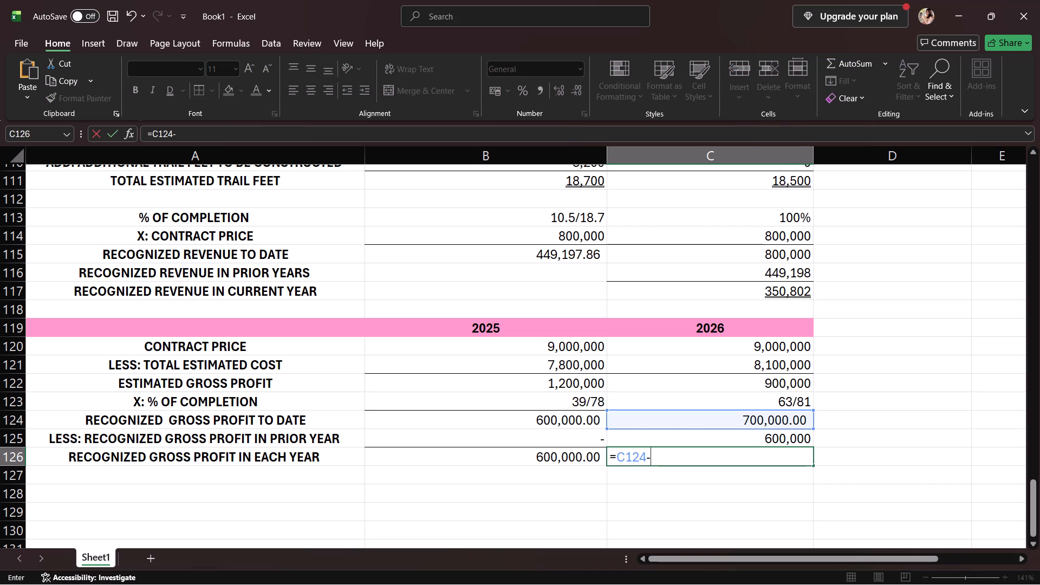
left_click(790, 433)
key("Return")
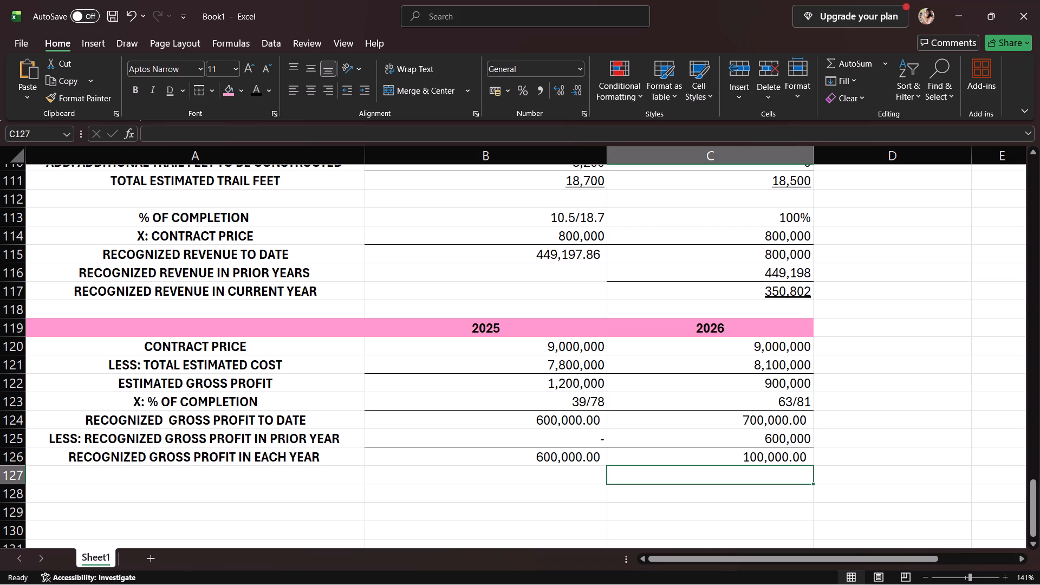
Apply a double underline to the 2025 and 2026 recognized gross profit amounts in B126 and C126.
left_click(542, 456)
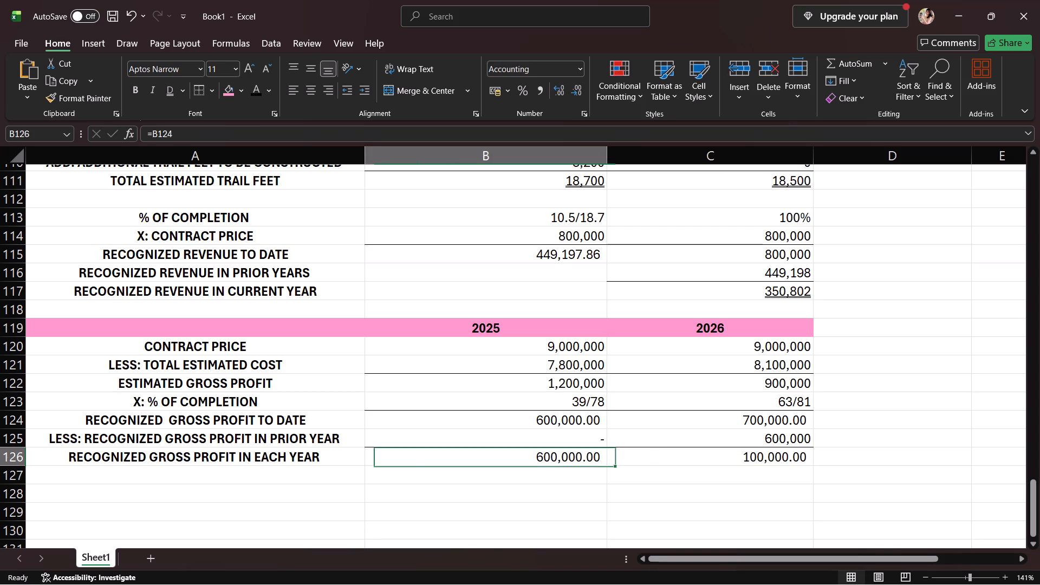
left_click(167, 90)
left_click(684, 461)
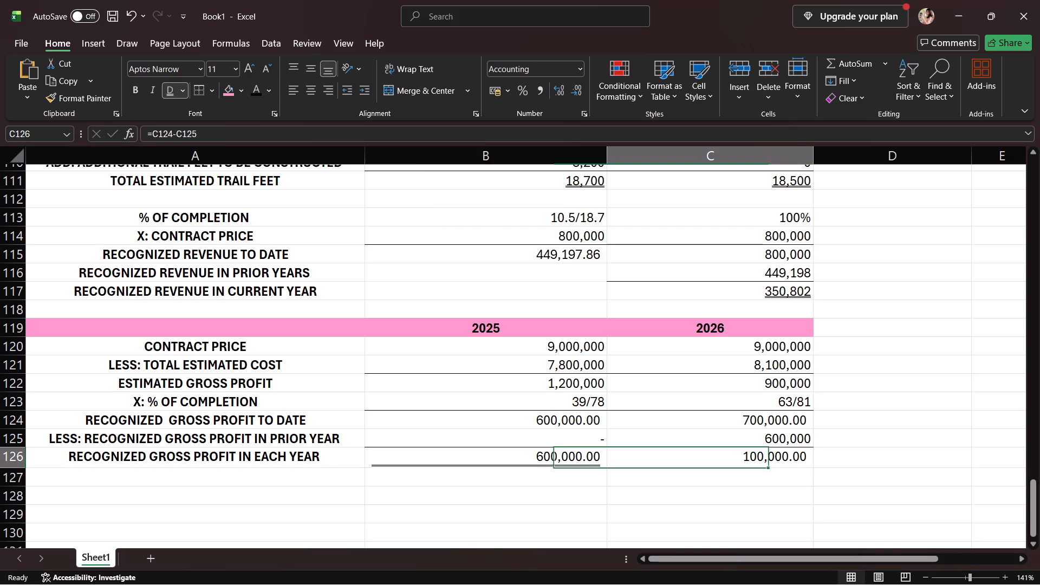
left_click(171, 89)
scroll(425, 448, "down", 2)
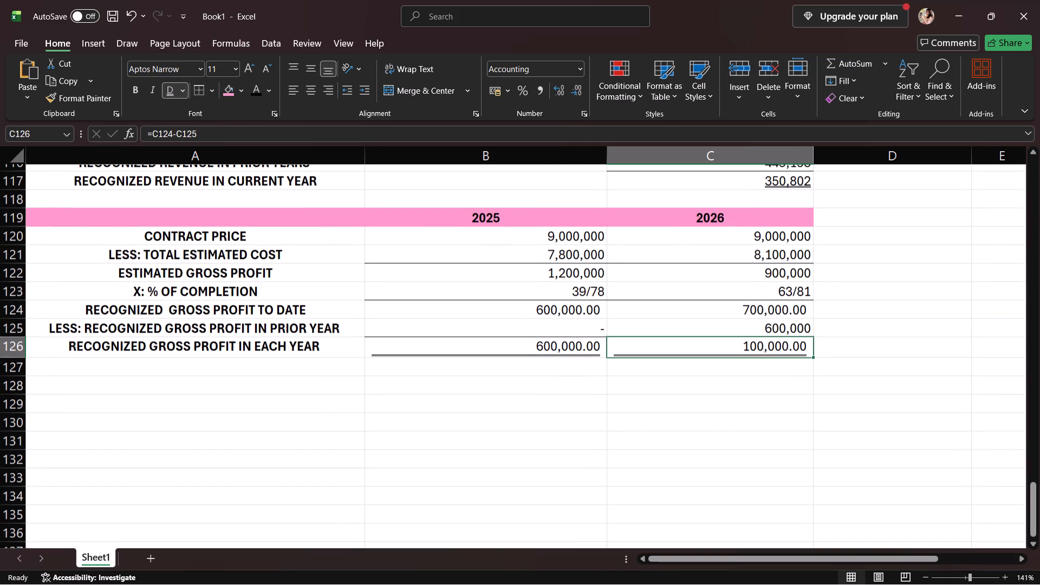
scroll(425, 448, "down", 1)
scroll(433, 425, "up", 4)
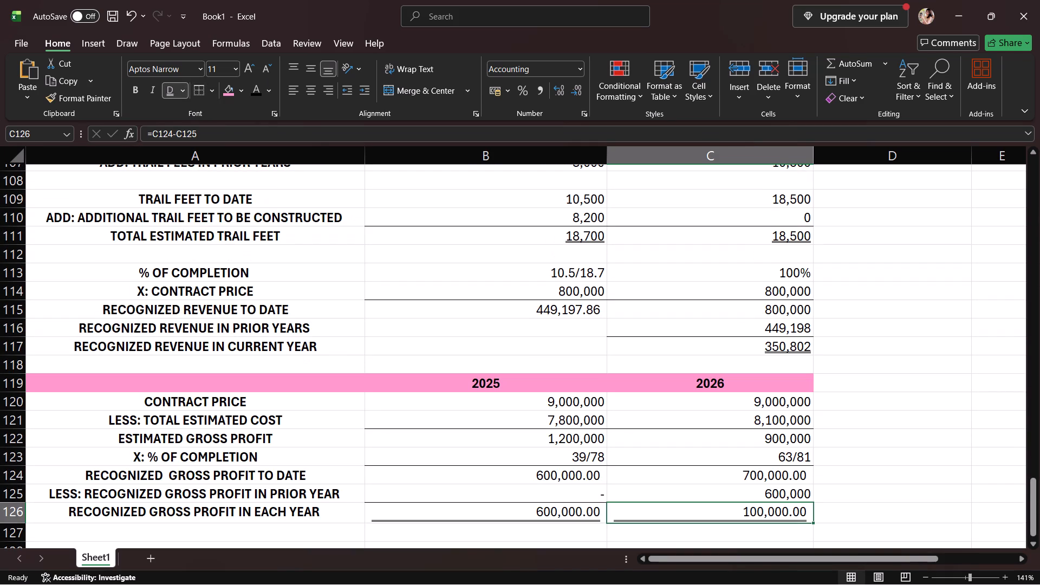
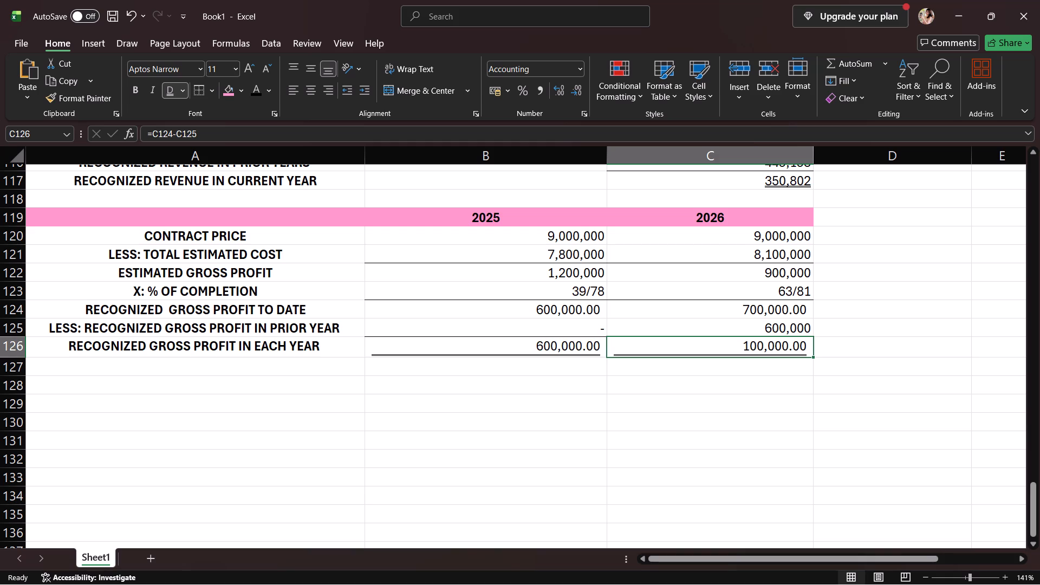
Review the completed revenue recognition tables above the gross profit table and the earlier forex gain or loss and forward rate tables.
left_click_drag(247, 378, 238, 404)
left_click(238, 384)
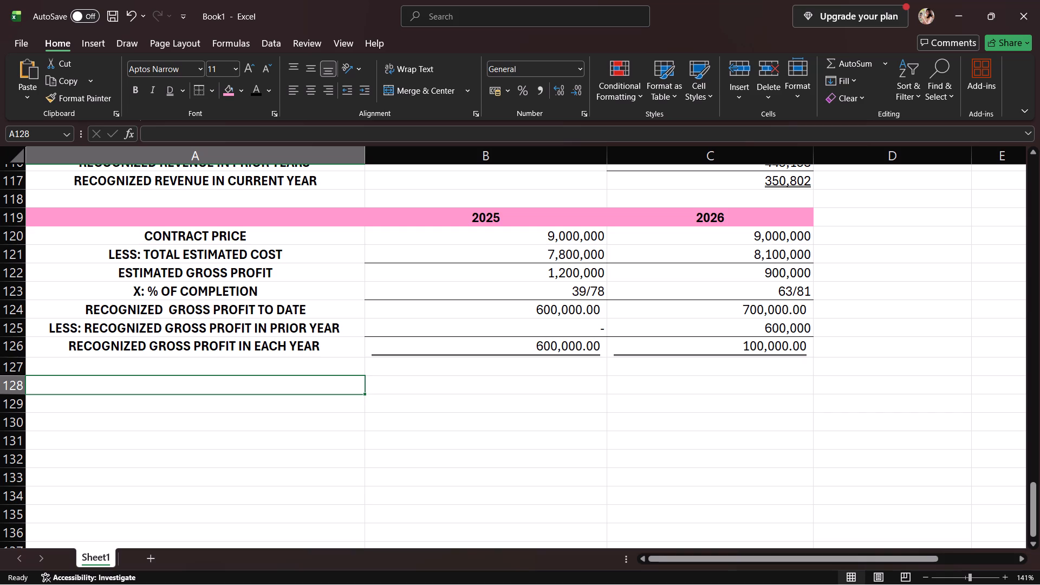
scroll(263, 368, "up", 5)
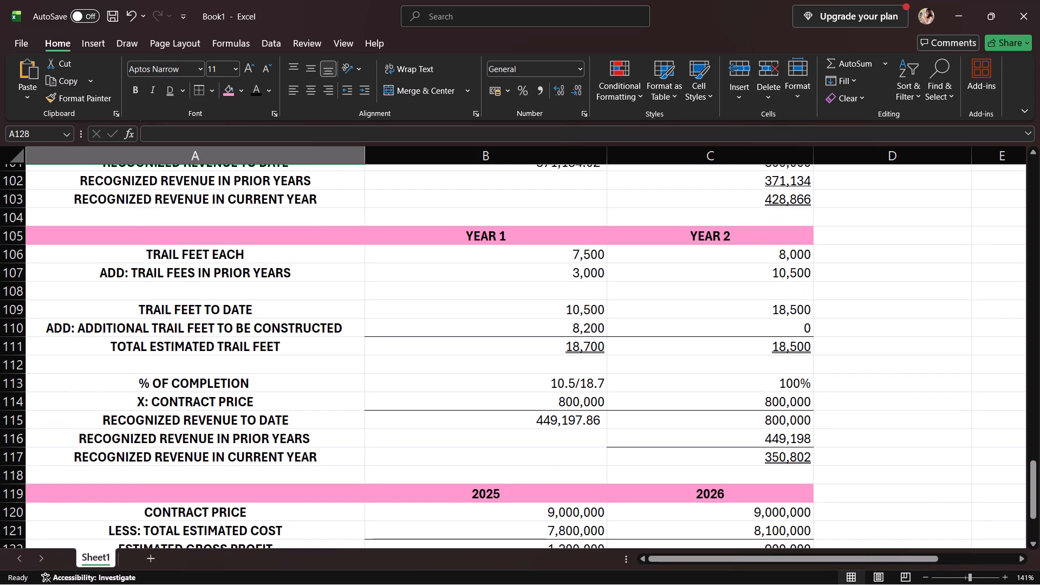
left_click(398, 381)
left_click_drag(408, 332, 404, 321)
scroll(407, 291, "up", 4)
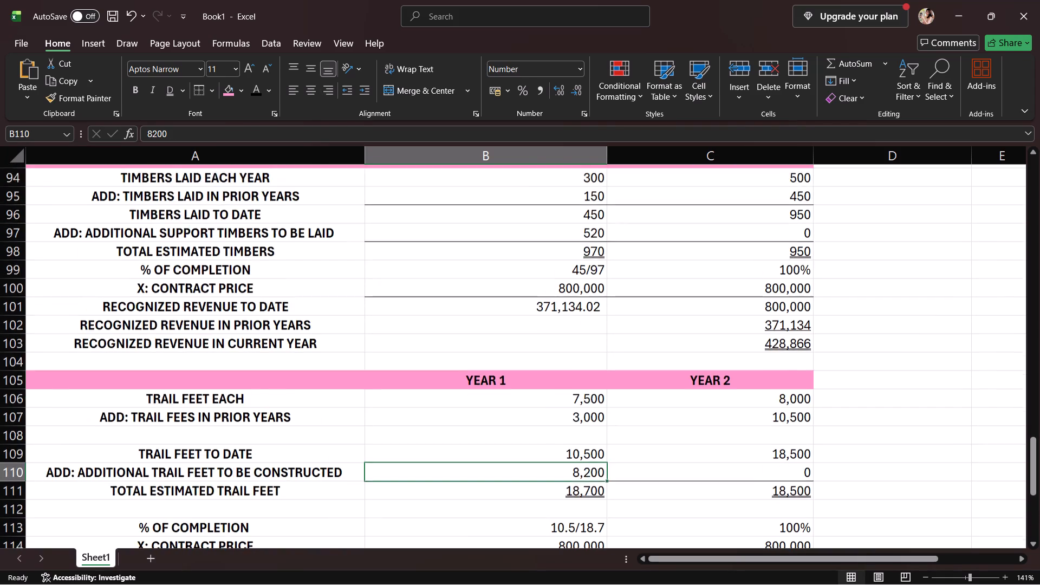
scroll(406, 292, "up", 13)
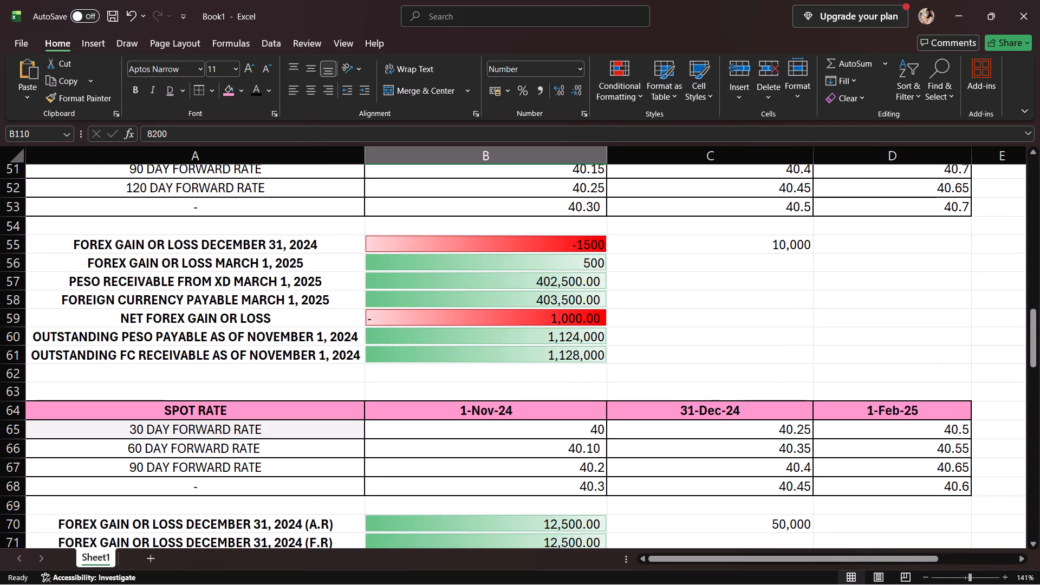
left_click(311, 319)
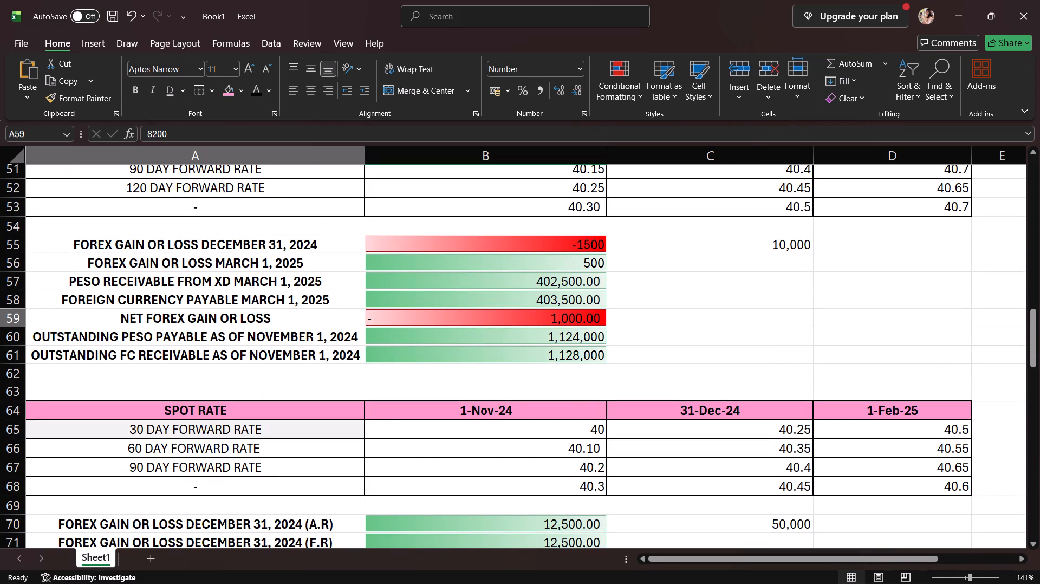
left_click(417, 340)
left_click(466, 368)
left_click(387, 329)
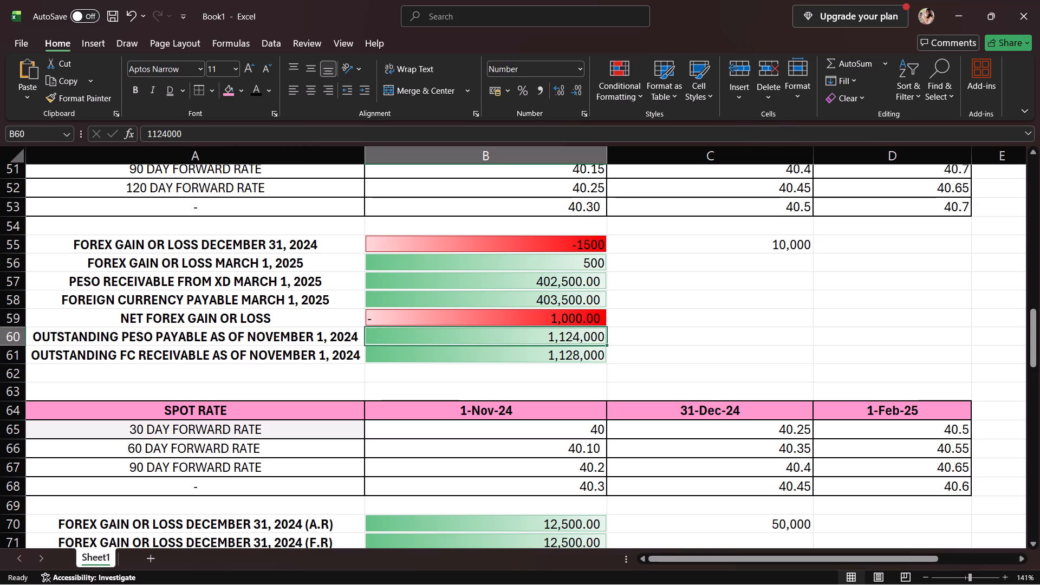
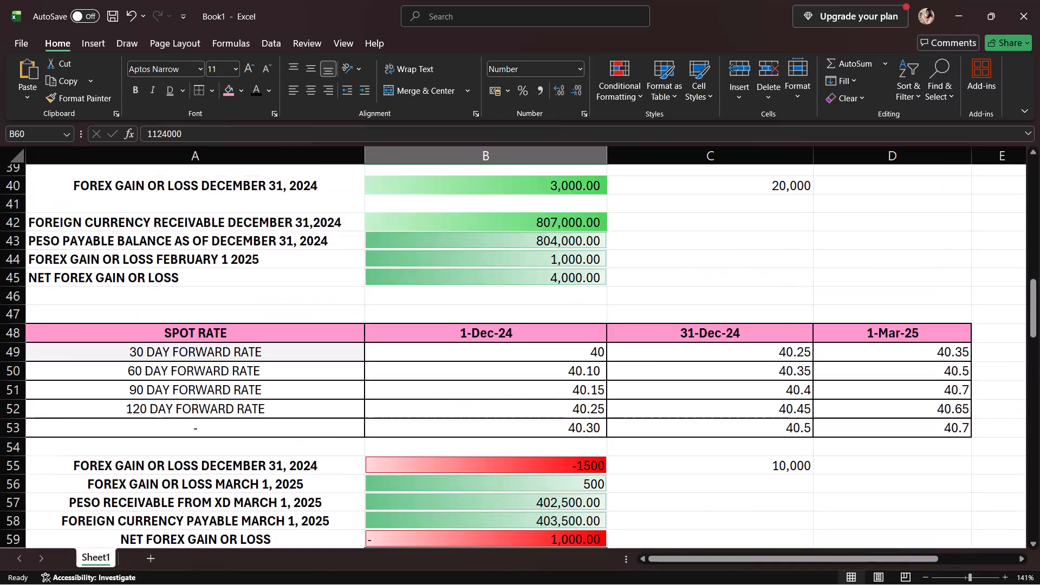
Select the December 31, 2024 foreign currency receivable amount to check its formula.
left_click(401, 333)
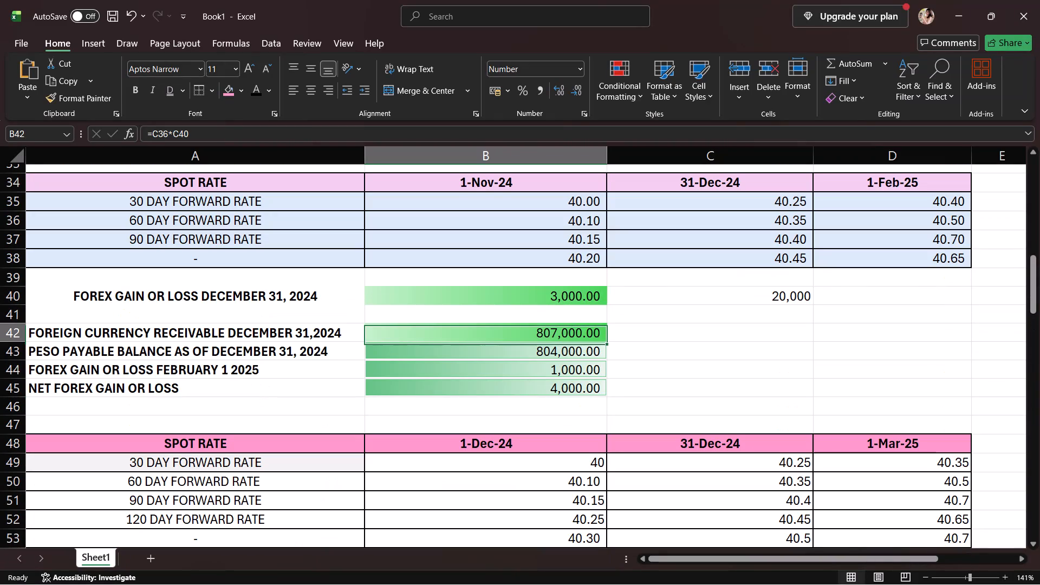
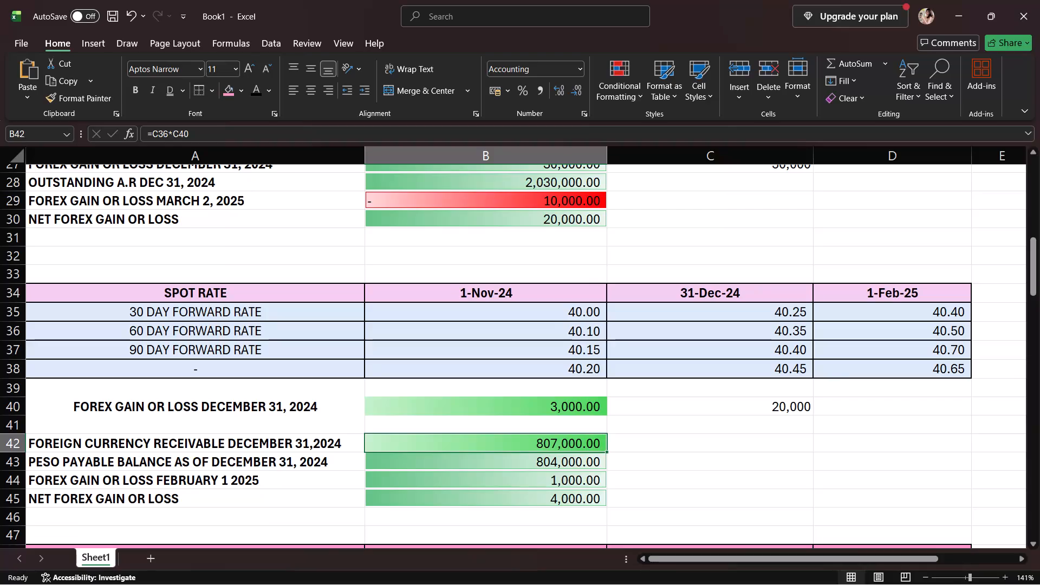
Check the formulas behind the February 1, 2025 forex gain or loss and the December 31, 2024 peso payable balance.
left_click(482, 471)
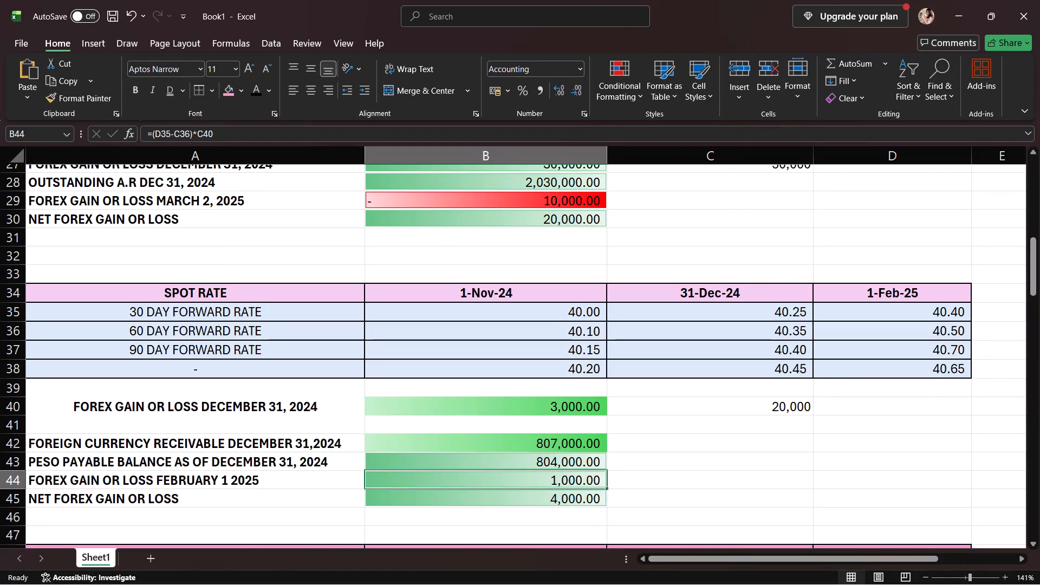
scroll(482, 471, "down", 2)
left_click(468, 348)
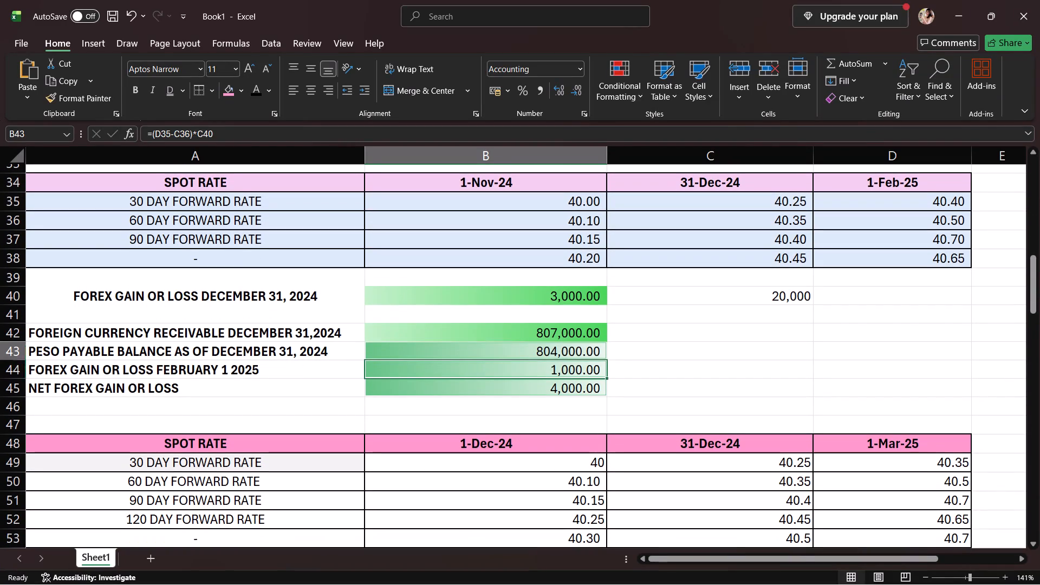
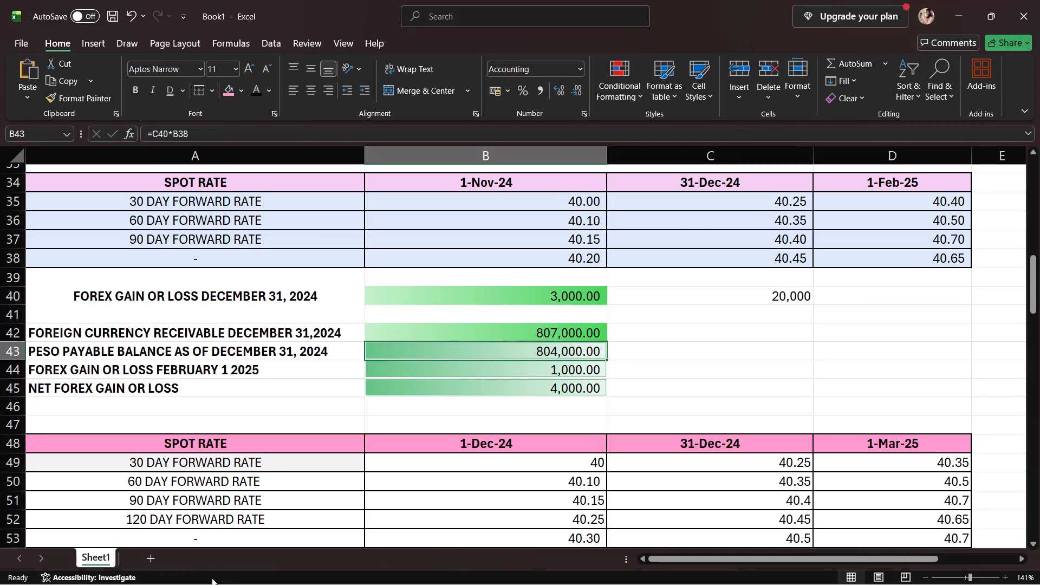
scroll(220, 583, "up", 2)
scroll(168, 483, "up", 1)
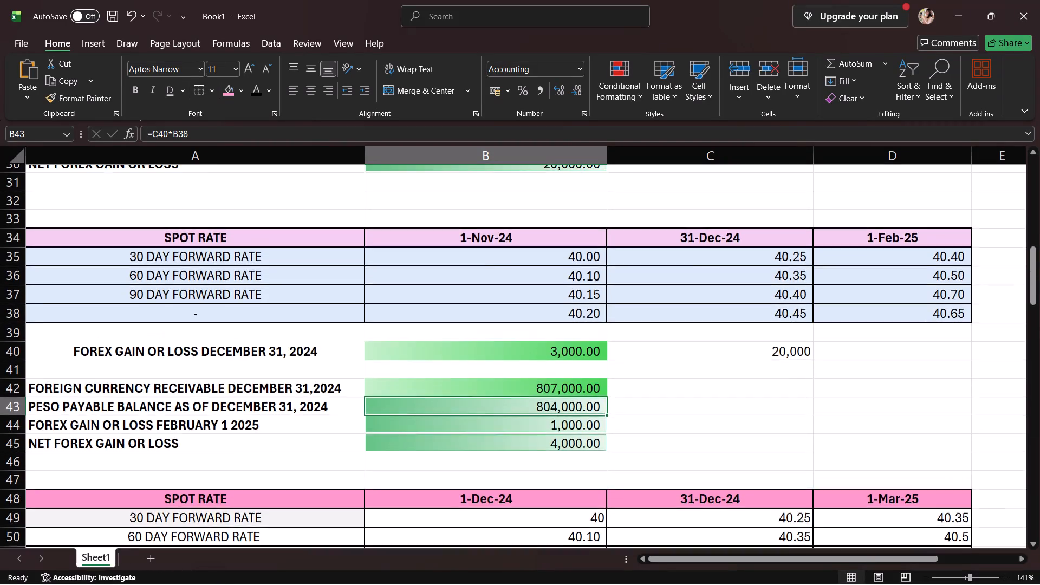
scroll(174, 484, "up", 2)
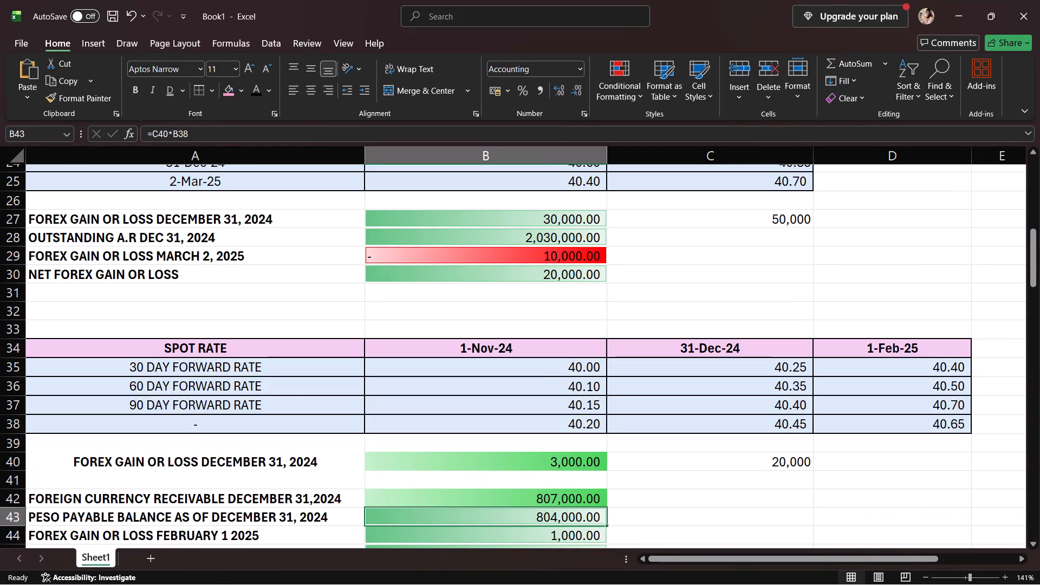
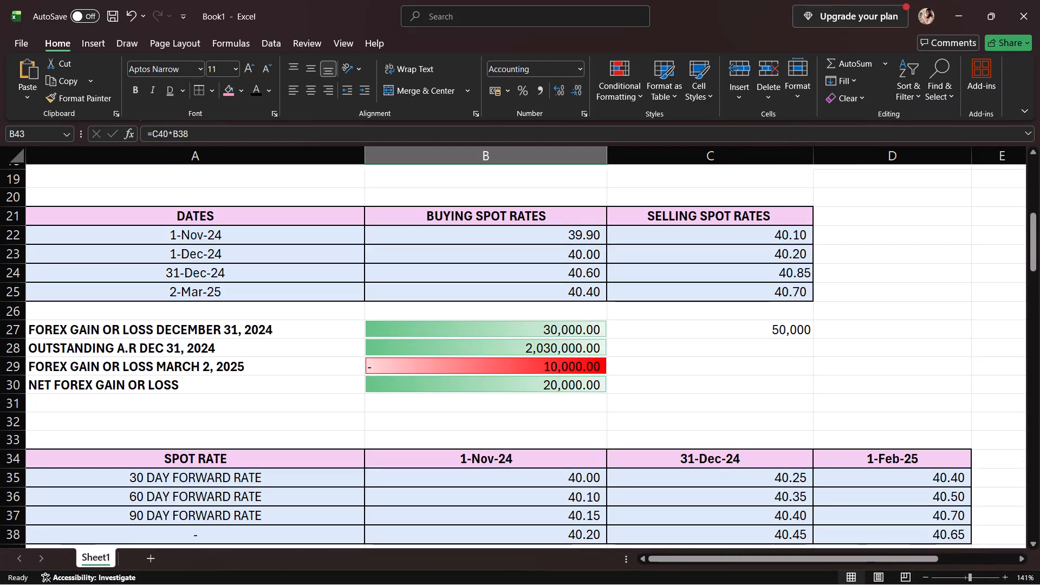
Review the spot rate tables and forex gain or loss calculations for December 31, 2024, March 2, 2025 and February 1, 2025.
scroll(331, 437, "up", 1)
scroll(331, 437, "down", 2)
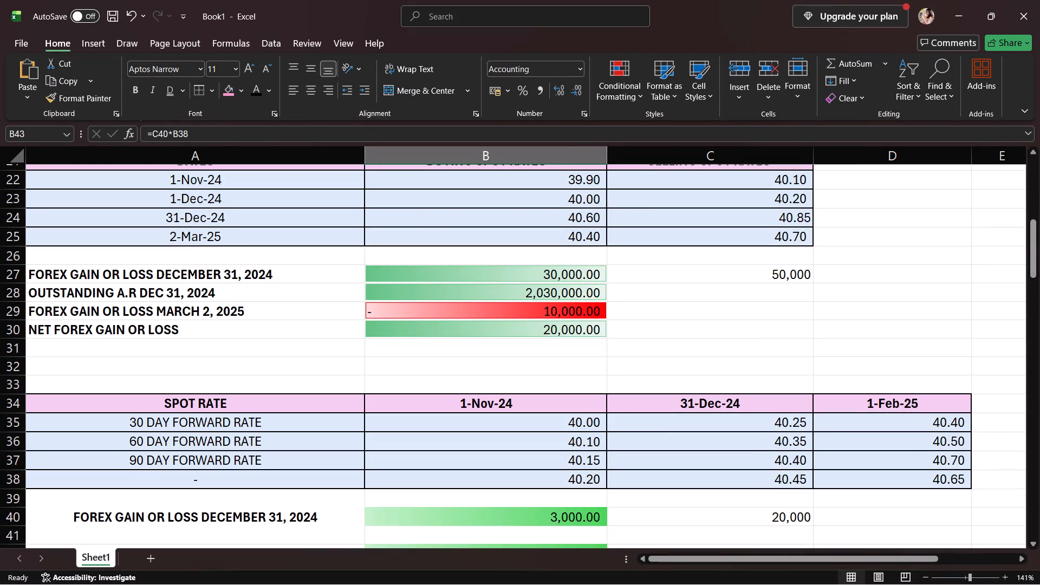
scroll(45, 392, "down", 1)
scroll(93, 394, "down", 1)
left_click(357, 434)
left_click(380, 470)
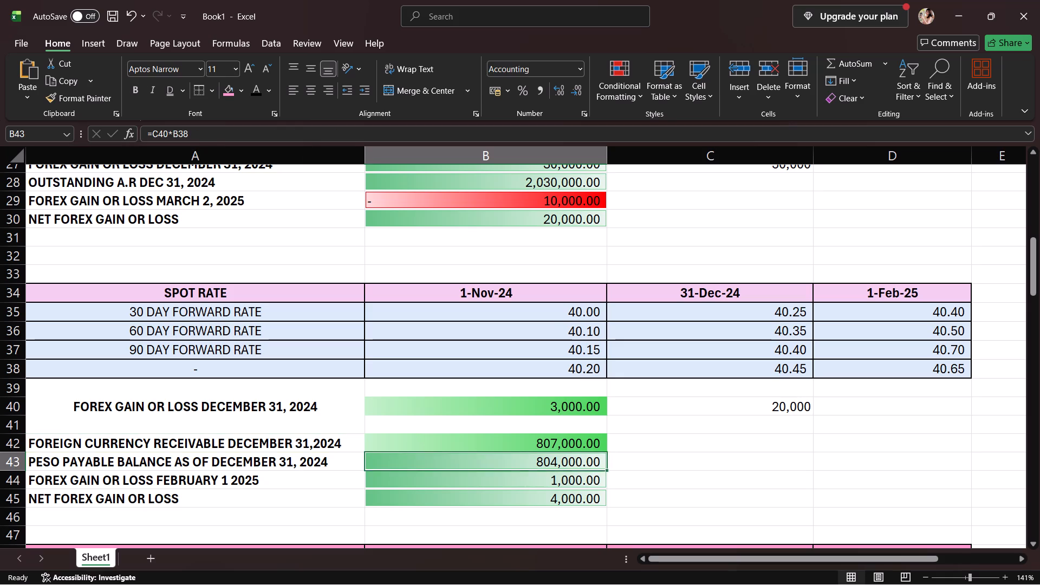
left_click(258, 478)
Examine the forex results under the 1-Dec-24 forward rate table, checking the December 31 gain or loss and peso receivable formulas.
scroll(323, 464, "down", 3)
scroll(395, 425, "down", 2)
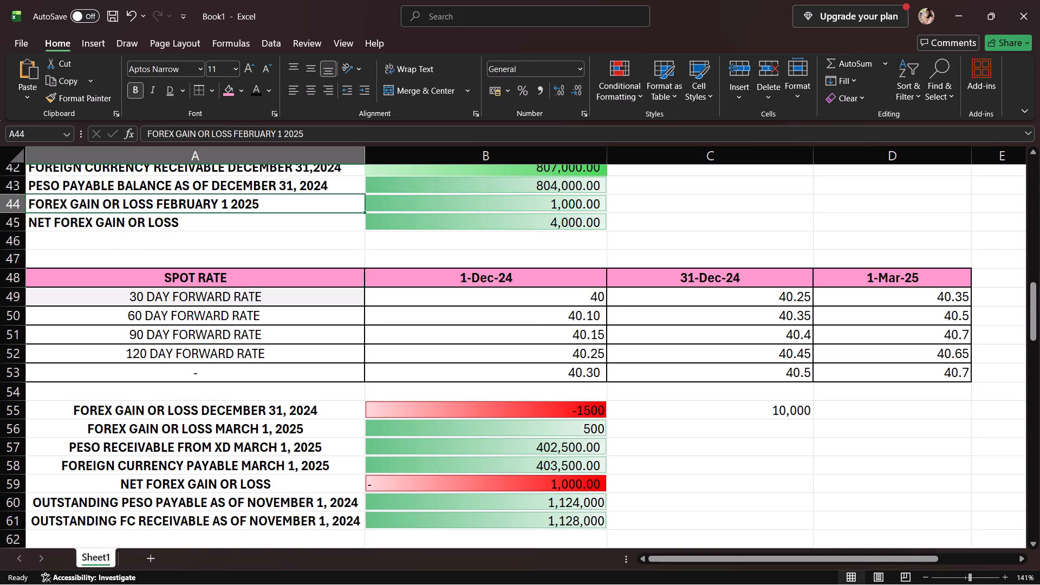
left_click(443, 413)
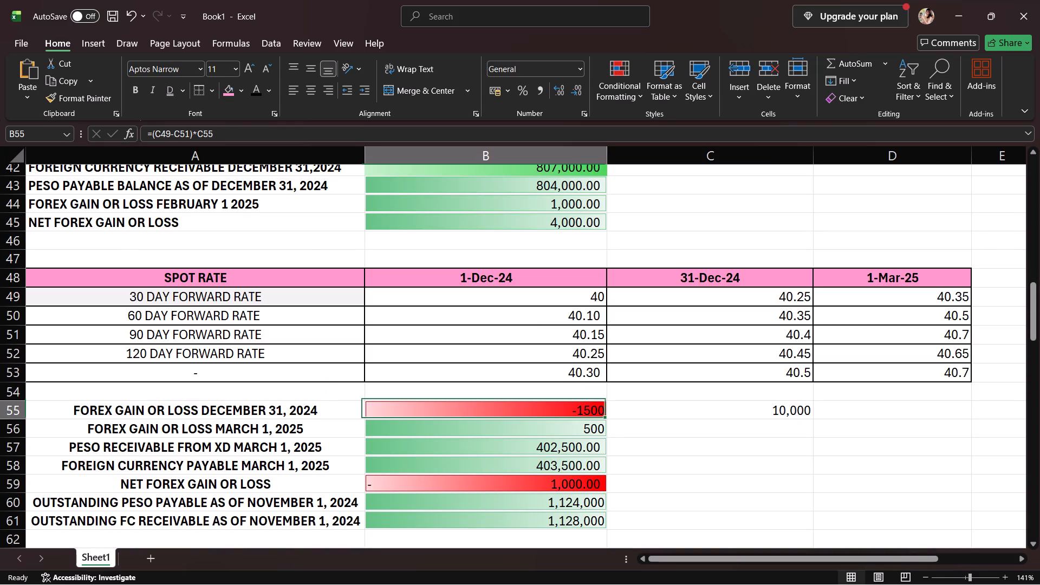
left_click(439, 443)
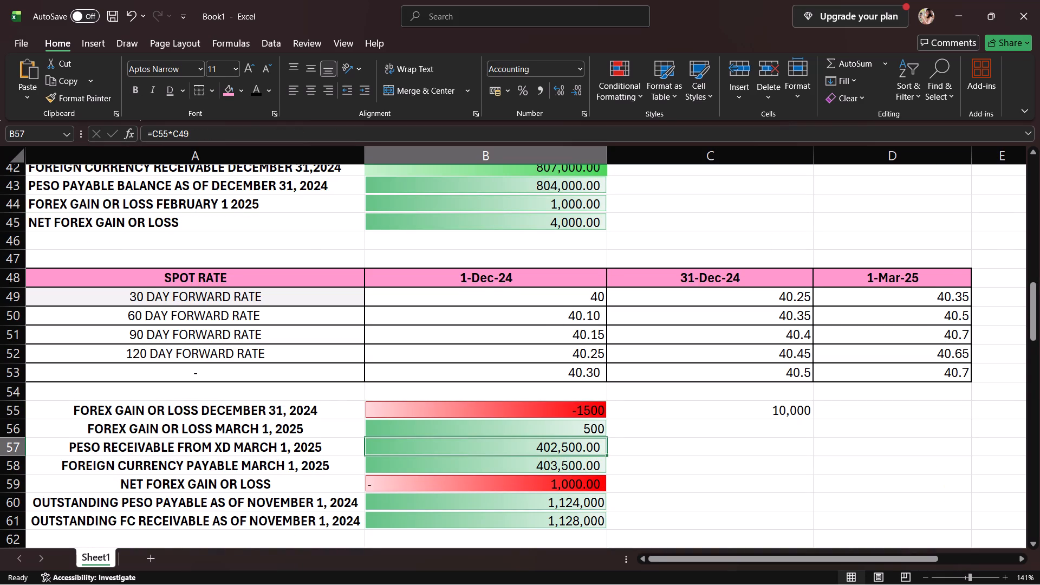
scroll(308, 455, "down", 1)
left_click(237, 386)
left_click(356, 392)
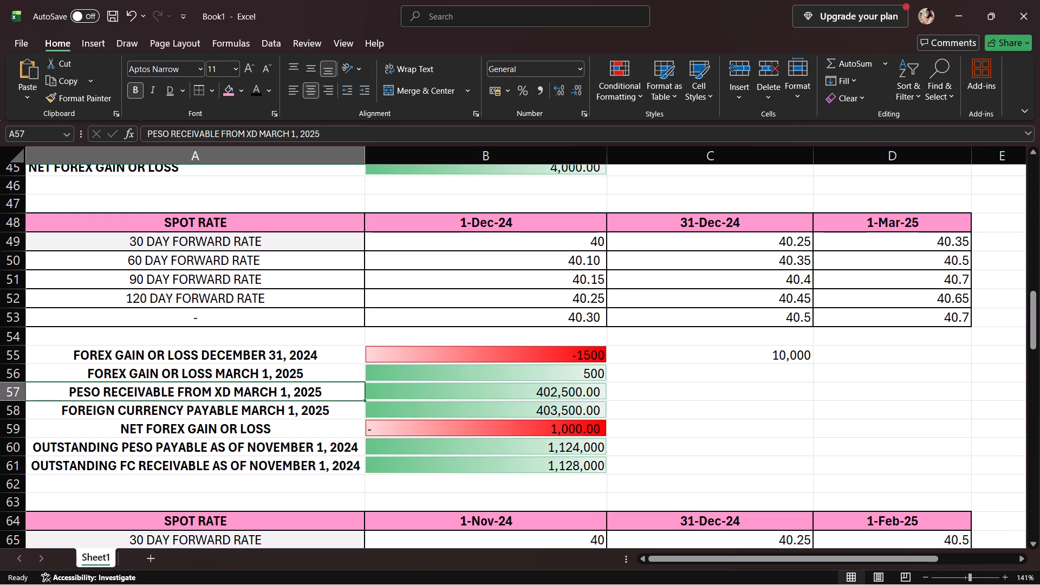
left_click(380, 389)
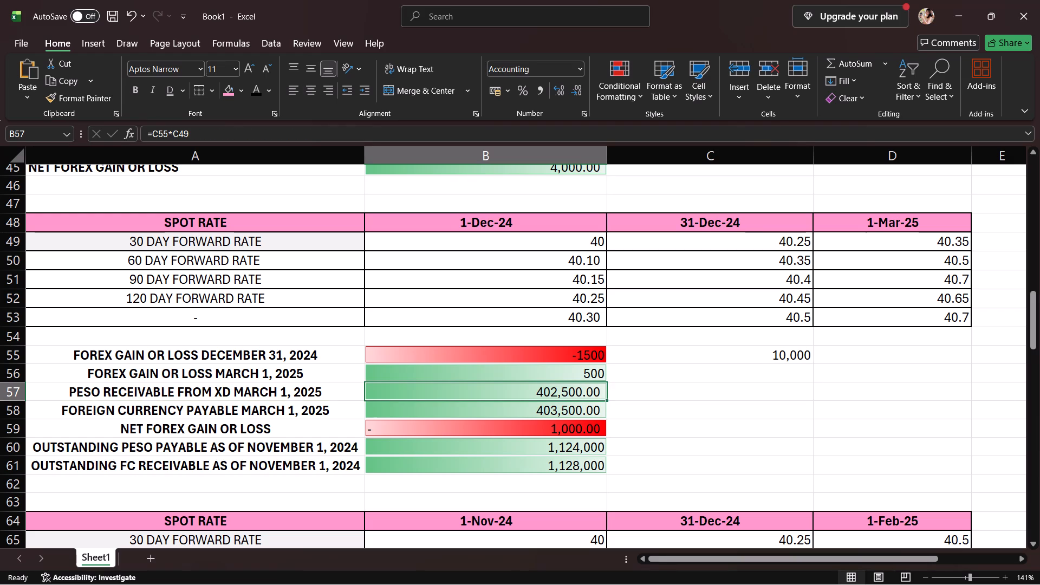
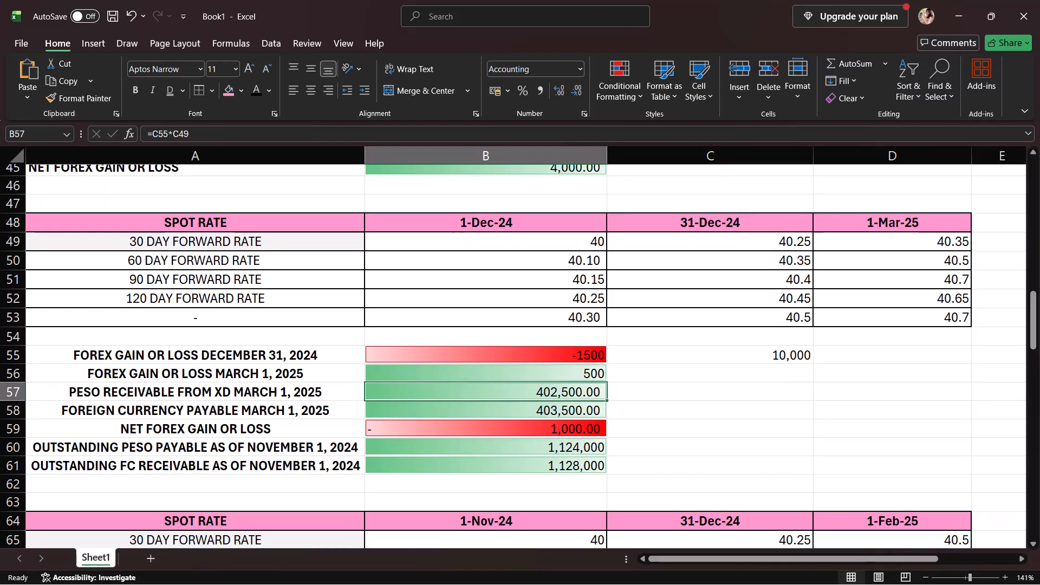
Examine the foreign currency payable, outstanding peso payable and outstanding FC receivable cells under the 1-Dec-24 forward rate table.
left_click(472, 417)
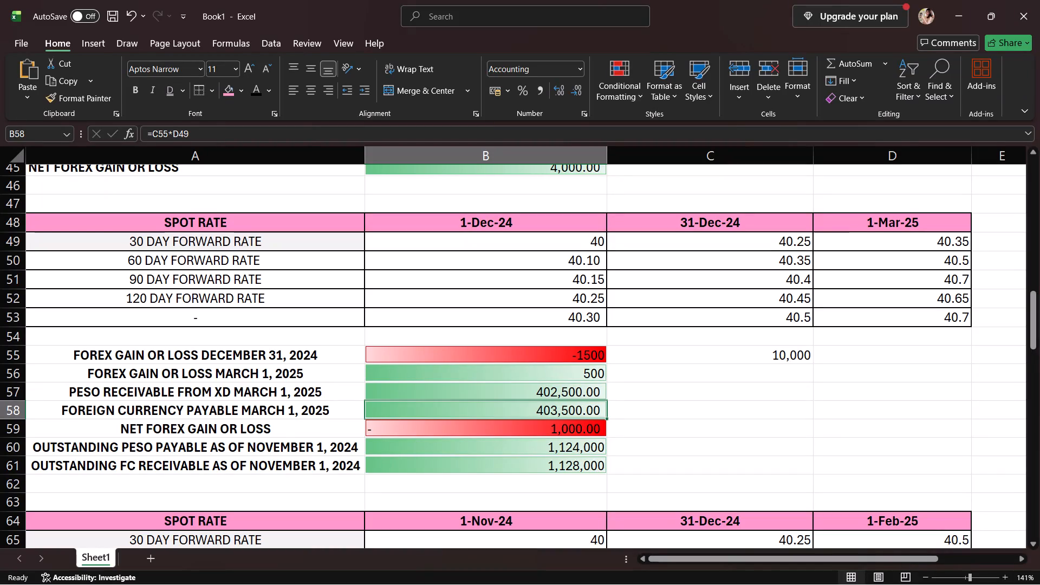
left_click(347, 434)
left_click(341, 445)
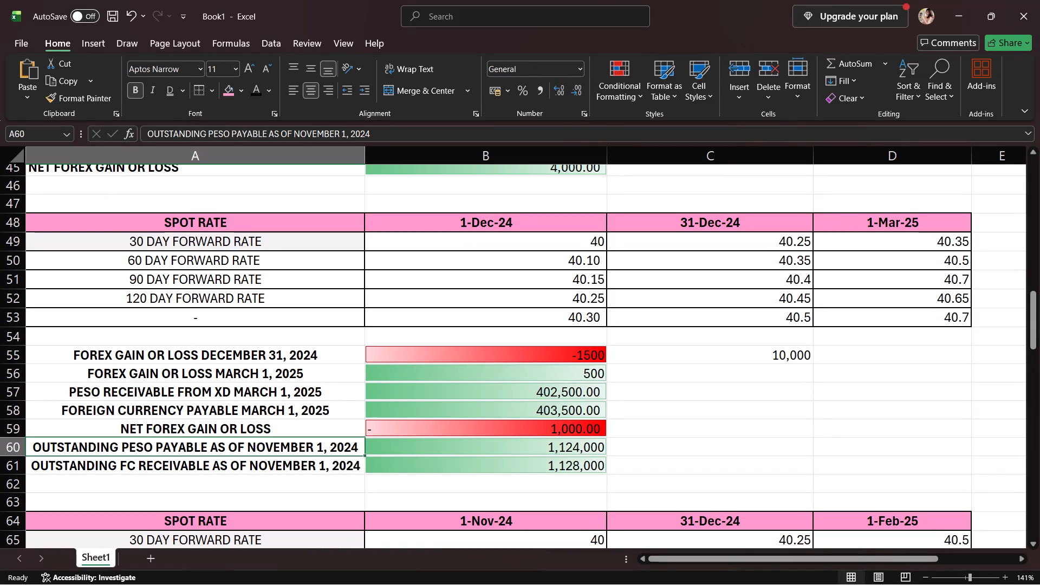
left_click(433, 462)
left_click(441, 452)
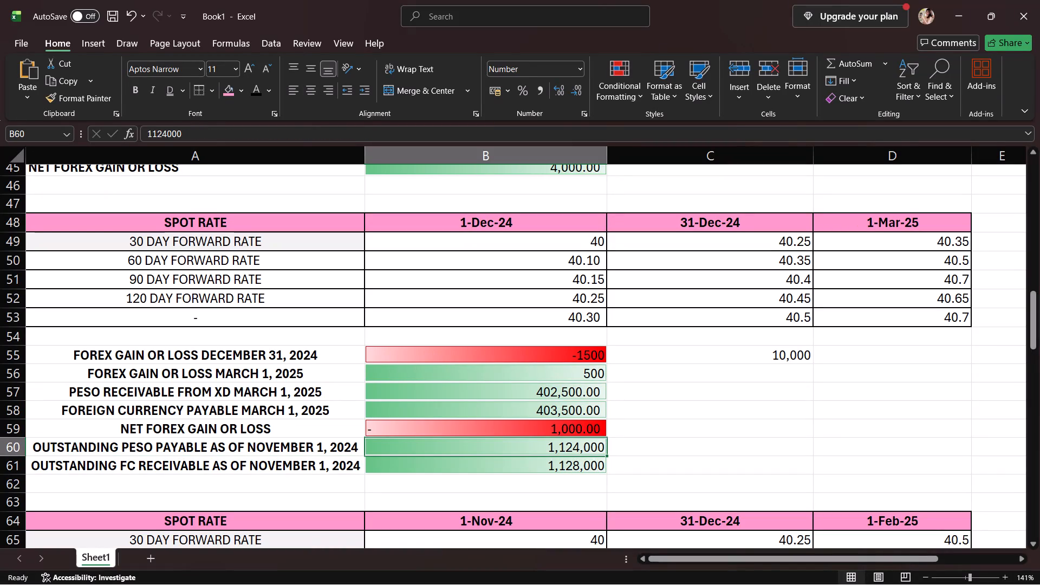
scroll(441, 452, "down", 2)
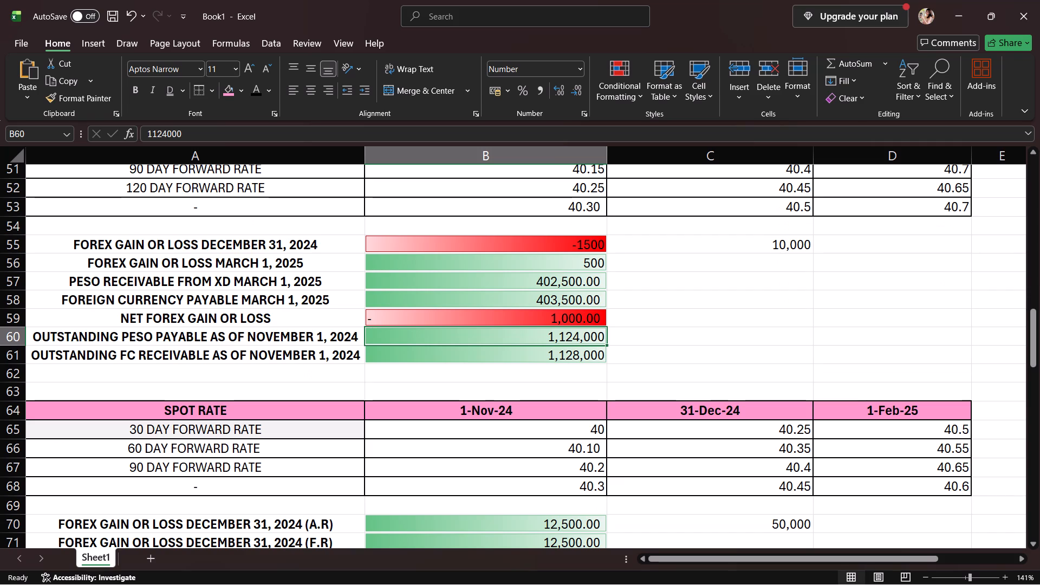
left_click(430, 343)
left_click(432, 349)
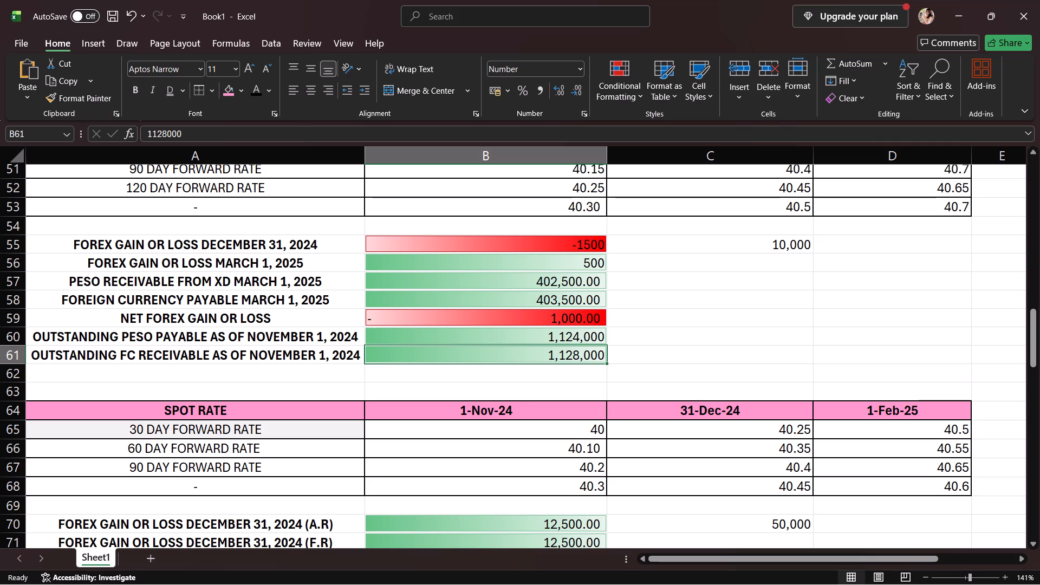
scroll(537, 268, "down", 1)
scroll(537, 268, "up", 2)
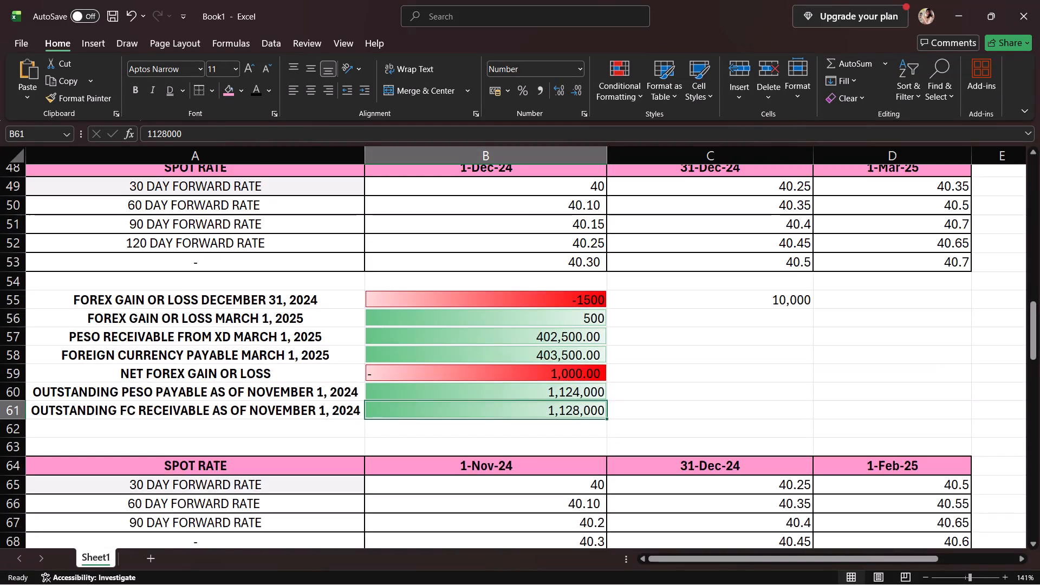
Review the earlier spot rate tables, checking the 31-Dec-24 forward rates and December 31, 2024 forex formula in the first 1-Nov-24 forward rate section.
scroll(537, 268, "up", 19)
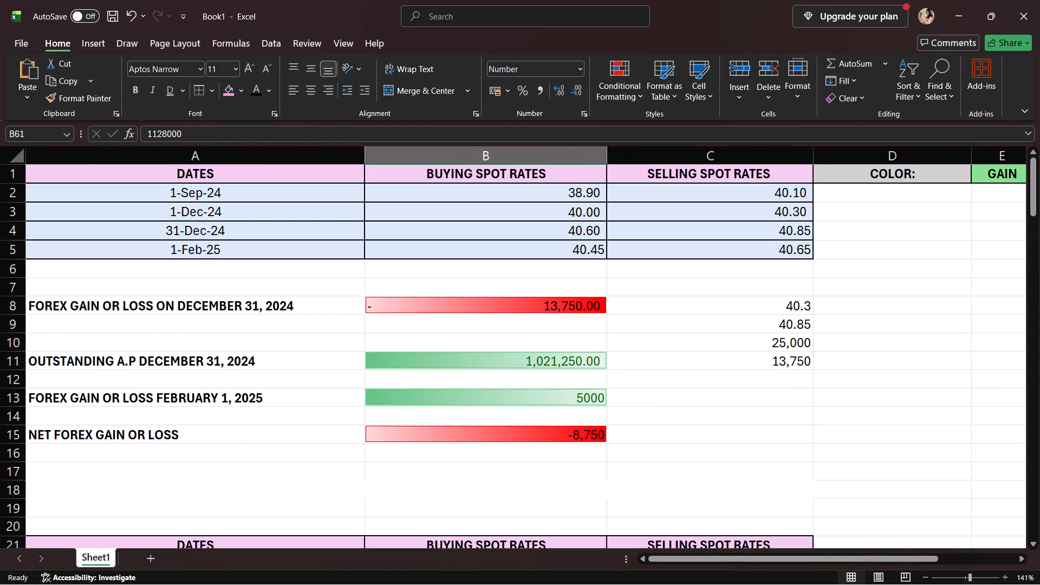
scroll(535, 259, "up", 1)
scroll(432, 379, "down", 3)
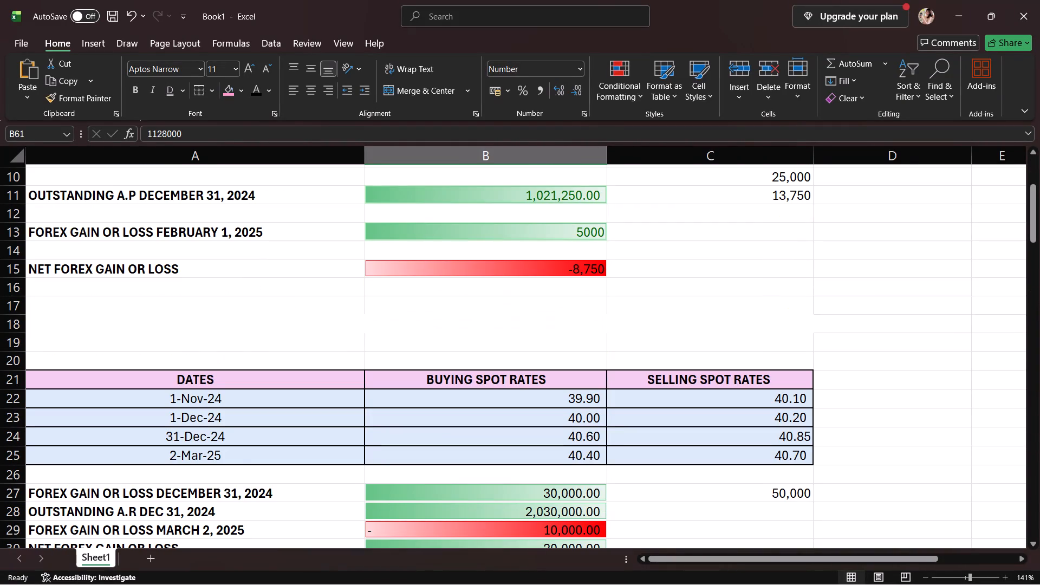
scroll(279, 505, "down", 6)
left_click(714, 332)
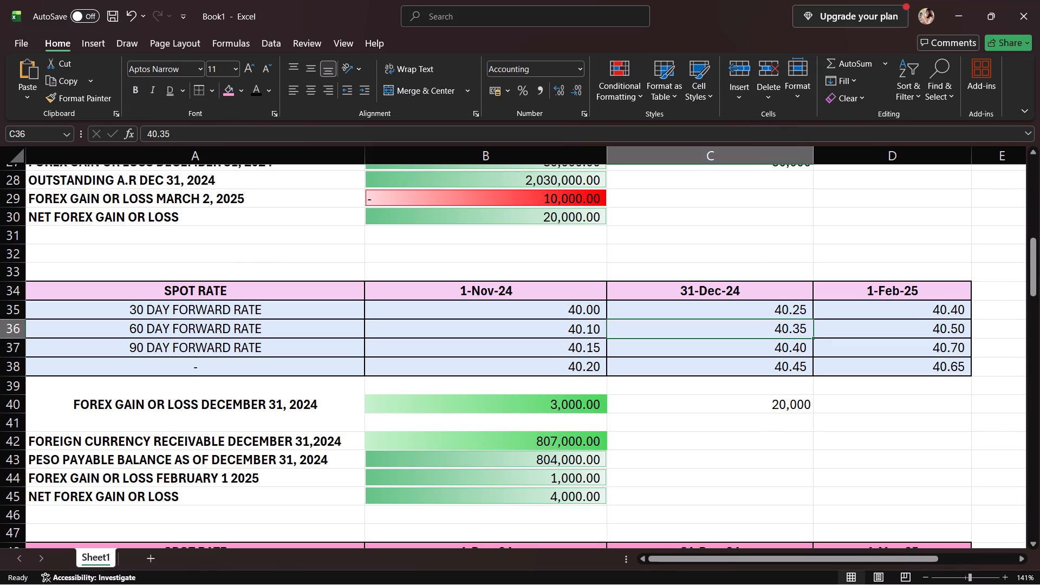
left_click(723, 343)
left_click_drag(734, 374, 737, 386)
left_click(747, 419)
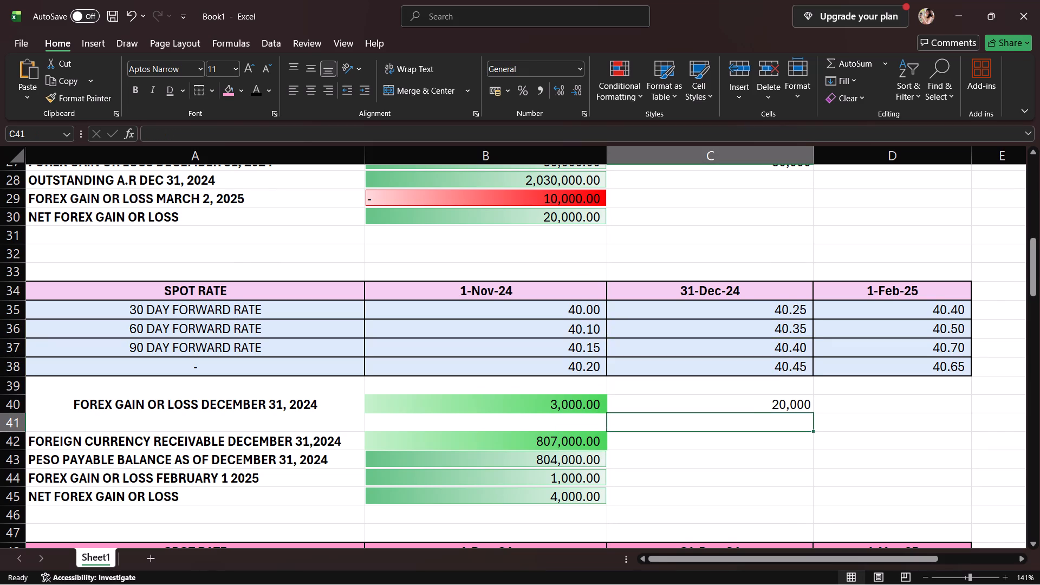
left_click(749, 411)
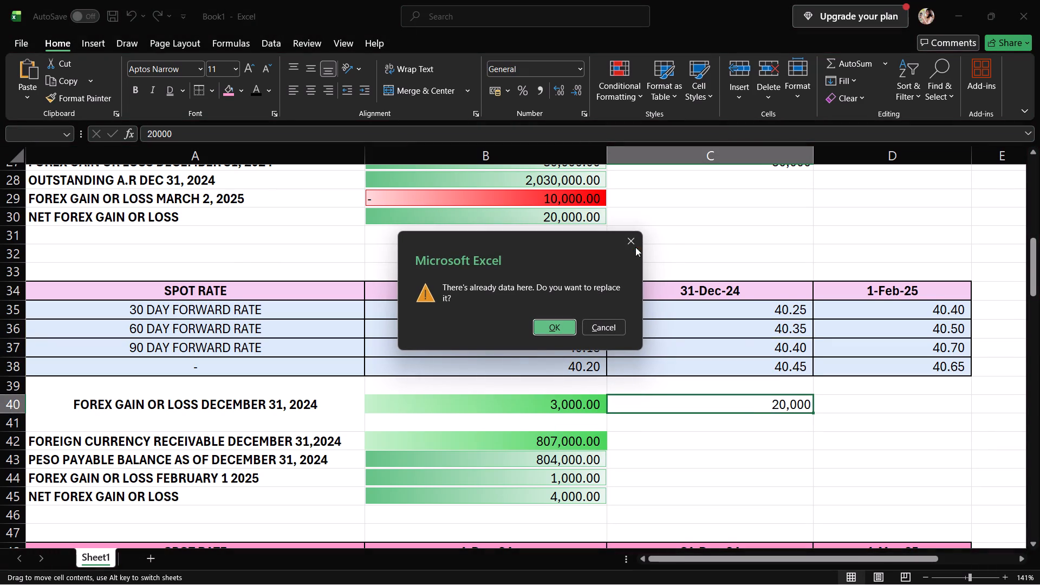
left_click(626, 250)
left_click(583, 406)
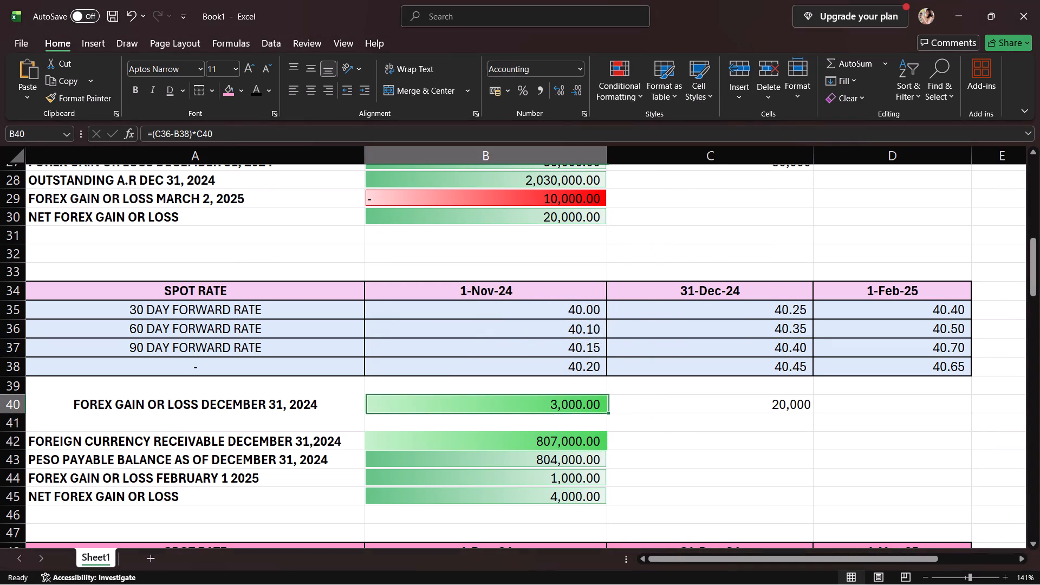
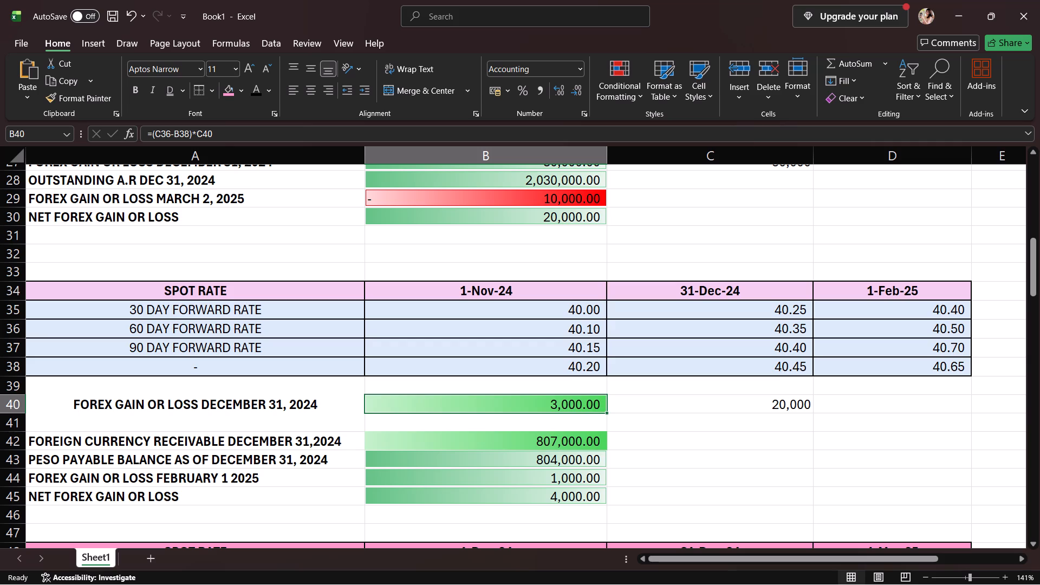
Review the forward contract fair value, outstanding A.R and outstanding FC receivable formulas under the second 1-Nov-24 forward rate table with the 50,000 amount.
scroll(462, 370, "down", 2)
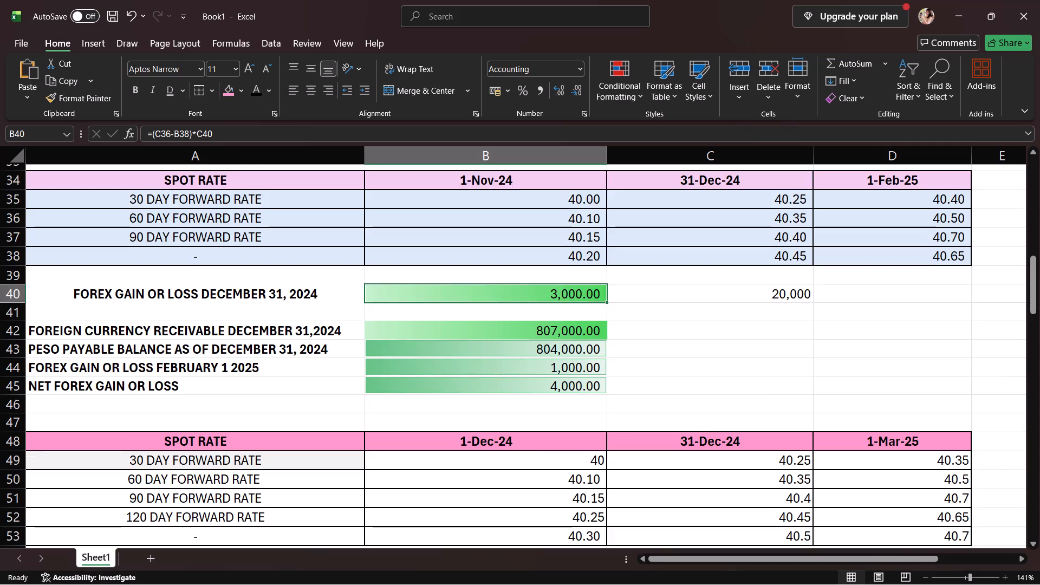
scroll(462, 370, "down", 7)
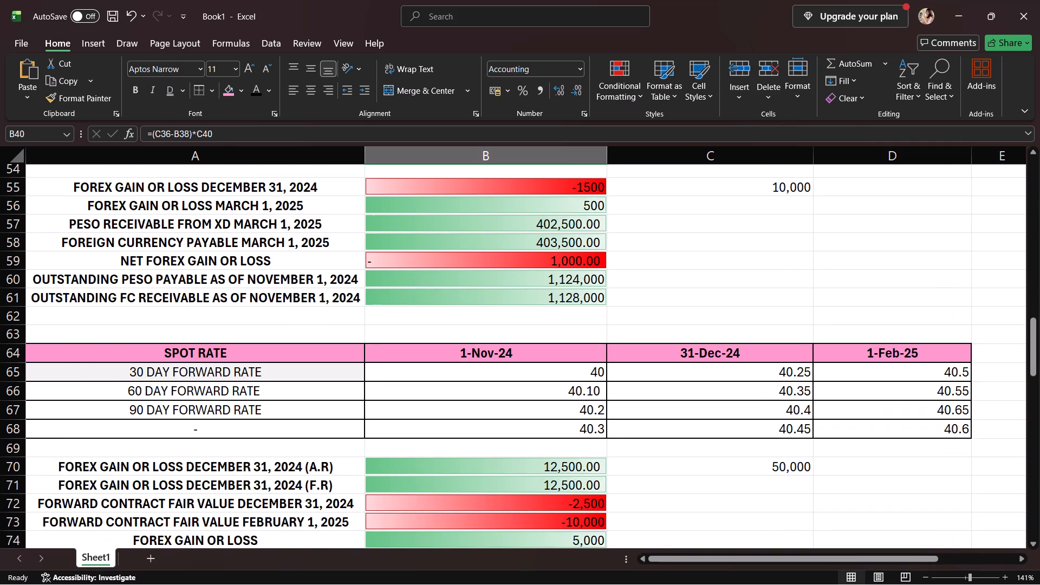
scroll(469, 371, "down", 3)
left_click(472, 362)
left_click(478, 386)
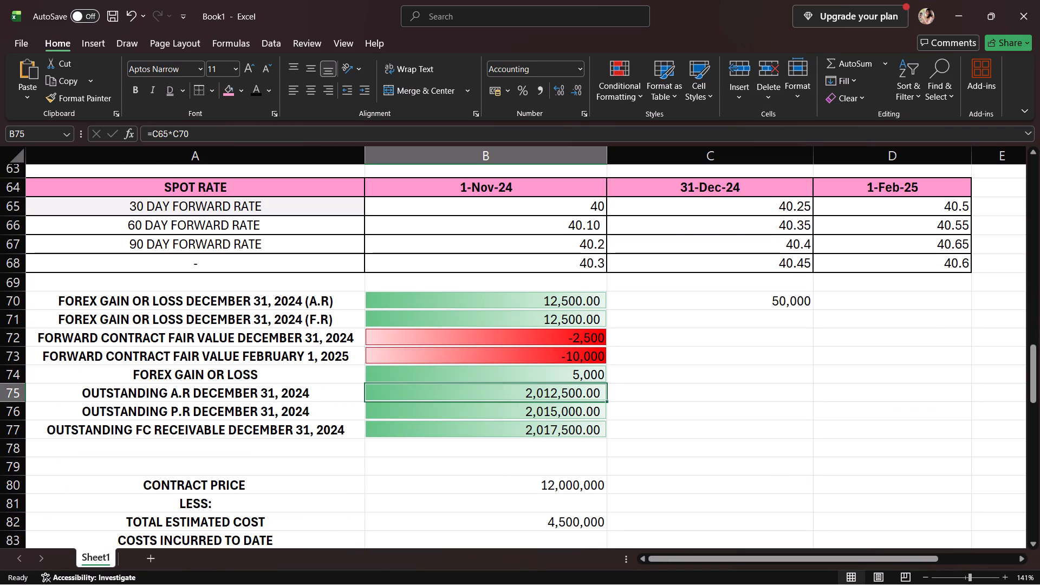
left_click(529, 432)
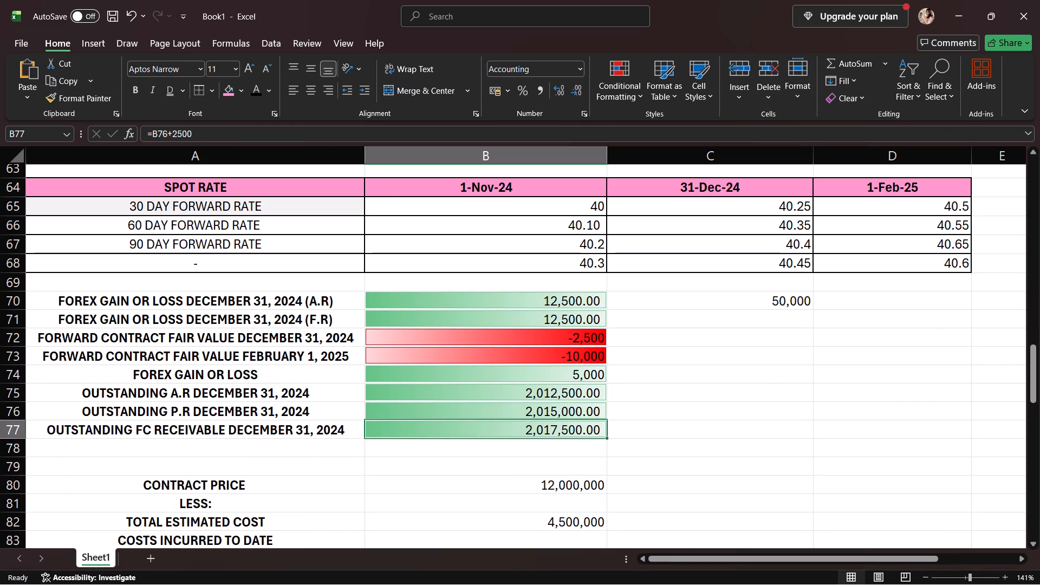
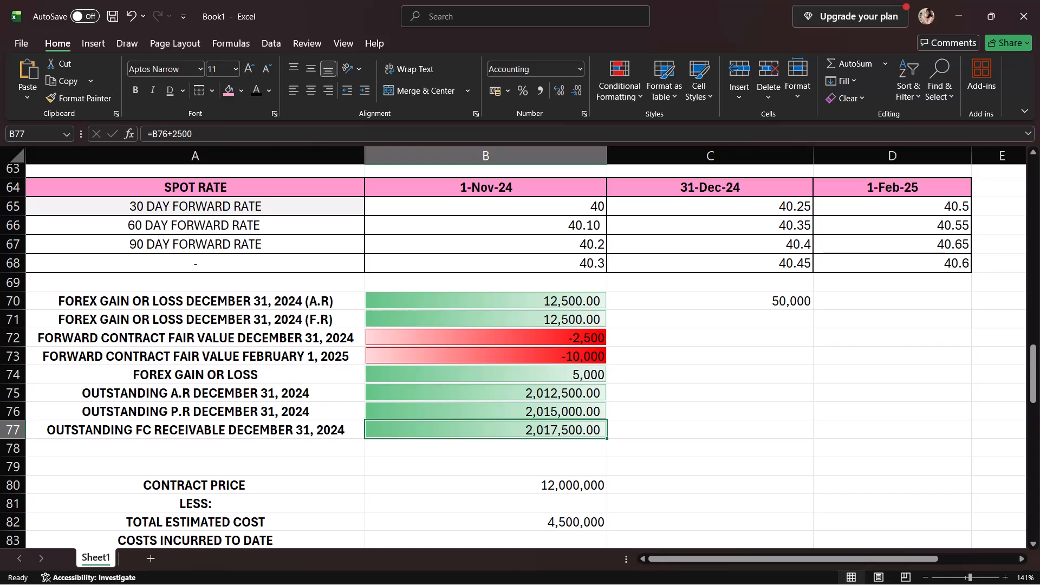
Review the 2026 recognized gross profit calculation and the timber-laid input measures table down to its recognized revenue to date row.
scroll(536, 448, "down", 5)
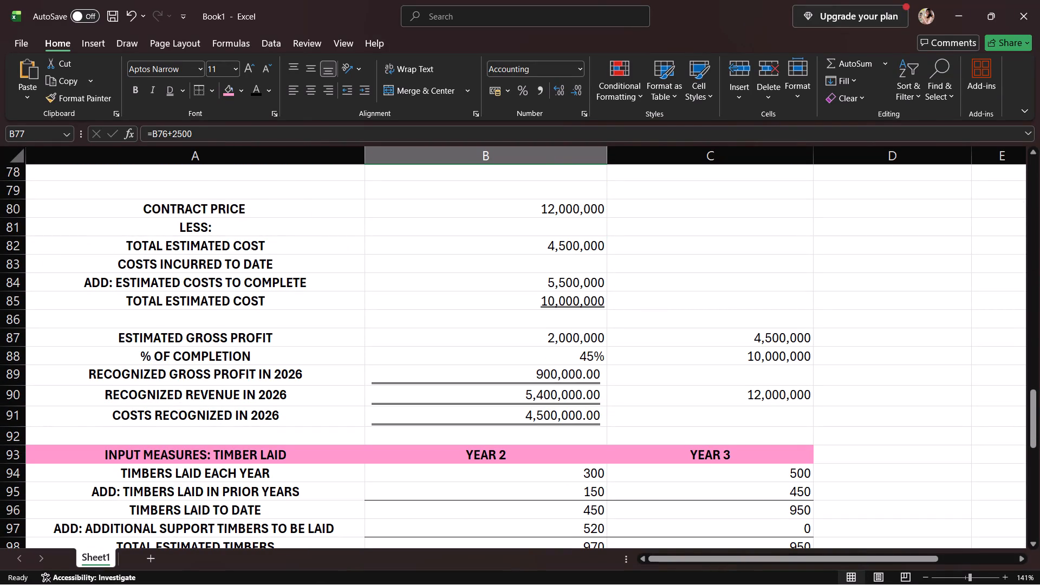
scroll(442, 378, "up", 1)
left_click(509, 429)
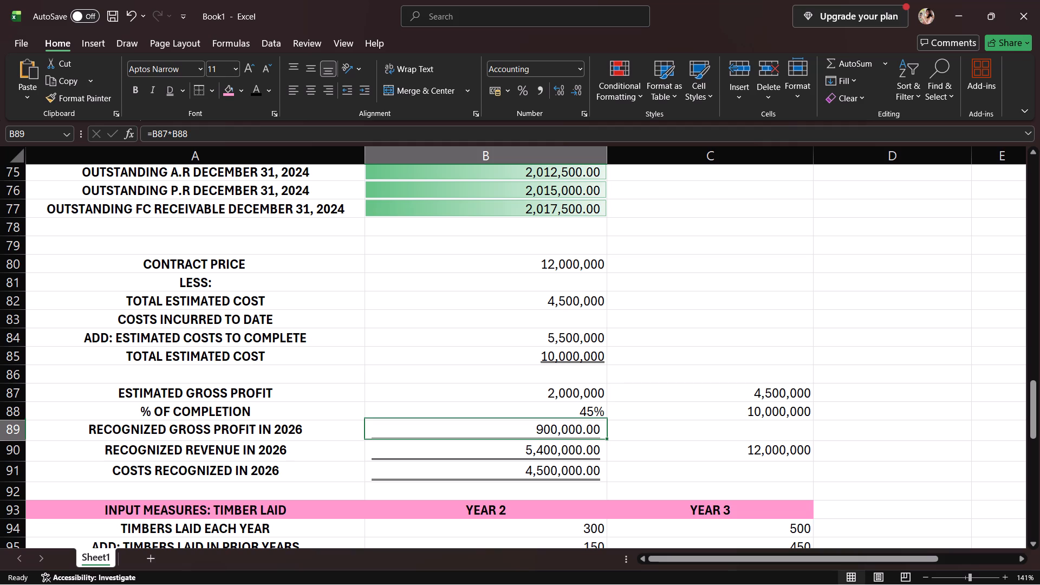
scroll(656, 463, "down", 2)
left_click(210, 490)
left_click(318, 437)
scroll(346, 482, "down", 2)
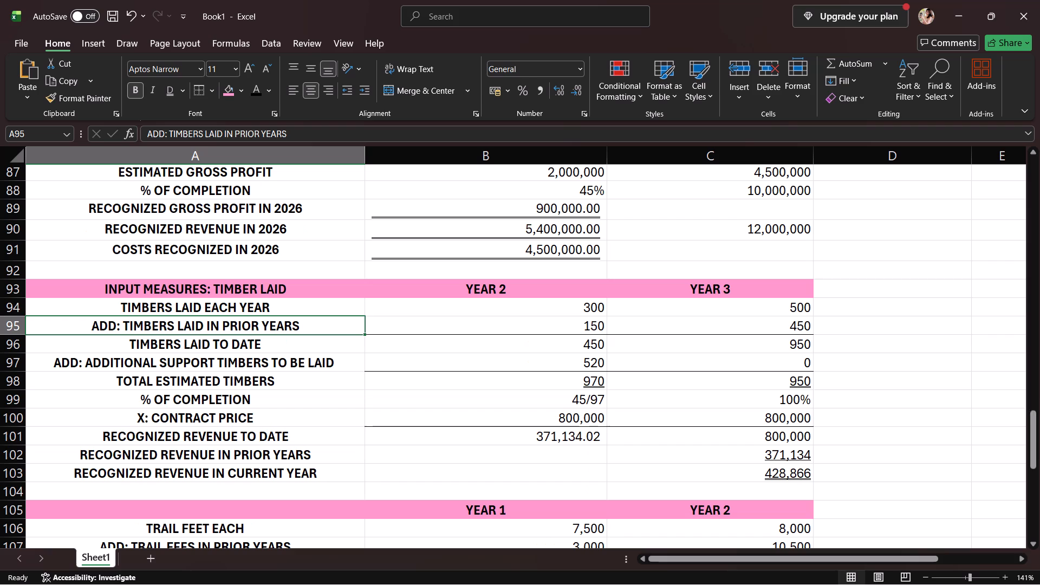
left_click_drag(357, 443, 368, 435)
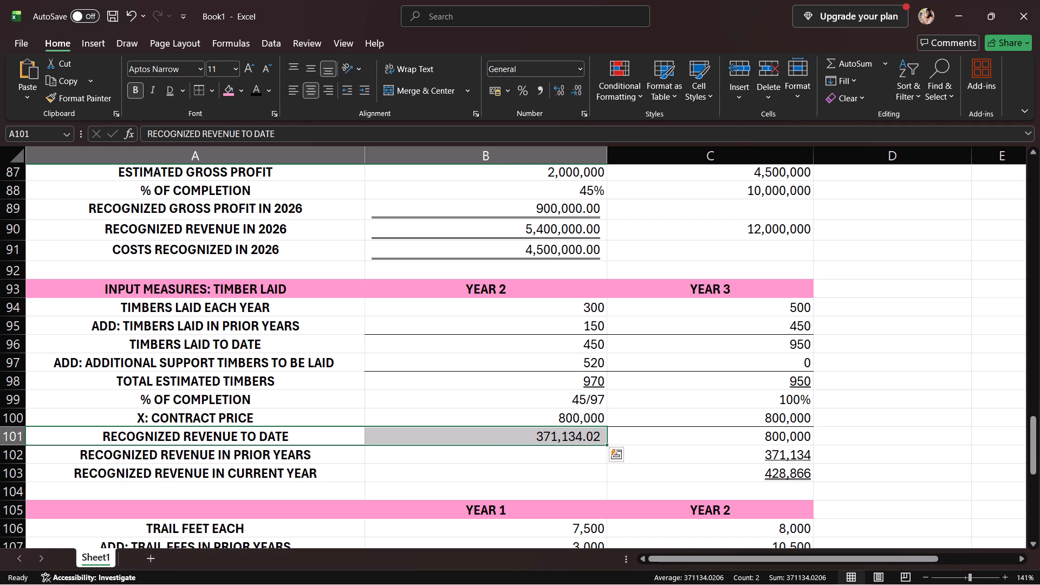
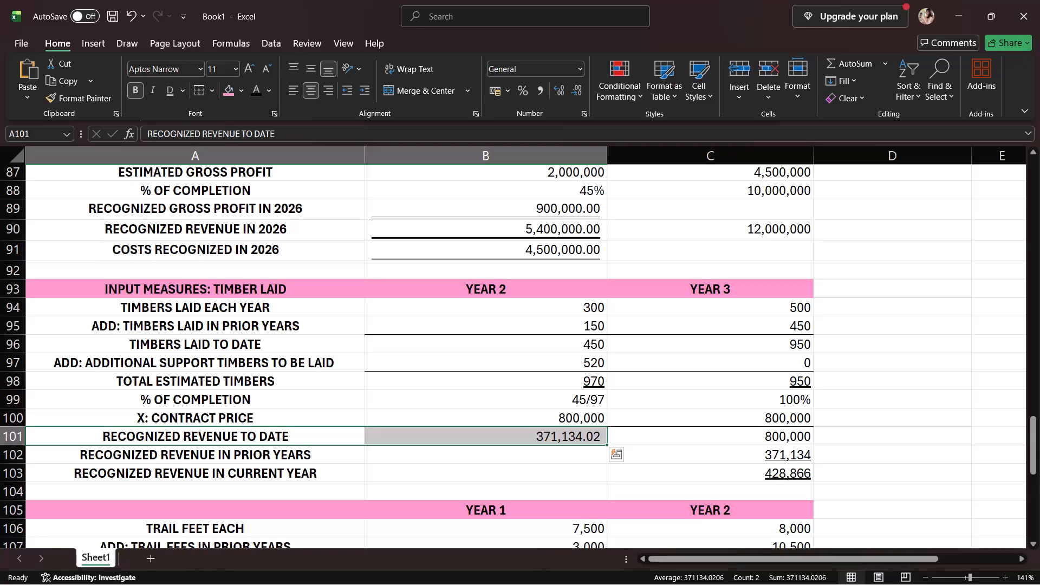
Review the year 3 recognized revenue in the timber-laid table and the year 1 revenue to date in the trail feet table.
scroll(742, 349, "down", 2)
left_click(750, 352)
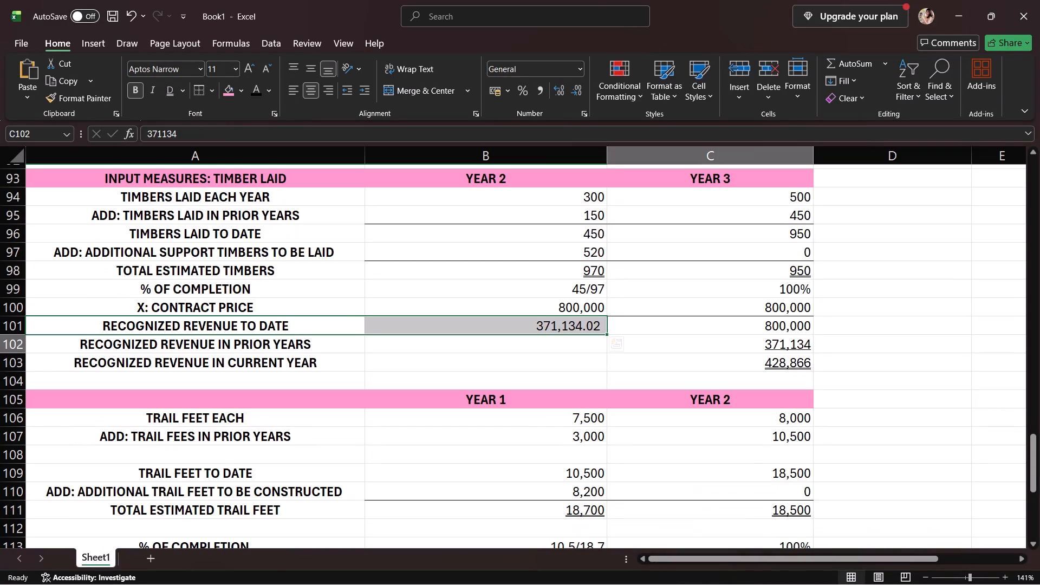
left_click(737, 317)
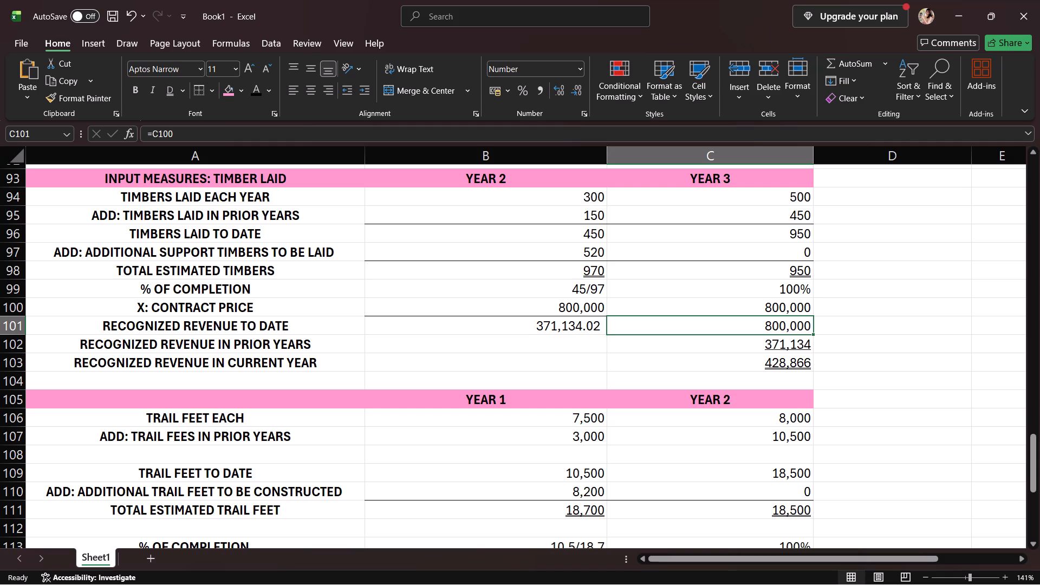
scroll(807, 372, "down", 2)
left_click(564, 475)
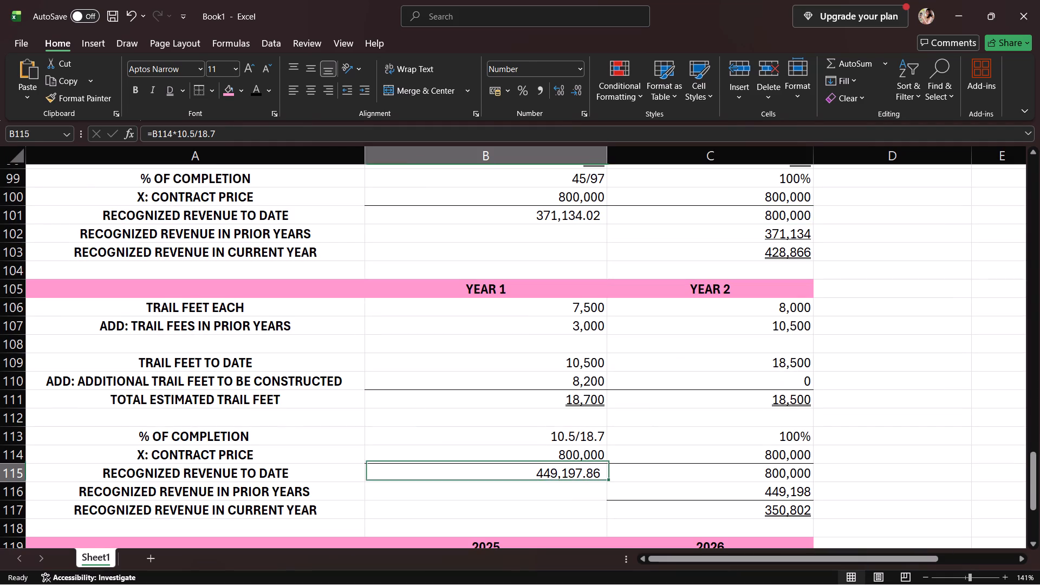
Examine the recognized gross profit to date, prior-year and each-year rows for 2025 and 2026 in the last table.
scroll(565, 491, "down", 5)
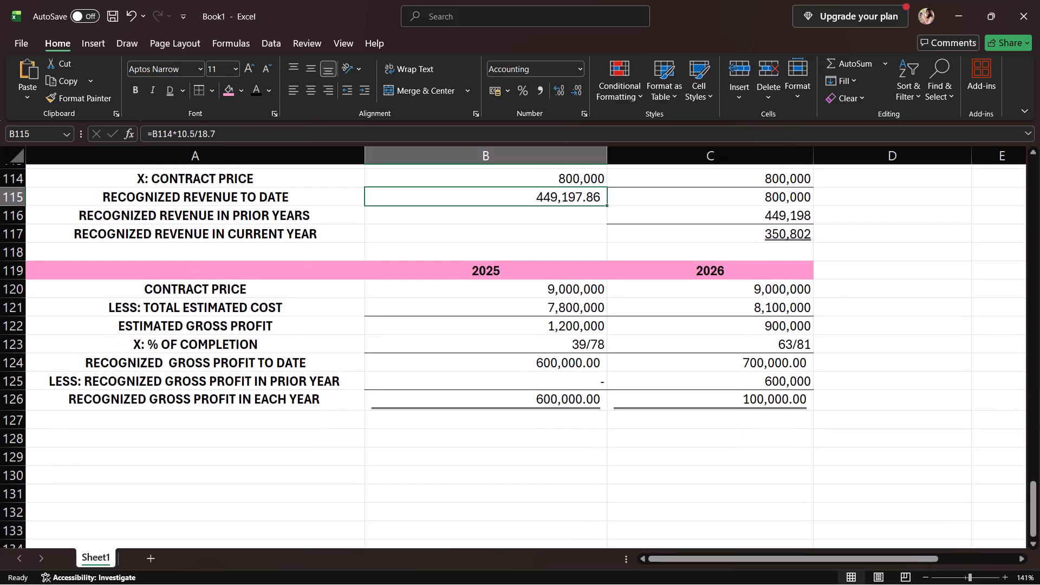
left_click(543, 395)
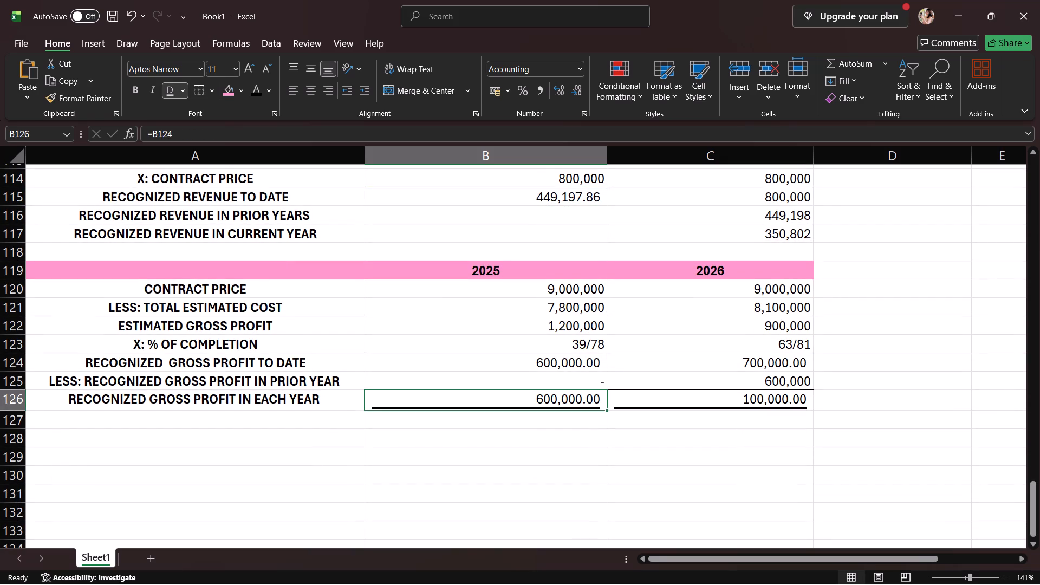
left_click(536, 368)
left_click(561, 381)
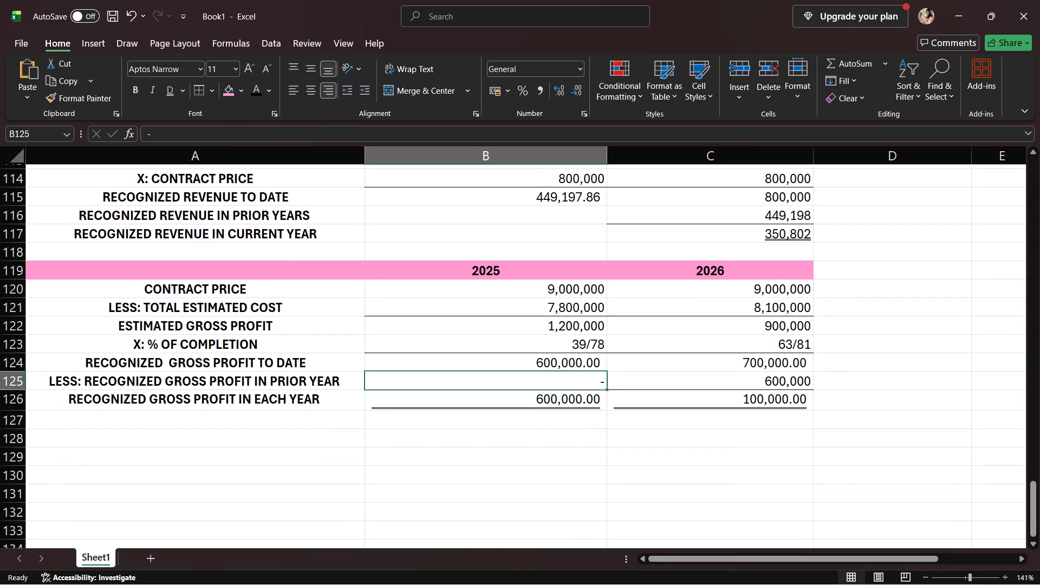
left_click(731, 352)
left_click(742, 361)
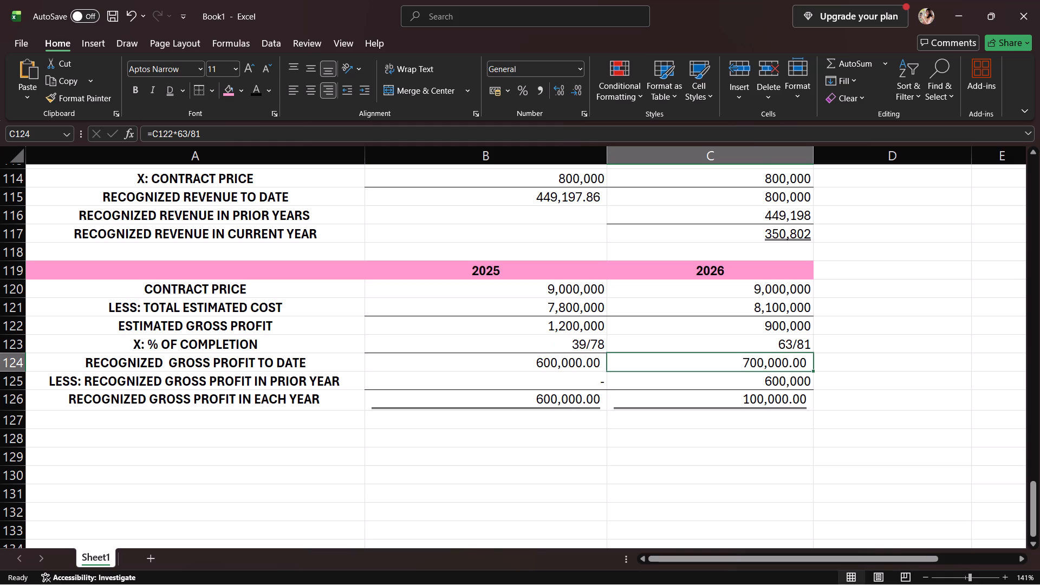
left_click(742, 377)
left_click(749, 368)
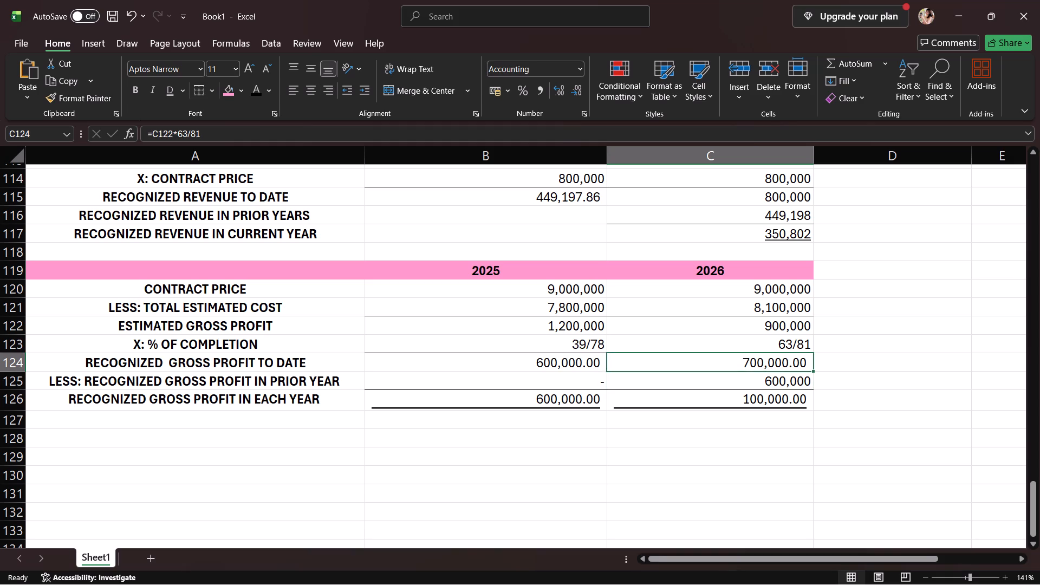
Review the 2025 gross profit calculation from contract price to prior-year gross profit, and the 2026 completion and gross profit cells.
left_click(763, 291)
left_click(575, 277)
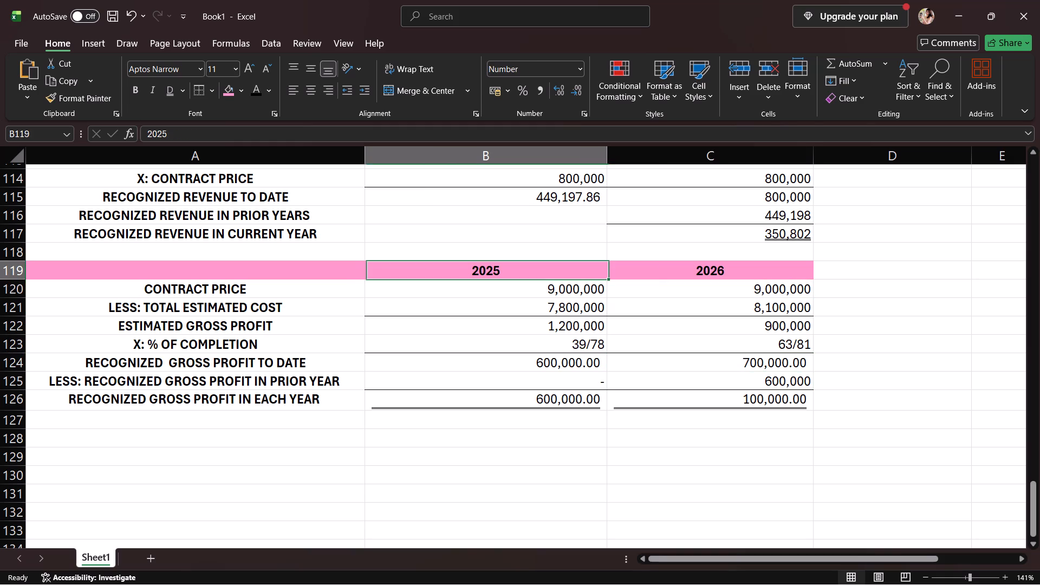
left_click(568, 291)
left_click(572, 303)
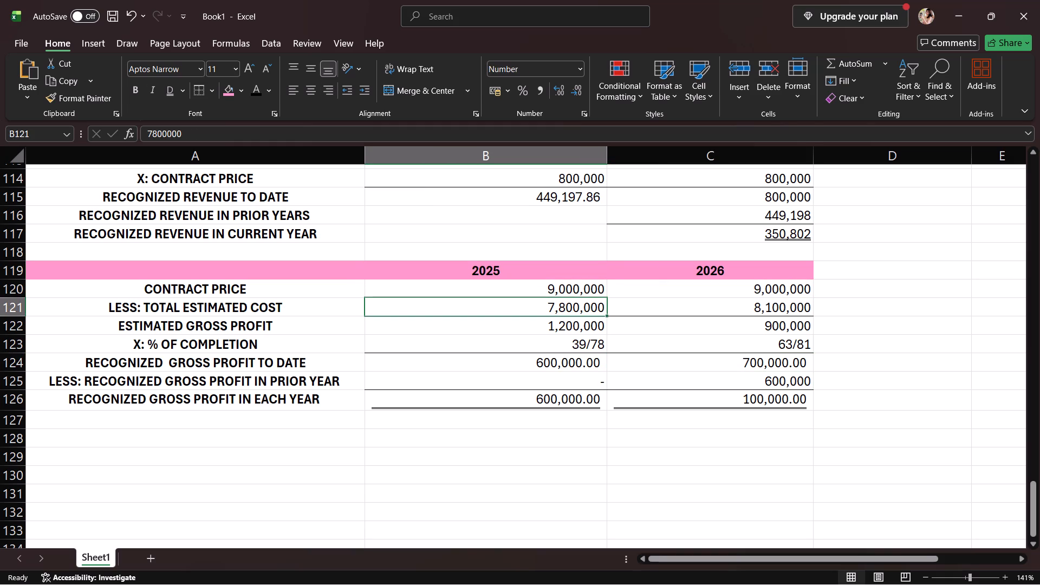
left_click(579, 326)
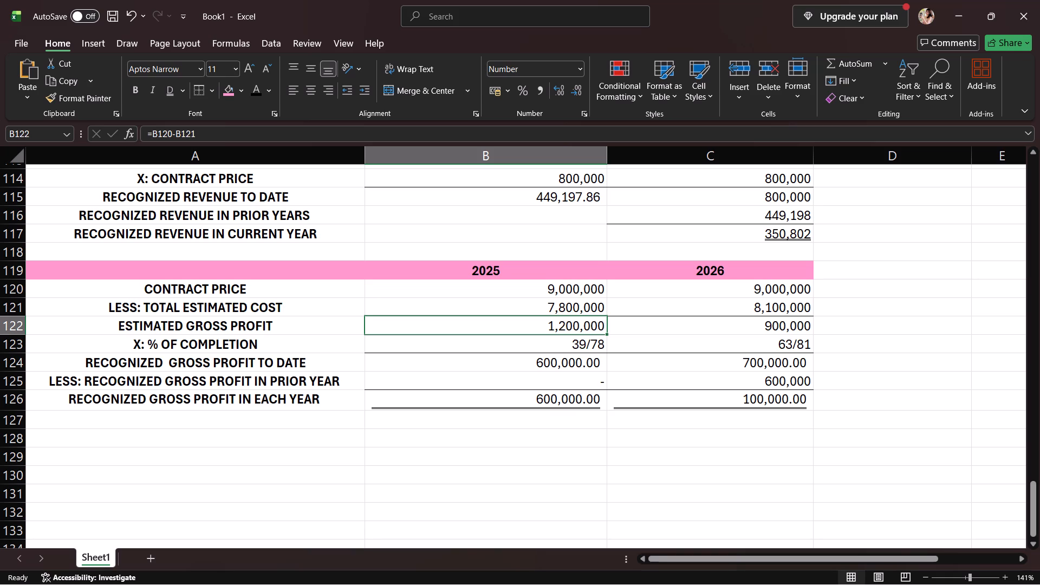
left_click(577, 329)
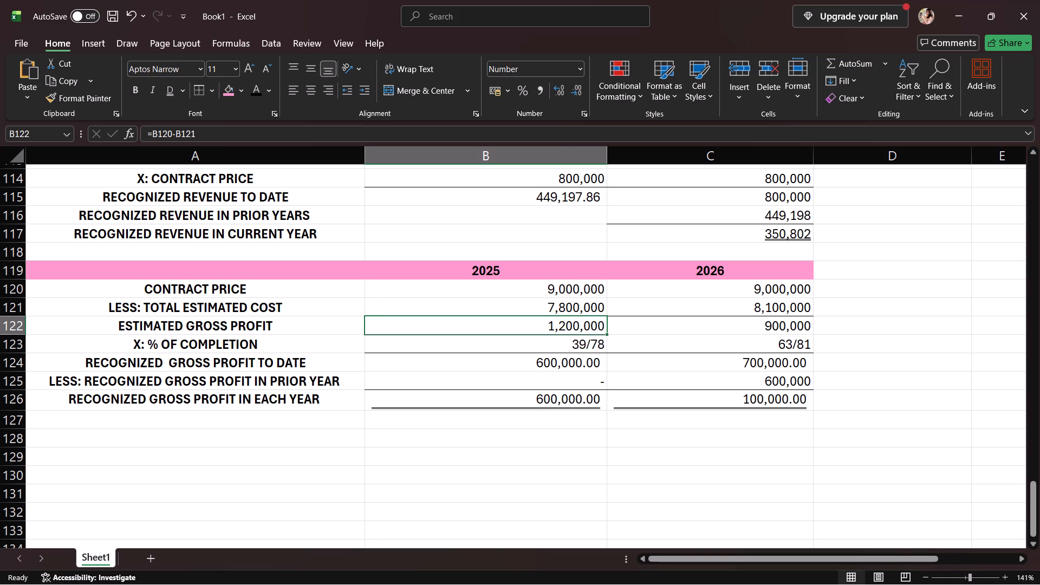
left_click(567, 340)
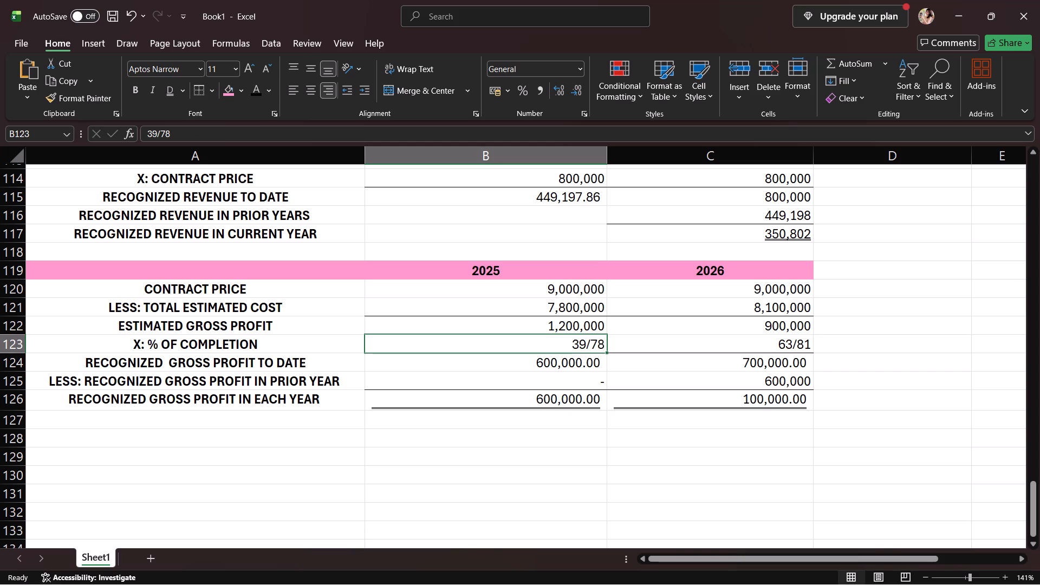
left_click(569, 366)
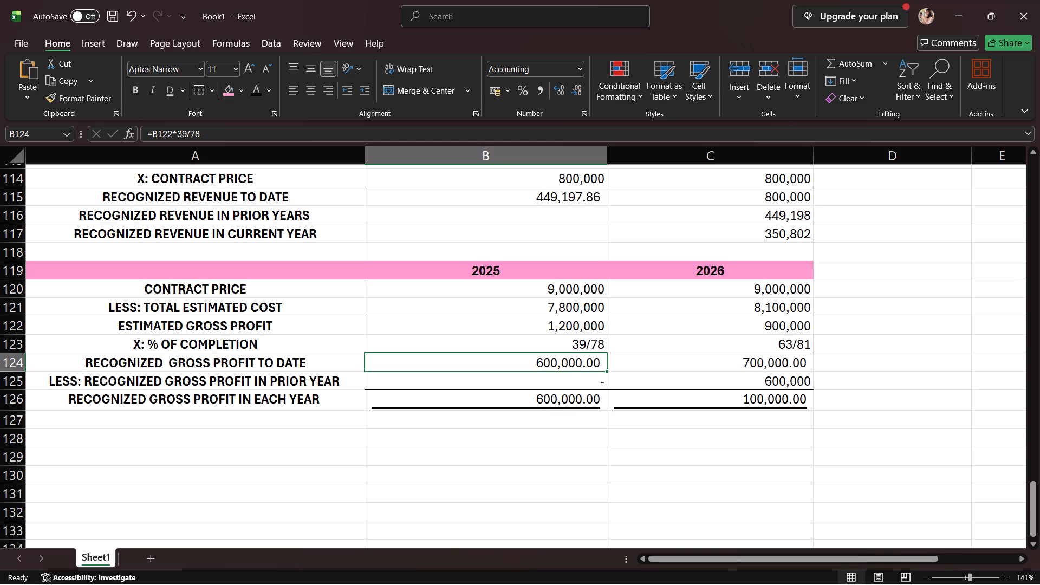
left_click(571, 383)
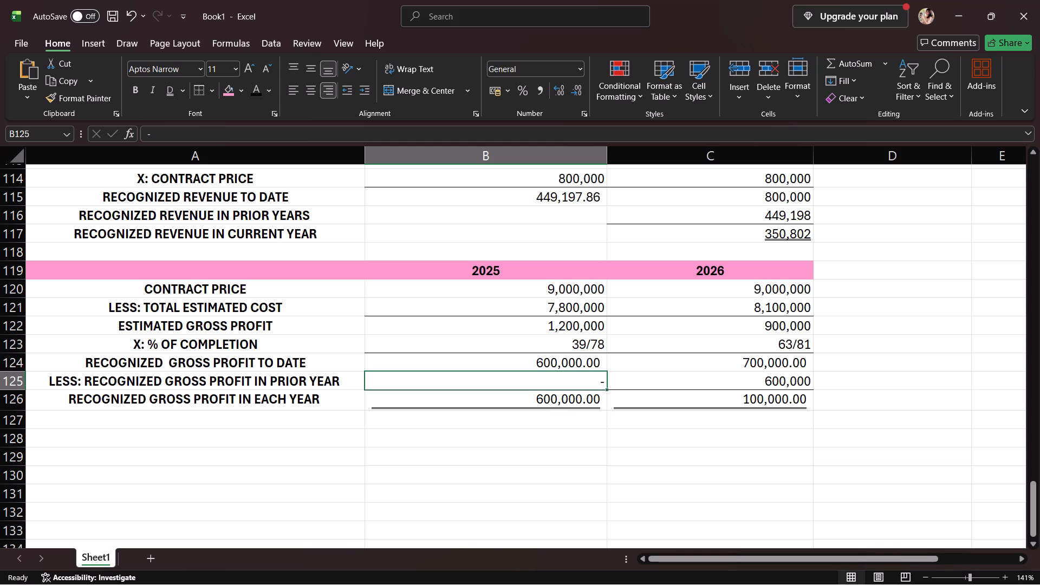
left_click(692, 394)
left_click(706, 362)
left_click(721, 339)
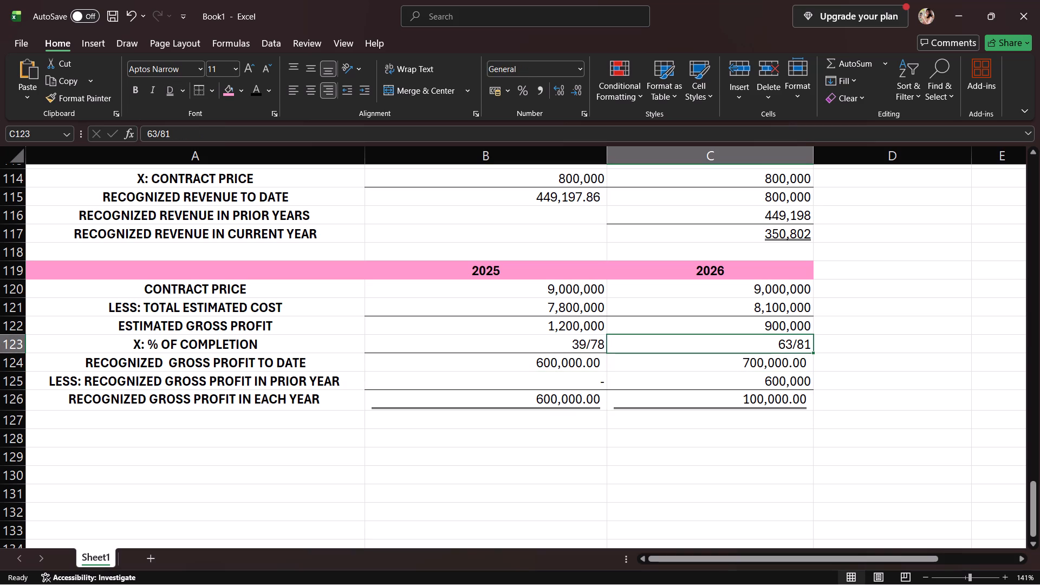
Review the forward contract fair values for December 31, 2024 and February 1, 2025 in the forex section.
scroll(722, 351, "up", 13)
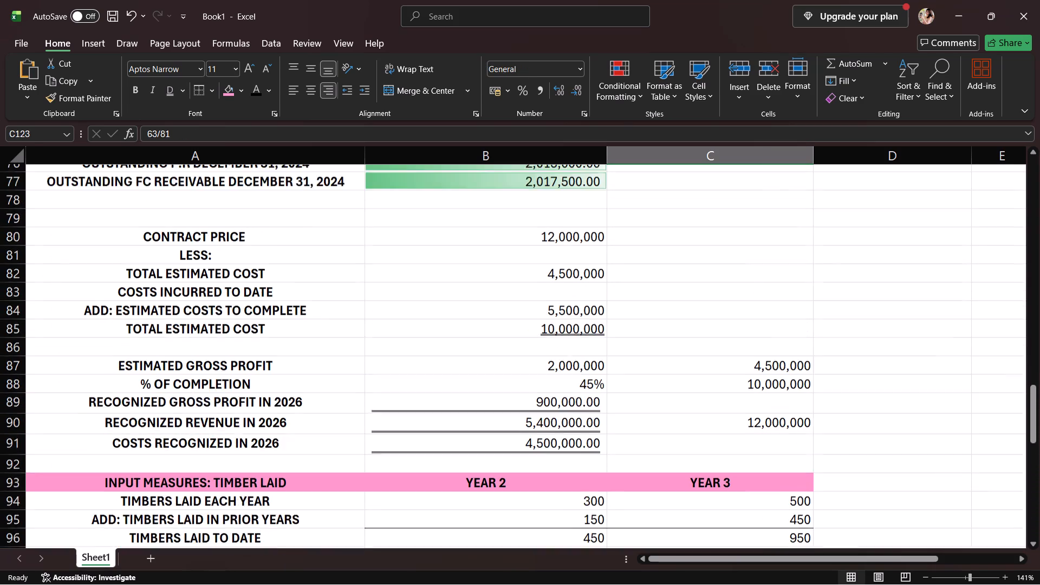
scroll(720, 352, "up", 5)
left_click(532, 399)
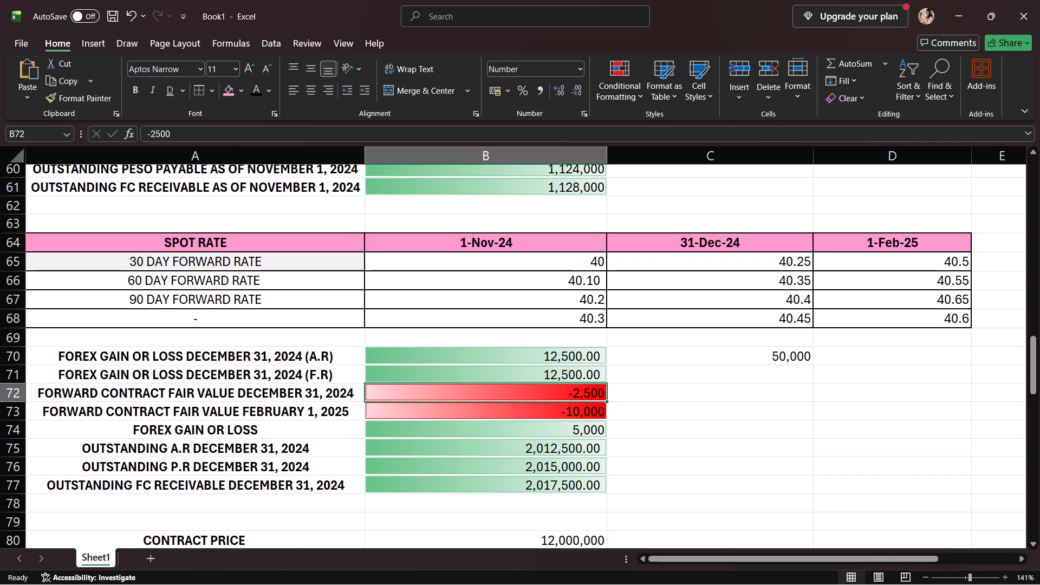
left_click(539, 411)
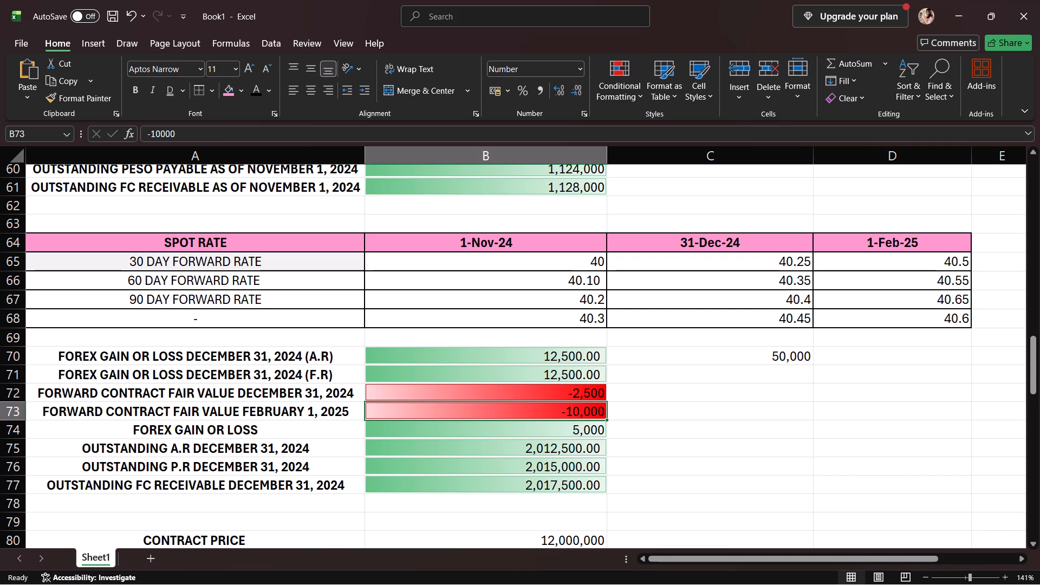
scroll(547, 422, "down", 3)
scroll(547, 422, "up", 5)
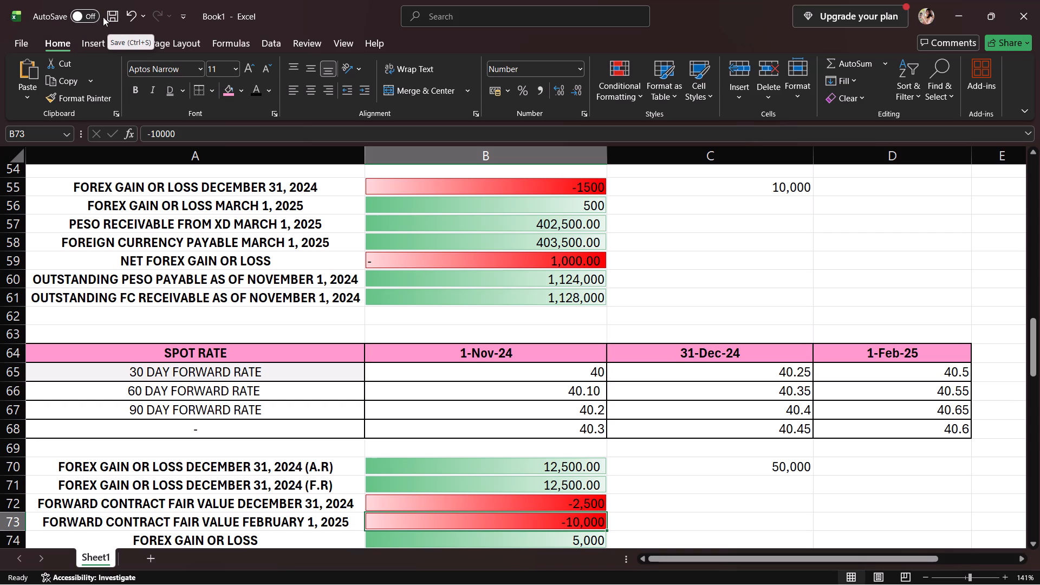
Save the workbook as FOREX CONTRACTS in the OneDrive Documents folder.
left_click(109, 18)
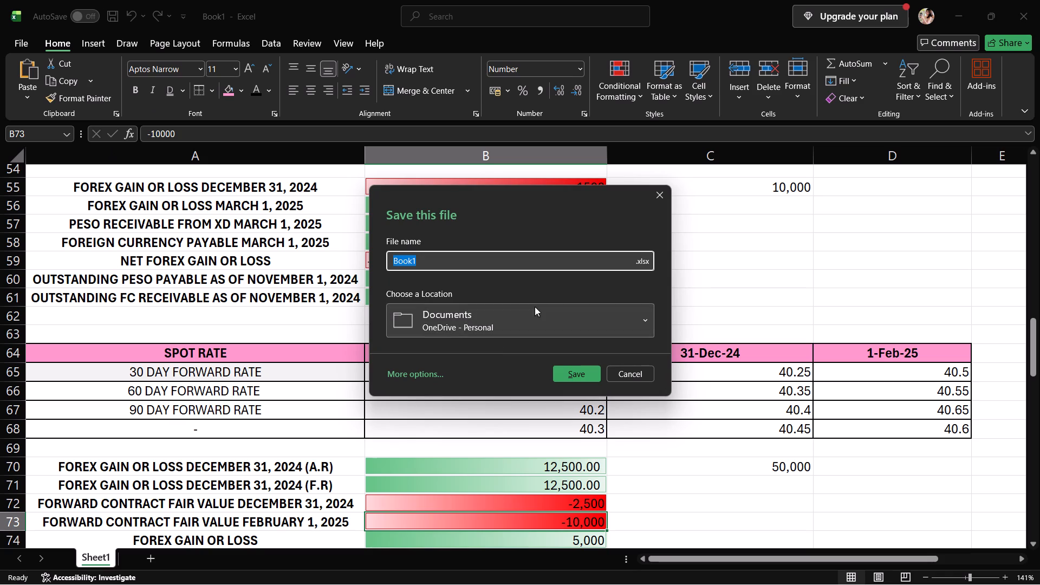
left_click(542, 263)
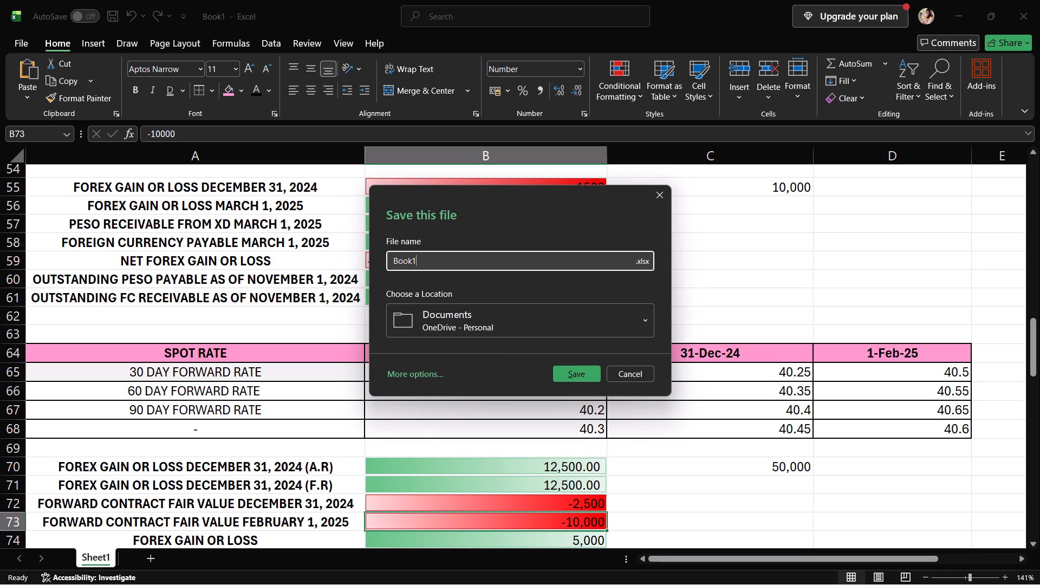
key("BackSpace")
key("BackSpace")
key("BackSpace")
key("BackSpace")
key("BackSpace")
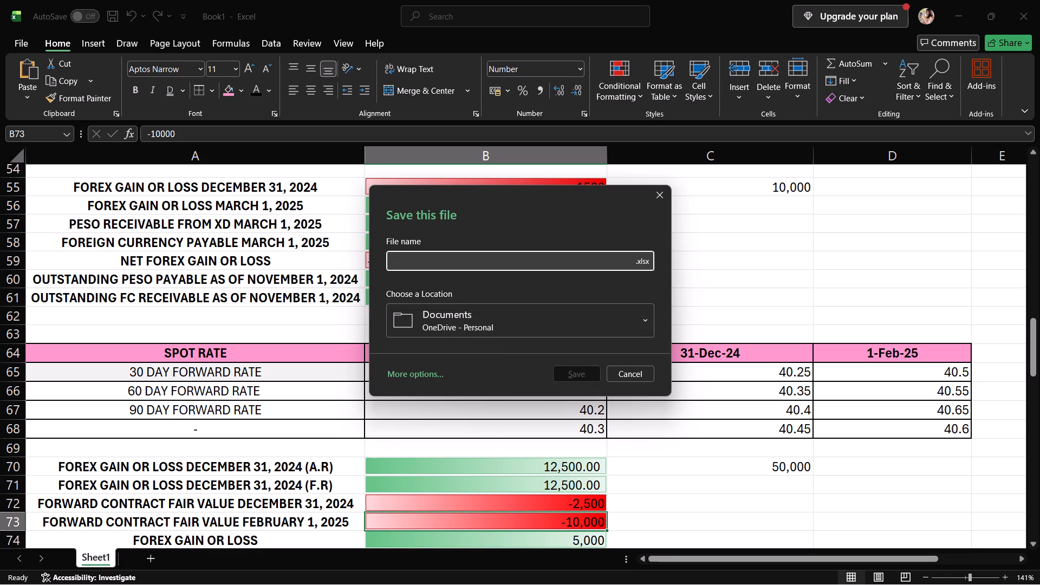
type("FOREC")
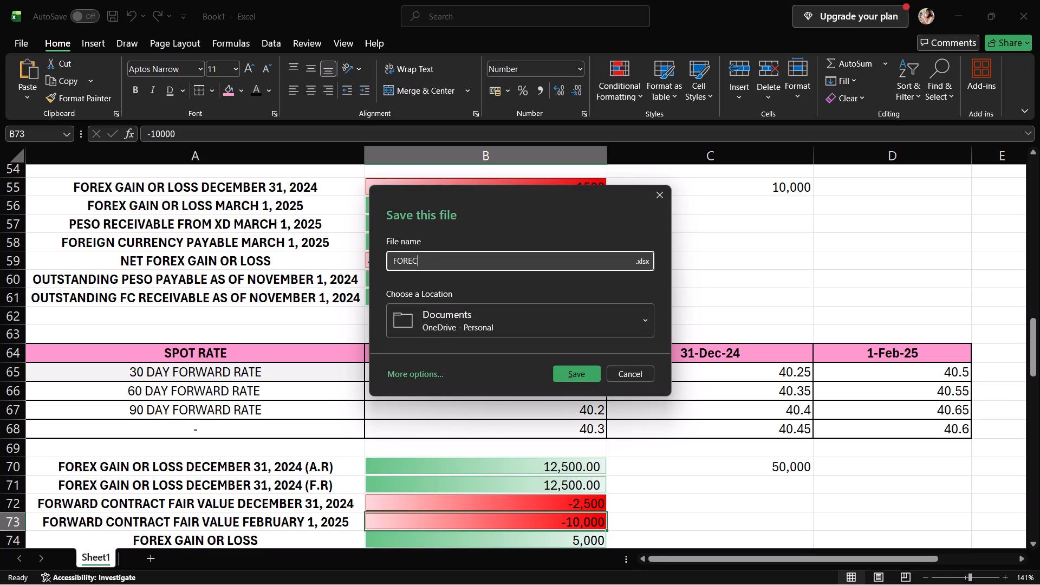
key("BackSpace")
type("X CONTRACTS")
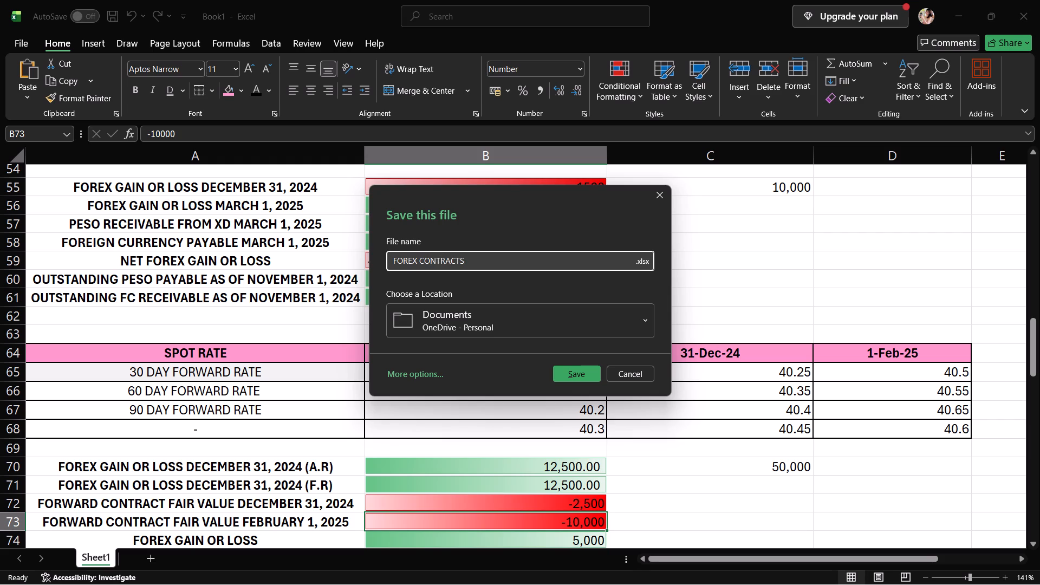
key("Return")
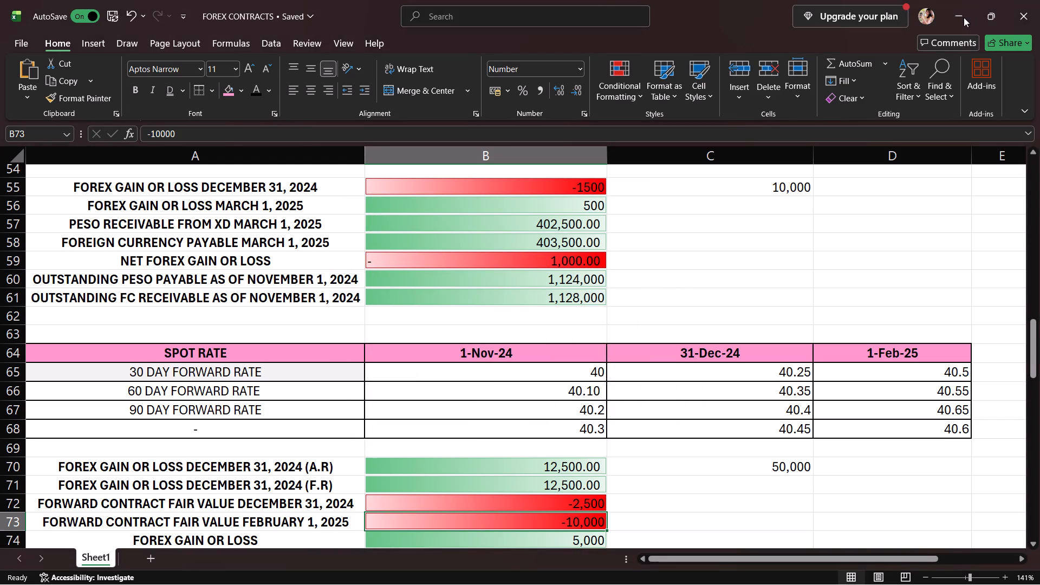
Close the FOREX CONTRACTS workbook and return to the desktop.
left_click(1029, 13)
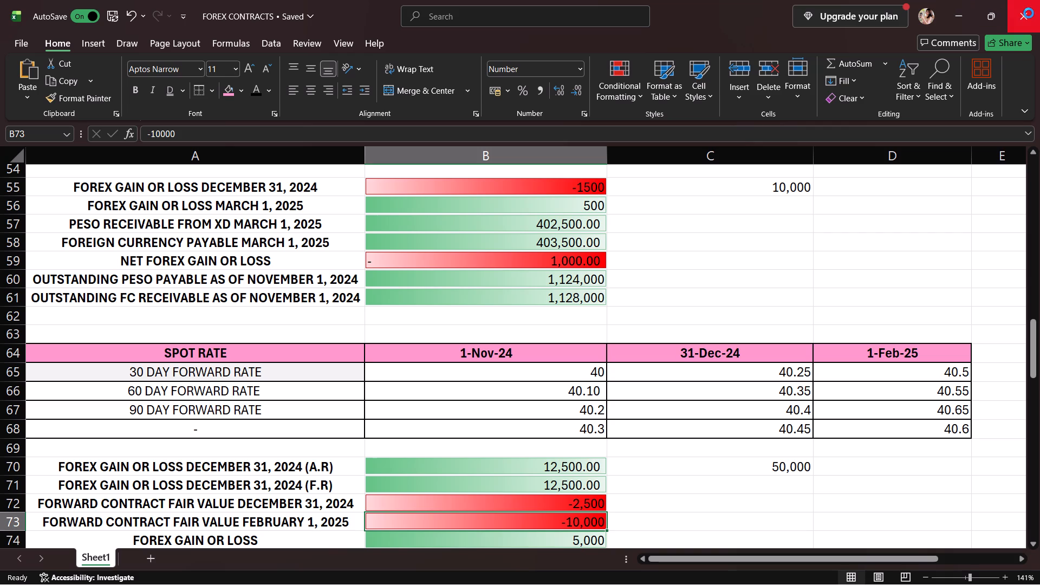
left_click(1029, 13)
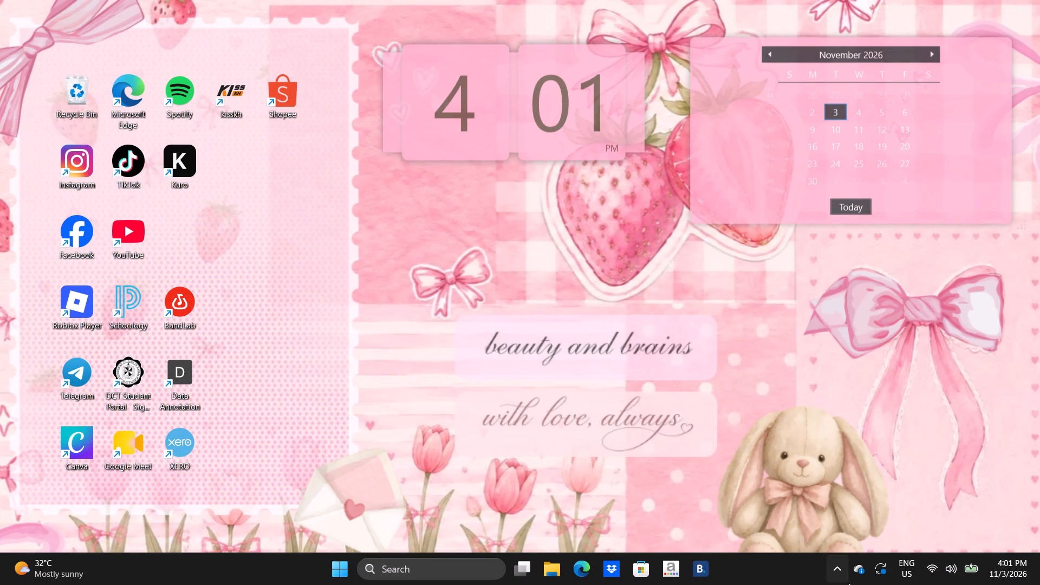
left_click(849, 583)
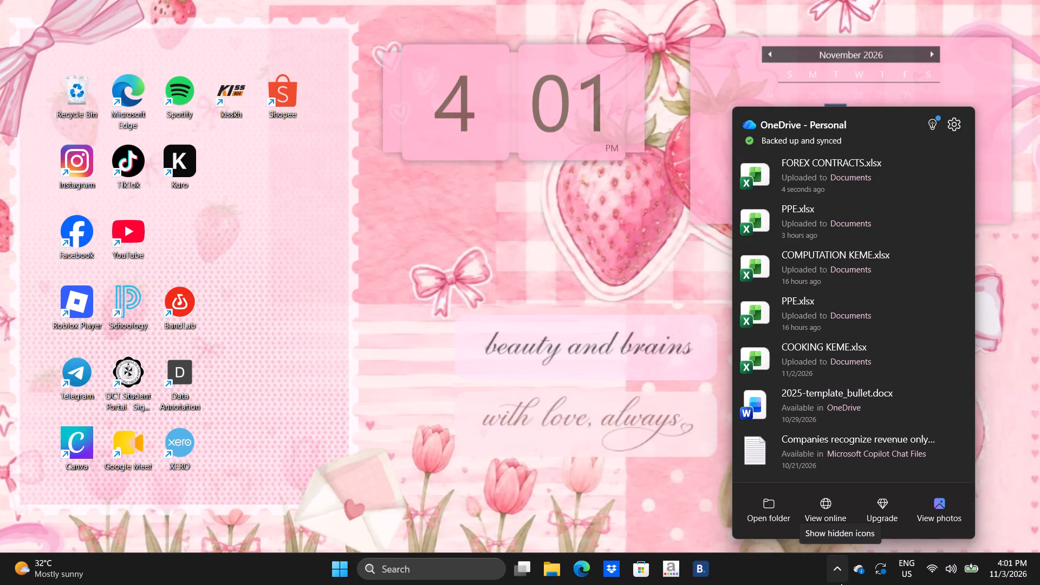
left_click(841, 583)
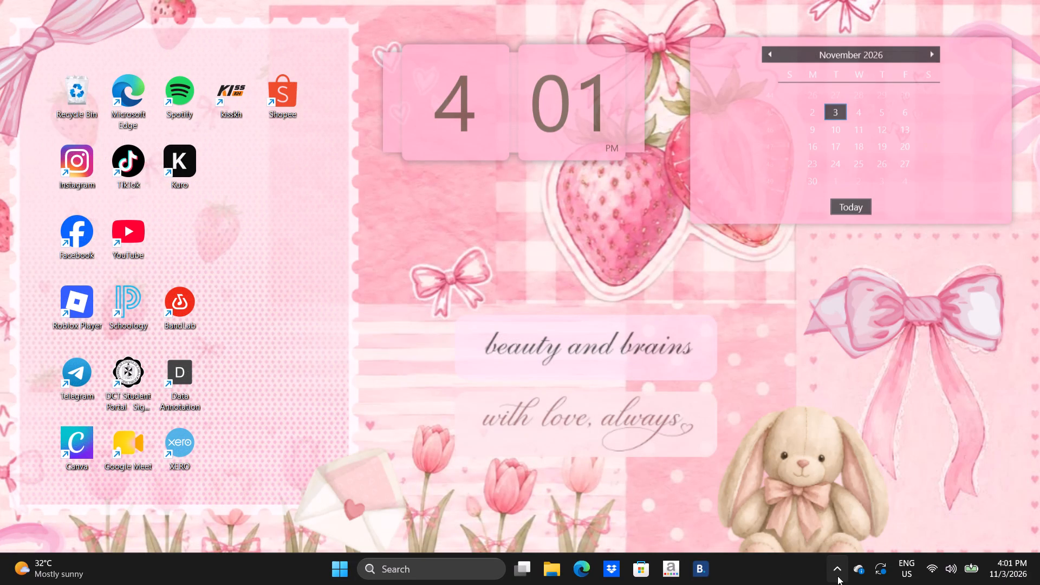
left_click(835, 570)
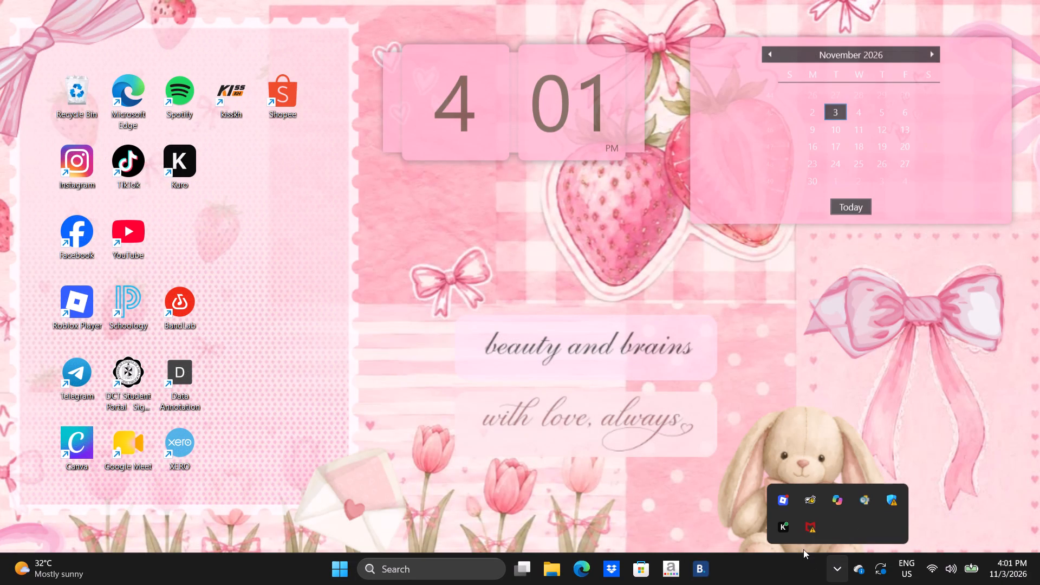